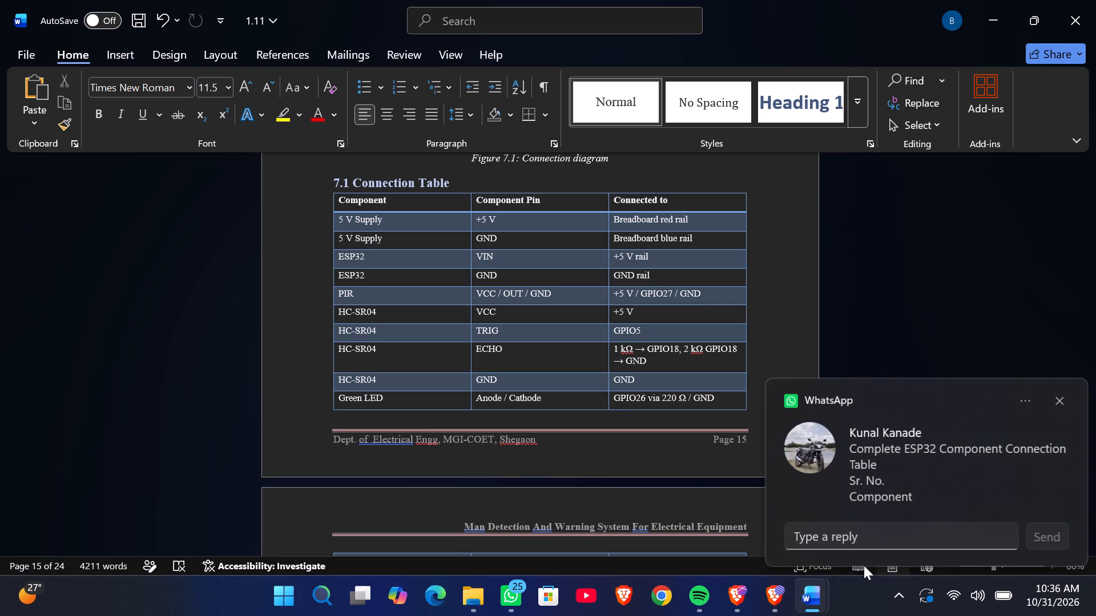
Dismiss the WhatsApp message notification covering part of the document.
left_click(1053, 394)
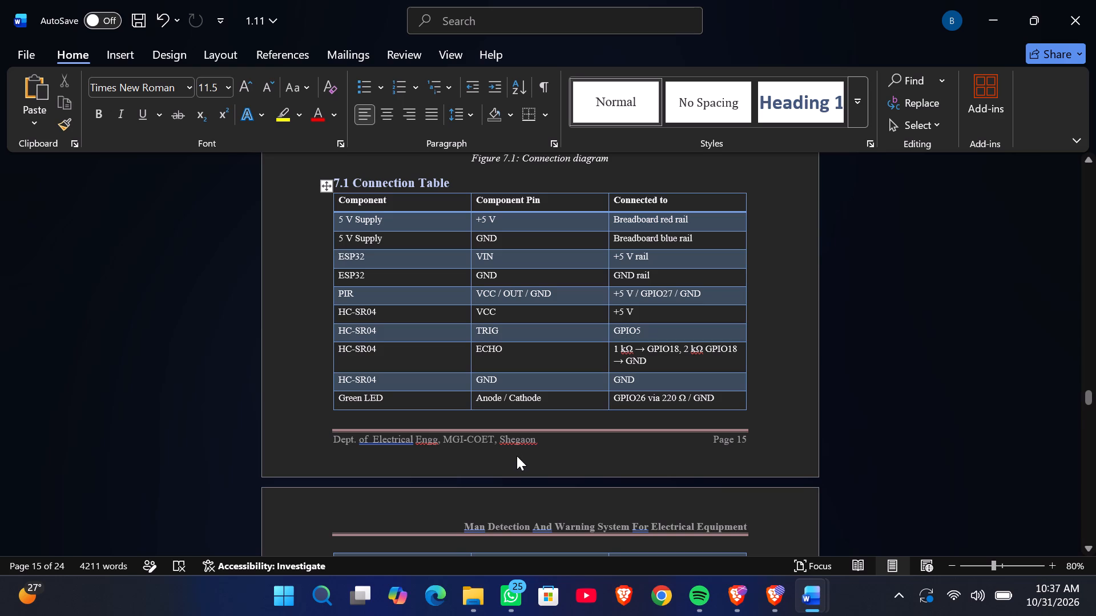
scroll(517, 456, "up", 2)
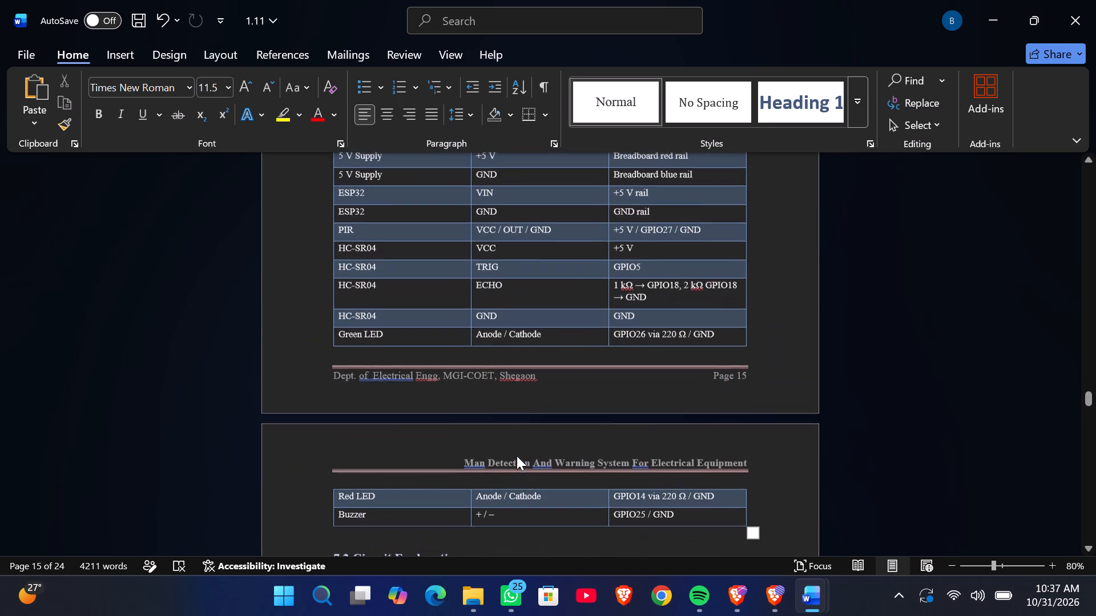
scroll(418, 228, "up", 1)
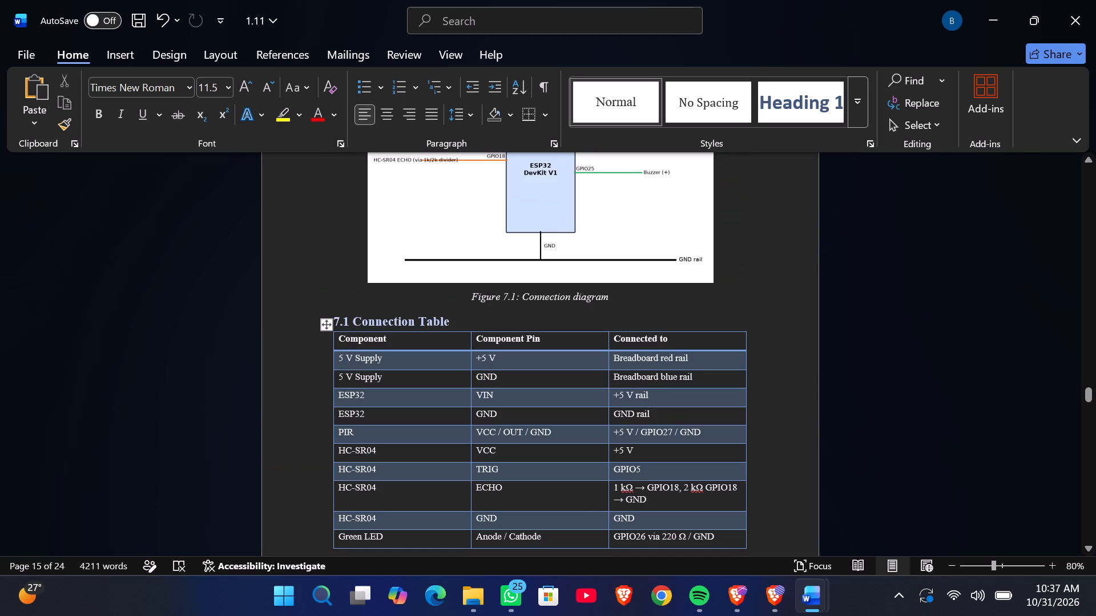
Replace the "Connected to" column header in the 7.1 Connection Table with "ESP32 Pin".
left_click(658, 337)
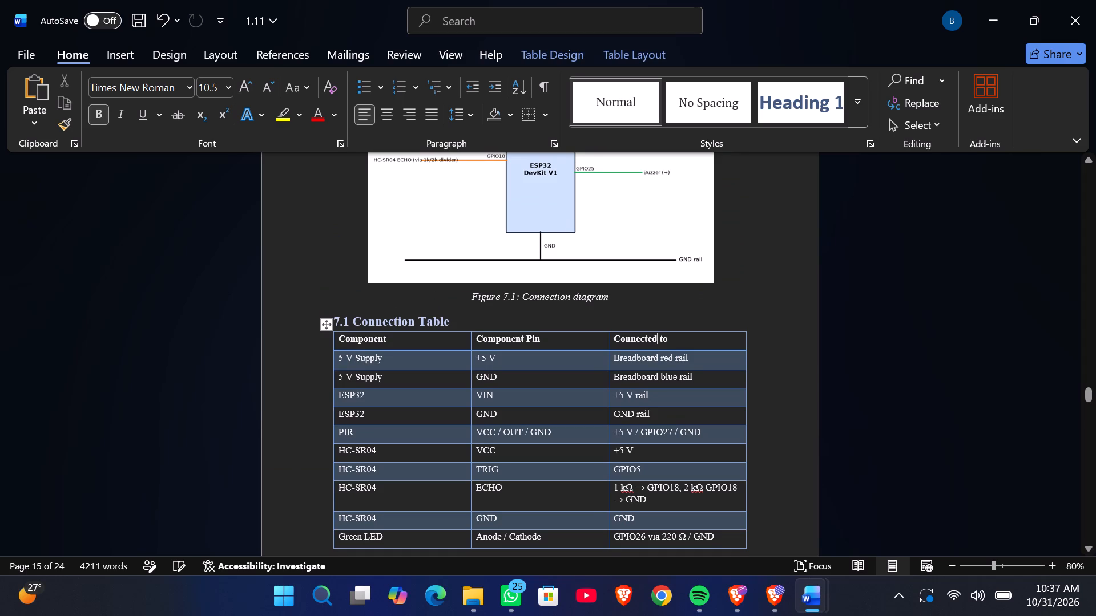
key("BackSpace")
key("BackSpace")
key("BackSpace")
key("BackSpace")
key("BackSpace")
key("BackSpace")
key("BackSpace")
key("BackSpace")
key("BackSpace")
key("Right")
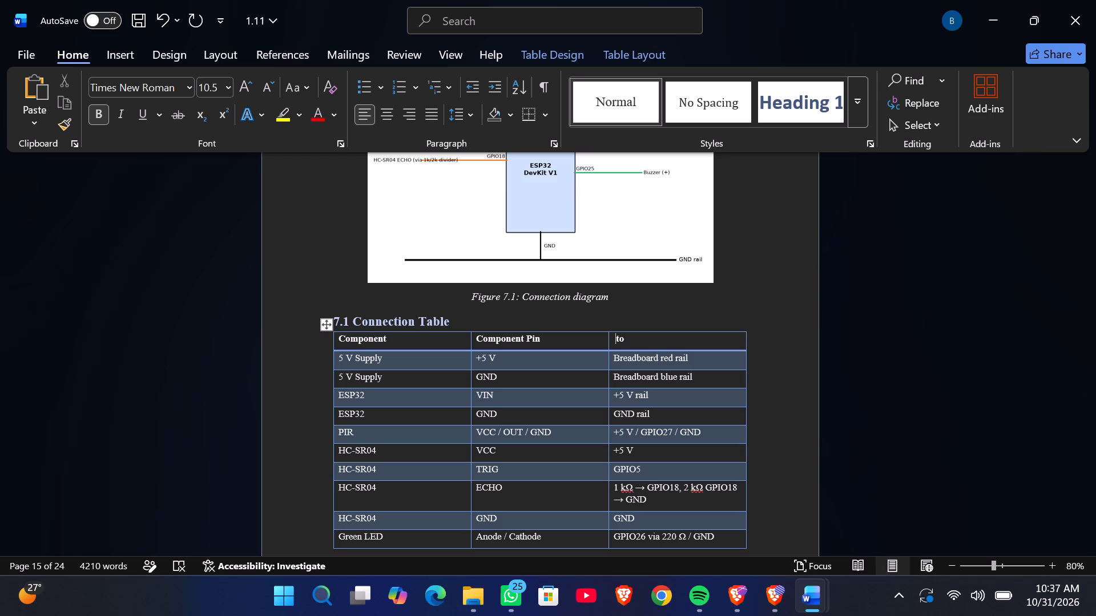
key("Right")
key("Right")
key("Right")
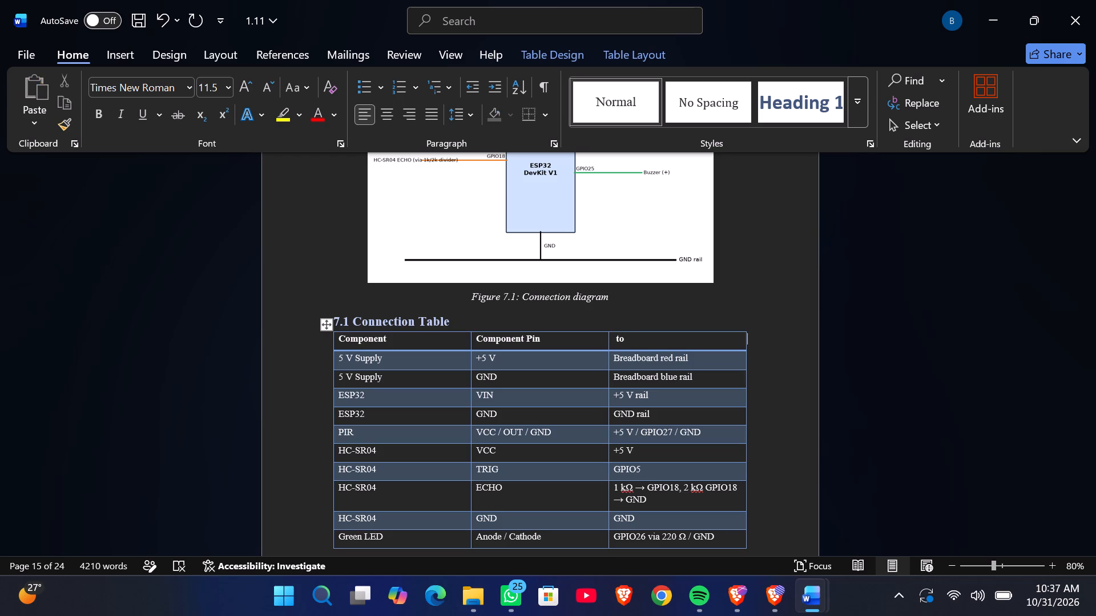
key("Left")
key("BackSpace")
key("BackSpace")
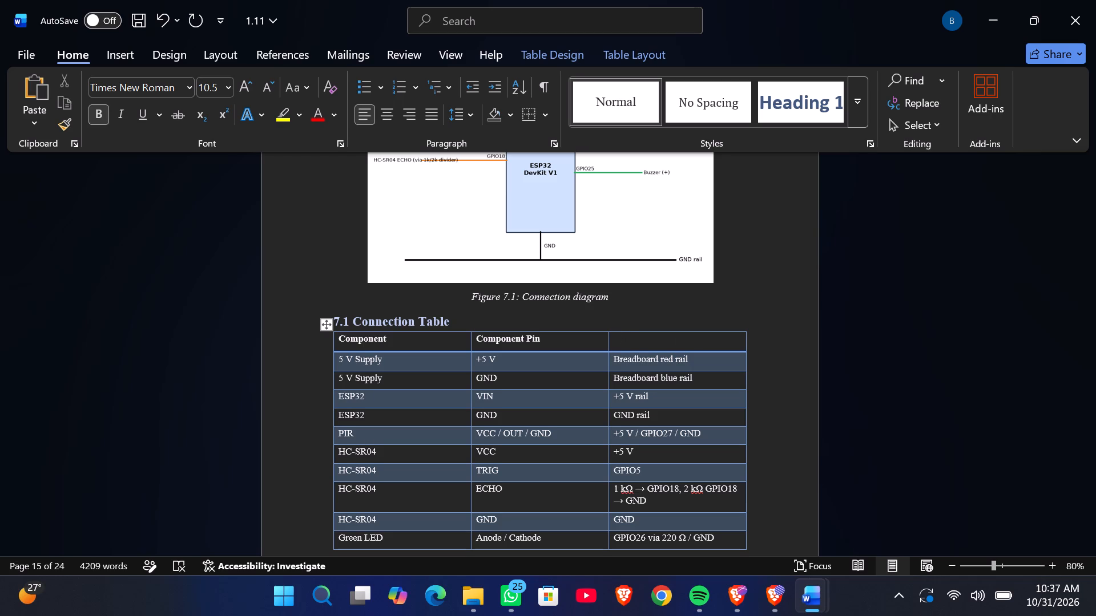
key("e")
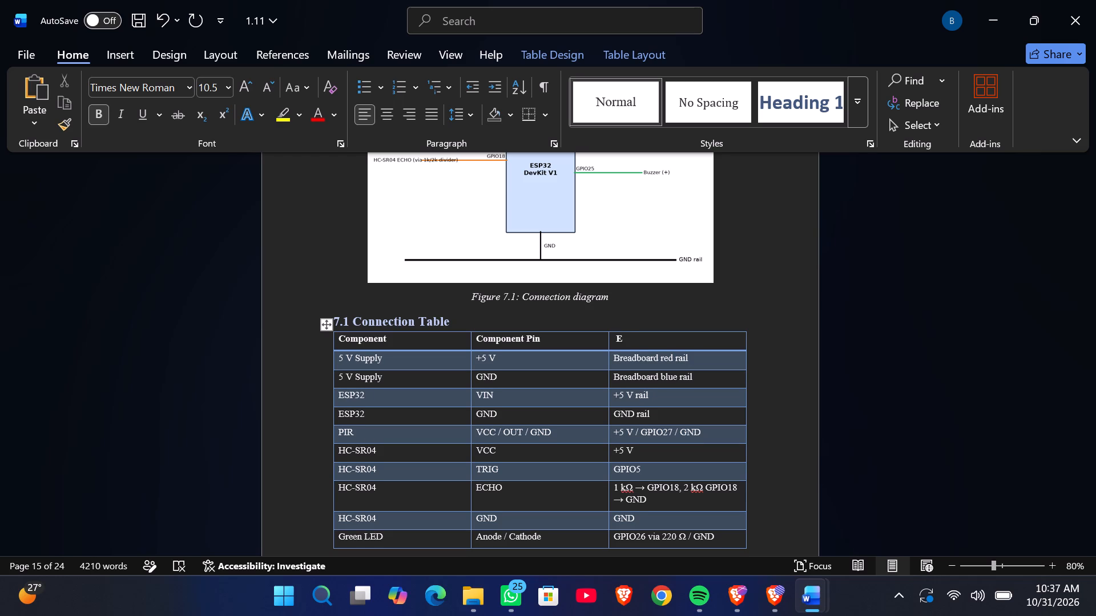
key("a")
key("BackSpace")
type("SP")
type("32 PI")
key("BackSpace")
type("in")
Replace the component name in the first row below the header of the connection table with "Ul".
left_click(406, 355)
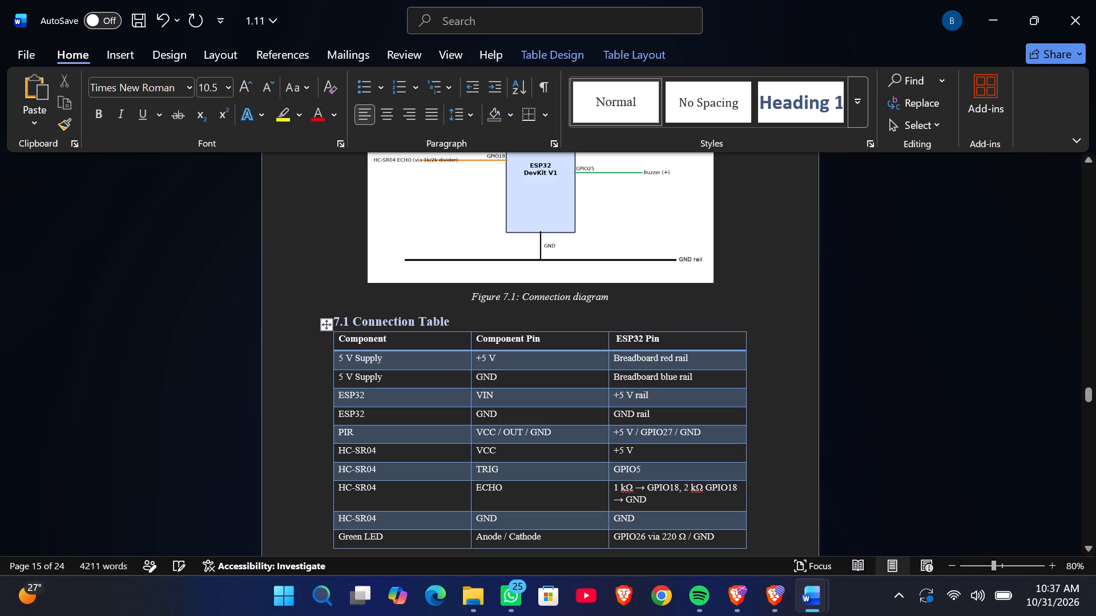
key("BackSpace")
key("BackSpace")
key("BackSpace")
key("BackSpace")
key("BackSpace")
key("BackSpace")
key("BackSpace")
key("BackSpace")
key("BackSpace")
key("BackSpace")
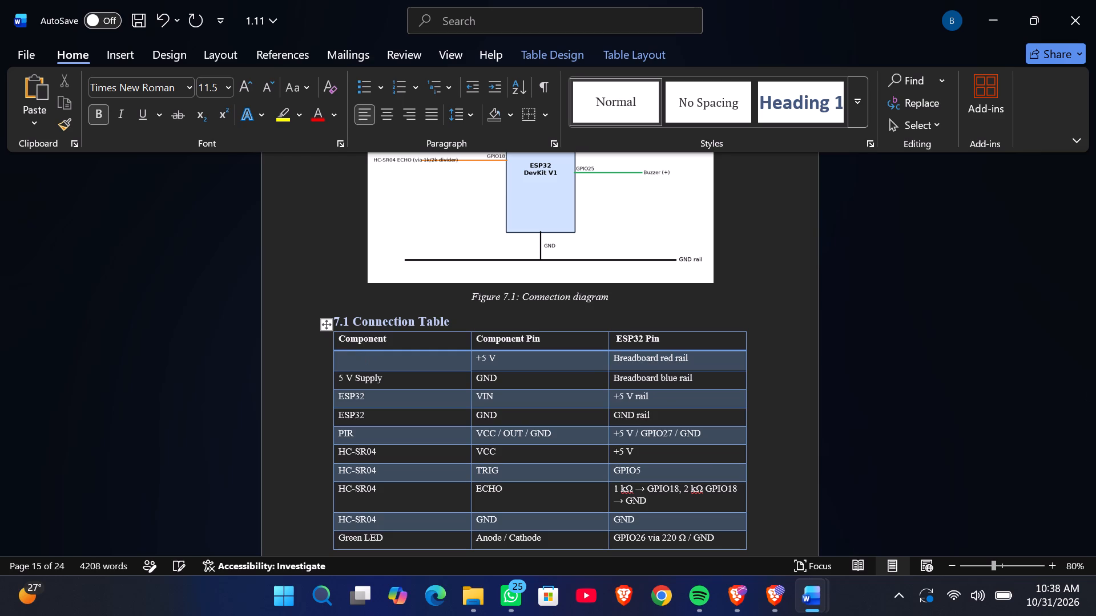
key("u")
key("BackSpace")
type("Ul")
key("BackSpace")
key("l")
key("BackSpace")
key("l")
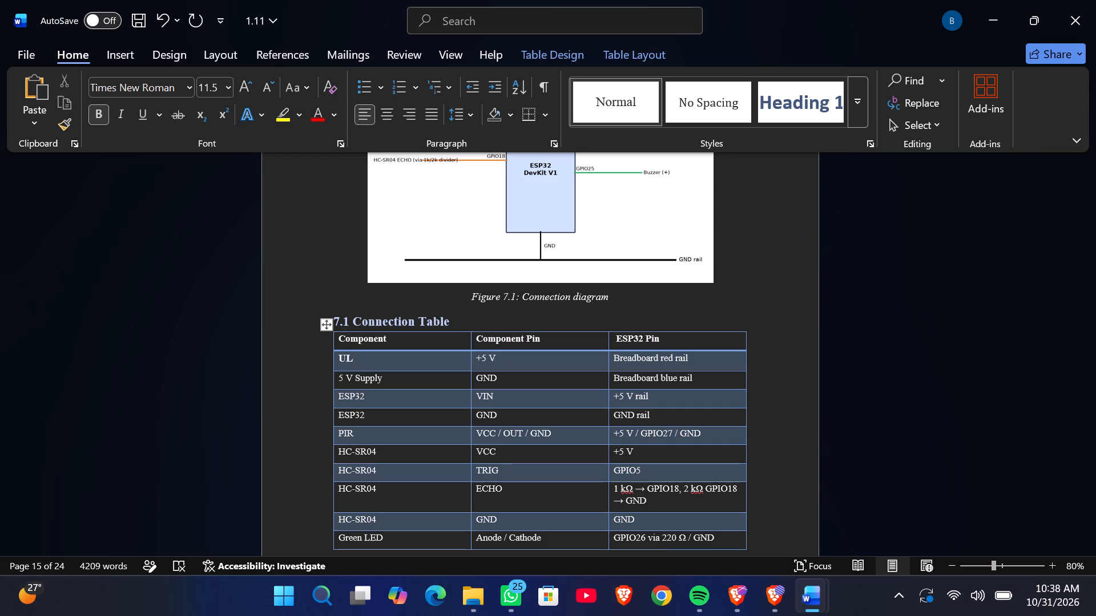
key("BackSpace")
key("l")
Remove the bold formatting from the "Ul" text in the Component column.
left_click_drag(517, 384, 475, 383)
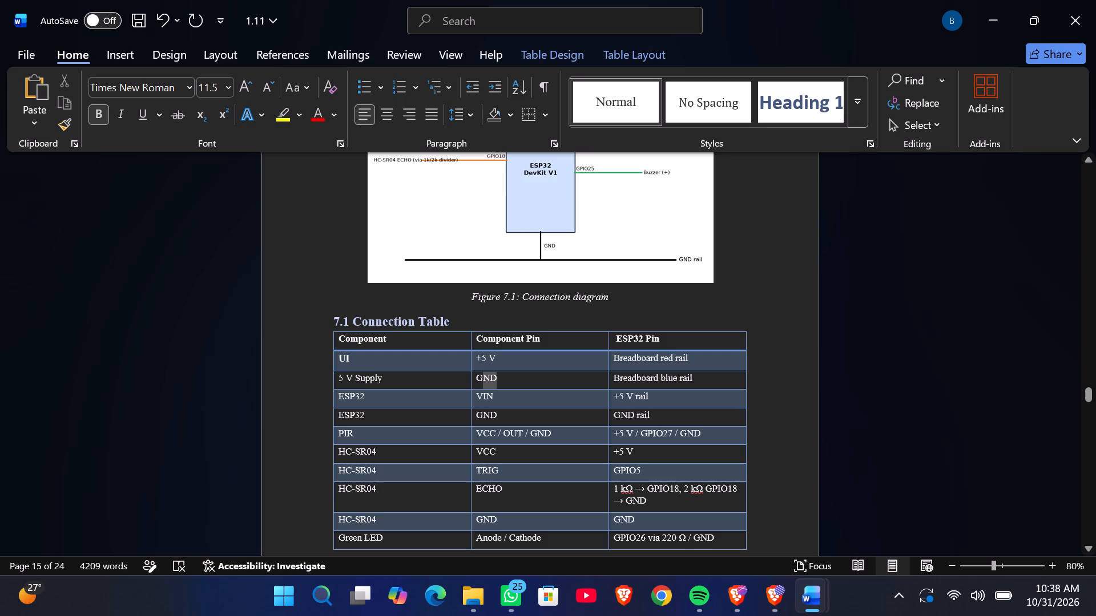
left_click_drag(475, 383, 474, 383)
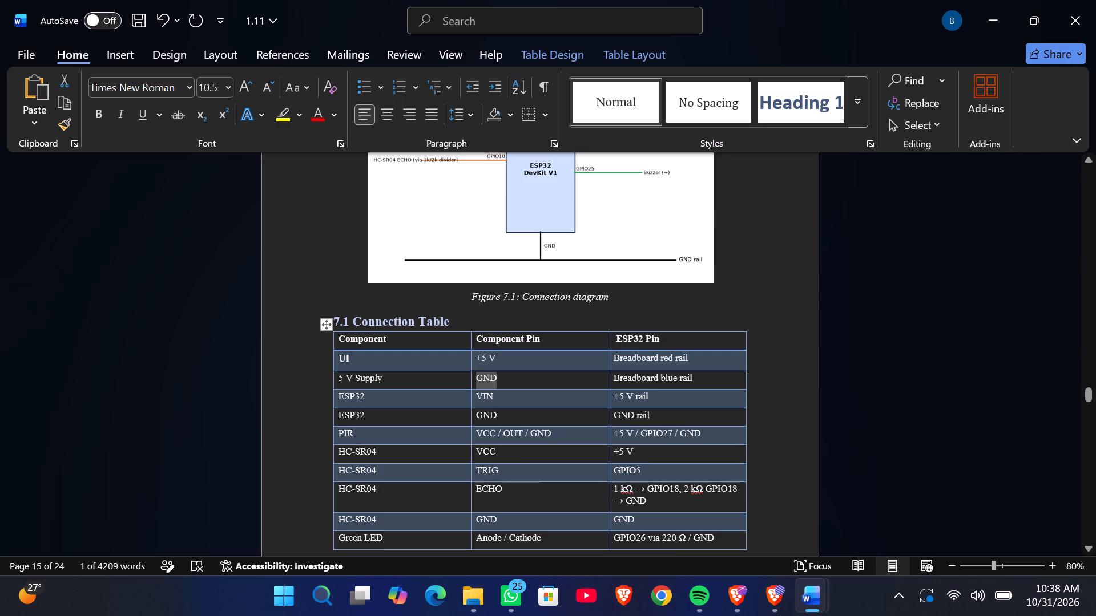
left_click_drag(374, 360, 327, 353)
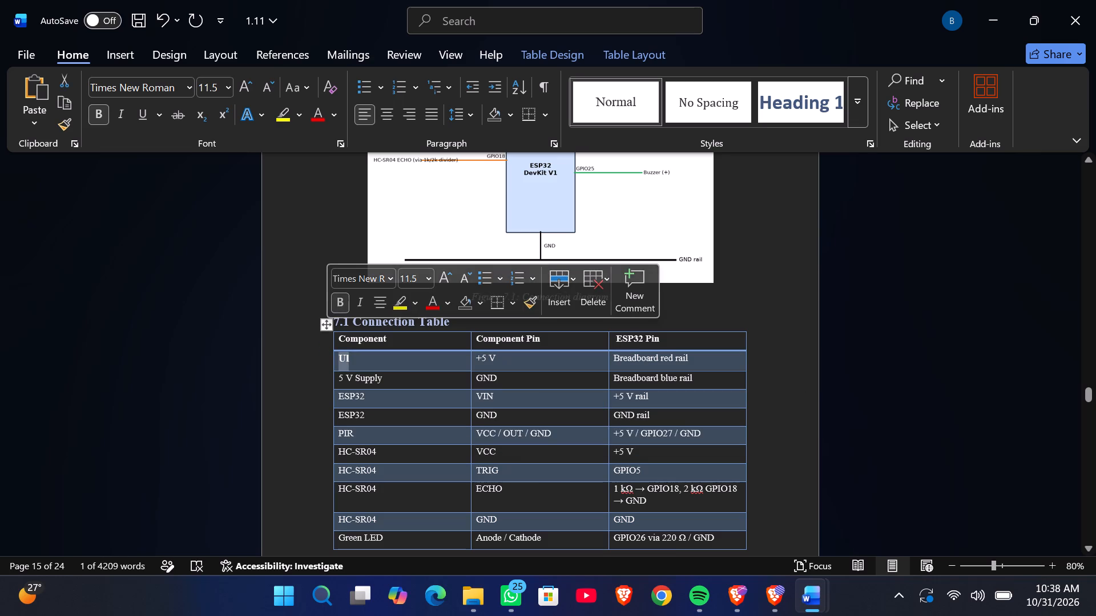
left_click(335, 297)
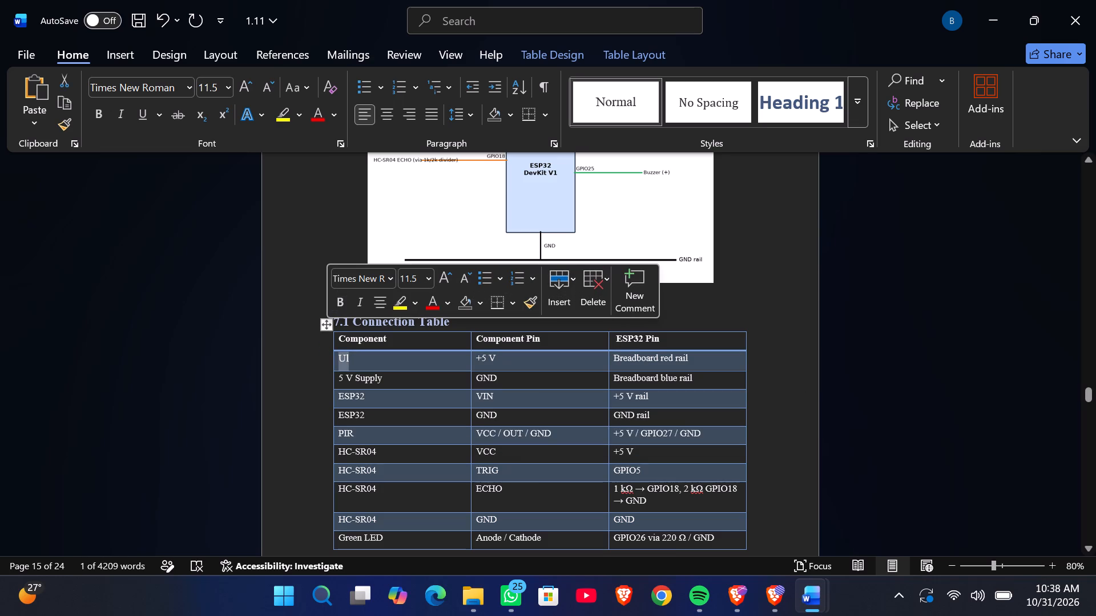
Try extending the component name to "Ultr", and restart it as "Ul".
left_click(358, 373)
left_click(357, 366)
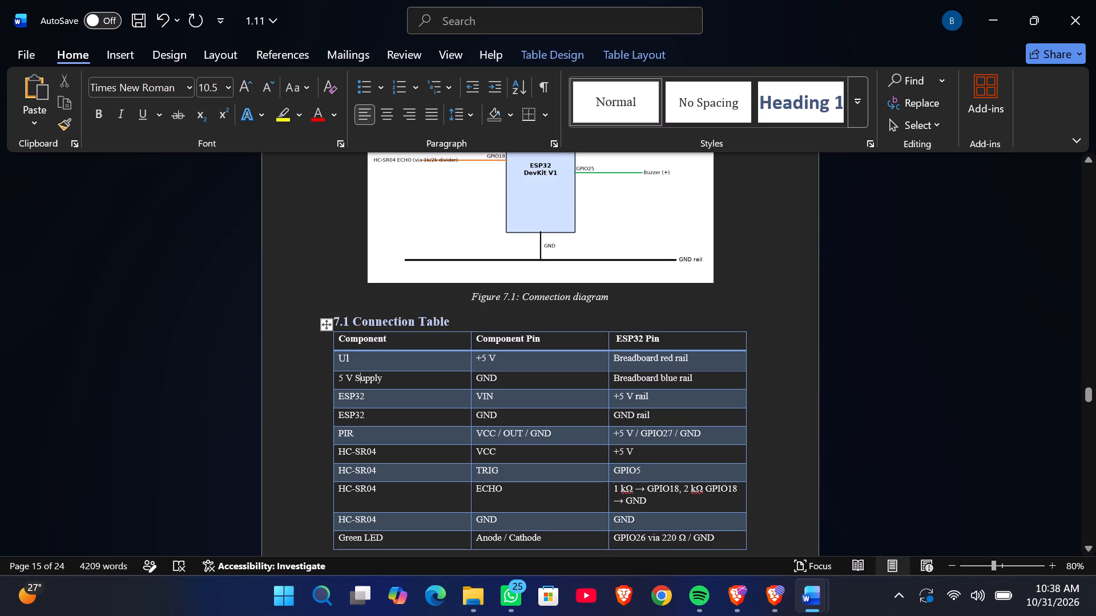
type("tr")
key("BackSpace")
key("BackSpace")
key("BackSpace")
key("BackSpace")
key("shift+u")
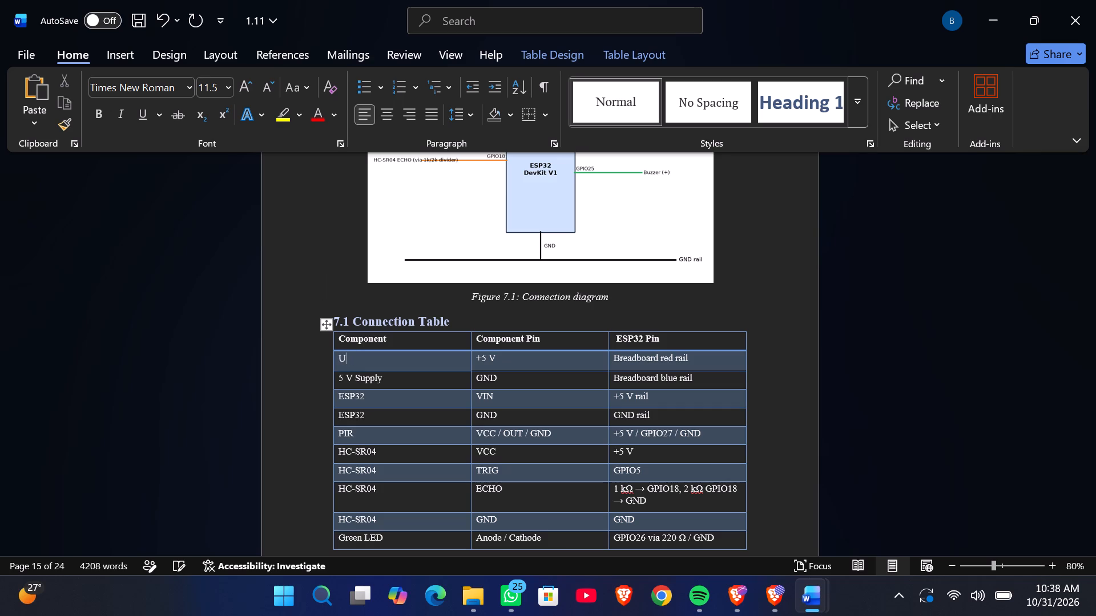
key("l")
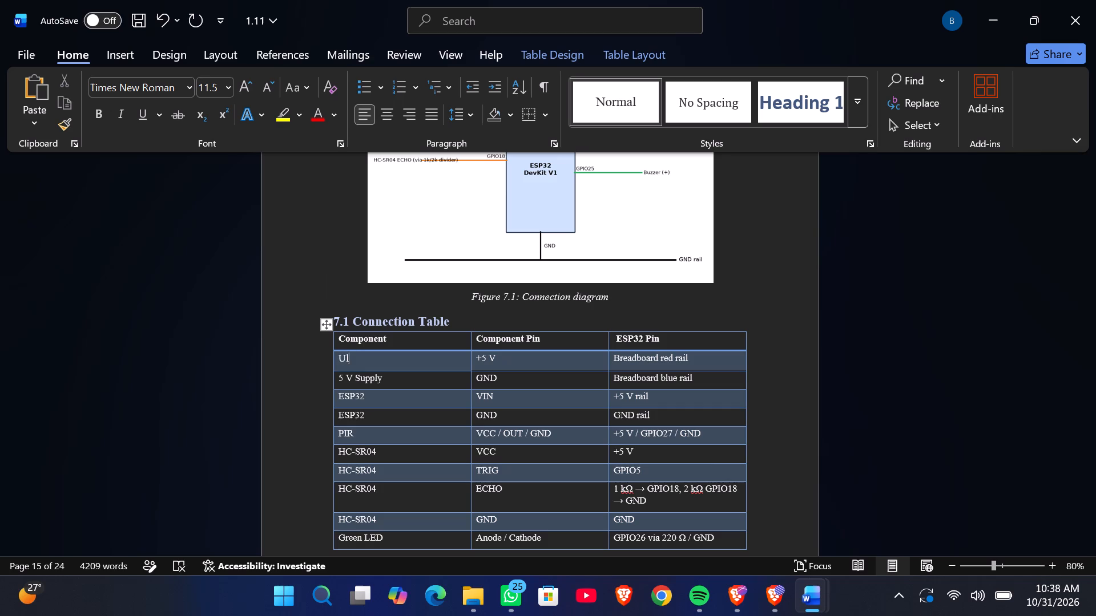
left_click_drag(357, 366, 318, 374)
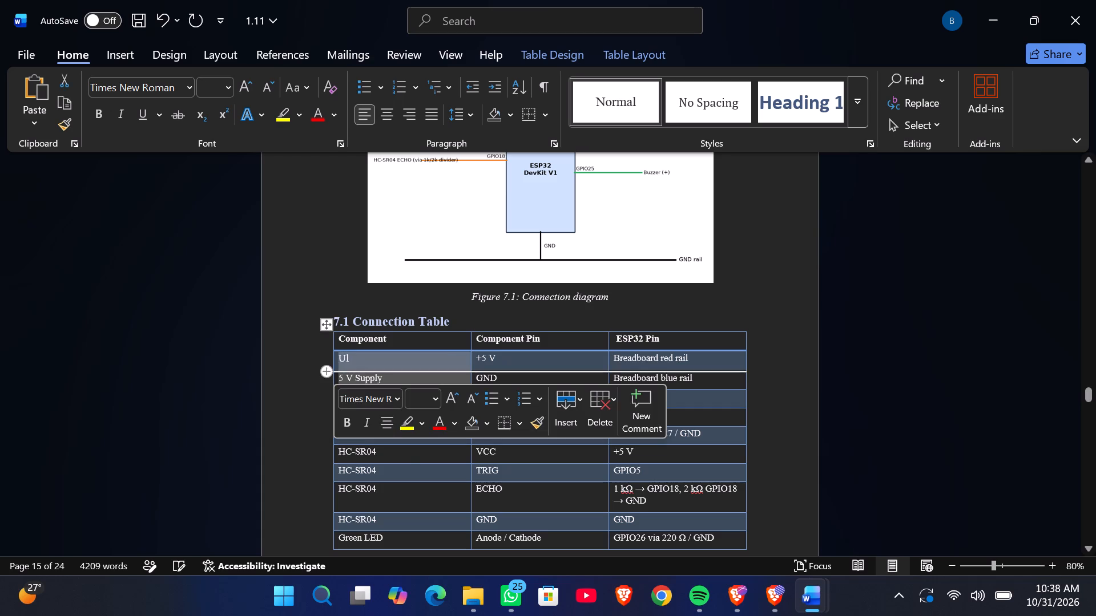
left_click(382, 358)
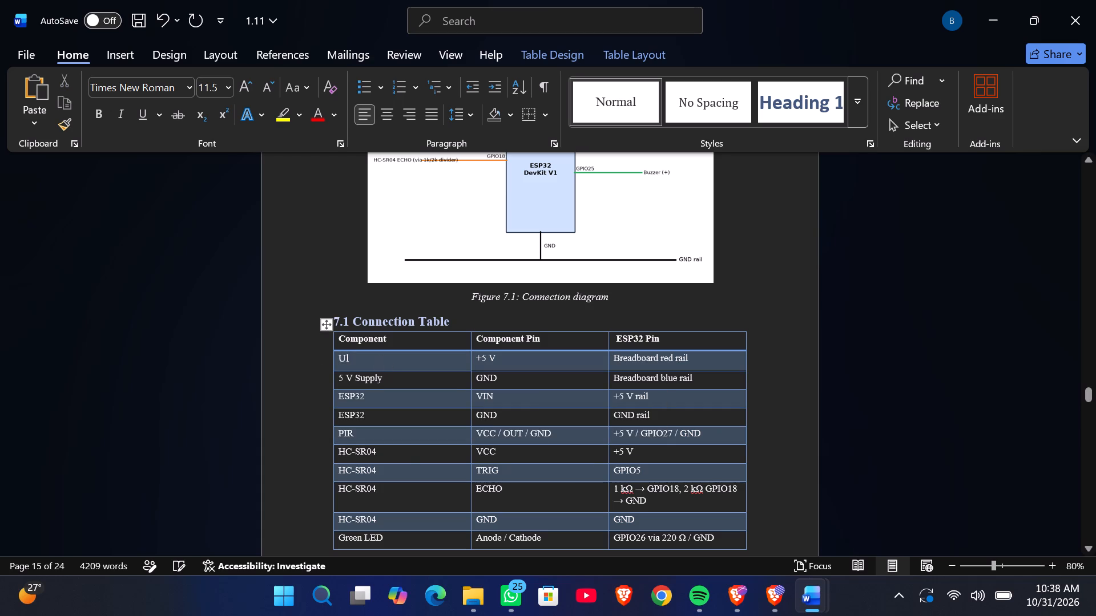
Retype the component name in the first row below the connection table's header as "Ultrasonic Sensor".
key("BackSpace")
key("BackSpace")
left_click_drag(380, 359, 354, 360)
key("u")
key("BackSpace")
key("shift+u")
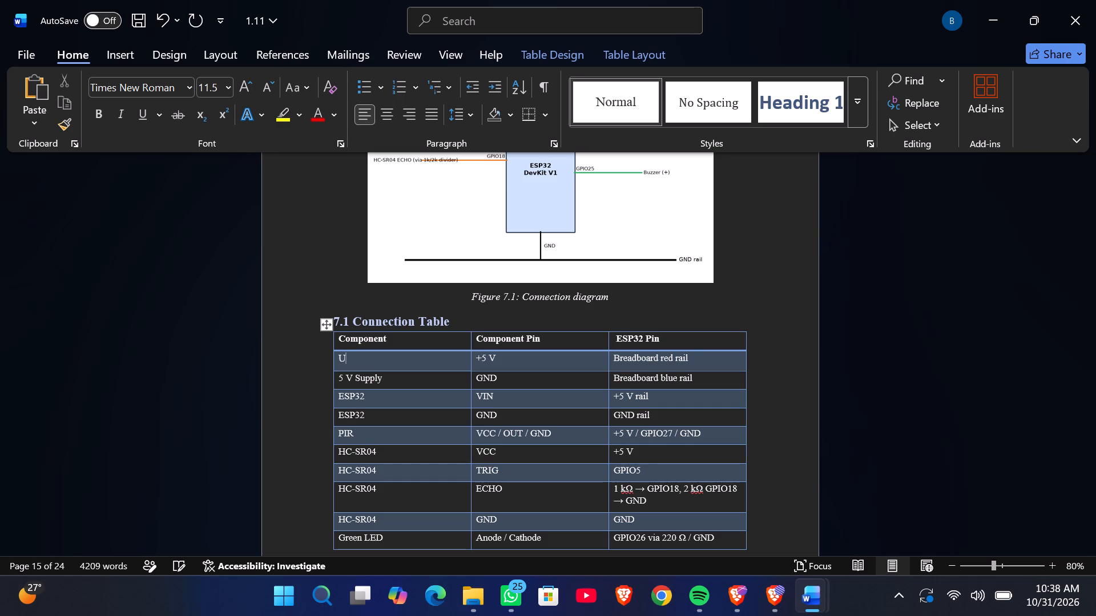
left_click_drag(354, 360, 323, 363)
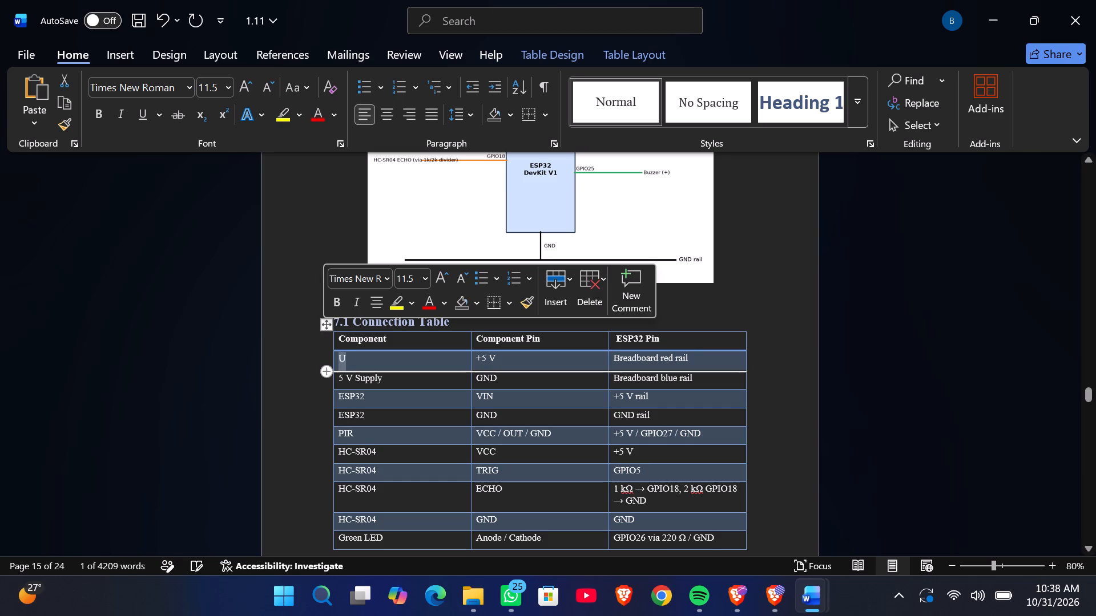
left_click(351, 356)
key("l")
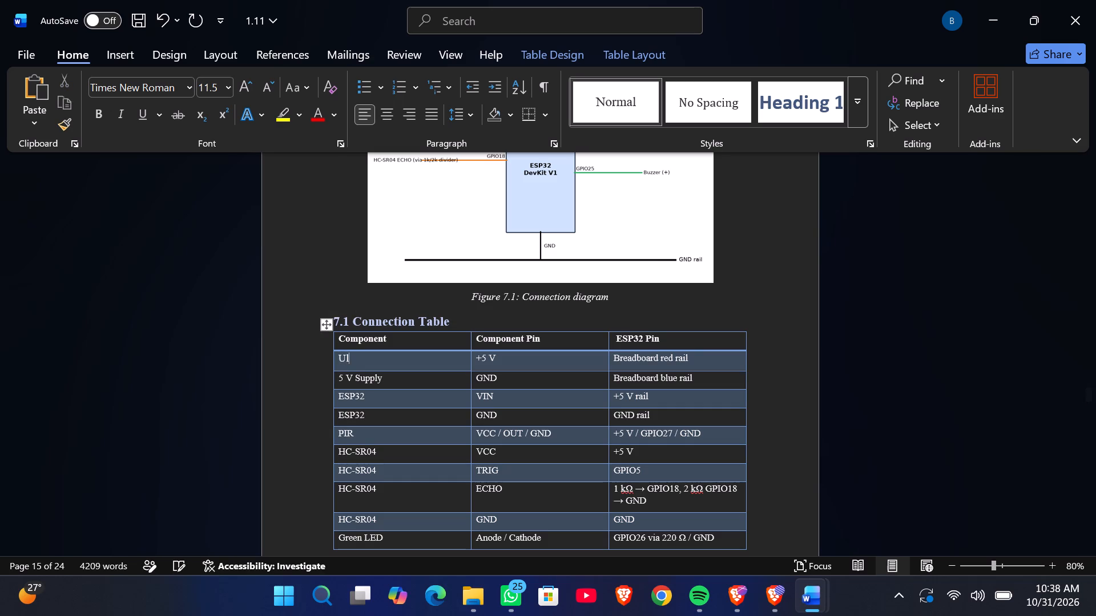
type("tr")
key("BackSpace")
key("BackSpace")
key("BackSpace")
type("sonic")
key("space")
key("shift+s")
type("en")
type("sor")
Add "(HC-SR04)" on a second line below "Ultrasonic Sensor" in the same cell.
key("Return")
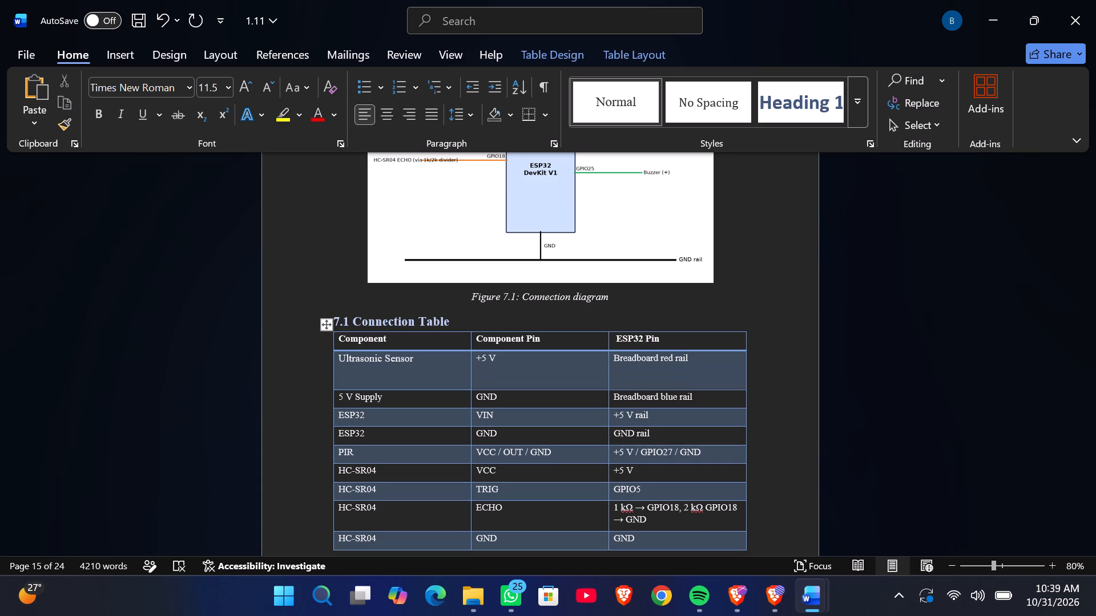
type("()")
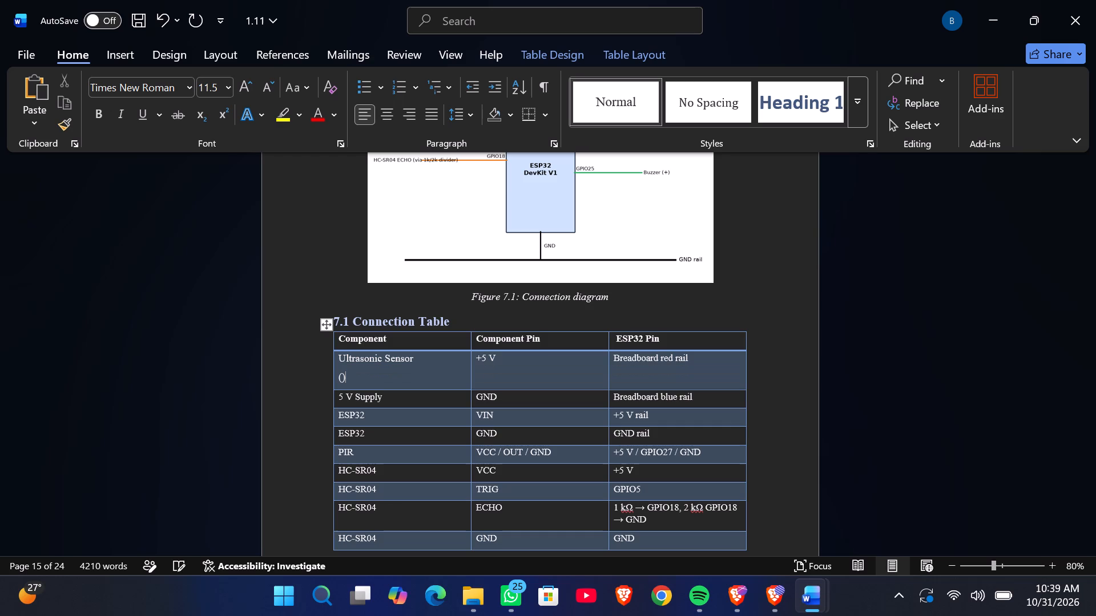
key("Left")
type("HC")
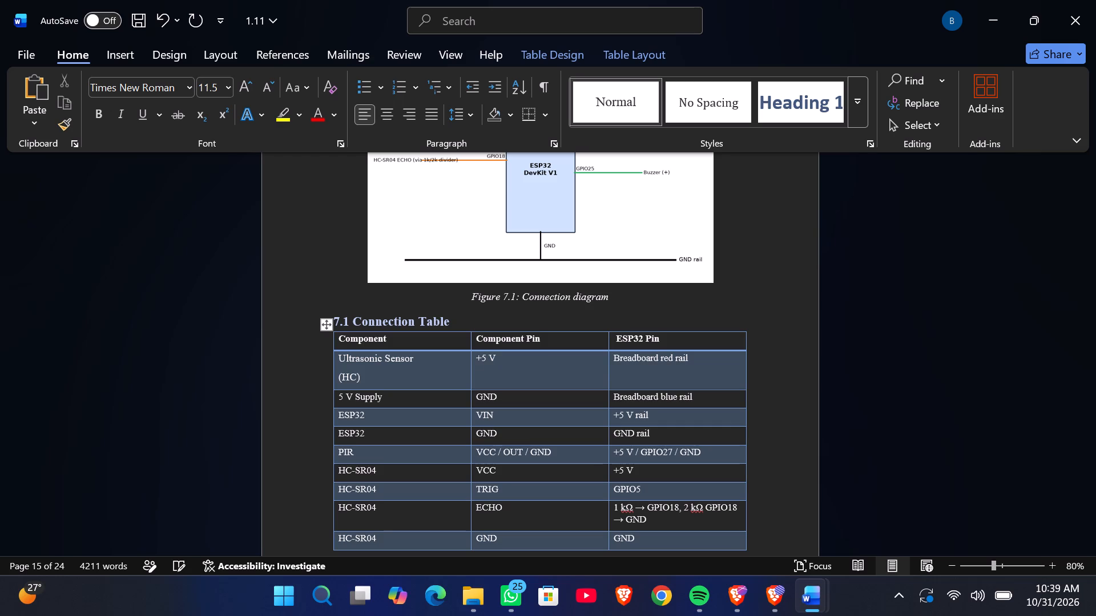
key("shift+underscore")
key("BackSpace")
key("minus")
type("SR")
key("0")
key("4")
Copy the "Ultrasonic Sensor (HC-SR04)" text over the component names in the next three rows, the 5 V Supply and both ESP32 rows.
left_click_drag(339, 357, 374, 374)
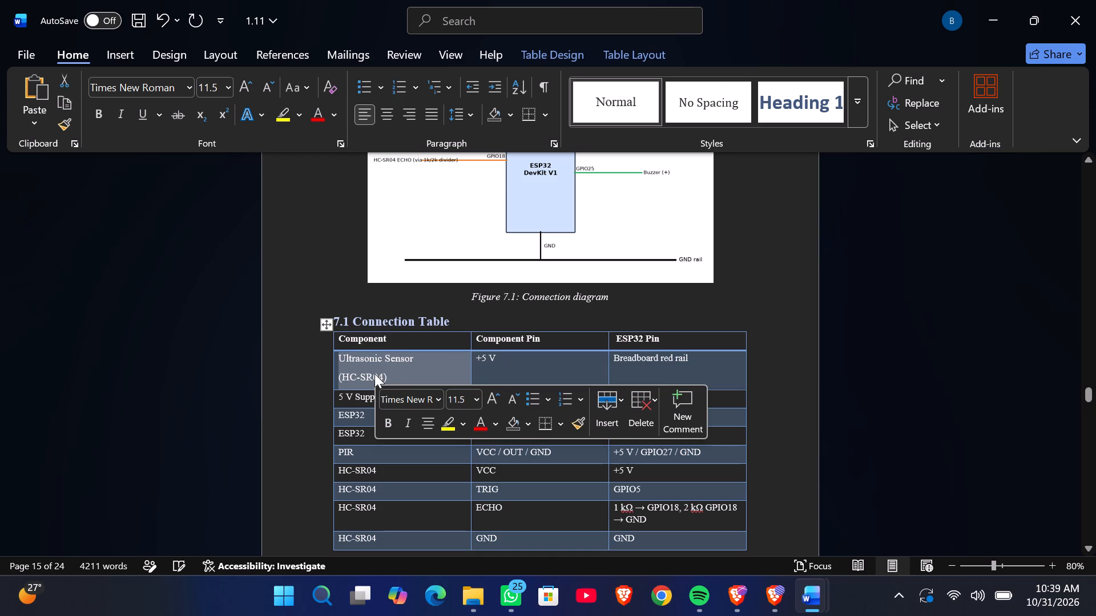
key("ctrl+c")
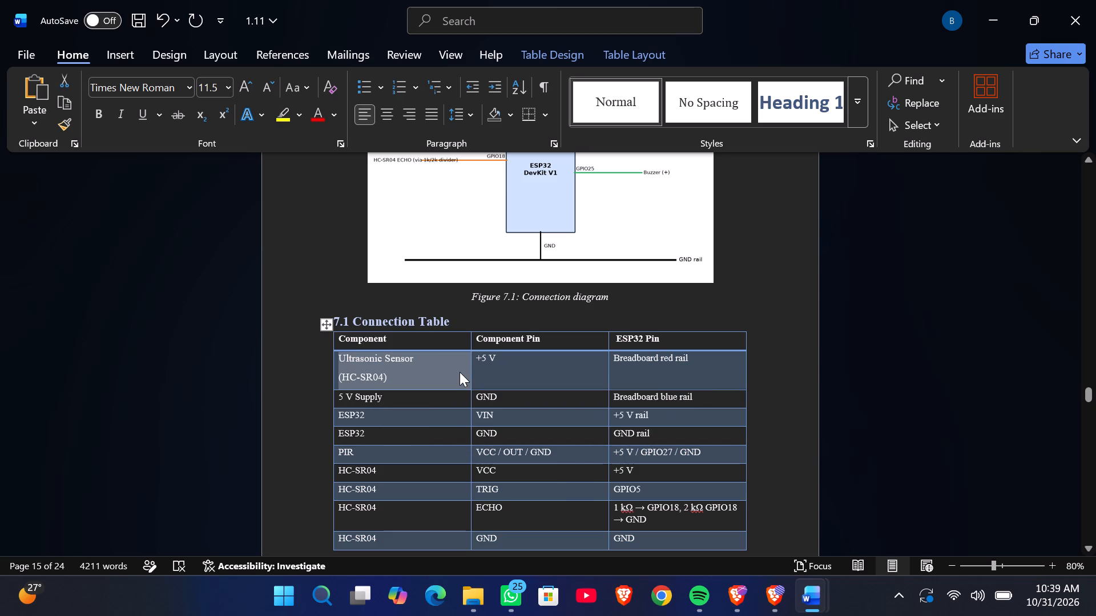
left_click_drag(401, 399, 340, 400)
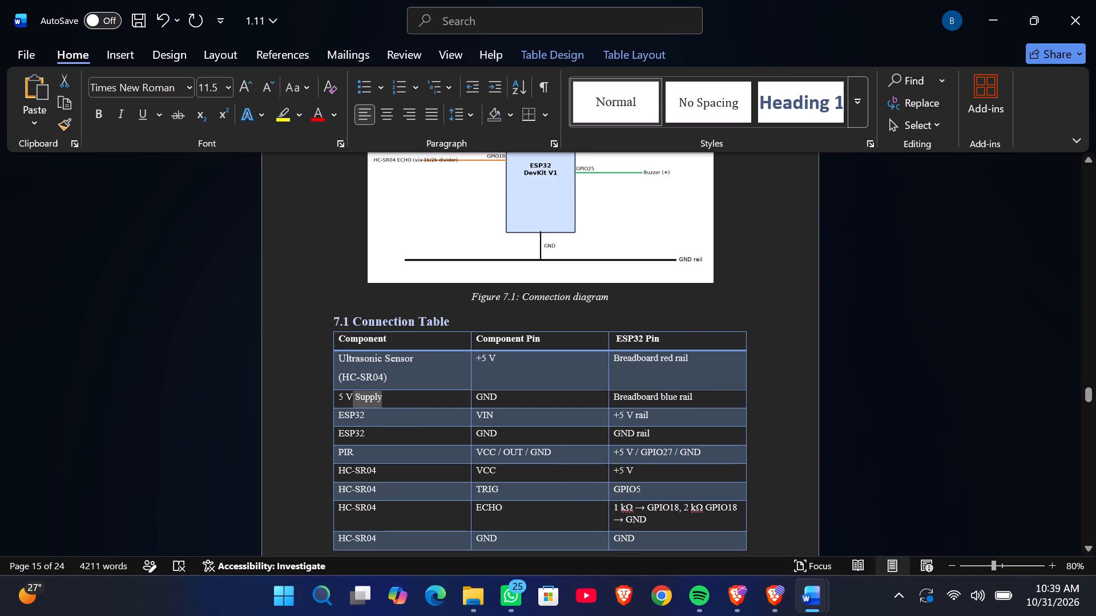
left_click_drag(340, 400, 331, 401)
key("ctrl+v")
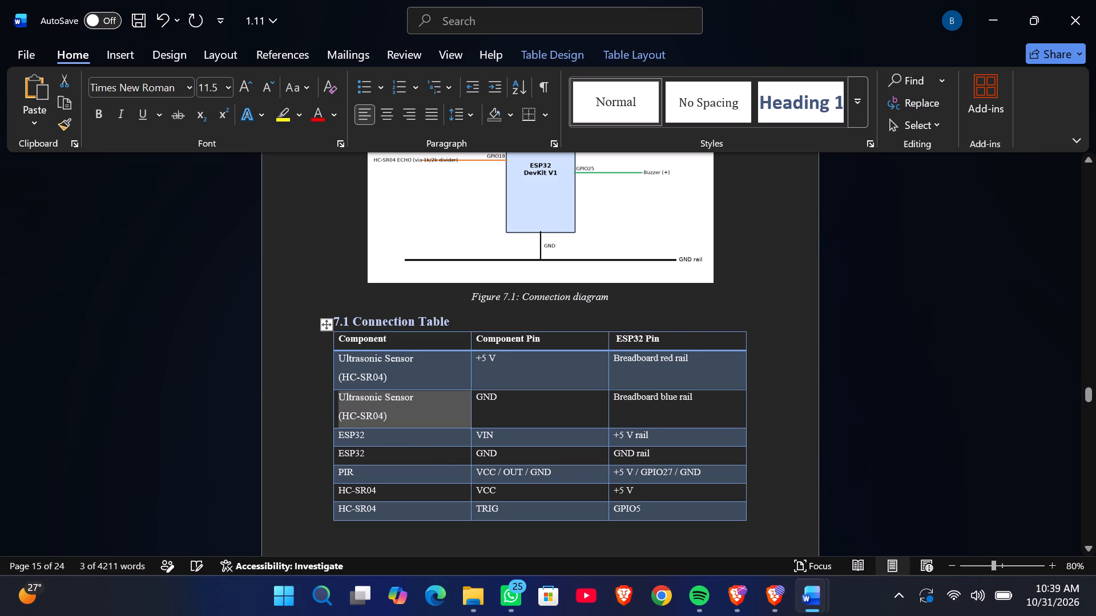
left_click_drag(425, 439, 339, 436)
key("ctrl+v")
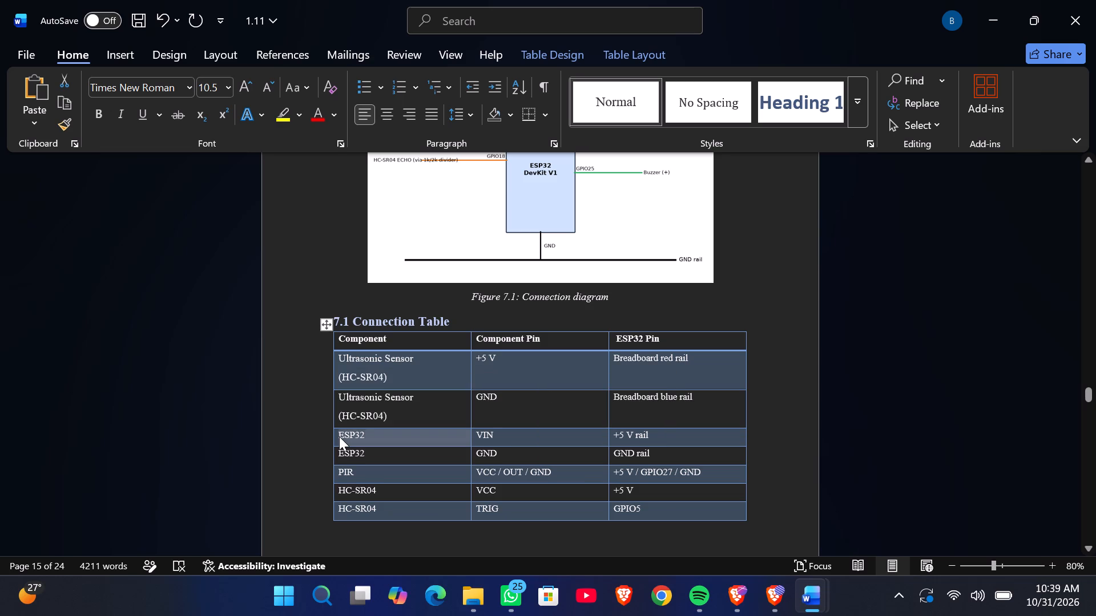
left_click_drag(410, 478, 354, 476)
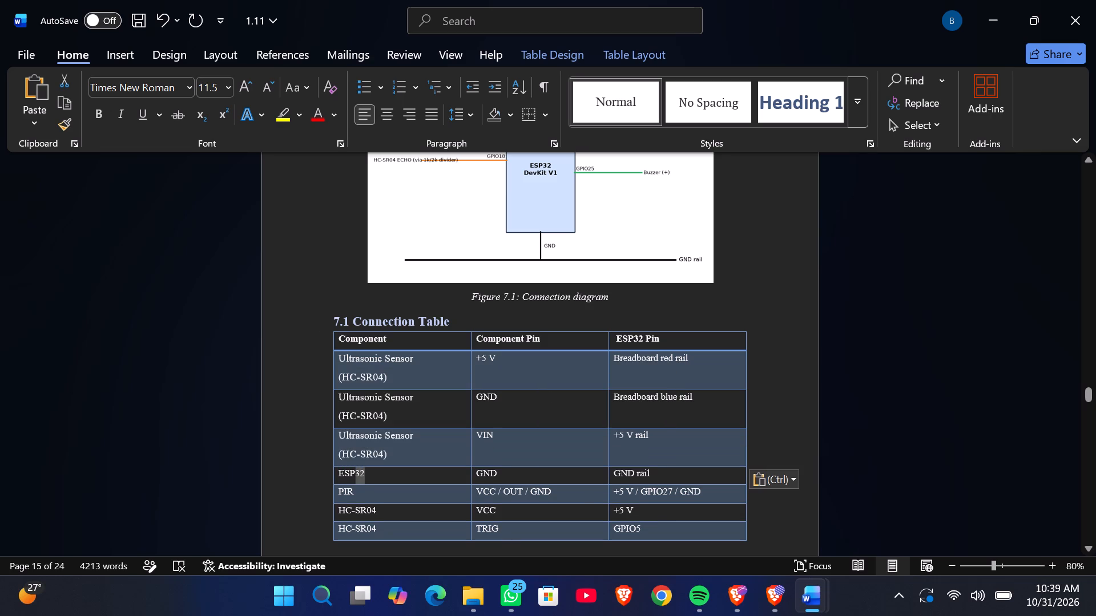
left_click_drag(354, 476, 329, 475)
key("ctrl+v")
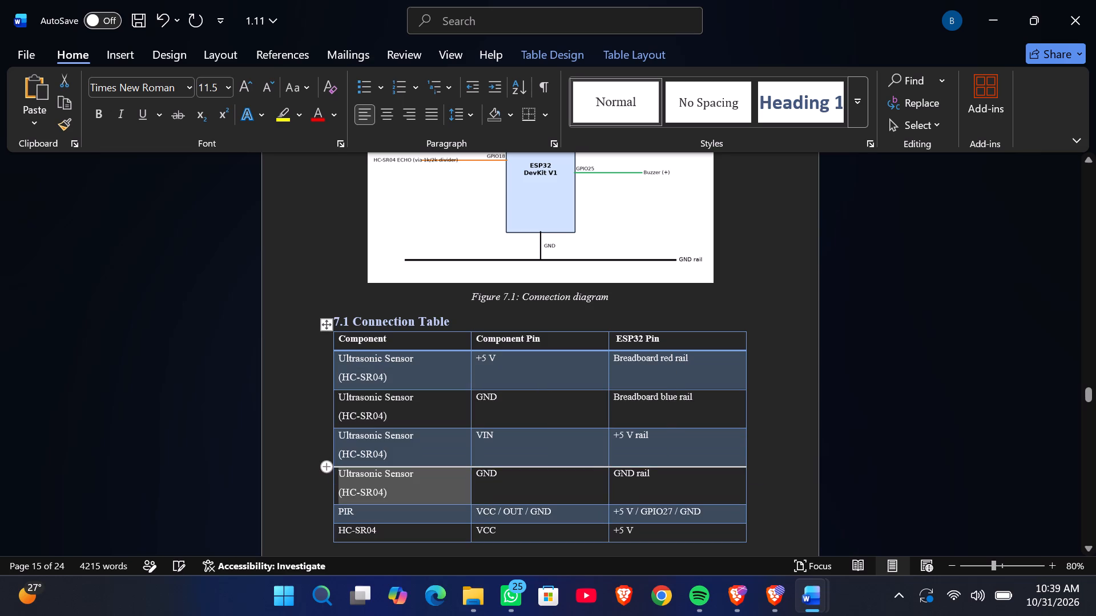
Replace the component name in the PIR row with "Pir Sensor" in non-bold text.
scroll(568, 380, "down", 3)
scroll(465, 261, "up", 1)
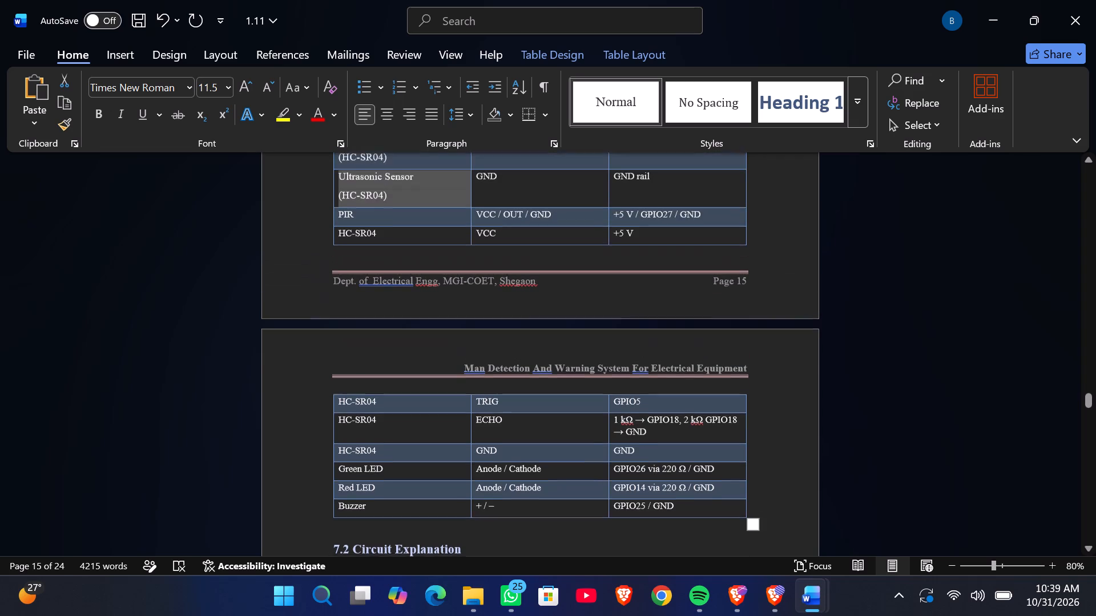
scroll(465, 261, "up", 2)
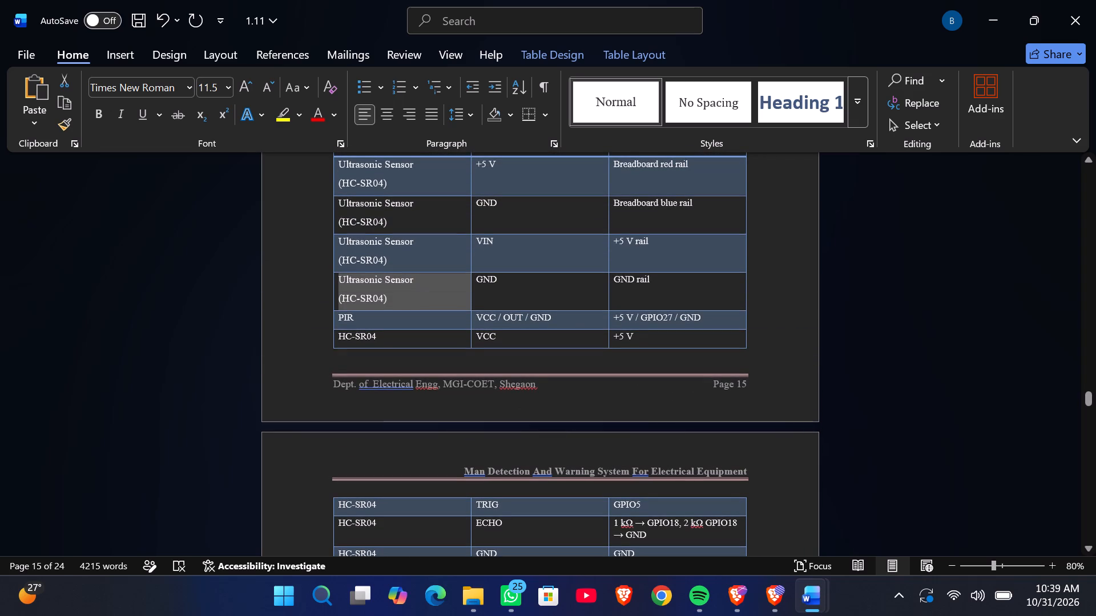
left_click(392, 319)
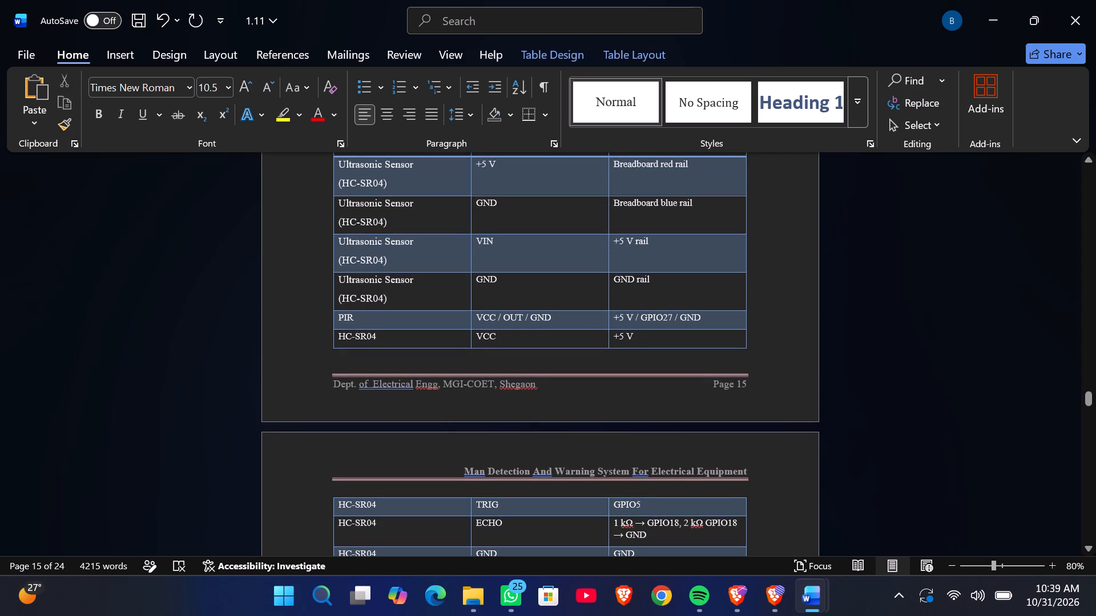
key("BackSpace")
key("BackSpace")
key("BackSpace")
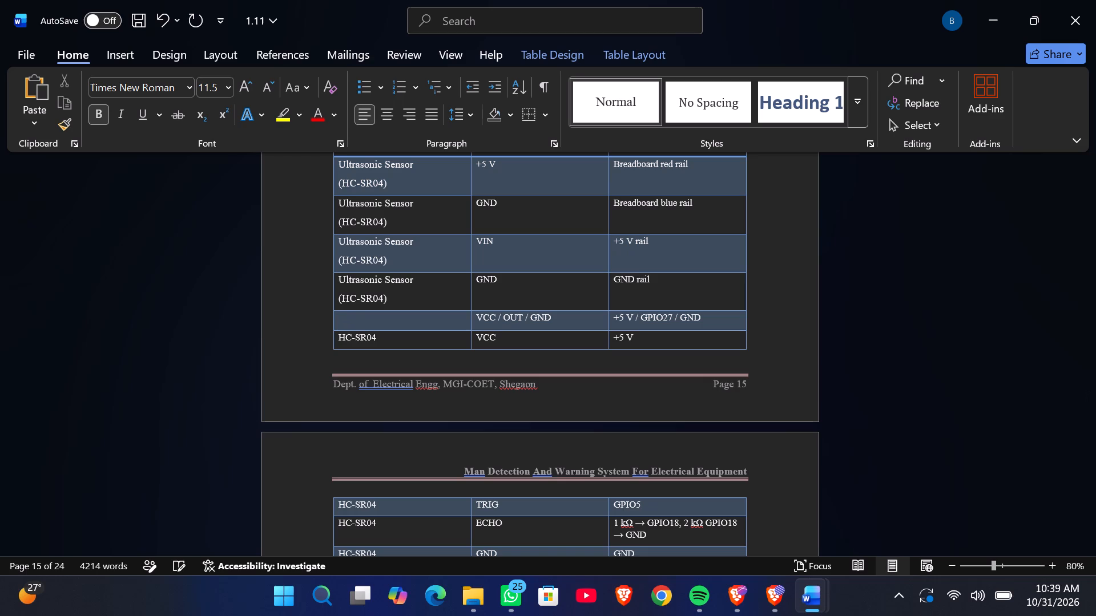
key("p")
left_click(104, 113)
key("BackSpace")
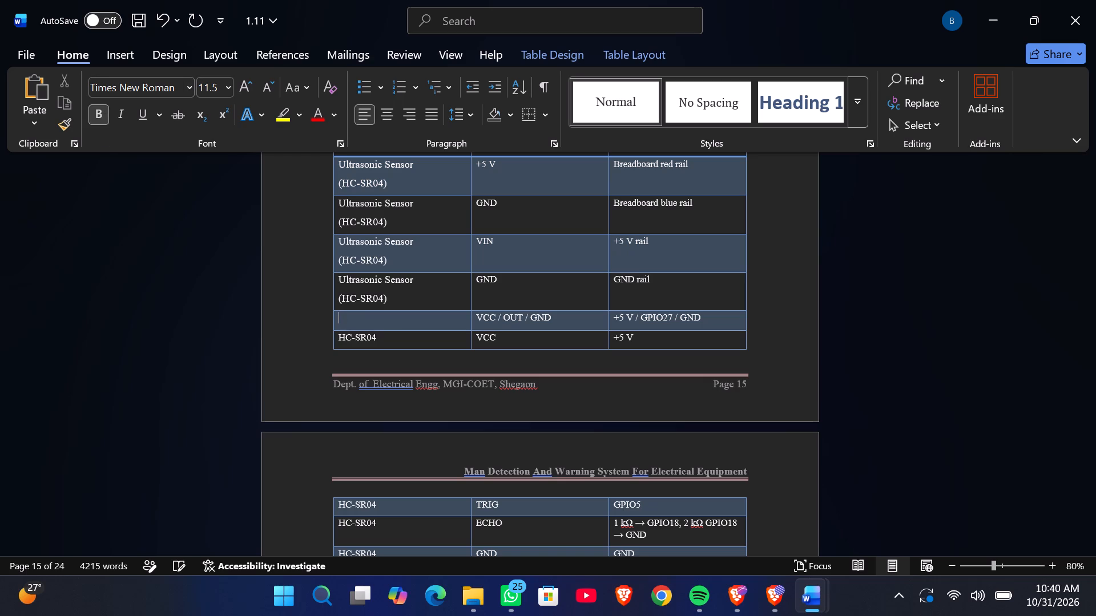
left_click(104, 113)
key("p")
key("i")
type("r")
key("space")
type("Sensor")
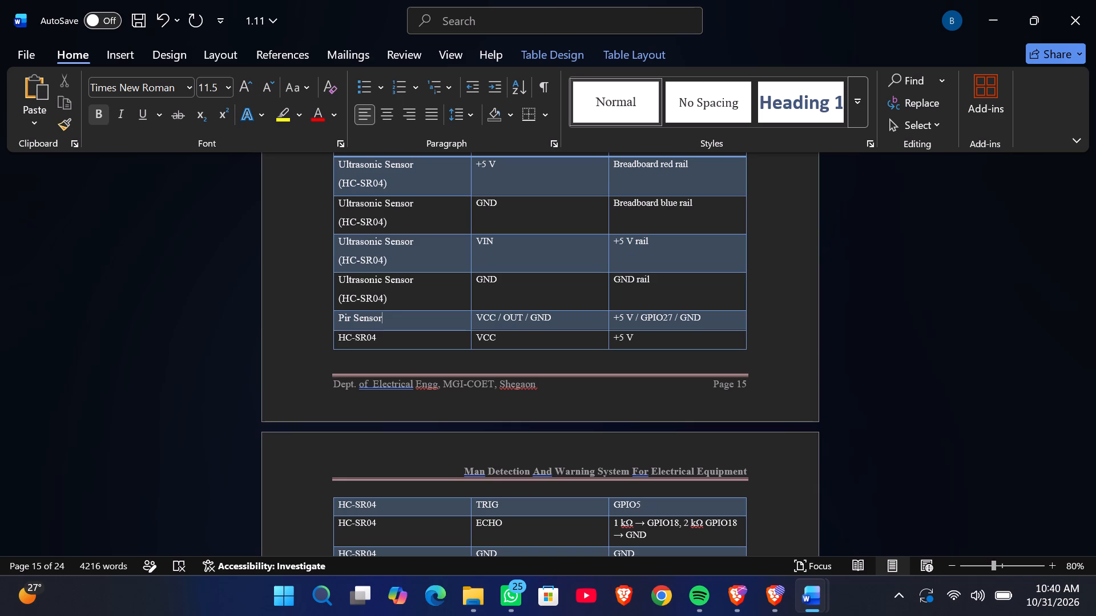
Add "(HC-SR501)" on a second line below "Pir Sensor" in the same cell.
key("Return")
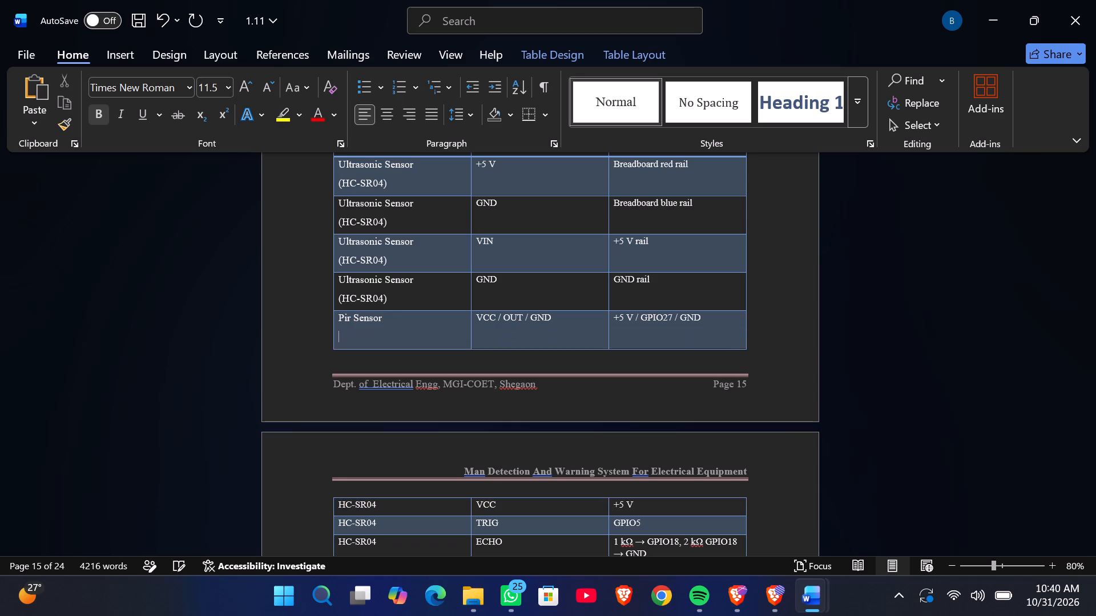
type("()")
key("Left")
type("HC")
key("minus")
type("SR")
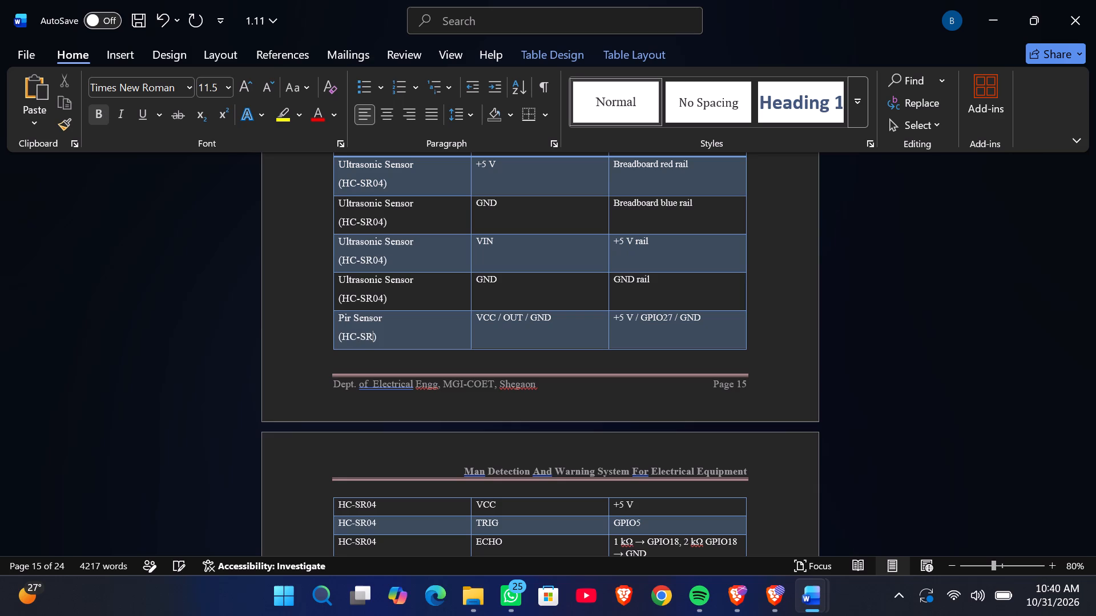
key("5")
type("01")
Copy the "Pir Sensor (HC-SR501)" text over the component names in the next three rows, the HC-SR04 VCC, TRIG and ECHO rows.
left_click_drag(339, 322, 367, 314)
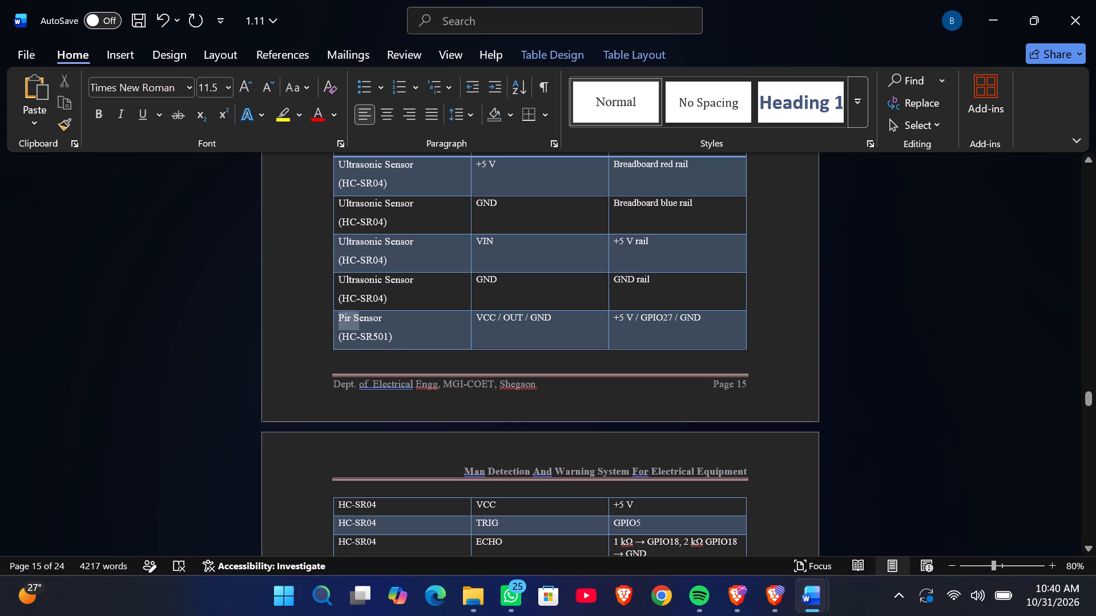
left_click_drag(367, 314, 396, 345)
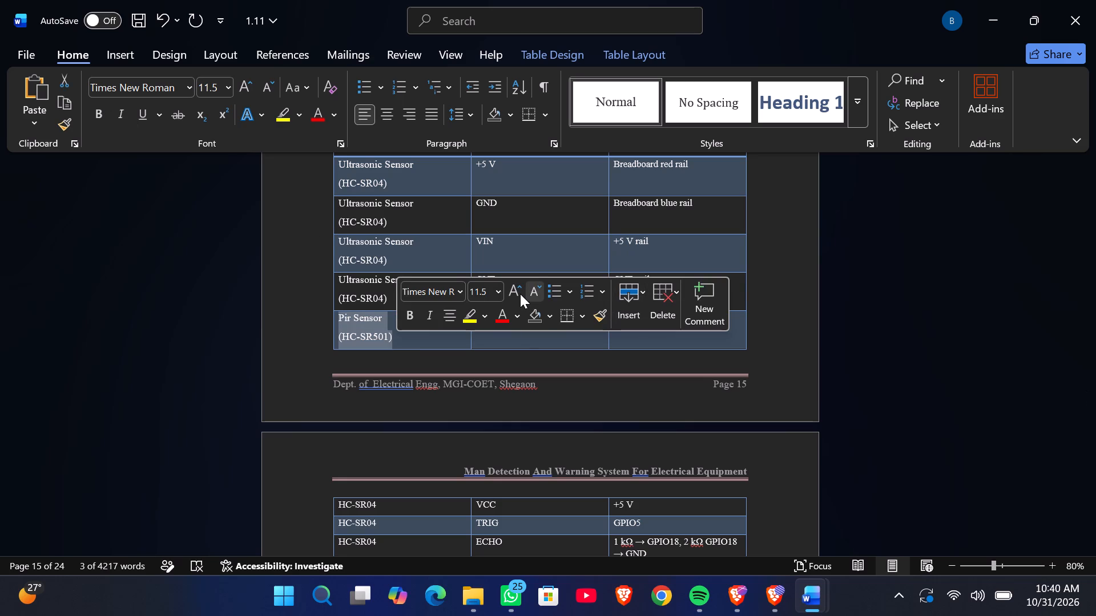
key("ctrl+c")
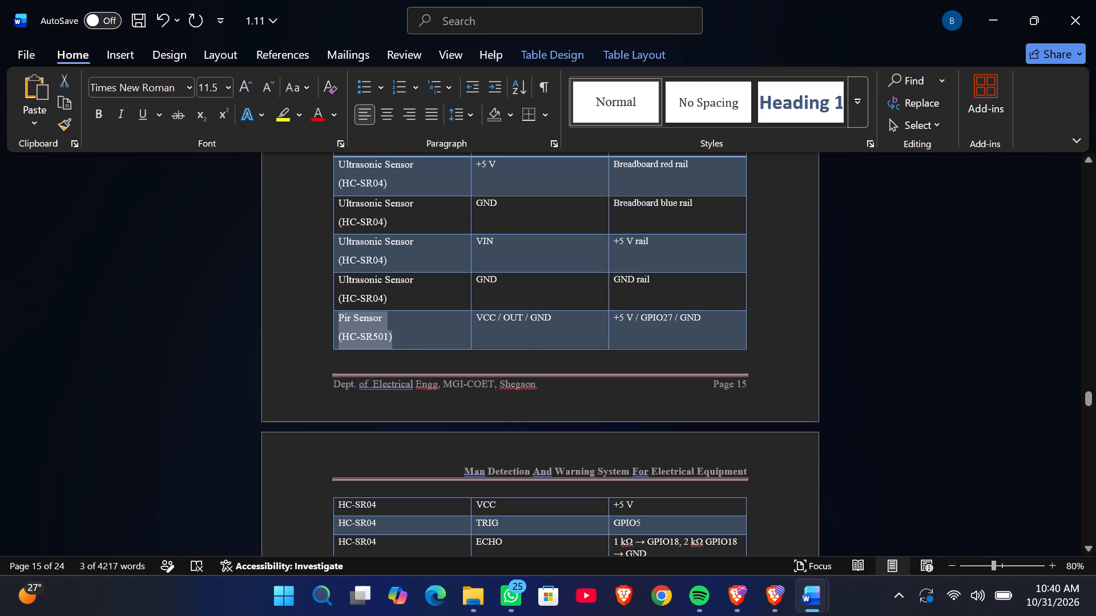
left_click_drag(381, 502, 334, 501)
key("ctrl+v")
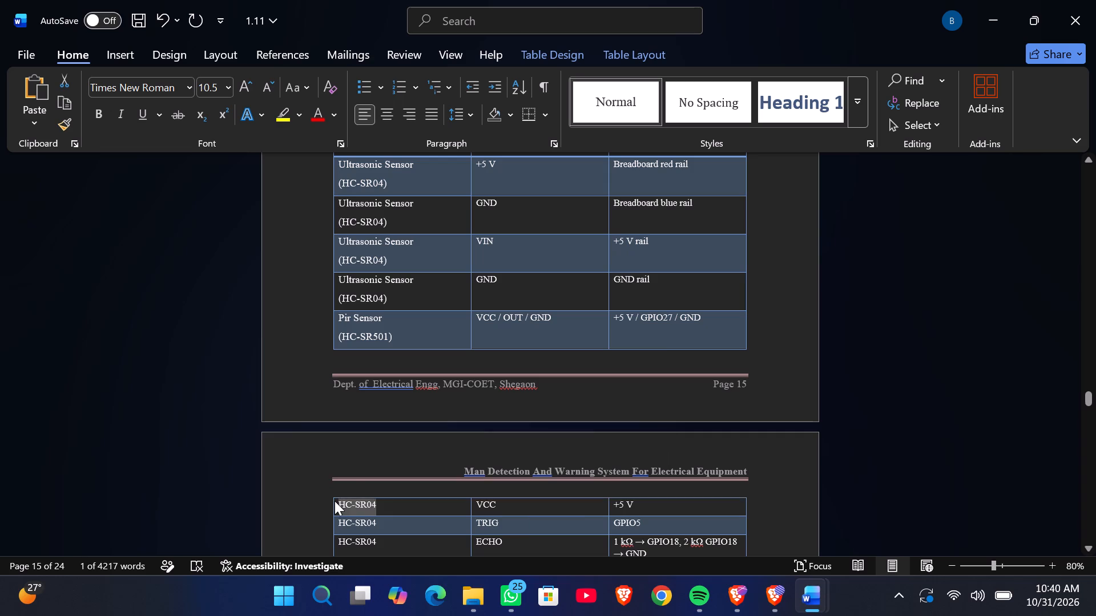
scroll(403, 514, "down", 2)
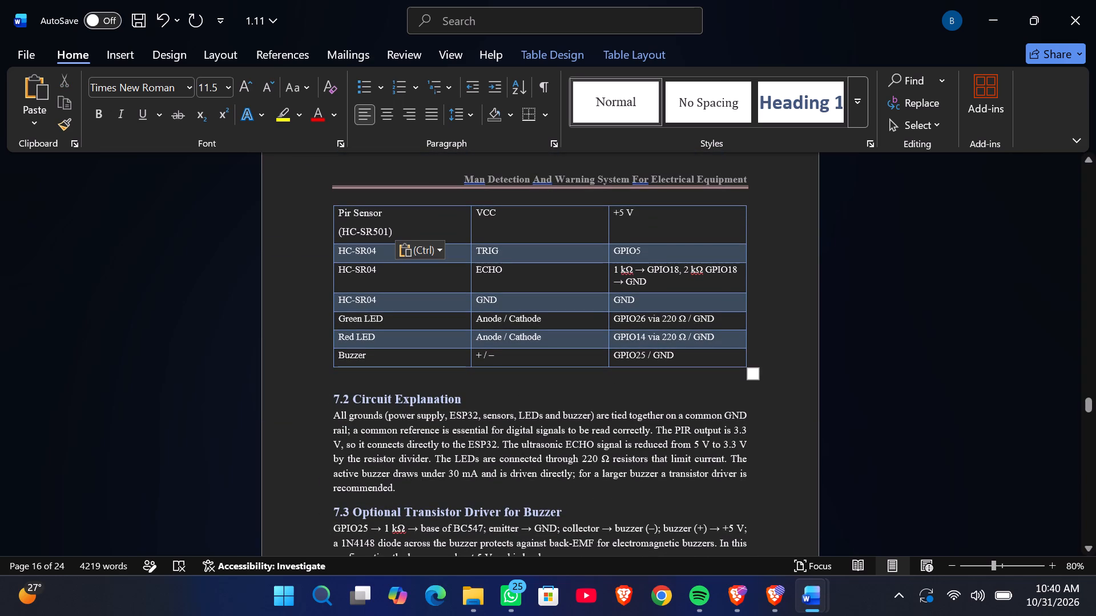
left_click_drag(381, 250, 338, 249)
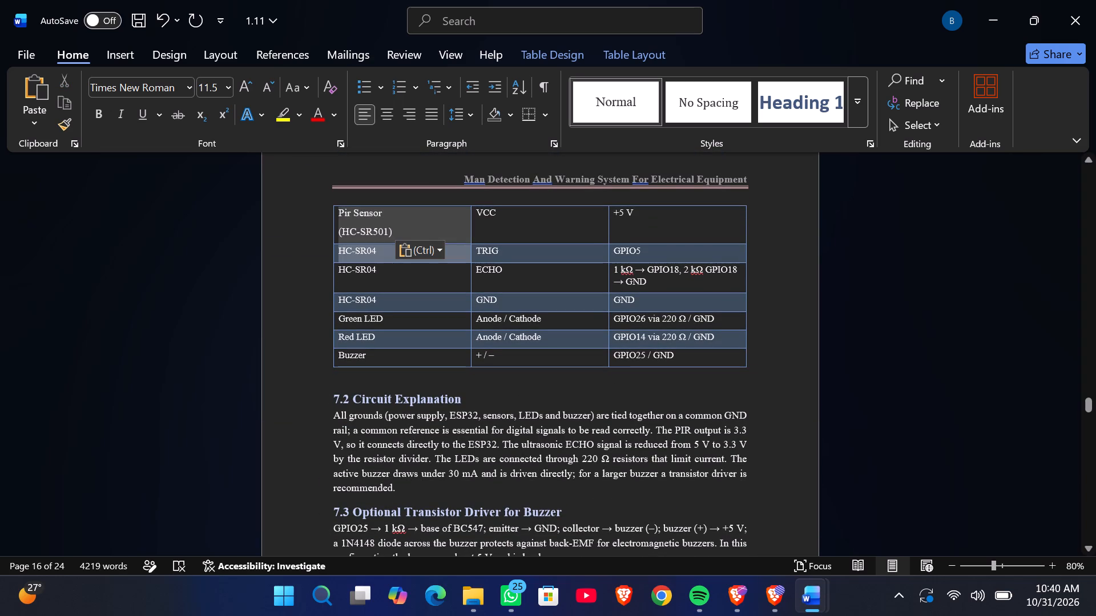
left_click_drag(338, 249, 339, 249)
key("ctrl+v")
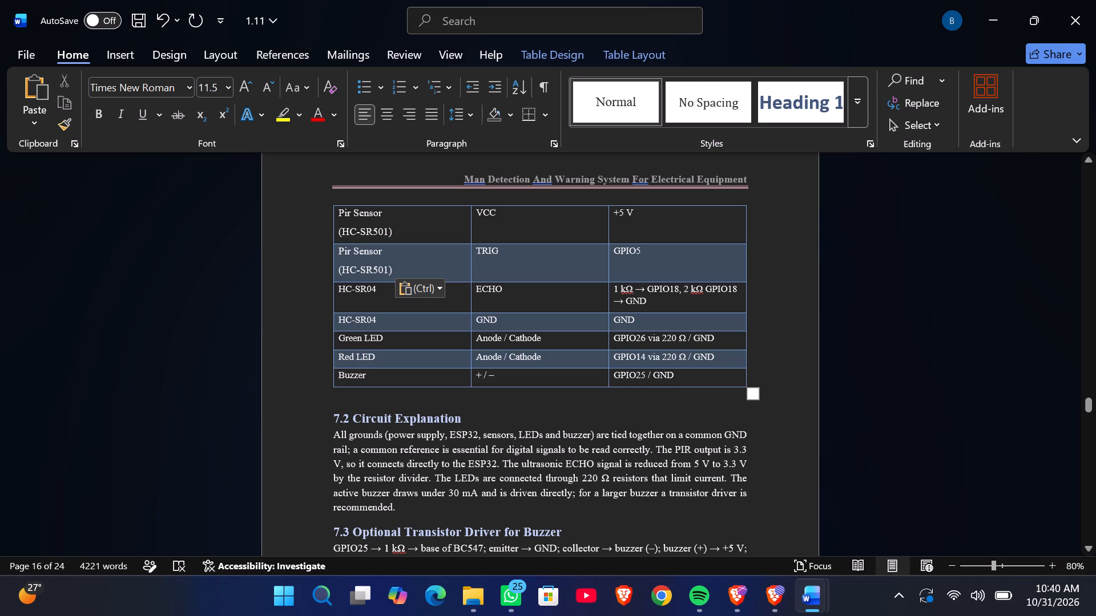
left_click_drag(376, 291, 312, 292)
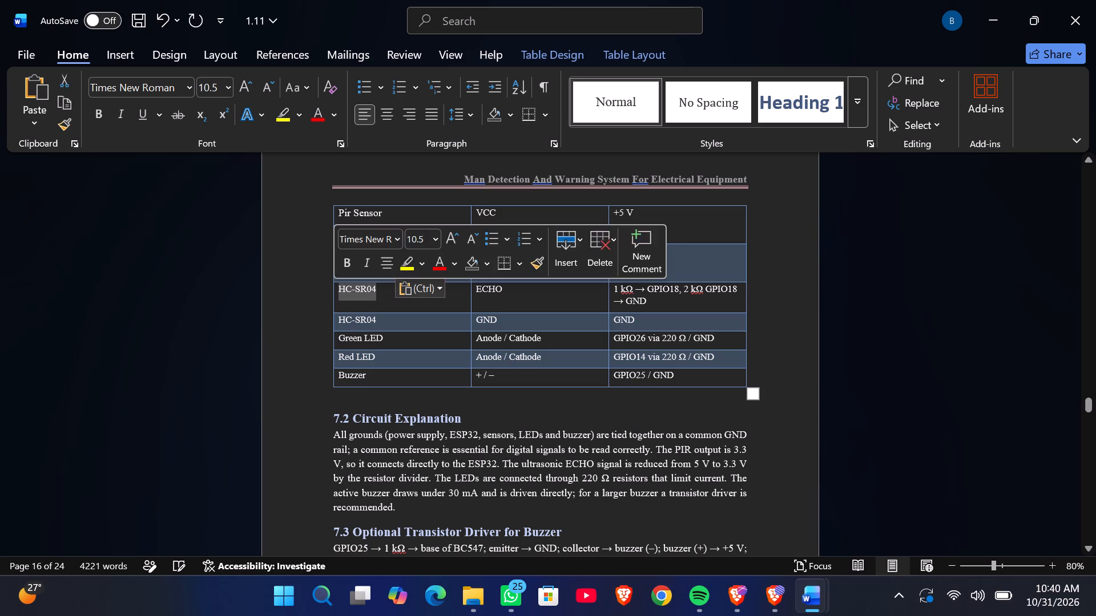
key("ctrl+v")
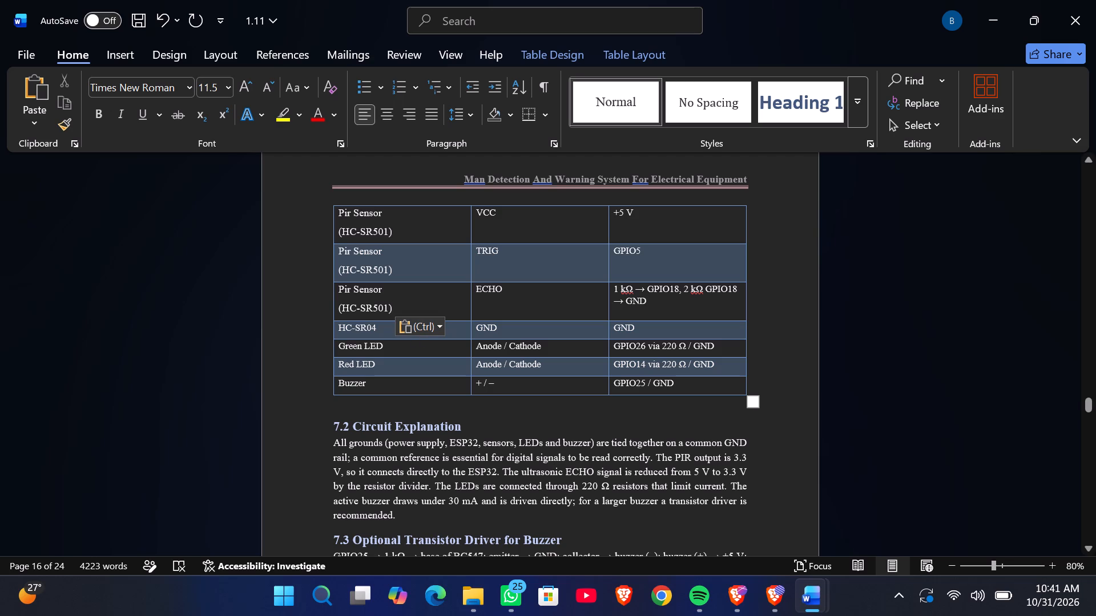
Replace the component name in the remaining HC-SR04 row, the GND one, with "Active Buzzer".
left_click_drag(384, 327, 345, 326)
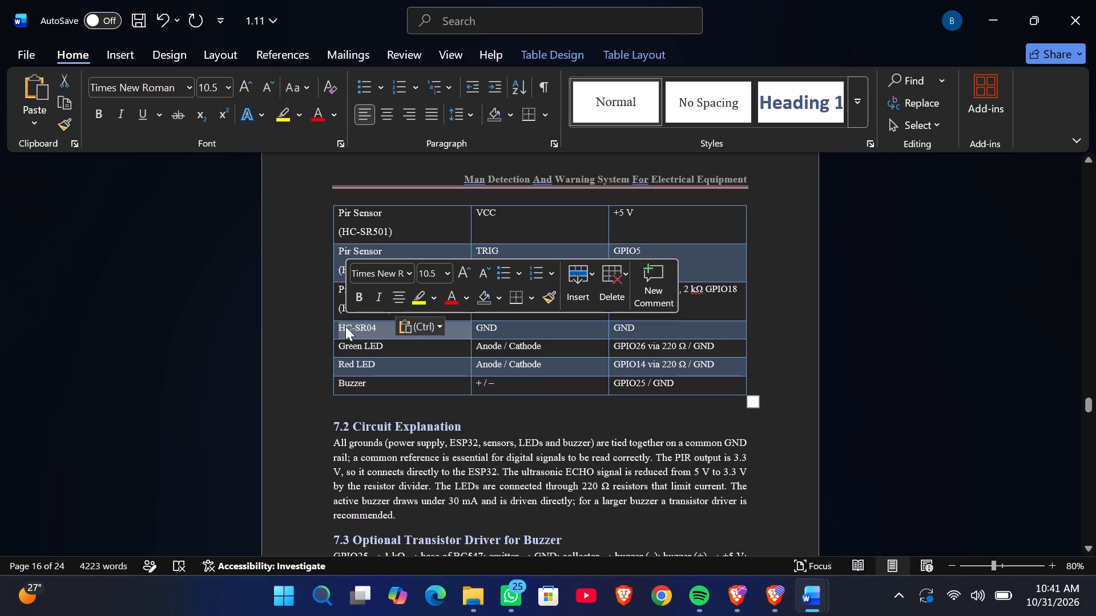
key("shift+a")
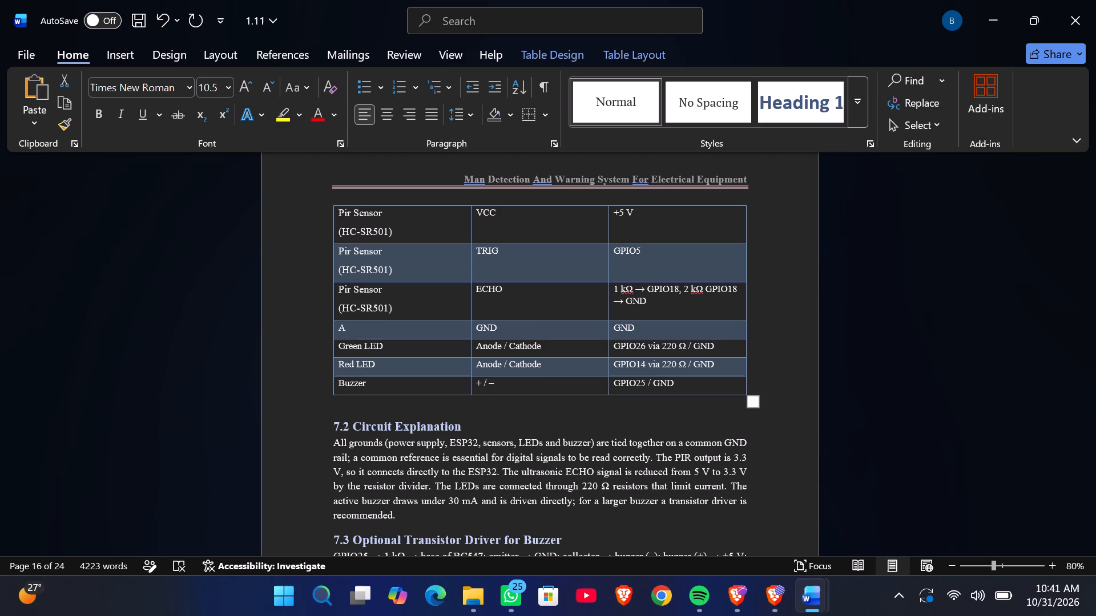
type("ct")
type("iv")
type("e B")
type("uzz")
type("er")
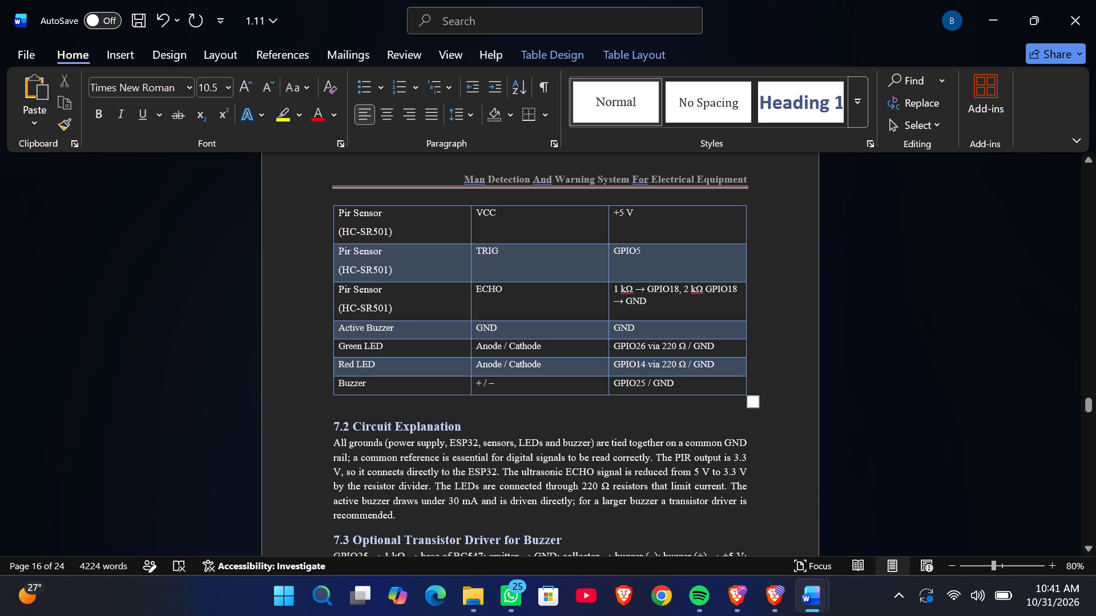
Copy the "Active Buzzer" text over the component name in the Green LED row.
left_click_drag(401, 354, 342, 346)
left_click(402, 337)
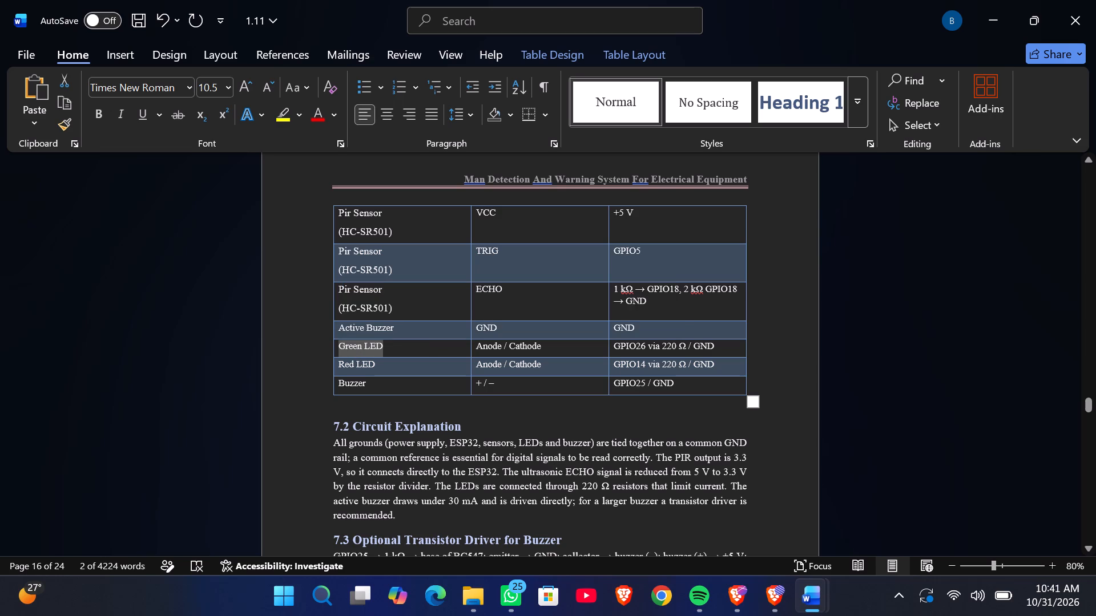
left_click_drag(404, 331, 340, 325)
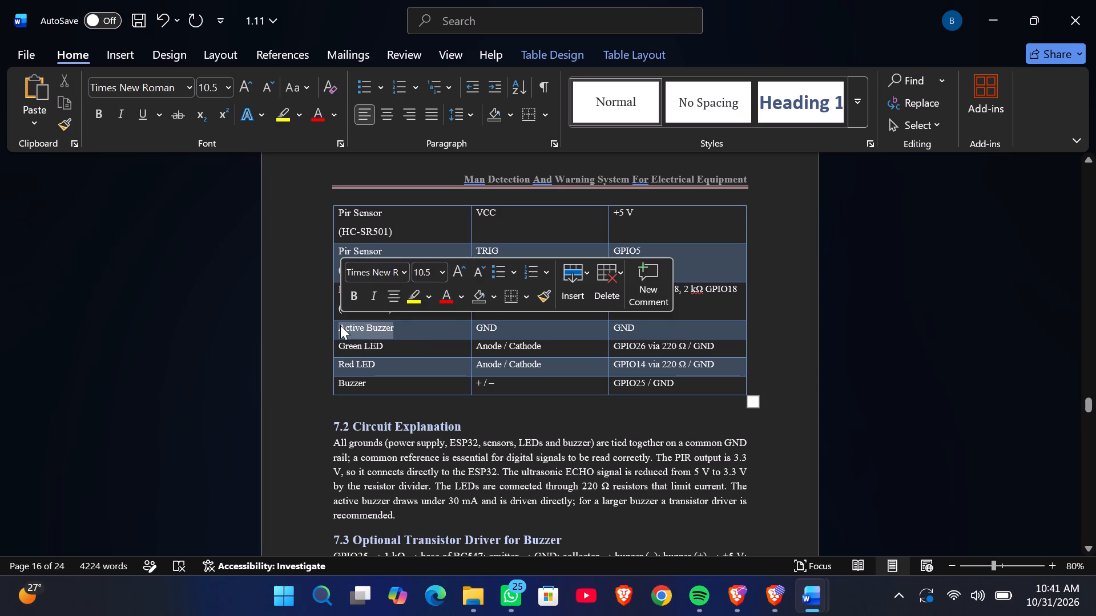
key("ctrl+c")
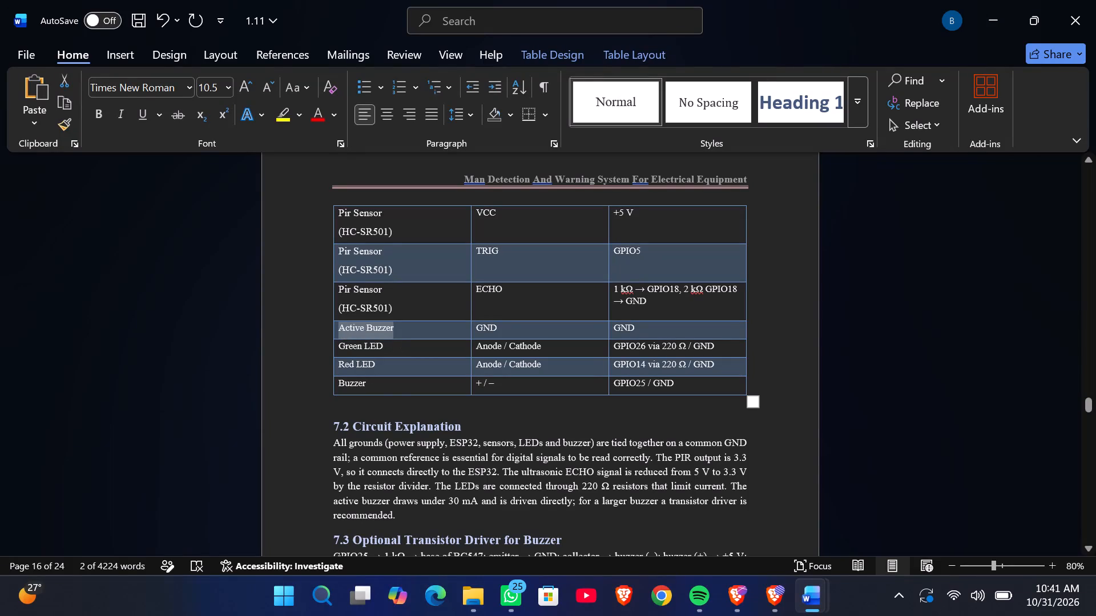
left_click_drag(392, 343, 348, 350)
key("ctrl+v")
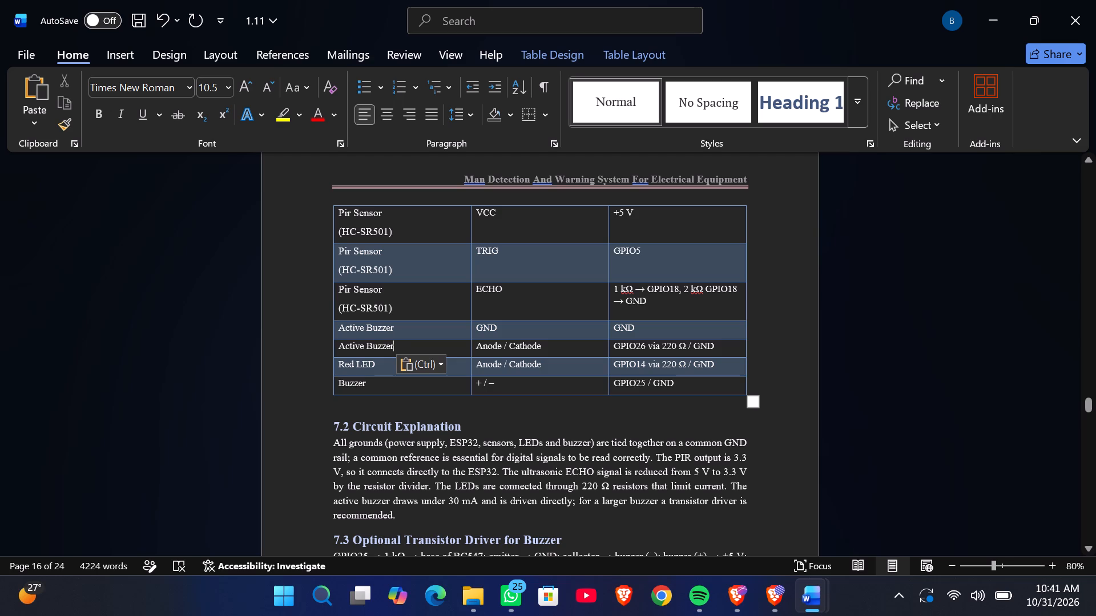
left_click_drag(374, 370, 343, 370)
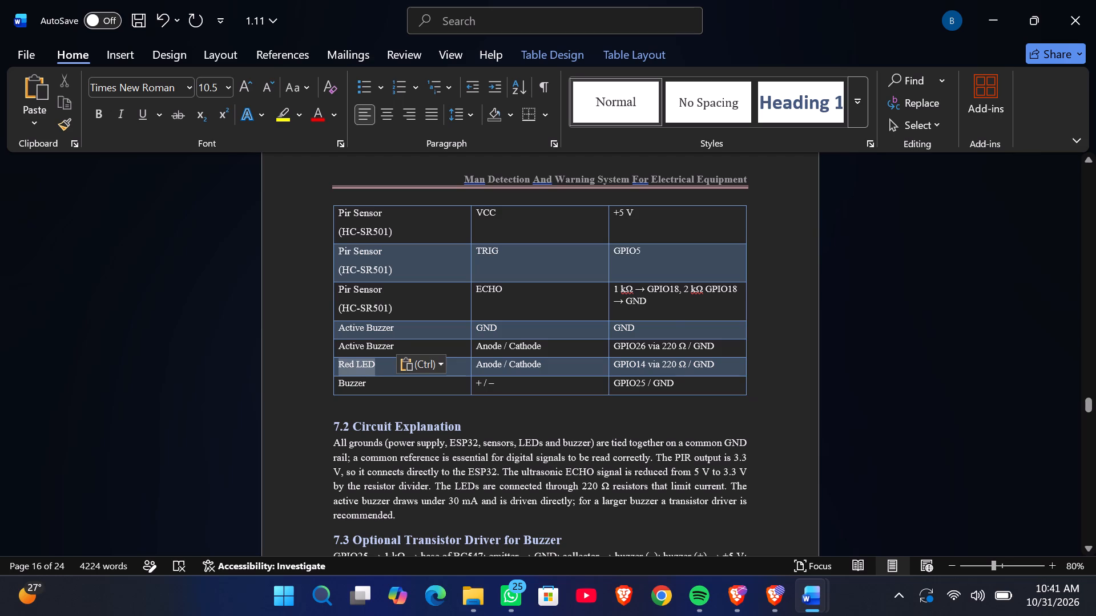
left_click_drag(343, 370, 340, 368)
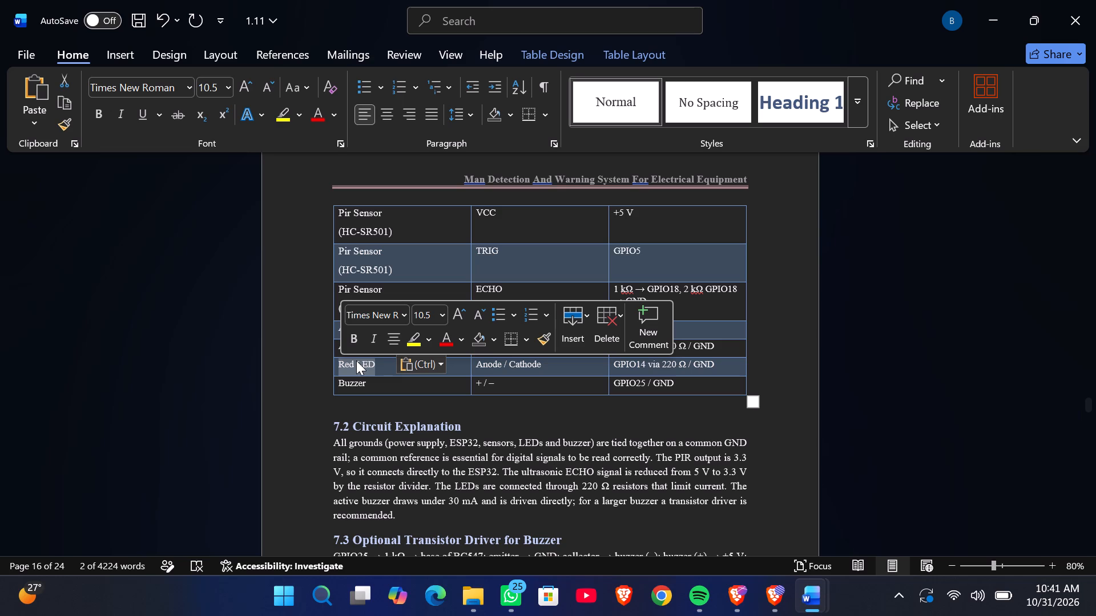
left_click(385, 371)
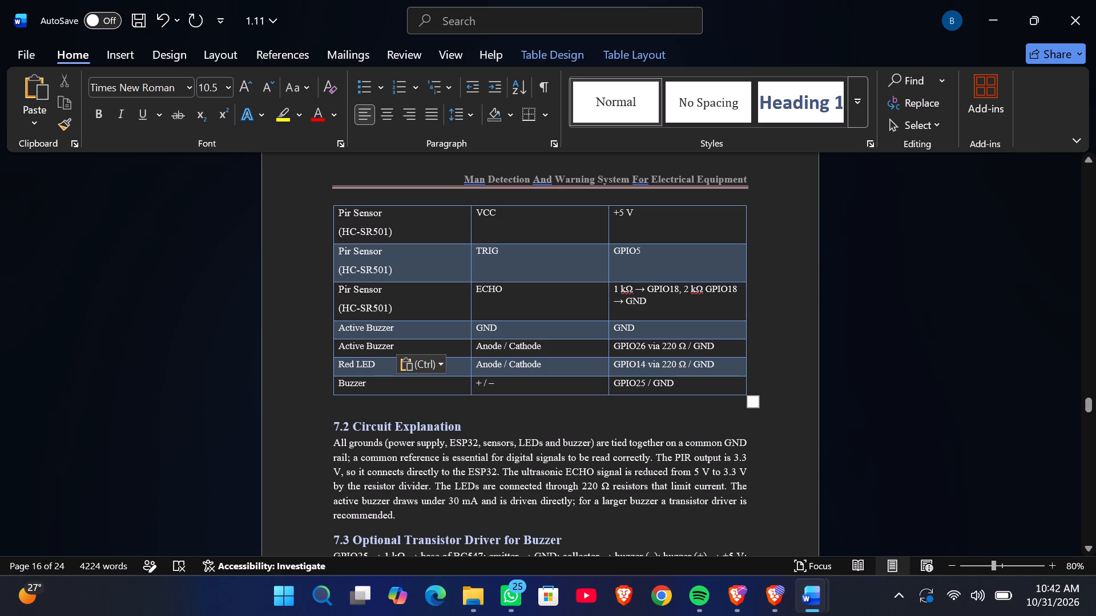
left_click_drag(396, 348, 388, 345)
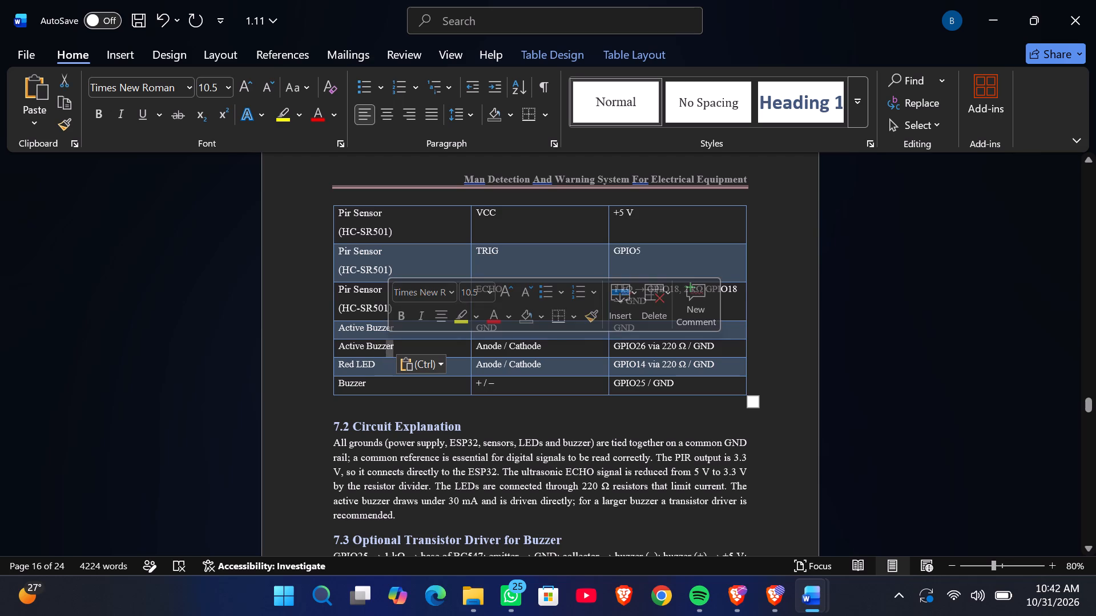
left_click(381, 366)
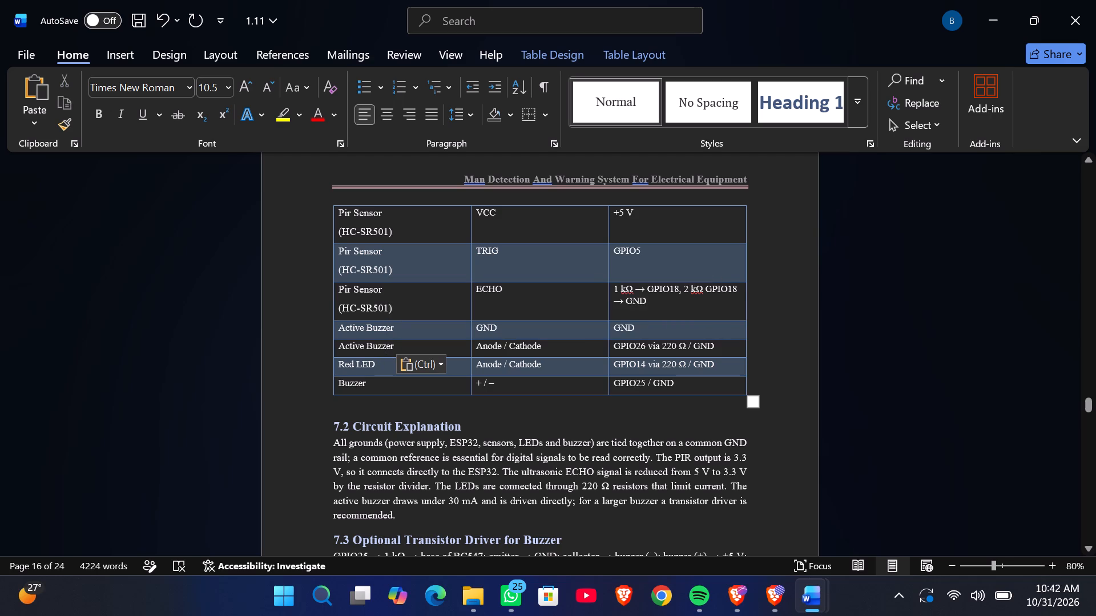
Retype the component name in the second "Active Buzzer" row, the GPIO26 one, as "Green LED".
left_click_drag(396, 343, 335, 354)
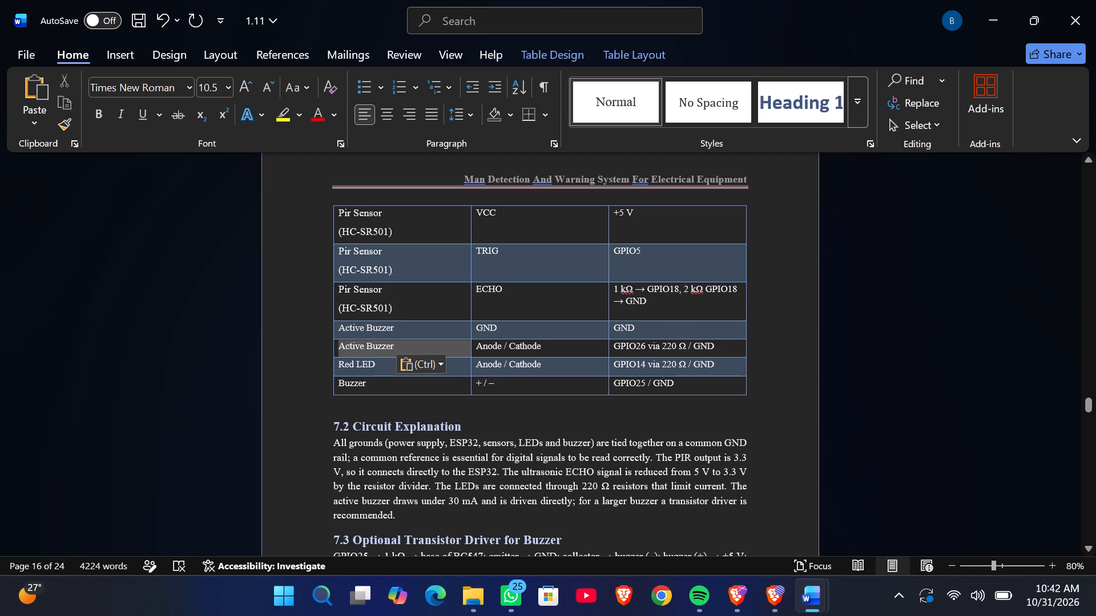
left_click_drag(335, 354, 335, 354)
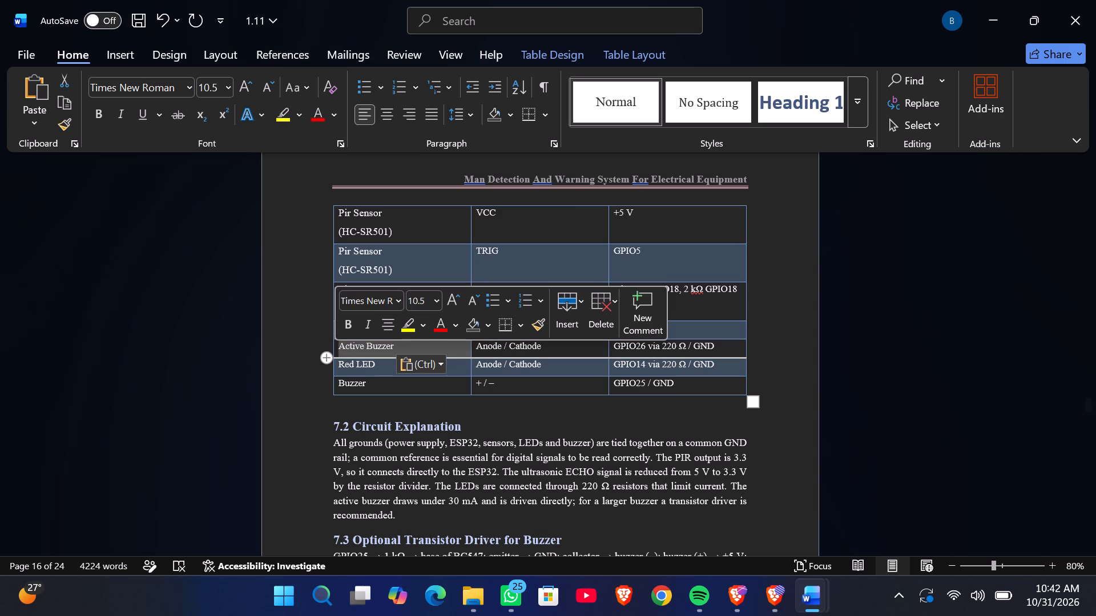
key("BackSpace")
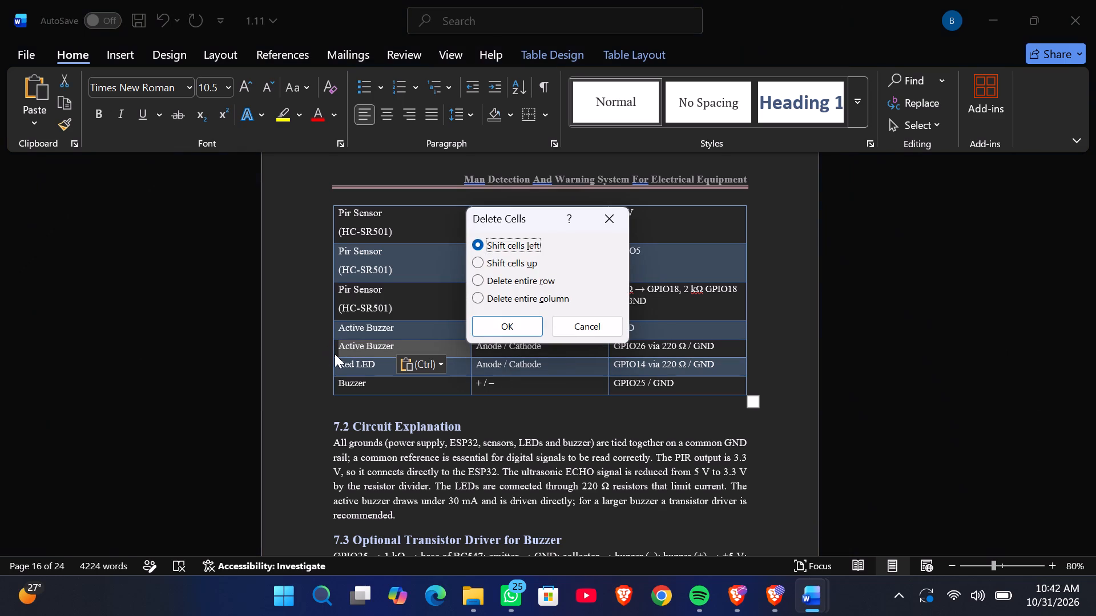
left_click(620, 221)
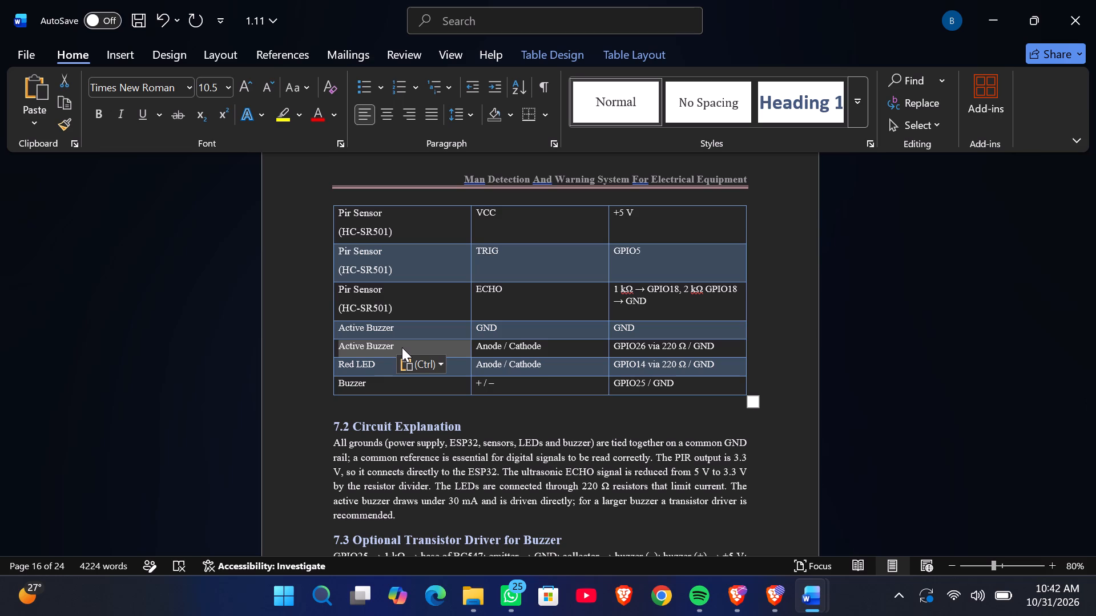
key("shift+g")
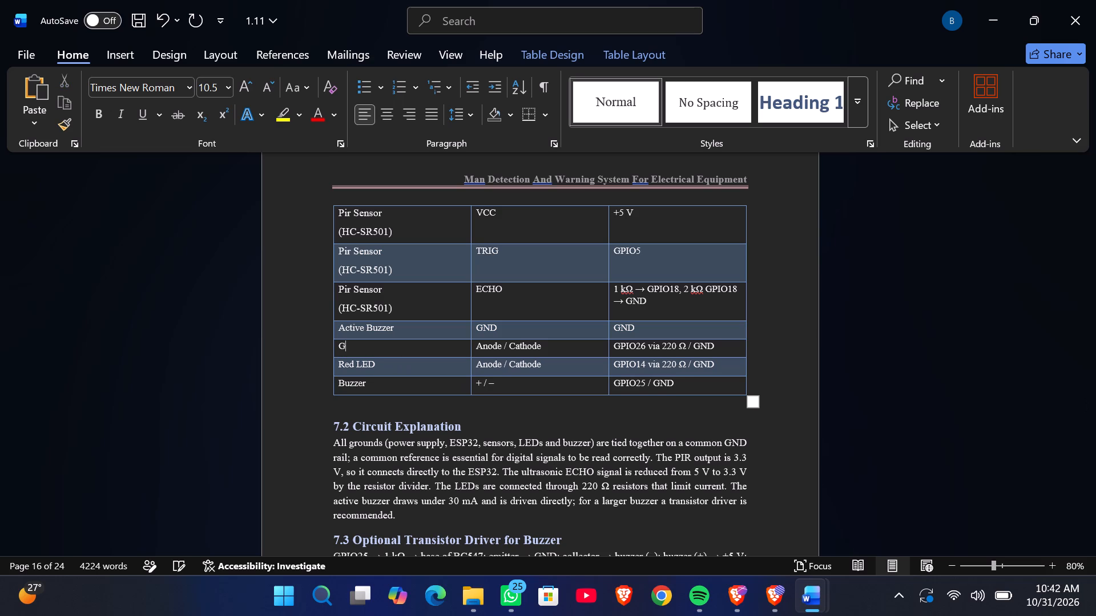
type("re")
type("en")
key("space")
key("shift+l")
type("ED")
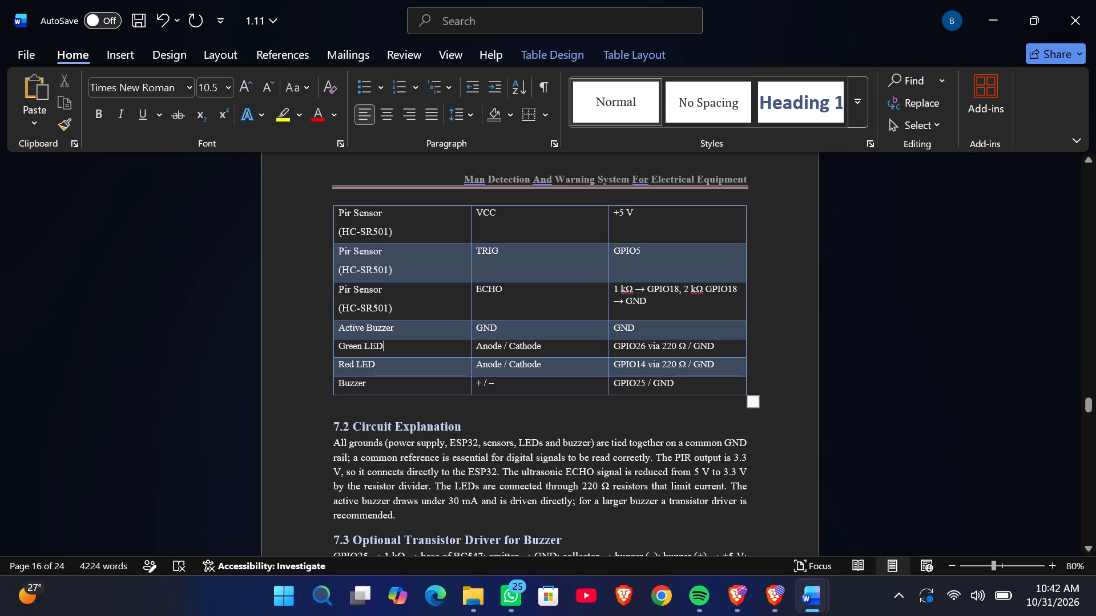
Delete the last row of the connection table, the Buzzer row with GPIO25 / GND.
left_click_drag(339, 385, 415, 388)
left_click_drag(415, 388, 714, 402)
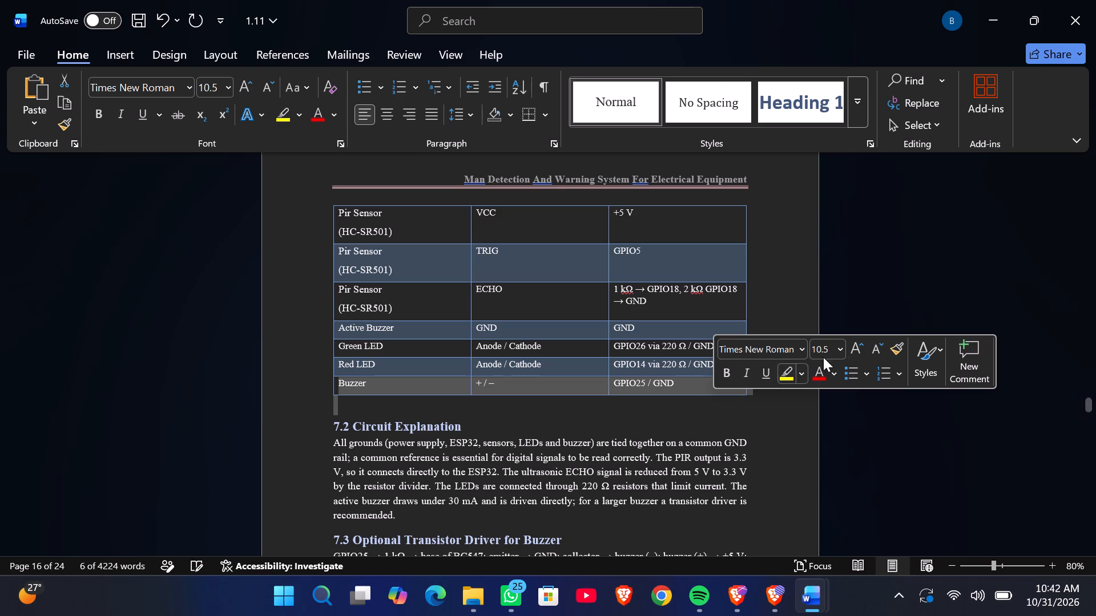
right_click(695, 439)
left_click(641, 432)
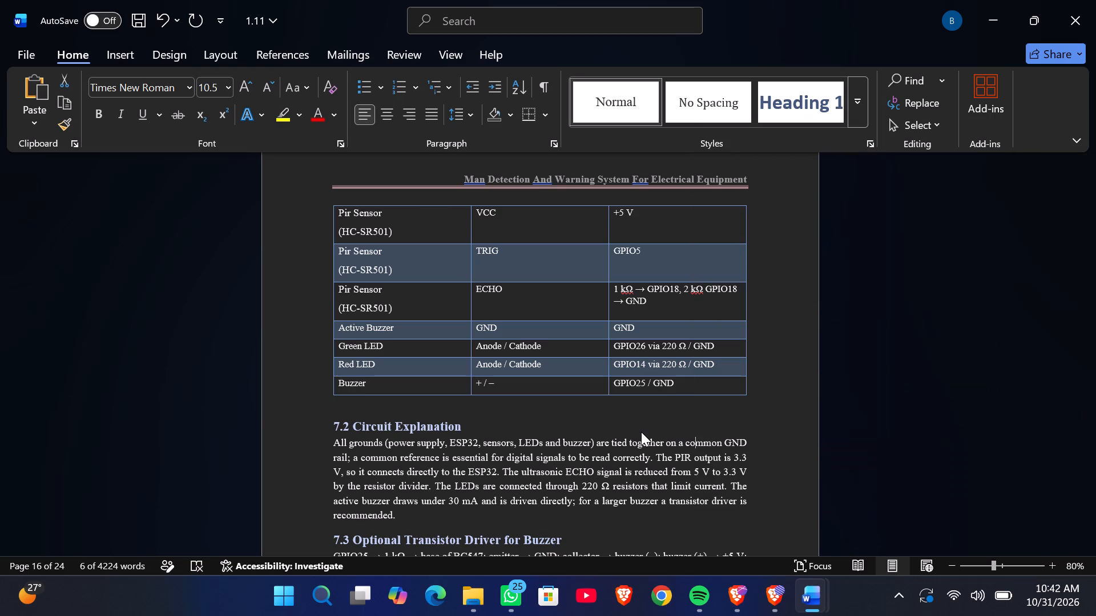
left_click_drag(755, 394, 695, 384)
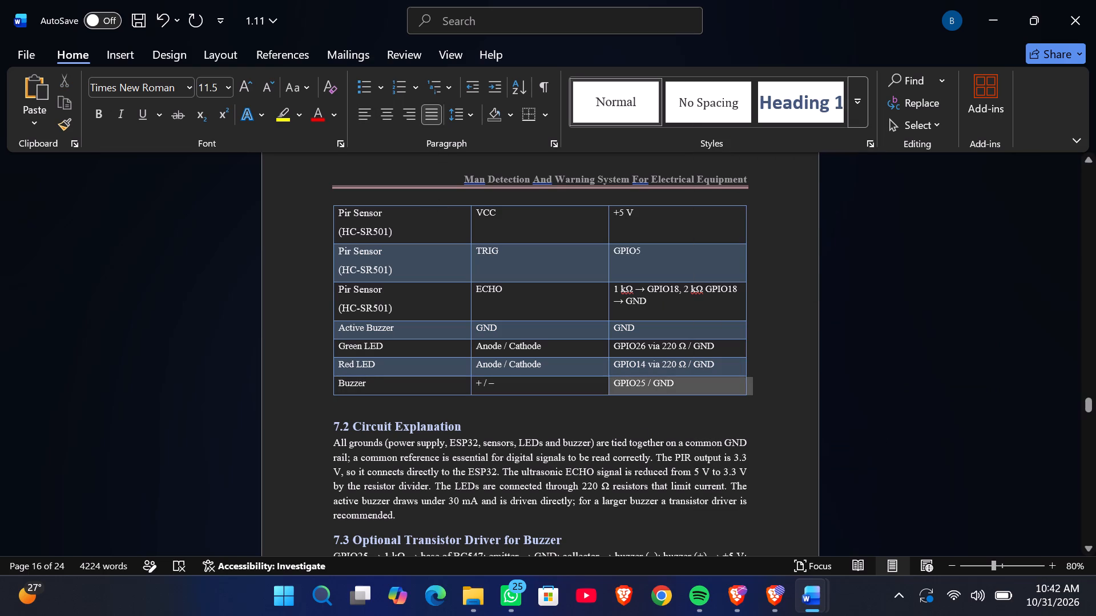
left_click_drag(695, 384, 366, 390)
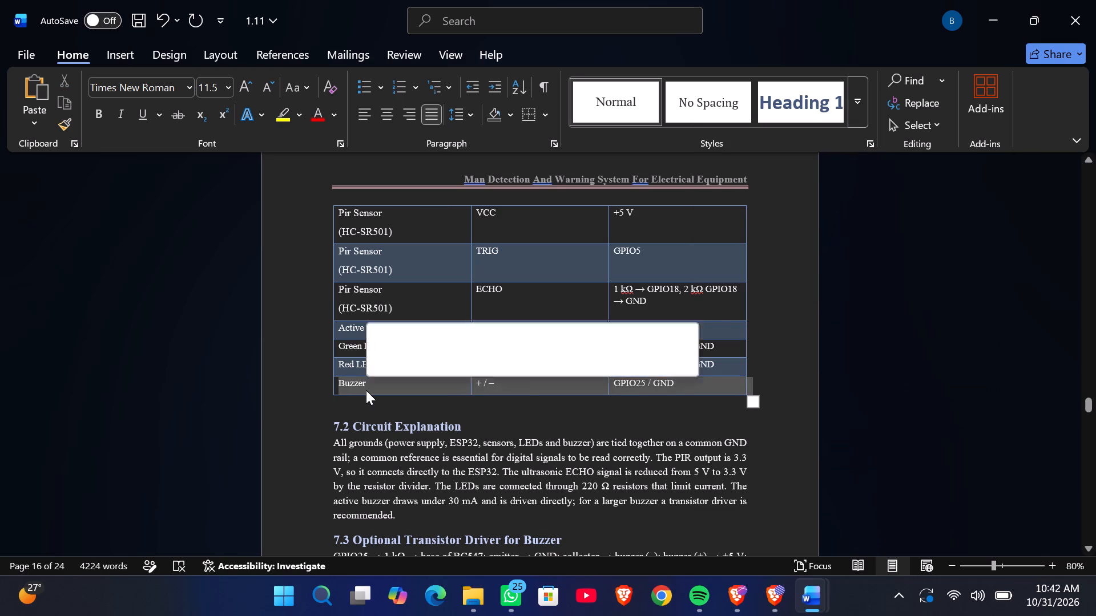
left_click(643, 350)
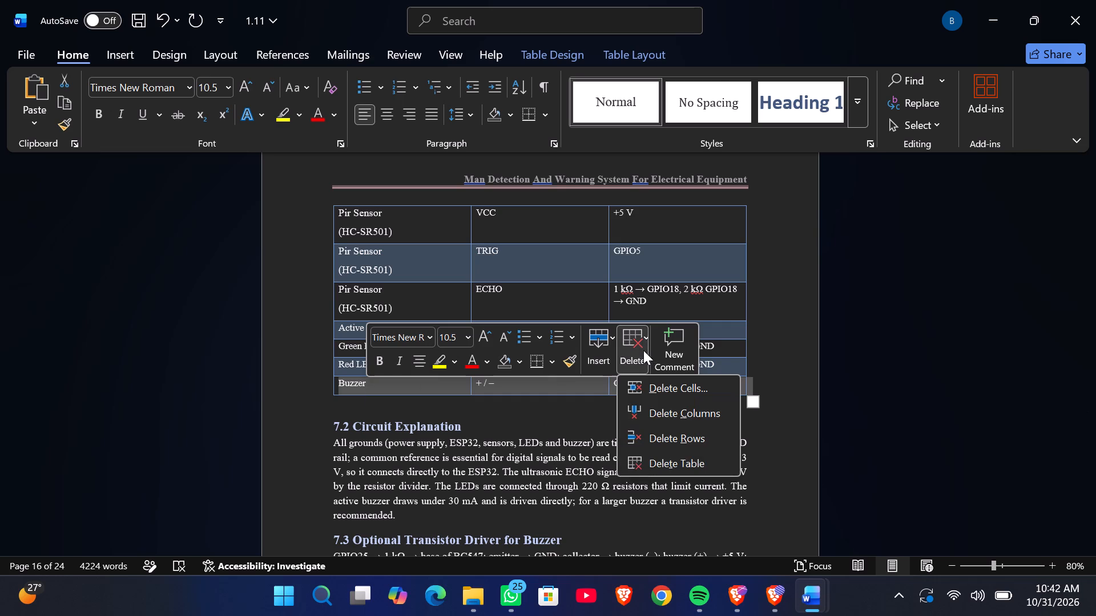
left_click(694, 440)
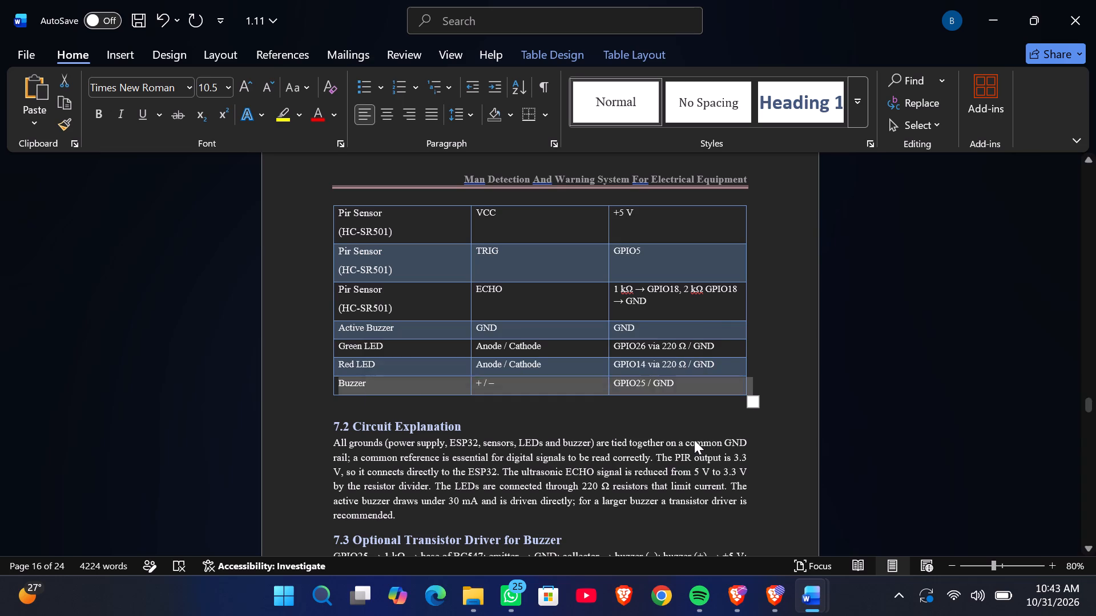
left_click(934, 320)
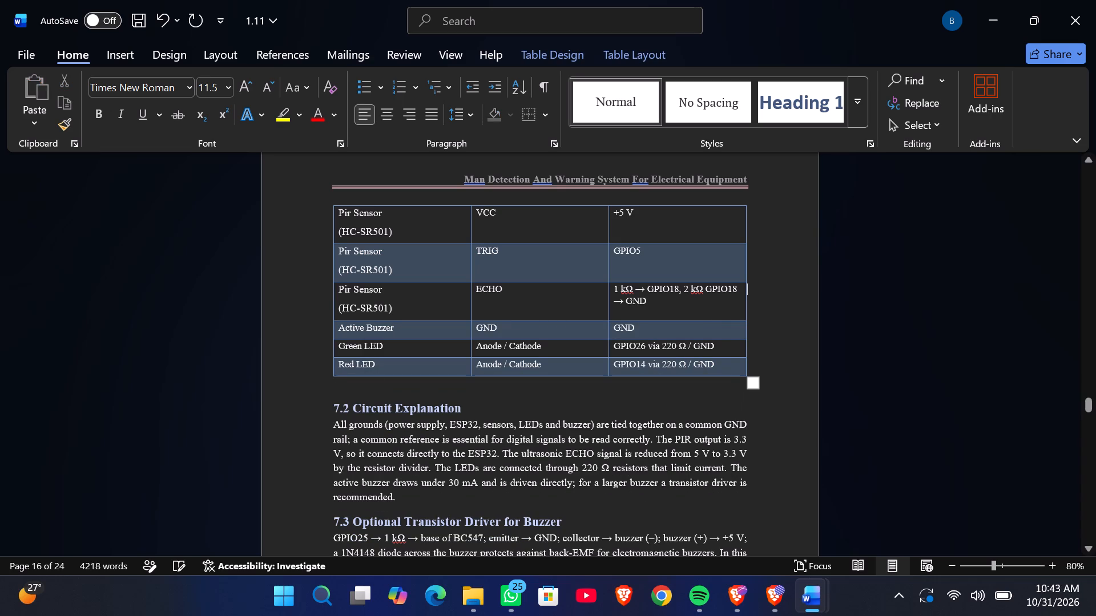
Center the text of the whole Component column in the 7.1 Connection Table, from the header down to Red LED.
scroll(726, 260, "up", 3)
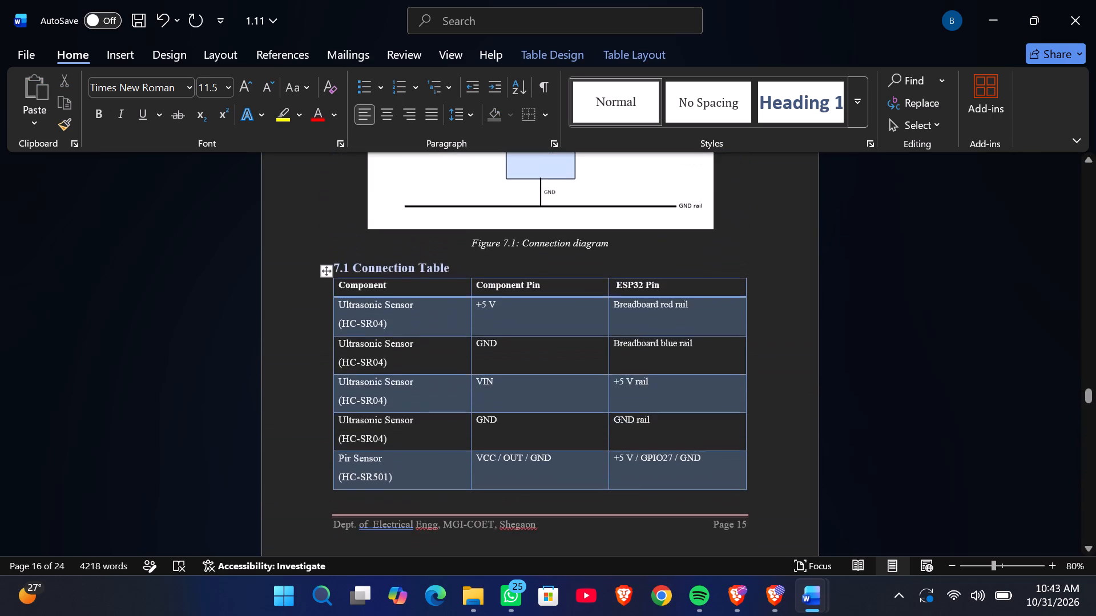
left_click_drag(344, 286, 422, 404)
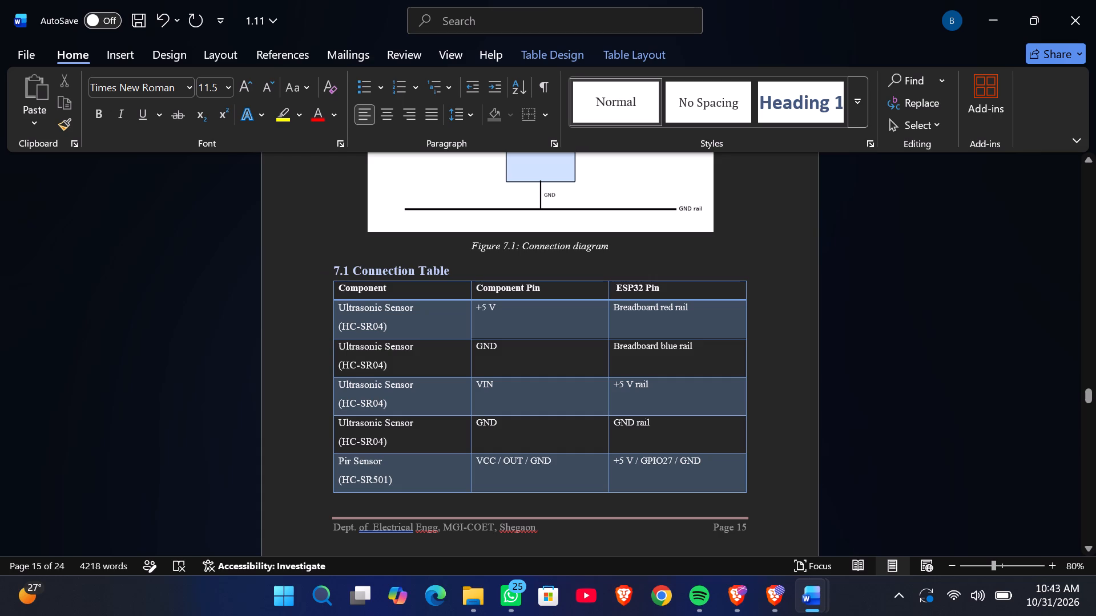
left_click_drag(422, 404, 449, 575)
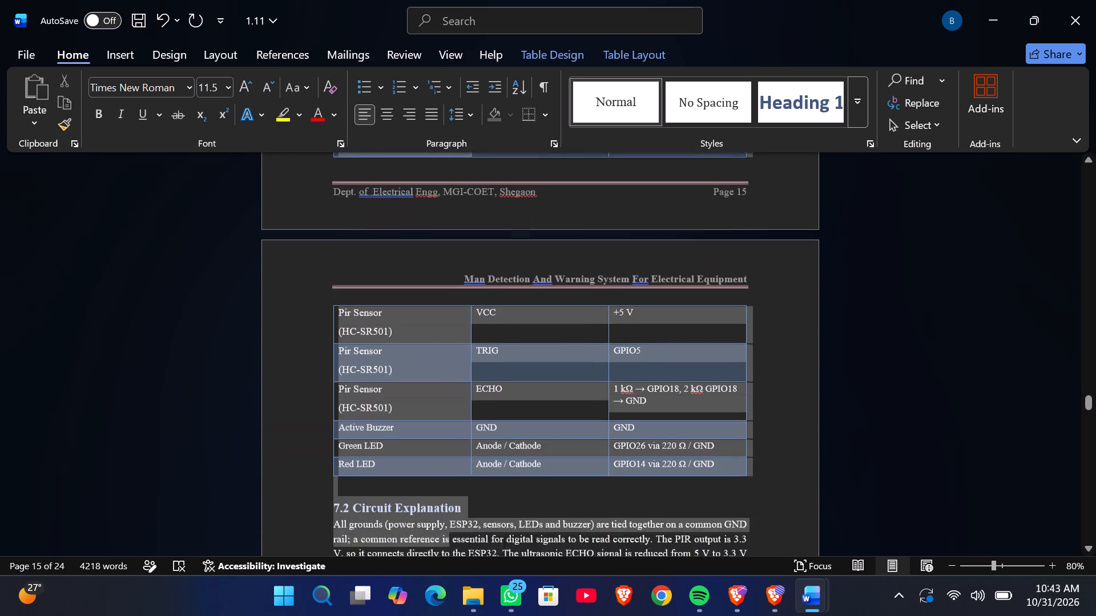
left_click_drag(449, 575, 417, 449)
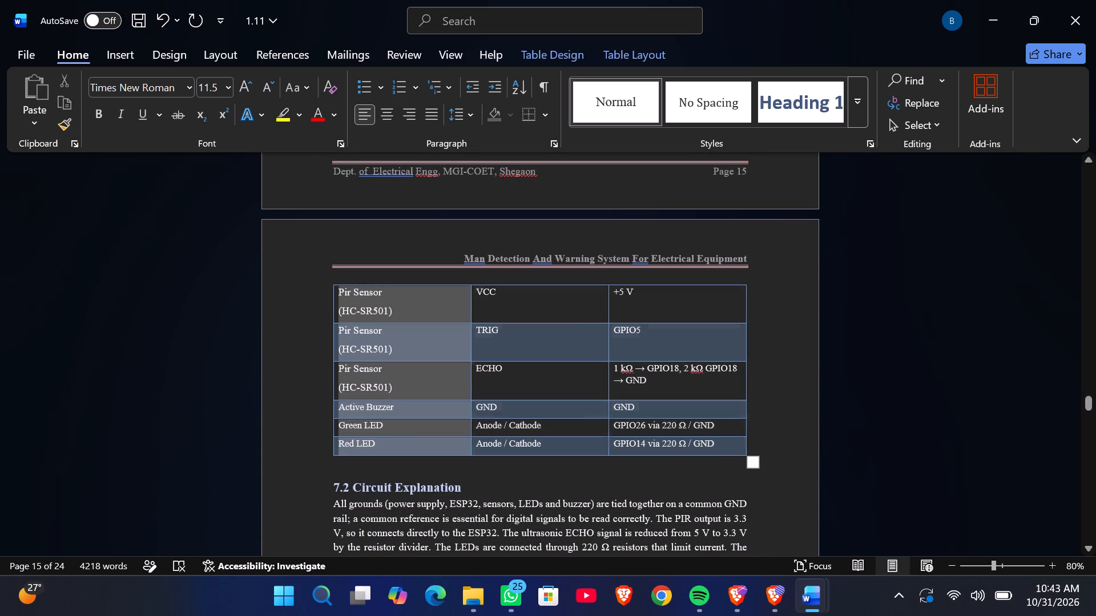
left_click(382, 106)
Replace the component pin in the first Ultrasonic Sensor row with "VCC".
scroll(478, 297, "up", 3)
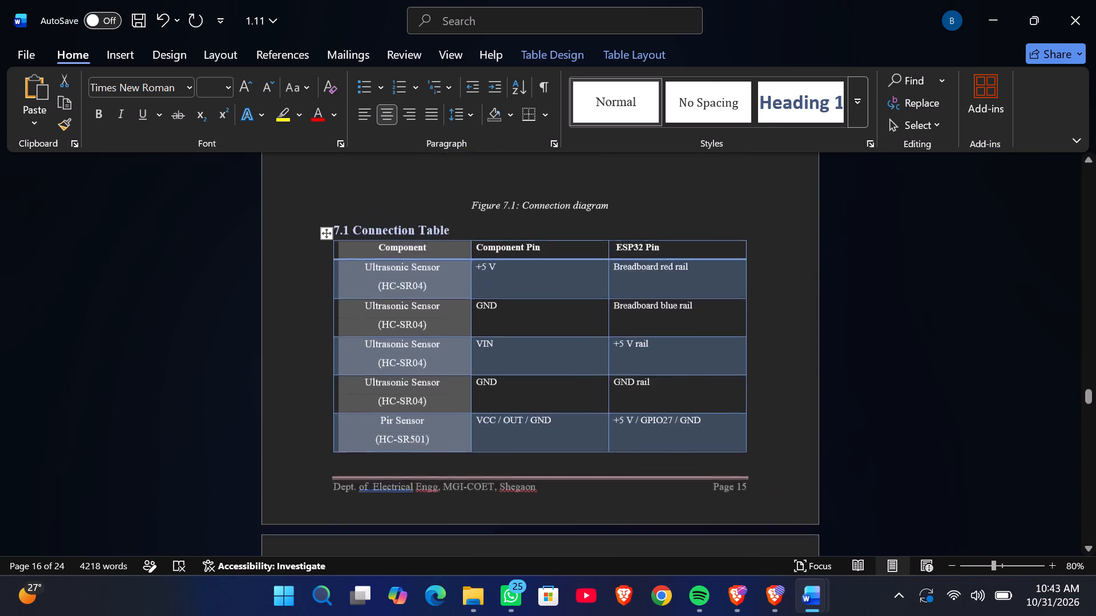
left_click(532, 334)
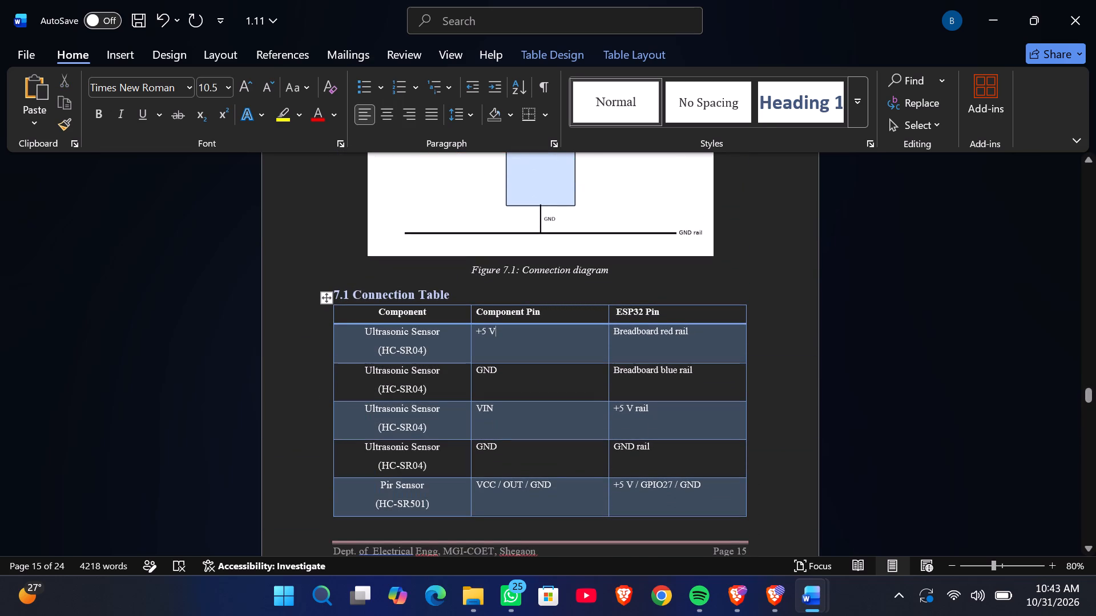
key("BackSpace")
key("BackSpace")
key("BackSpace")
key("BackSpace")
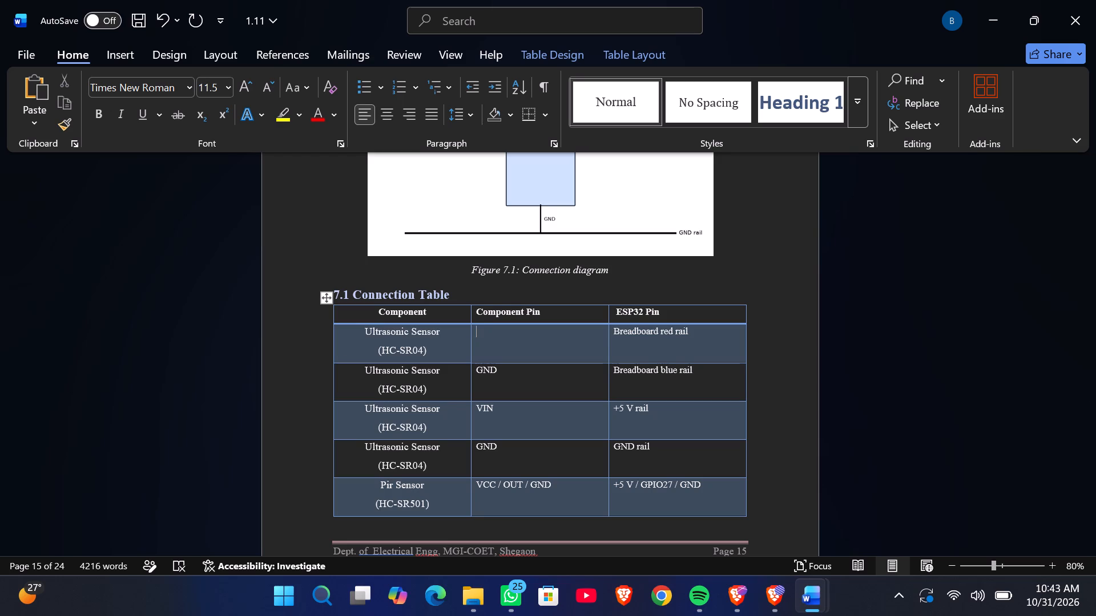
type("VCC")
Replace the component pin in the third Ultrasonic Sensor row with "TRIG".
key("Down")
key("Down")
key("BackSpace")
key("BackSpace")
key("BackSpace")
type("TRIG")
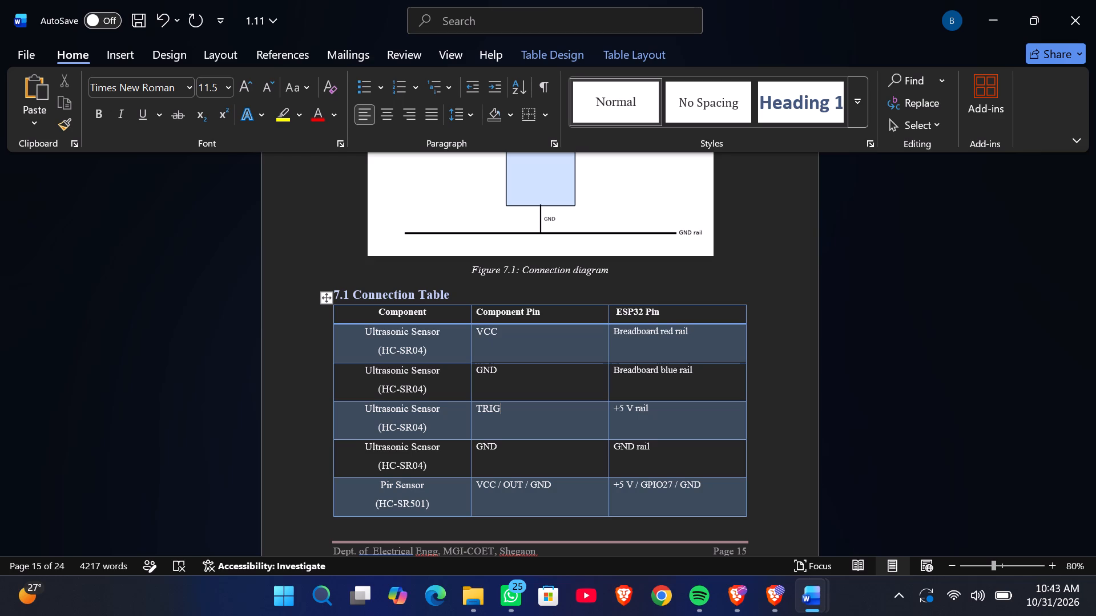
Replace the component pin in the fourth Ultrasonic Sensor row with "ECHO".
key("Down")
key("BackSpace")
key("BackSpace")
key("BackSpace")
type("ECHO")
Trim the component pin entry in the first Pir Sensor row to just "VCC".
key("Down")
key("Right")
key("Right")
key("Right")
key("Right")
key("Right")
key("Right")
key("Right")
key("Right")
key("Right")
key("Right")
key("Left")
key("BackSpace")
key("BackSpace")
key("BackSpace")
key("BackSpace")
key("BackSpace")
key("BackSpace")
key("BackSpace")
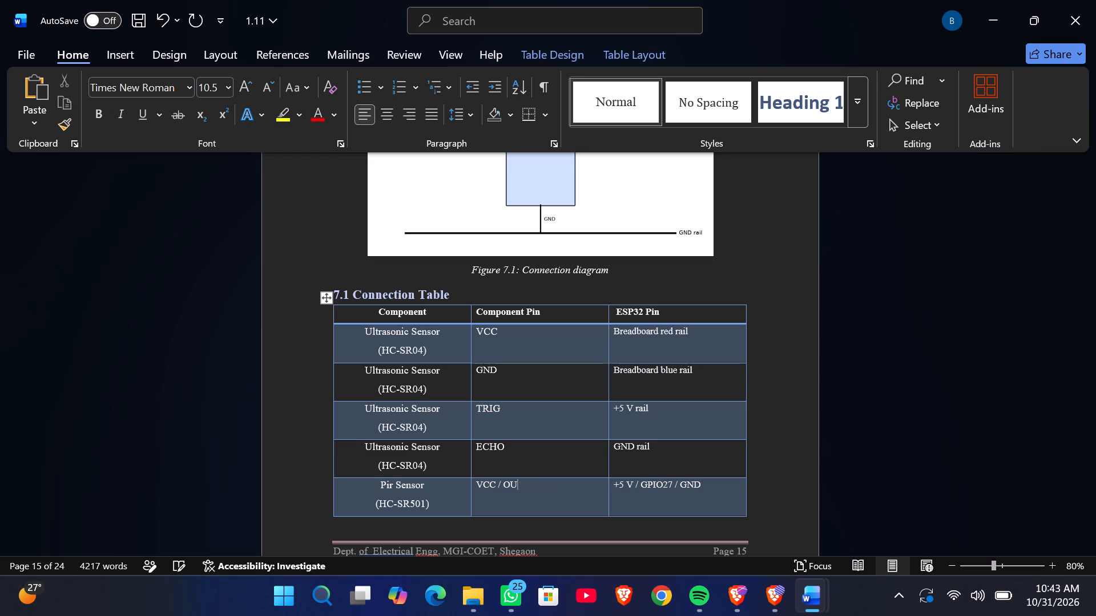
key("BackSpace")
key("BackSpace")
key("BackSpace")
key("BackSpace")
Replace the component pin in the second Pir Sensor row, the first one on page 16, with "GND".
key("Down")
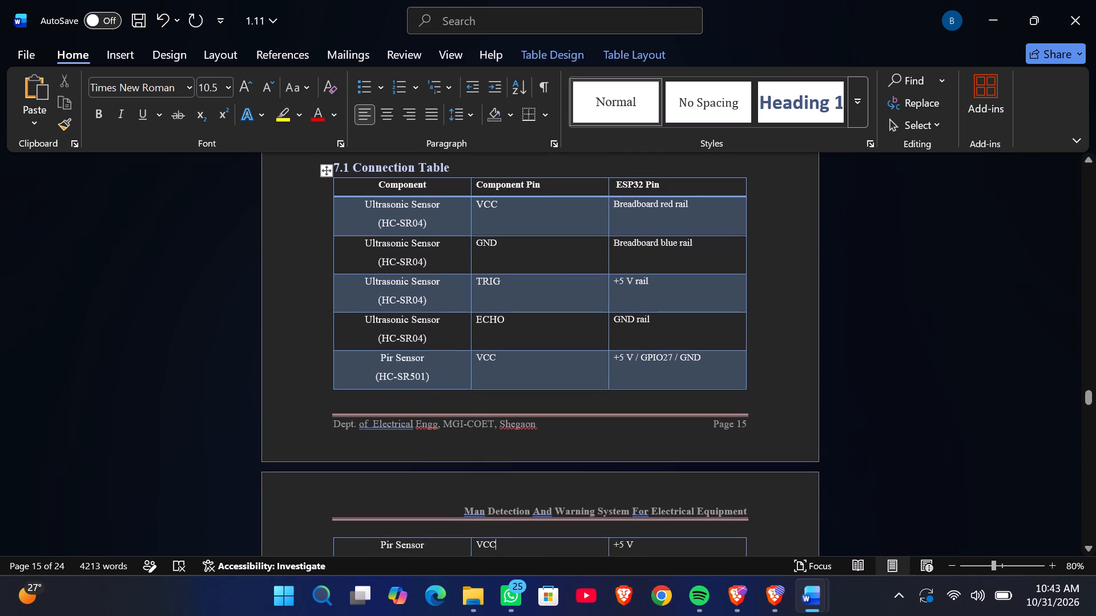
key("Down")
key("Up")
key("BackSpace")
key("BackSpace")
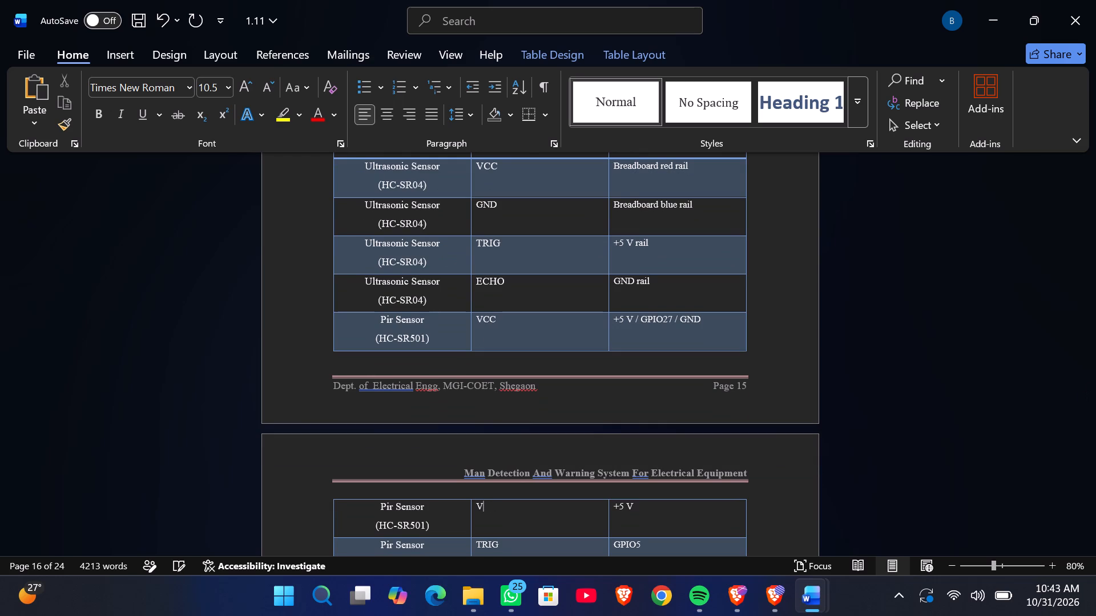
key("BackSpace")
type("GND")
key("Down")
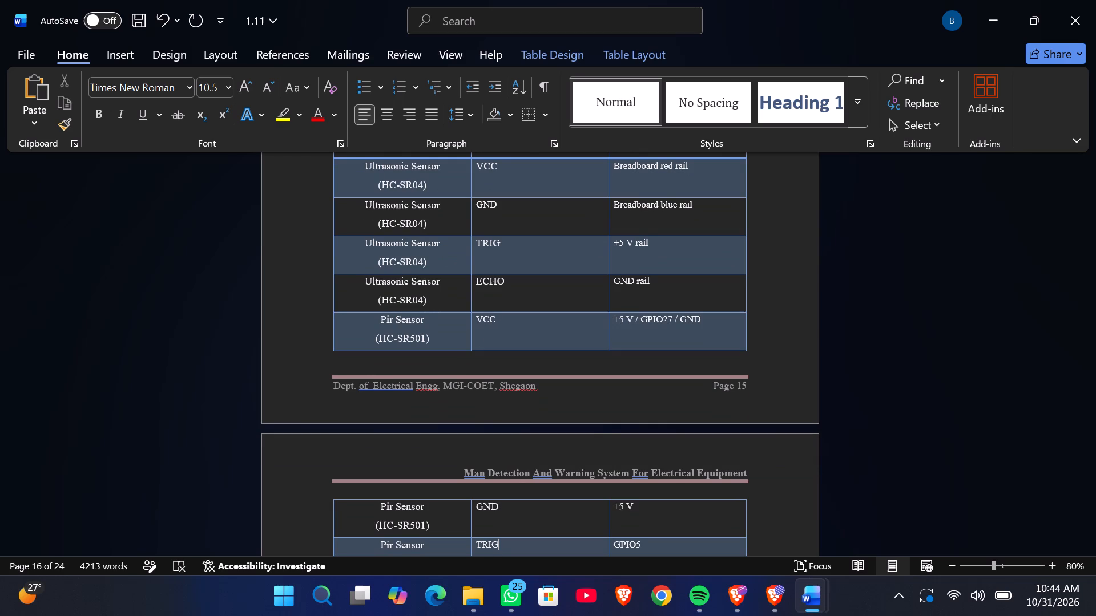
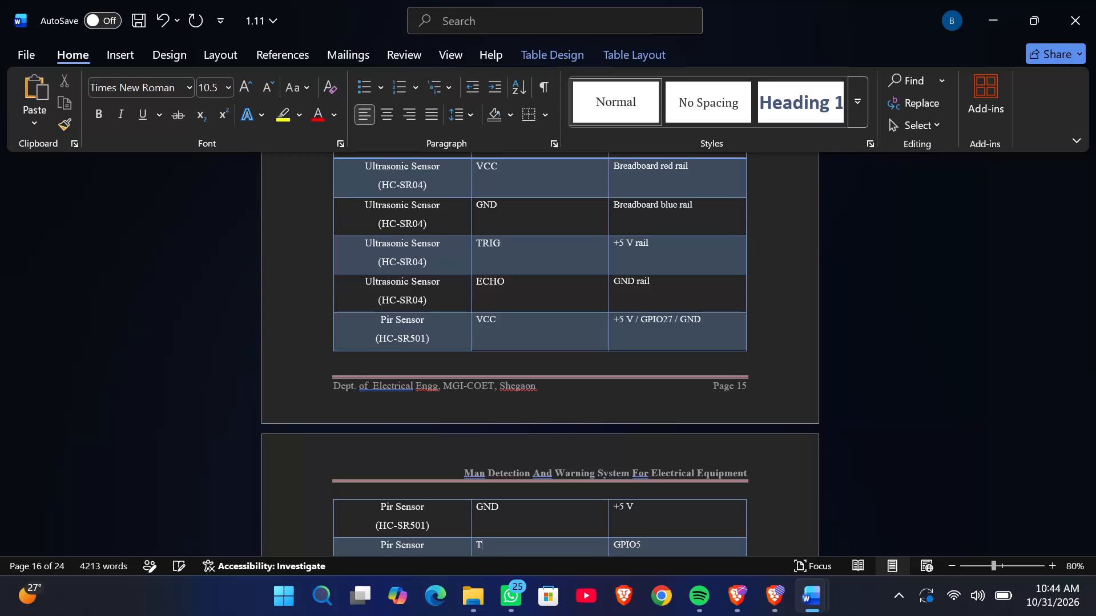
Replace the component pin in the third Pir Sensor row with "OUT".
key("BackSpace")
type("OUT")
Delete the fourth Pir Sensor row, the one with the ECHO pin, from the connection table.
scroll(532, 334, "down", 1)
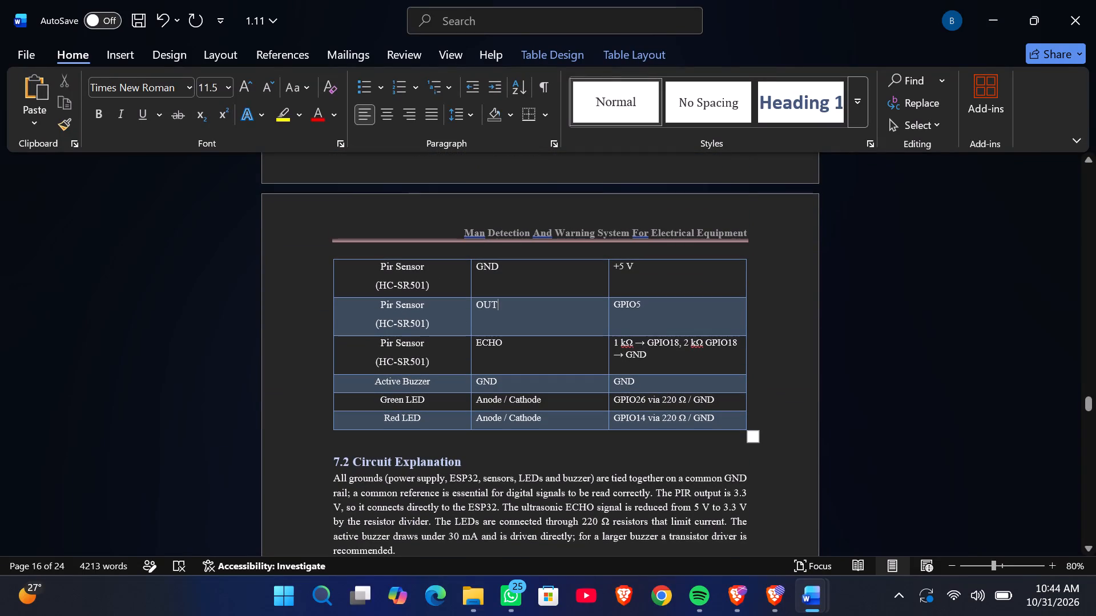
scroll(515, 337, "up", 2)
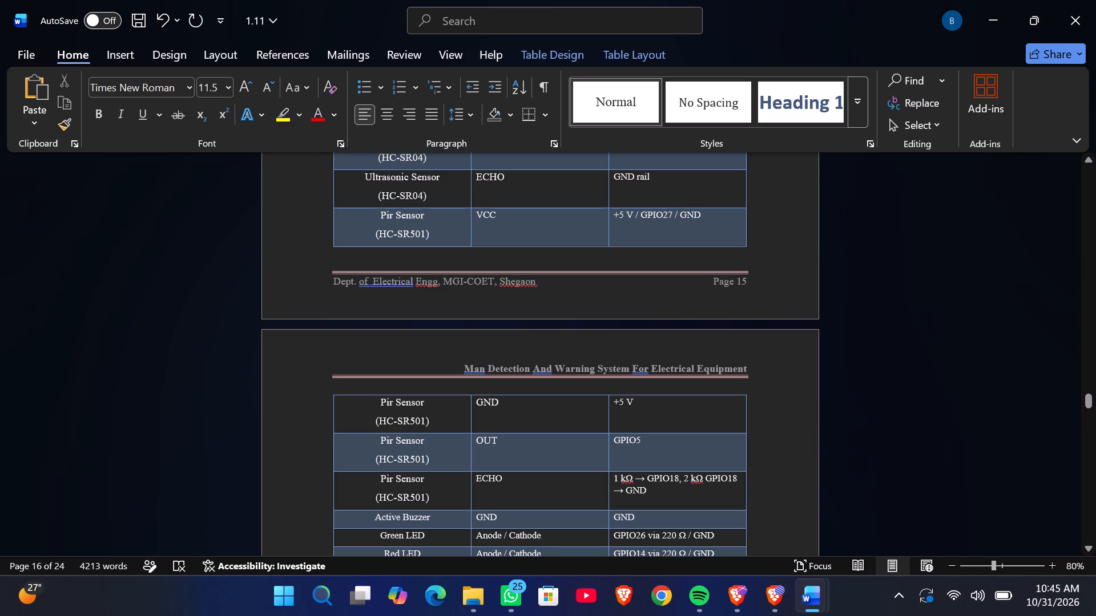
scroll(502, 485, "down", 1)
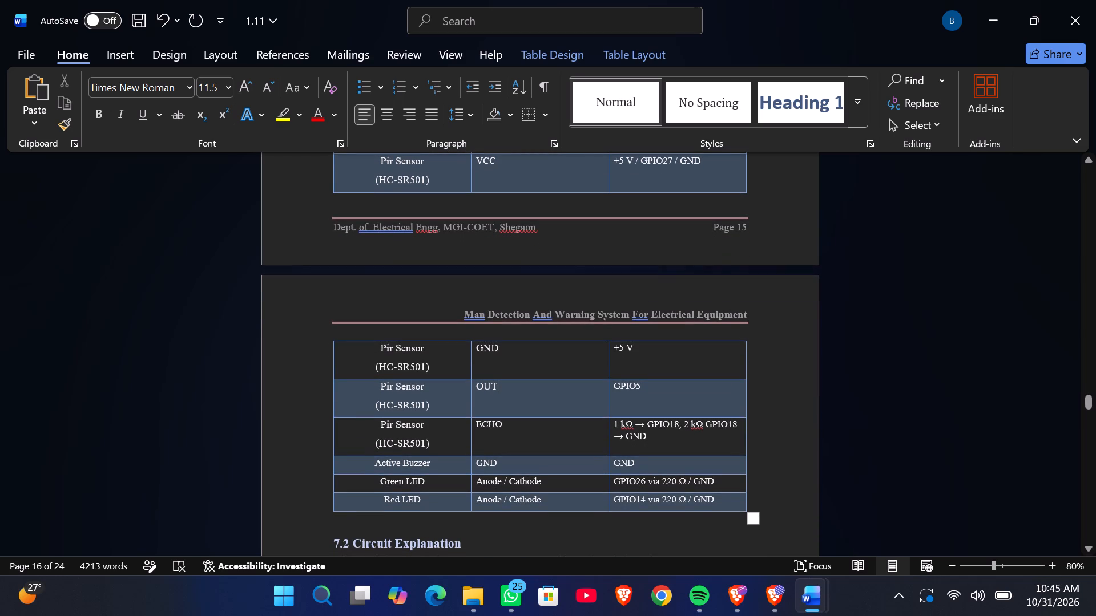
left_click_drag(318, 432, 421, 431)
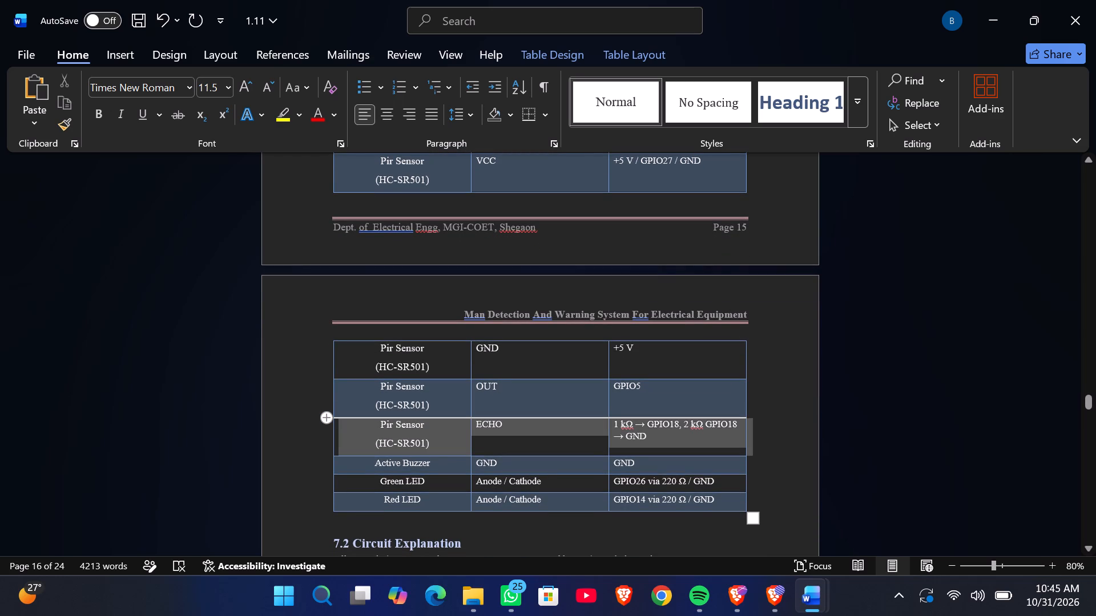
left_click_drag(421, 431, 740, 445)
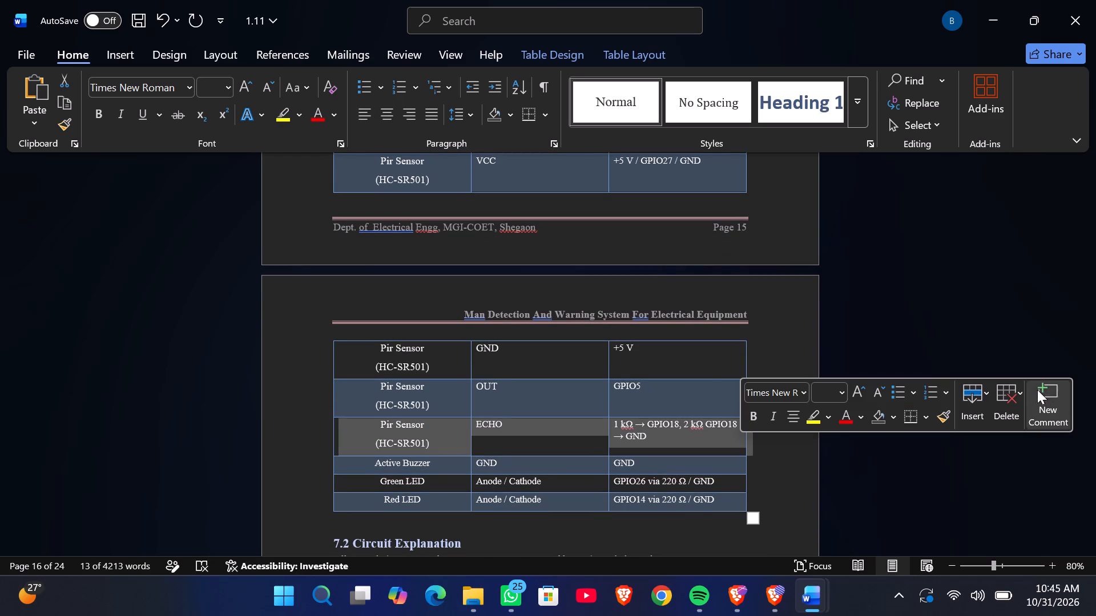
left_click(1012, 400)
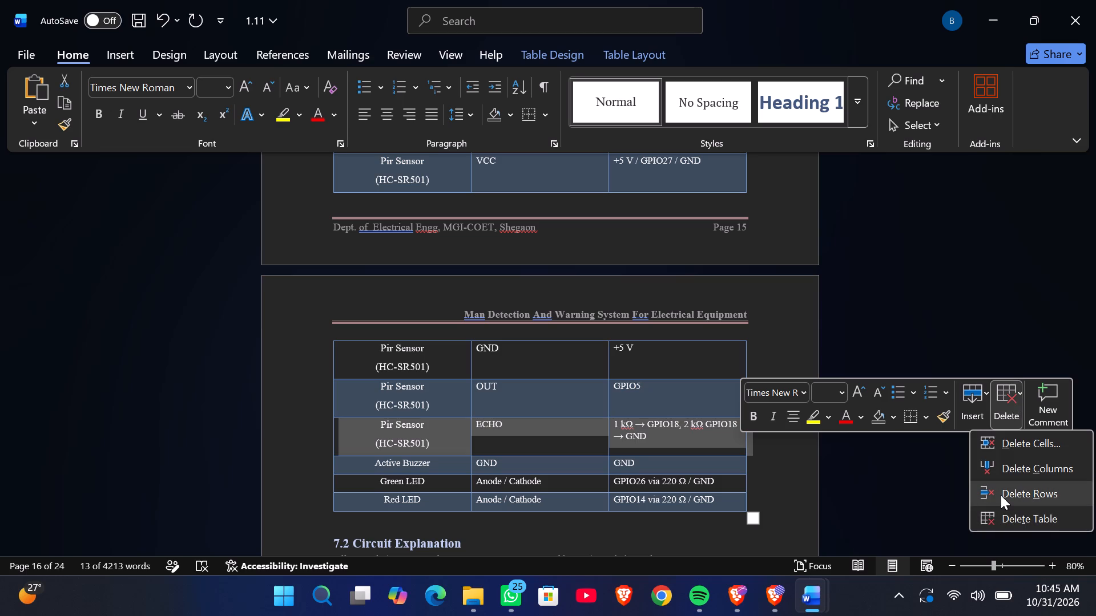
left_click(1001, 495)
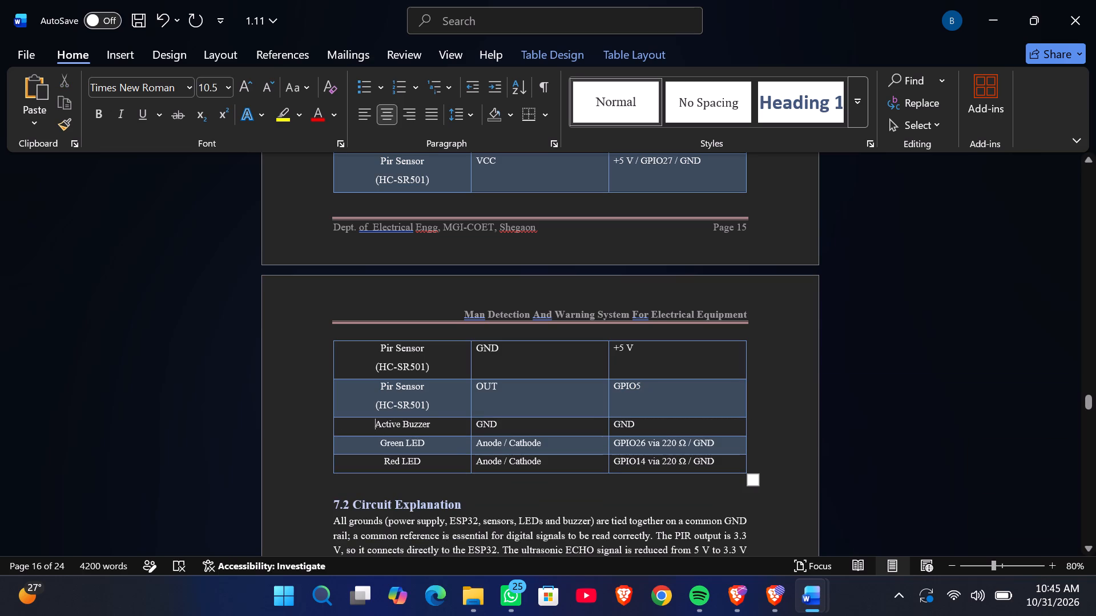
Replace the component pin in the Active Buzzer row with "POSITIVE" and "(+)" on a second line.
left_click(560, 428)
key("BackSpace")
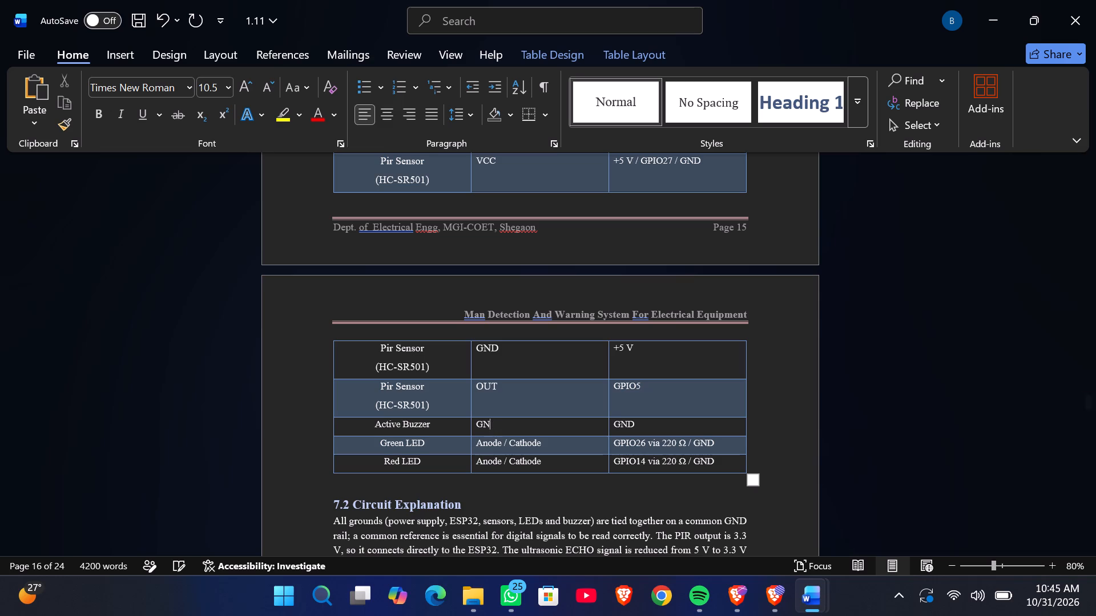
key("BackSpace")
key("BackSpace")
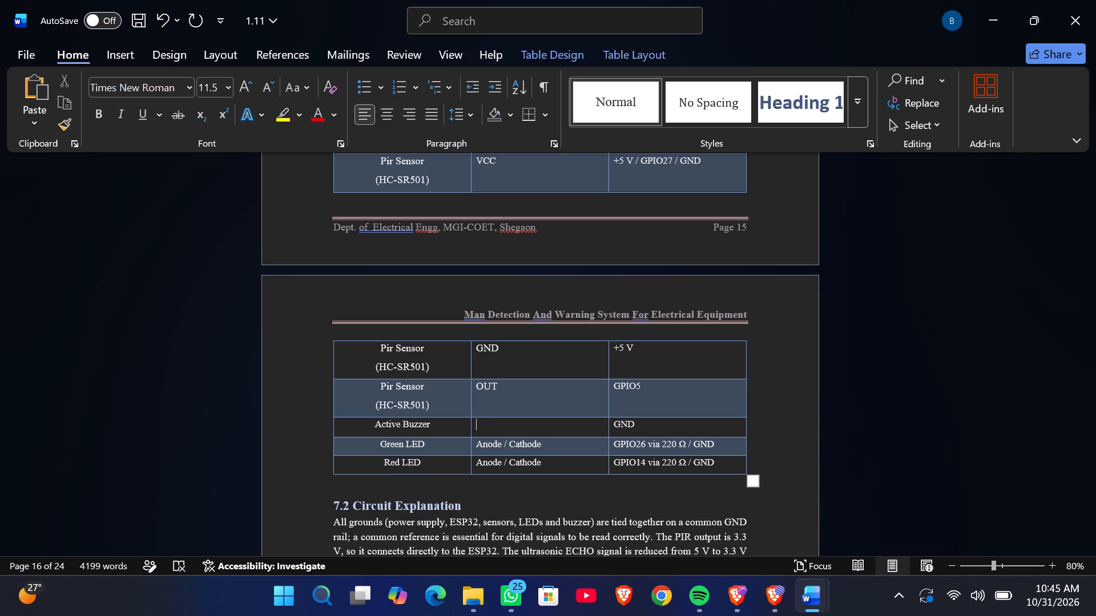
type("PO")
type("SI")
type("TIVE")
key("Return")
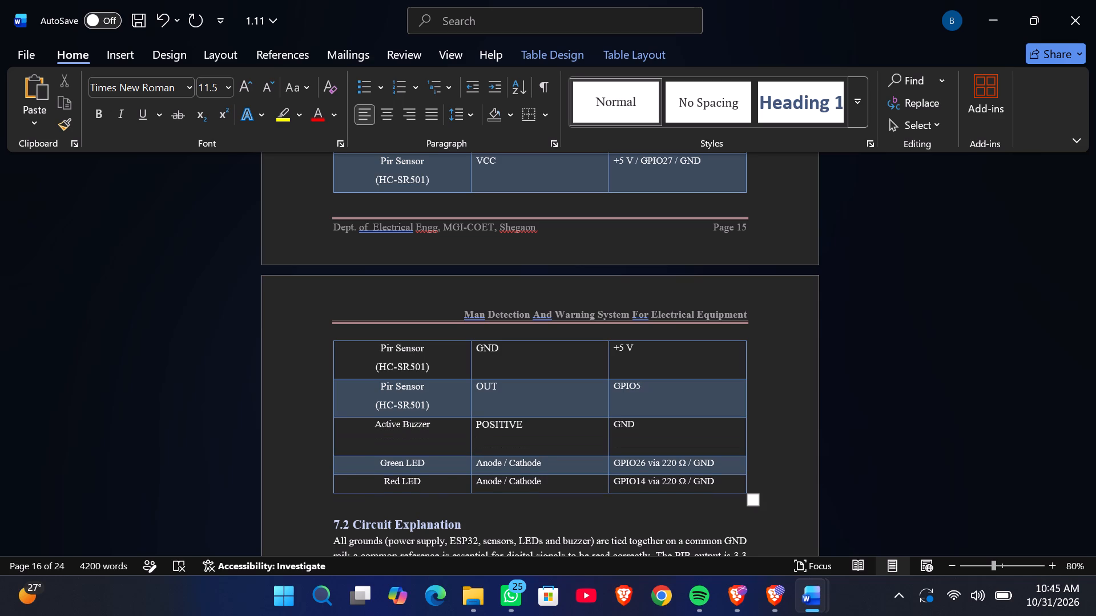
type("()")
key("Left")
key("shift+plus")
Replace the component pin in the Green LED row with "ANODE" and "(+)" on a second line.
key("Down")
key("Right")
key("Right")
key("Right")
key("Right")
key("Right")
key("Right")
key("Right")
key("Right")
key("Right")
key("Right")
key("Right")
key("Right")
key("Right")
key("BackSpace")
key("BackSpace")
key("BackSpace")
key("BackSpace")
key("BackSpace")
key("BackSpace")
key("BackSpace")
key("BackSpace")
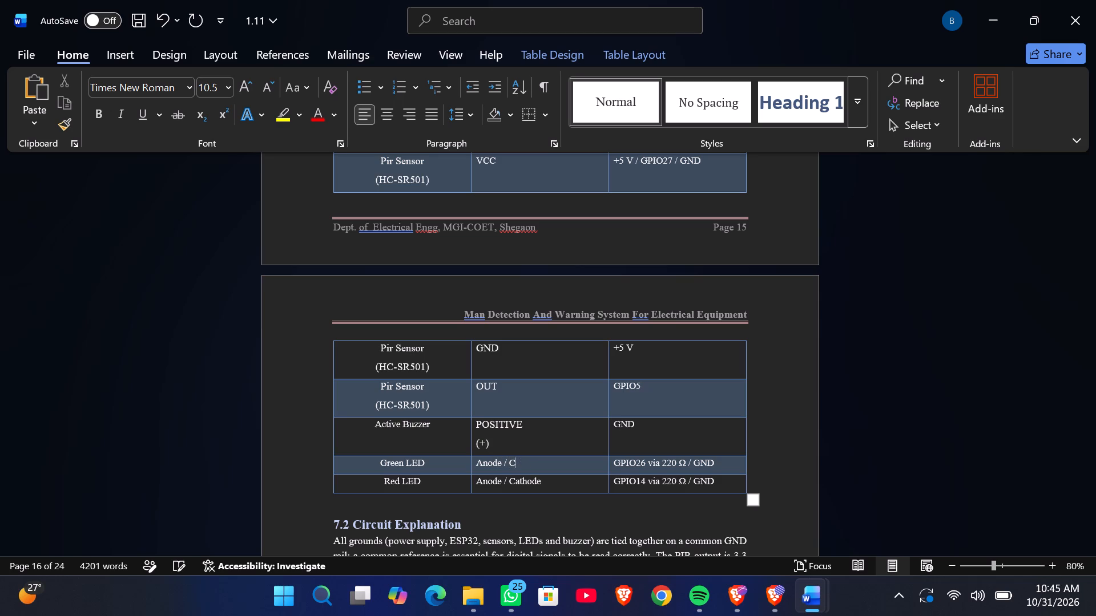
key("BackSpace")
key("BackSpace")
key("BackSpace")
key("BackSpace")
key("BackSpace")
key("BackSpace")
key("BackSpace")
key("BackSpace")
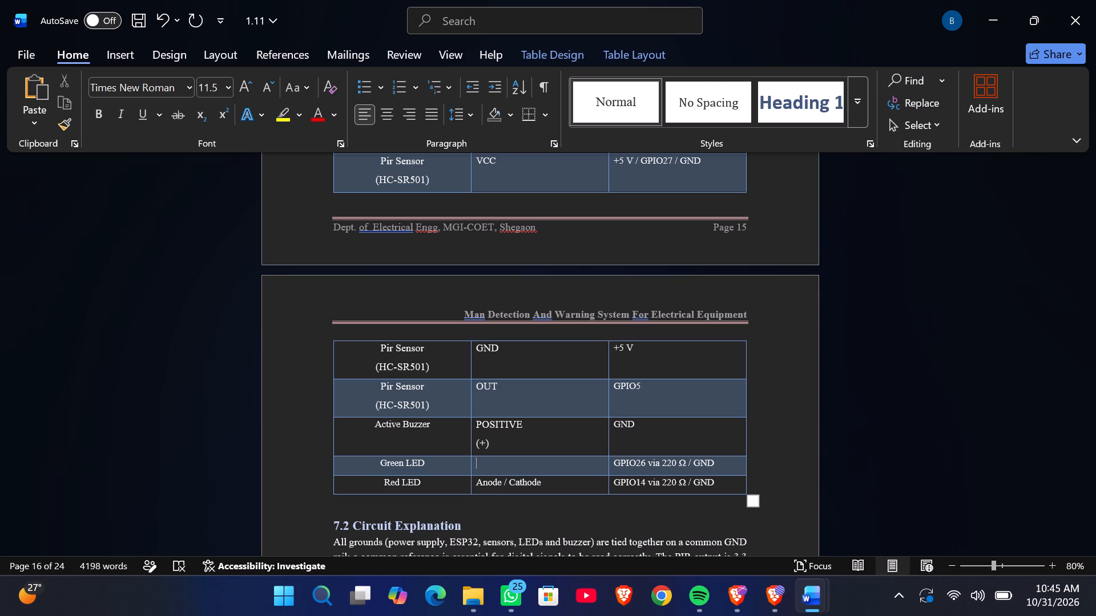
type("ANO")
type("DE")
key("Return")
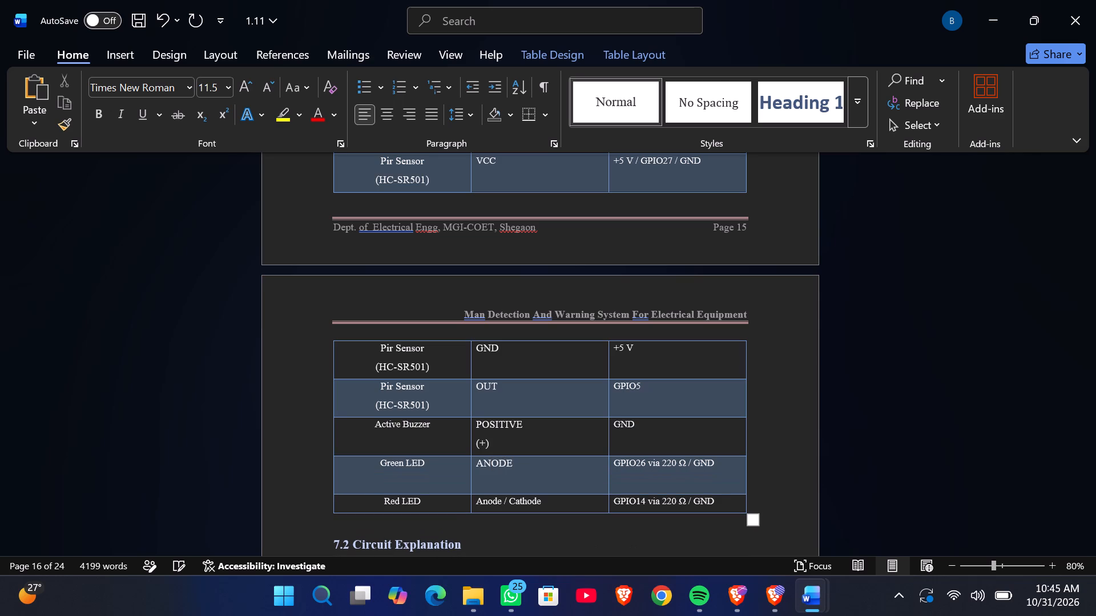
type("()")
key("Left")
key("shift+plus")
Replace the component pin in the Red LED row with "ANODE" and "(+)" on a second line.
key("Down")
key("Right")
key("Right")
key("Right")
key("Right")
key("Right")
key("Right")
key("Right")
key("Right")
key("Right")
key("Right")
key("Right")
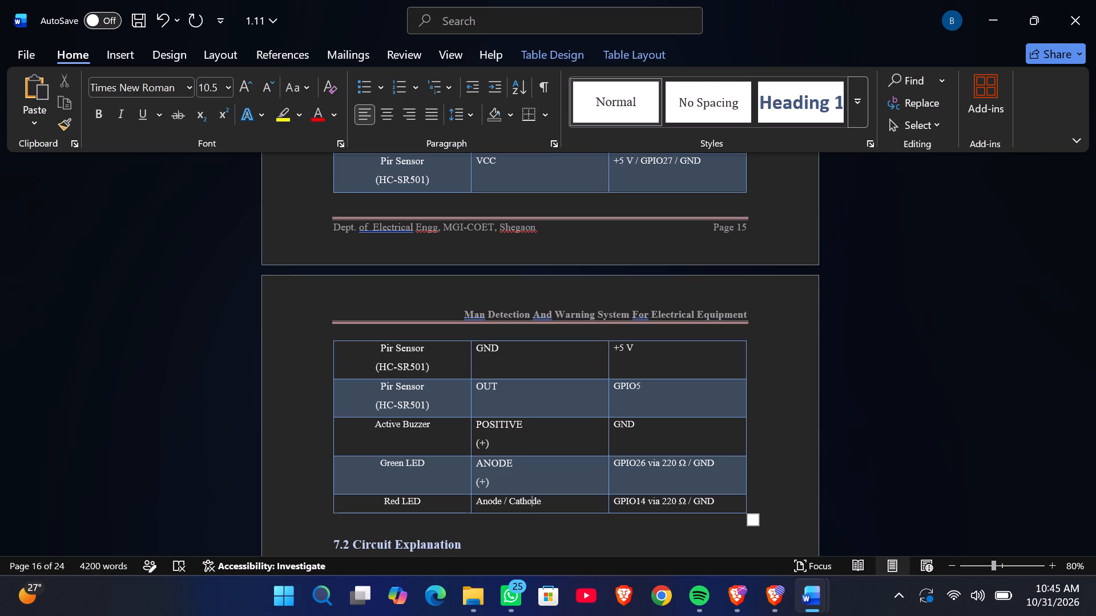
key("Right")
key("Right")
key("BackSpace")
key("BackSpace")
key("BackSpace")
key("BackSpace")
key("BackSpace")
key("BackSpace")
key("BackSpace")
key("BackSpace")
key("BackSpace")
key("BackSpace")
key("BackSpace")
key("BackSpace")
key("BackSpace")
key("BackSpace")
key("BackSpace")
key("BackSpace")
key("BackSpace")
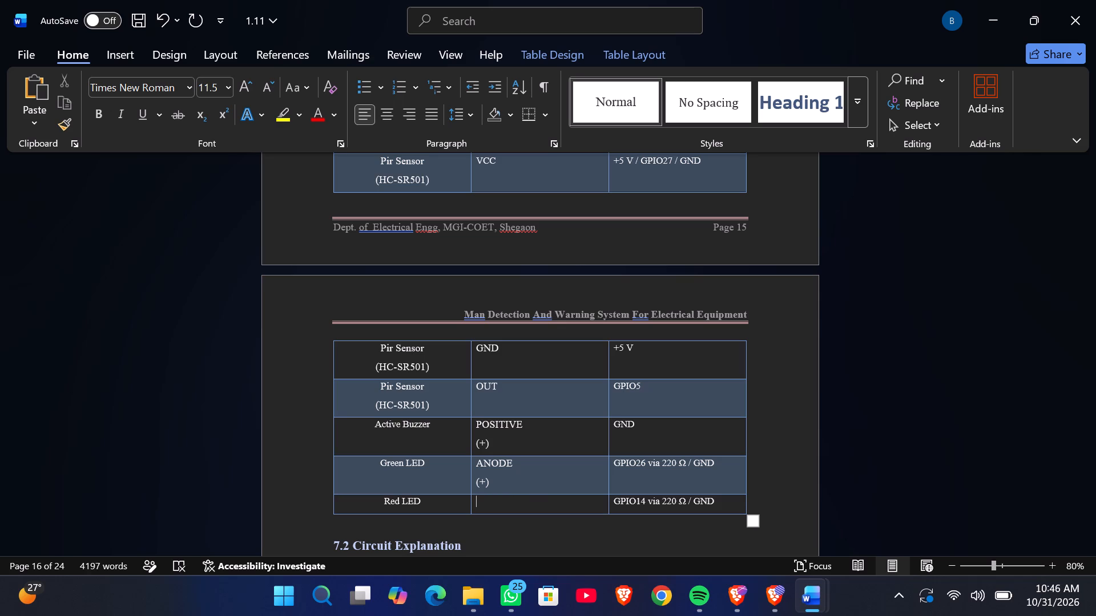
type("ANODE")
key("Return")
type("()")
key("Left")
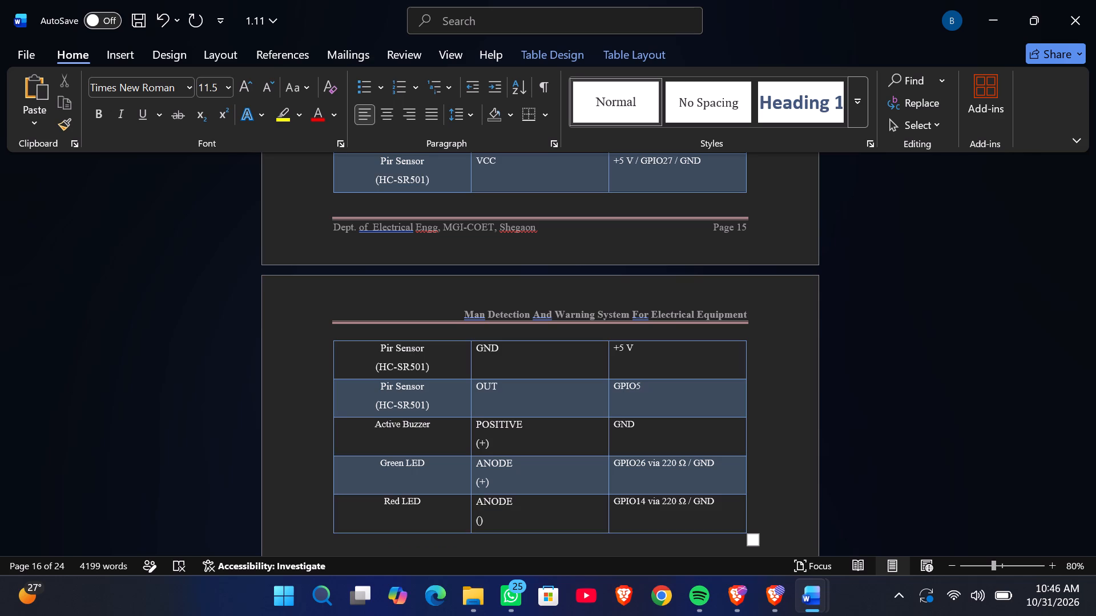
key("shift+plus")
Centre-align the Component Pin entries from the first Ultrasonic Sensor row through the Red LED row.
scroll(590, 495, "up", 4)
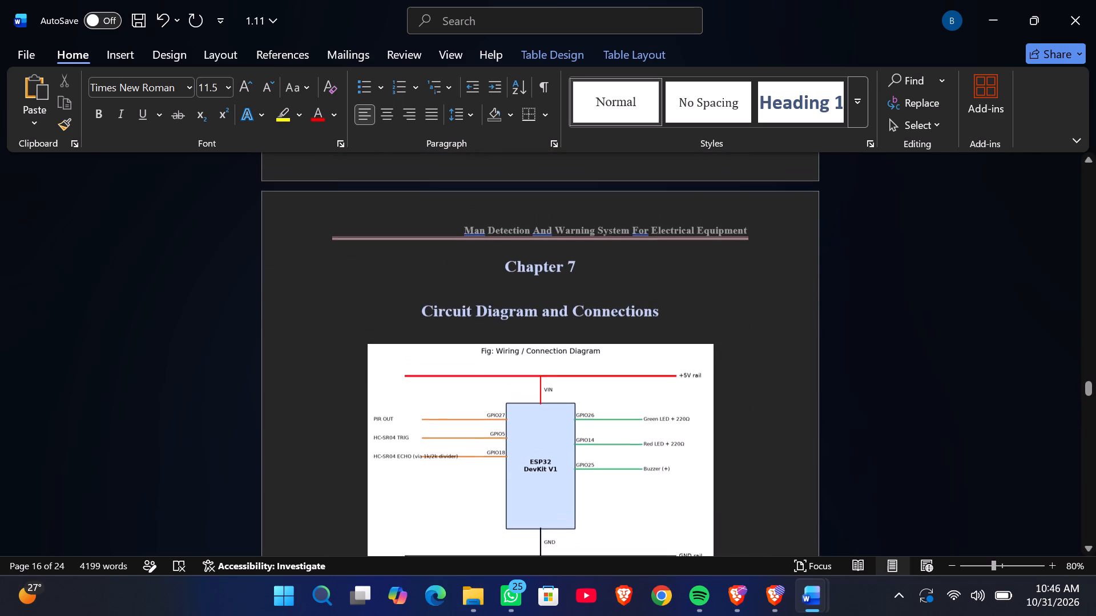
scroll(577, 478, "down", 2)
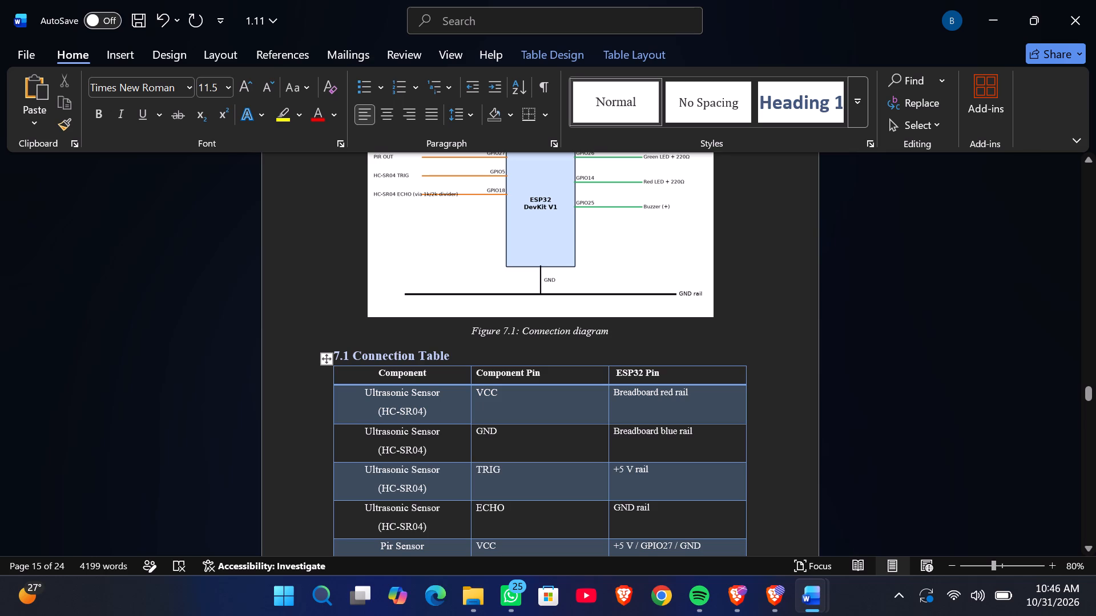
left_click_drag(477, 389, 529, 505)
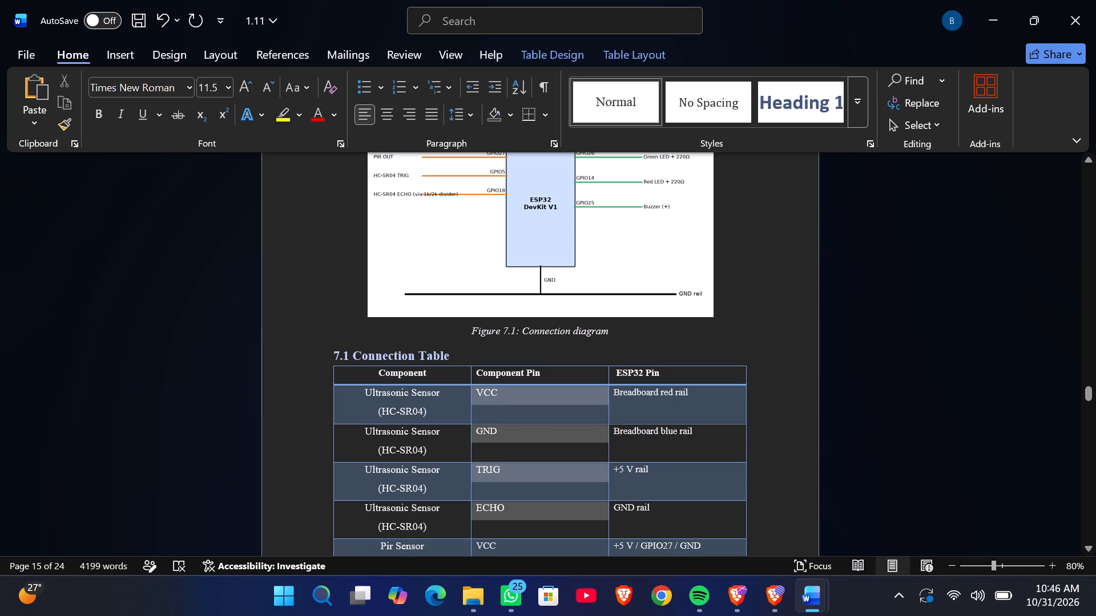
left_click_drag(529, 505, 535, 561)
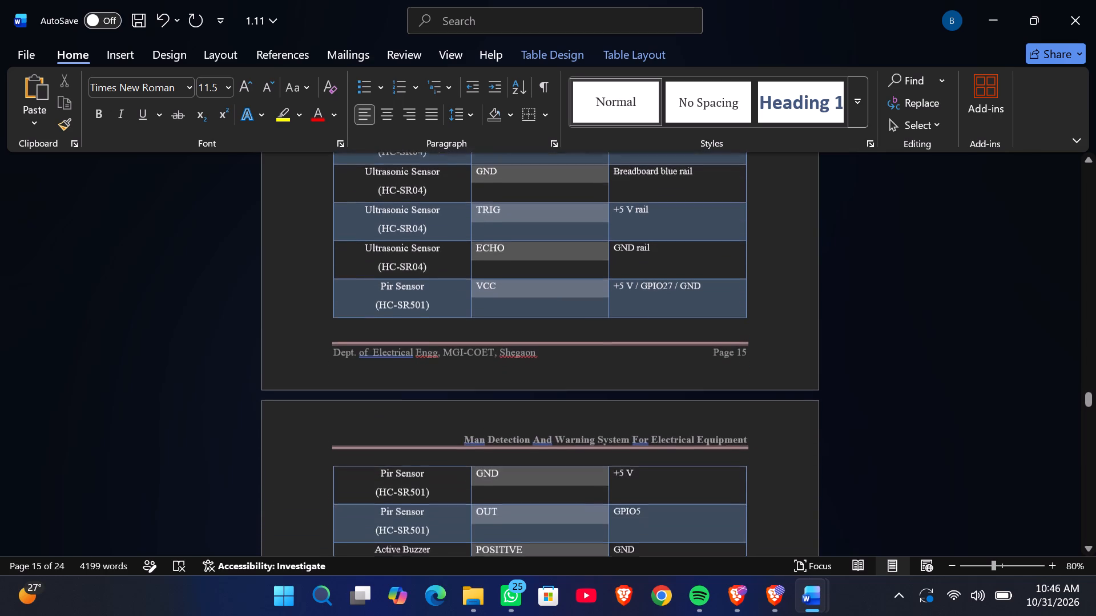
left_click_drag(535, 561, 542, 451)
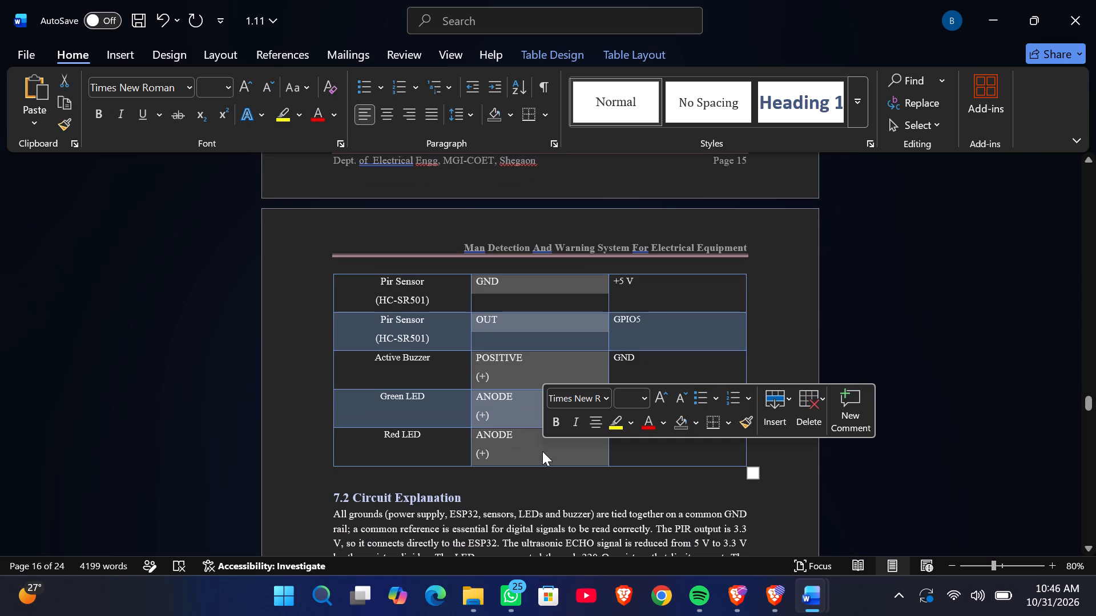
left_click(390, 116)
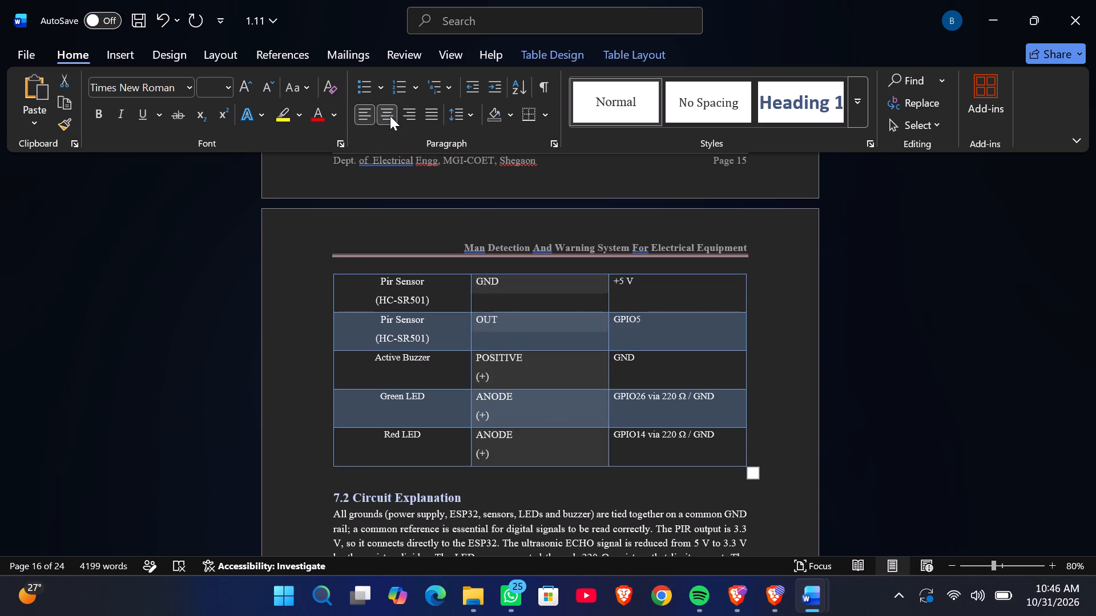
Review the 7.1 Connection Table entries against the Chapter 7 wiring diagram.
scroll(584, 290, "up", 4)
scroll(584, 290, "right", 1)
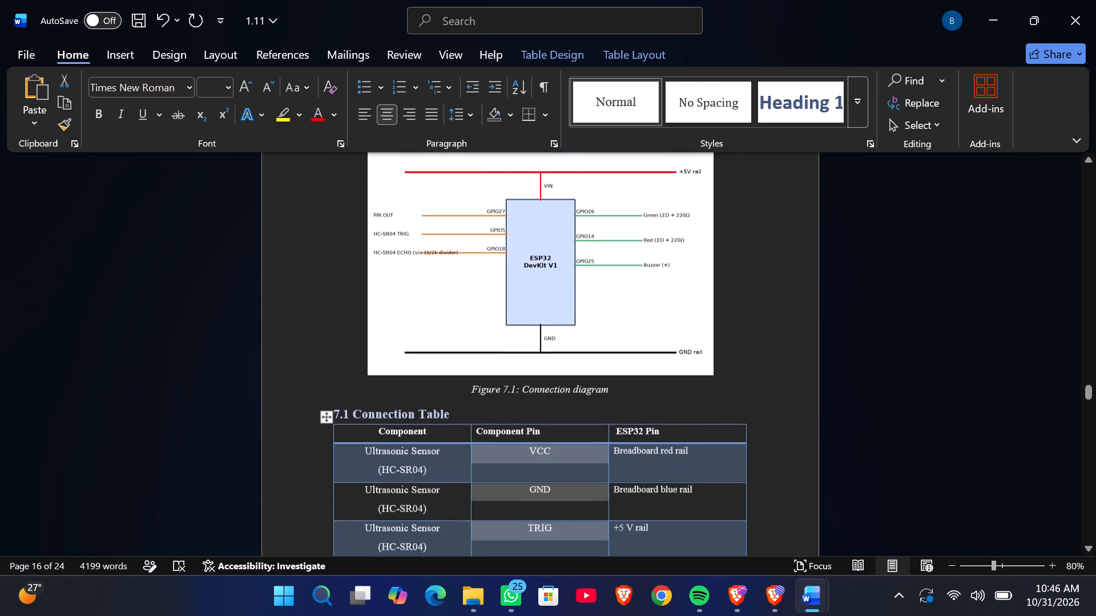
scroll(584, 290, "right", 1)
scroll(584, 290, "down", 1)
scroll(649, 271, "up", 1)
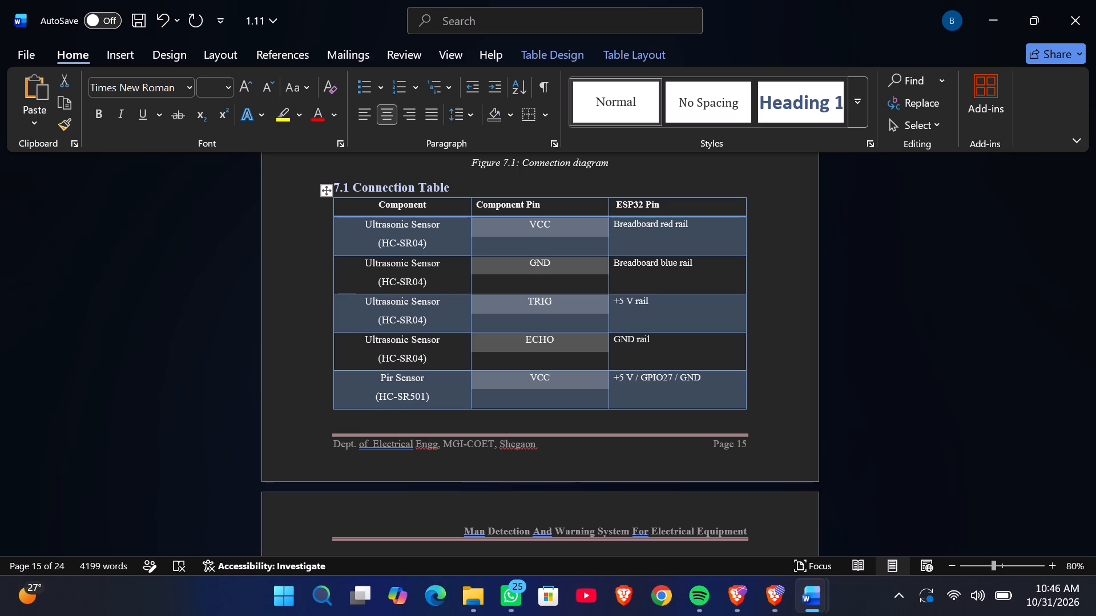
scroll(649, 271, "up", 3)
scroll(649, 271, "down", 1)
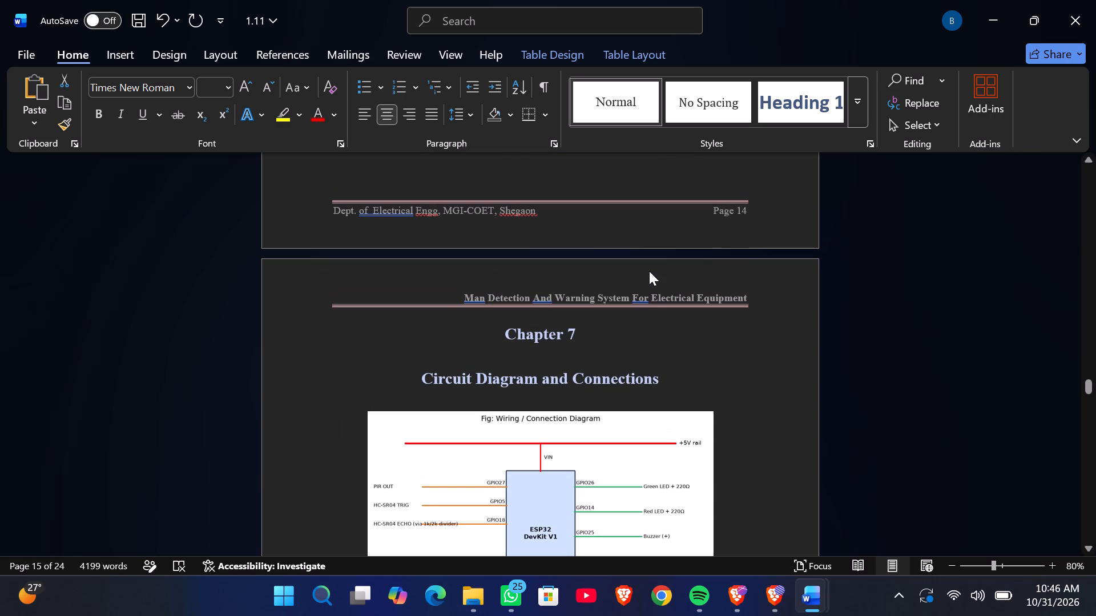
scroll(649, 271, "down", 2)
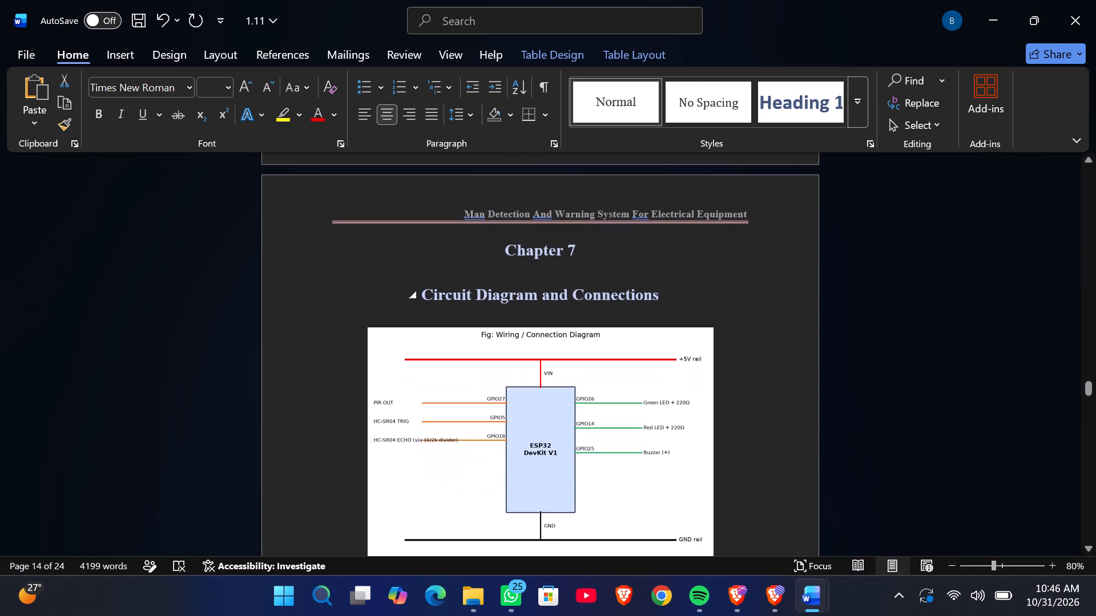
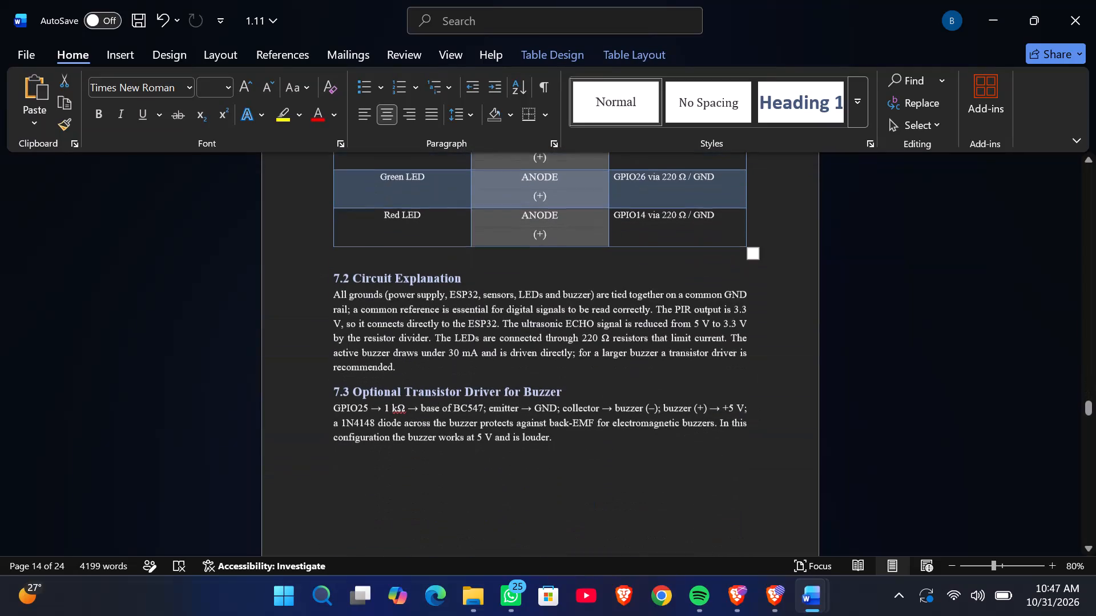
Replace the ESP32 pin in the Ultrasonic Sensor VCC row with "VIN" and "(5V)" on a second line.
scroll(696, 299, "up", 3)
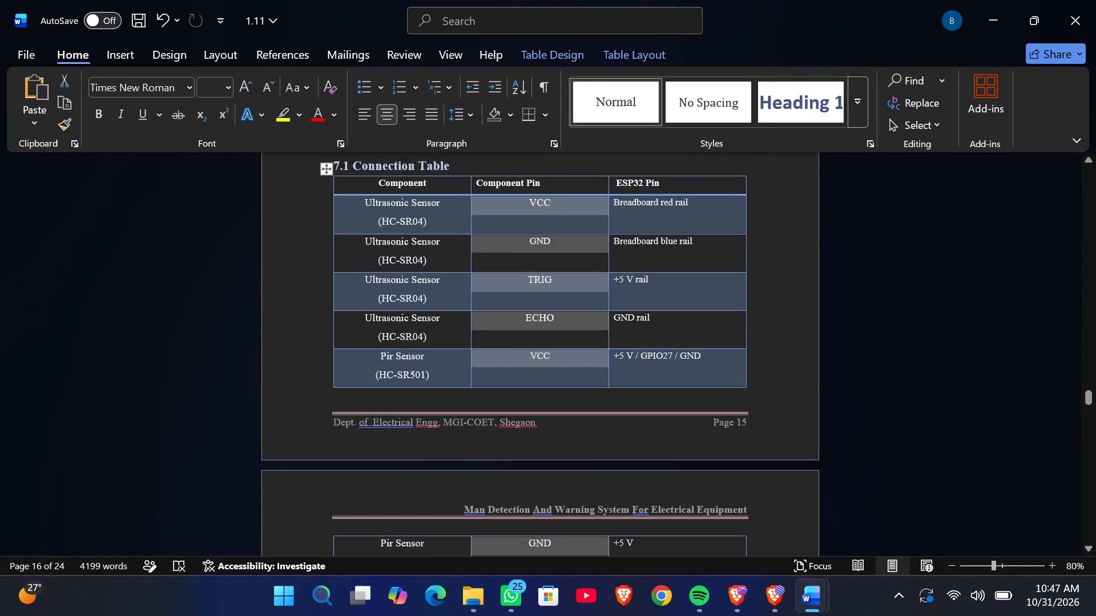
left_click(696, 299)
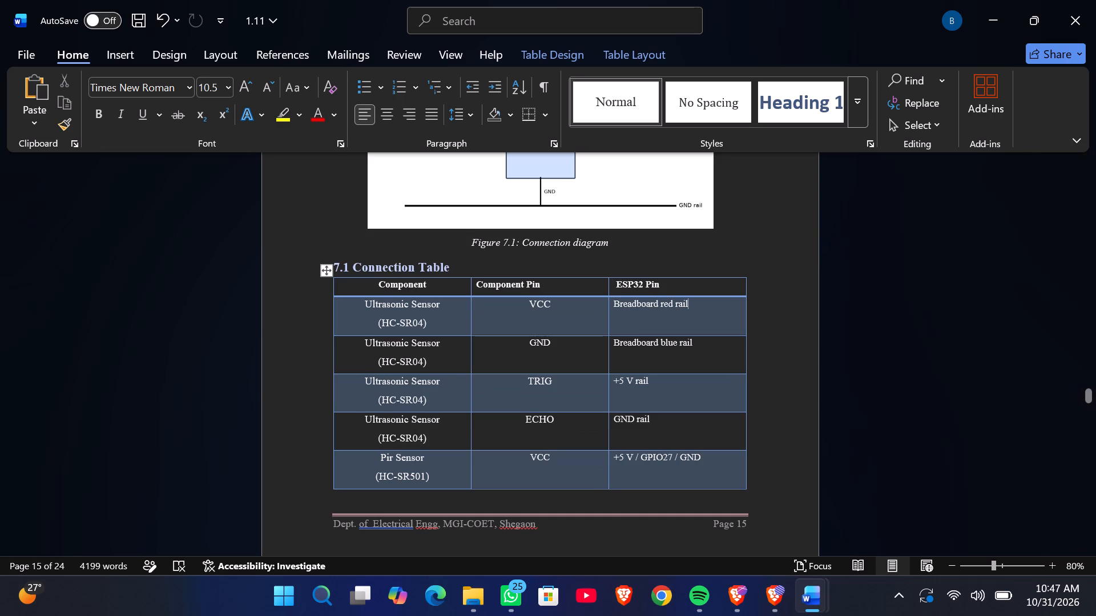
key("BackSpace")
key("BackSpace")
key("BackSpace")
key("BackSpace")
key("BackSpace")
key("BackSpace")
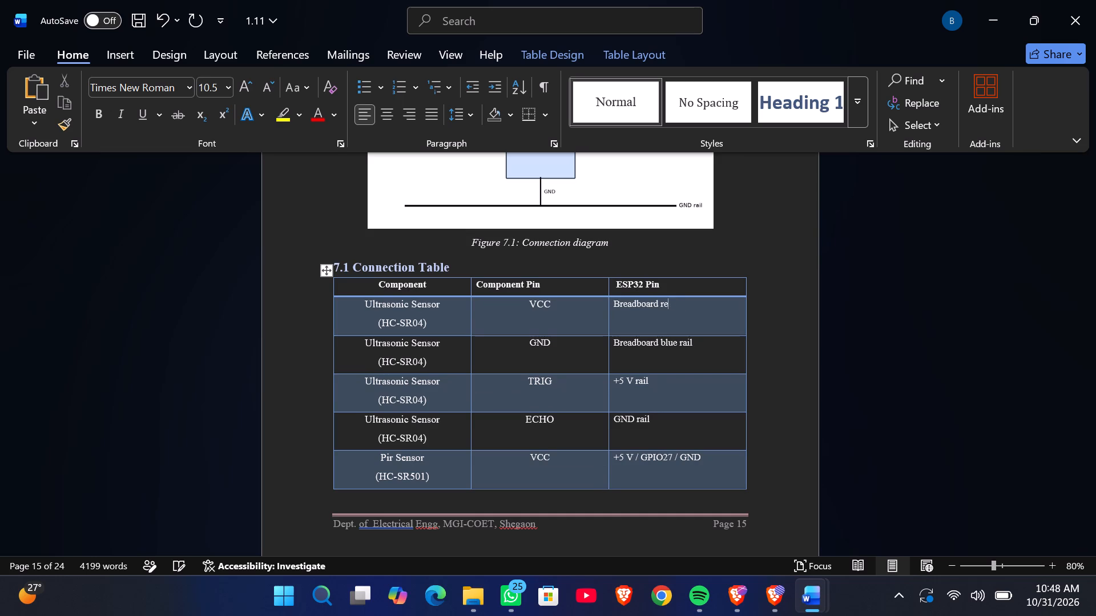
key("BackSpace")
key("BackSpace")
key("BackSpace")
key("BackSpace")
key("BackSpace")
key("BackSpace")
key("BackSpace")
key("BackSpace")
key("BackSpace")
key("BackSpace")
key("BackSpace")
key("BackSpace")
key("BackSpace")
type("VIN")
key("space")
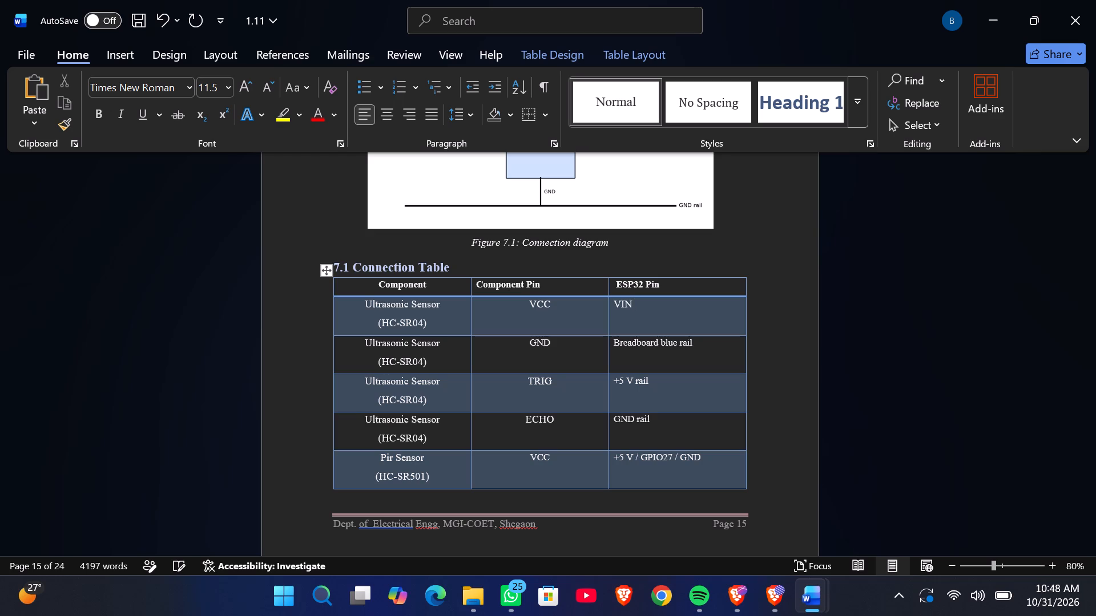
key("BackSpace")
key("Return")
type("90")
key("BackSpace")
key("BackSpace")
type("()")
key("Left")
key("5")
key("v")
Replace the ESP32 pin in the Ultrasonic Sensor GND row with "GND".
key("Down")
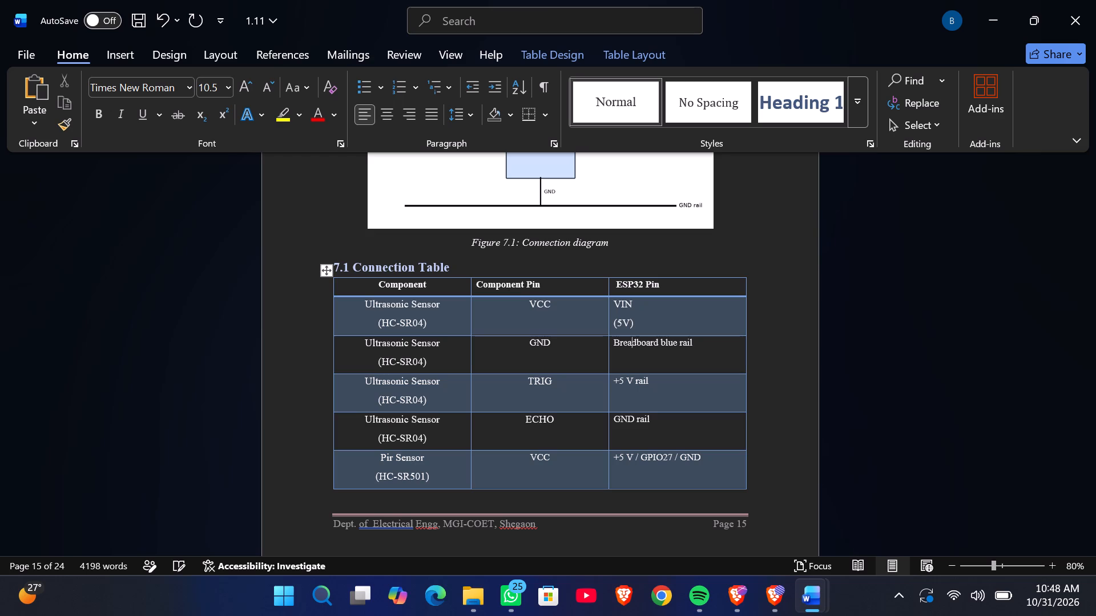
key("Right")
key("Right")
key("Right")
key("Right")
key("Right")
key("Right")
key("Right")
key("Right")
key("Right")
key("Right")
key("Right")
key("Right")
key("Right")
key("Right")
key("Right")
key("Right")
key("BackSpace")
key("BackSpace")
key("BackSpace")
key("BackSpace")
key("BackSpace")
key("BackSpace")
key("BackSpace")
key("BackSpace")
key("BackSpace")
key("BackSpace")
key("BackSpace")
key("BackSpace")
key("BackSpace")
key("BackSpace")
key("BackSpace")
key("BackSpace")
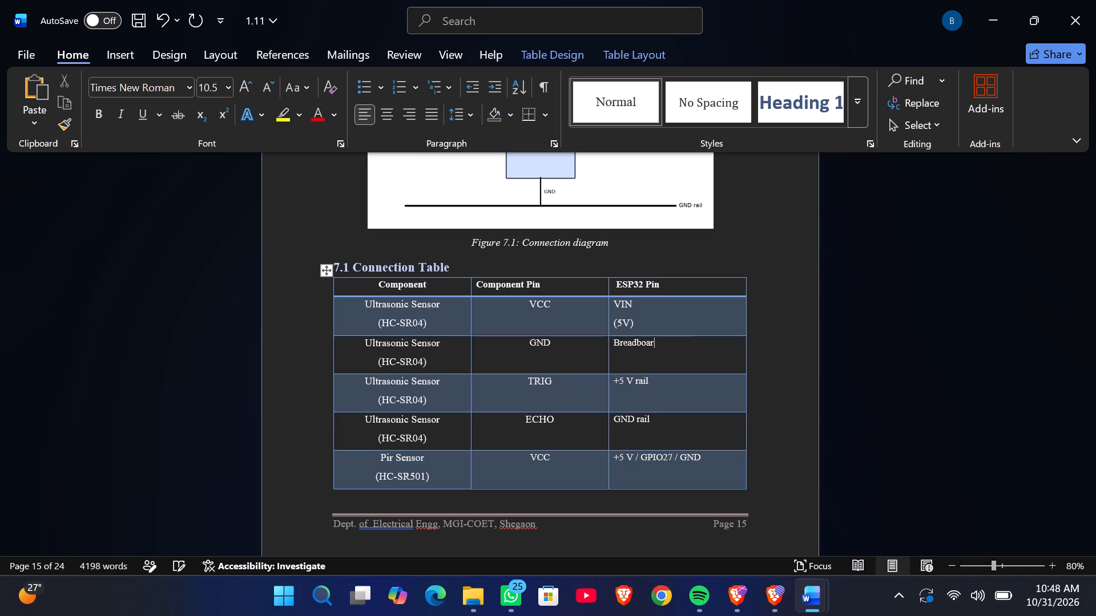
key("BackSpace")
key("BackSpace")
key("BackSpace")
key("BackSpace")
key("BackSpace")
key("BackSpace")
key("BackSpace")
key("BackSpace")
key("BackSpace")
type("GND")
Replace the ESP32 pin in the Ultrasonic Sensor TRIG row with "GPIO 14".
key("Down")
key("Right")
key("Right")
key("Right")
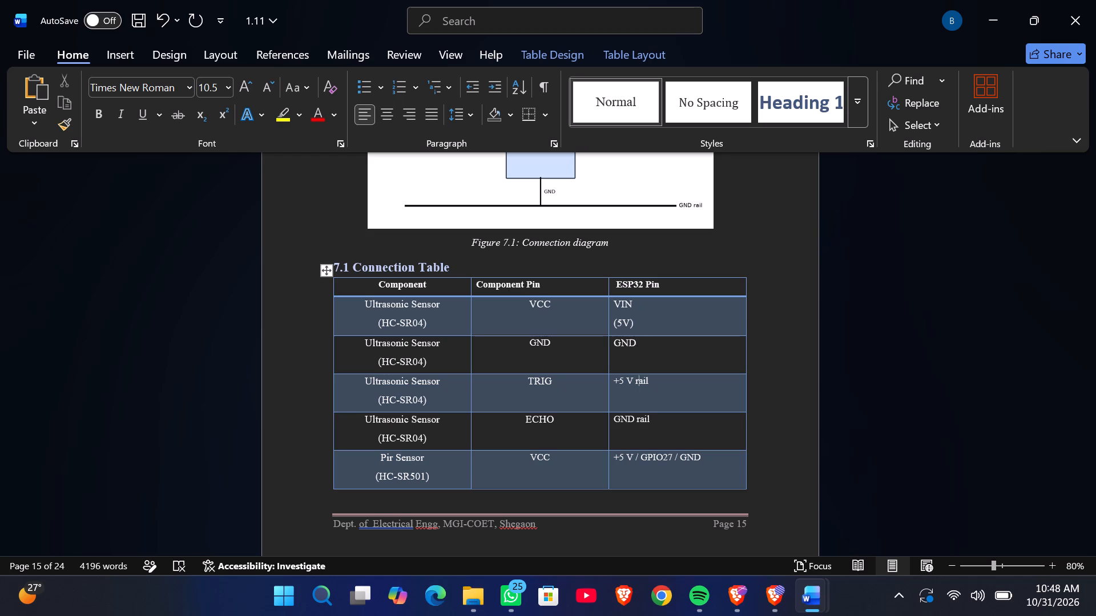
key("Right")
key("BackSpace")
key("BackSpace")
key("BackSpace")
key("BackSpace")
key("BackSpace")
key("BackSpace")
key("BackSpace")
key("BackSpace")
key("BackSpace")
key("BackSpace")
type("GPIO")
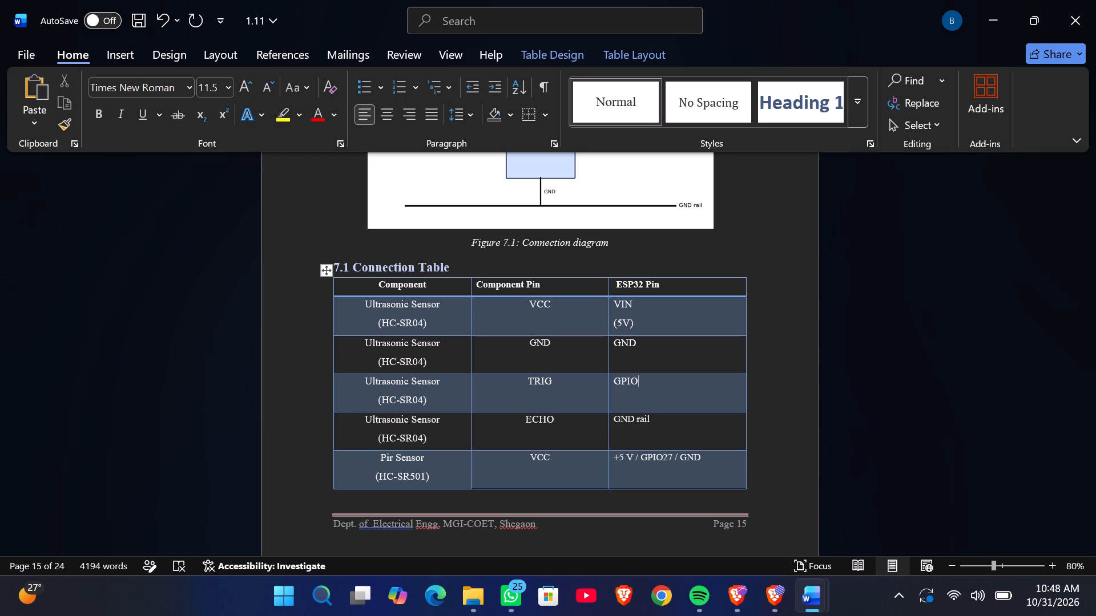
key("space")
key("1")
key("4")
Replace the ESP32 pin in the Ultrasonic Sensor ECHO row with "GPIO 27" and "(VOLTAGE DIVIDER)" on a second line.
key("Down")
key("BackSpace")
key("BackSpace")
key("BackSpace")
key("BackSpace")
key("BackSpace")
key("BackSpace")
key("BackSpace")
key("BackSpace")
key("BackSpace")
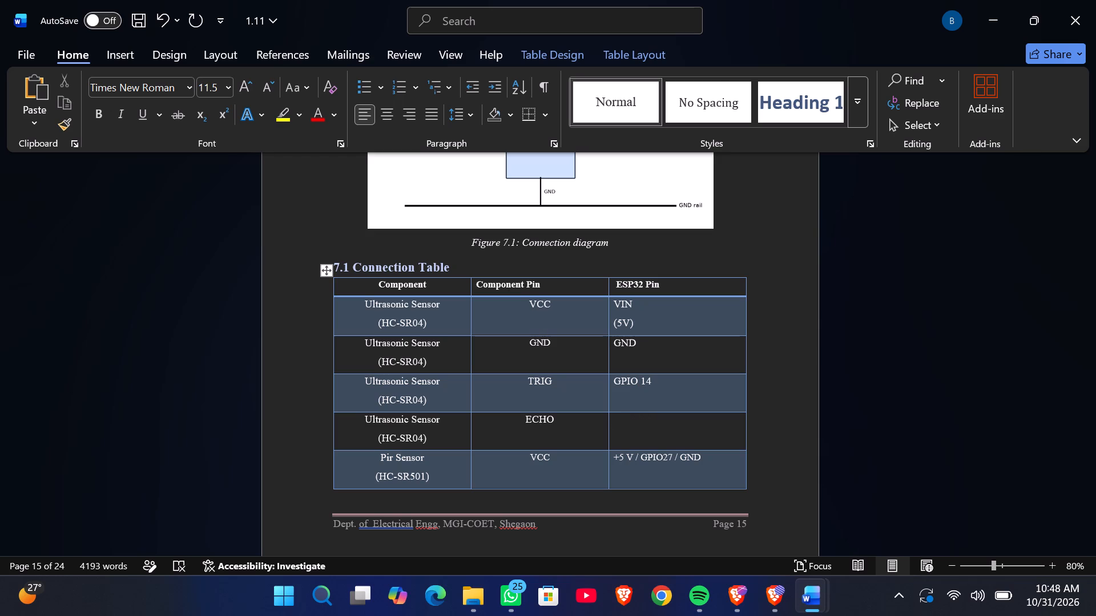
key("g")
type("PIO")
key("Left")
key("Left")
key("Left")
key("Left")
key("space")
key("BackSpace")
key("Right")
key("Right")
key("Right")
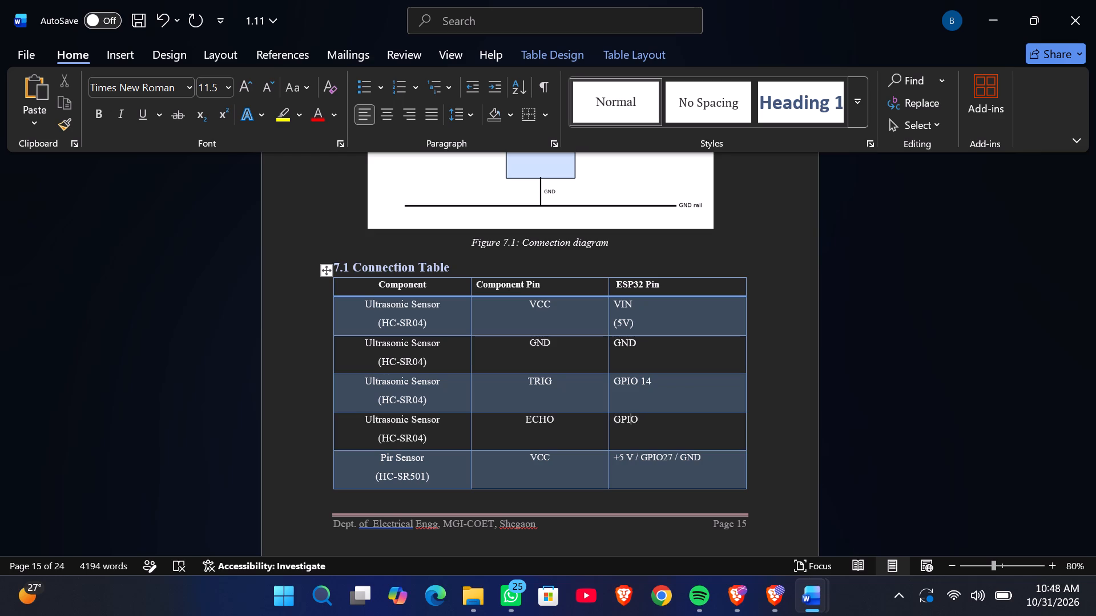
key("Right")
key("Right")
key("Left")
key("space")
type("27")
key("Return")
key("9")
key("BackSpace")
type("()")
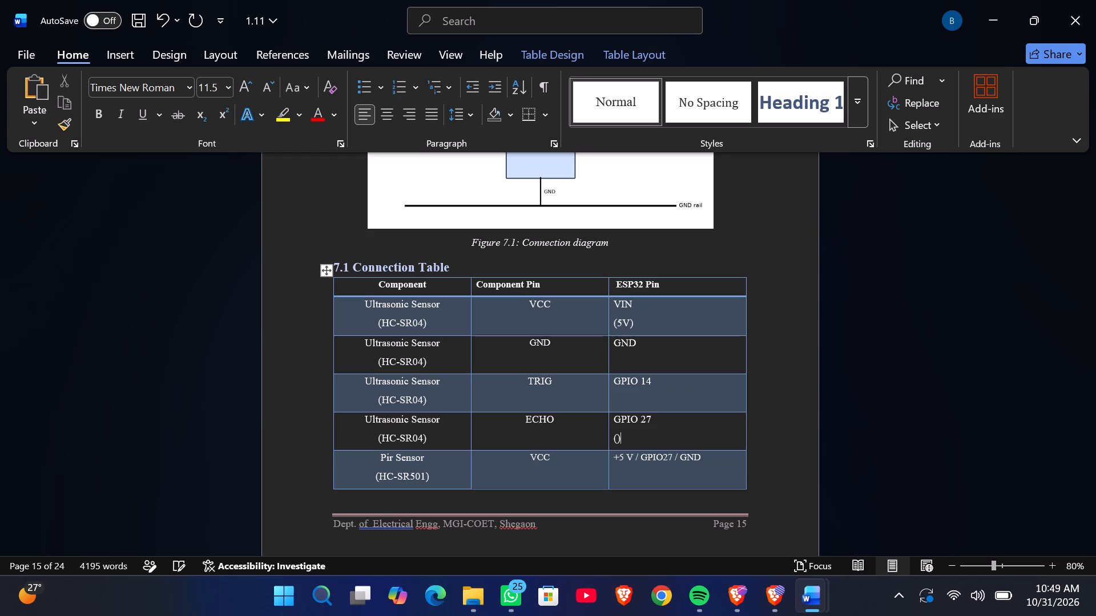
key("Left")
type("VOLTAGE DIVIDER")
Replace the ESP32 pin in the Pir Sensor VCC row with "VIN" and "(5V)" on a second line.
key("Down")
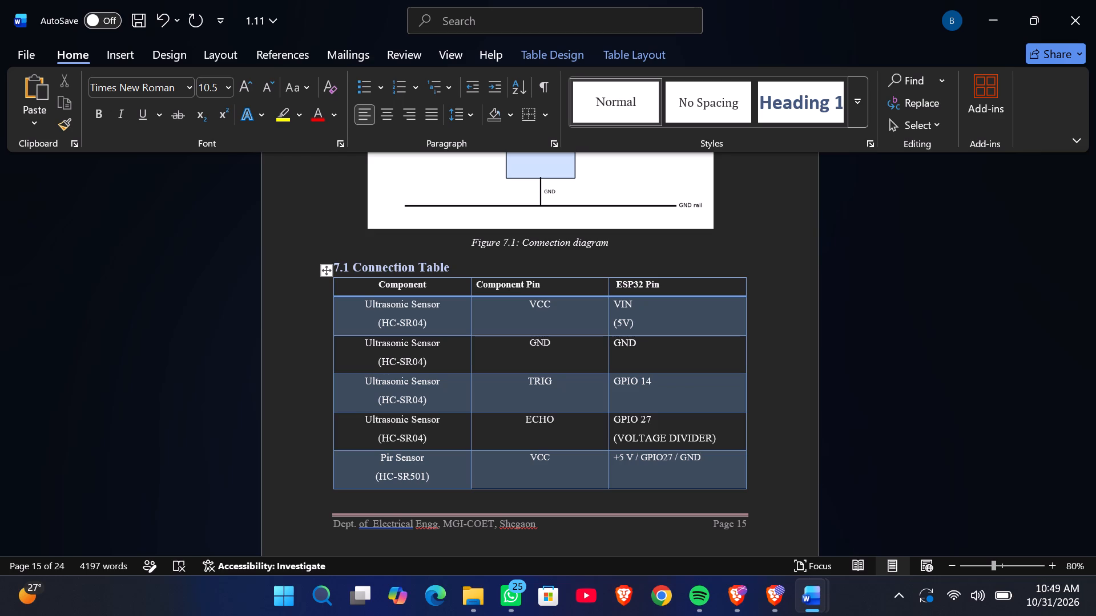
key("BackSpace")
key("BackSpace")
key("BackSpace")
key("BackSpace")
key("BackSpace")
key("BackSpace")
key("BackSpace")
key("BackSpace")
key("BackSpace")
key("BackSpace")
key("BackSpace")
key("BackSpace")
key("BackSpace")
key("BackSpace")
key("BackSpace")
key("BackSpace")
key("BackSpace")
key("BackSpace")
key("BackSpace")
type("VIN")
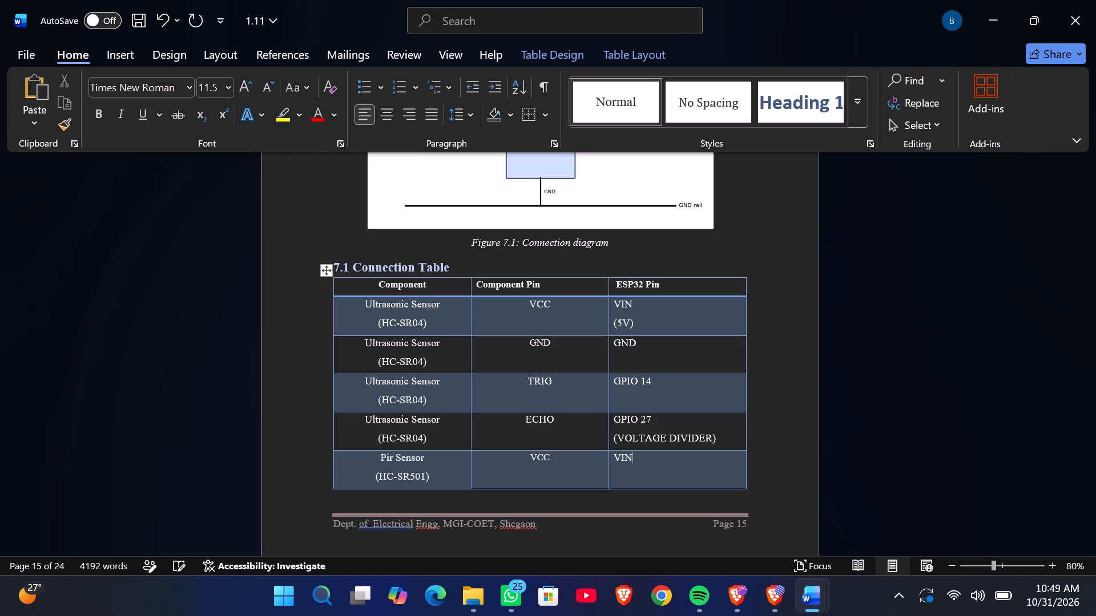
key("Return")
type("()")
key("Left")
type("5V")
Replace the ESP32 pin in the Pir Sensor GND row with "GND".
key("Down")
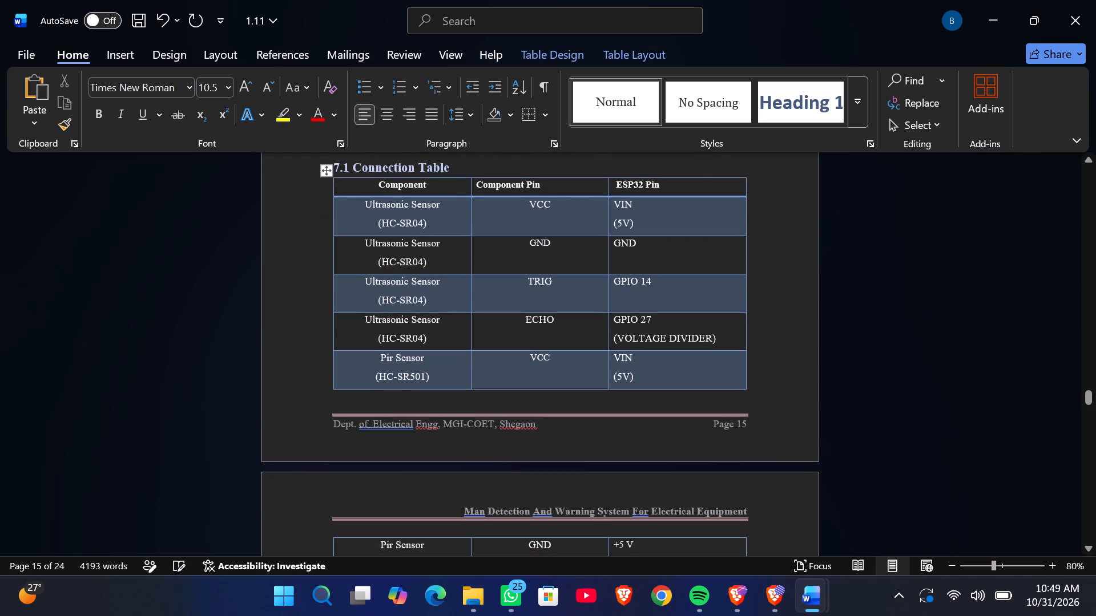
key("Down")
key("Up")
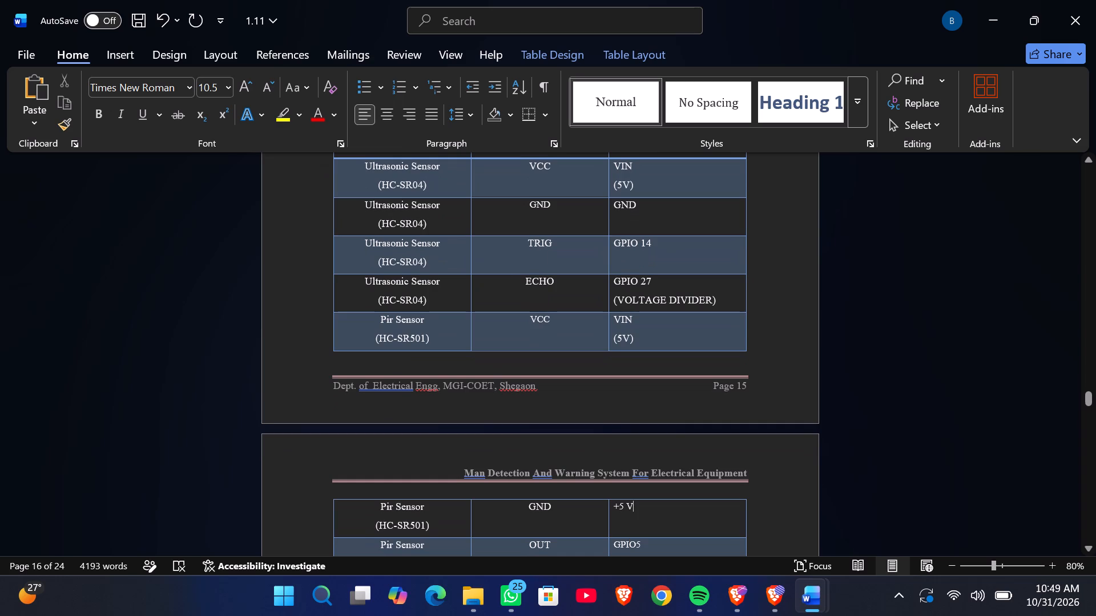
key("BackSpace")
key("BackSpace")
key("BackSpace")
key("BackSpace")
type("GND")
Change the ESP32 pin in the Pir Sensor OUT row to "GPIO 33".
key("Down")
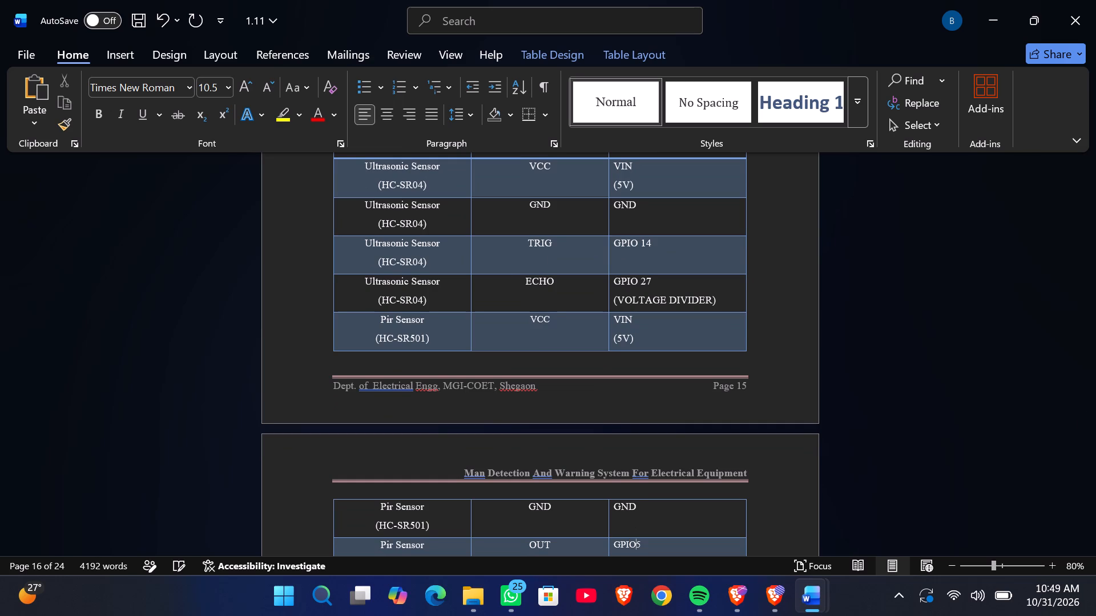
key("Right")
key("Right")
key("Left")
key("BackSpace")
key("BackSpace")
key("BackSpace")
type("IO")
key("space")
type("33")
Replace the ESP32 pin in the Active Buzzer POSITIVE row with "GPIO 5".
key("Down")
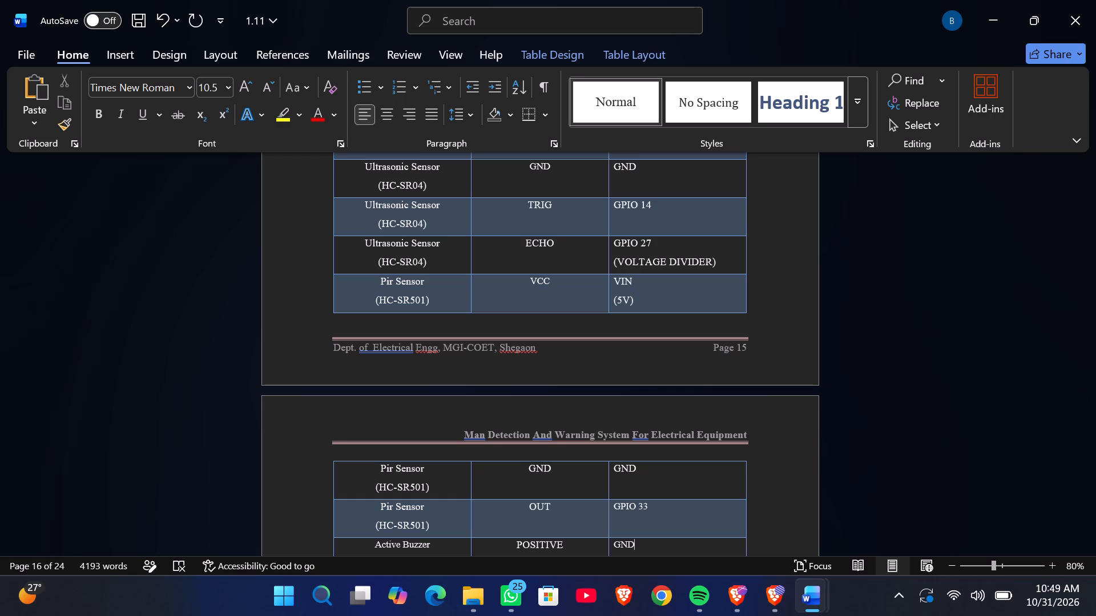
key("BackSpace")
key("BackSpace")
key("BackSpace")
key("g")
type("PIO")
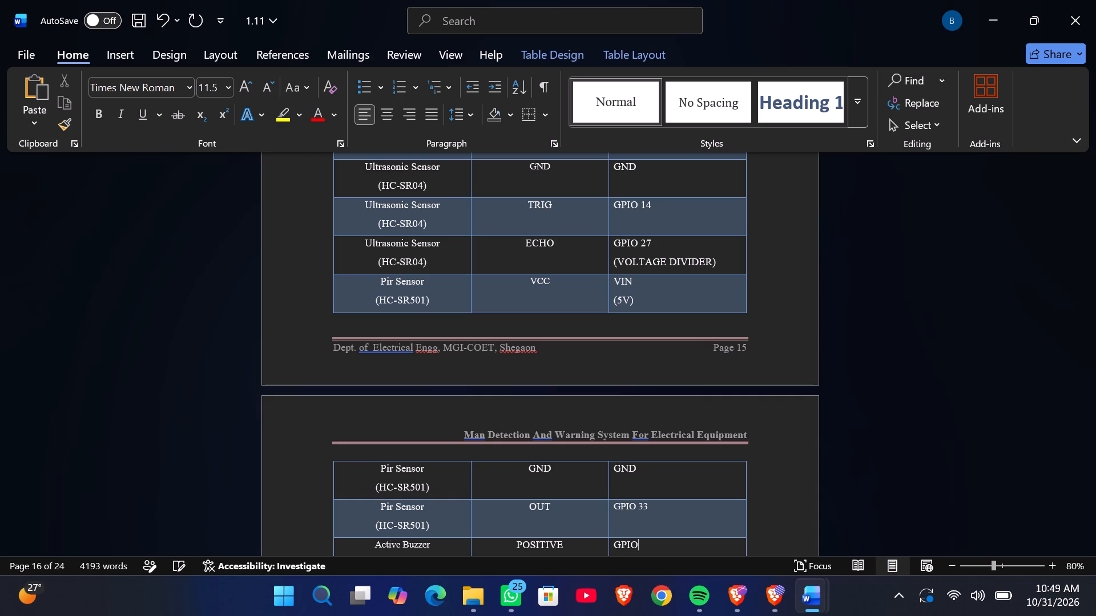
key("space")
key("5")
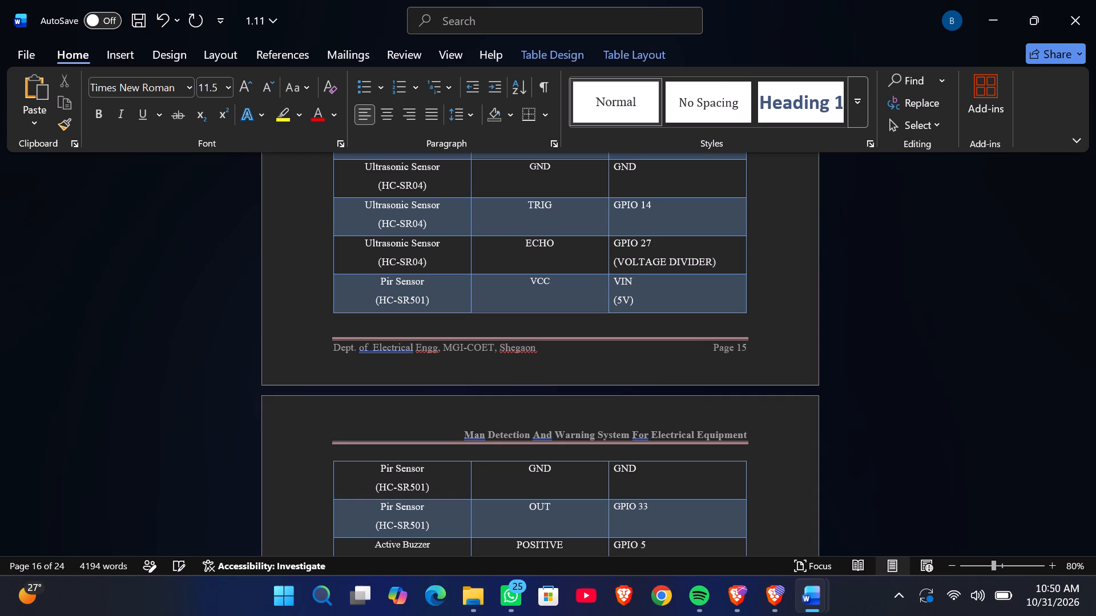
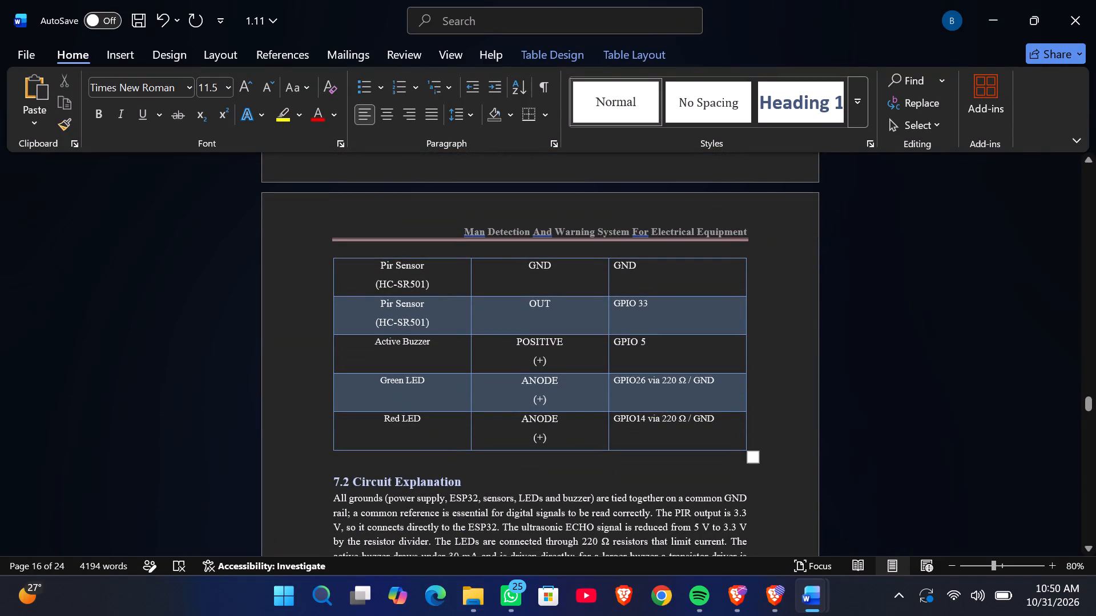
Replace the ESP32 pin in the Green LED ANODE row with "GPIO 18".
left_click(722, 382)
key("BackSpace")
key("BackSpace")
key("BackSpace")
key("BackSpace")
key("BackSpace")
key("BackSpace")
key("BackSpace")
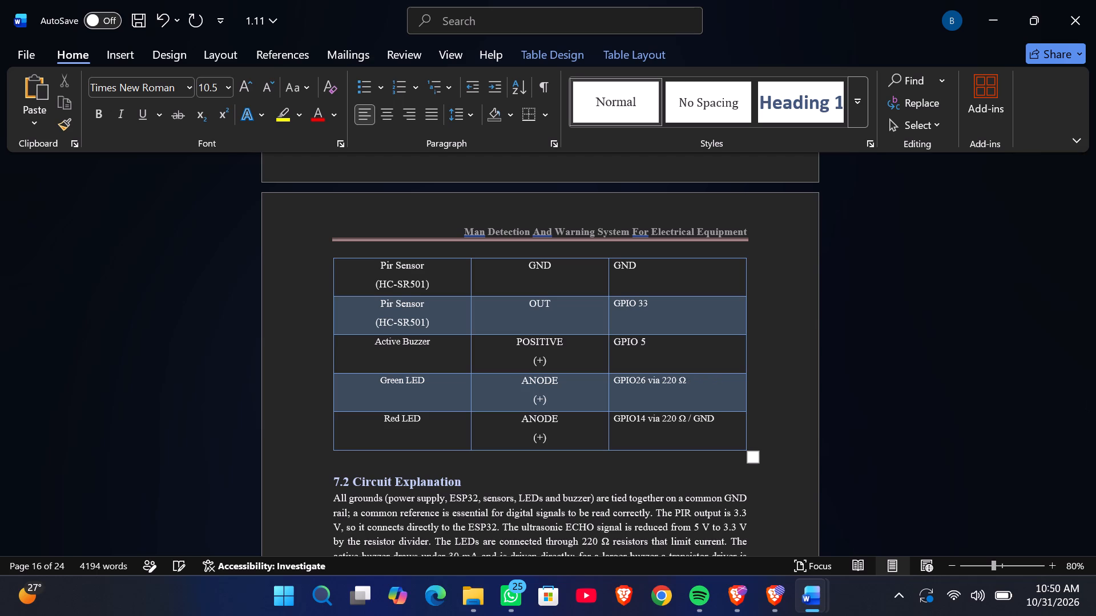
key("BackSpace")
key("BackSpace")
key("BackSpace")
key("BackSpace")
key("BackSpace")
key("BackSpace")
key("BackSpace")
key("BackSpace")
key("BackSpace")
key("BackSpace")
key("BackSpace")
key("BackSpace")
key("space")
type("18")
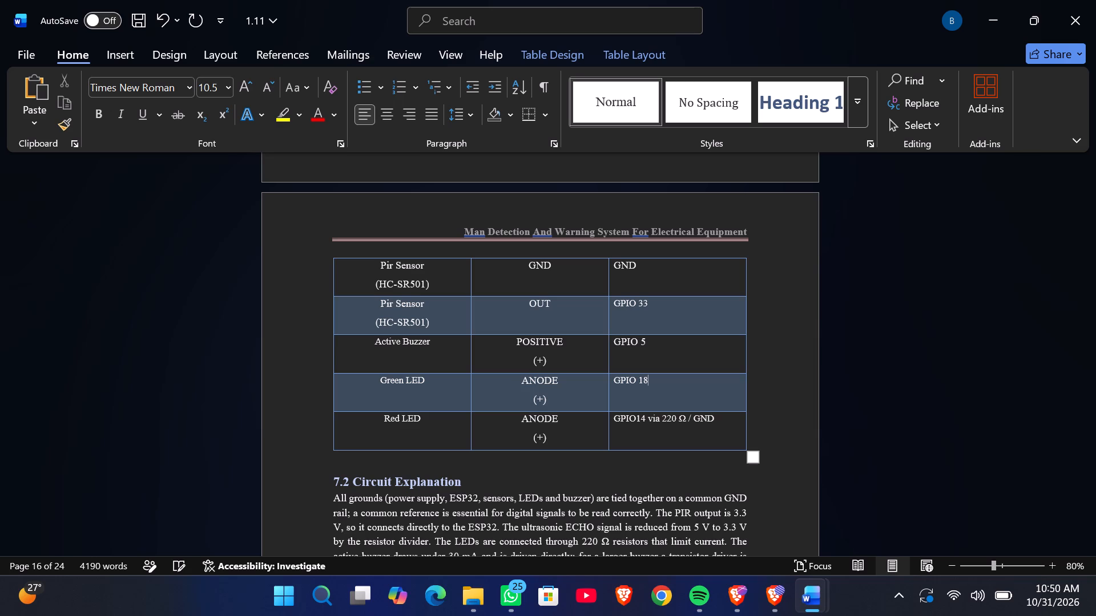
Replace the ESP32 pin in the Red LED ANODE row with "GPIO 4".
key("Down")
key("Right")
key("Right")
key("Right")
key("Right")
key("Right")
key("Right")
key("Right")
key("Right")
key("Right")
key("Right")
key("Right")
key("Right")
key("Right")
key("Right")
key("Right")
key("Right")
key("Left")
key("BackSpace")
key("BackSpace")
key("BackSpace")
key("BackSpace")
key("BackSpace")
key("BackSpace")
key("BackSpace")
key("BackSpace")
key("BackSpace")
key("BackSpace")
key("BackSpace")
key("BackSpace")
key("BackSpace")
key("BackSpace")
key("BackSpace")
key("BackSpace")
key("BackSpace")
key("BackSpace")
key("BackSpace")
key("BackSpace")
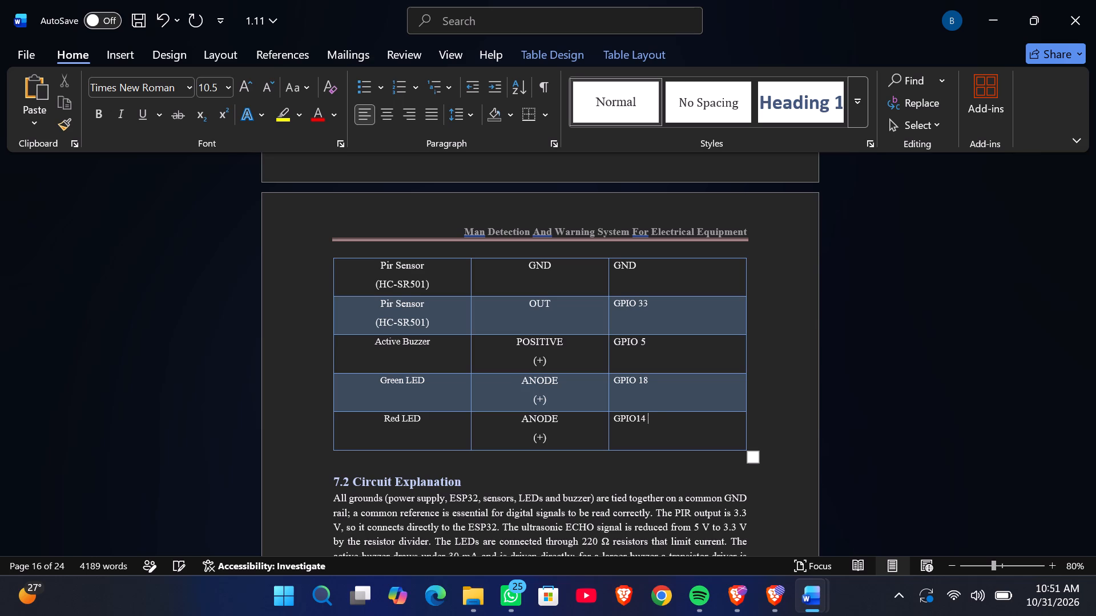
key("BackSpace")
key("BackSpace")
key("space")
type("4")
Centre-align all the ESP32 Pin entries below the header in the 7.1 Connection Table.
left_click_drag(700, 433, 683, 374)
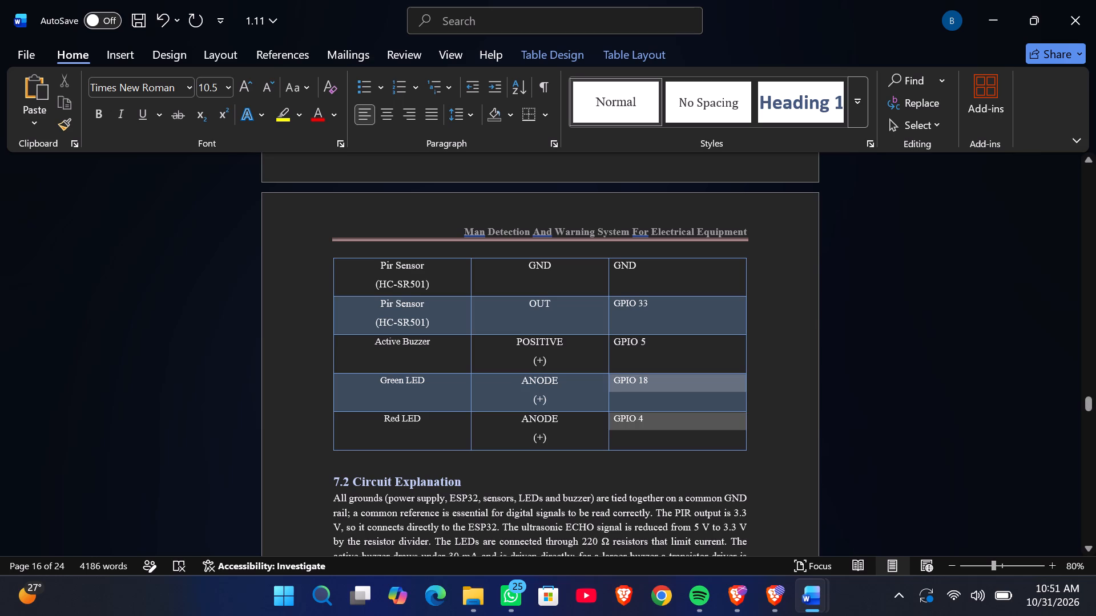
left_click_drag(683, 374, 628, 188)
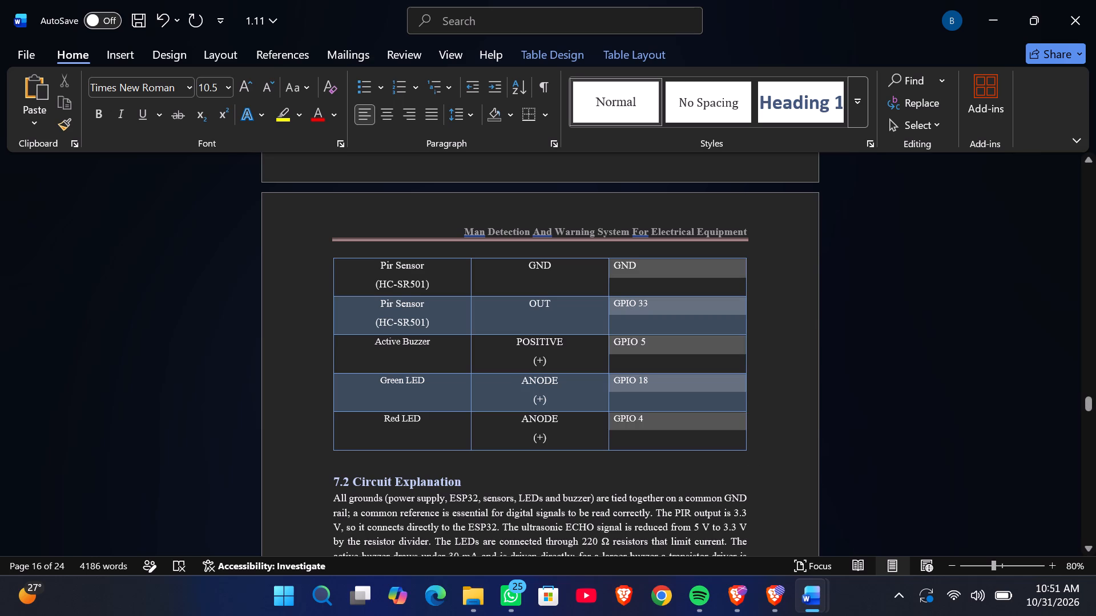
left_click_drag(628, 188, 640, 310)
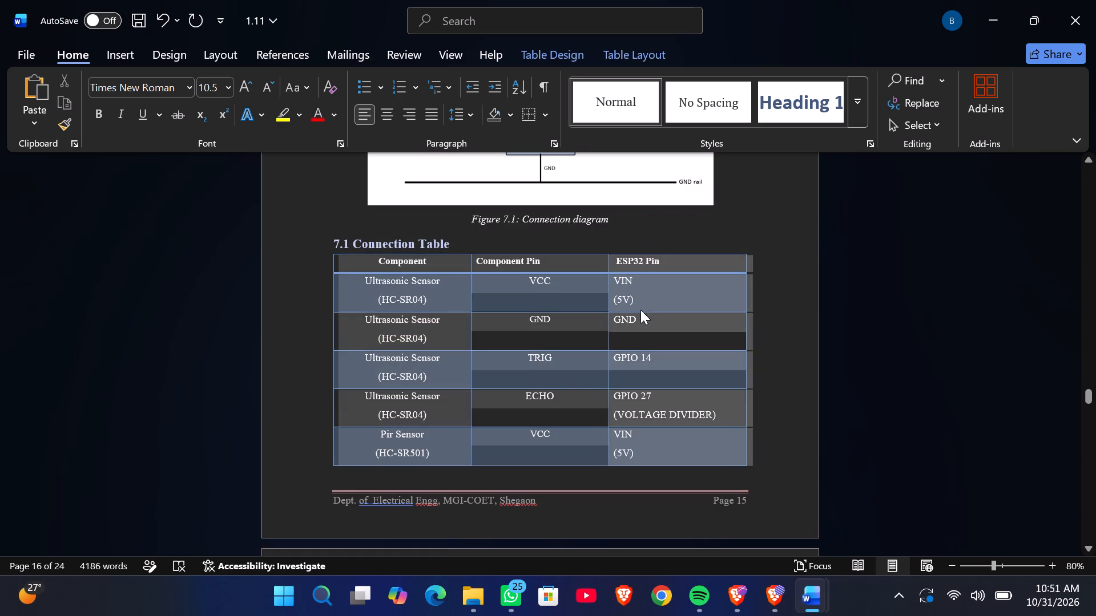
left_click_drag(640, 310, 635, 295)
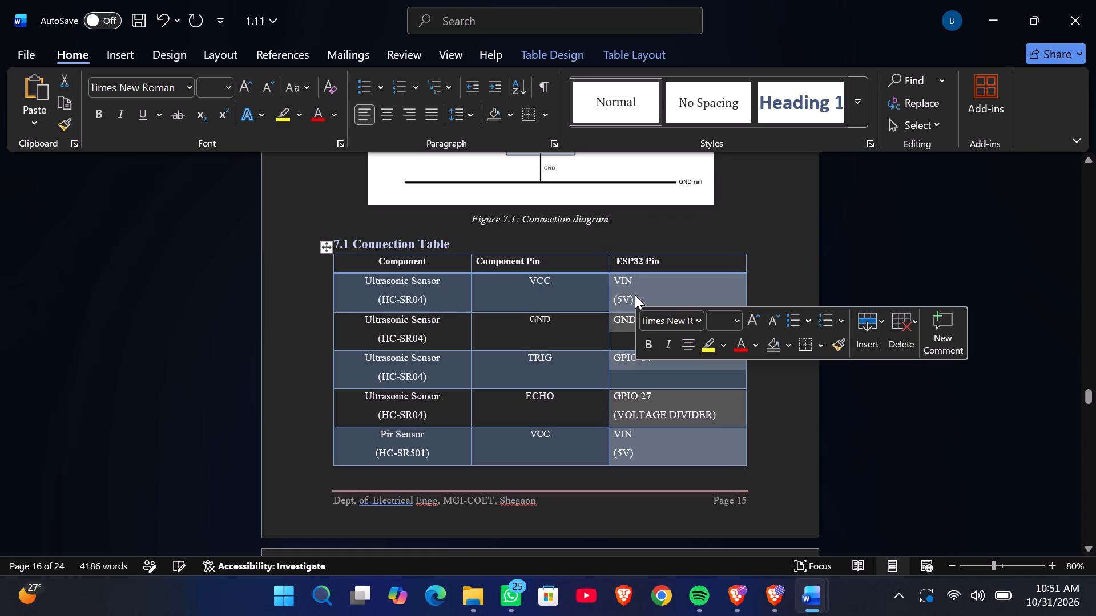
left_click(389, 117)
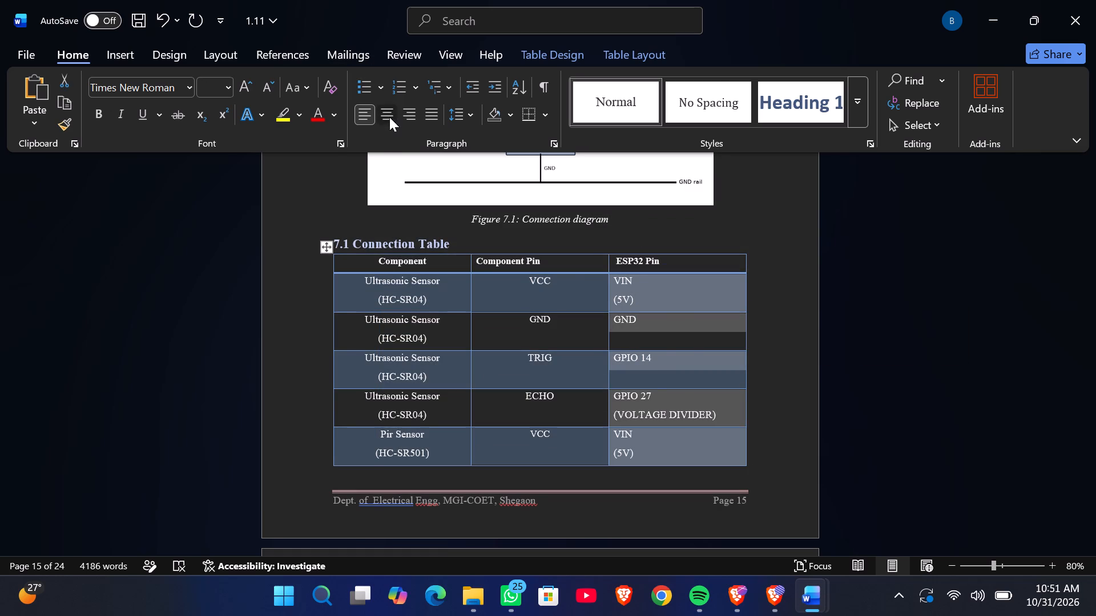
left_click(841, 395)
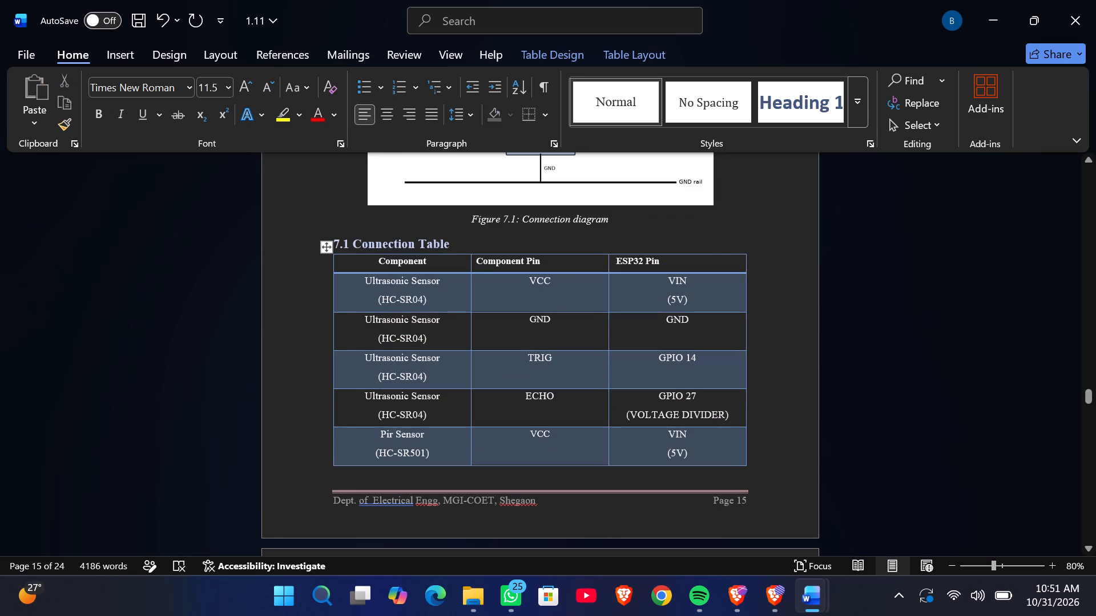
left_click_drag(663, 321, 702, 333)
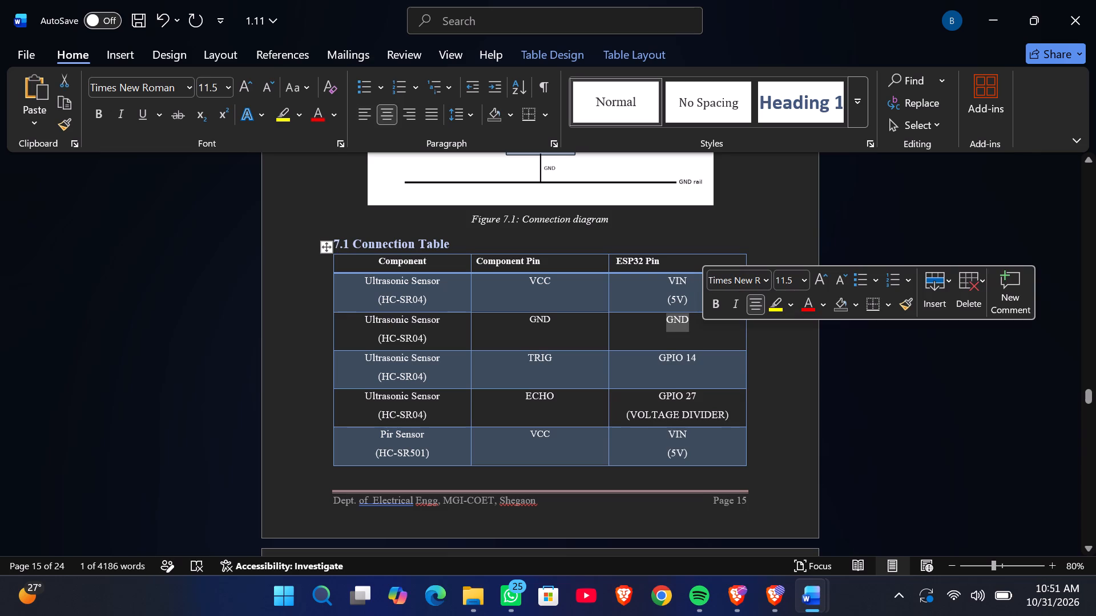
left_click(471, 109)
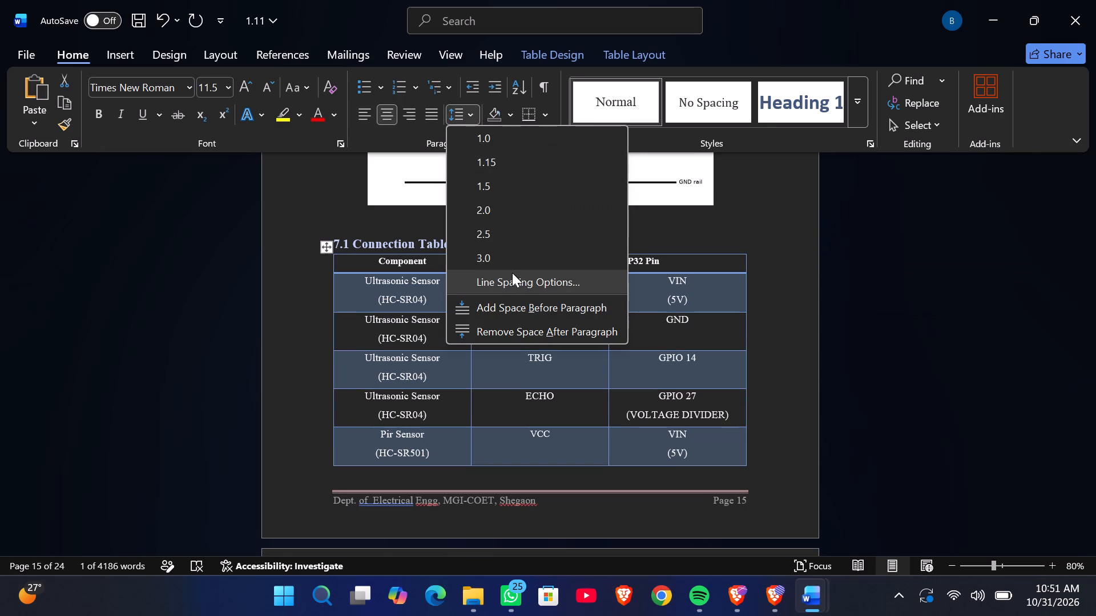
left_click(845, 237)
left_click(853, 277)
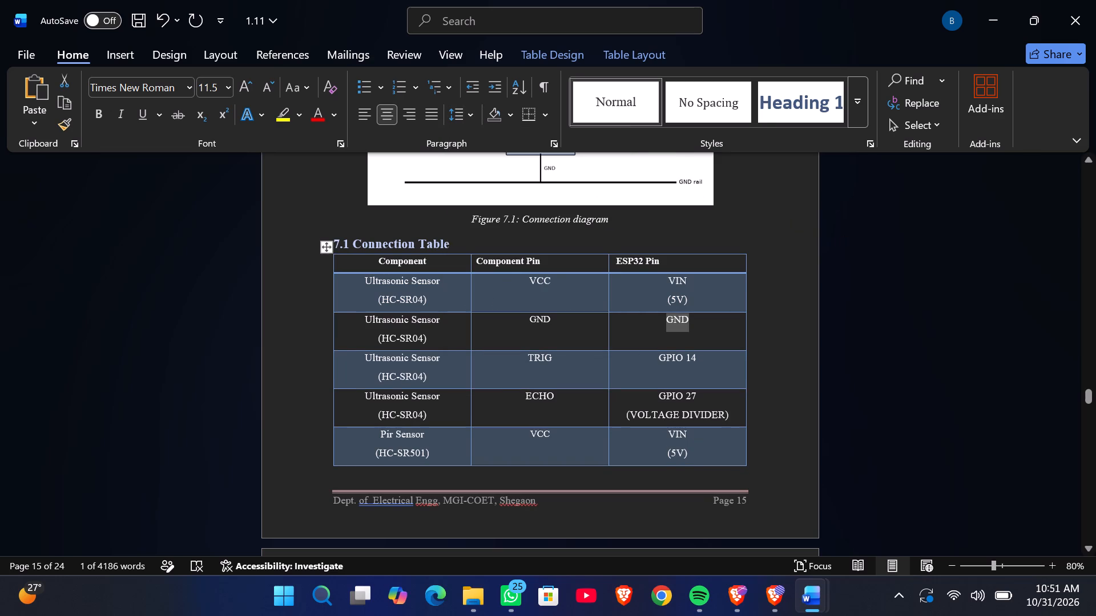
Delete sections 7.2 Circuit Explanation and 7.3 Optional Transistor Driver for Buzzer, including their headings and text.
scroll(787, 422, "down", 2)
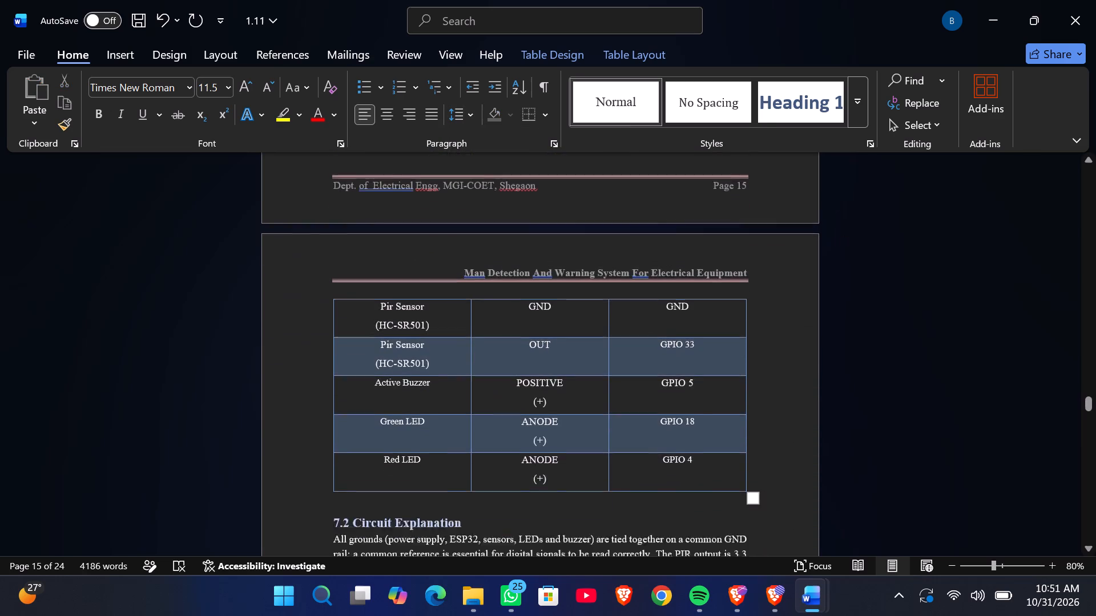
scroll(787, 422, "down", 1)
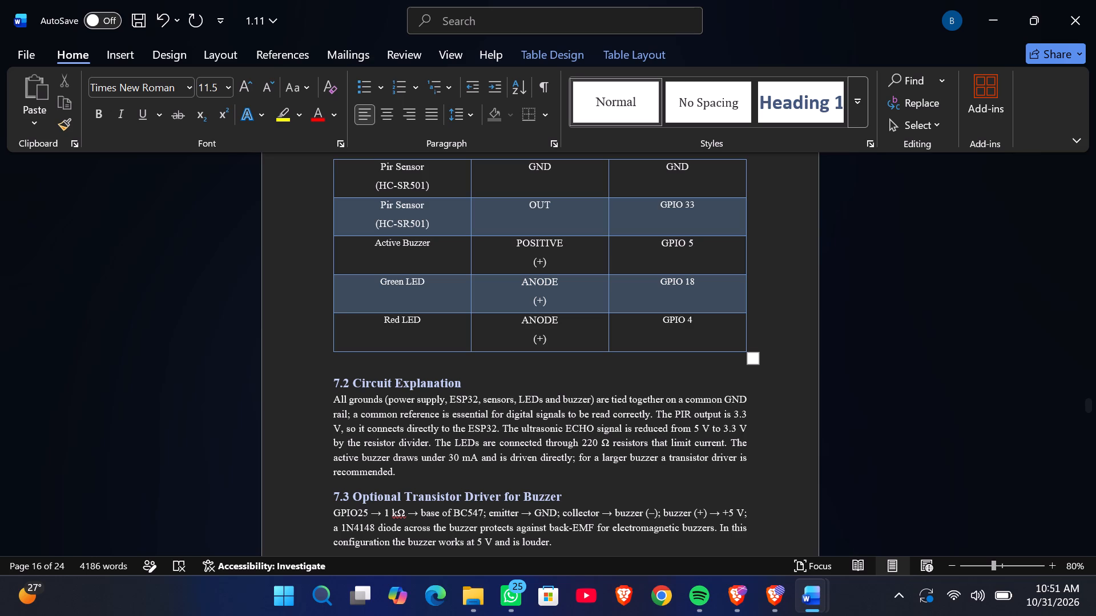
scroll(787, 422, "down", 2)
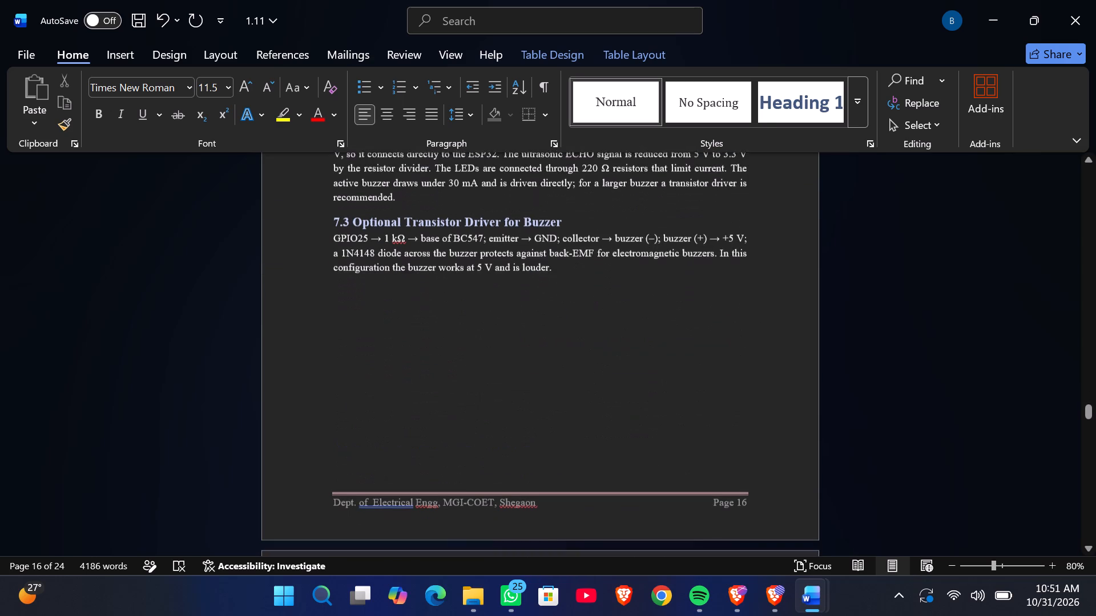
scroll(738, 290, "up", 1)
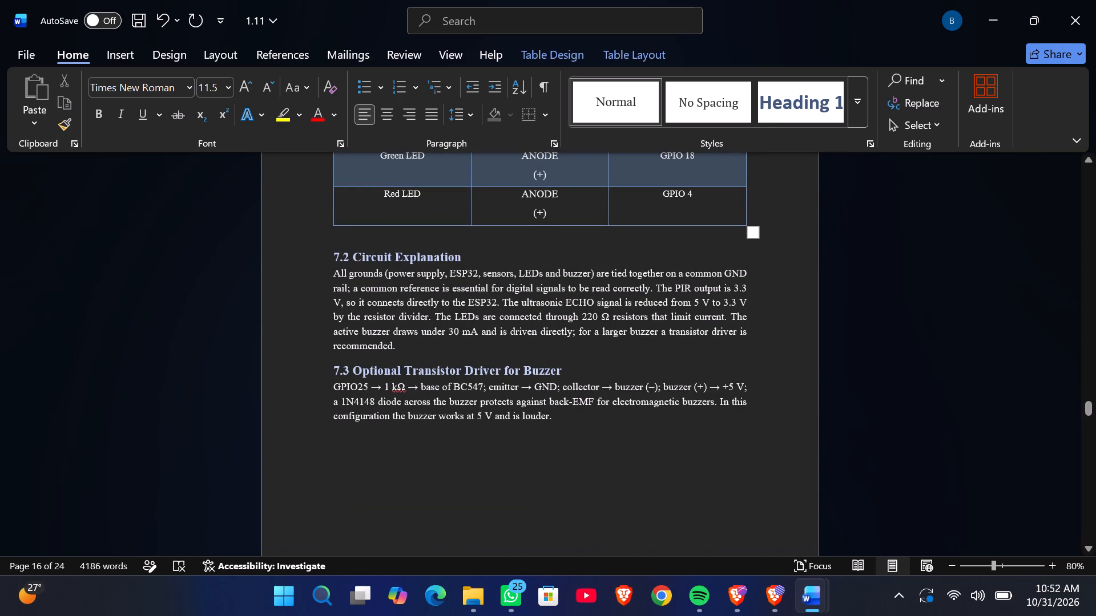
left_click_drag(698, 442, 656, 417)
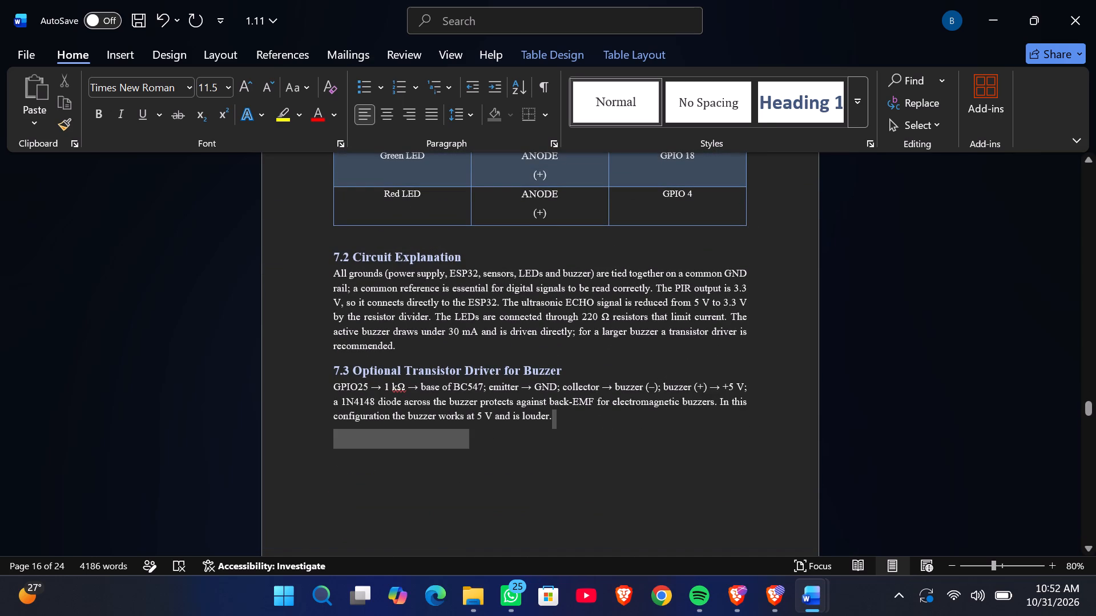
left_click_drag(656, 417, 392, 245)
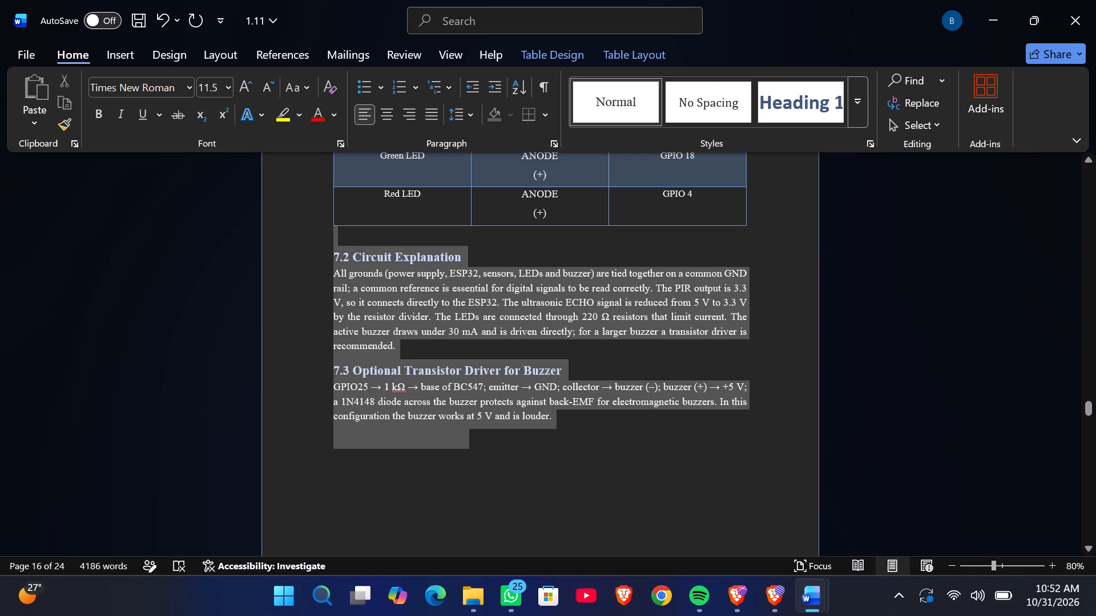
left_click_drag(392, 245, 328, 254)
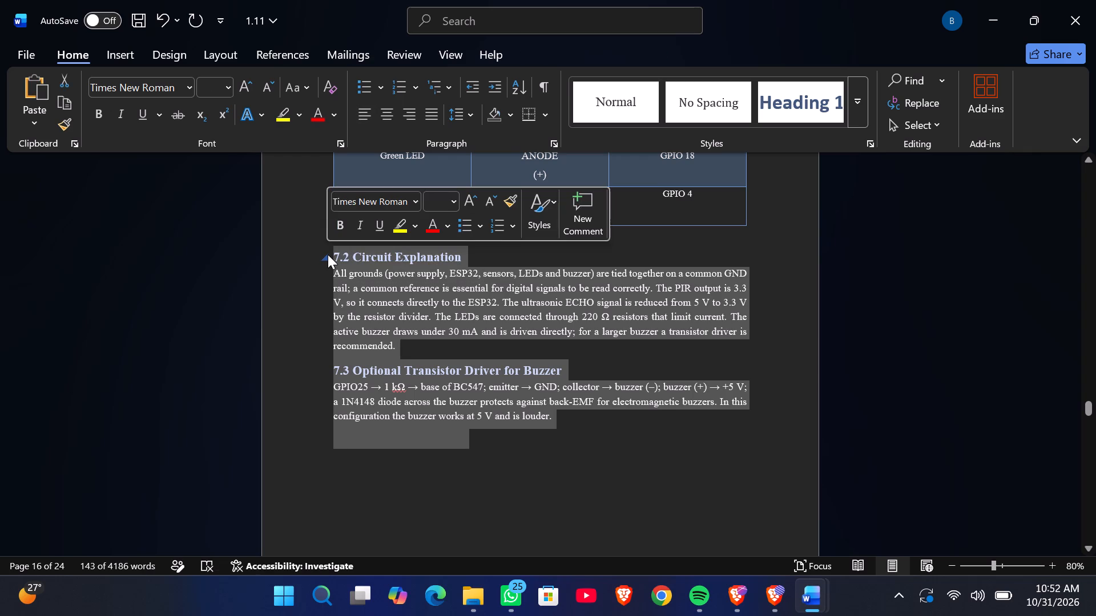
key("Delete")
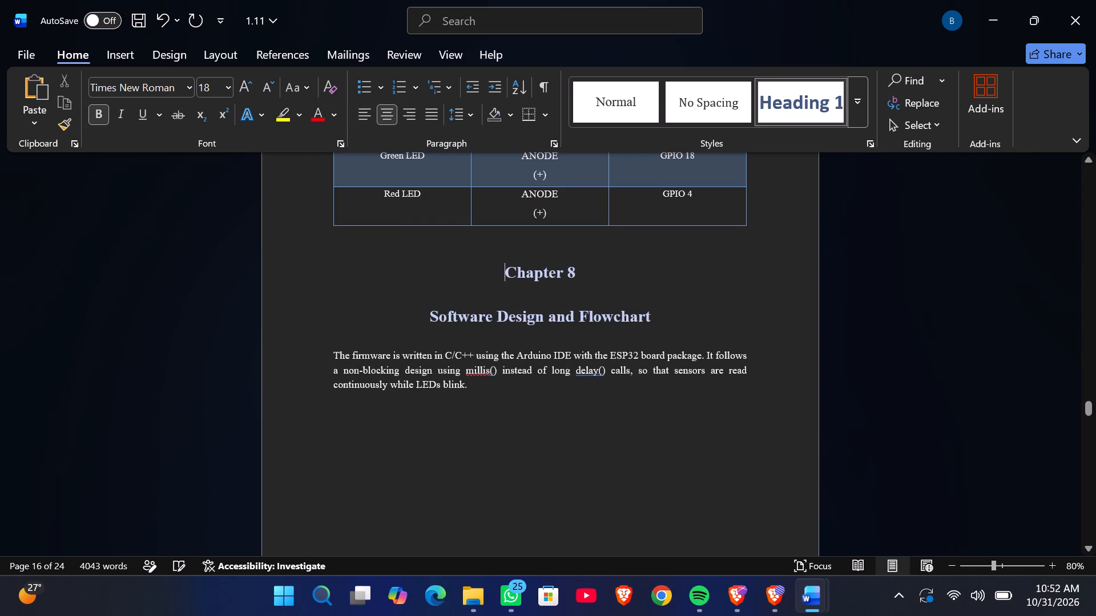
Move the Chapter 8 heading down from the Connection Table by inserting six blank lines before it.
left_click(692, 256)
left_click(504, 275)
key("Return")
key("Return")
key("Return")
key("Return")
key("Return")
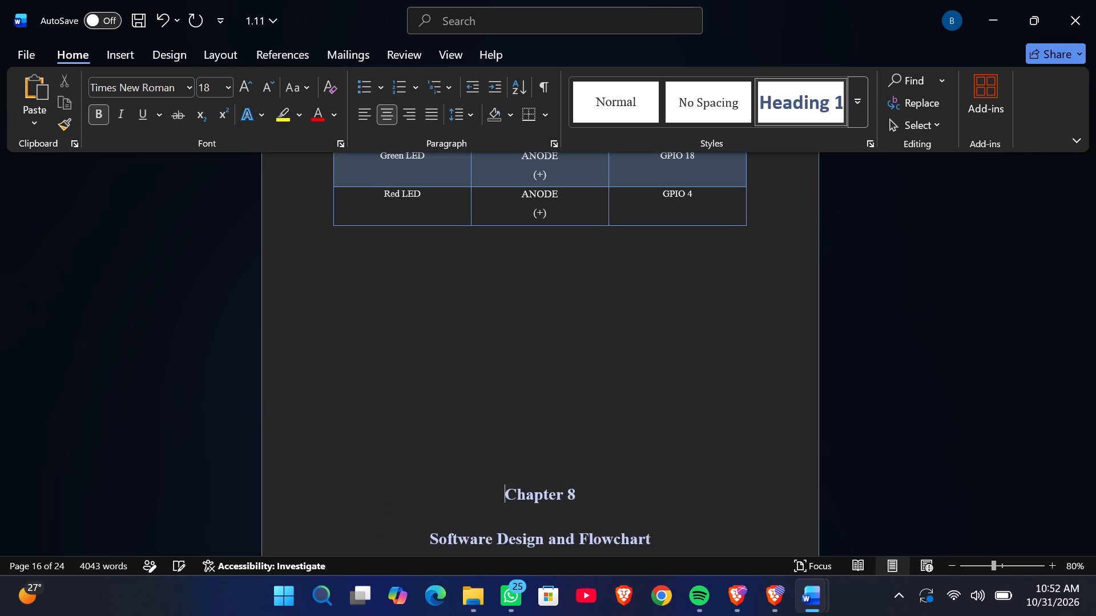
key("Return")
key("Return")
scroll(504, 112, "up", 1)
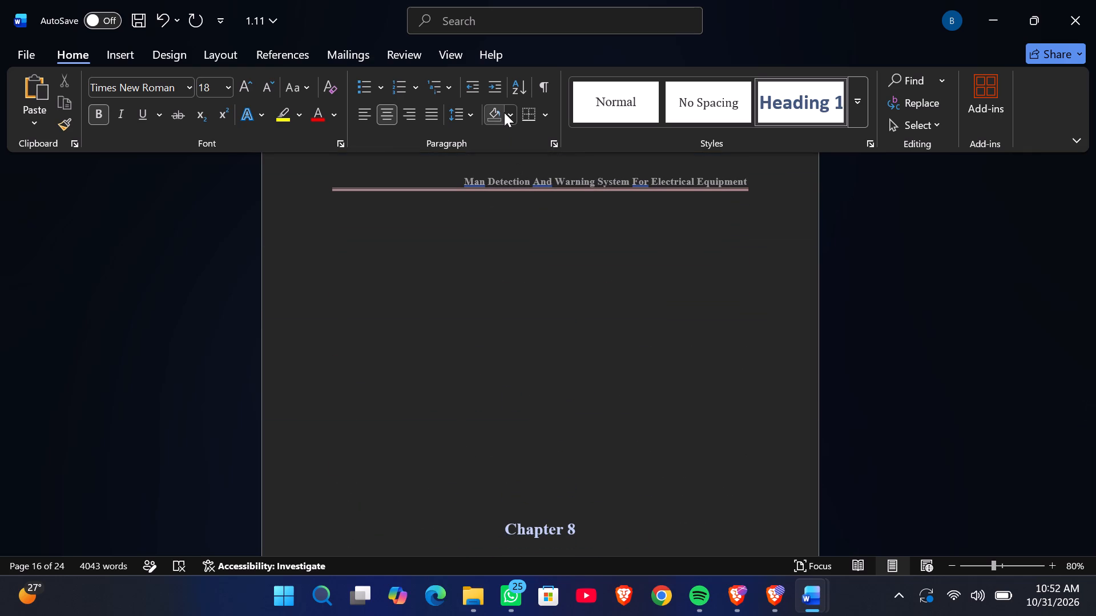
scroll(504, 112, "up", 1)
key("BackSpace")
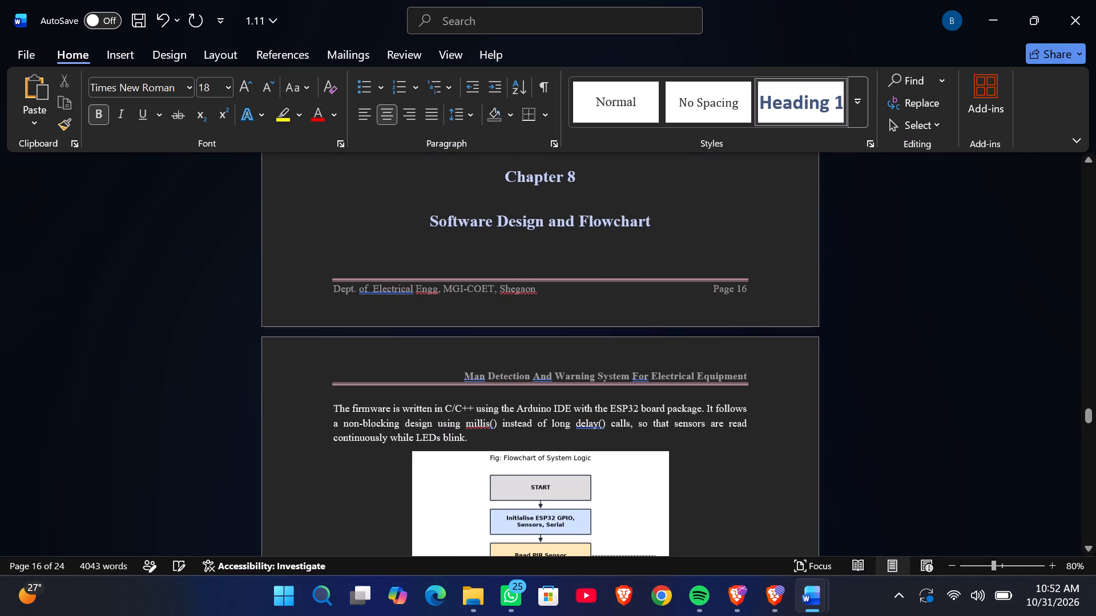
Review the 7.1 Connection Table rows across pages 15 and 16 and the blank space beneath the table.
scroll(513, 329, "up", 2)
scroll(665, 272, "up", 3)
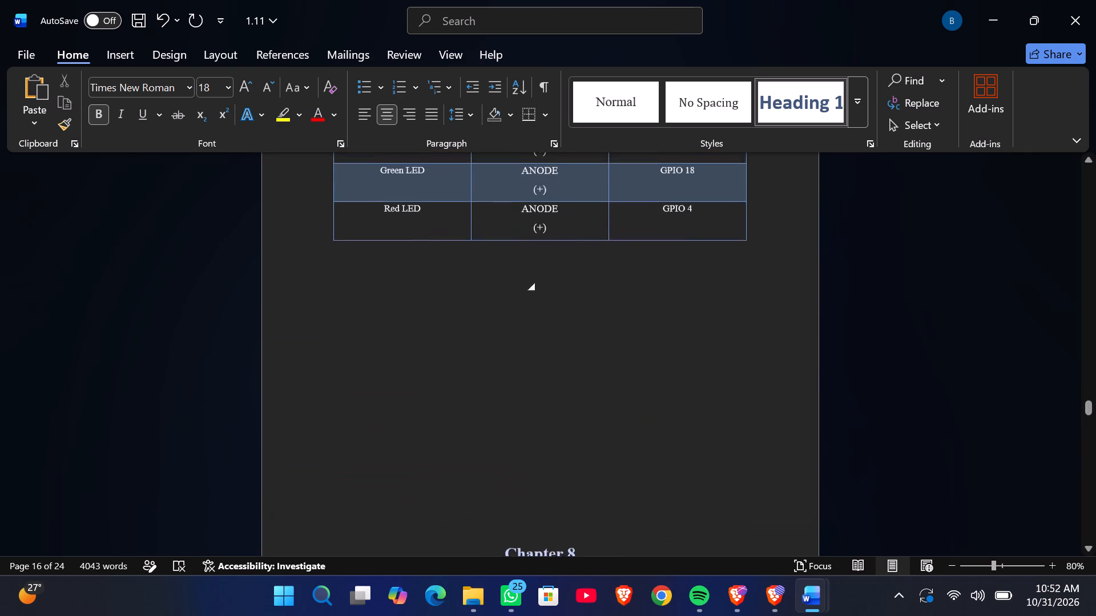
scroll(665, 272, "up", 1)
left_click(772, 334)
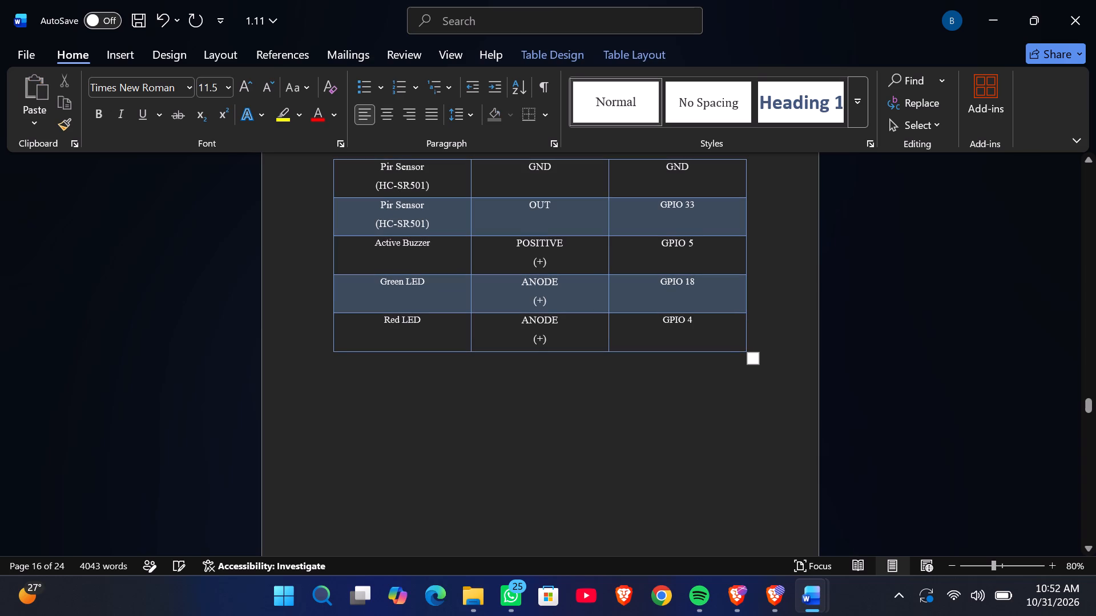
left_click(771, 352)
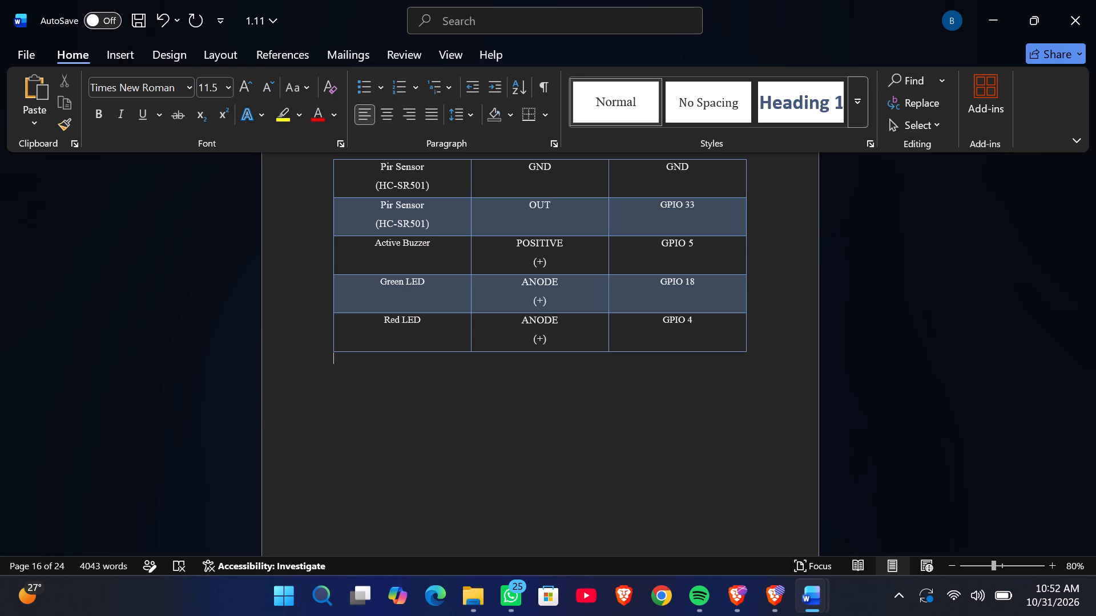
scroll(715, 376, "up", 2)
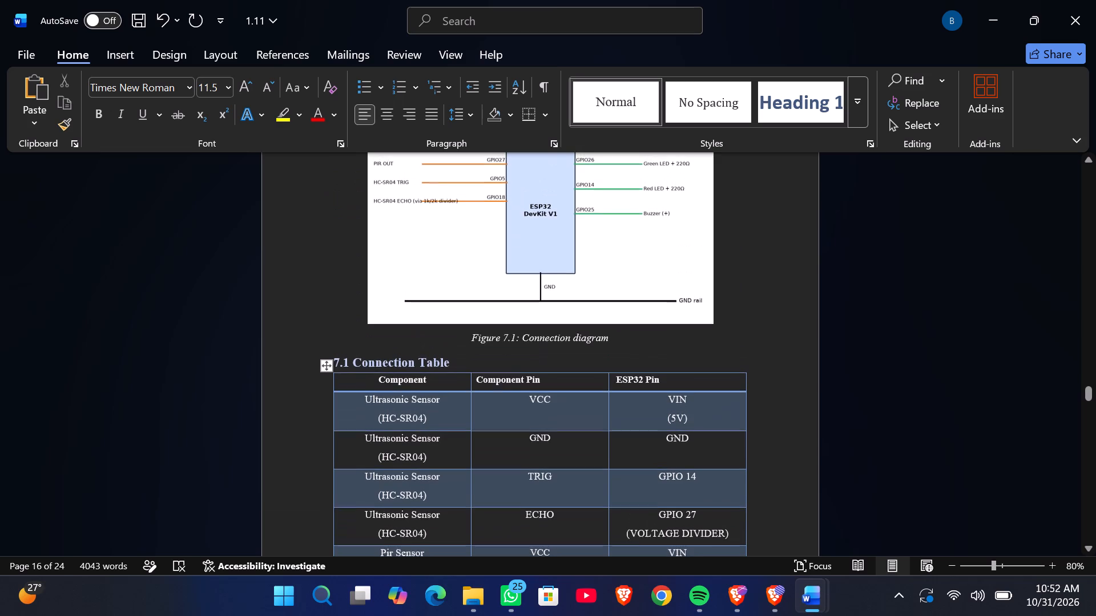
scroll(715, 376, "up", 1)
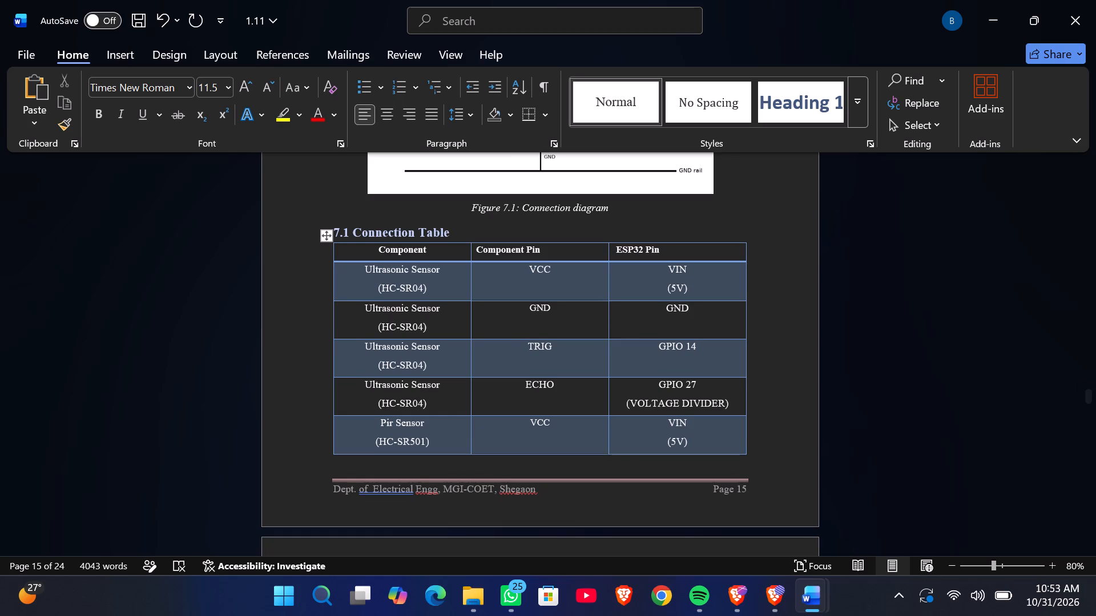
scroll(640, 289, "down", 4)
scroll(628, 362, "up", 3)
scroll(628, 362, "down", 2)
scroll(628, 362, "up", 1)
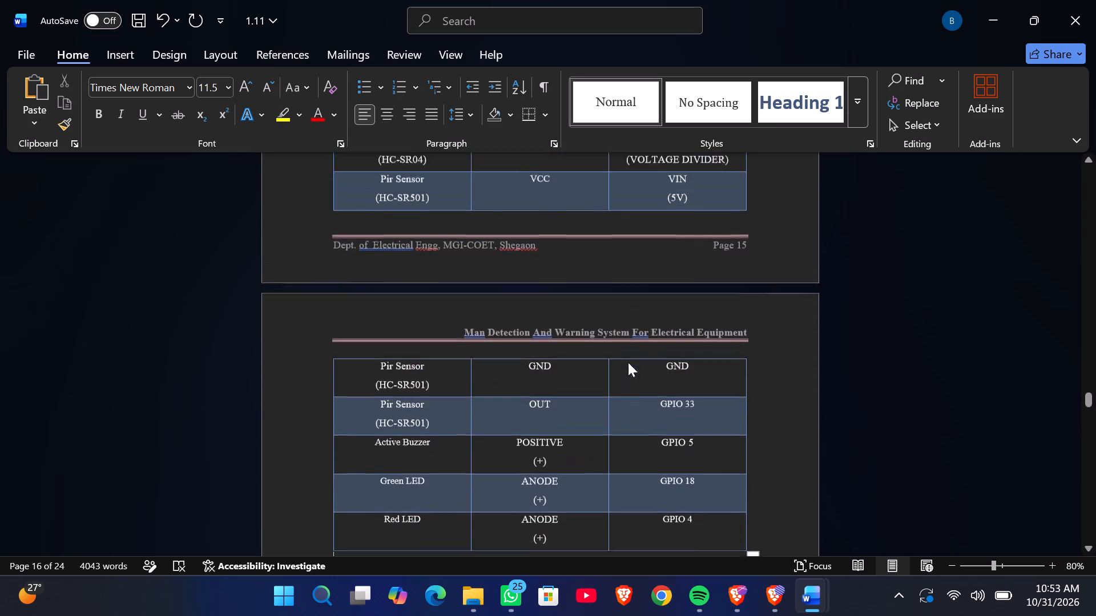
Turn off bold formatting on the blank line below the Red LED row, between the Connection Table and the Chapter 8 heading.
scroll(628, 362, "down", 2)
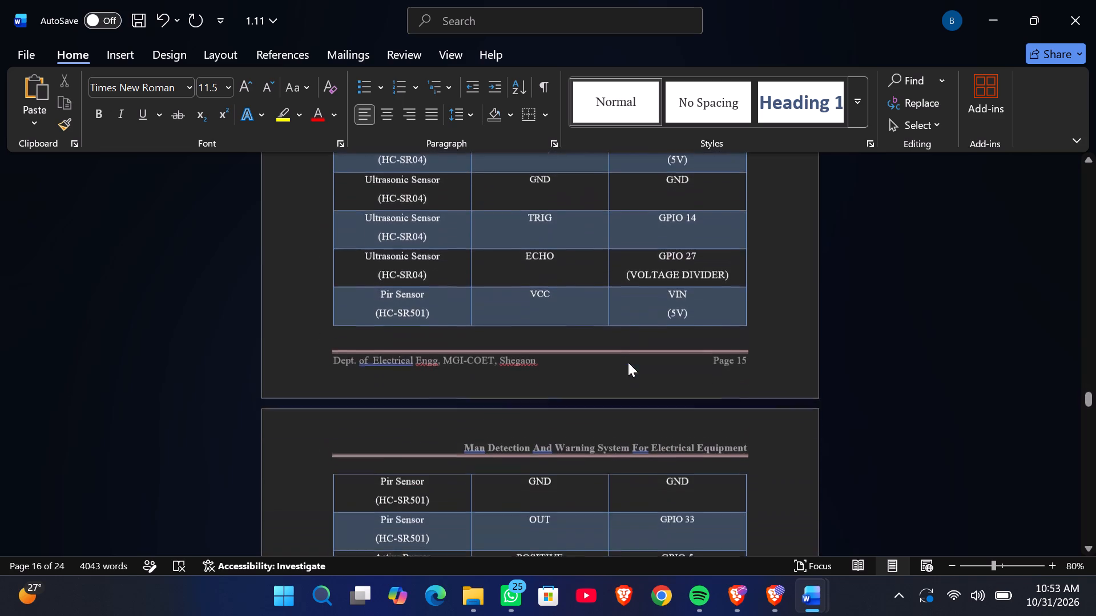
scroll(628, 362, "down", 2)
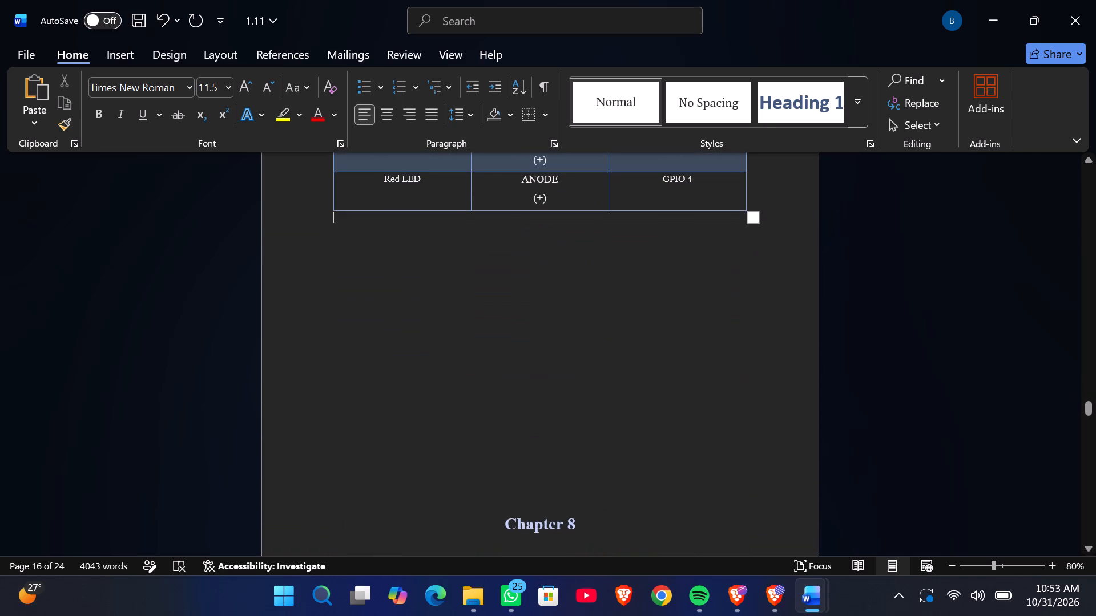
left_click(376, 244)
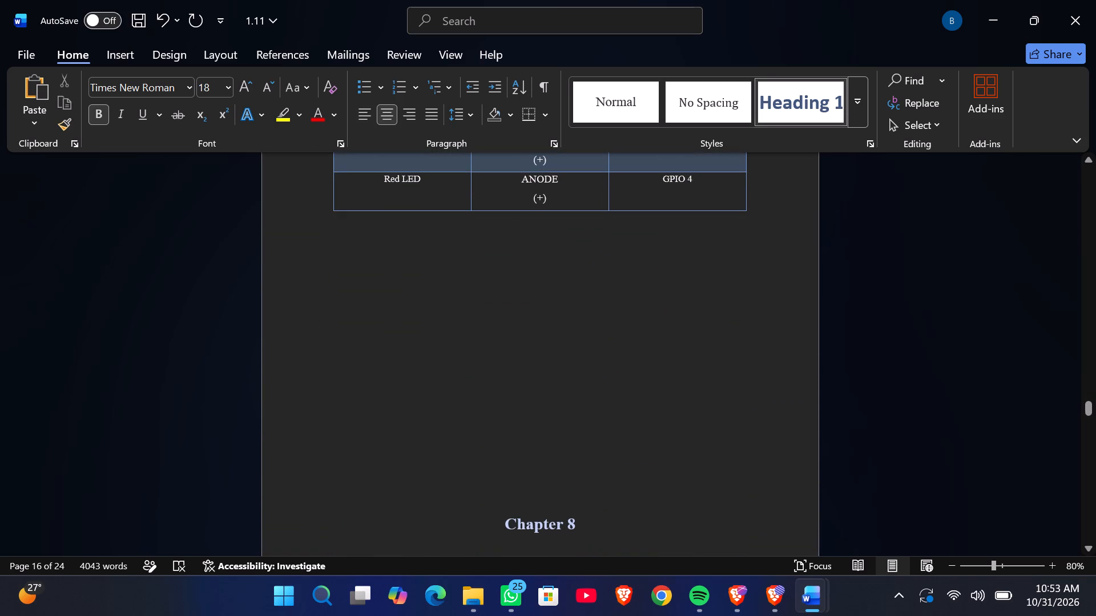
left_click(96, 111)
Select the words "Connection Table" in the 7.1 heading to check their font formatting.
scroll(425, 293, "up", 2)
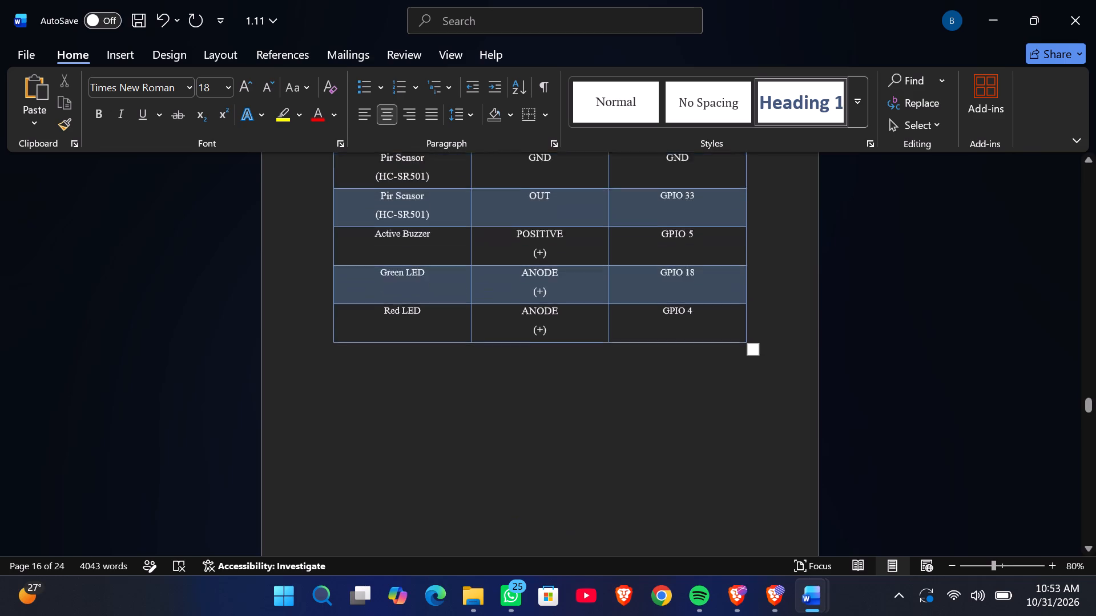
scroll(425, 293, "up", 2)
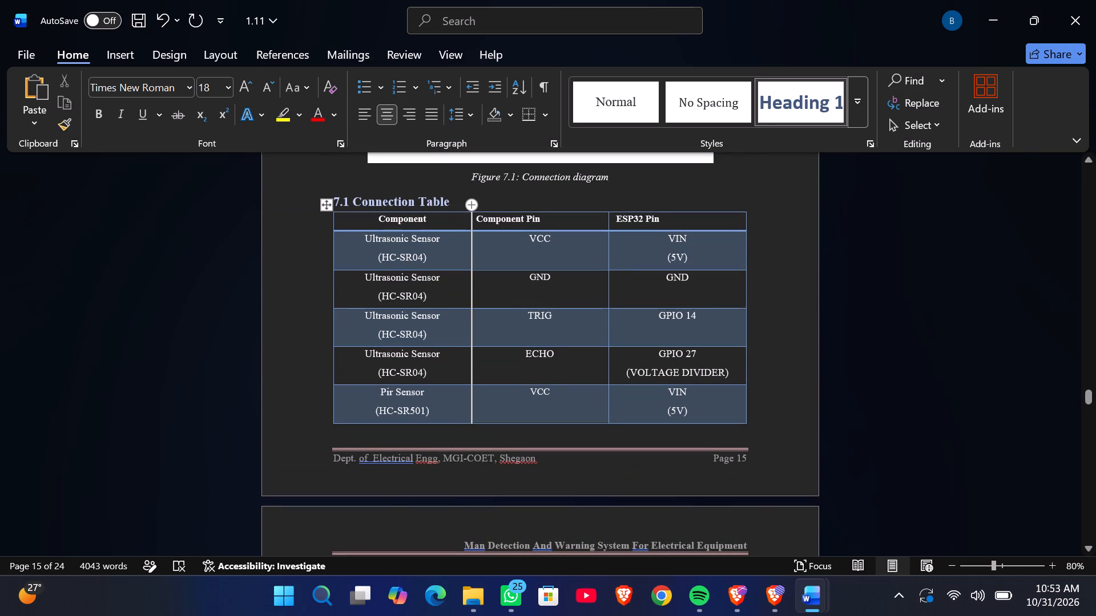
left_click_drag(454, 199, 379, 200)
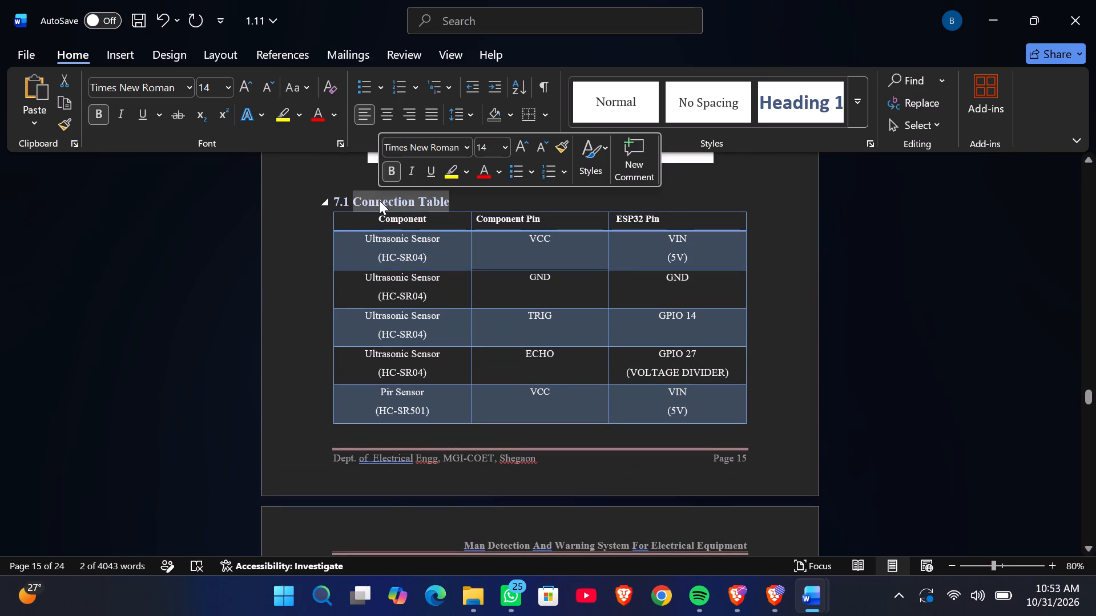
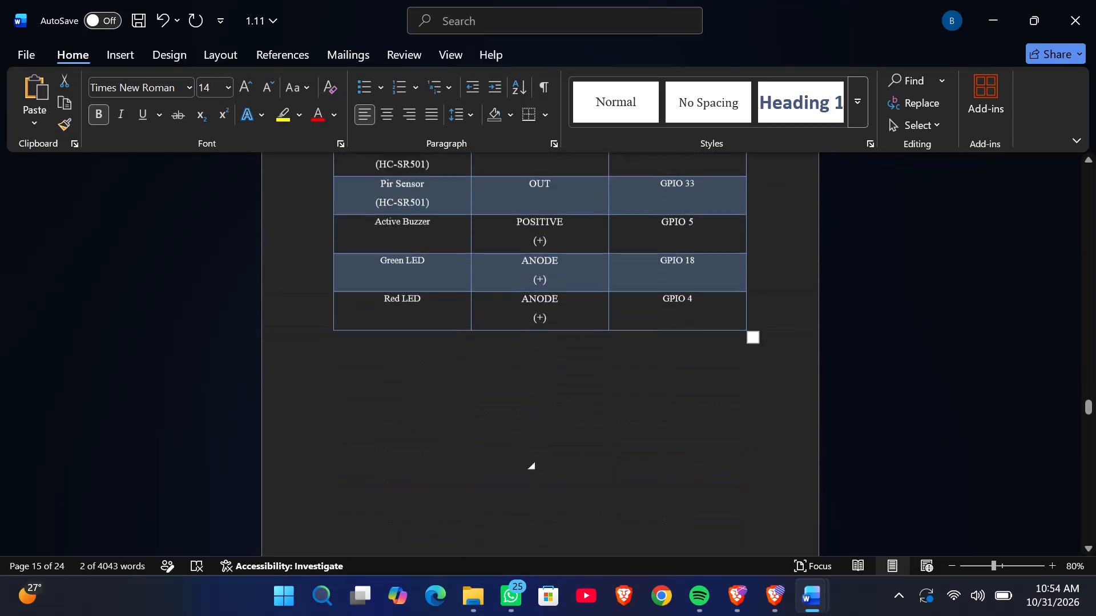
Set the blank line below the Connection Table's Red LED row to 14 pt font size and left alignment.
left_click(442, 346)
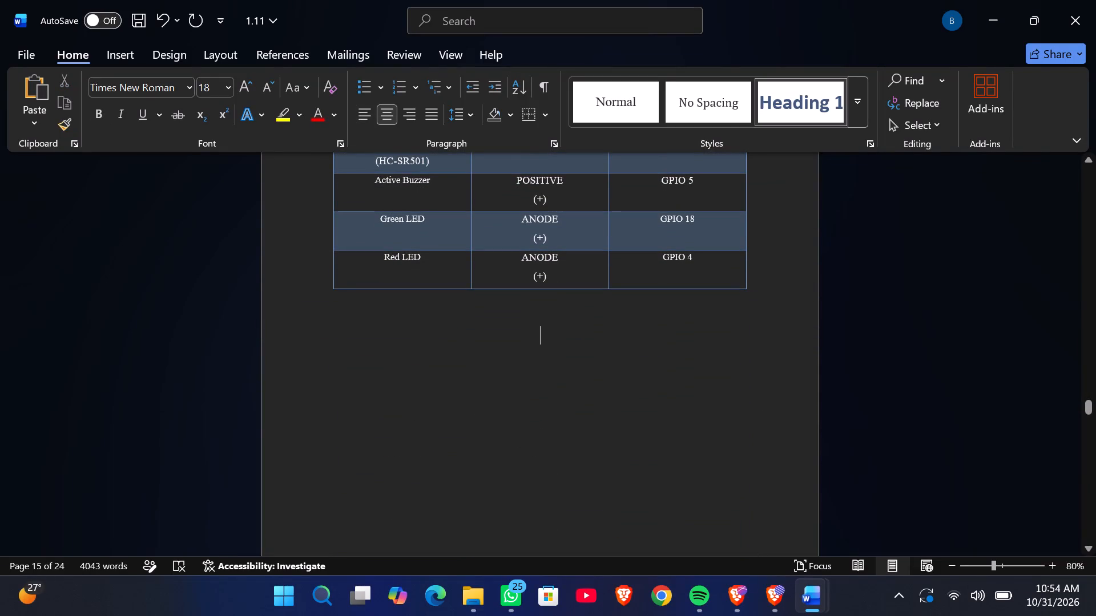
left_click(228, 83)
left_click(213, 212)
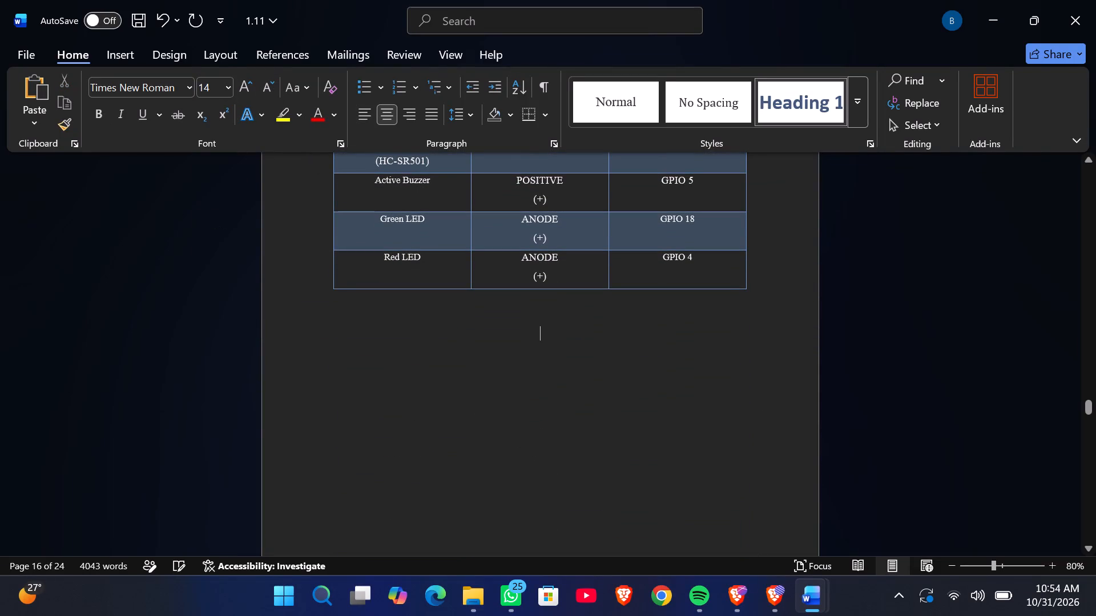
left_click(360, 111)
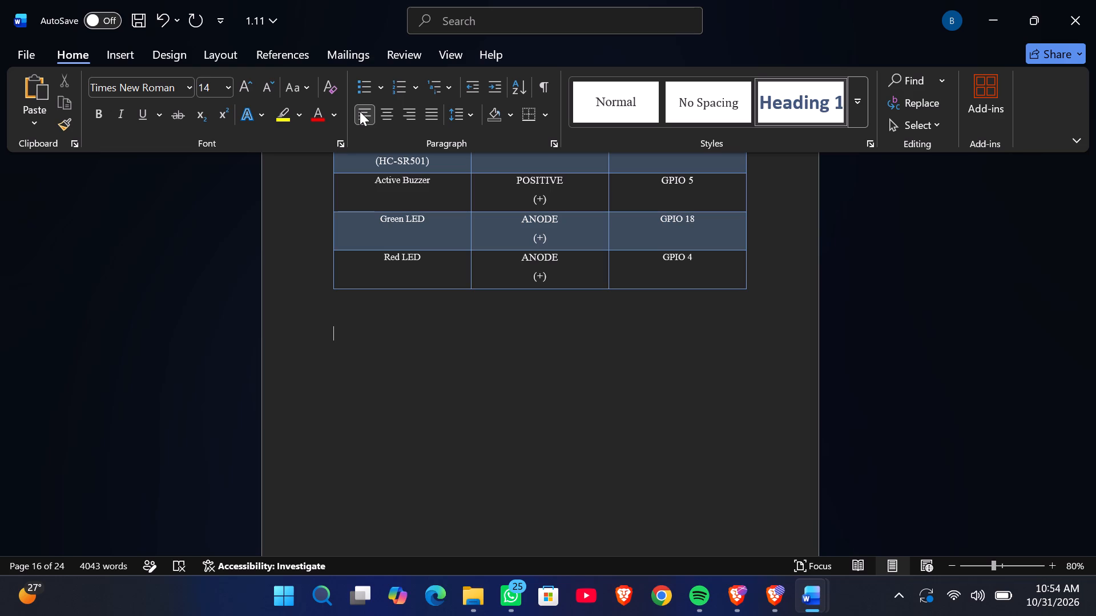
Write the bold heading "System Working Table" on the blank line below the Connection Table.
key("s")
key("y")
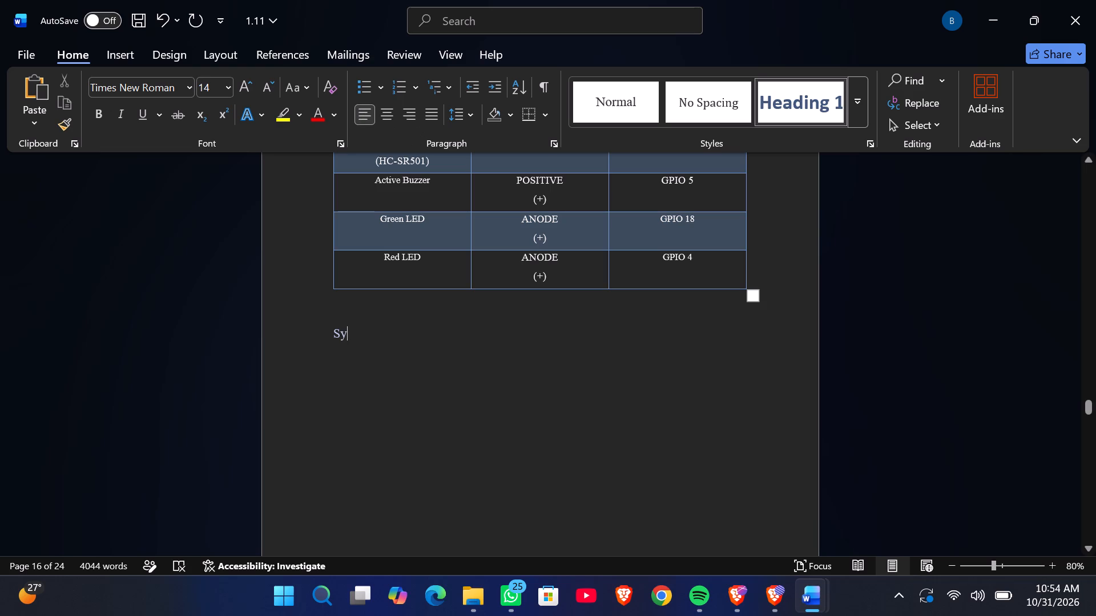
left_click_drag(376, 342, 315, 331)
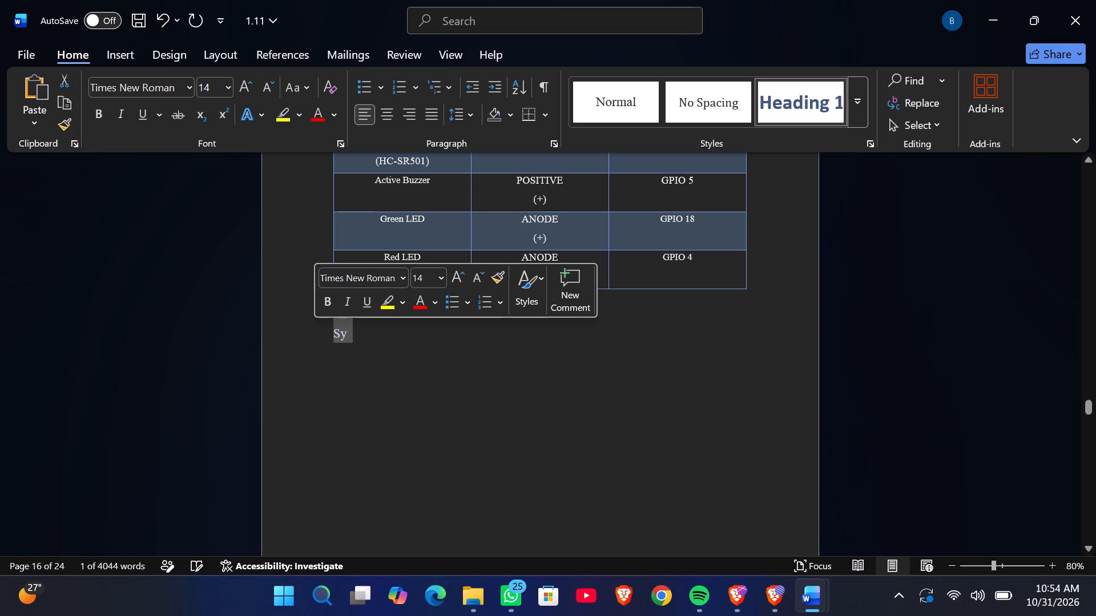
left_click(329, 307)
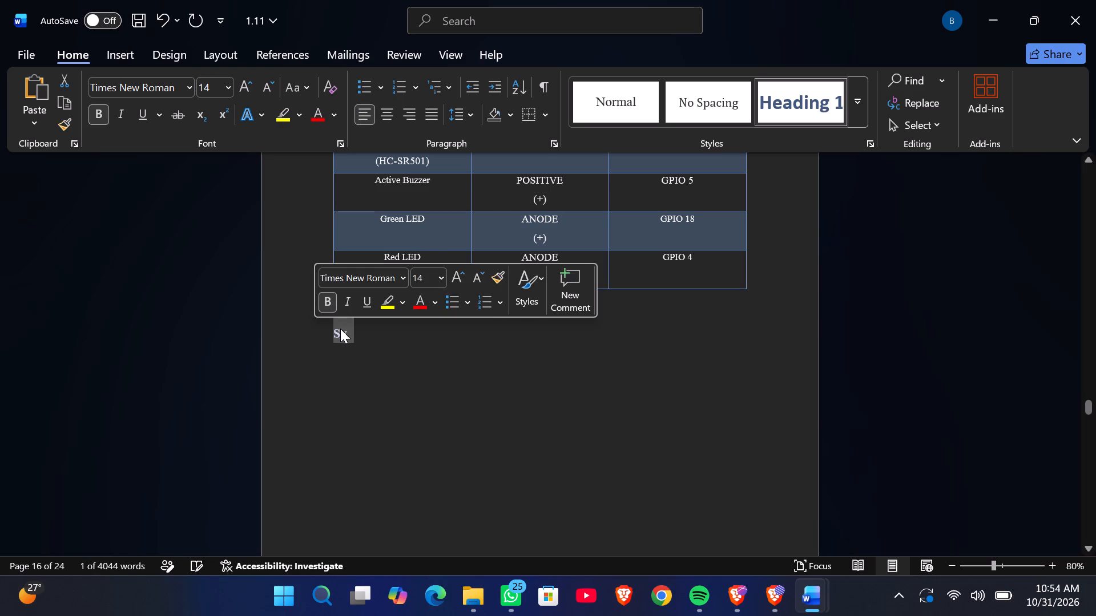
left_click(349, 335)
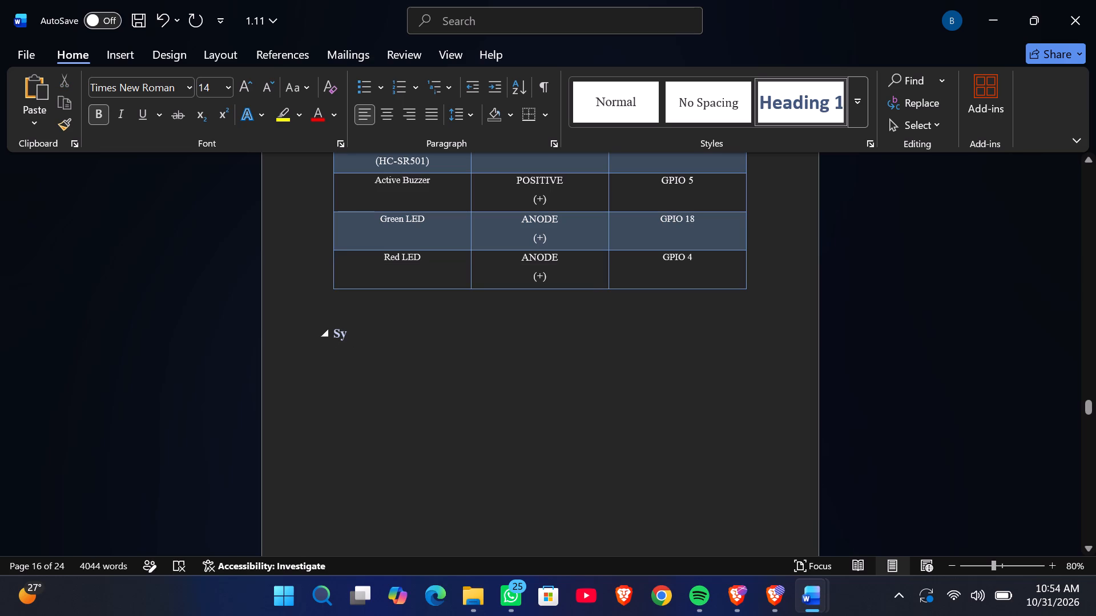
key("s")
type("tem W")
type("orking R")
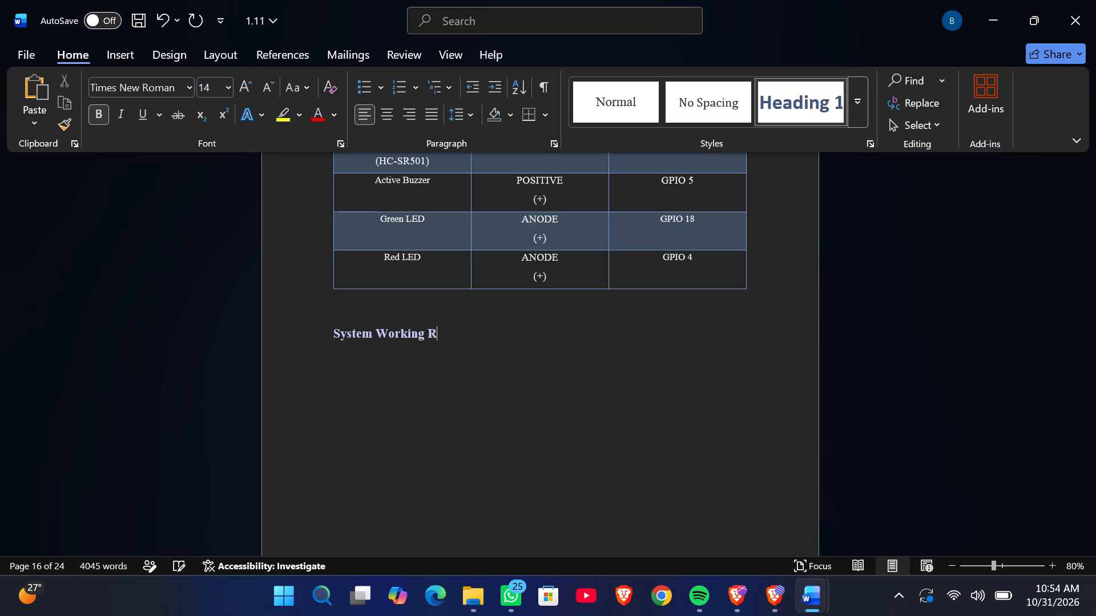
key("BackSpace")
type("Table")
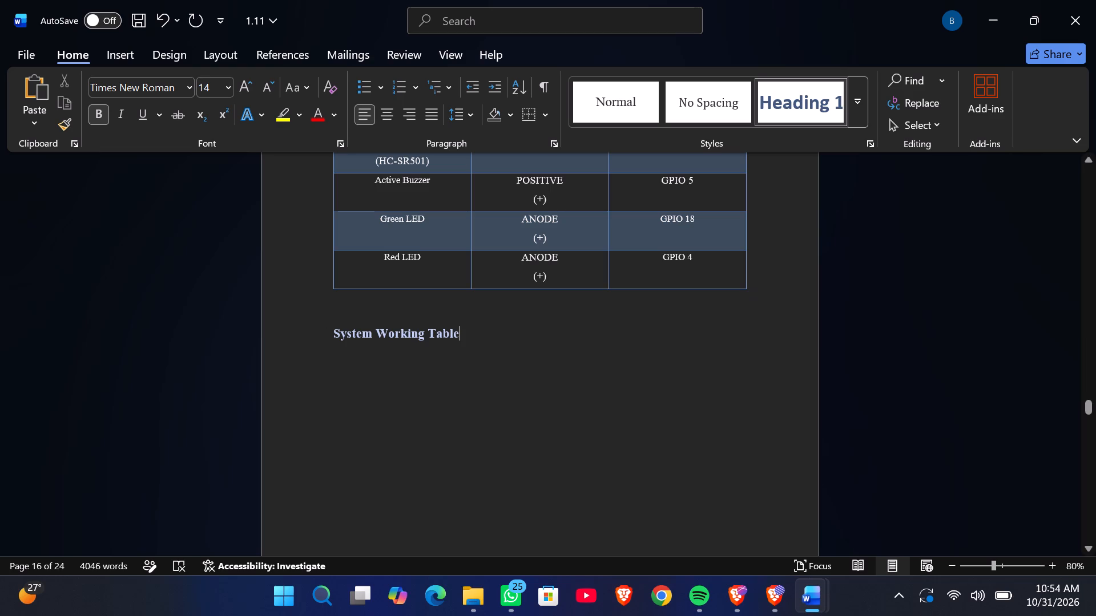
Number the System Working Table heading by adding "7.2" and a space before its text.
scroll(476, 361, "up", 2)
scroll(476, 361, "down", 1)
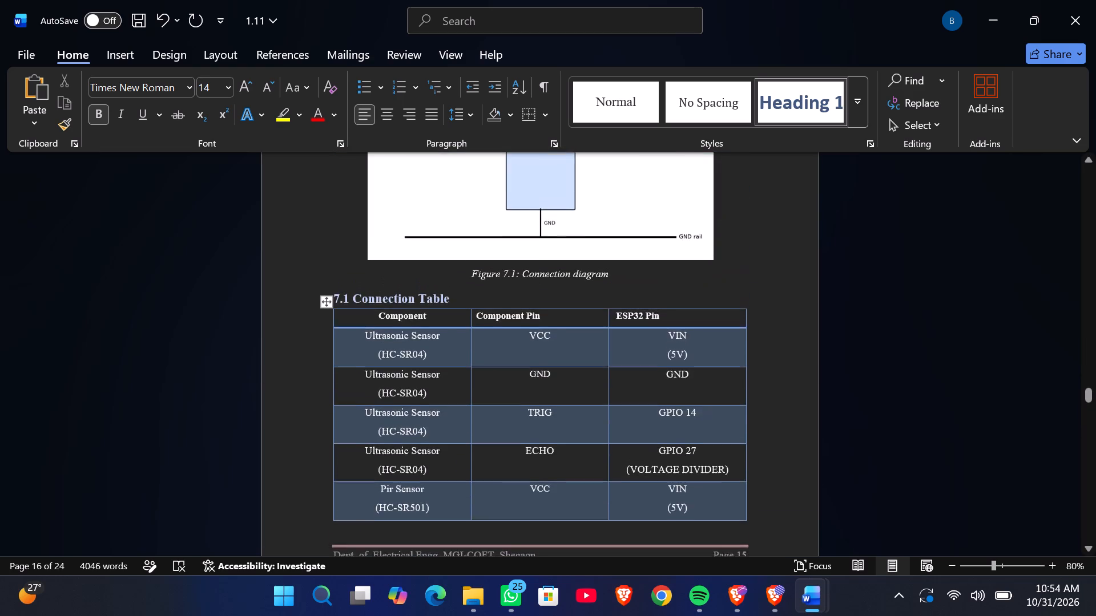
scroll(476, 361, "down", 1)
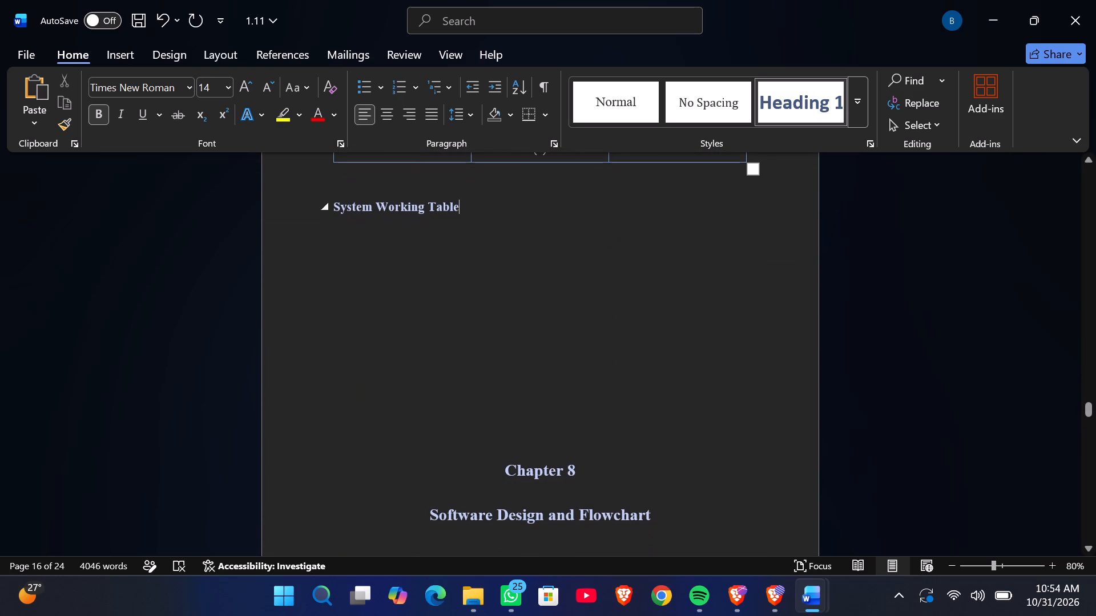
left_click(332, 212)
key("7")
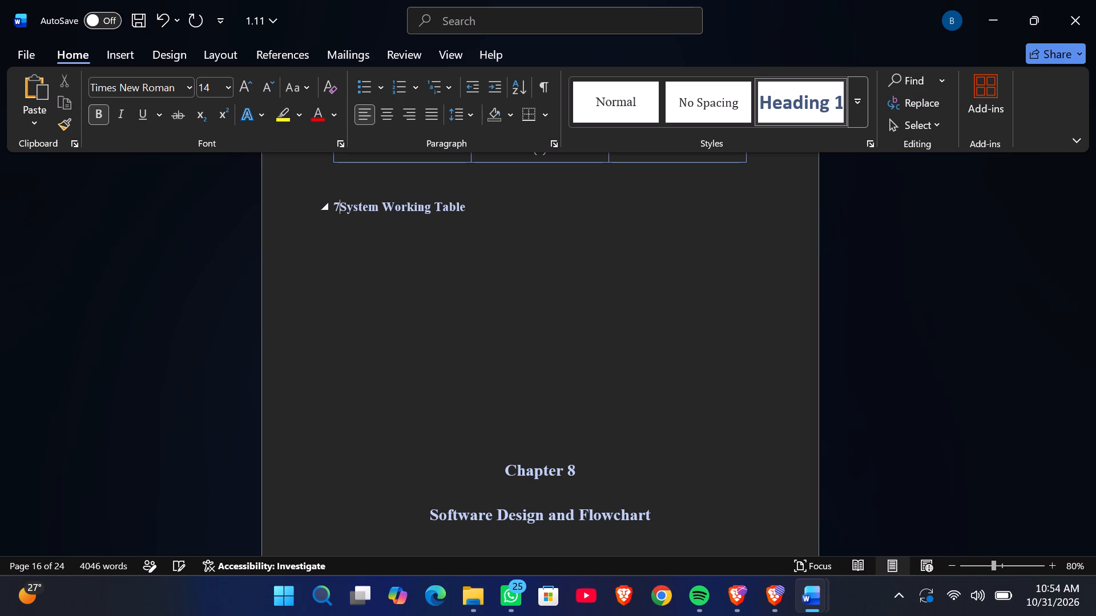
type(".2")
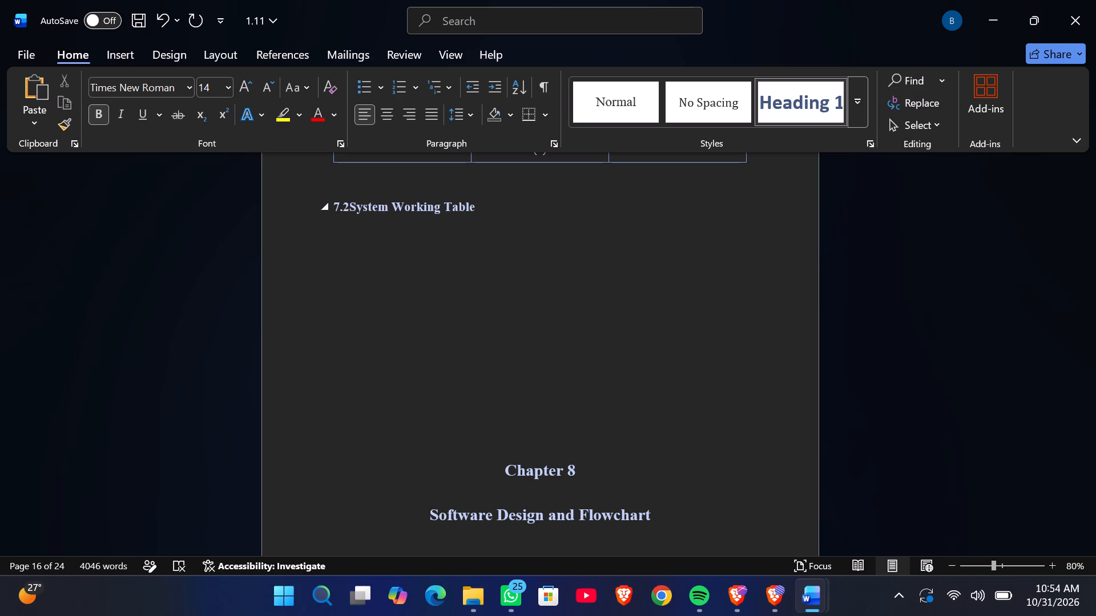
scroll(332, 212, "up", 3)
scroll(332, 212, "down", 1)
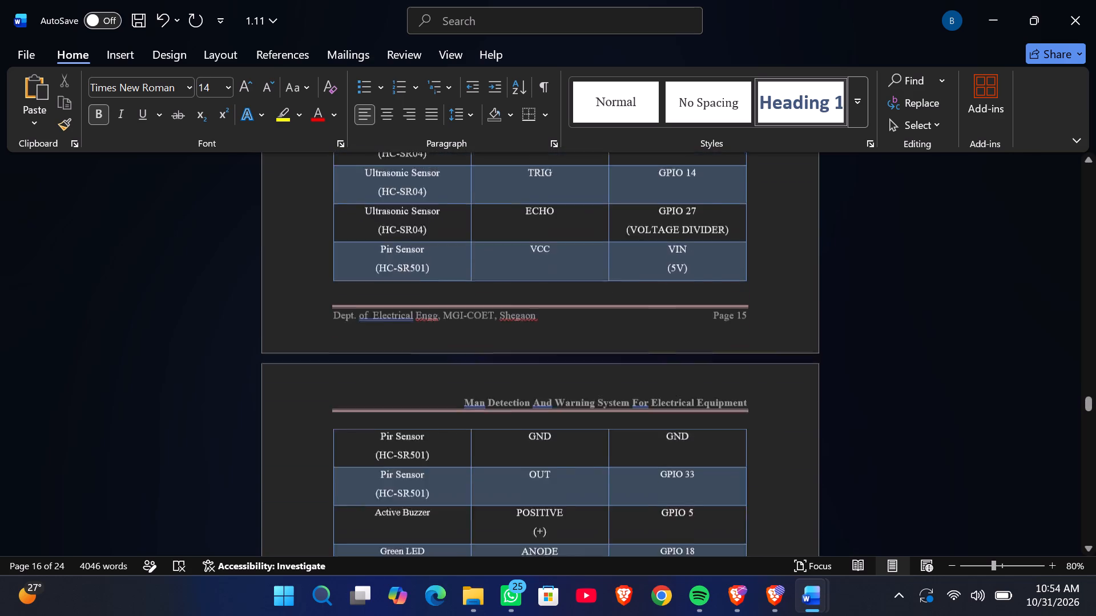
scroll(332, 212, "down", 1)
key("space")
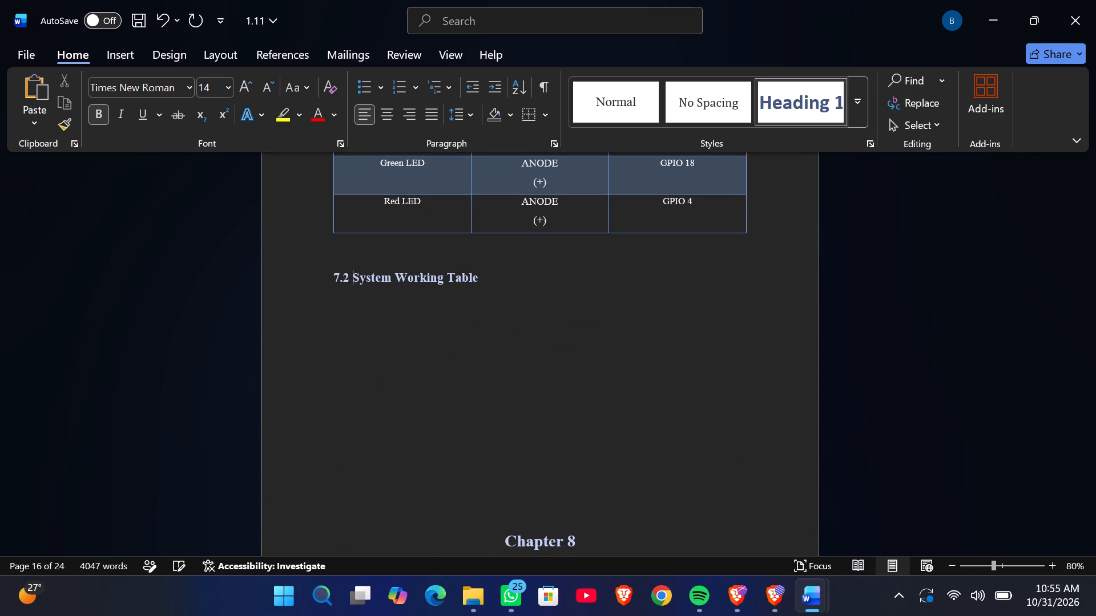
Start a new line directly below the 7.2 System Working Table heading.
left_click(486, 277)
key("Return")
Review the 7.1 Connection Table layout across pages 15 and 16 and the space between the 7.2 and Chapter 8 headings.
scroll(486, 277, "up", 1)
scroll(486, 277, "right", 1)
scroll(486, 277, "up", 2)
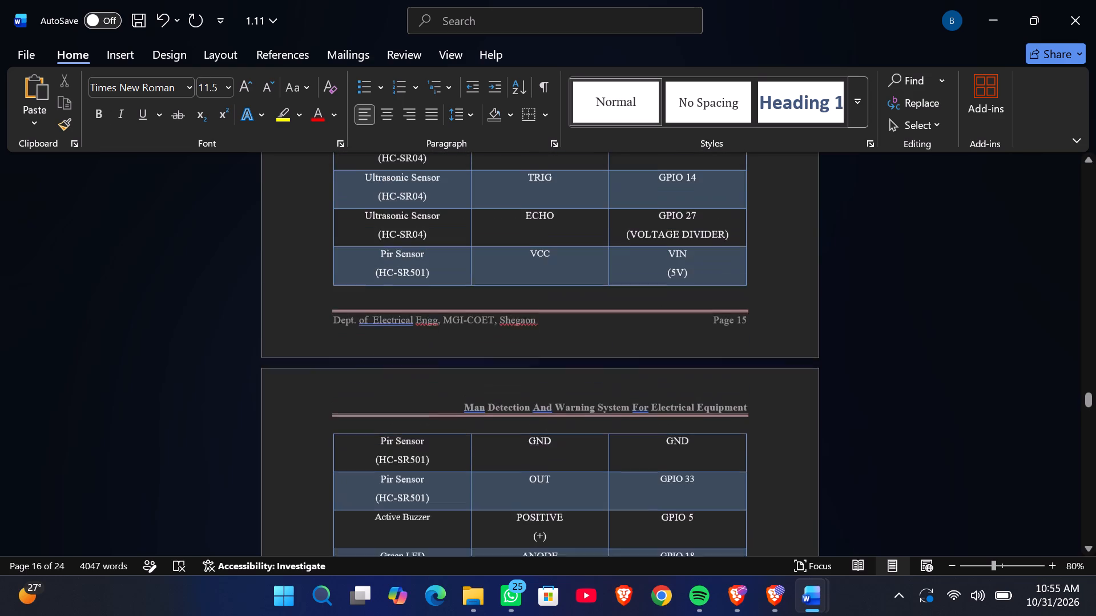
scroll(486, 277, "up", 2)
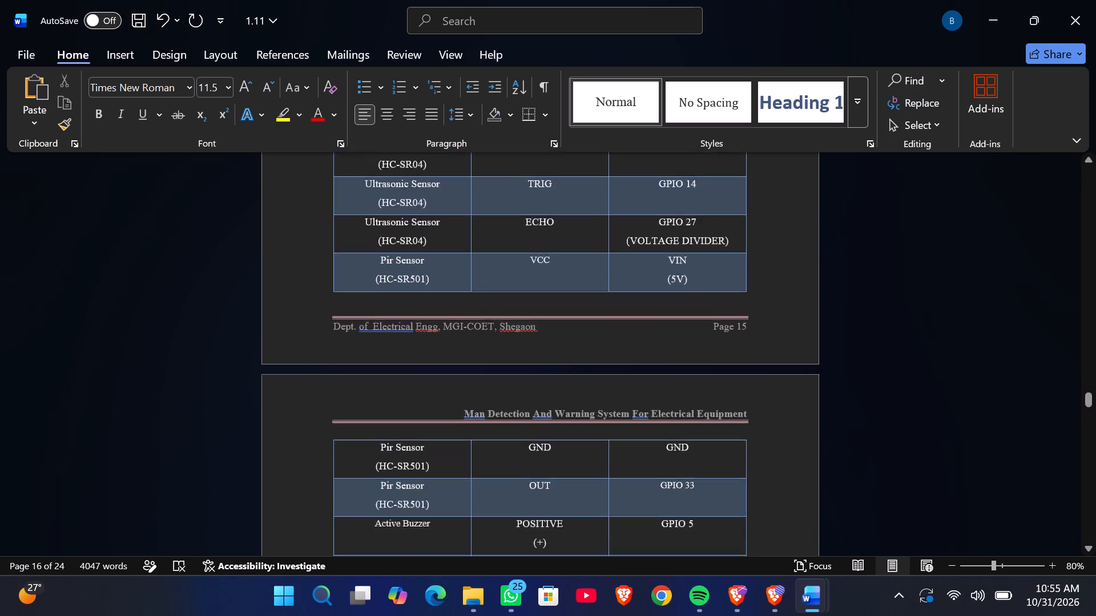
scroll(486, 277, "down", 4)
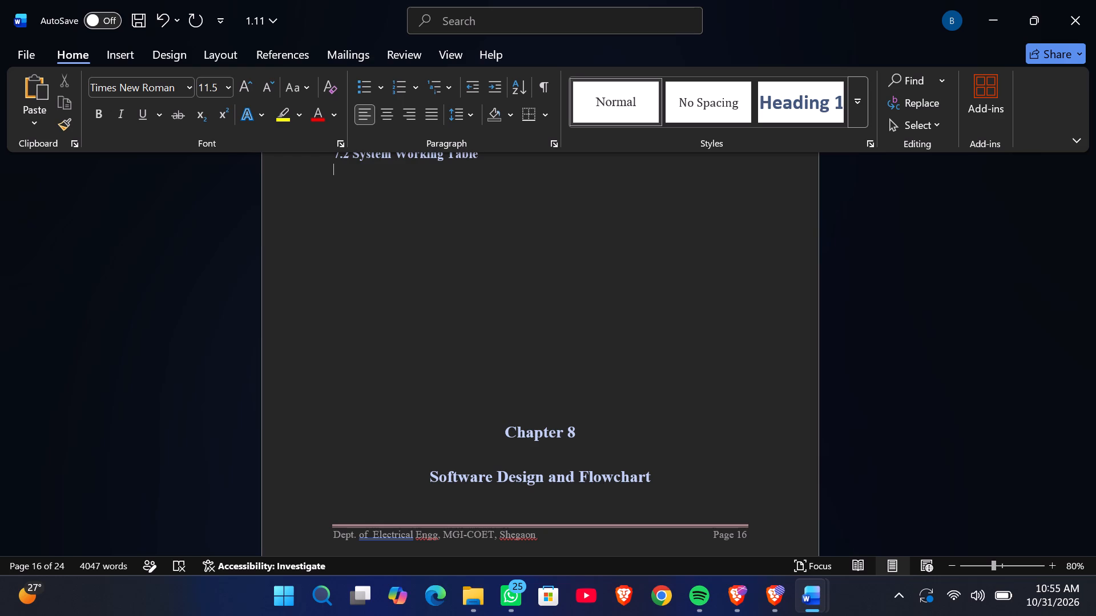
scroll(487, 298, "up", 3)
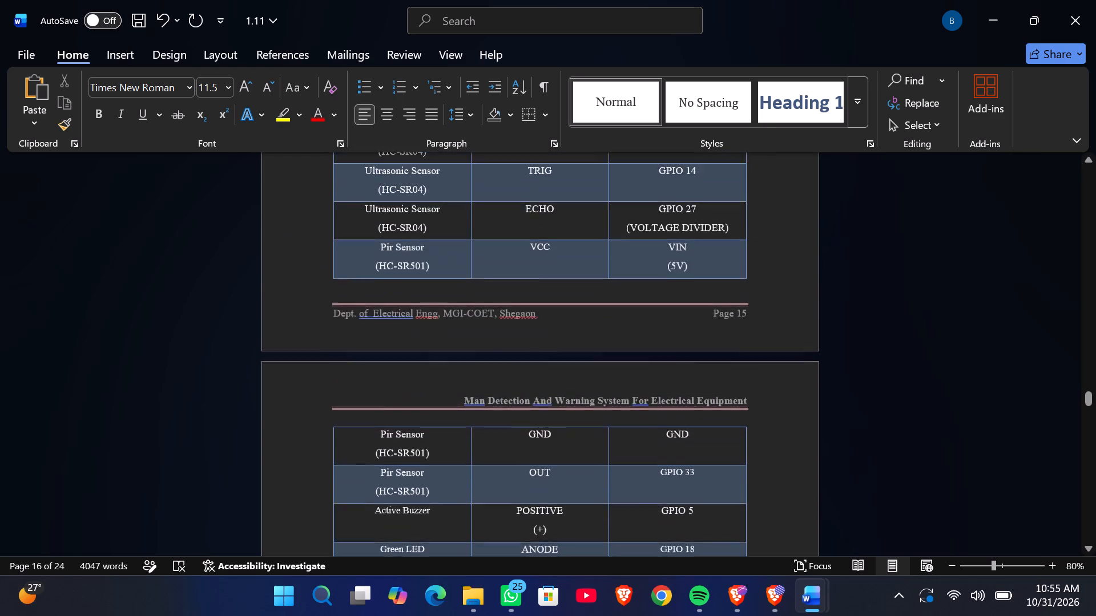
scroll(487, 298, "up", 1)
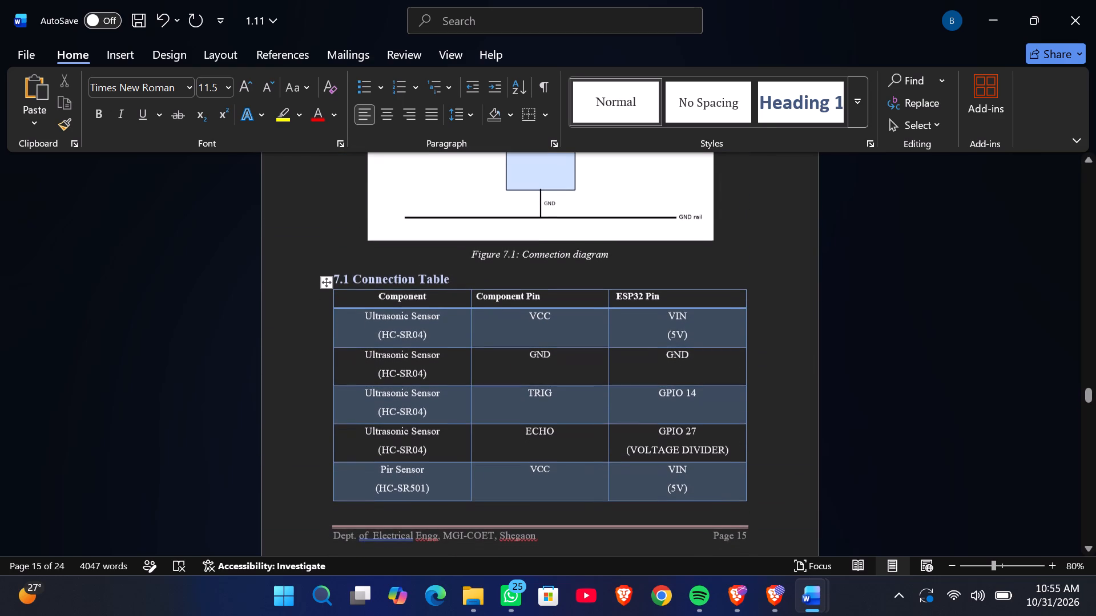
Select the Figure 7.1 connection diagram picture under the Circuit Diagram and Connections heading.
scroll(487, 298, "up", 1)
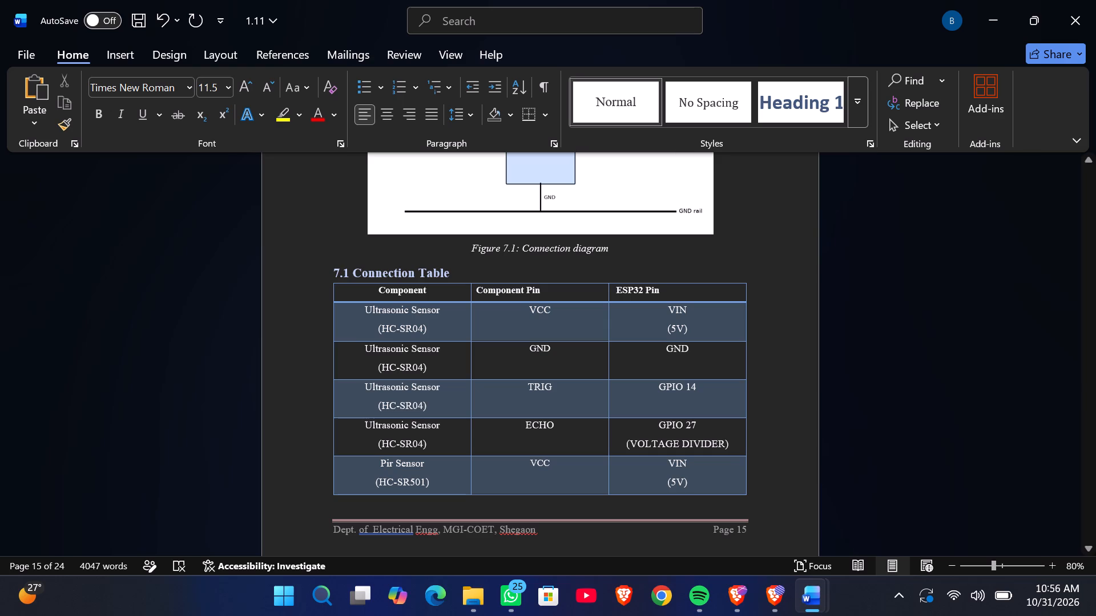
left_click(611, 224)
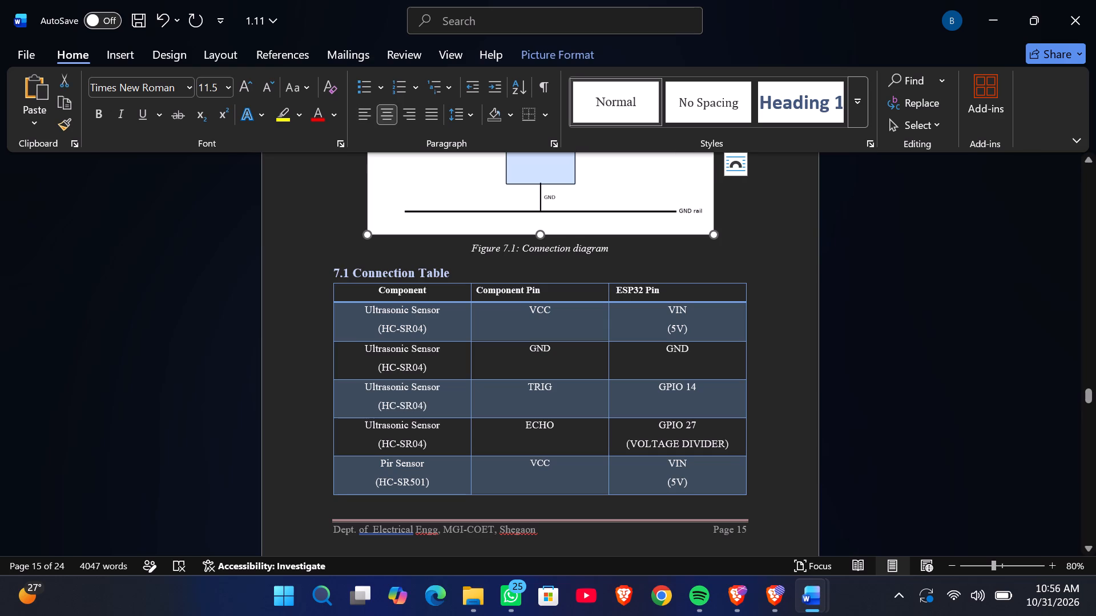
scroll(614, 201, "up", 2)
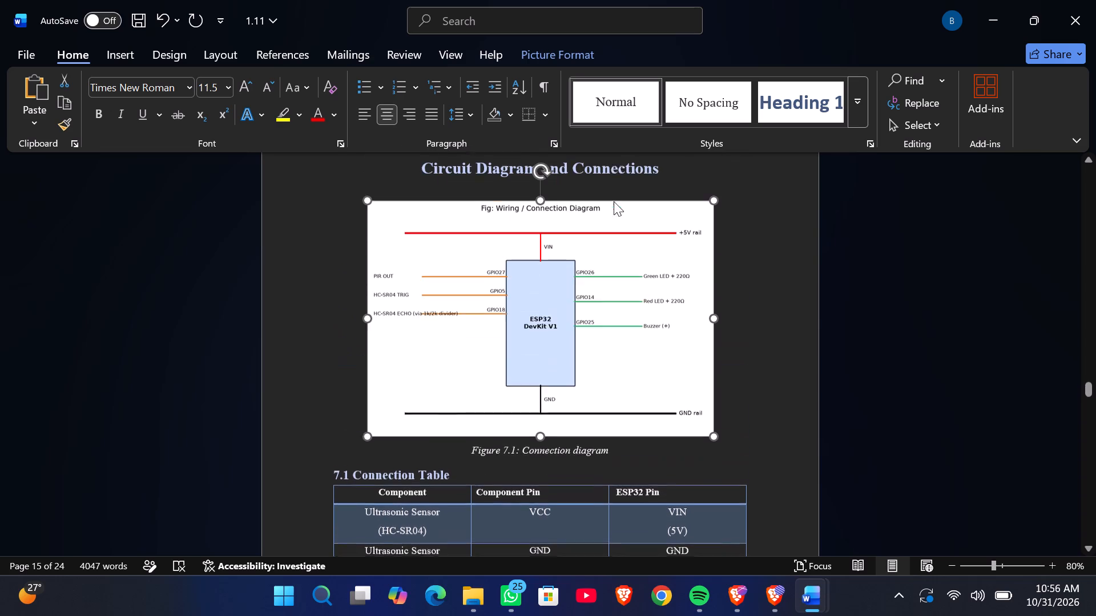
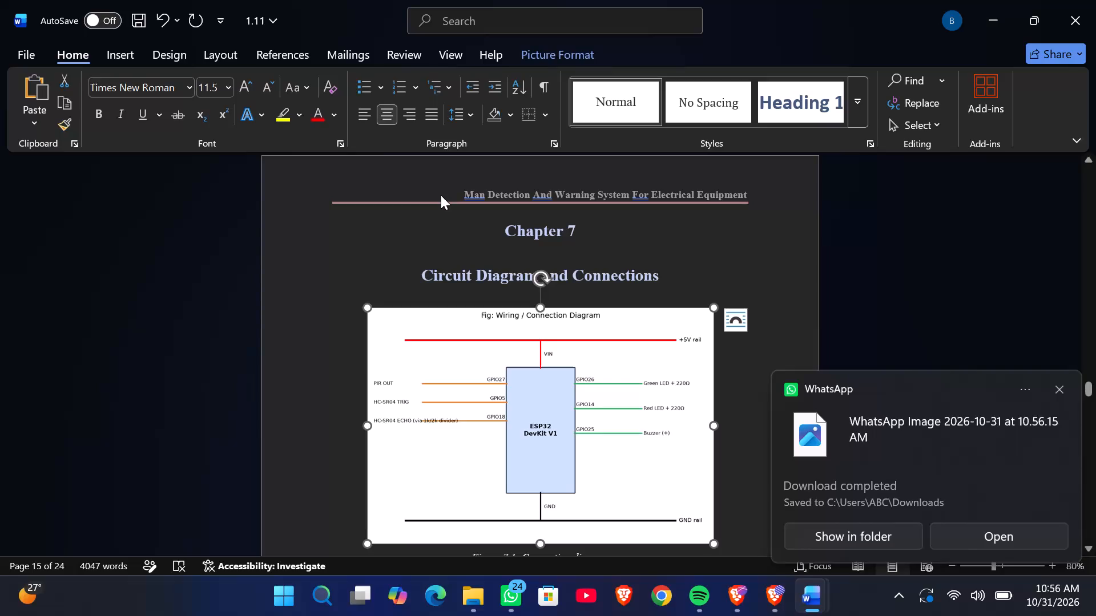
Delete the ESP32 wiring diagram picture above the Figure 7.1 caption in Chapter 7.
key("Delete")
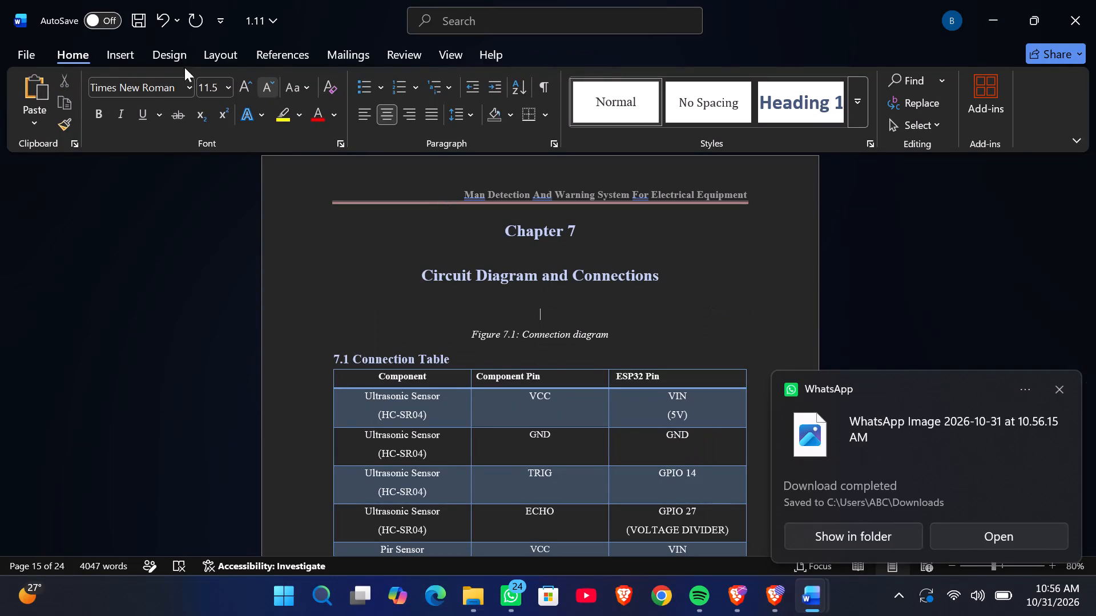
Start inserting a picture stored on this computer on the blank line above the Figure 7.1 Connection diagram caption.
left_click(111, 51)
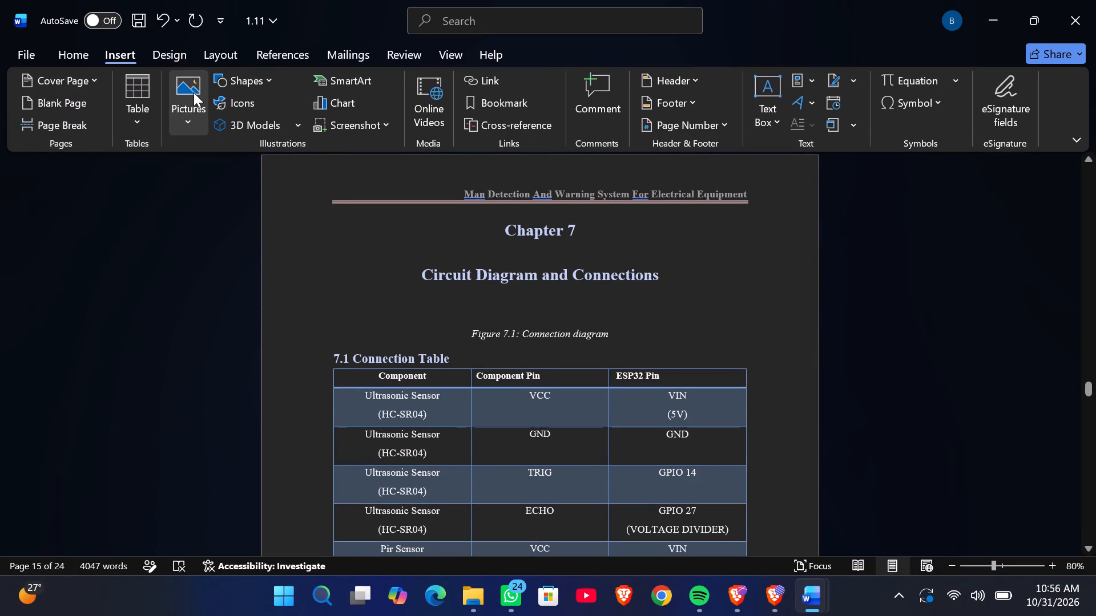
left_click(194, 92)
left_click(228, 172)
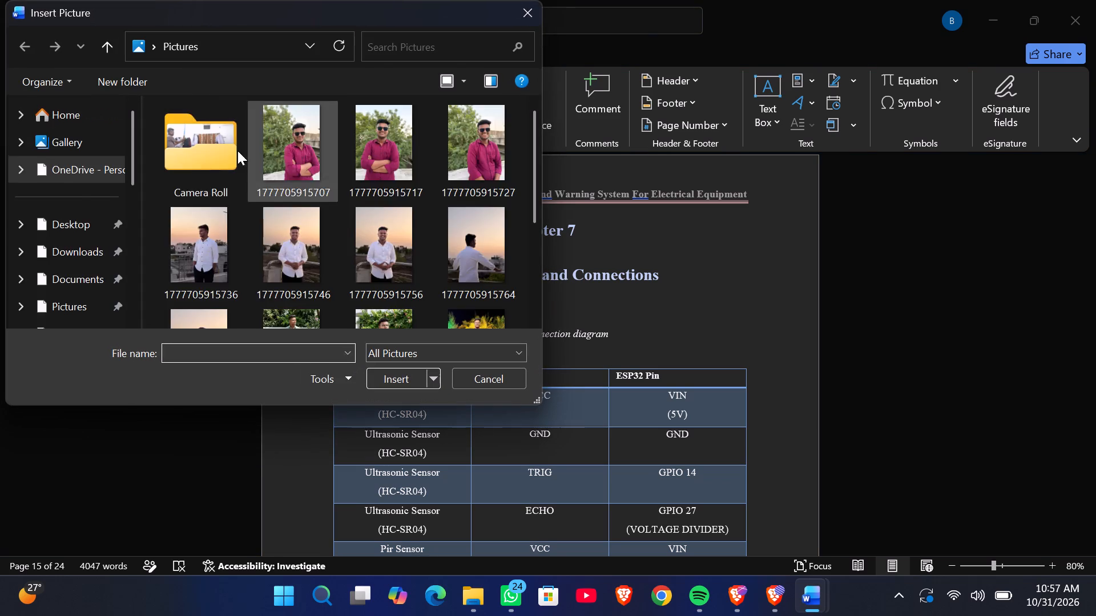
Insert the picture "WhatsApp Image 2026-10-31 at 10.56.15 AM" from Downloads above the Figure 7.1 caption.
left_click(94, 204)
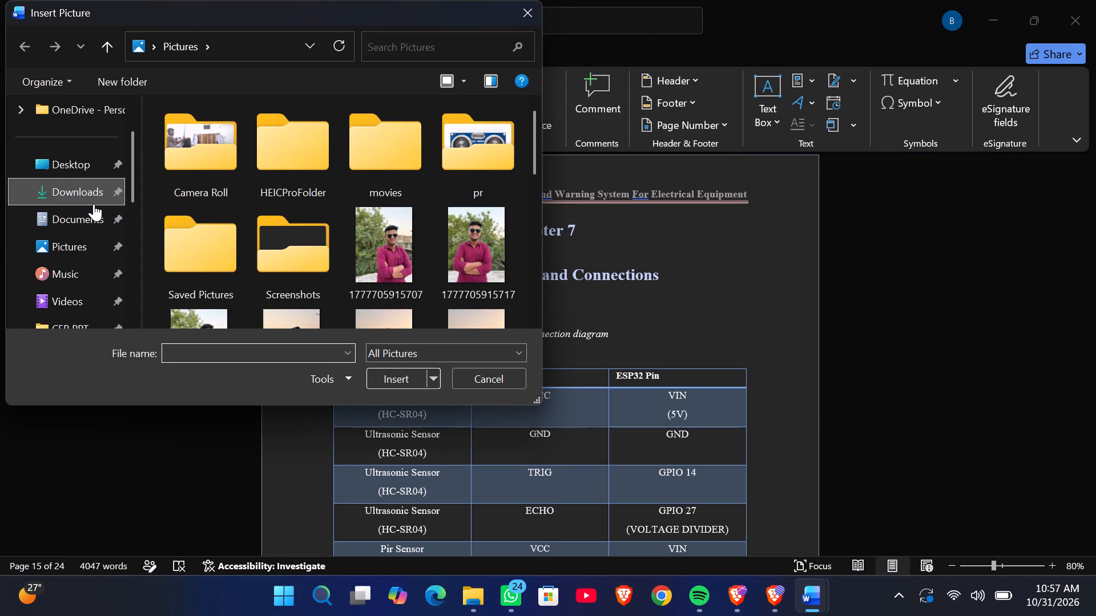
left_click(212, 163)
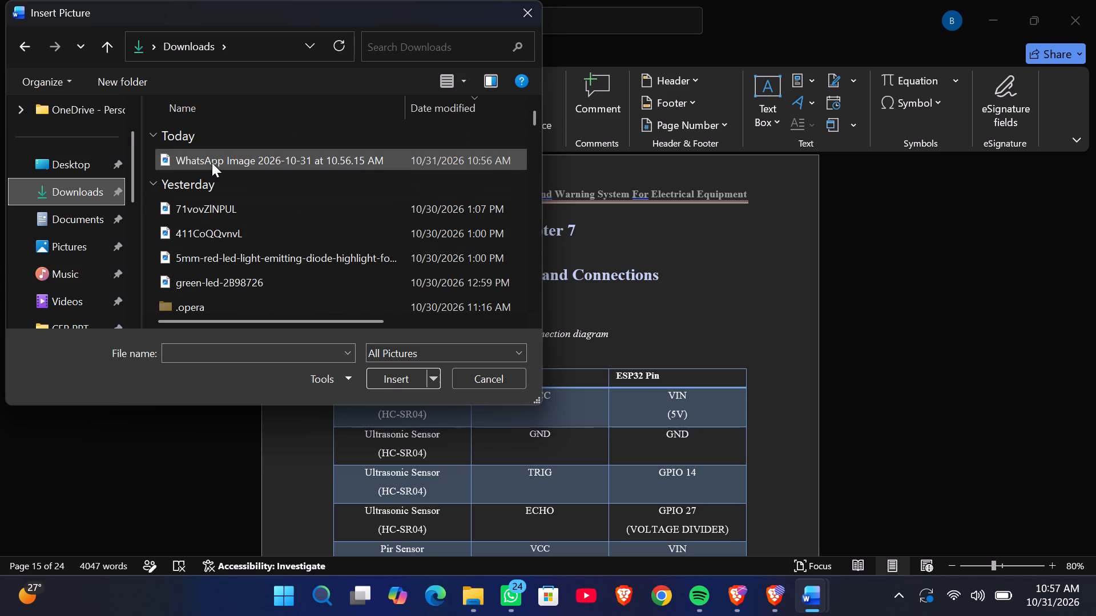
left_click(389, 374)
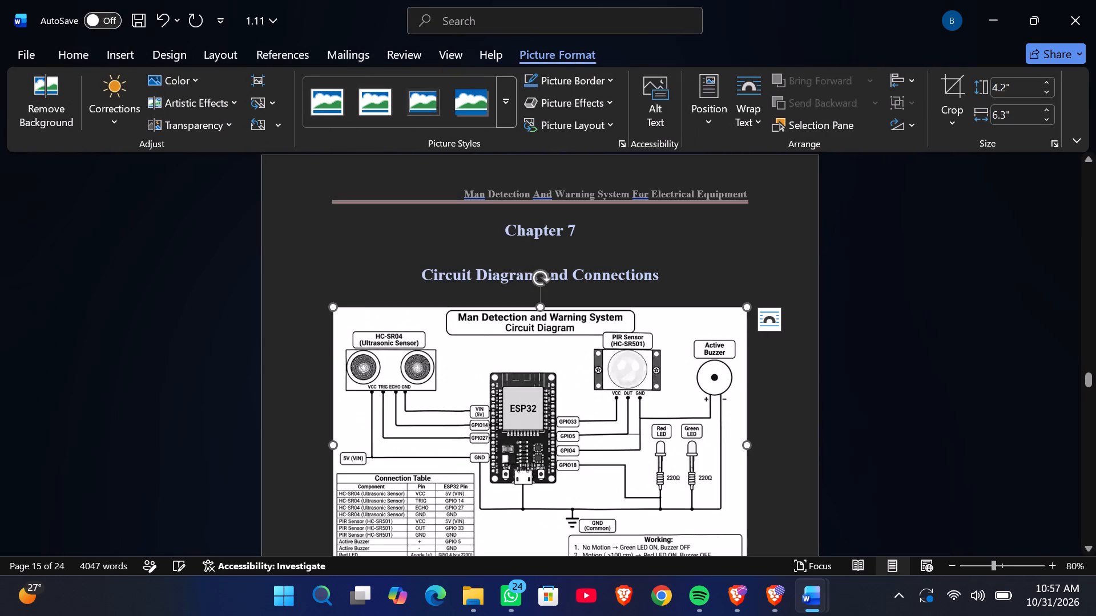
Shrink the circuit diagram picture proportionally so it is narrower than the 7.1 Connection Table below it.
scroll(493, 373, "down", 1)
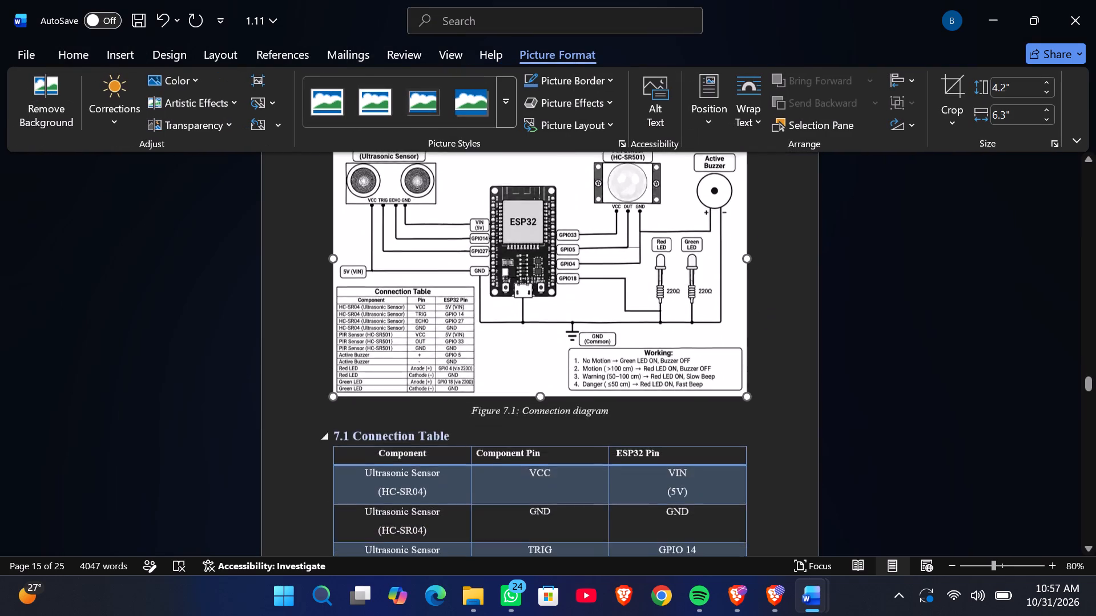
scroll(493, 373, "down", 1)
scroll(493, 373, "up", 5)
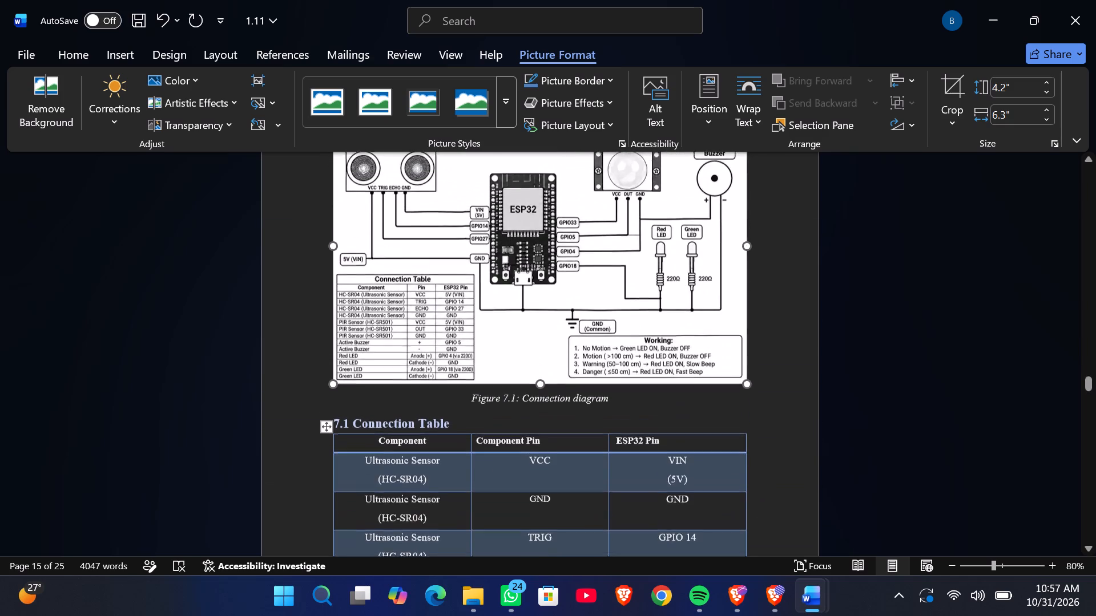
scroll(493, 373, "up", 1)
left_click_drag(748, 428, 675, 353)
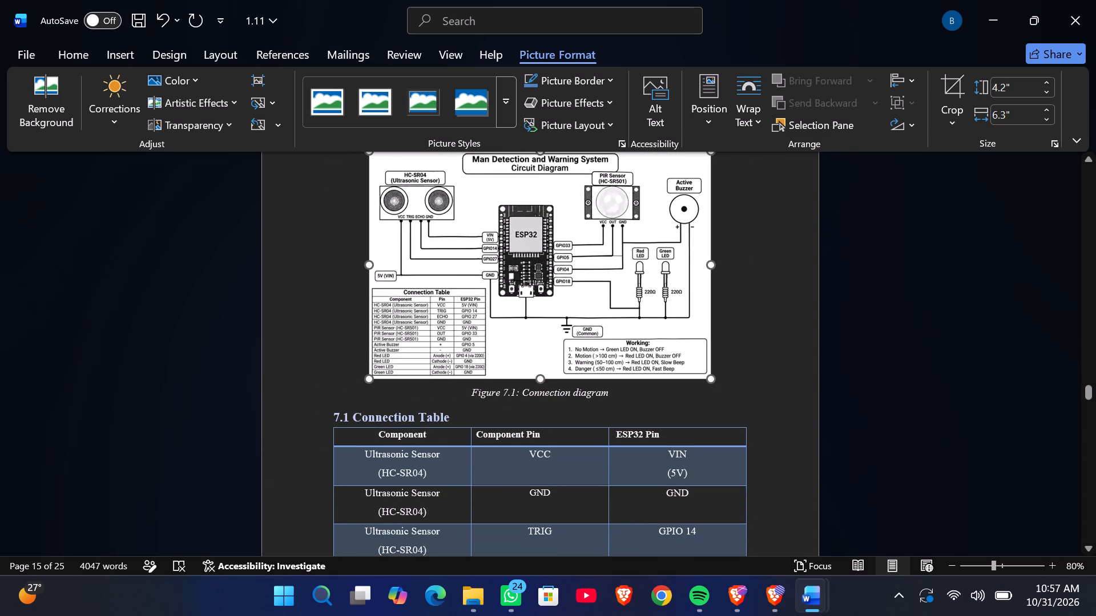
left_click_drag(675, 353, 669, 322)
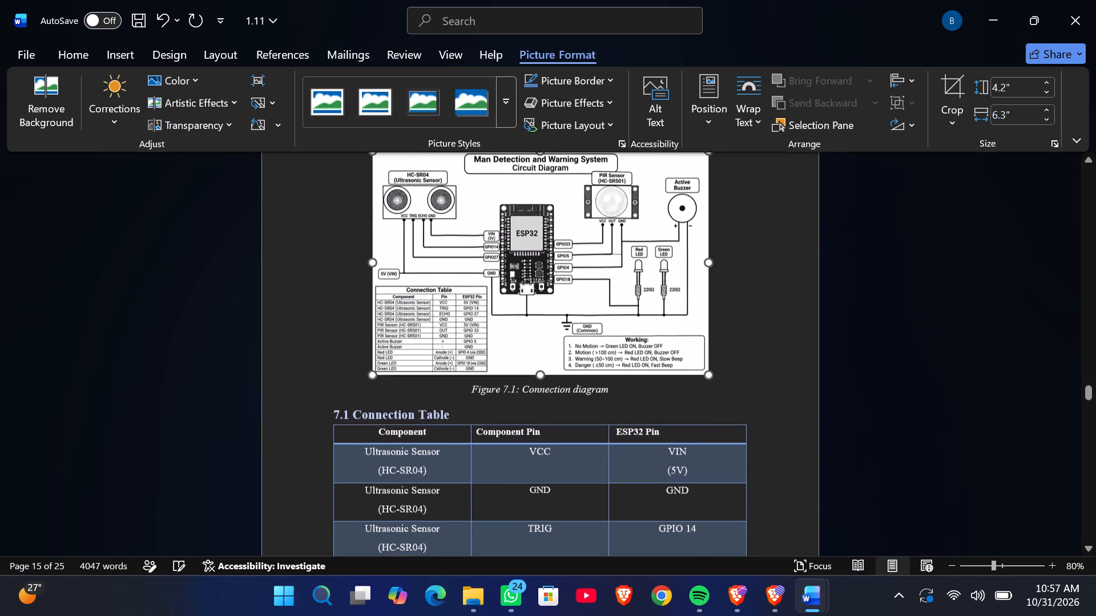
left_click(743, 314)
Review the Chapter 7 layout on pages 15 and 16, from the circuit diagram through the Connection Table to the 7.2 heading.
scroll(743, 314, "up", 4)
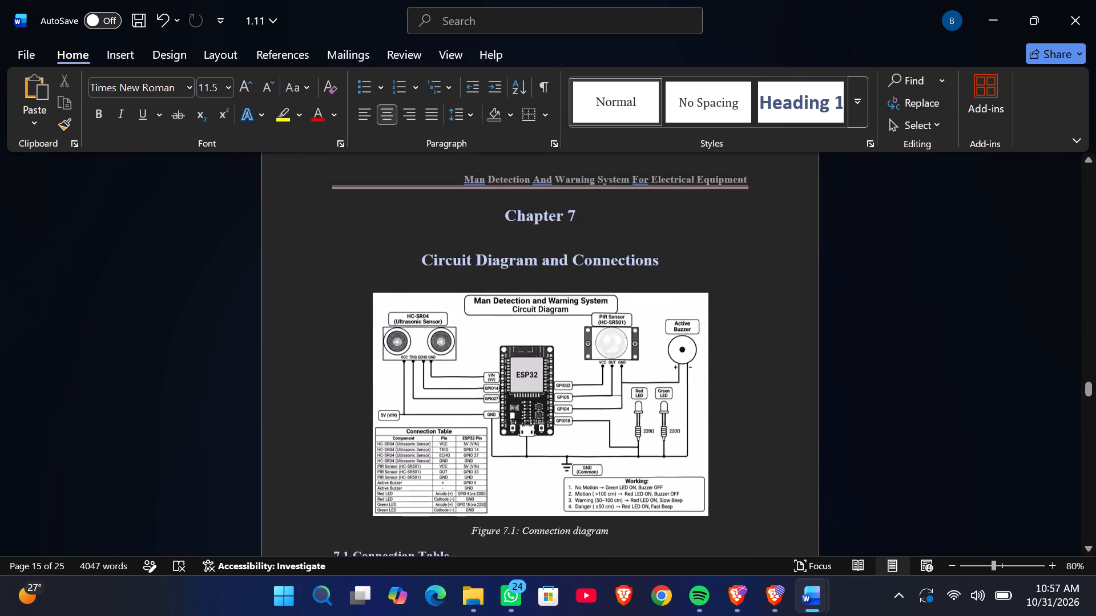
scroll(743, 314, "up", 1)
scroll(743, 314, "down", 2)
scroll(743, 314, "up", 1)
scroll(743, 314, "down", 1)
scroll(743, 314, "up", 1)
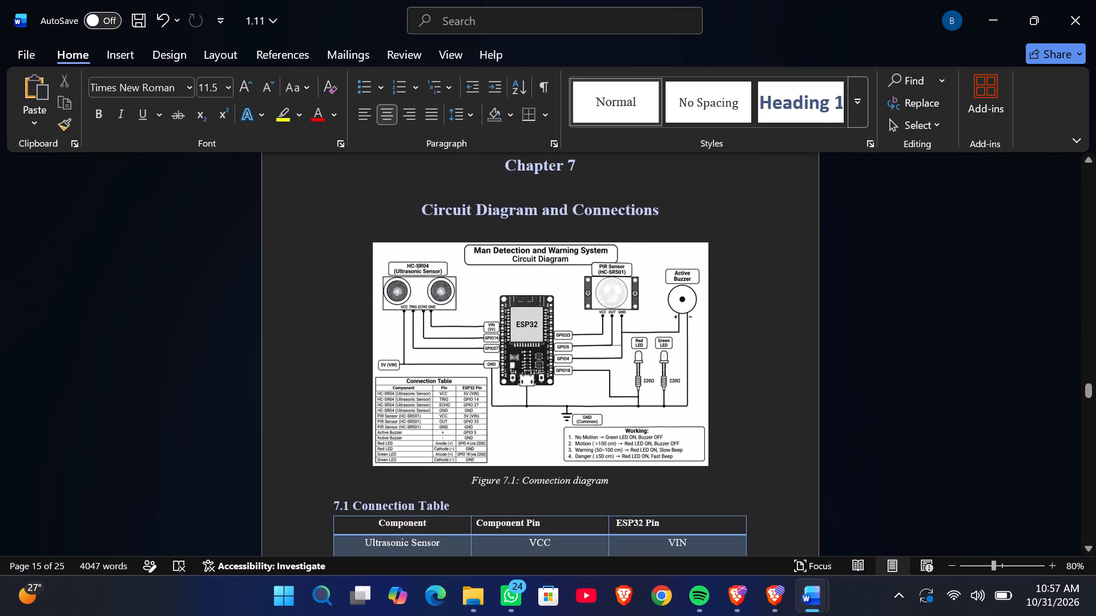
scroll(743, 314, "up", 1)
scroll(743, 314, "down", 2)
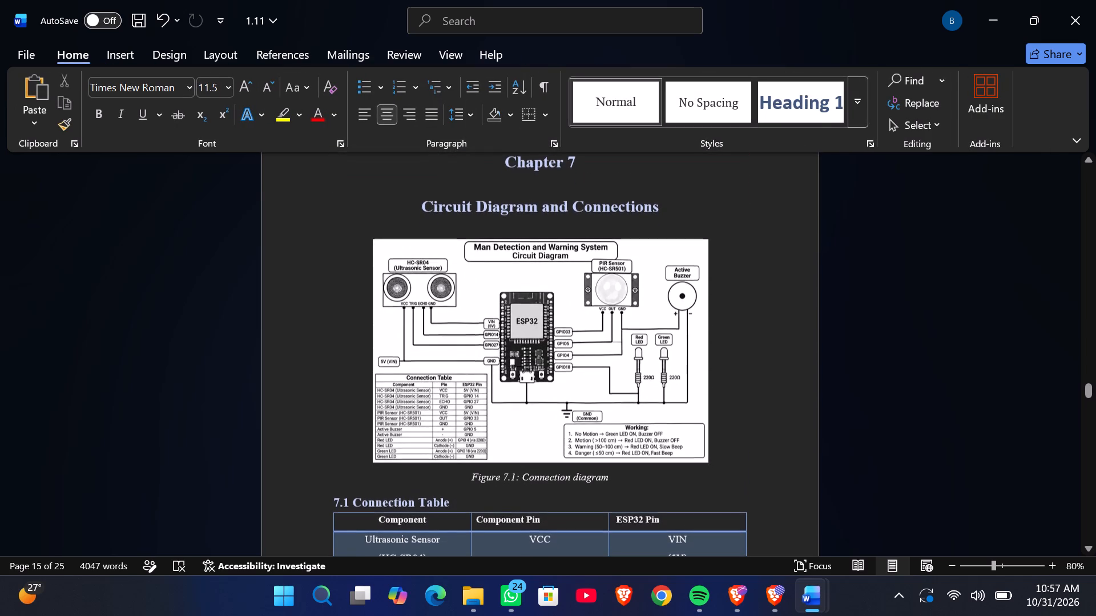
scroll(743, 314, "down", 1)
scroll(743, 314, "right", 1)
scroll(743, 314, "down", 1)
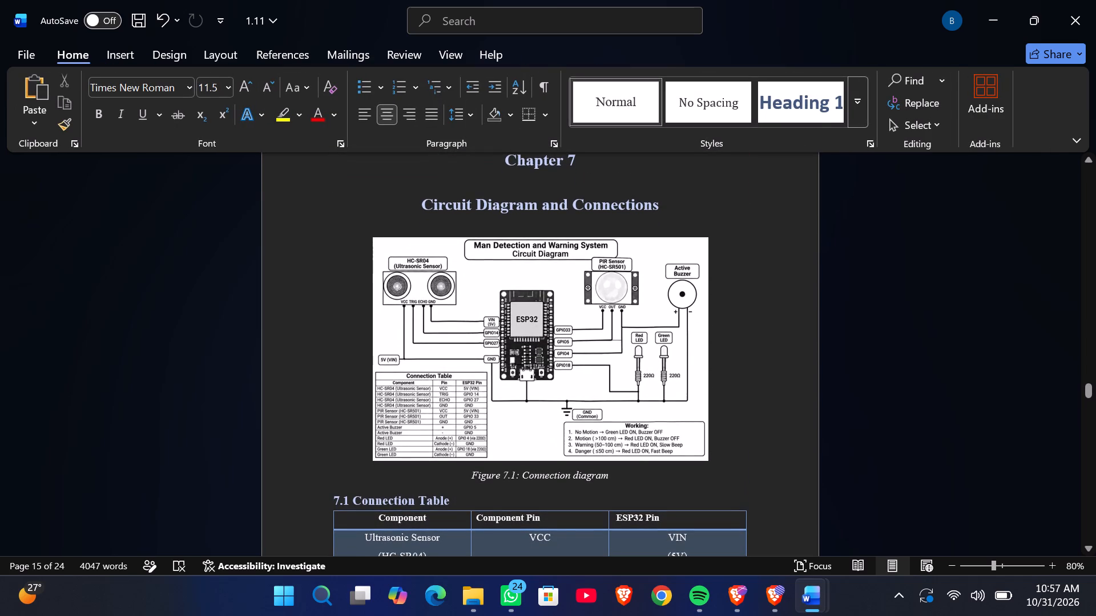
scroll(743, 314, "right", 1)
scroll(743, 314, "up", 1)
scroll(743, 314, "right", 1)
scroll(743, 314, "up", 1)
scroll(743, 314, "right", 1)
scroll(743, 314, "up", 1)
scroll(743, 314, "right", 1)
scroll(743, 314, "up", 1)
scroll(743, 314, "right", 1)
scroll(743, 314, "up", 1)
scroll(743, 314, "right", 1)
scroll(743, 314, "up", 1)
scroll(743, 314, "right", 1)
scroll(743, 314, "up", 1)
scroll(743, 314, "right", 1)
scroll(743, 314, "up", 1)
scroll(743, 314, "right", 1)
scroll(743, 314, "up", 1)
scroll(743, 314, "right", 1)
scroll(743, 314, "up", 1)
scroll(743, 314, "right", 1)
scroll(743, 314, "up", 1)
scroll(743, 314, "right", 1)
scroll(743, 314, "up", 1)
scroll(743, 314, "right", 1)
scroll(743, 314, "up", 1)
scroll(743, 314, "down", 1)
scroll(743, 314, "left", 1)
scroll(743, 314, "down", 1)
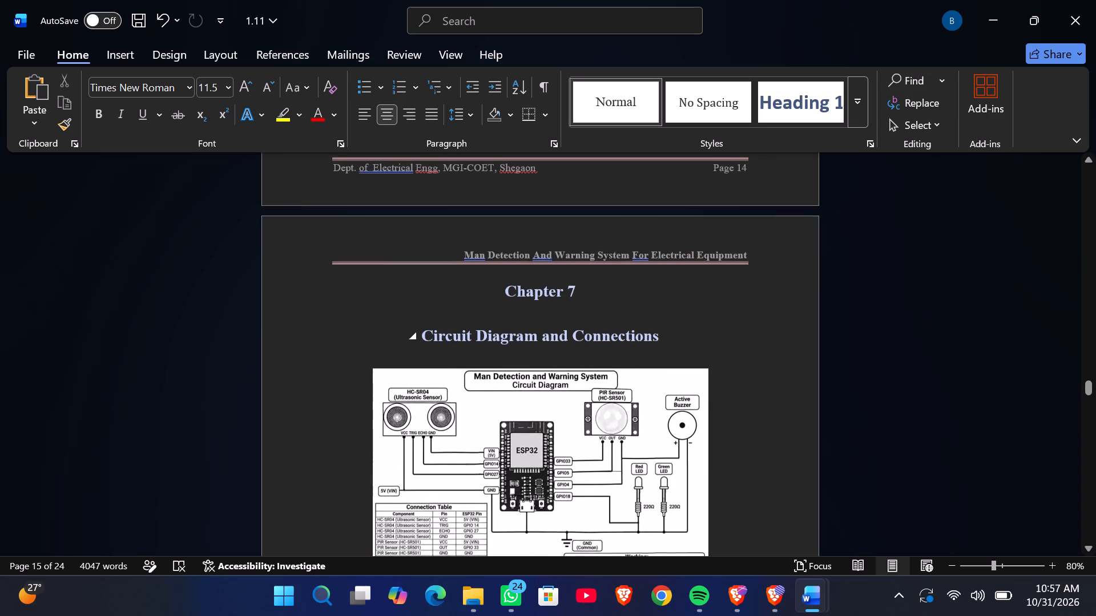
scroll(743, 314, "down", 2)
scroll(743, 314, "left", 1)
scroll(743, 314, "down", 3)
scroll(743, 314, "left", 1)
scroll(743, 314, "down", 1)
scroll(743, 314, "left", 1)
scroll(743, 314, "down", 1)
scroll(743, 314, "left", 1)
scroll(743, 314, "down", 1)
scroll(743, 314, "left", 1)
scroll(743, 314, "down", 1)
scroll(743, 314, "left", 1)
scroll(743, 314, "down", 1)
scroll(743, 314, "left", 1)
scroll(743, 314, "down", 1)
scroll(743, 314, "left", 1)
scroll(743, 314, "down", 1)
scroll(743, 314, "left", 1)
scroll(743, 314, "down", 1)
scroll(743, 314, "left", 1)
scroll(743, 314, "down", 1)
scroll(743, 314, "left", 1)
scroll(743, 314, "down", 1)
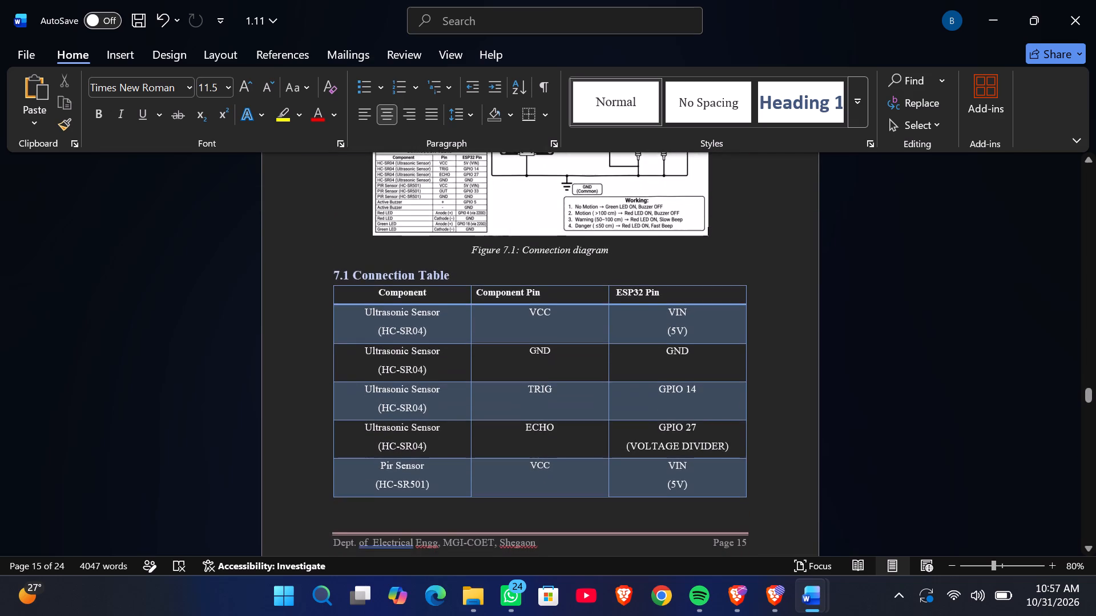
scroll(743, 314, "down", 2)
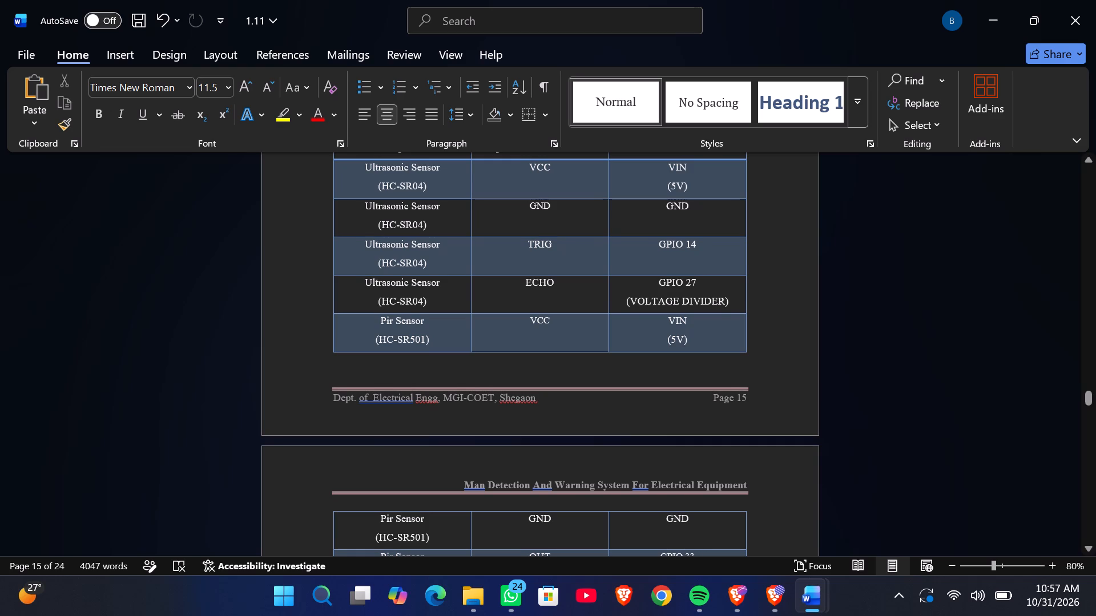
scroll(768, 326, "down", 4)
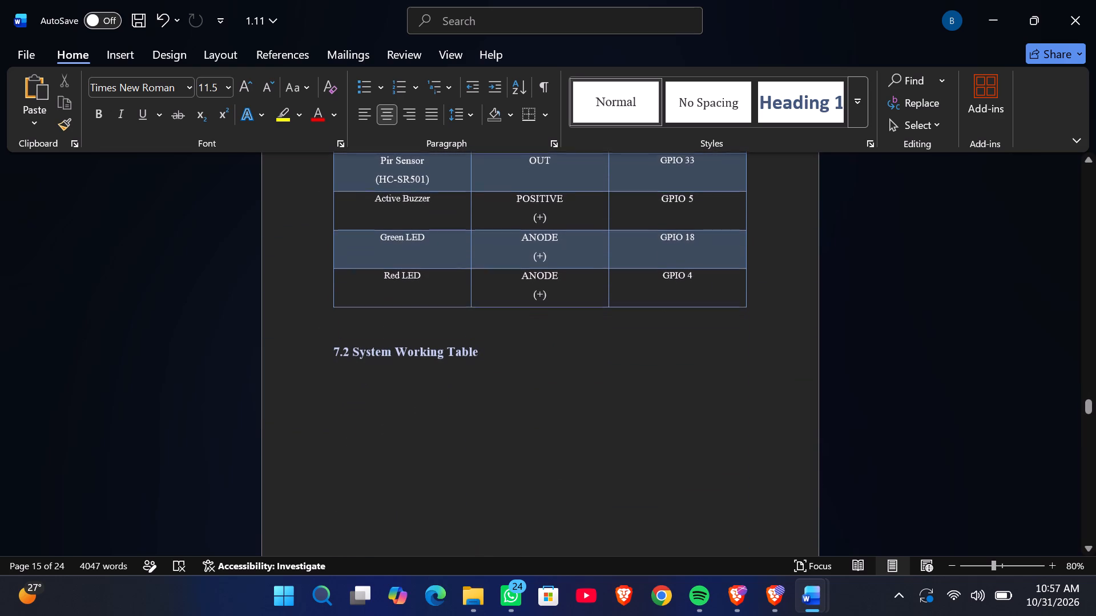
scroll(545, 345, "up", 2)
scroll(545, 345, "down", 1)
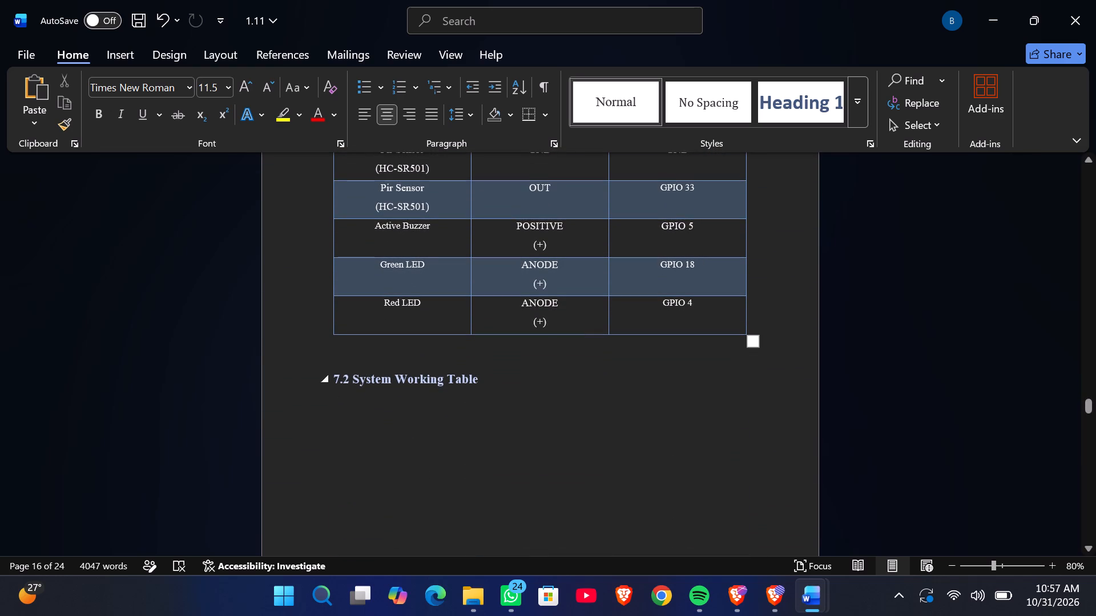
Check the text formatting of the 7.2 System Working Table heading against the rest of Chapter 7.
left_click_drag(336, 378, 493, 362)
scroll(571, 408, "up", 1)
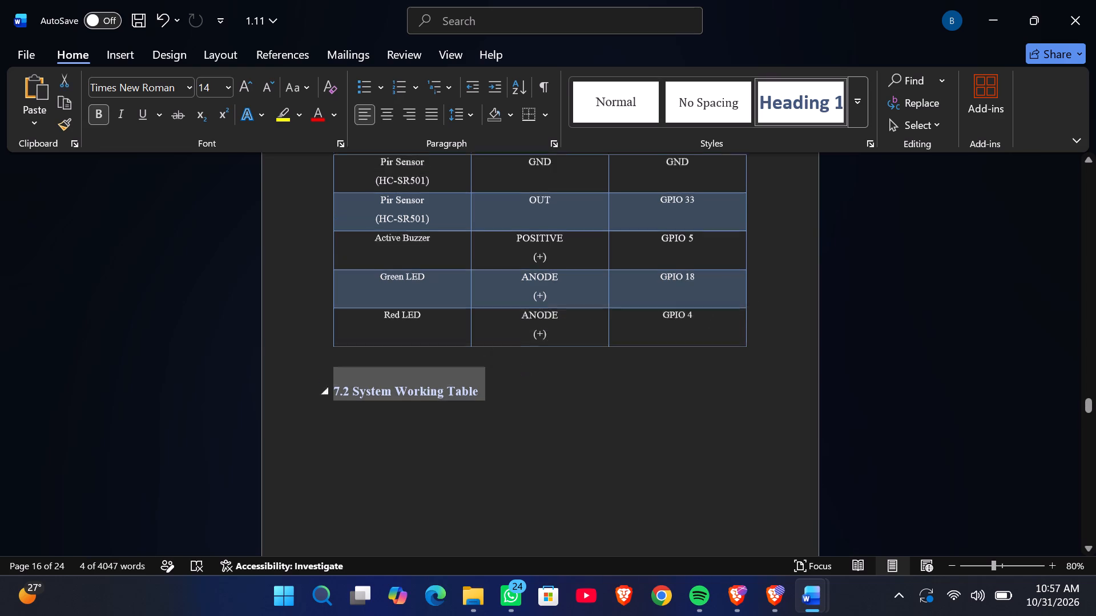
scroll(571, 408, "up", 3)
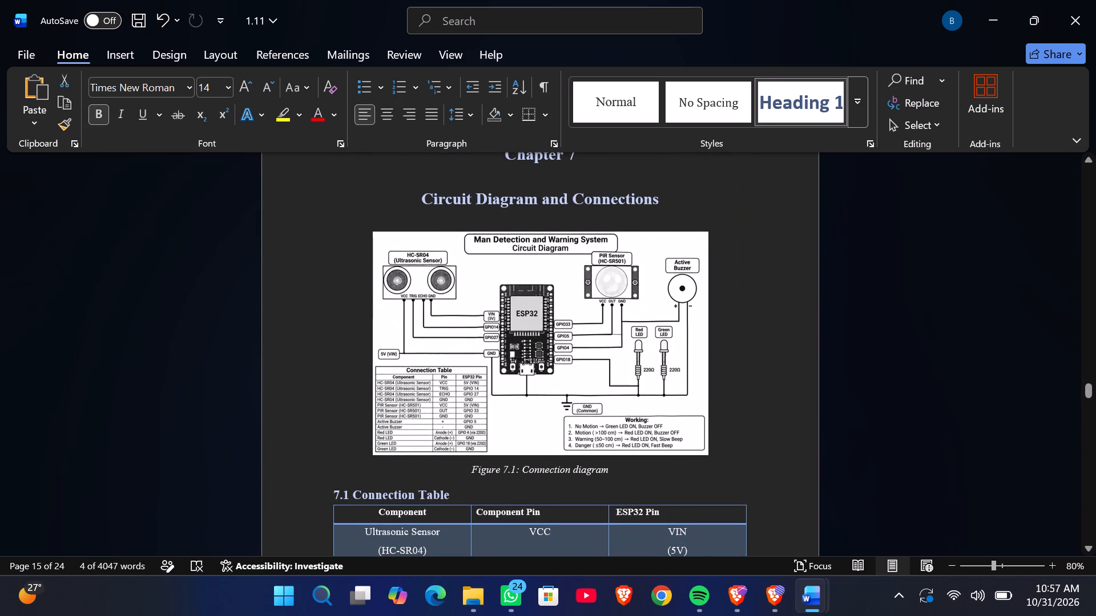
scroll(465, 245, "down", 3)
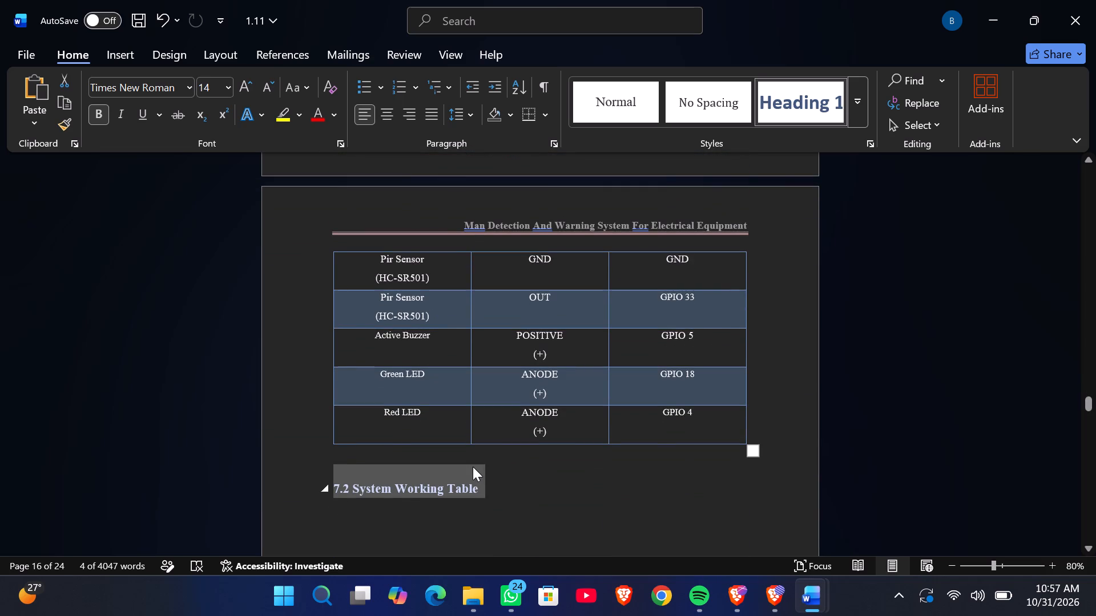
left_click_drag(478, 486, 475, 486)
left_click_drag(475, 486, 397, 483)
left_click_drag(397, 483, 481, 498)
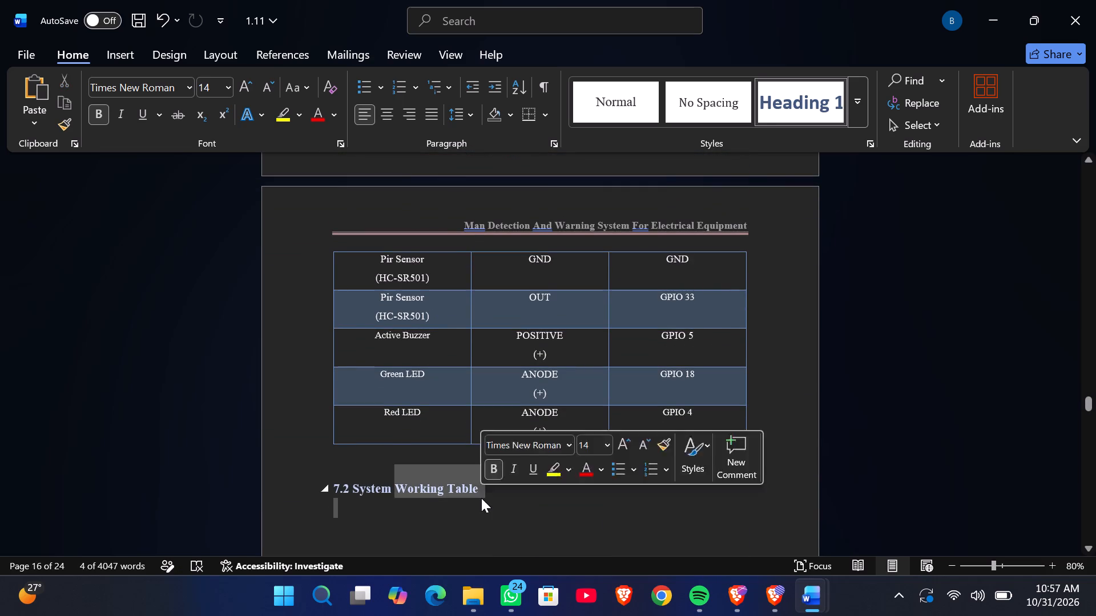
left_click(481, 498)
left_click_drag(481, 498, 368, 488)
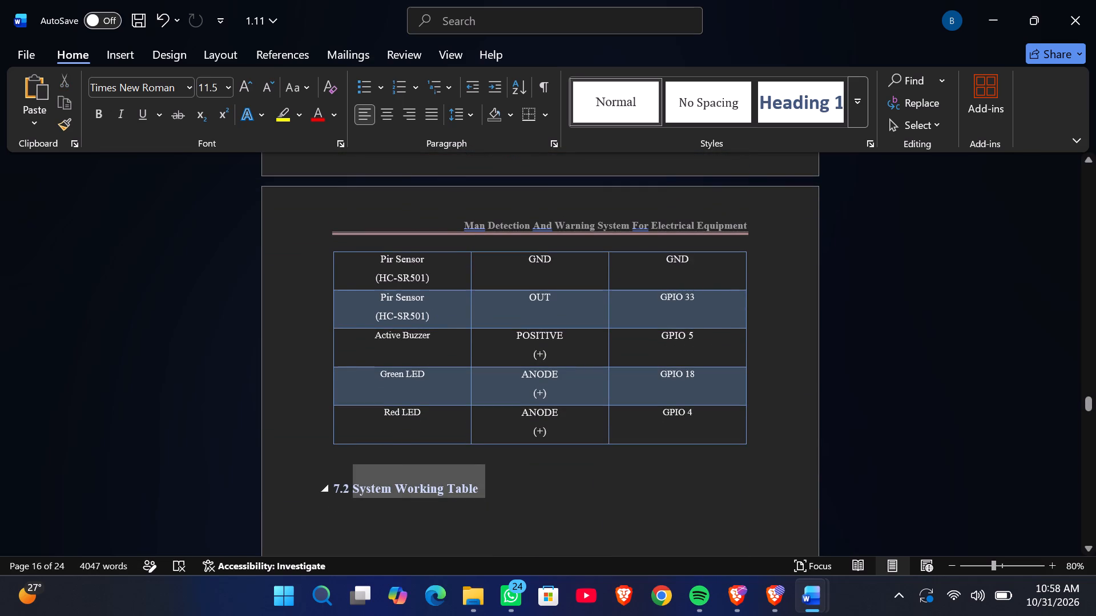
left_click_drag(368, 488, 331, 492)
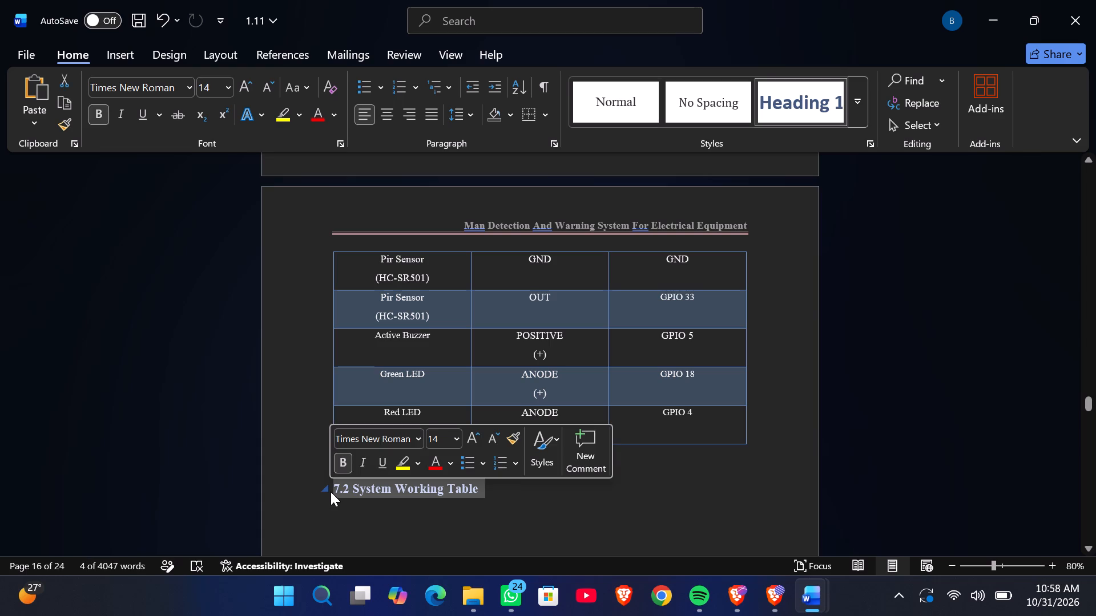
Insert a 5x5 table on the line directly below the 7.2 System Working Table heading.
left_click(549, 506)
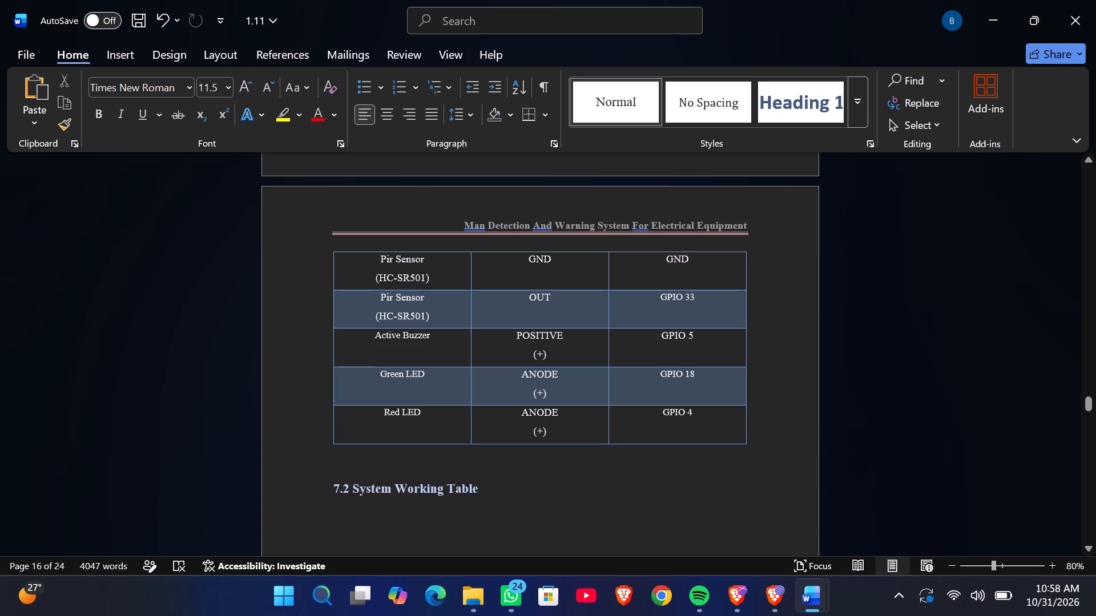
left_click(128, 50)
left_click(141, 89)
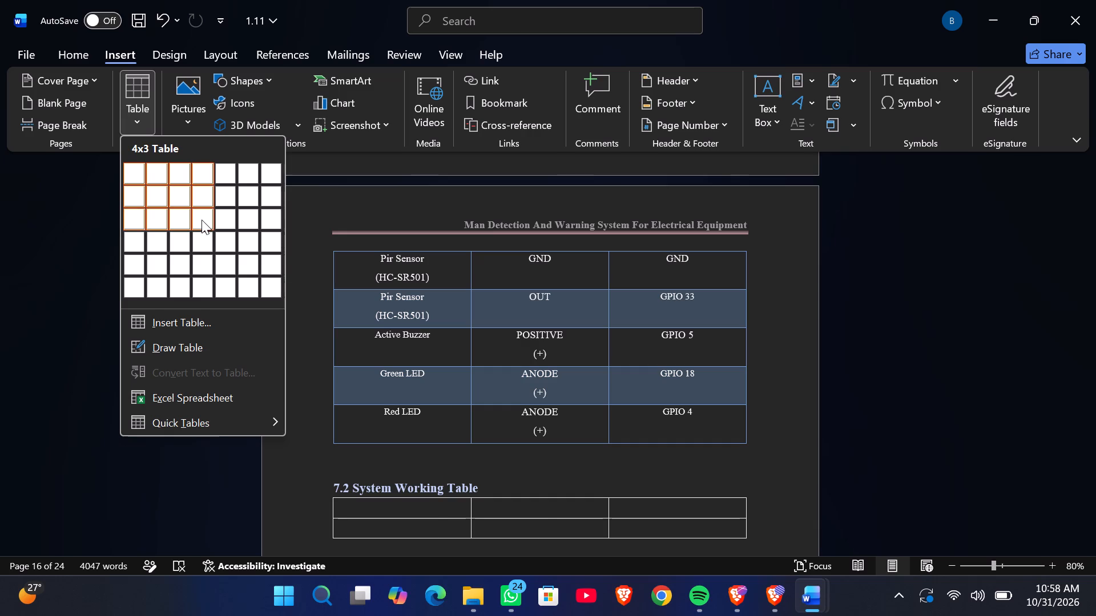
left_click(233, 261)
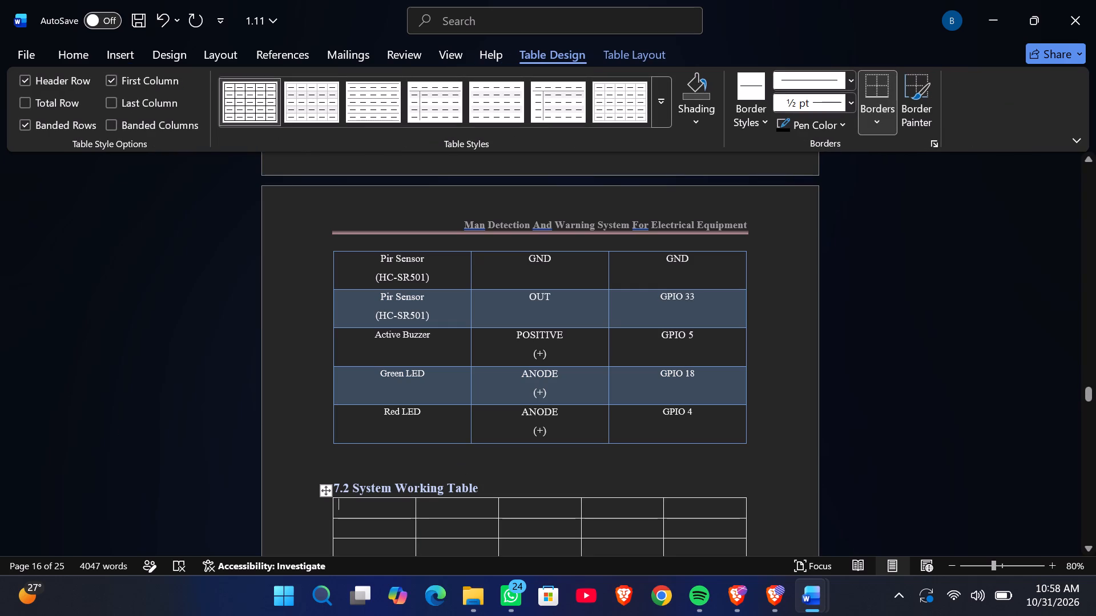
Apply White, Background 1 shading to the first cell of the 5x5 table.
left_click(681, 117)
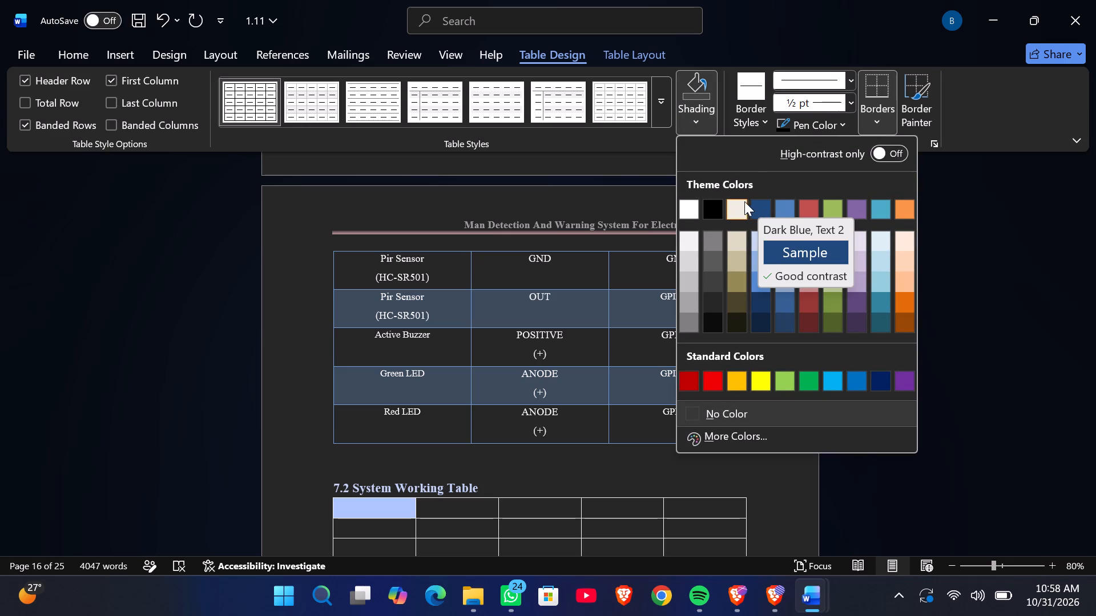
left_click(687, 205)
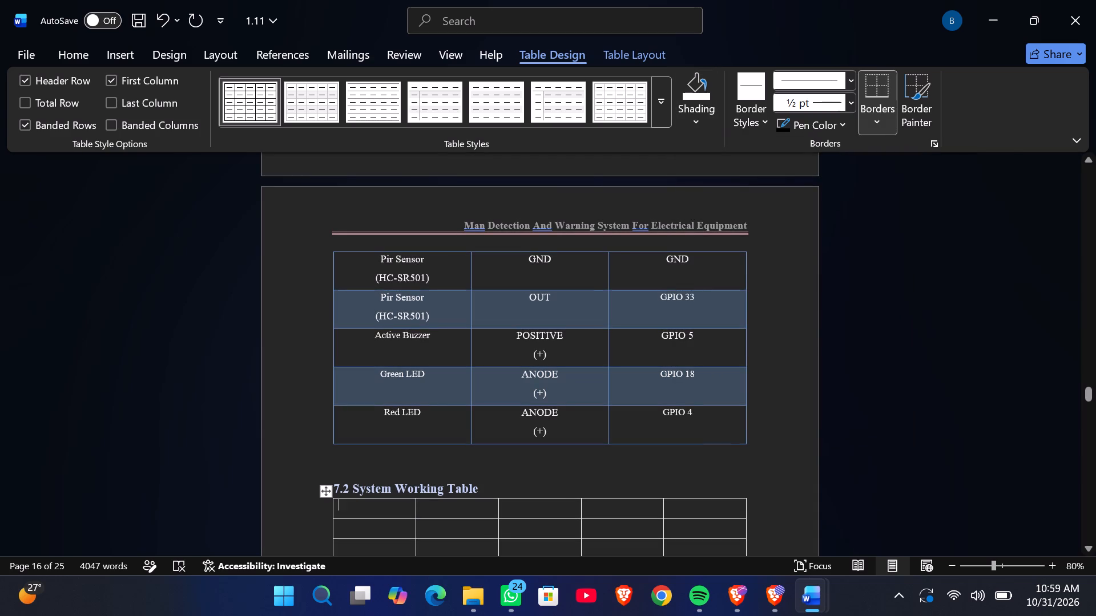
Copy the whole 7.1 Connection Table, from its Component header row through the Red LED row.
left_click(325, 488)
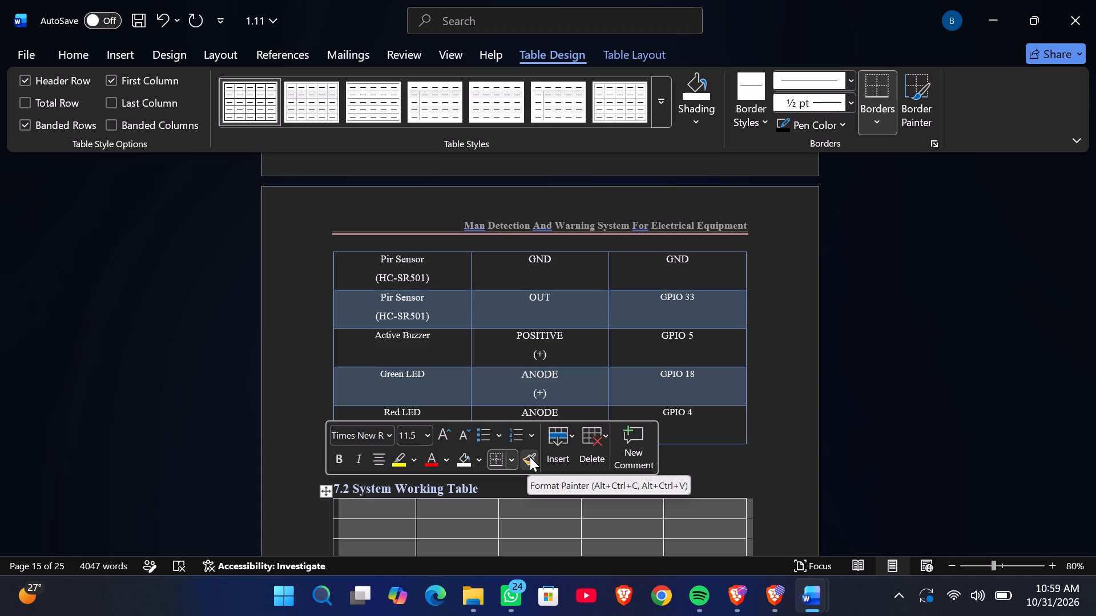
left_click(764, 437)
left_click_drag(764, 437, 603, 338)
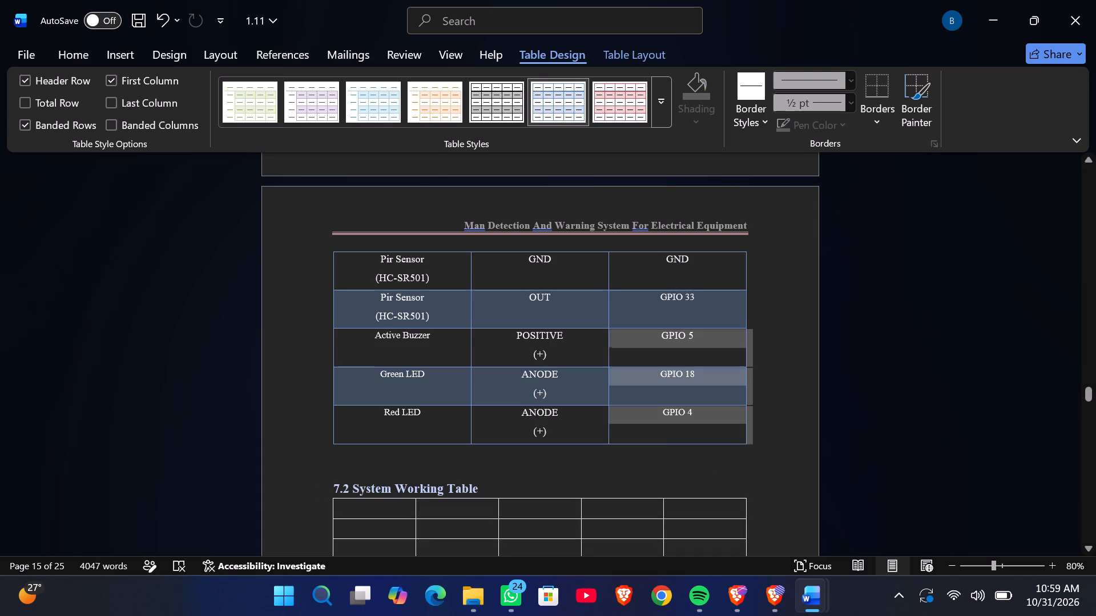
left_click_drag(603, 338, 382, 253)
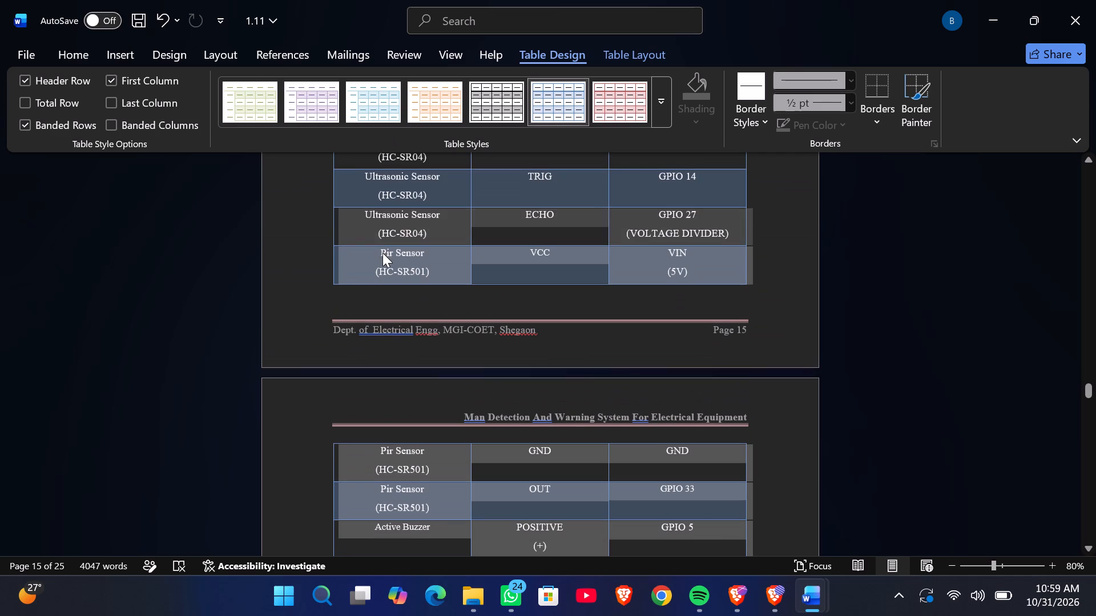
left_click_drag(382, 253, 333, 197)
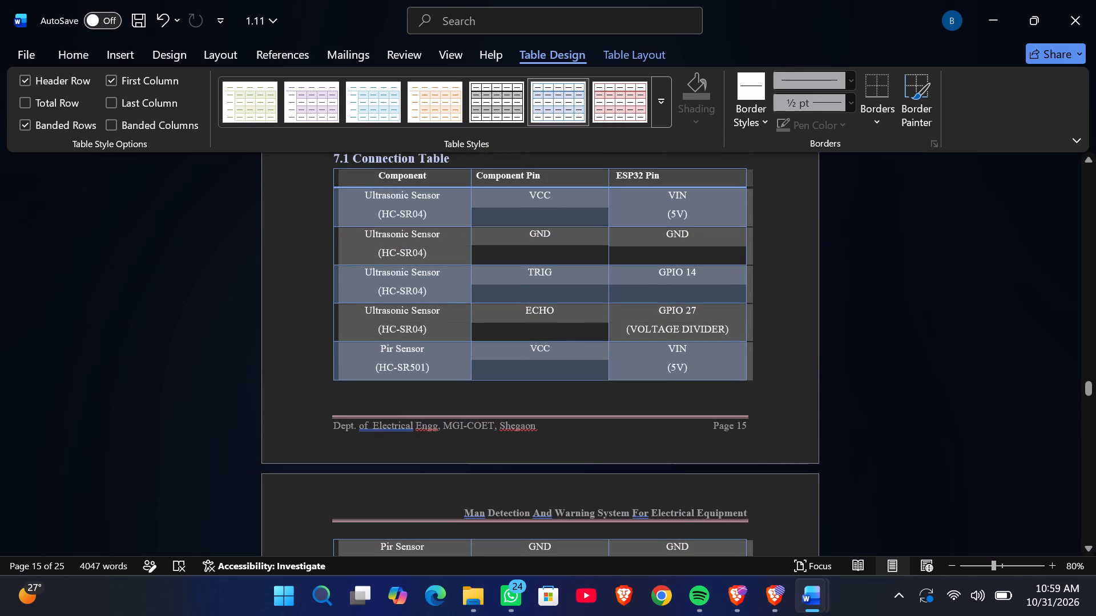
left_click_drag(333, 197, 331, 177)
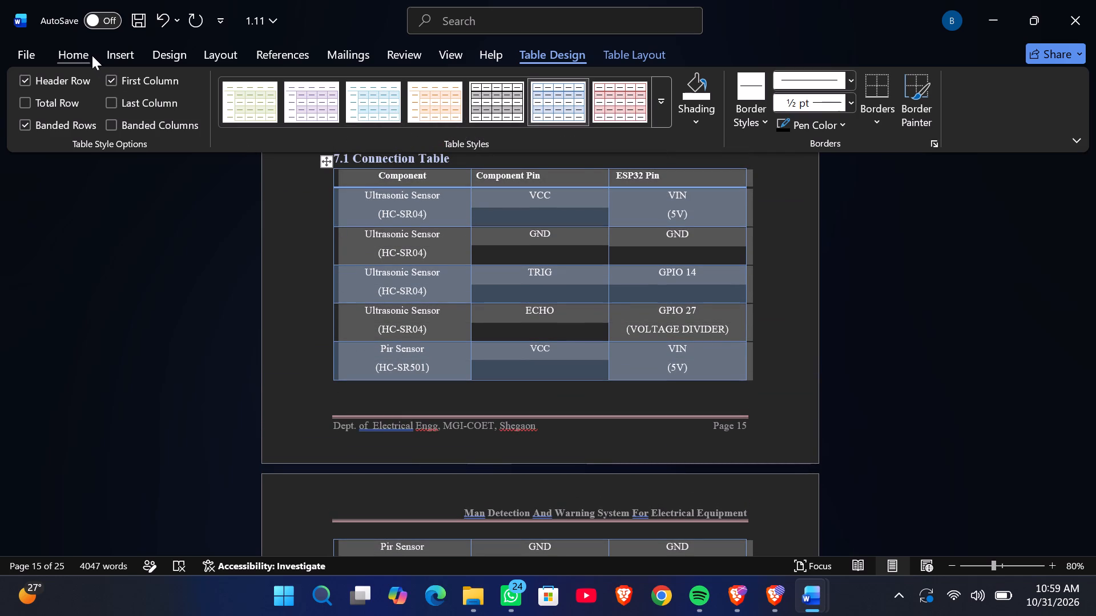
left_click(130, 56)
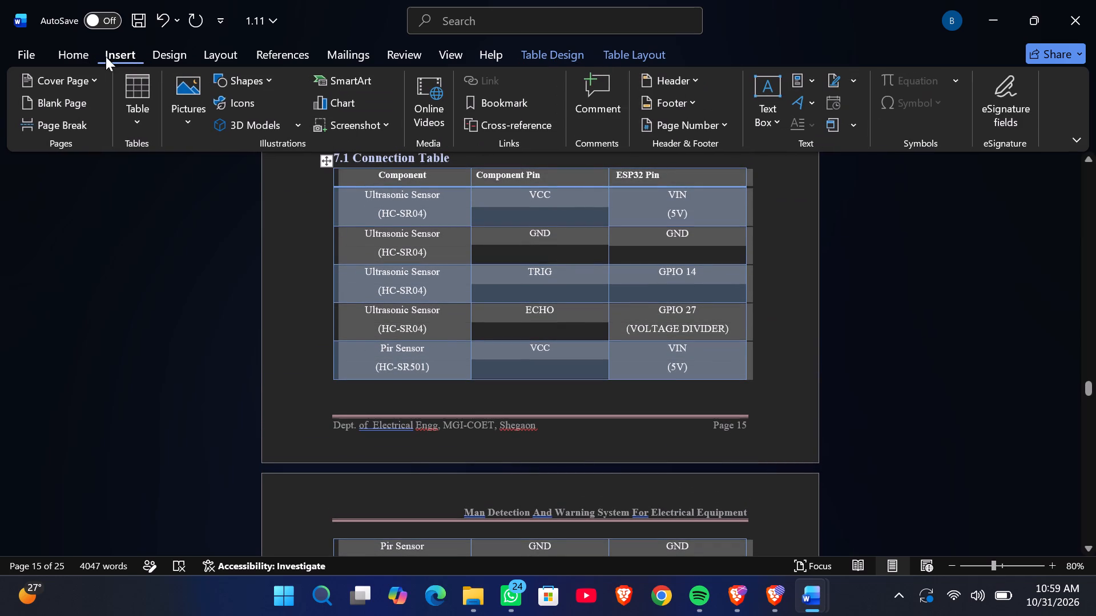
left_click(71, 57)
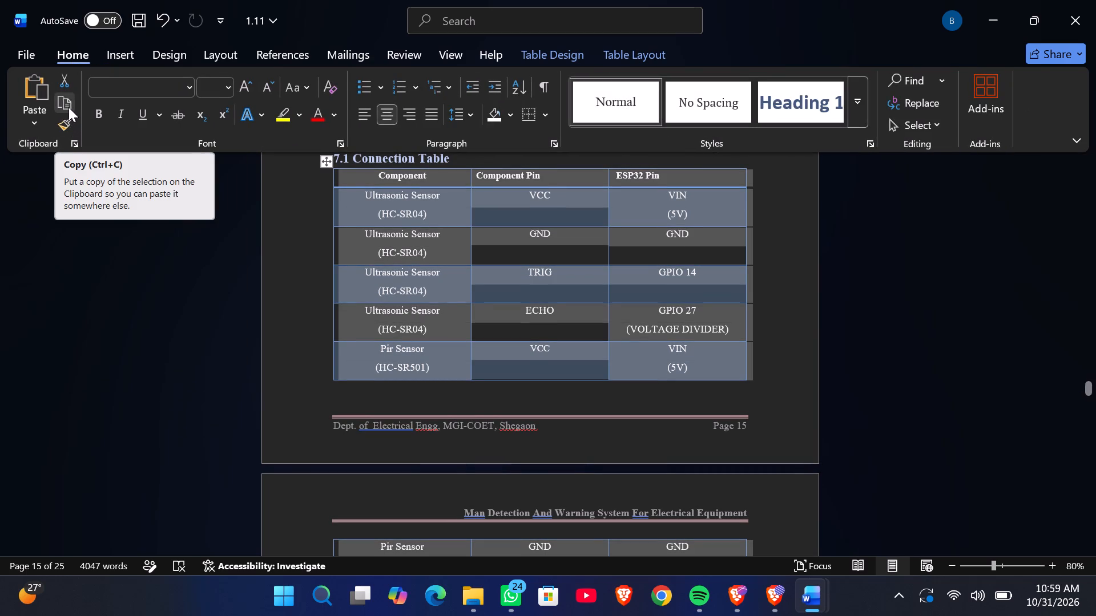
left_click(68, 107)
Paste the copied Connection Table at the blank 5x5 table under the 7.2 System Working Table heading.
scroll(432, 323, "down", 1)
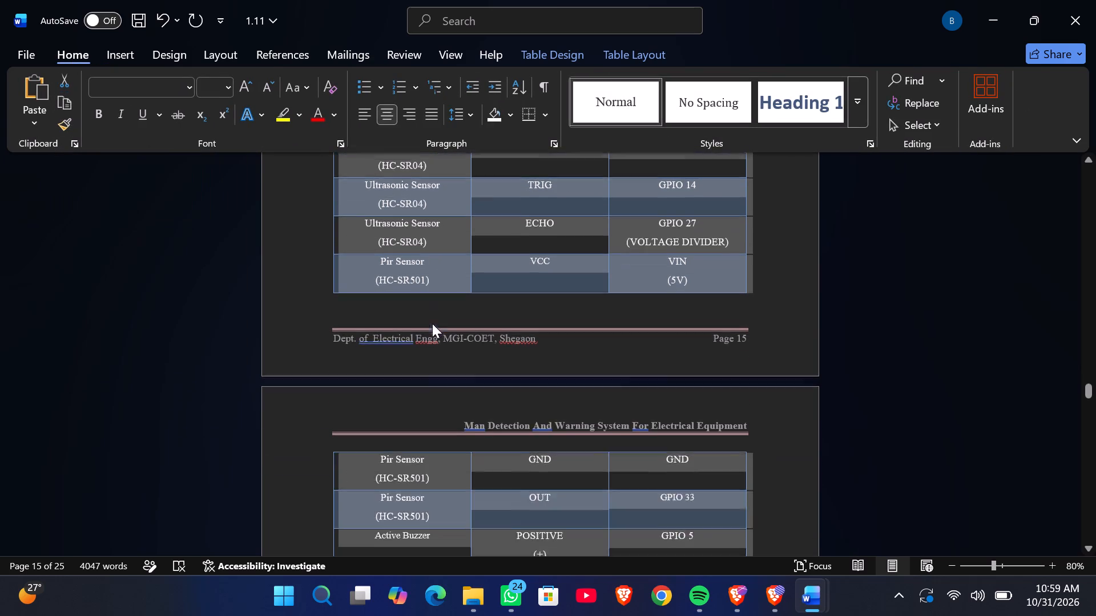
scroll(432, 323, "down", 2)
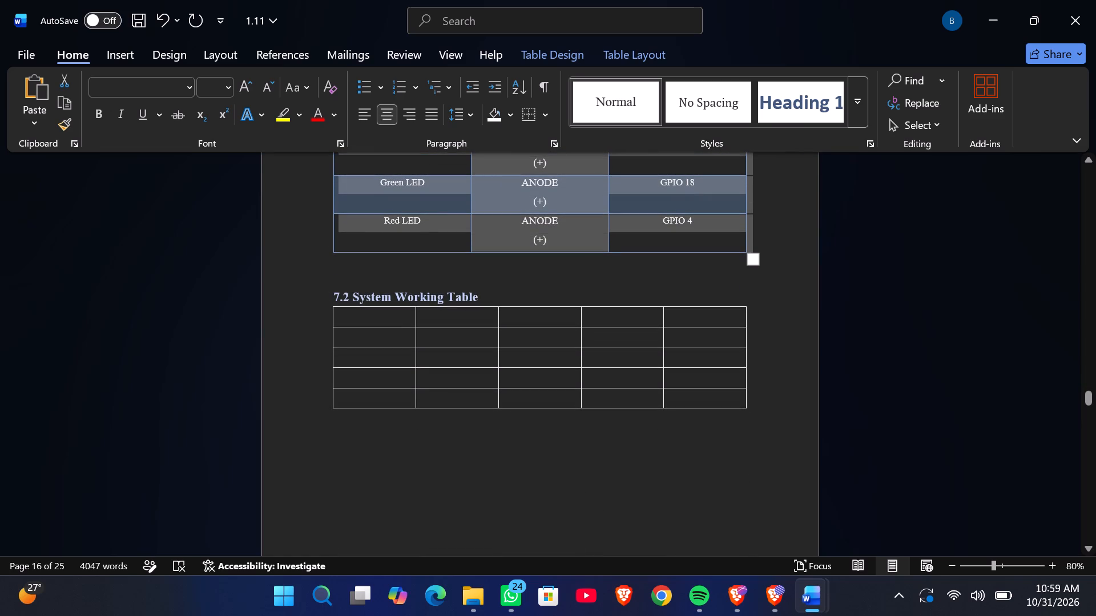
left_click(346, 318)
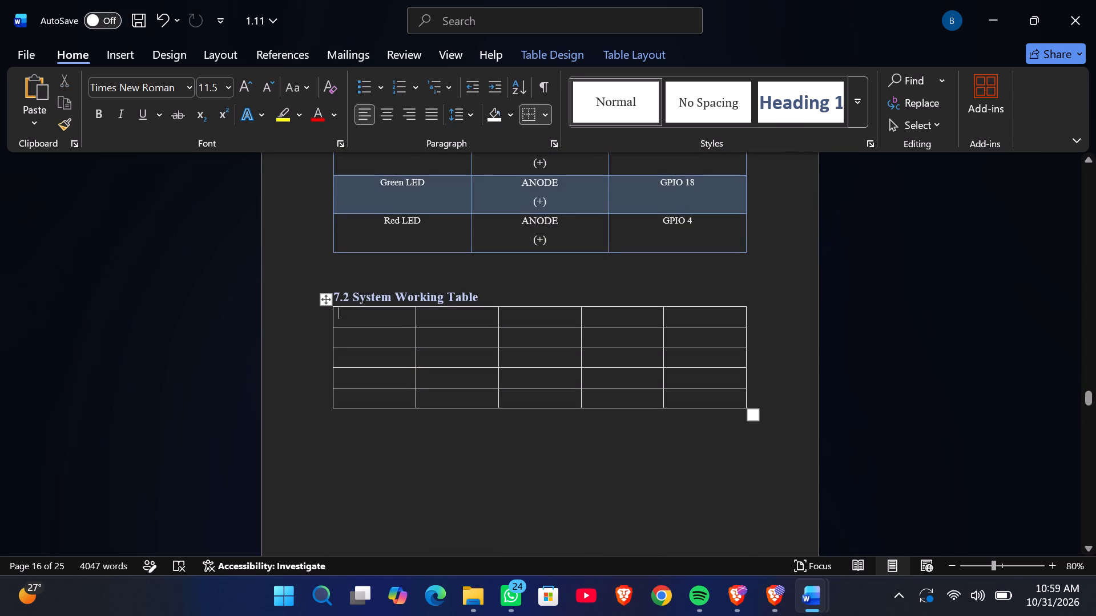
left_click(325, 298)
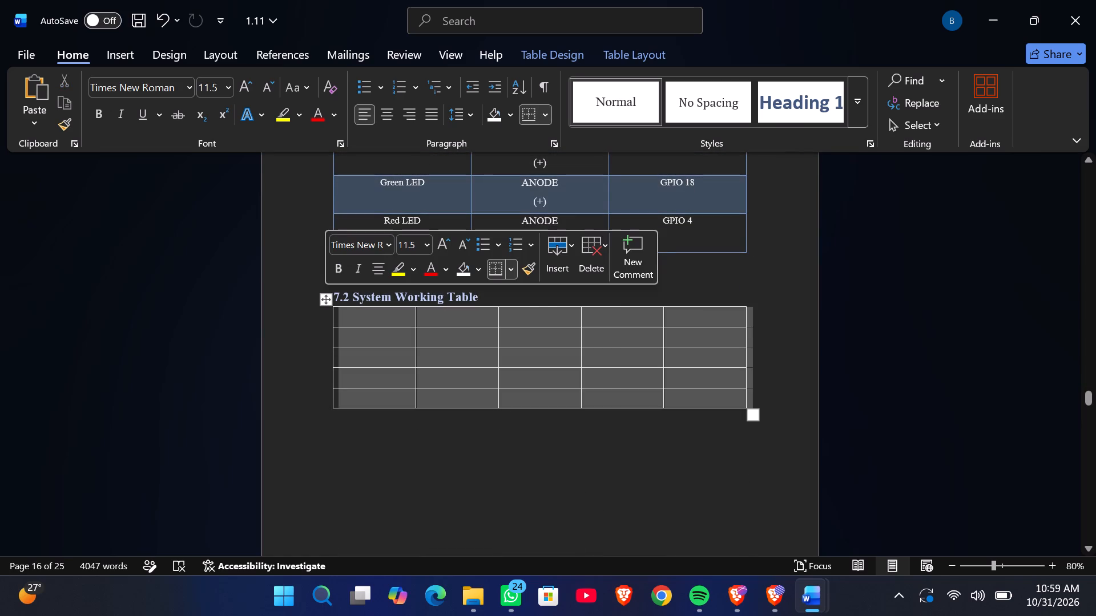
left_click(529, 263)
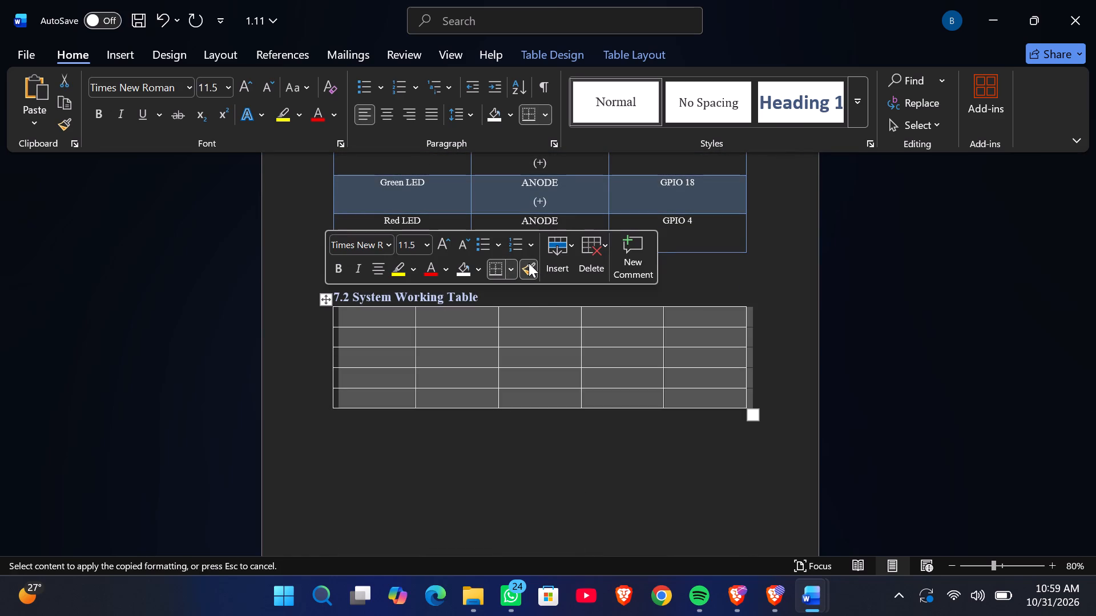
left_click(529, 263)
left_click(23, 87)
Compare the pasted table under the 7.2 heading with the original 7.1 Connection Table and check what follows it.
scroll(326, 290, "up", 1)
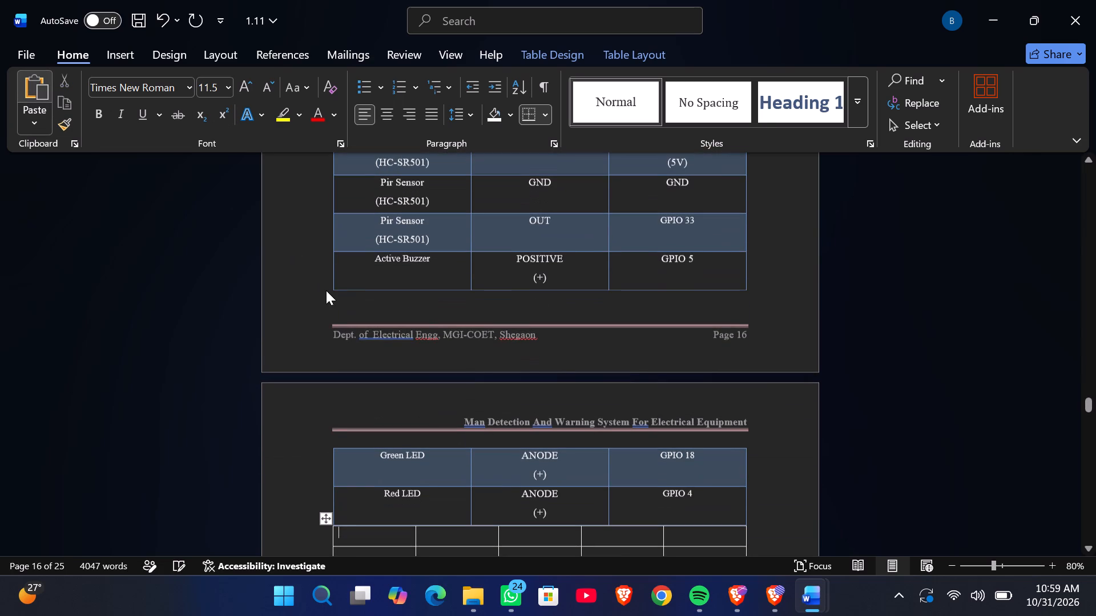
scroll(326, 290, "up", 2)
scroll(485, 339, "up", 4)
scroll(485, 339, "down", 1)
scroll(485, 339, "up", 6)
scroll(485, 339, "down", 3)
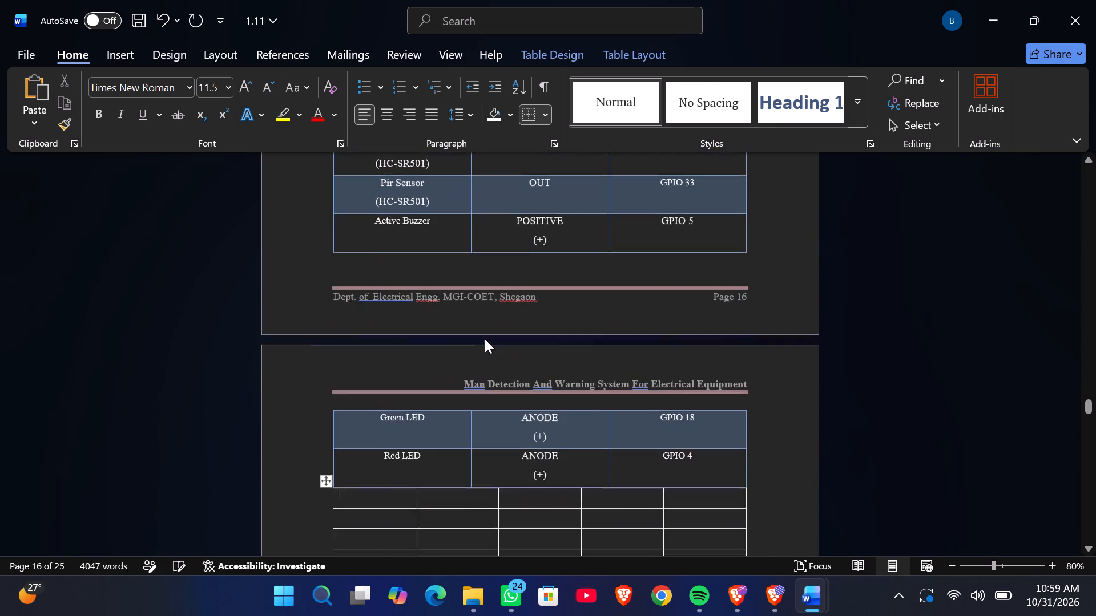
scroll(485, 339, "up", 10)
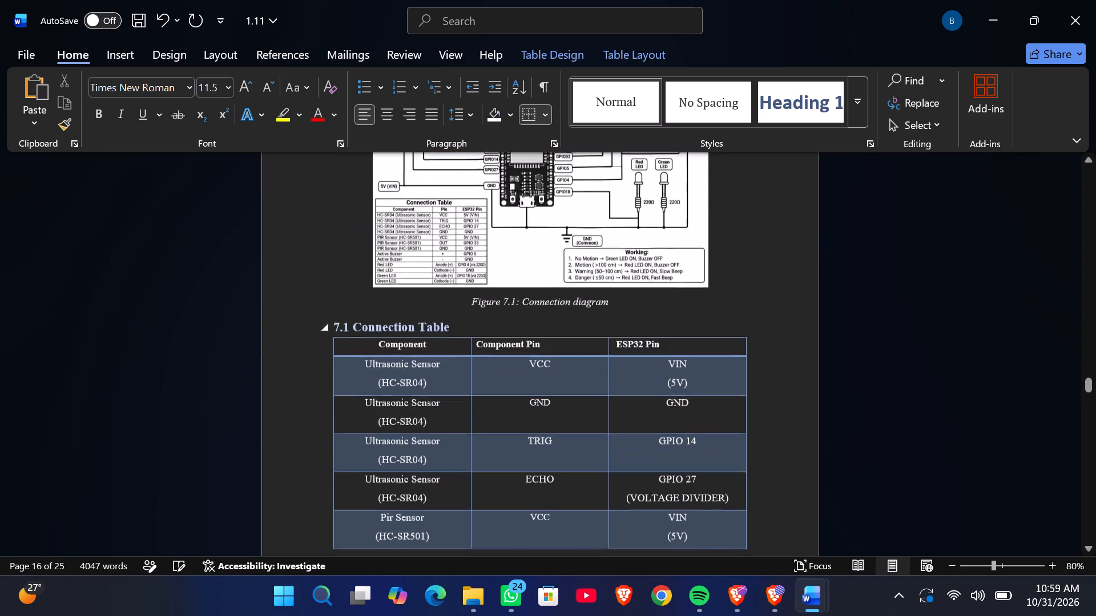
scroll(485, 339, "down", 9)
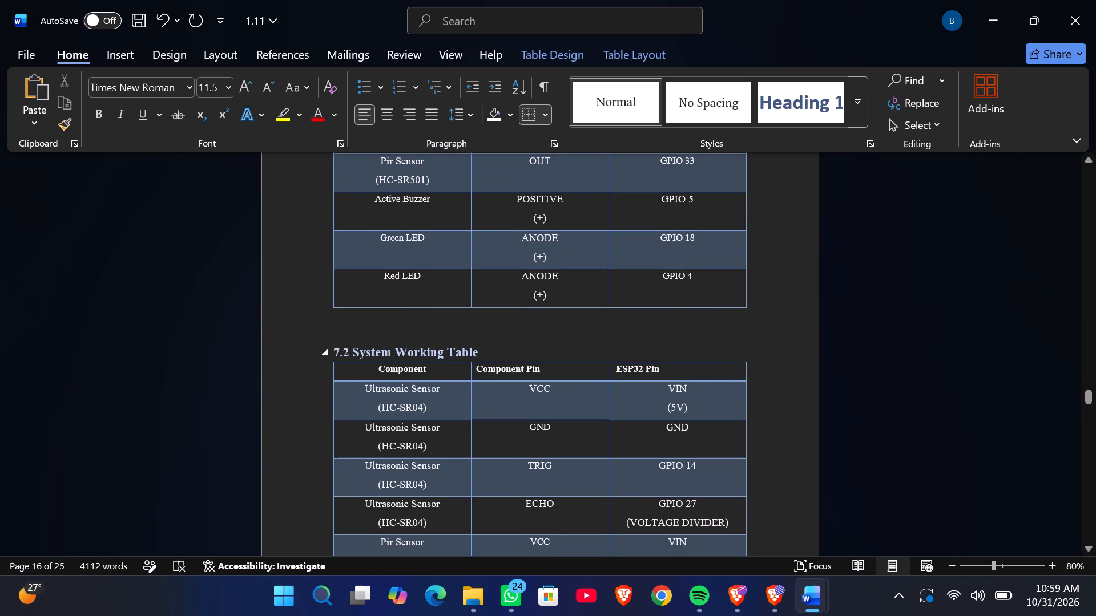
scroll(485, 339, "down", 3)
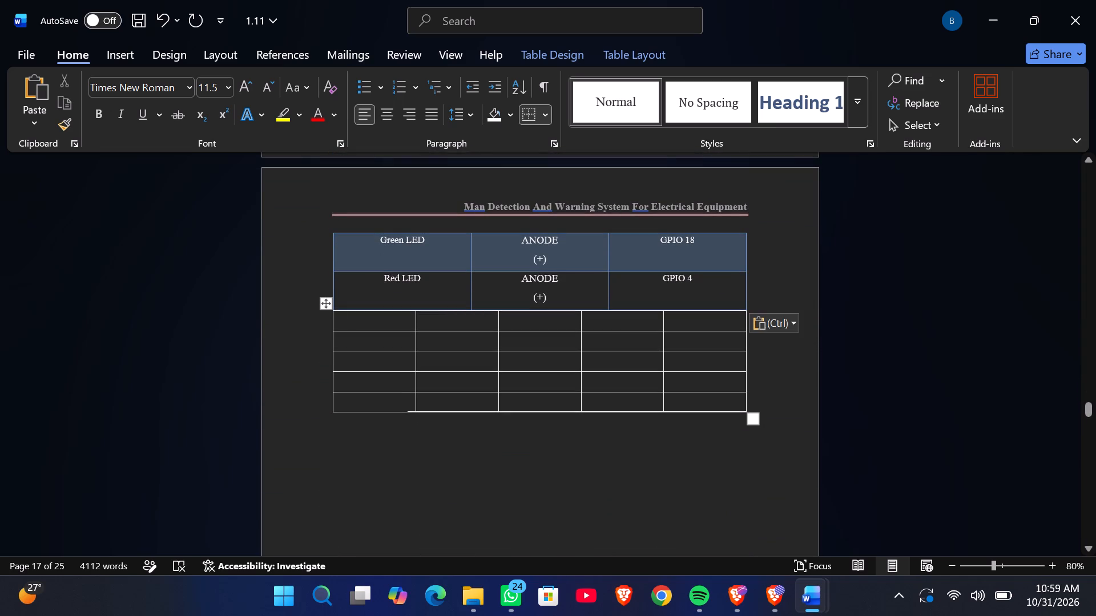
Delete the blank 5x5 table directly below the pasted table's Red LED row.
left_click_drag(777, 397, 567, 331)
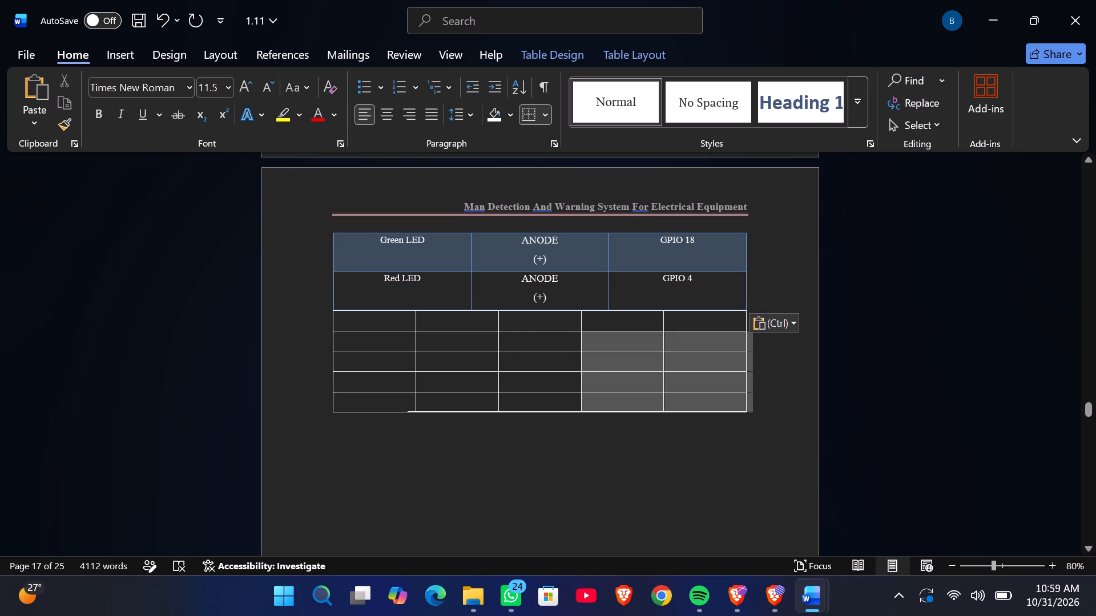
left_click_drag(567, 331, 360, 322)
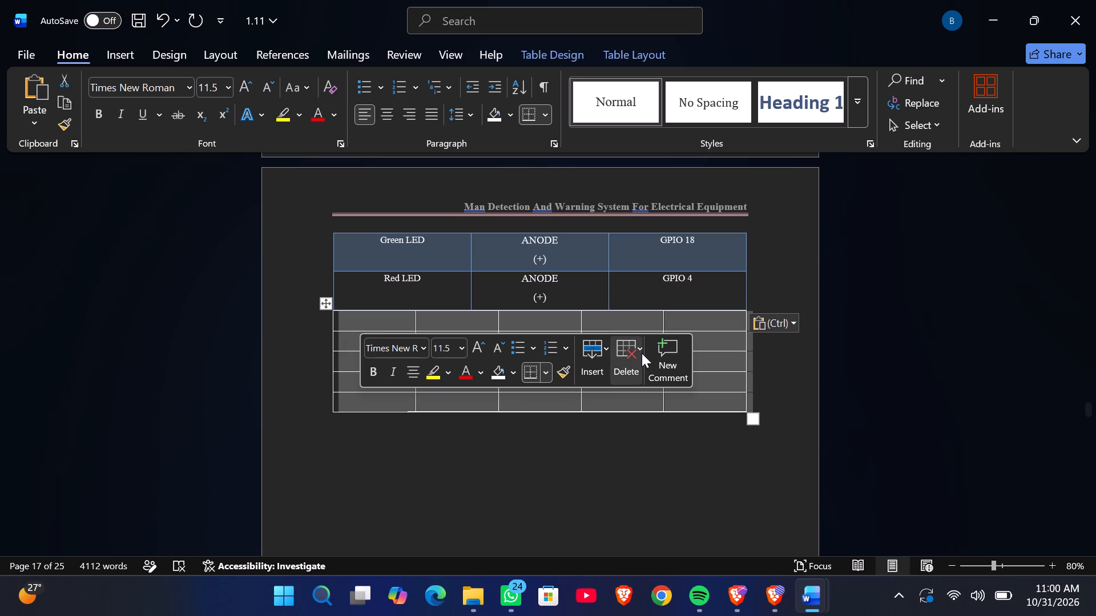
key("Delete")
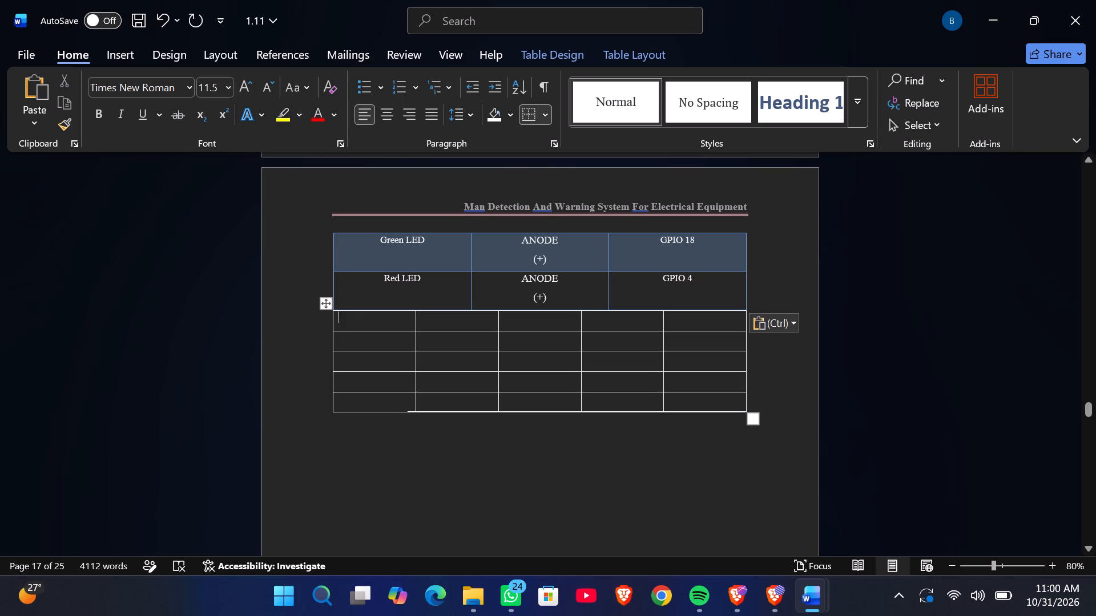
left_click(324, 305)
left_click(585, 271)
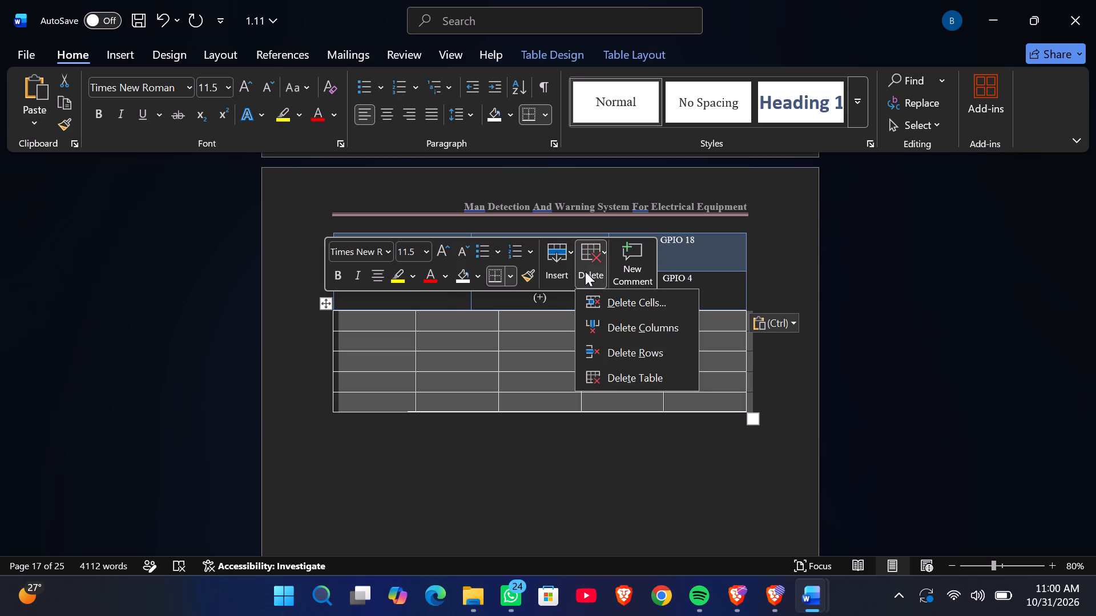
left_click(642, 375)
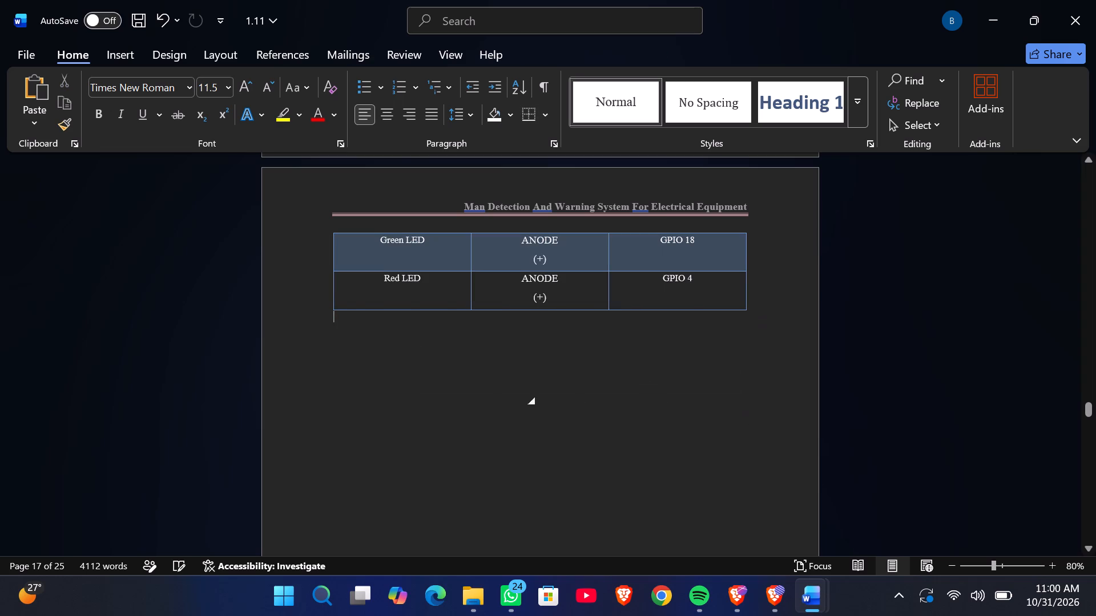
Review the pasted 7.2 table from its header row to its last row across the page break.
scroll(642, 375, "up", 2)
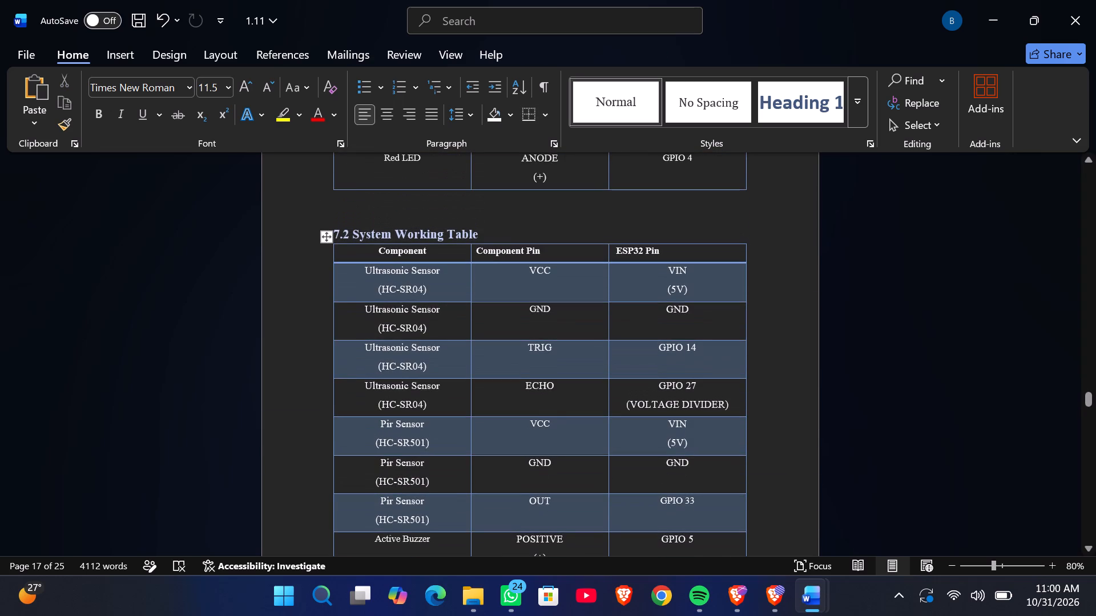
scroll(642, 375, "up", 3)
scroll(586, 341, "down", 4)
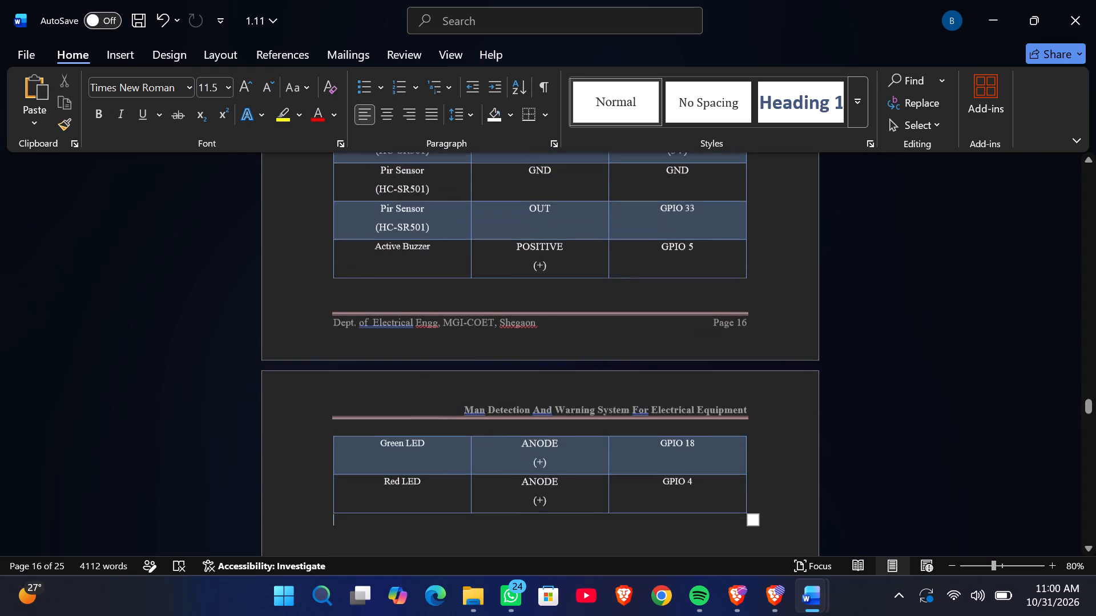
scroll(586, 341, "down", 3)
scroll(586, 341, "up", 1)
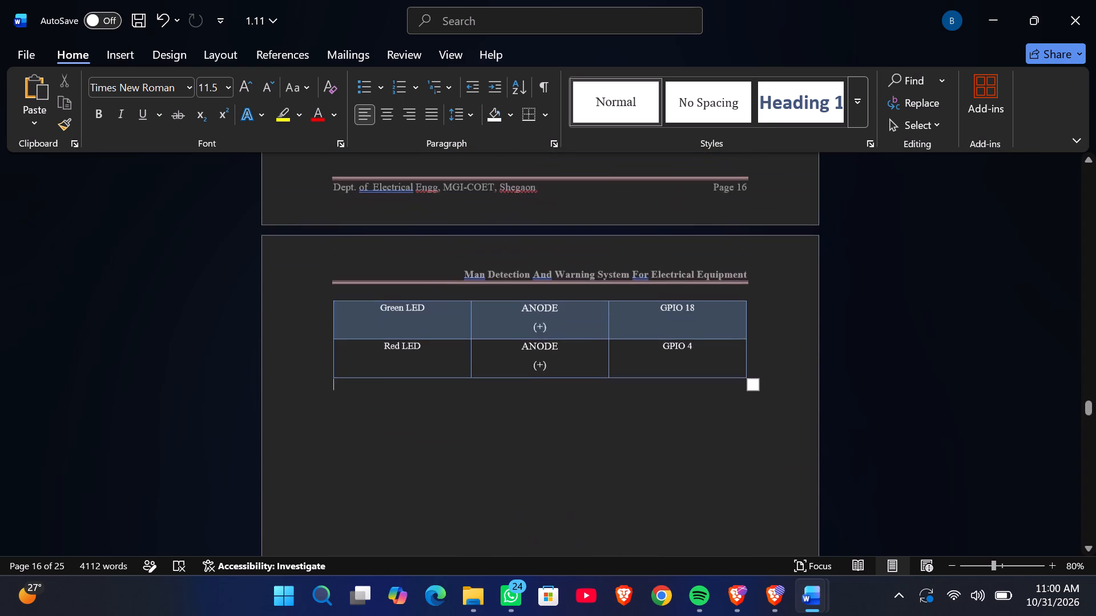
scroll(586, 341, "up", 1)
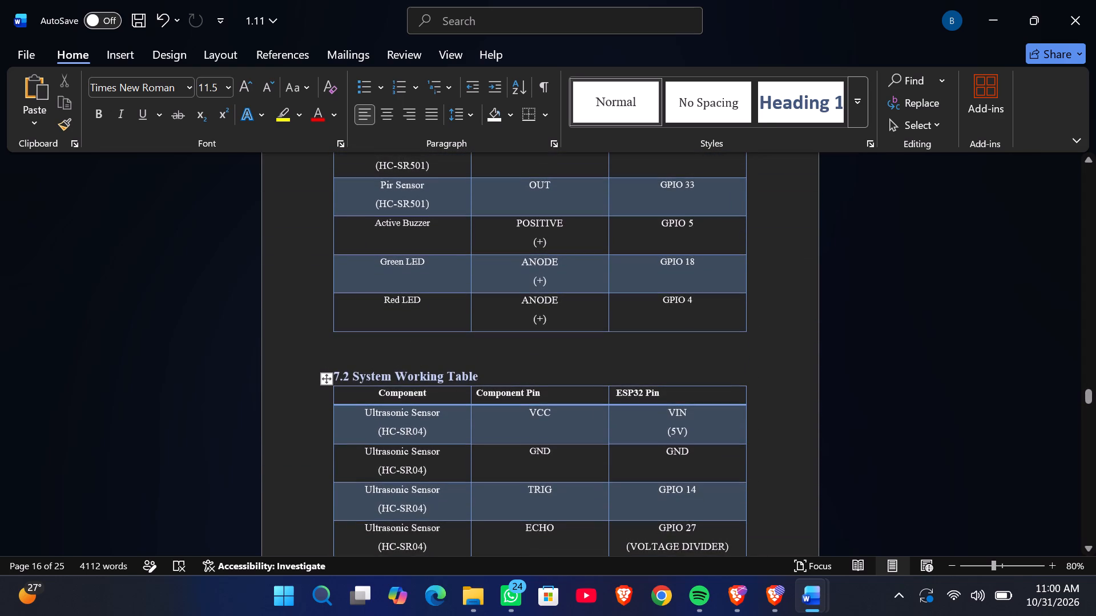
scroll(586, 341, "up", 1)
scroll(586, 341, "down", 2)
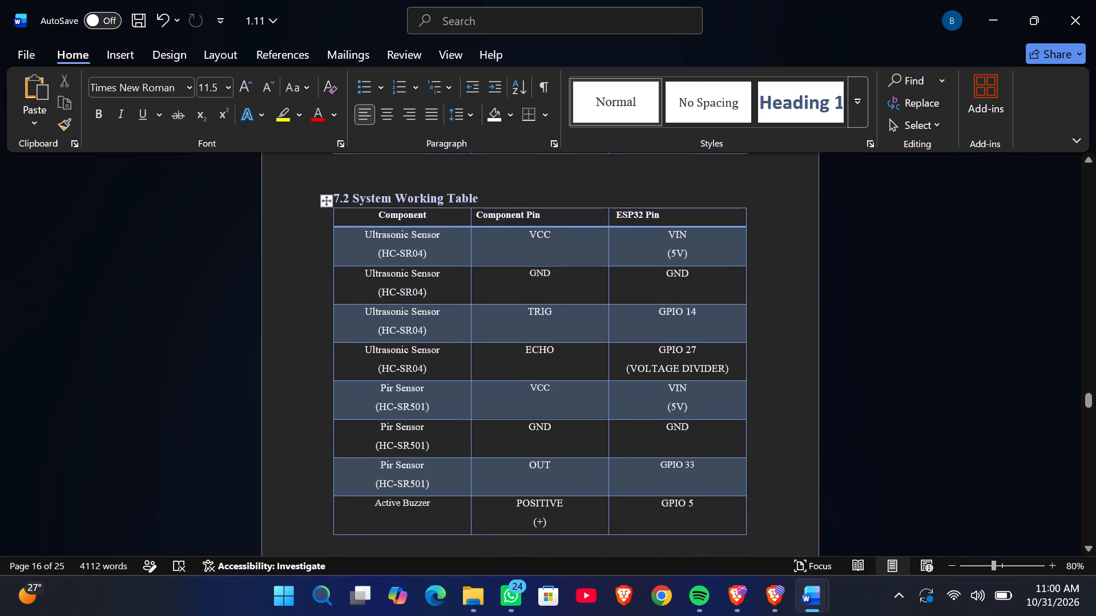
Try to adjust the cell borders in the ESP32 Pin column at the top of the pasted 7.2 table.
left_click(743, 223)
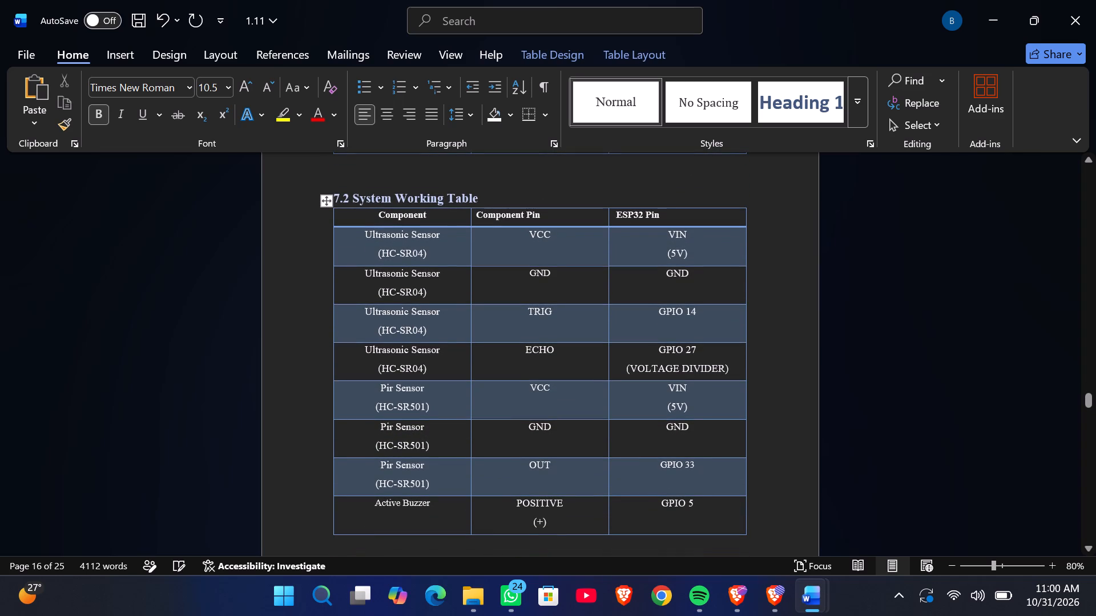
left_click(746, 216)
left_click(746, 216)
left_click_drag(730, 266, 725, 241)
Undo the last two edits in the document.
left_click(163, 28)
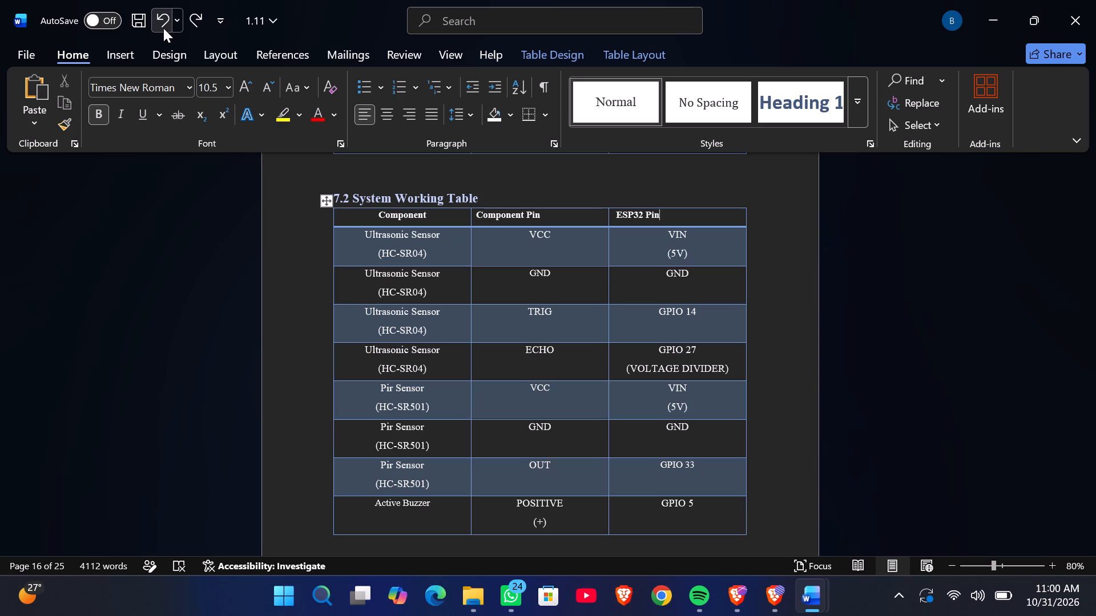
left_click(163, 28)
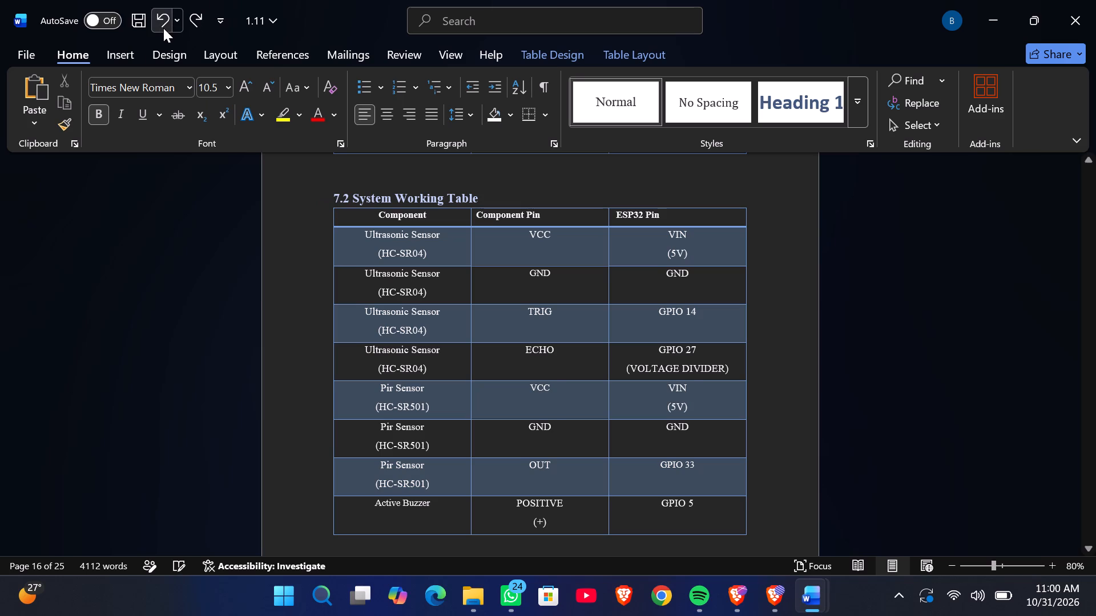
Undo the pasting of the copied connection table under the 7.2 System Working Table heading.
left_click(163, 28)
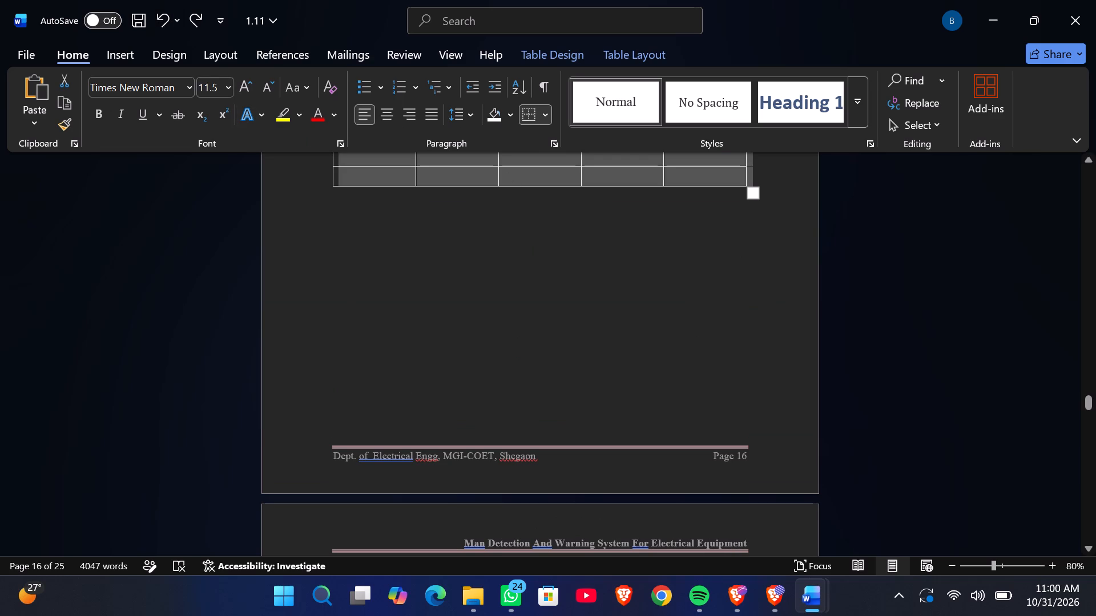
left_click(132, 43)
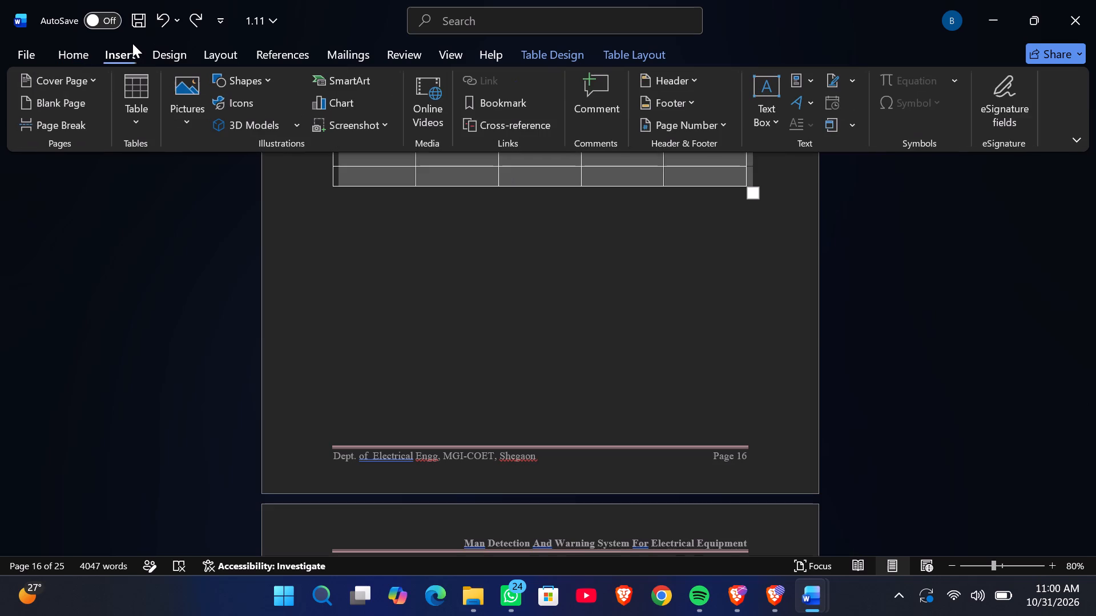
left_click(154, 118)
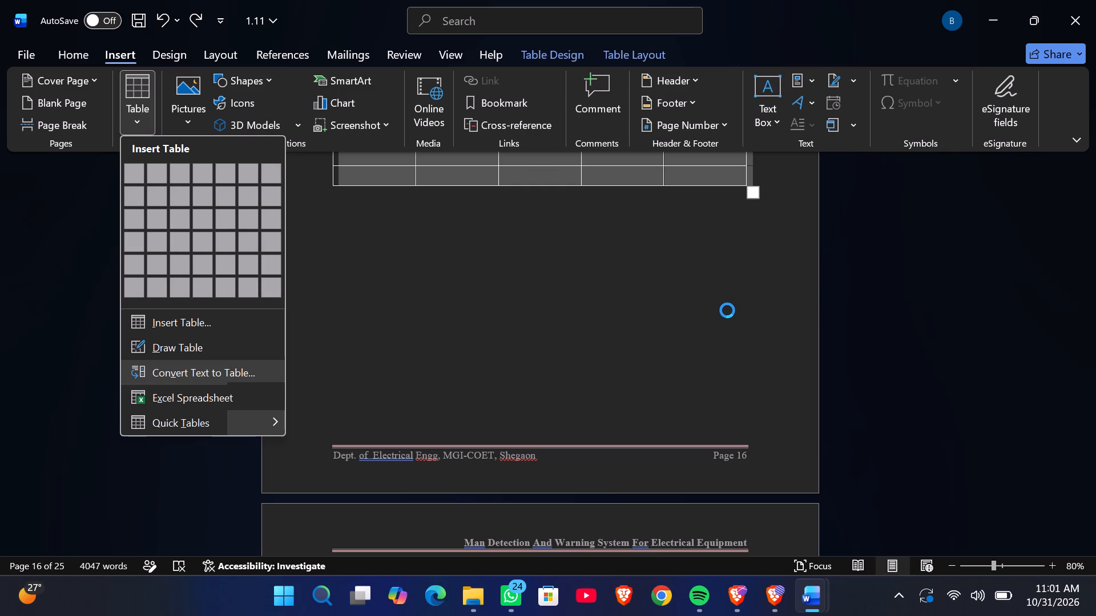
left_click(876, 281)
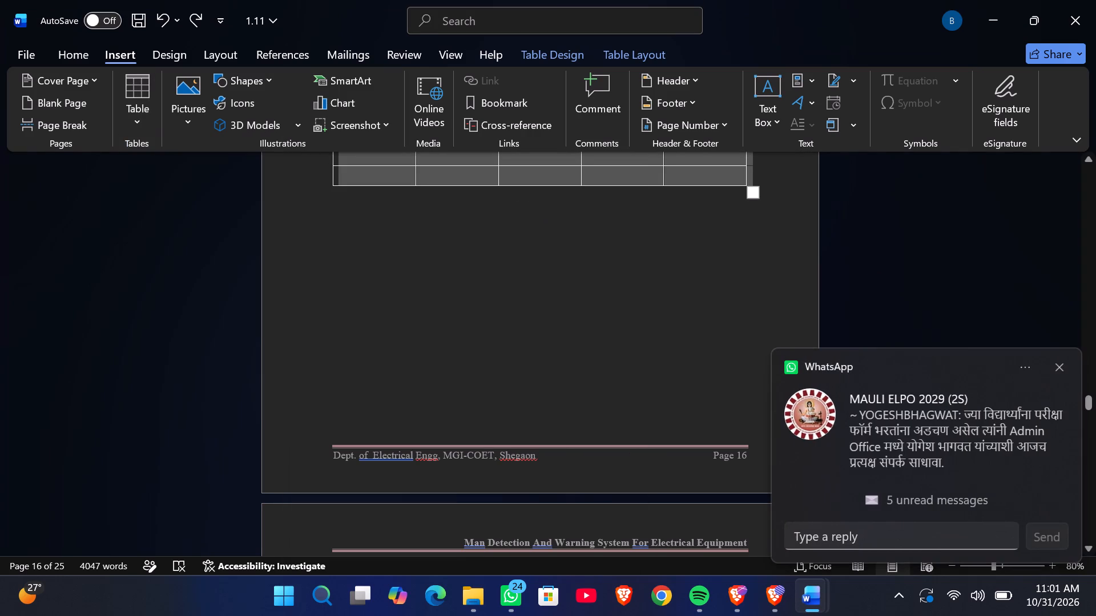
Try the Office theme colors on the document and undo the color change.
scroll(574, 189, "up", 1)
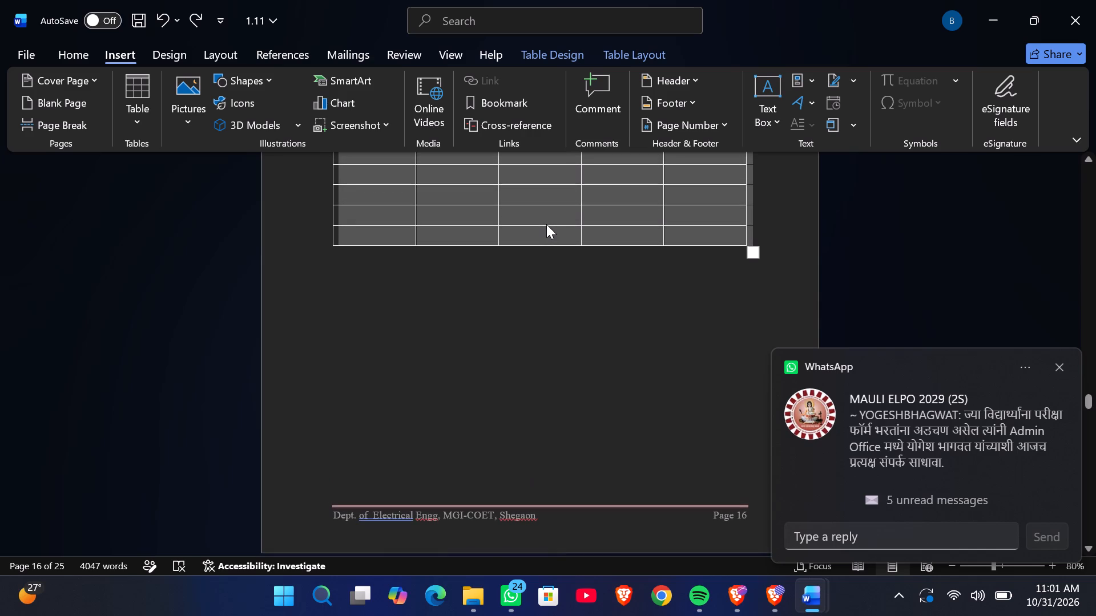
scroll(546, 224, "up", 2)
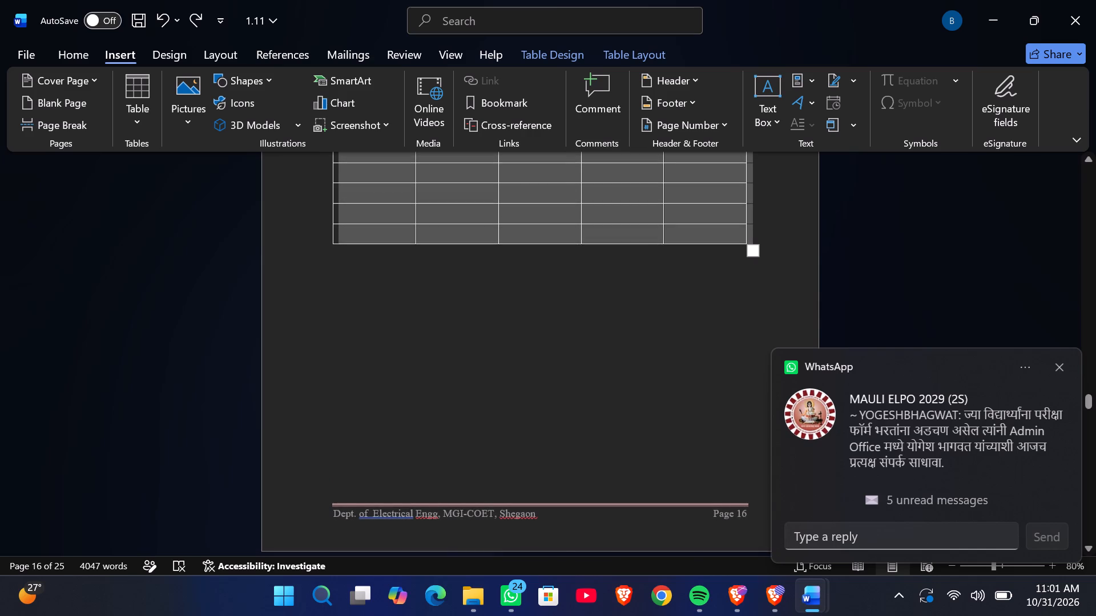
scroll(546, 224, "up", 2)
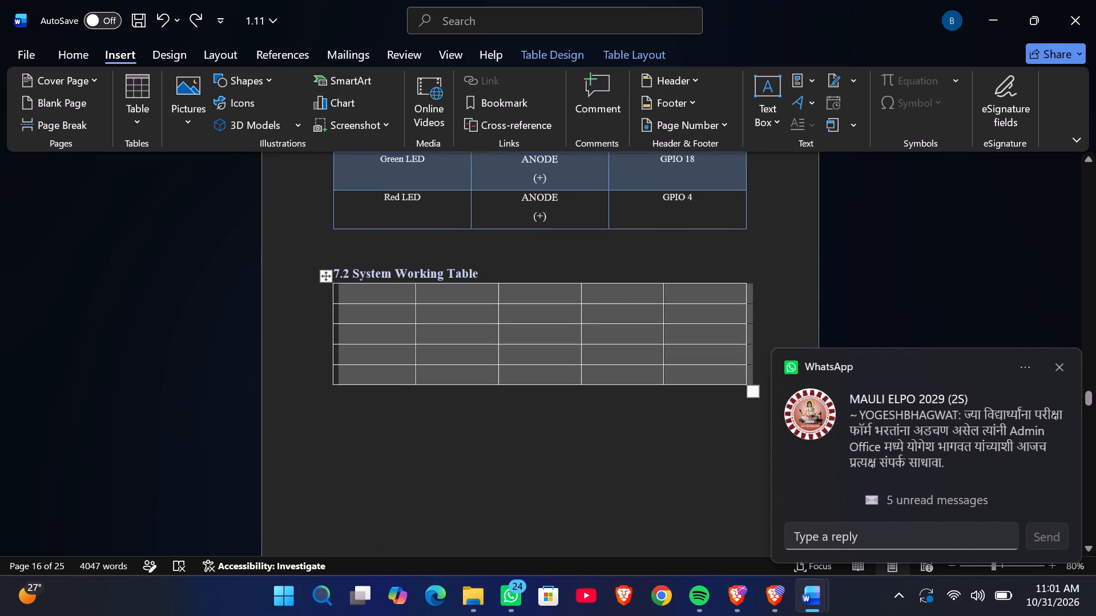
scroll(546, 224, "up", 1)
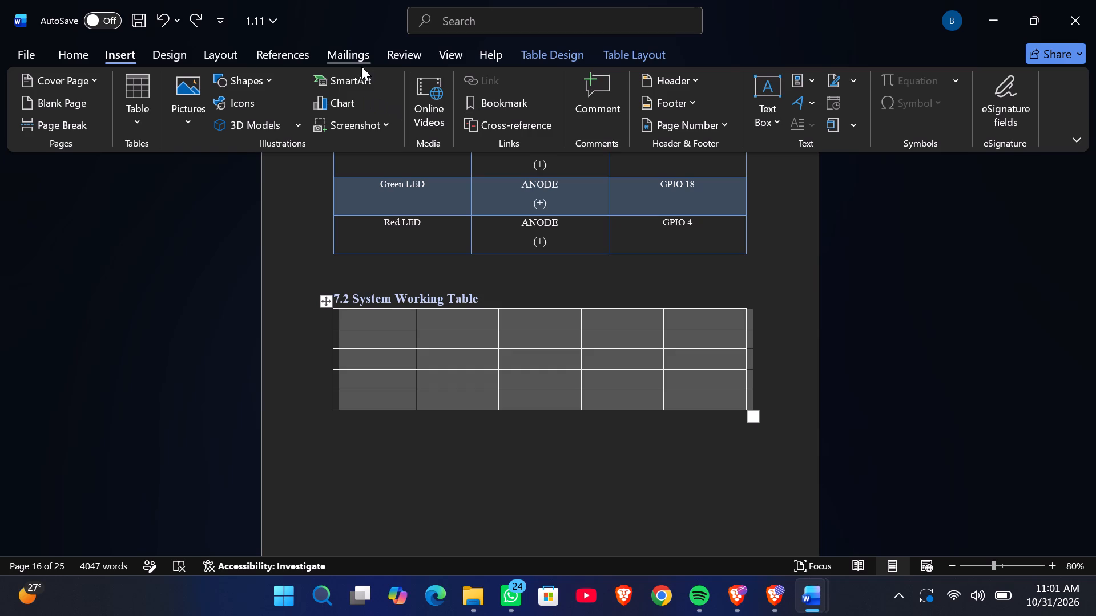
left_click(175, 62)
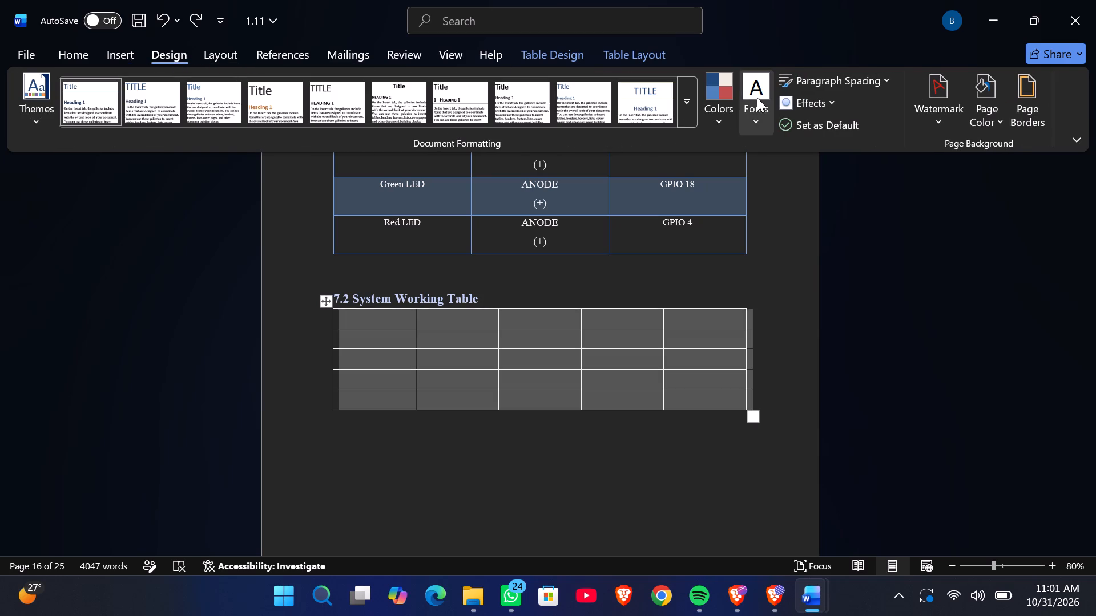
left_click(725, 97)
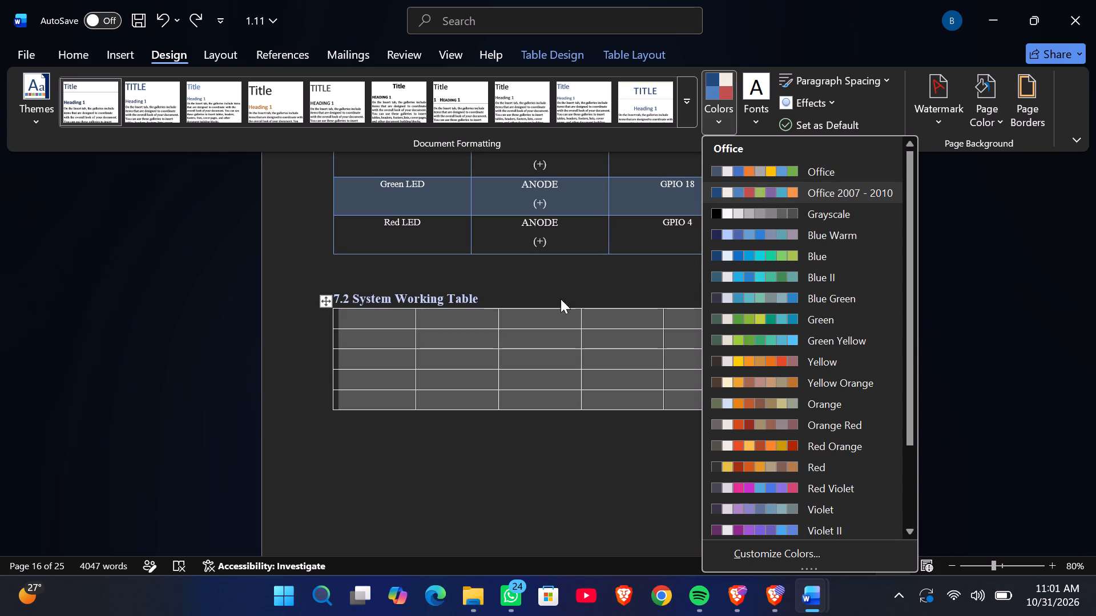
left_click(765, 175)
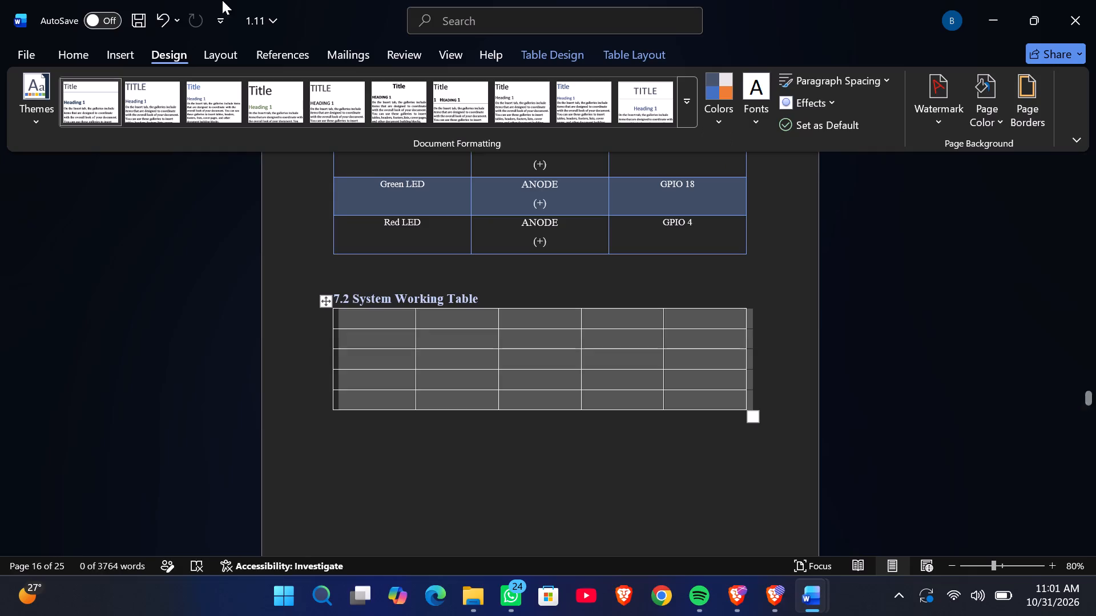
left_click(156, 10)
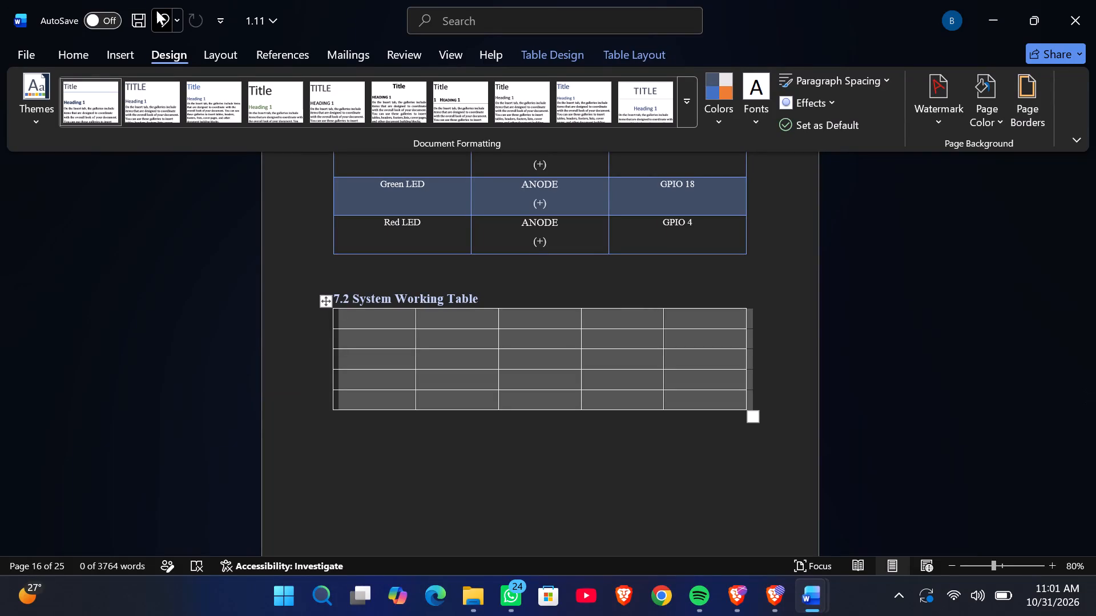
Apply the Heading 4 style to the selected blank 5x5 table under 7.2 System Working Table.
left_click(130, 56)
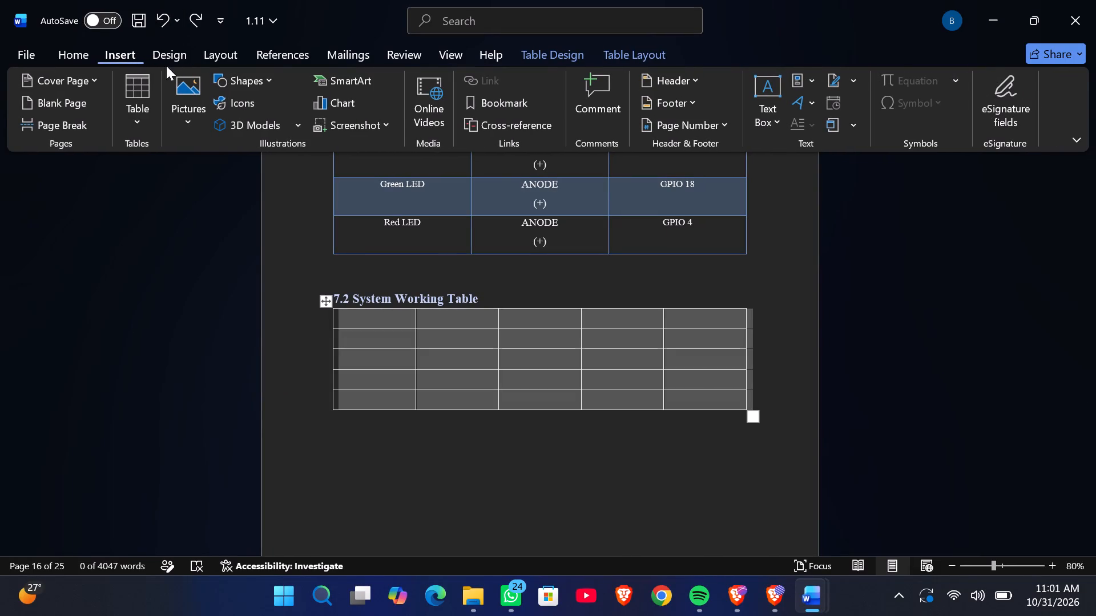
left_click(87, 59)
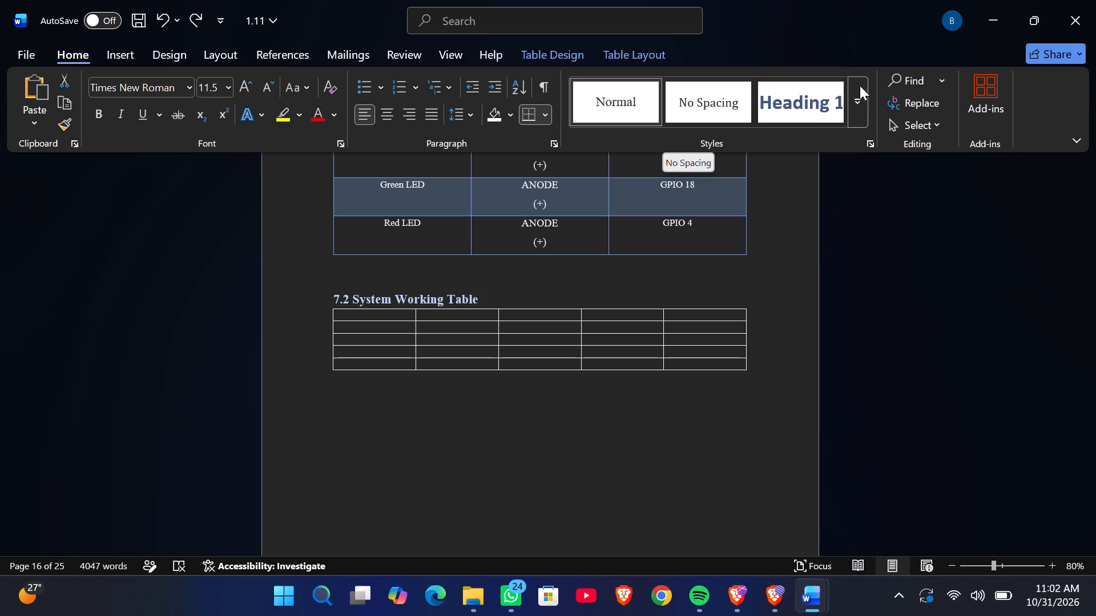
left_click(853, 107)
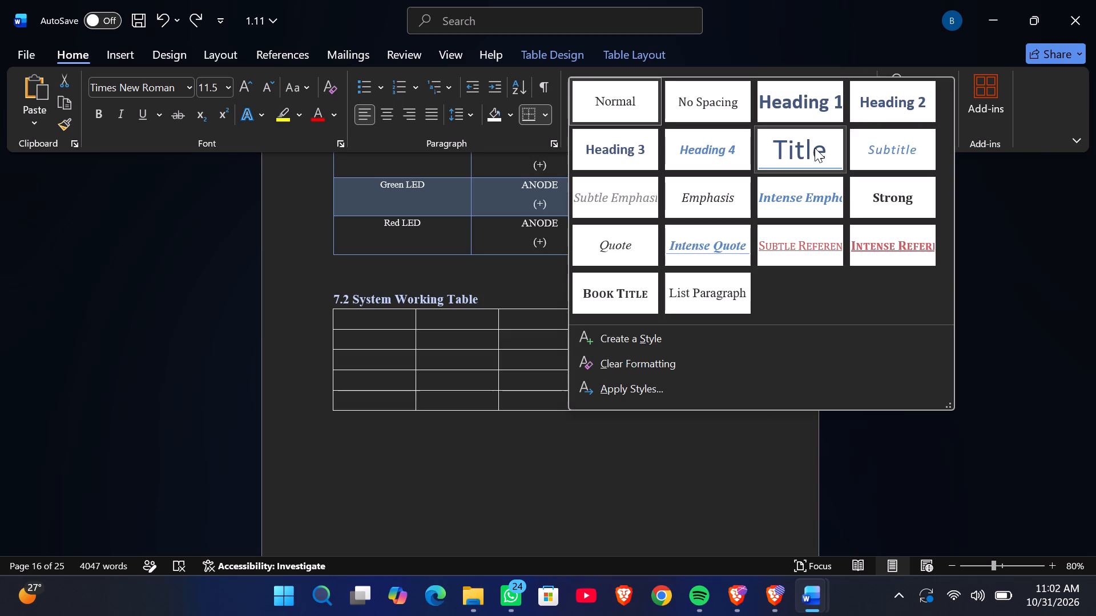
left_click(698, 156)
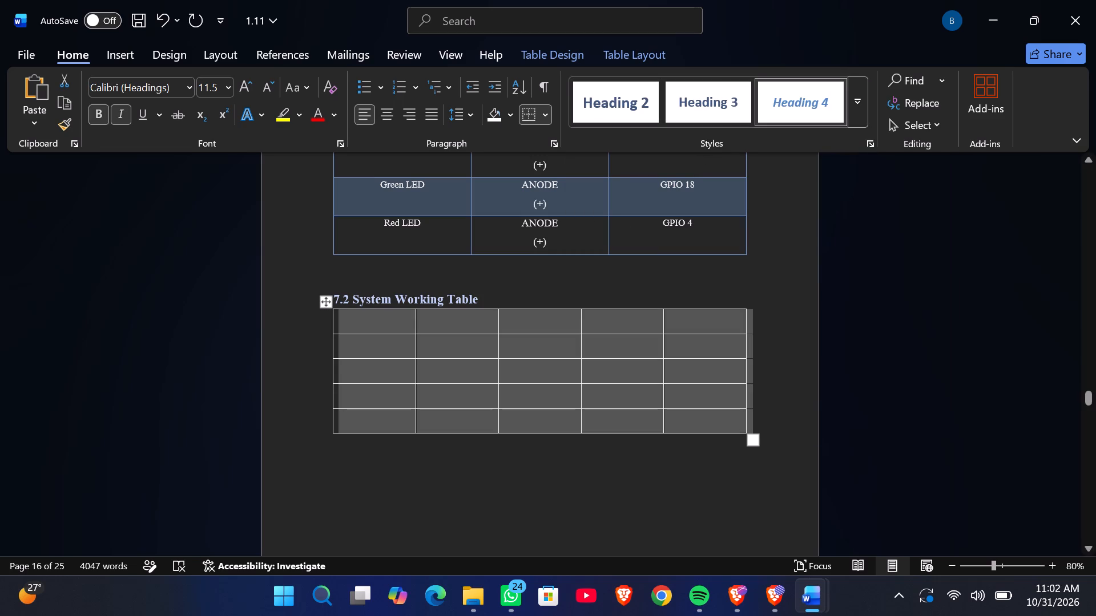
Select the whole 7.1 Connection Table and examine its shading and table style options.
scroll(754, 243, "up", 2)
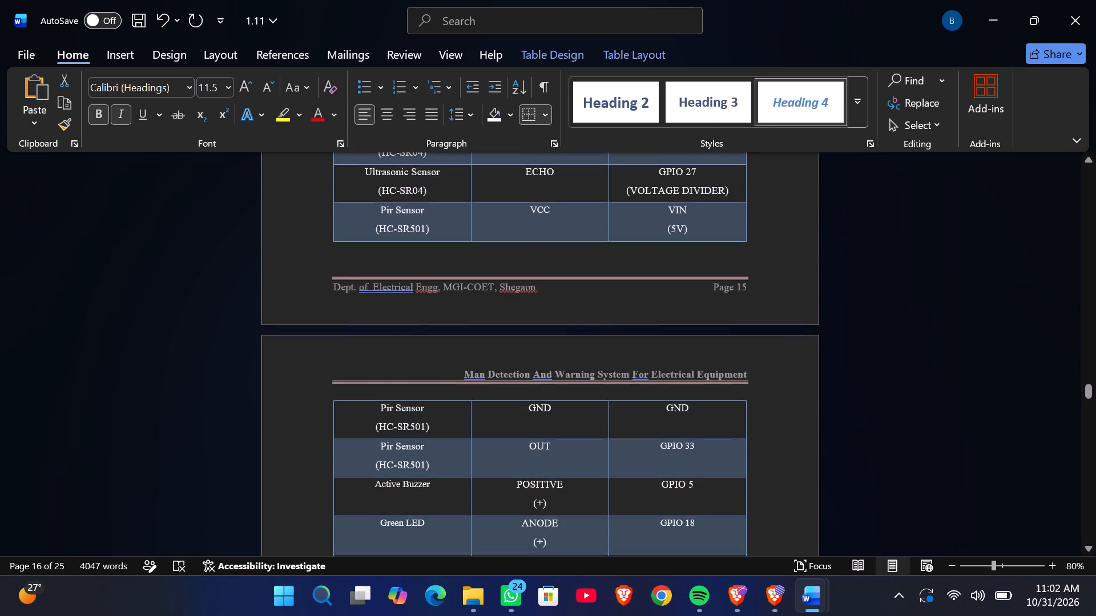
scroll(493, 337, "up", 1)
scroll(412, 317, "up", 1)
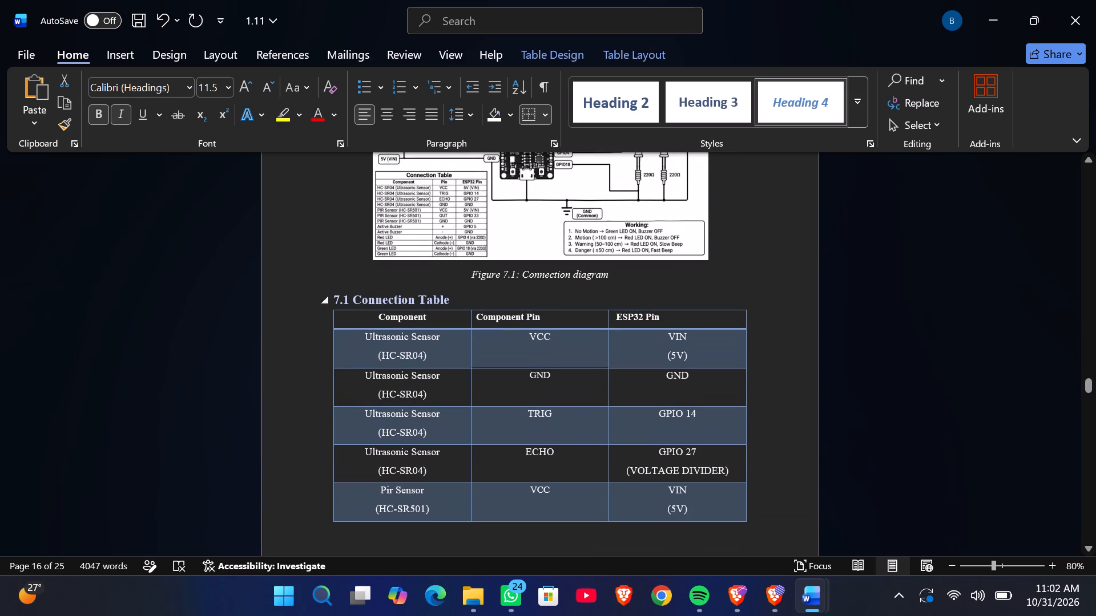
left_click(339, 311)
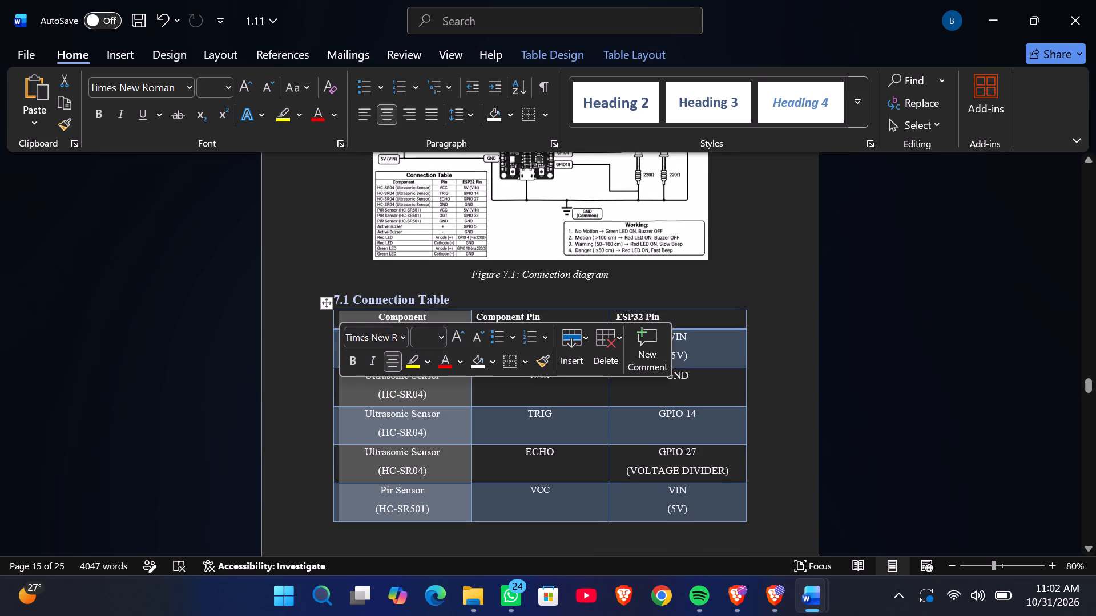
left_click(513, 389)
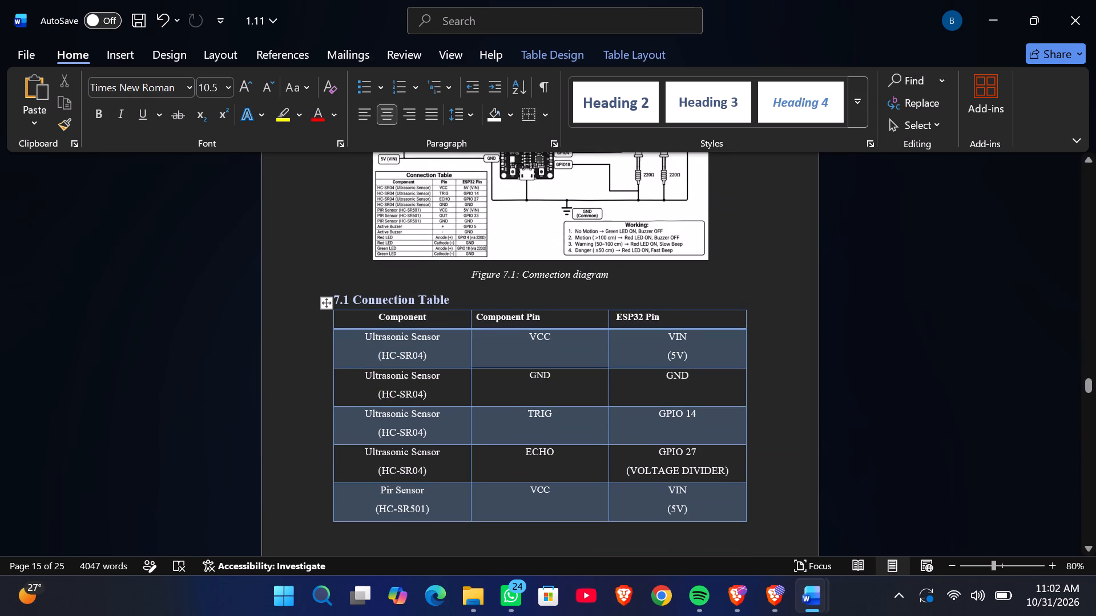
left_click(327, 303)
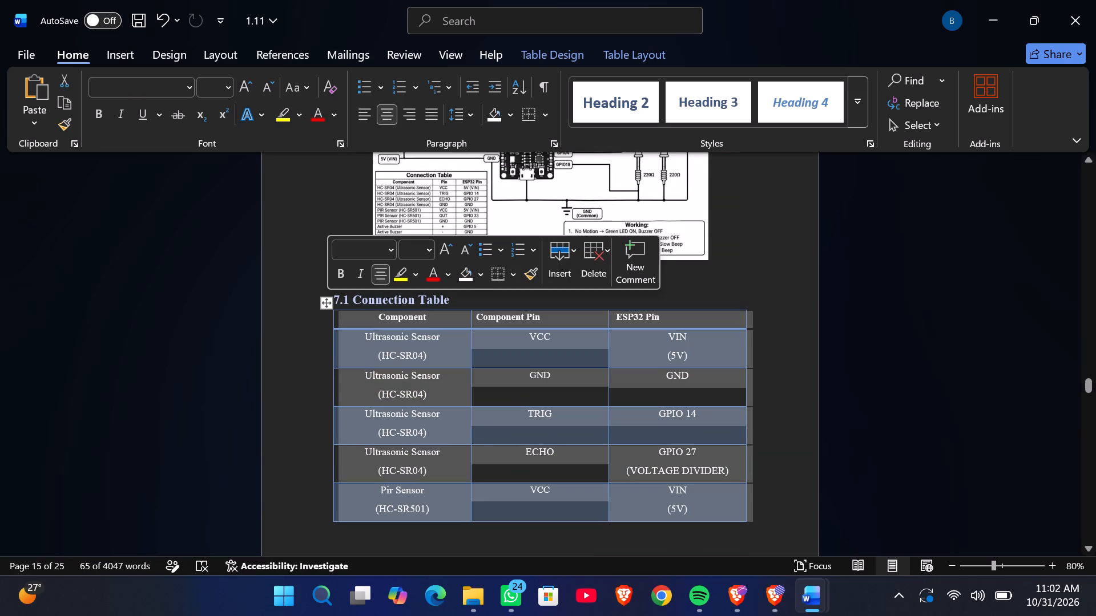
left_click(477, 271)
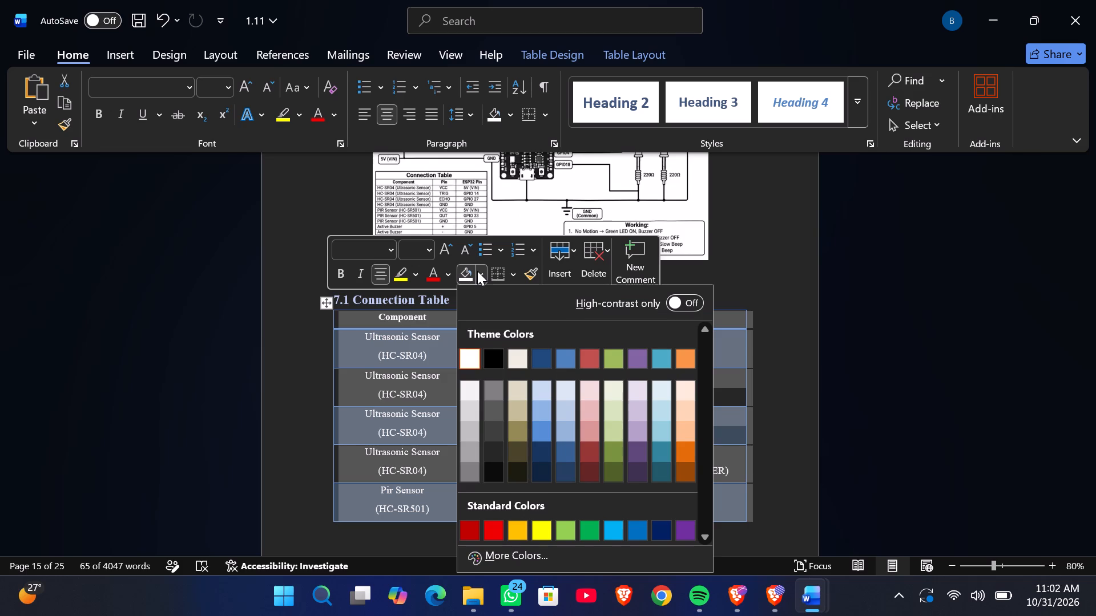
left_click(477, 271)
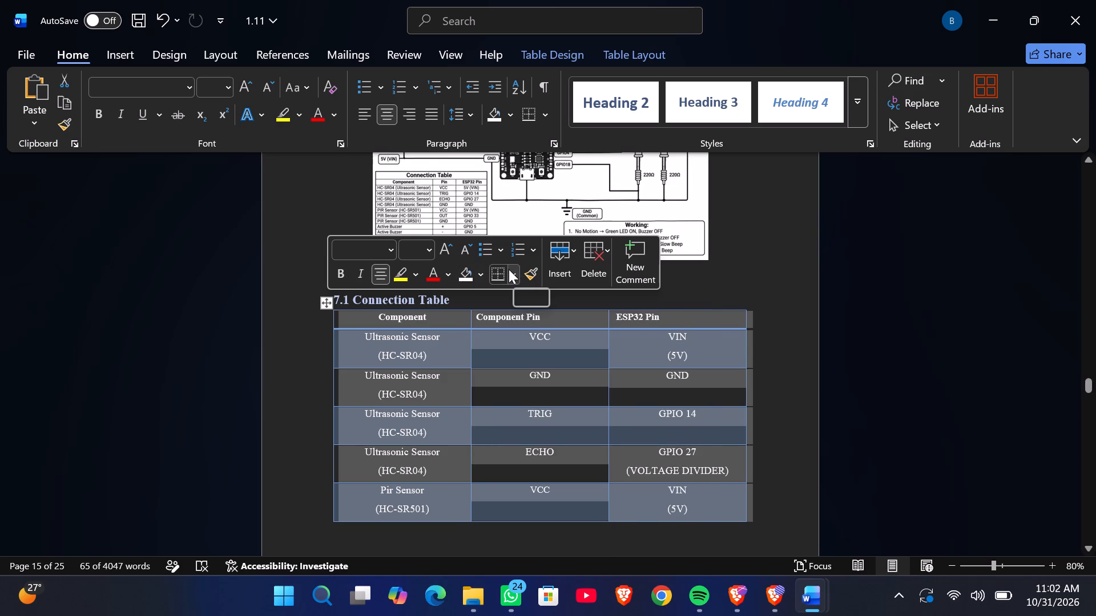
left_click(123, 47)
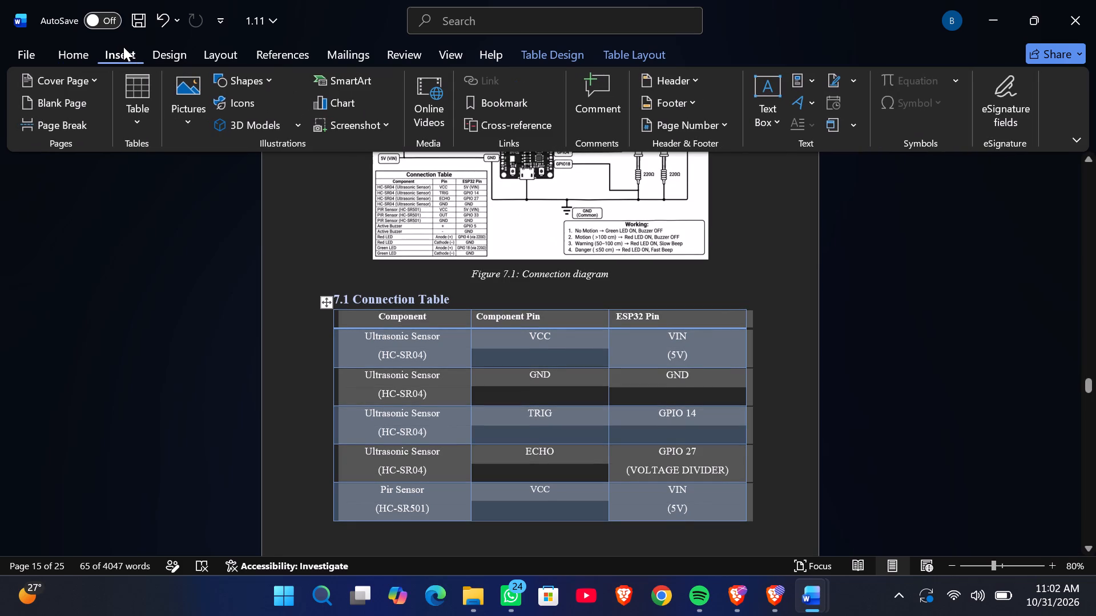
left_click(162, 52)
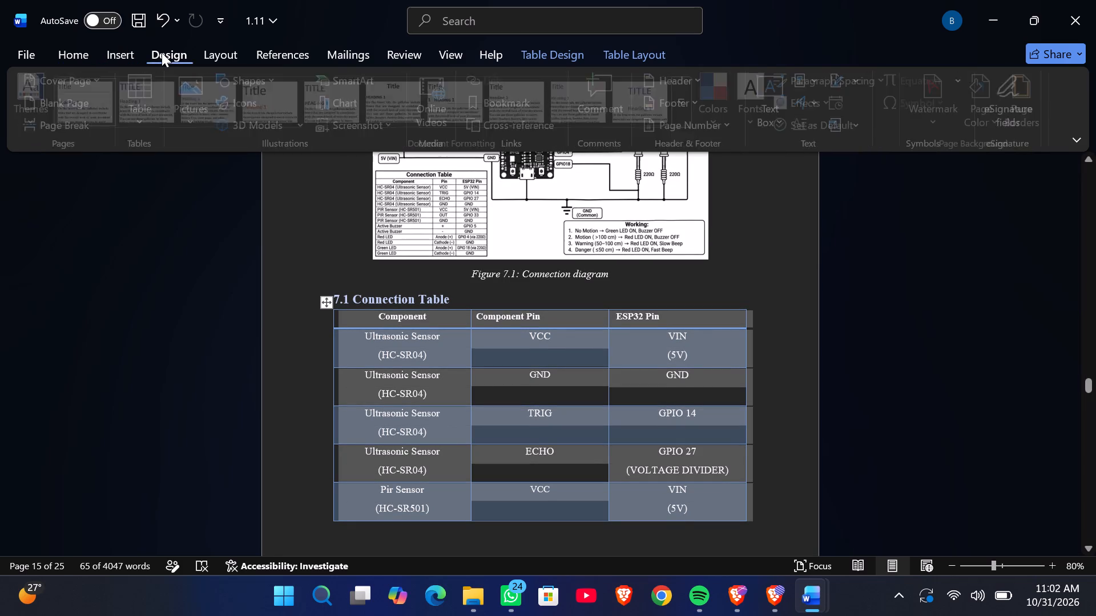
left_click(201, 50)
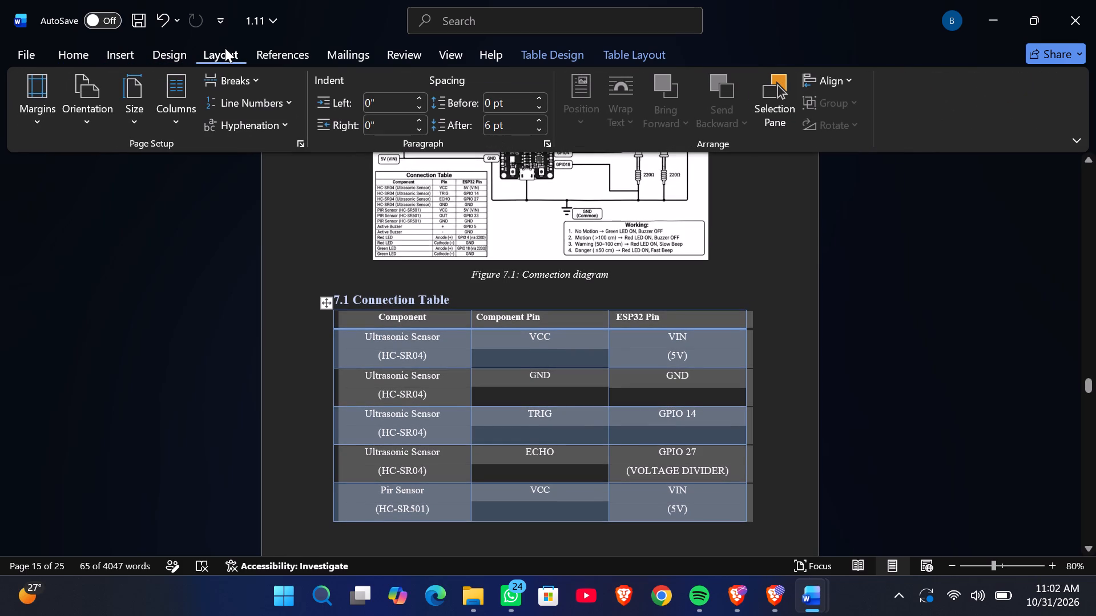
left_click(556, 51)
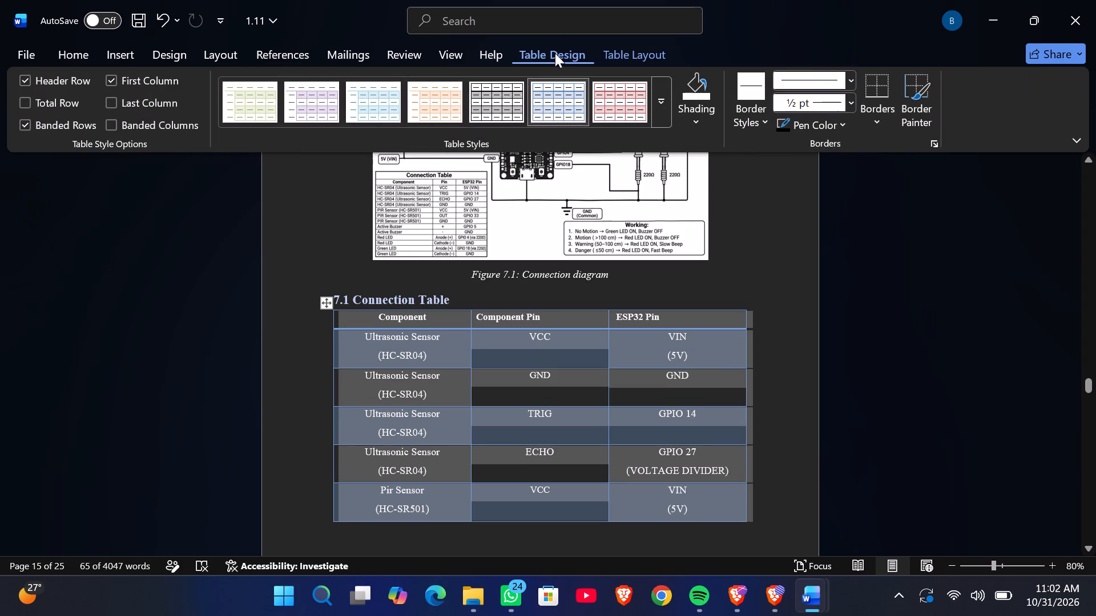
Apply the blue banded-row grid table style without outer side borders to the blank 5x5 table under 7.2.
scroll(901, 352, "down", 3)
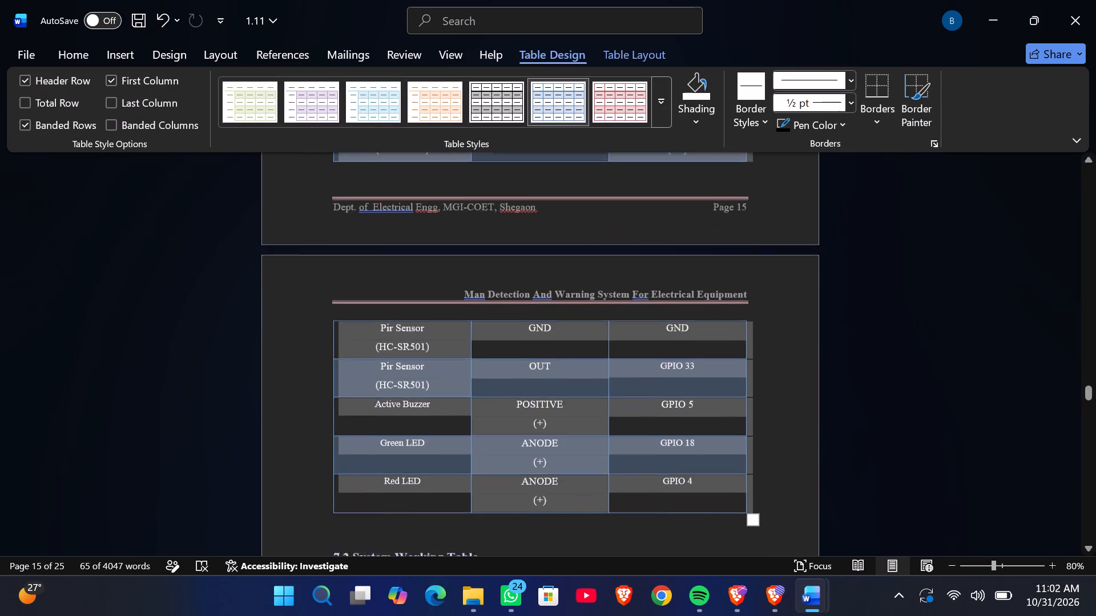
scroll(901, 352, "down", 1)
left_click(353, 301)
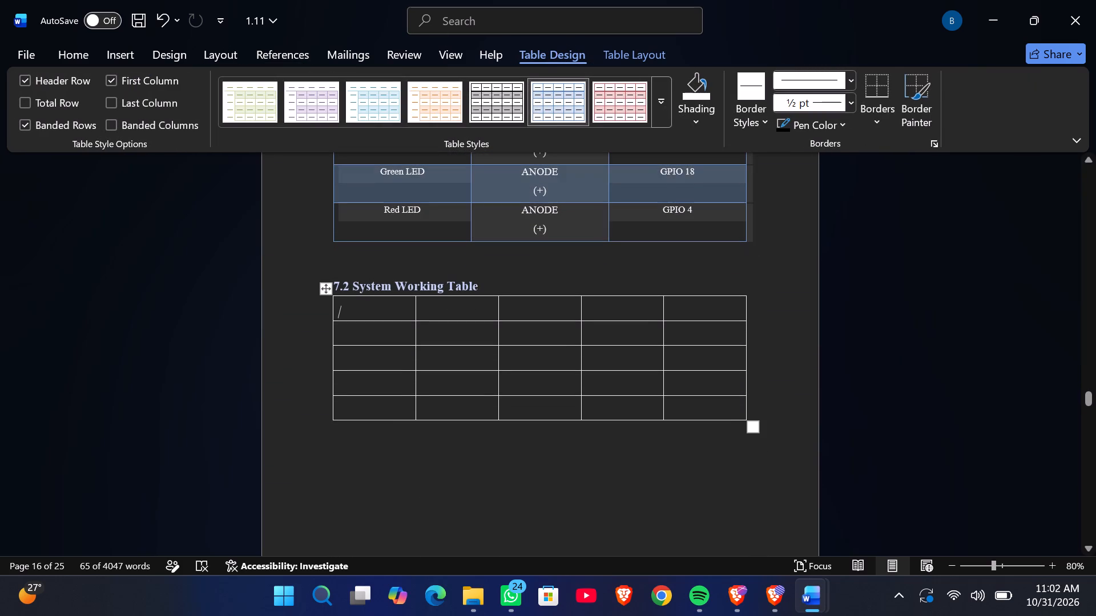
left_click(327, 291)
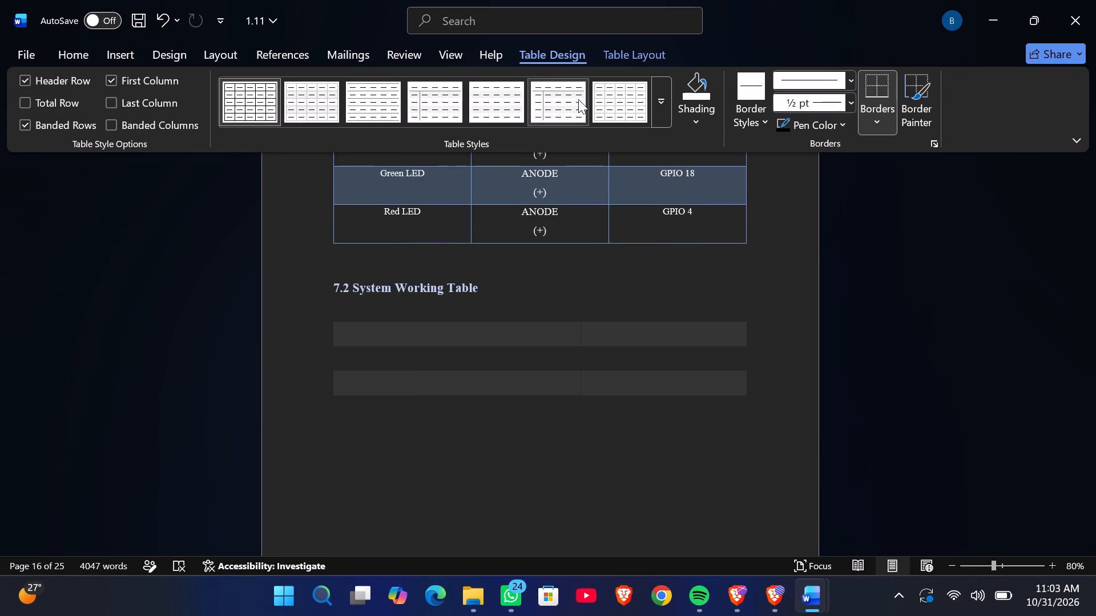
left_click(662, 102)
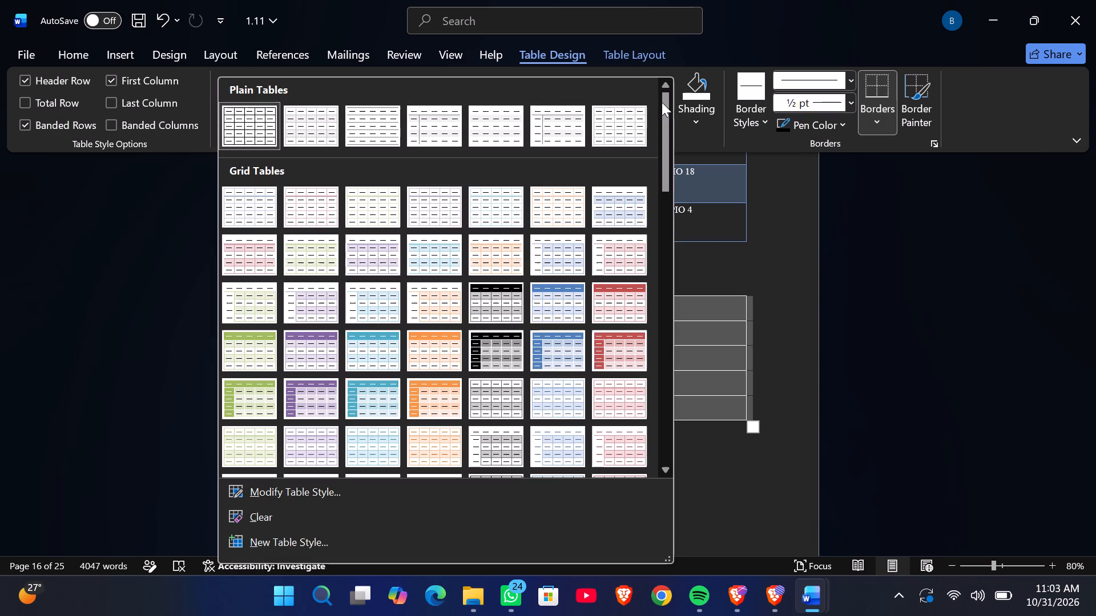
left_click(627, 206)
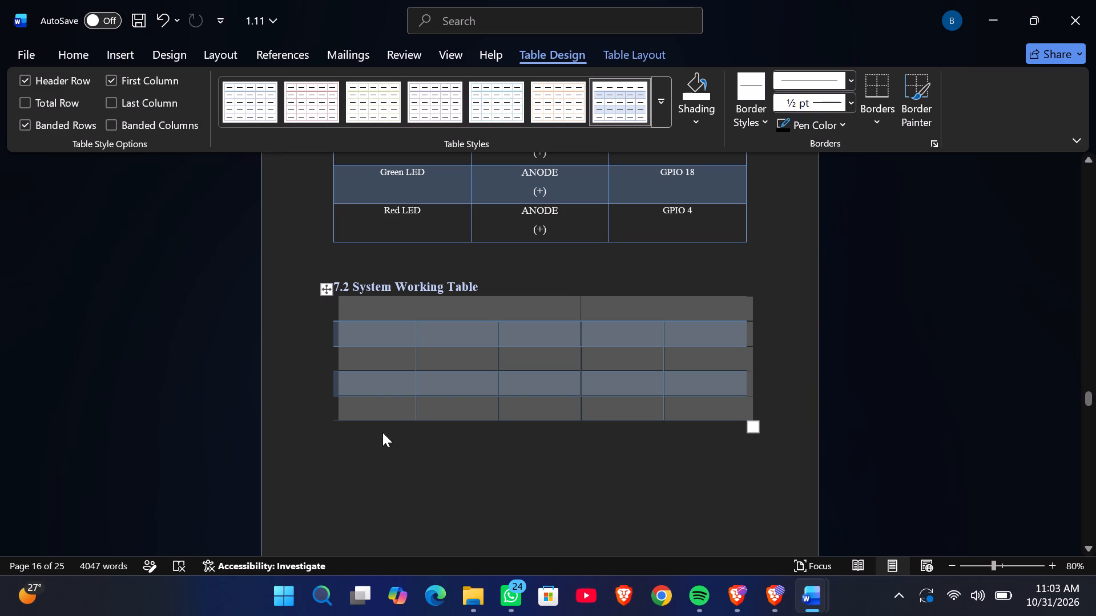
left_click(415, 479)
left_click(434, 388)
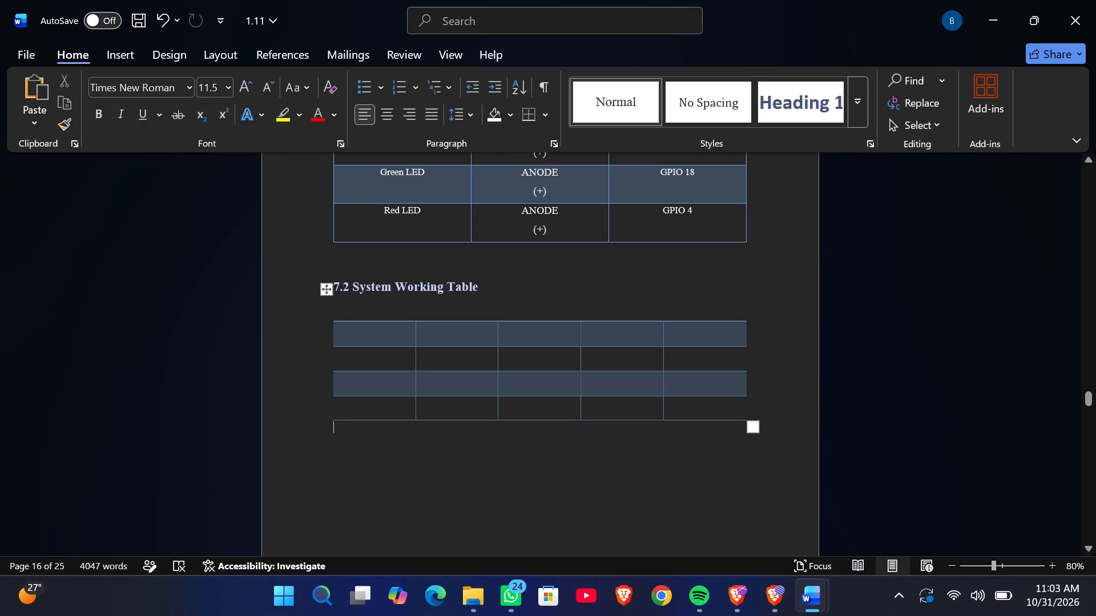
left_click(354, 329)
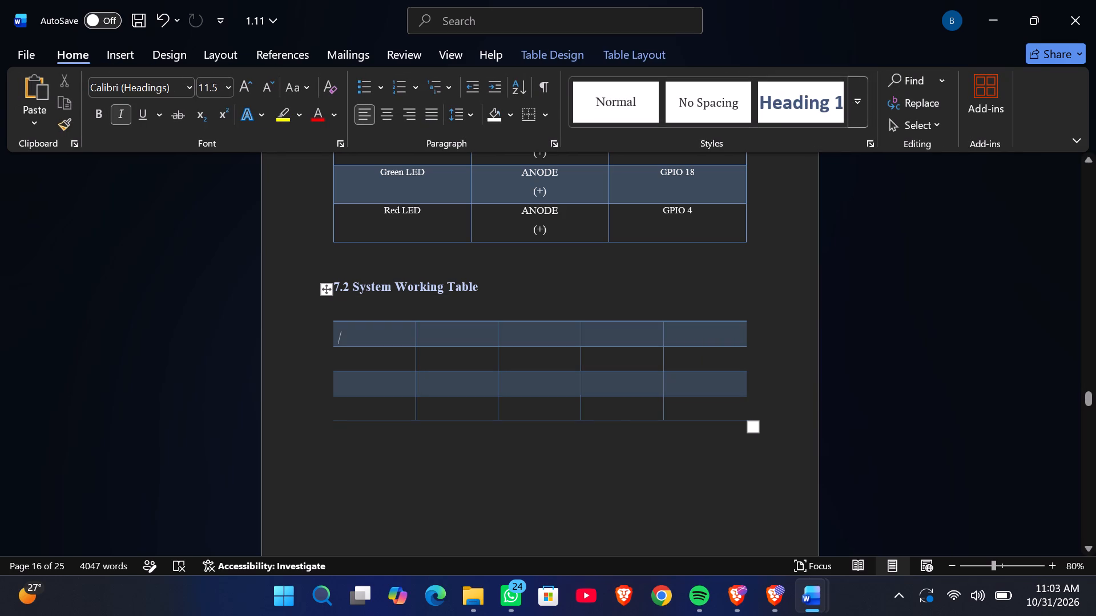
Select the whole 7.1 Connection Table and examine which table style it uses among the available grid styles.
left_click(615, 233)
scroll(615, 233, "up", 2)
scroll(406, 413, "up", 1)
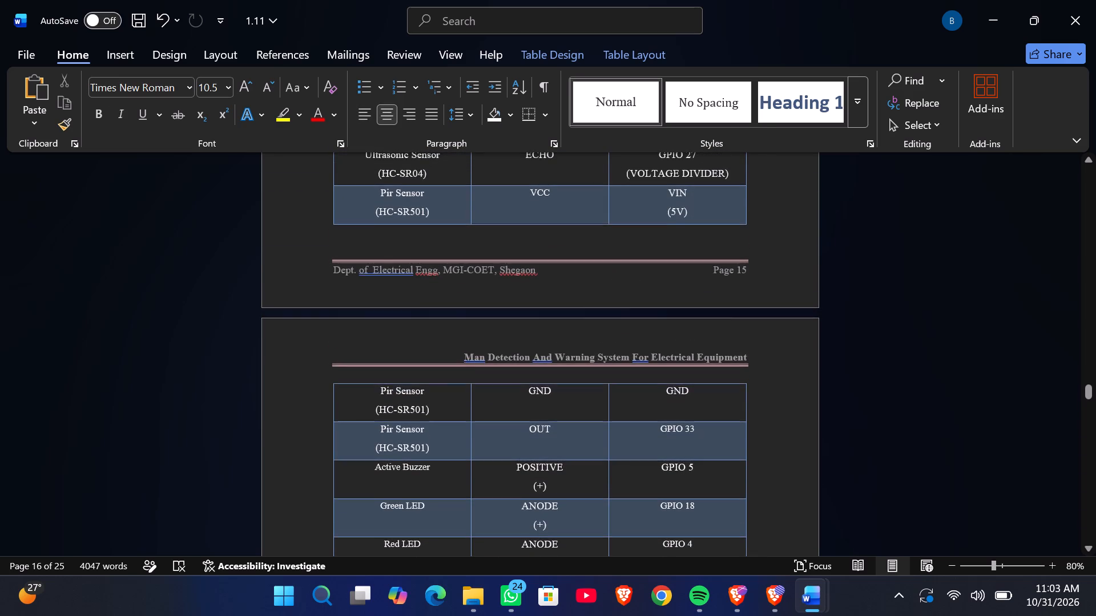
scroll(406, 413, "up", 2)
left_click(325, 374)
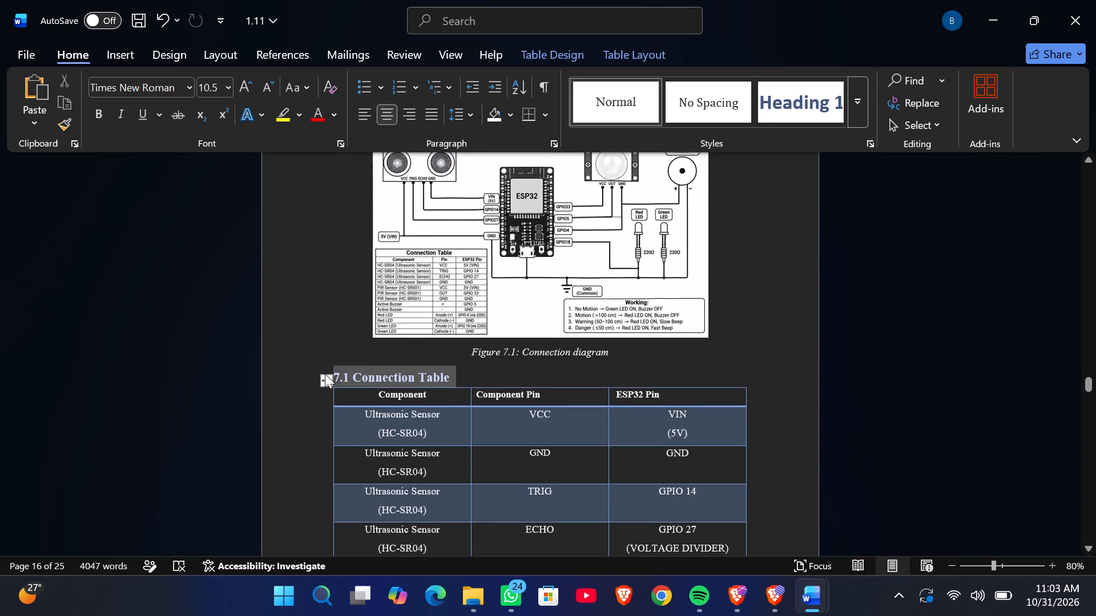
left_click(325, 374)
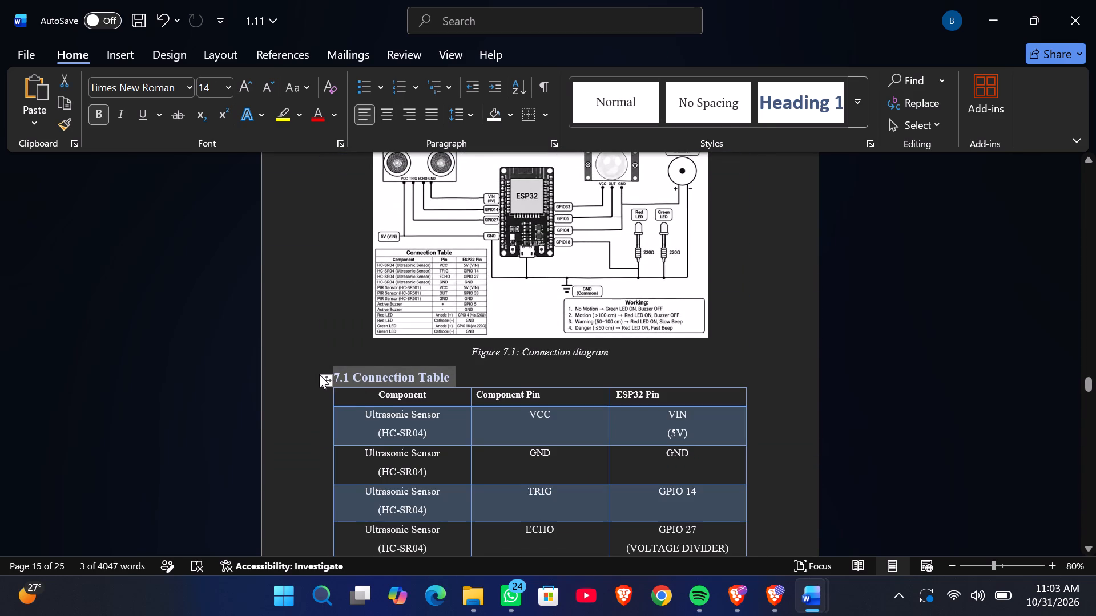
left_click(324, 378)
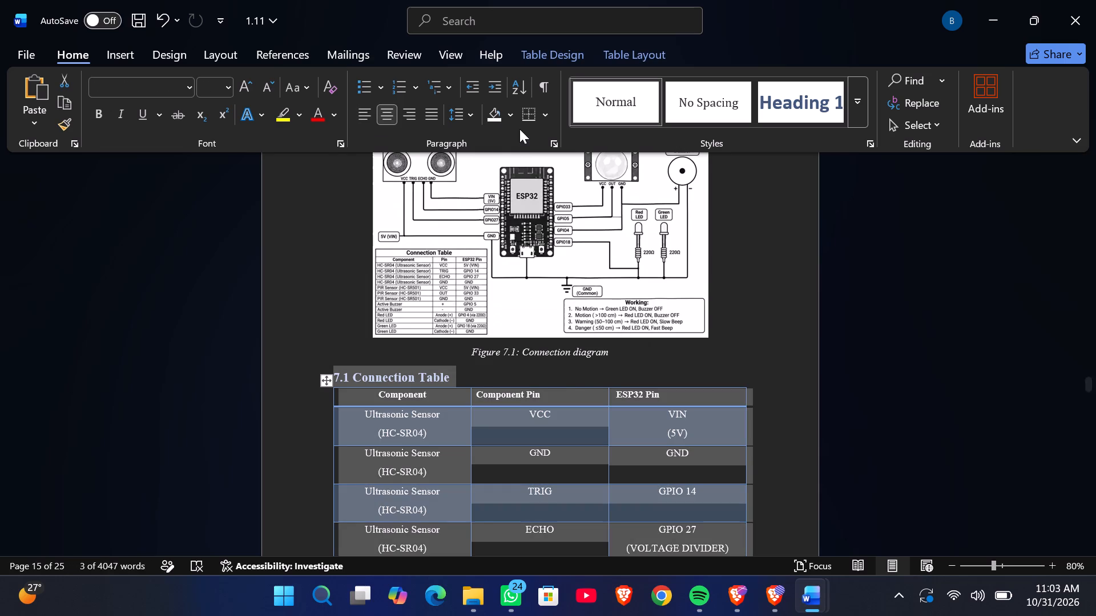
left_click(553, 54)
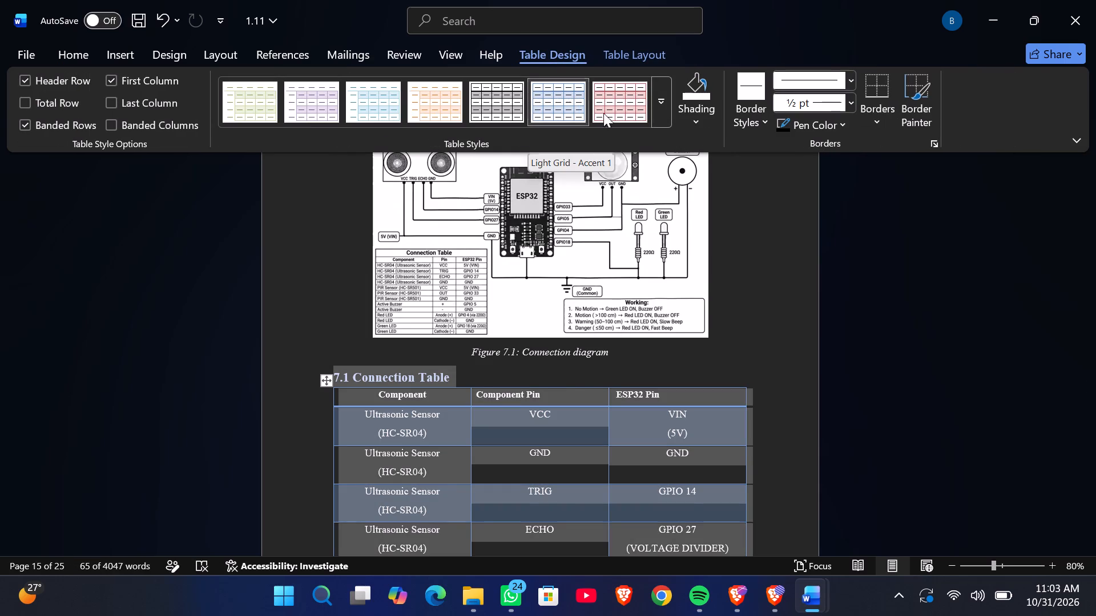
left_click(664, 100)
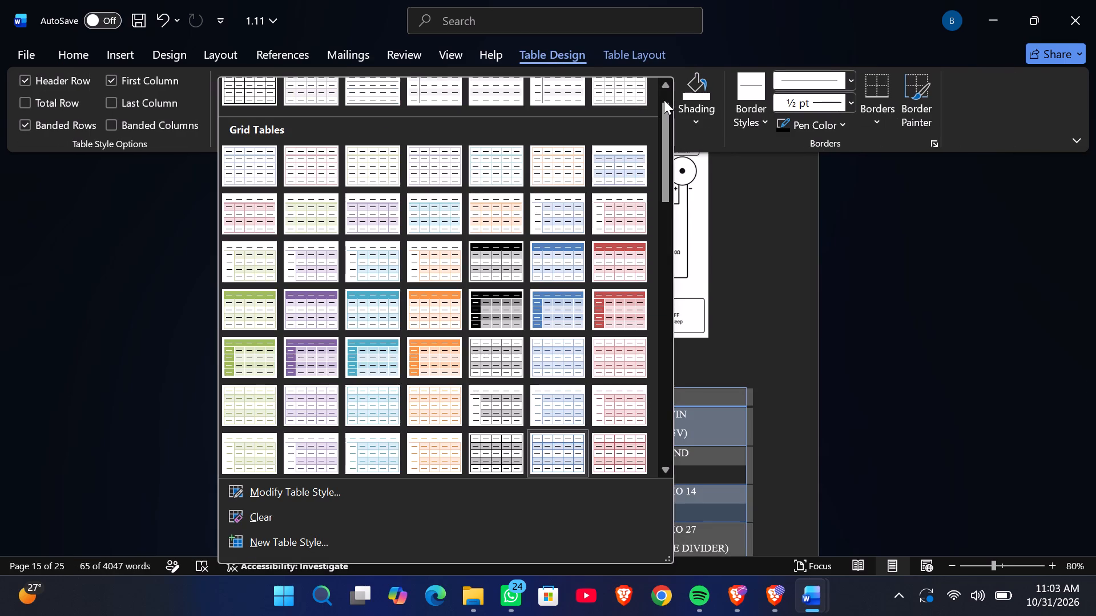
scroll(654, 125, "up", 1)
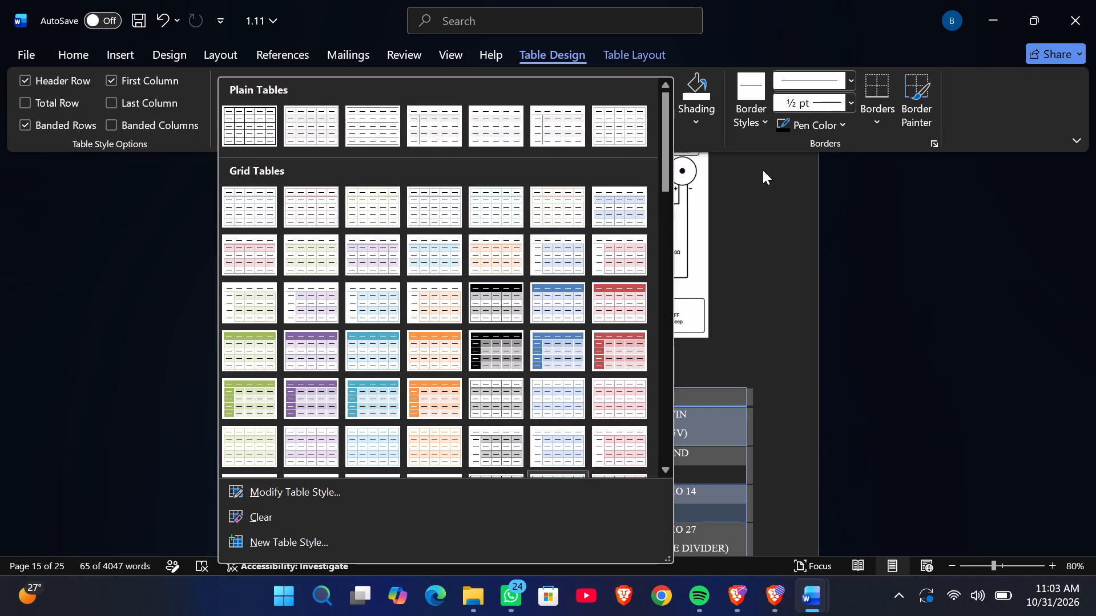
left_click(907, 245)
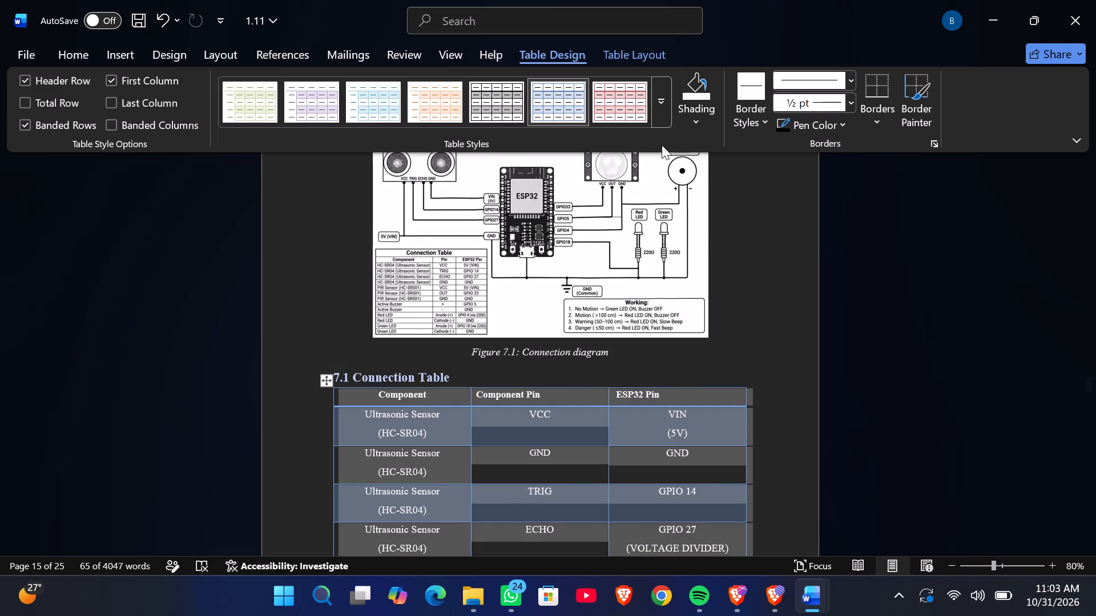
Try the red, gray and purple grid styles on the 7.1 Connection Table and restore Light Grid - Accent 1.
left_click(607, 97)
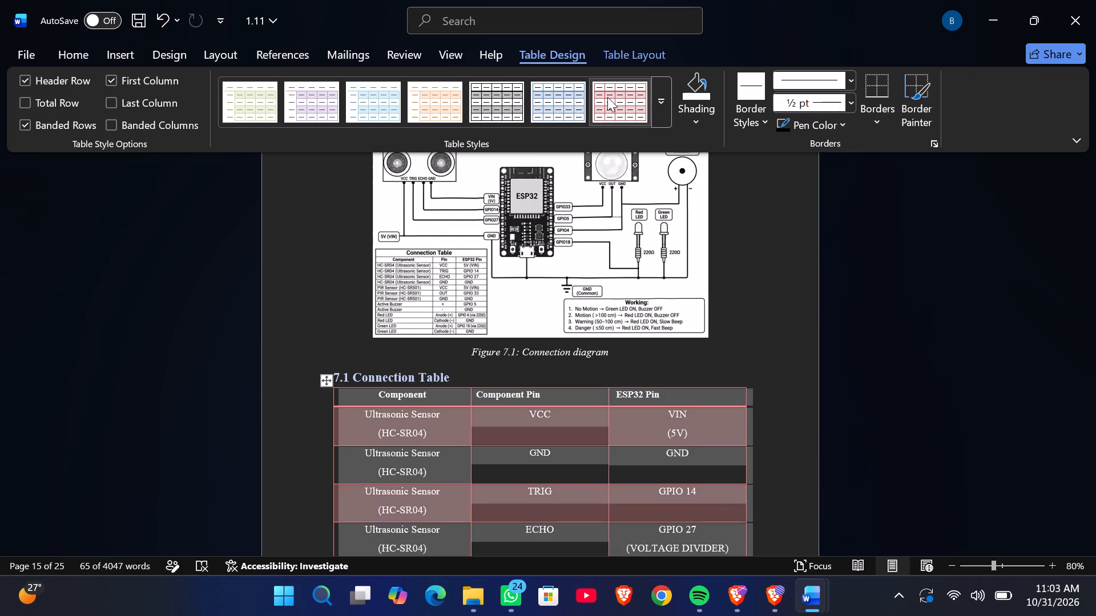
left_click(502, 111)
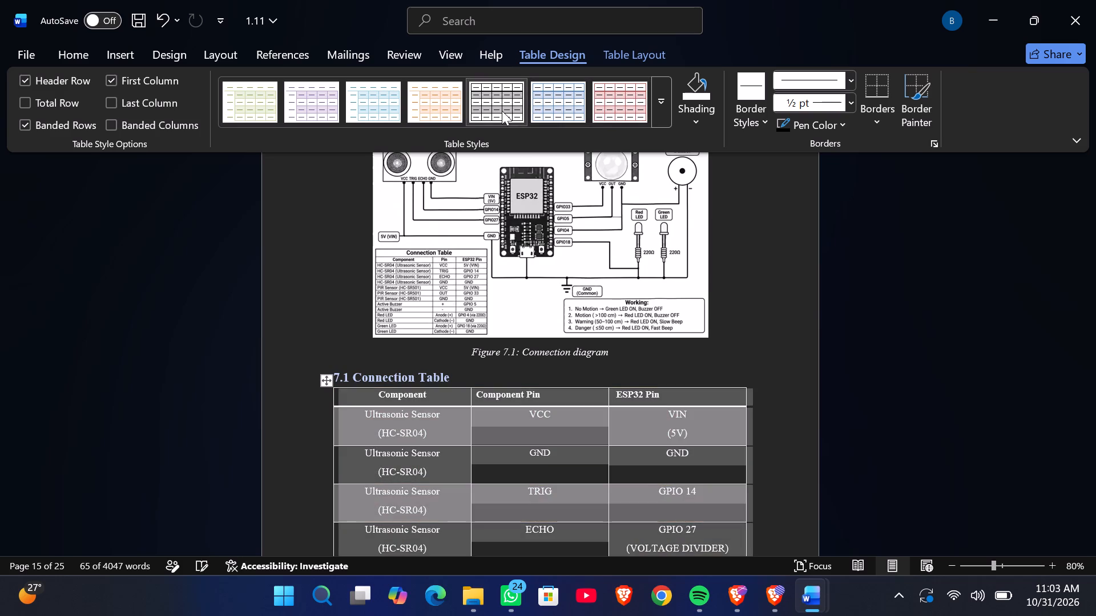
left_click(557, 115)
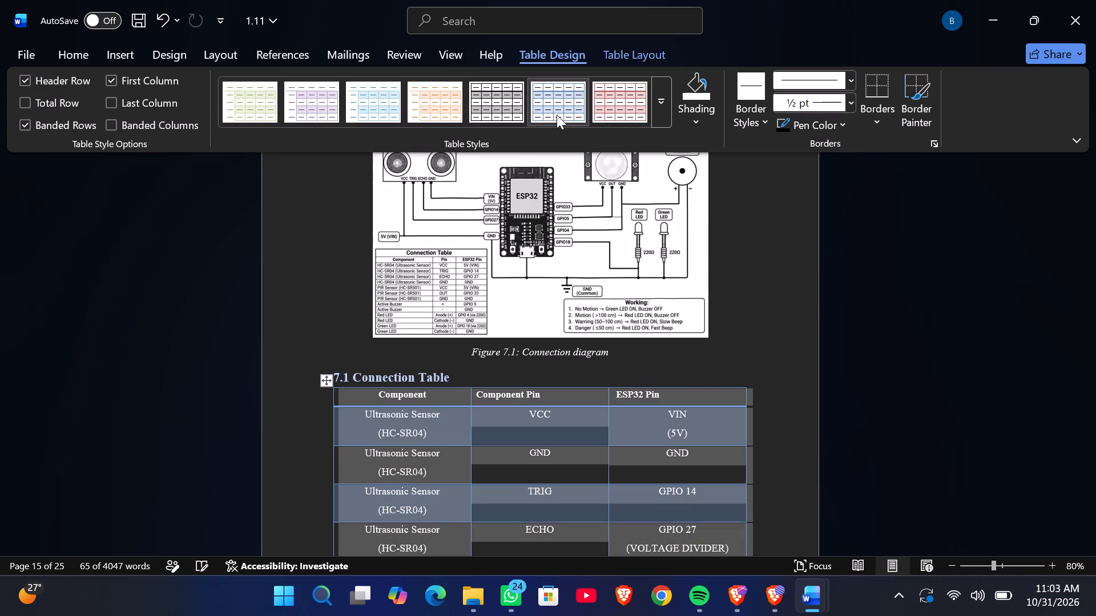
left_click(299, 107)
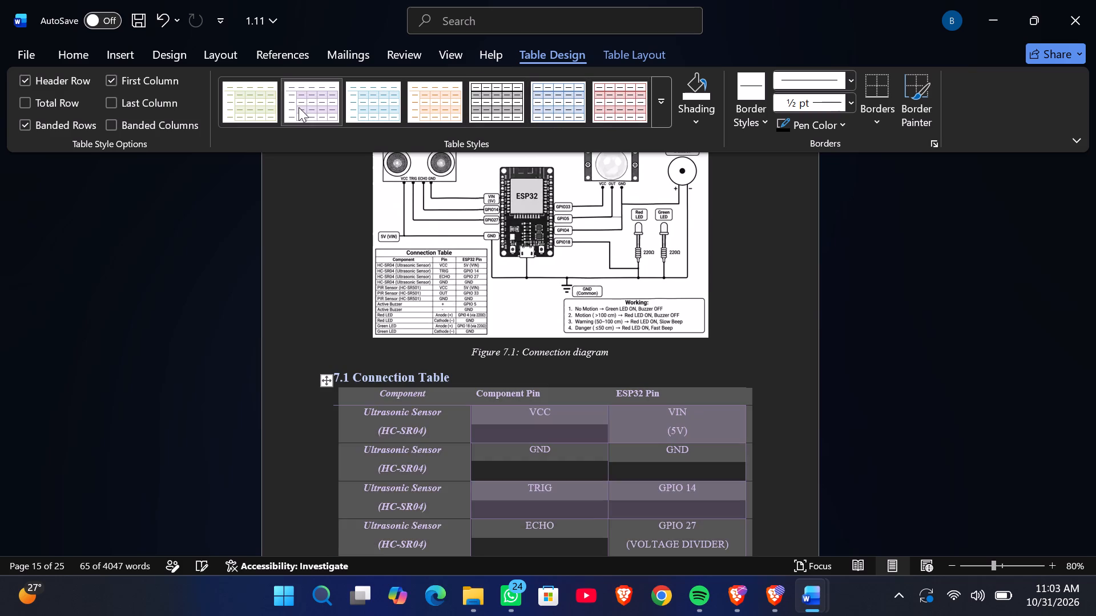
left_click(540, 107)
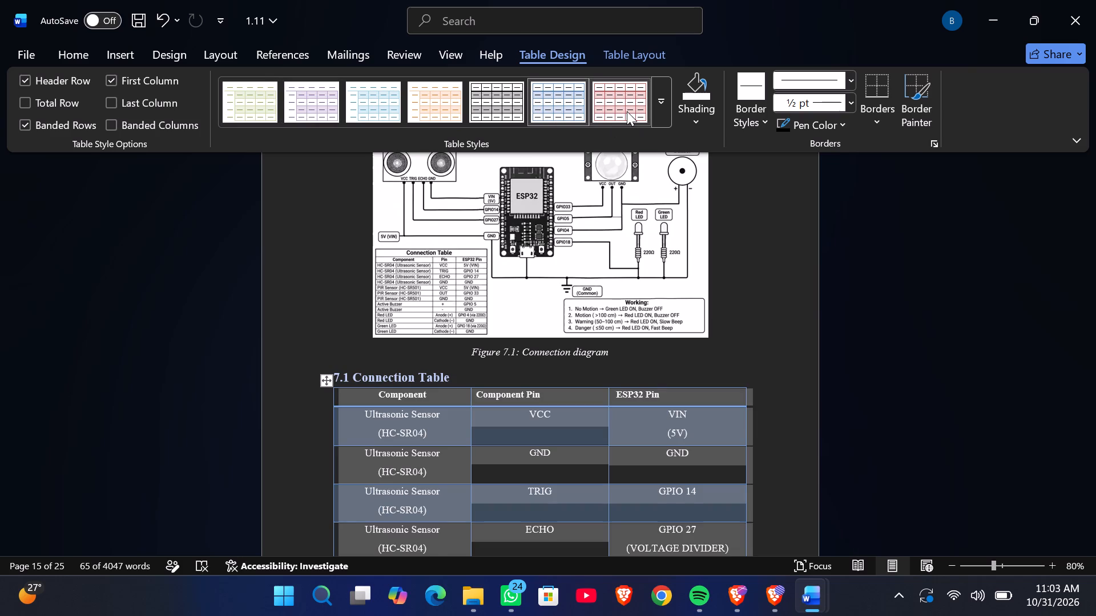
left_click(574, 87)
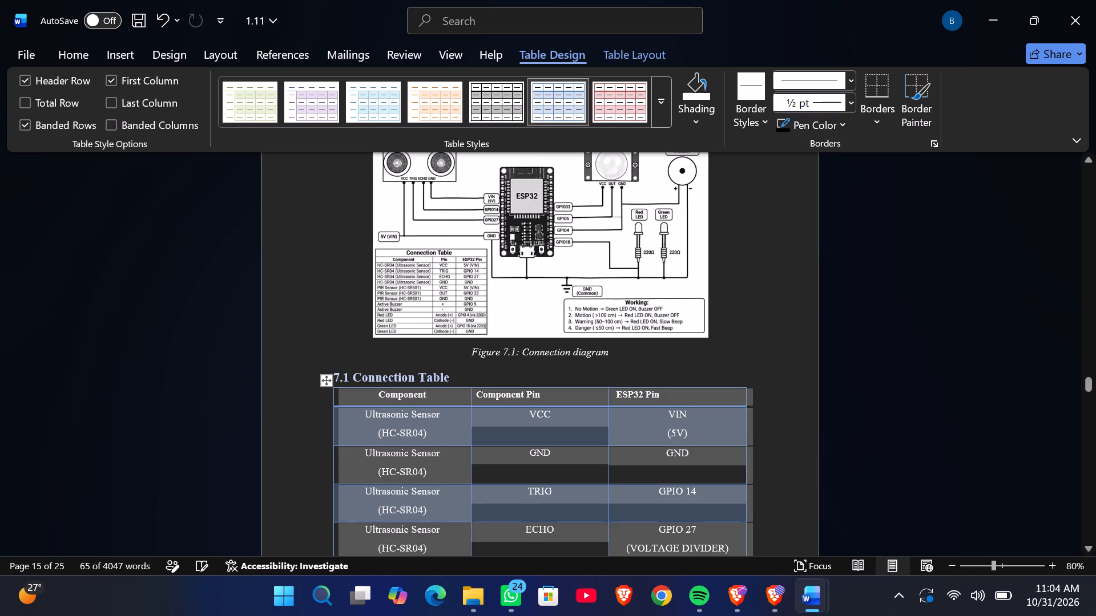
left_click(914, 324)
Apply the unshaded light blue grid table style with full outer borders to the blank 5x5 table under 7.2 System Working Table.
scroll(914, 324, "down", 3)
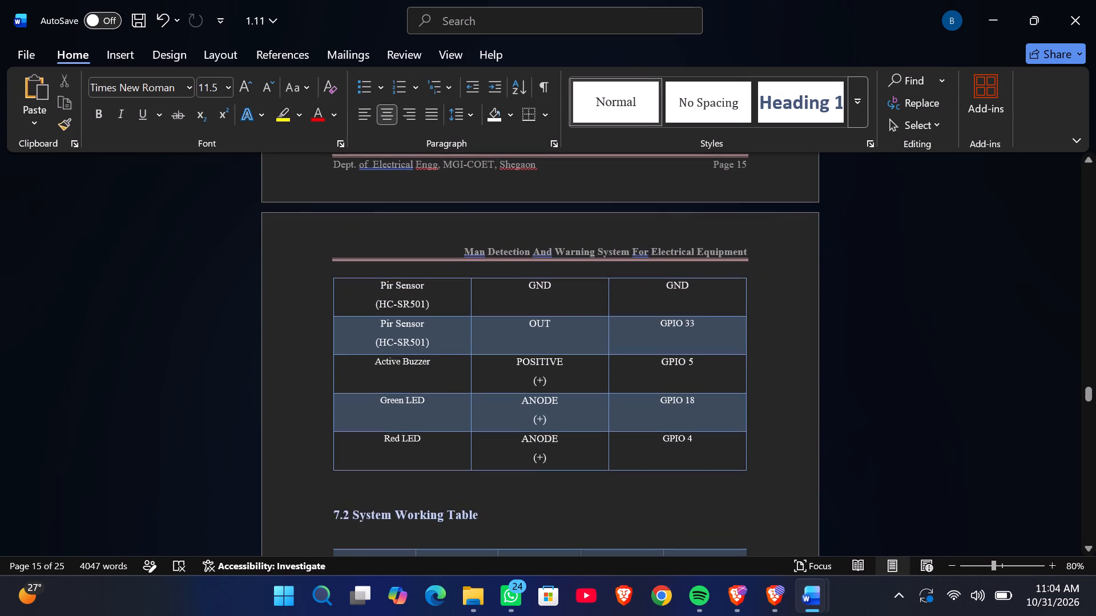
scroll(926, 291, "down", 2)
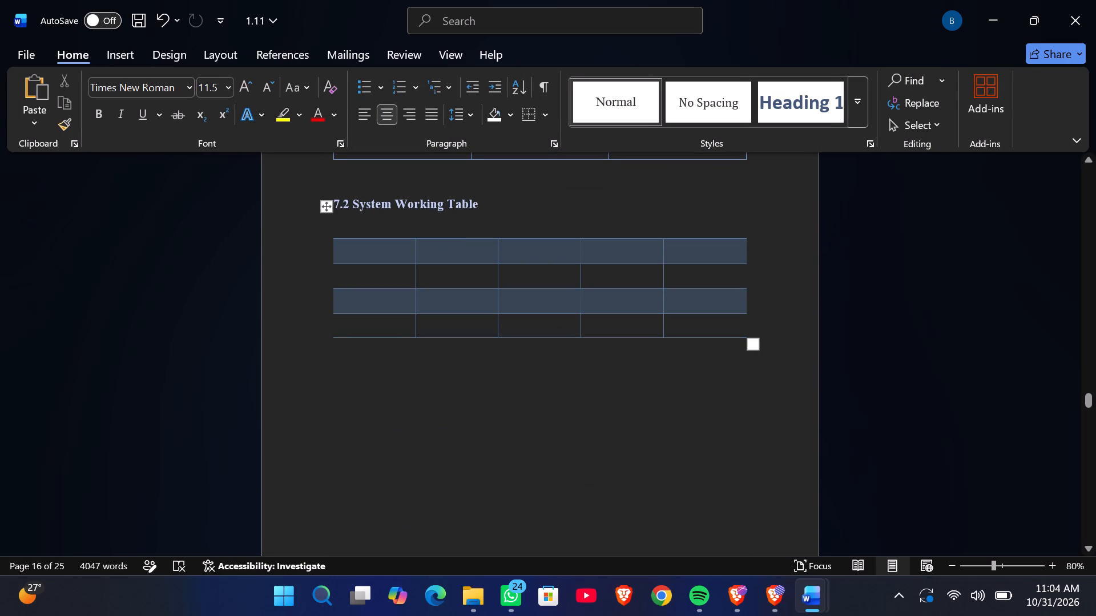
left_click(329, 206)
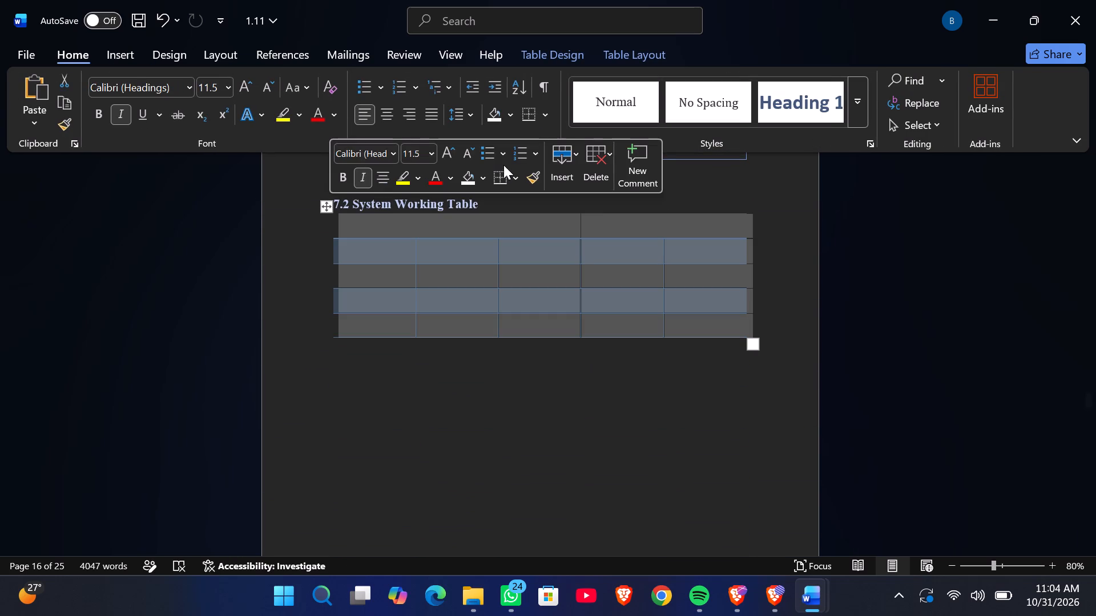
left_click(543, 52)
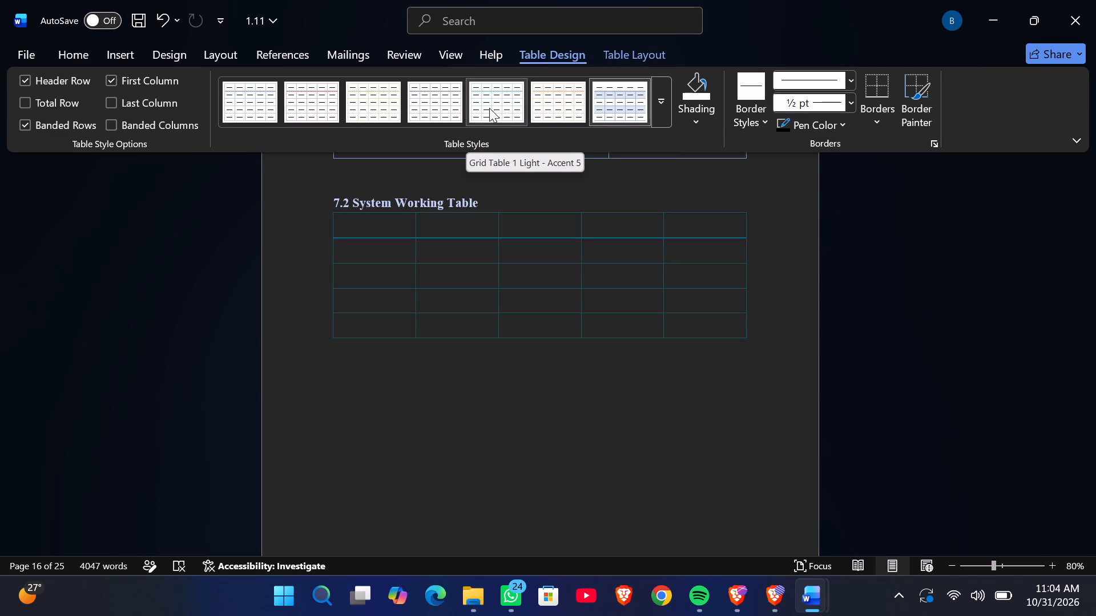
left_click(271, 103)
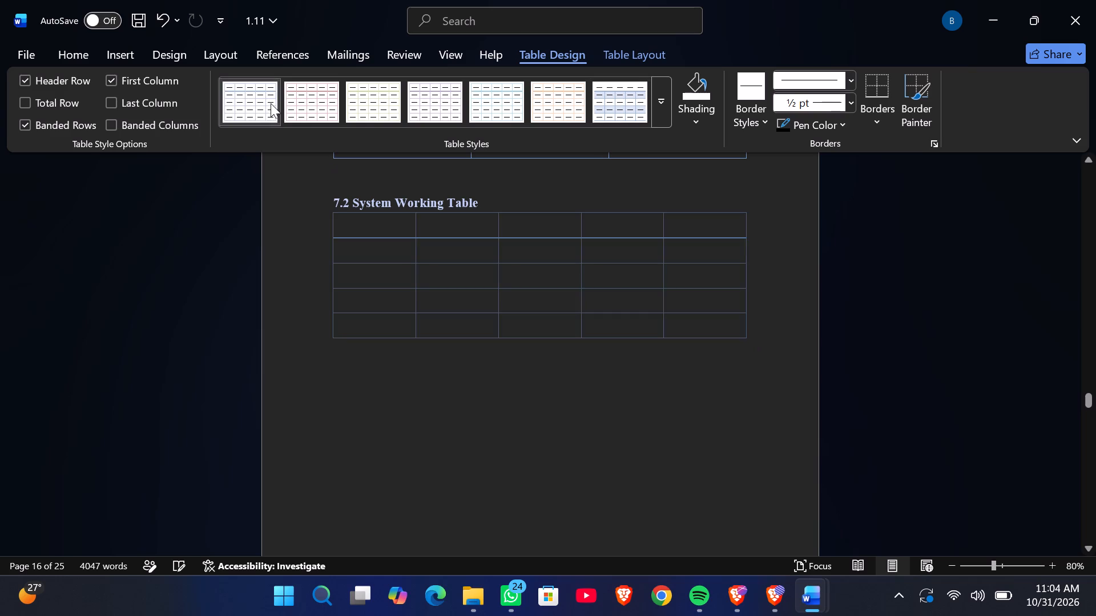
left_click_drag(271, 103, 457, 132)
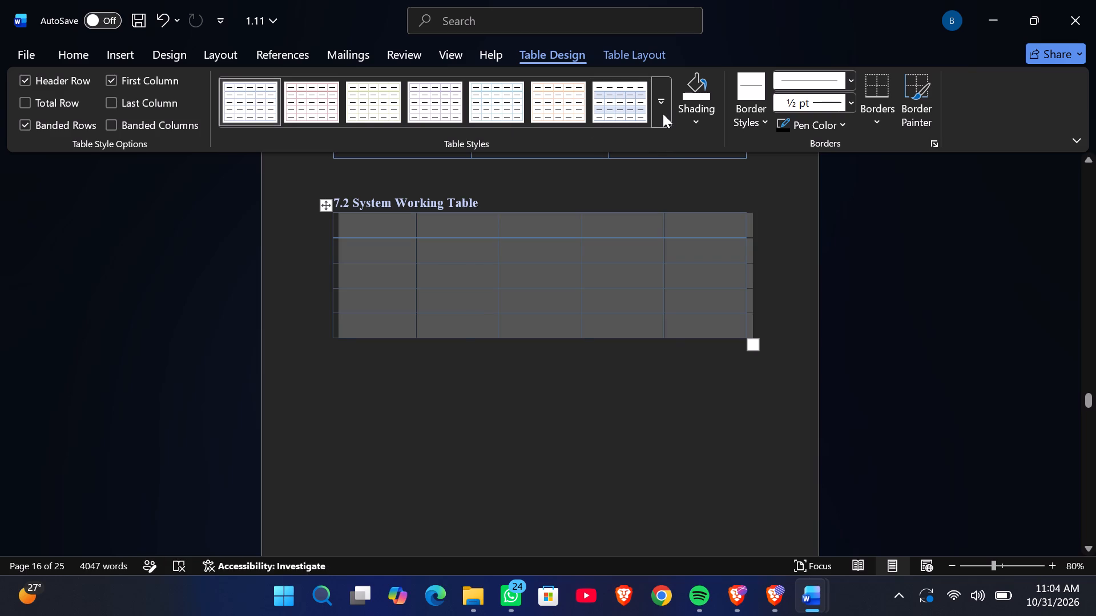
Look through the grid and list table styles for the 7.2 table and reapply the unshaded light blue grid style.
left_click(663, 114)
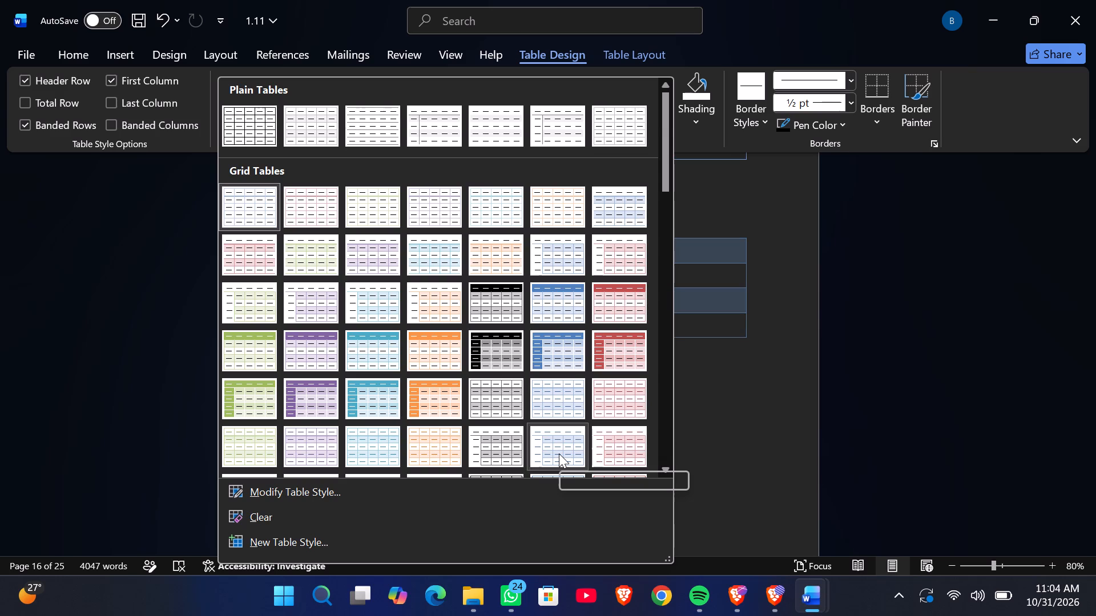
scroll(559, 453, "down", 3)
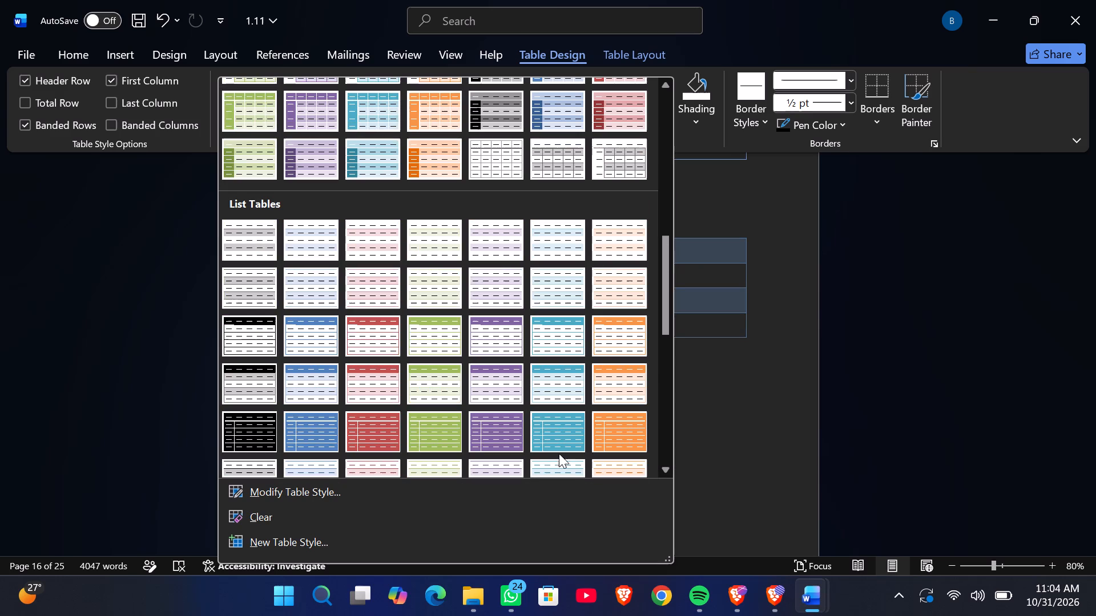
scroll(559, 453, "down", 1)
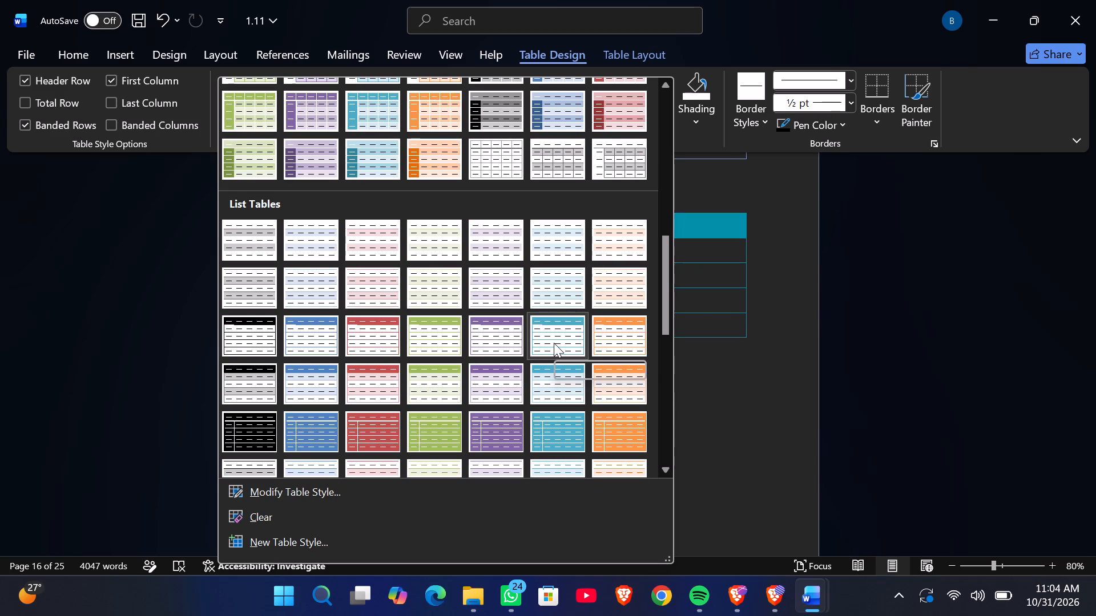
scroll(554, 343, "up", 3)
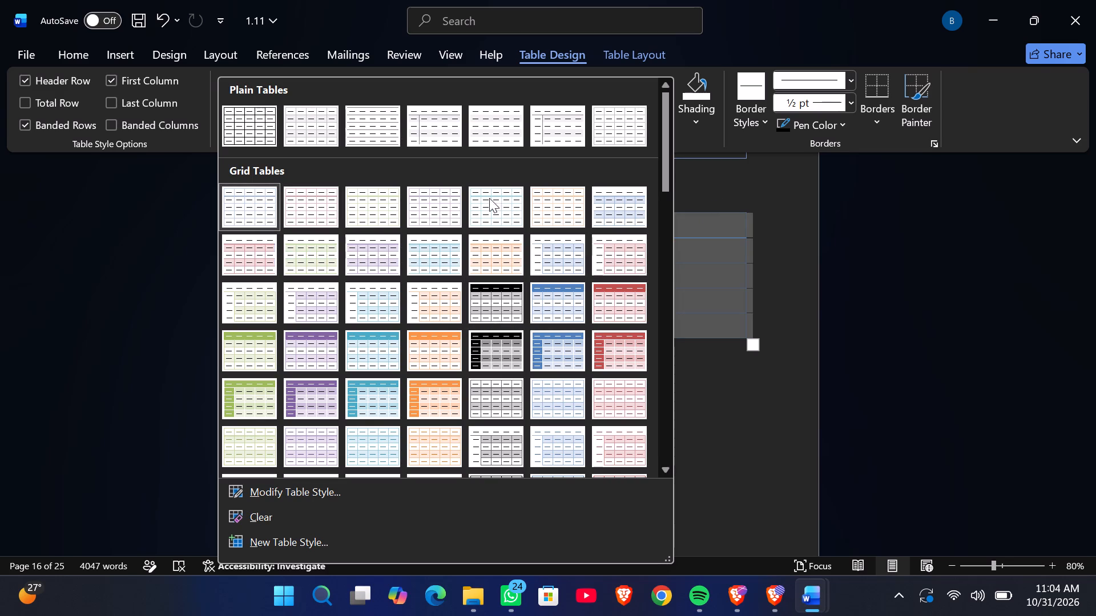
left_click(258, 212)
left_click(516, 449)
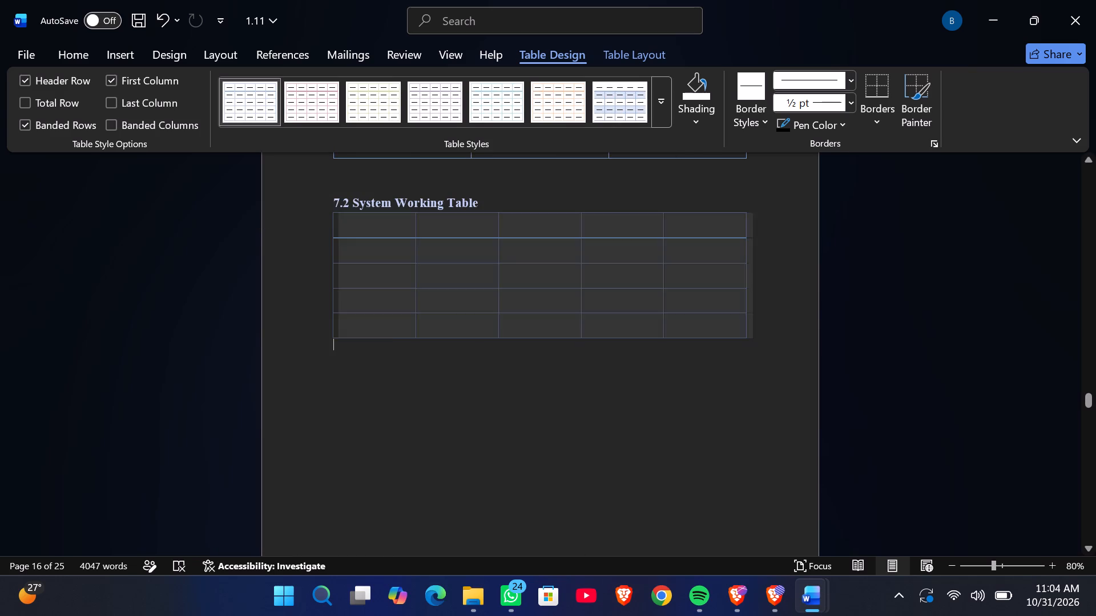
Select the whole 7.1 Connection Table again and examine its layout settings and table style for comparison.
scroll(432, 322, "up", 3)
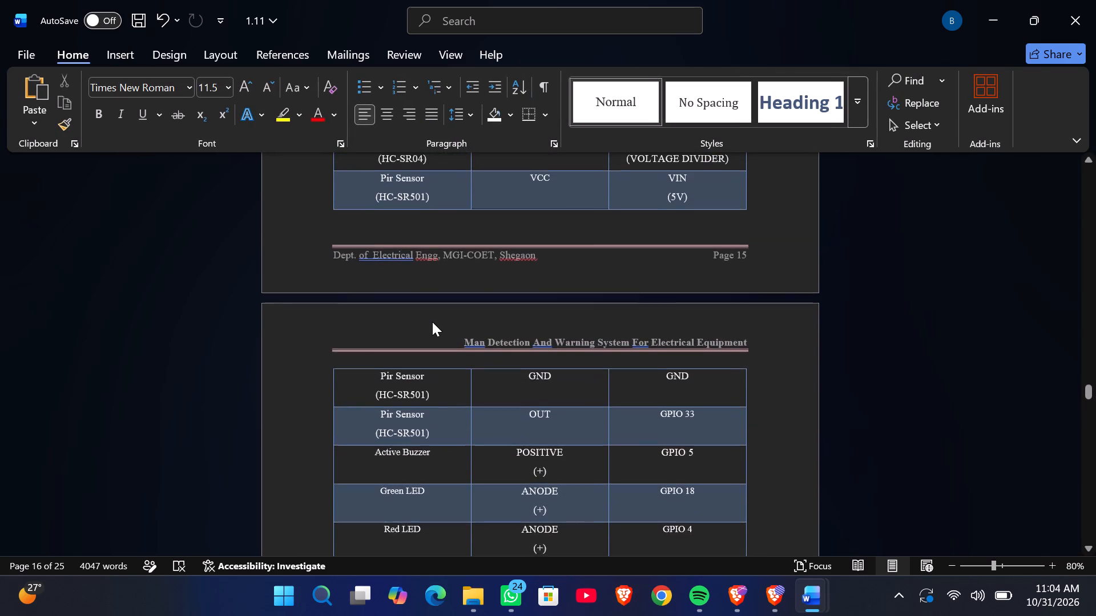
scroll(432, 322, "up", 2)
scroll(432, 338, "down", 3)
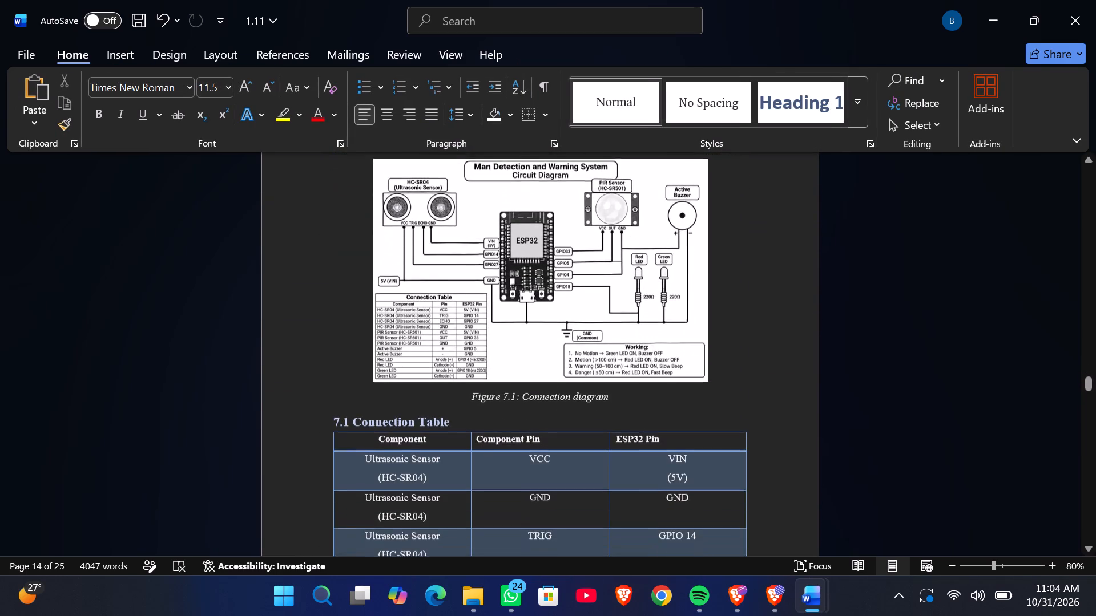
left_click(345, 406)
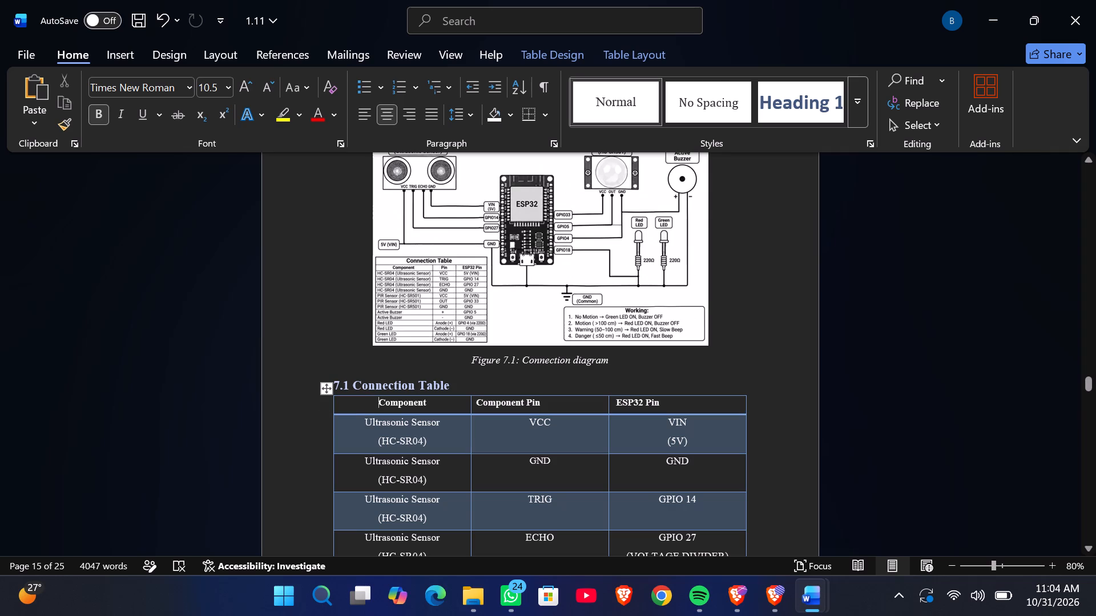
left_click(323, 392)
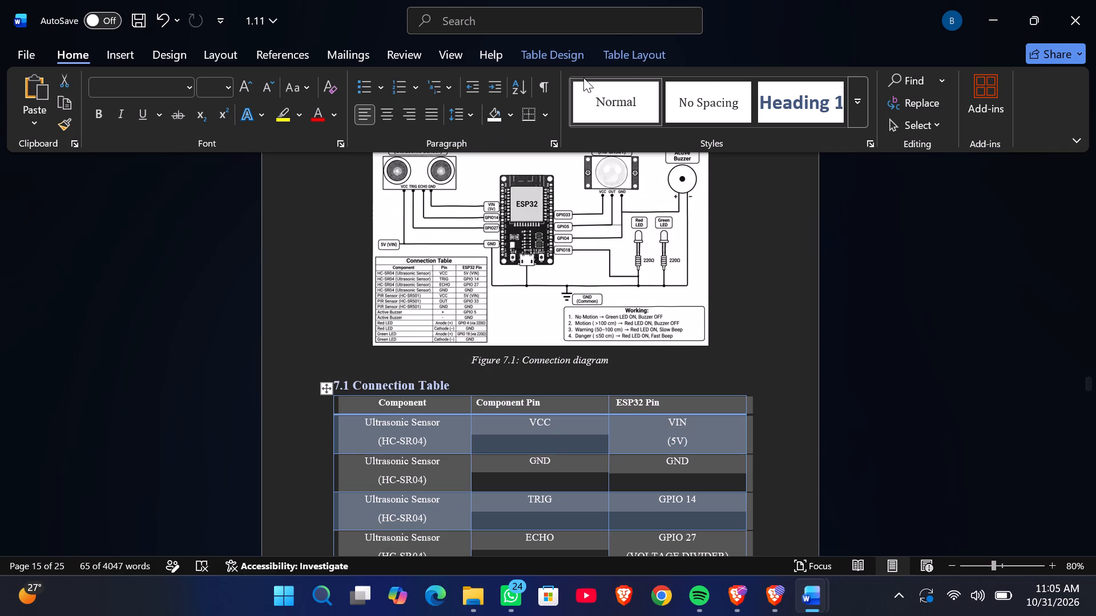
left_click(624, 60)
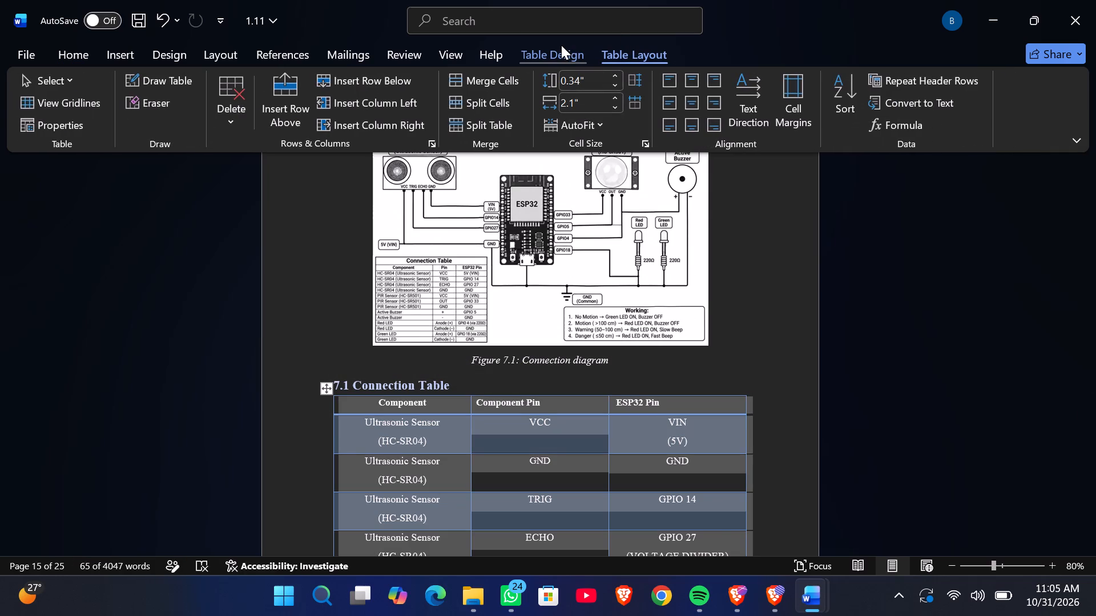
left_click(561, 45)
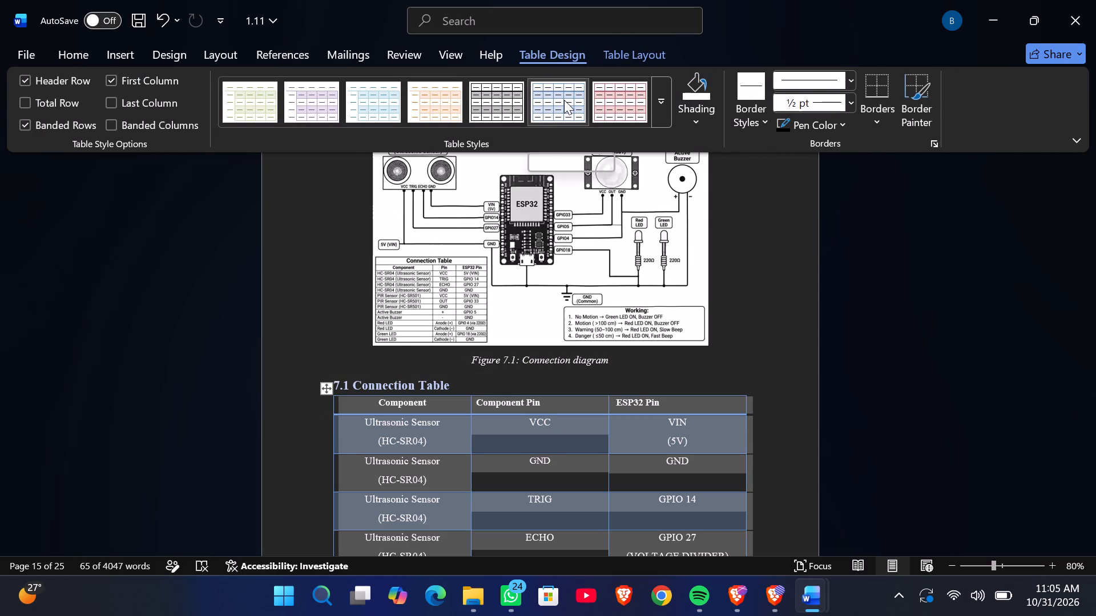
Select the whole blank table under 7.2 System Working Table and look through the table style gallery.
scroll(552, 246, "down", 5)
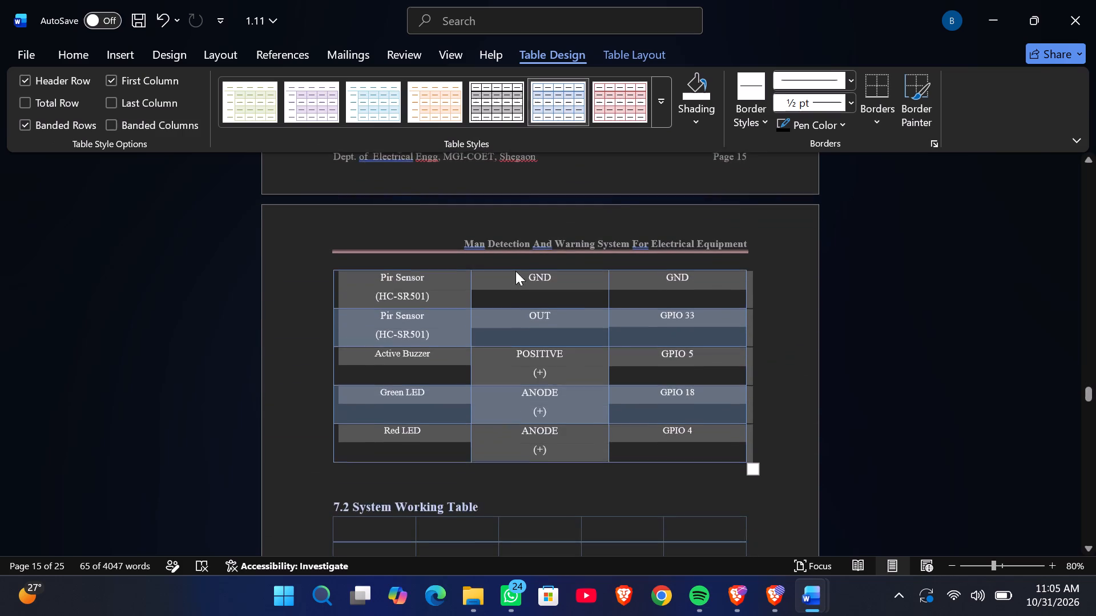
scroll(468, 392, "down", 1)
left_click(376, 362)
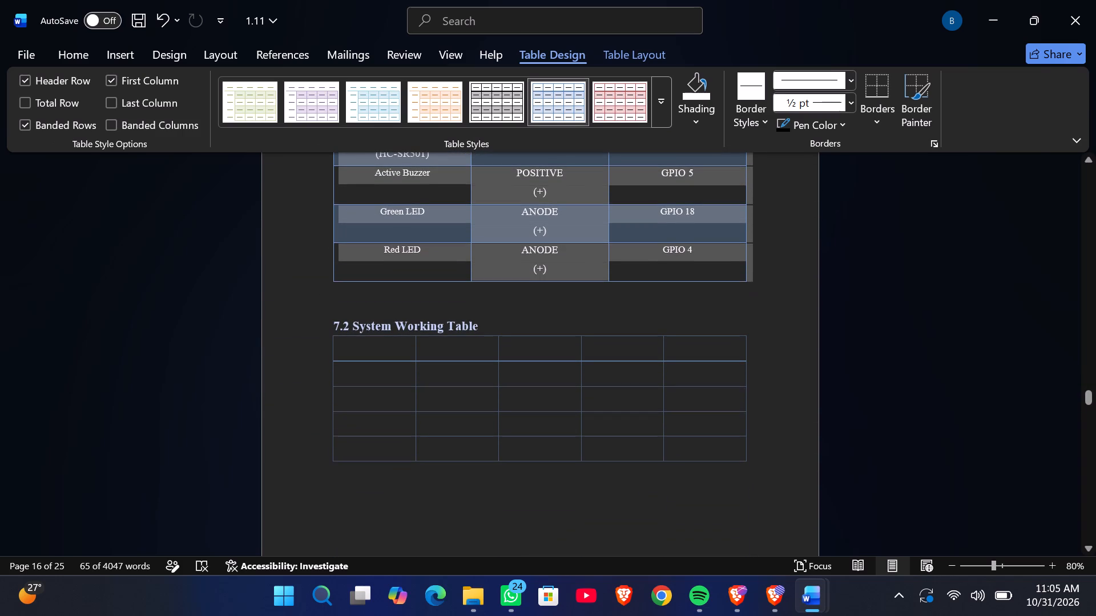
left_click(356, 345)
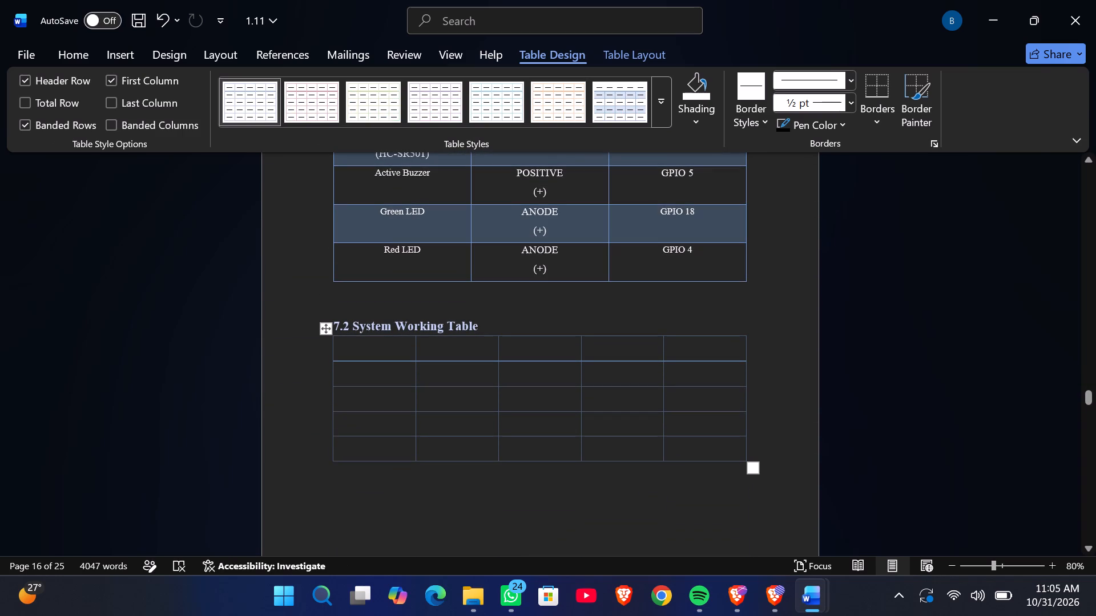
left_click(327, 330)
left_click(634, 51)
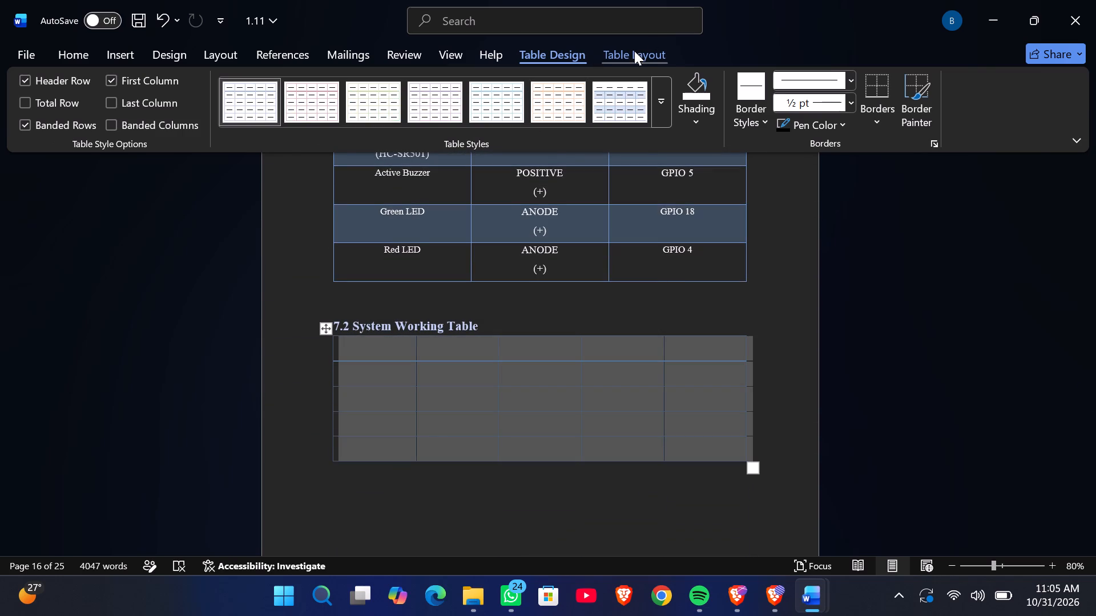
left_click(575, 50)
left_click(660, 101)
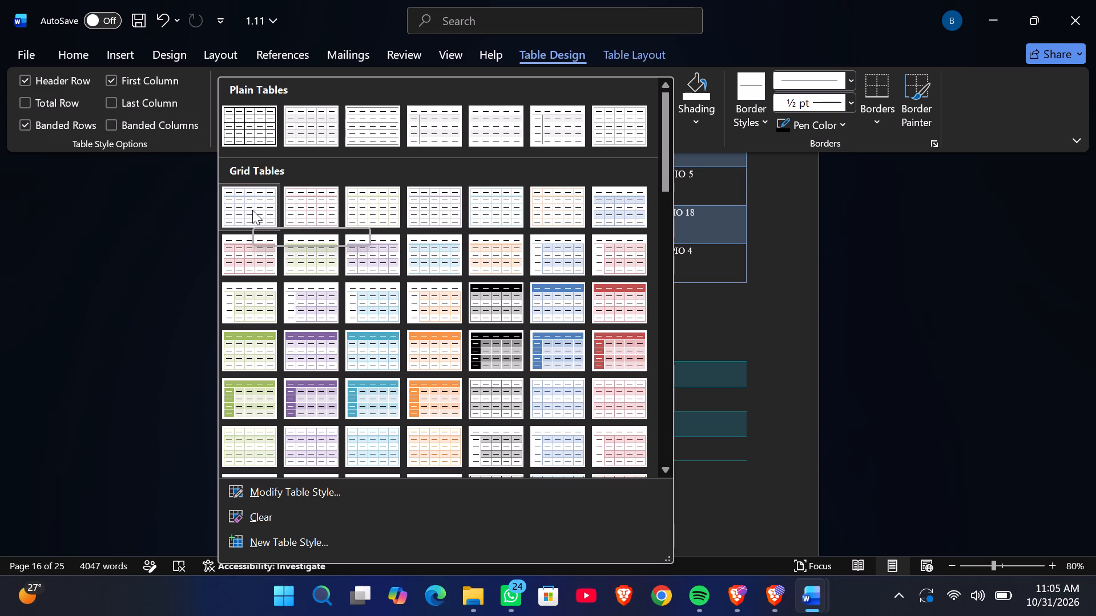
scroll(252, 210, "down", 3)
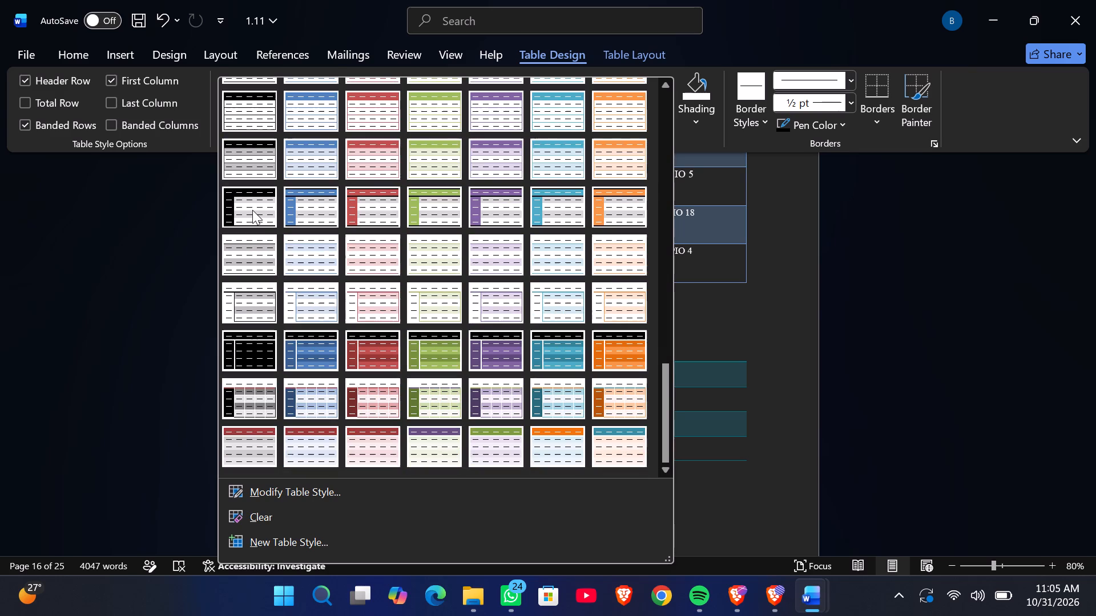
Modify the 7.2 table's Grid Table 1 Light - Accent 1 style, renaming it "light grid accent 1".
left_click(371, 485)
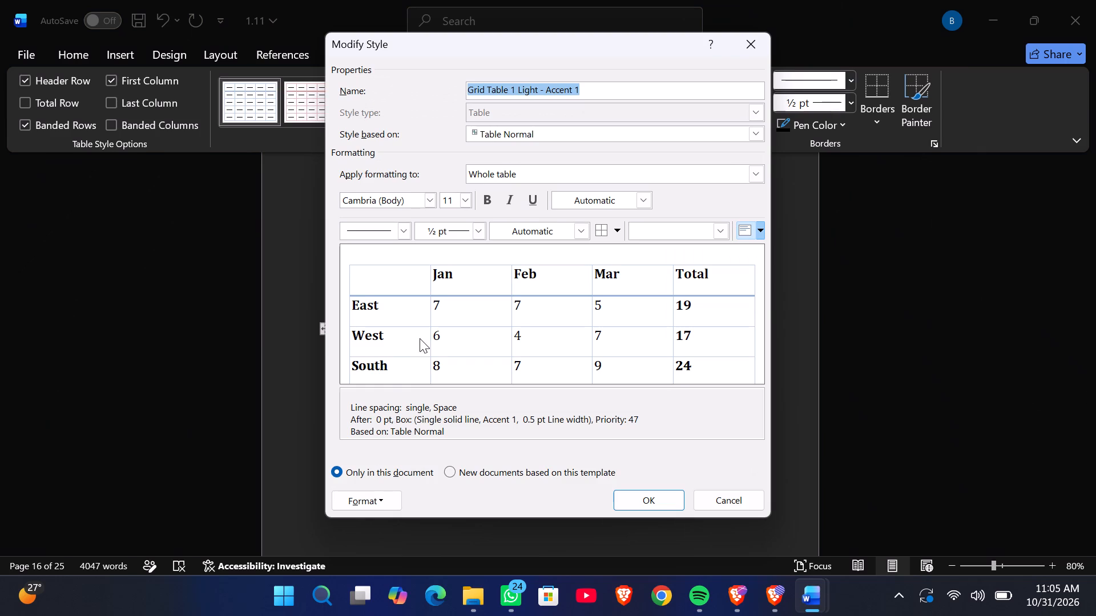
key("BackSpace")
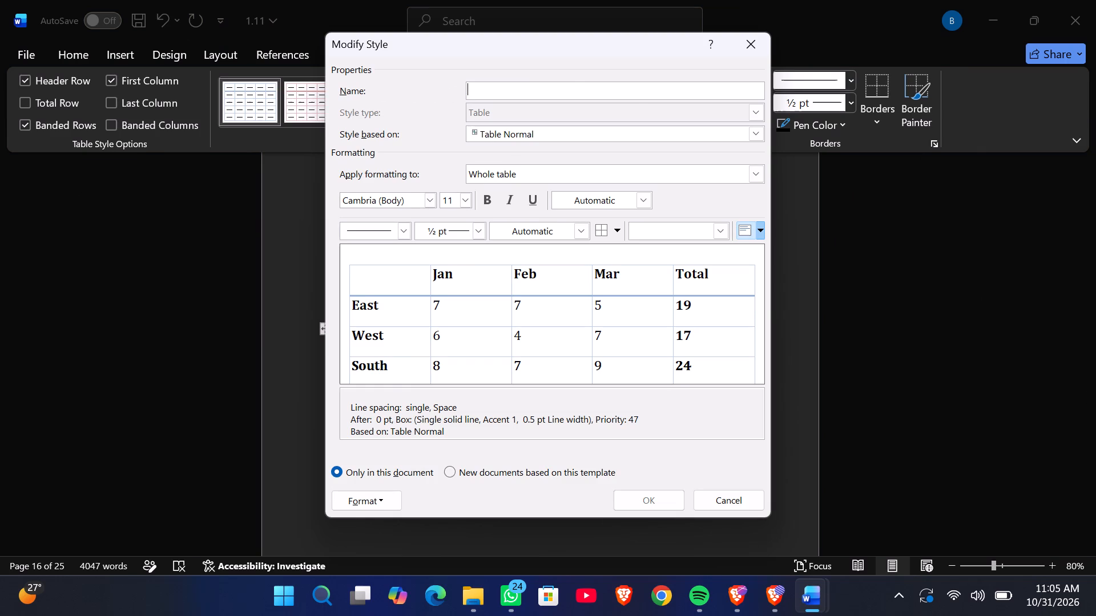
type("li")
type("gh")
type("t grid")
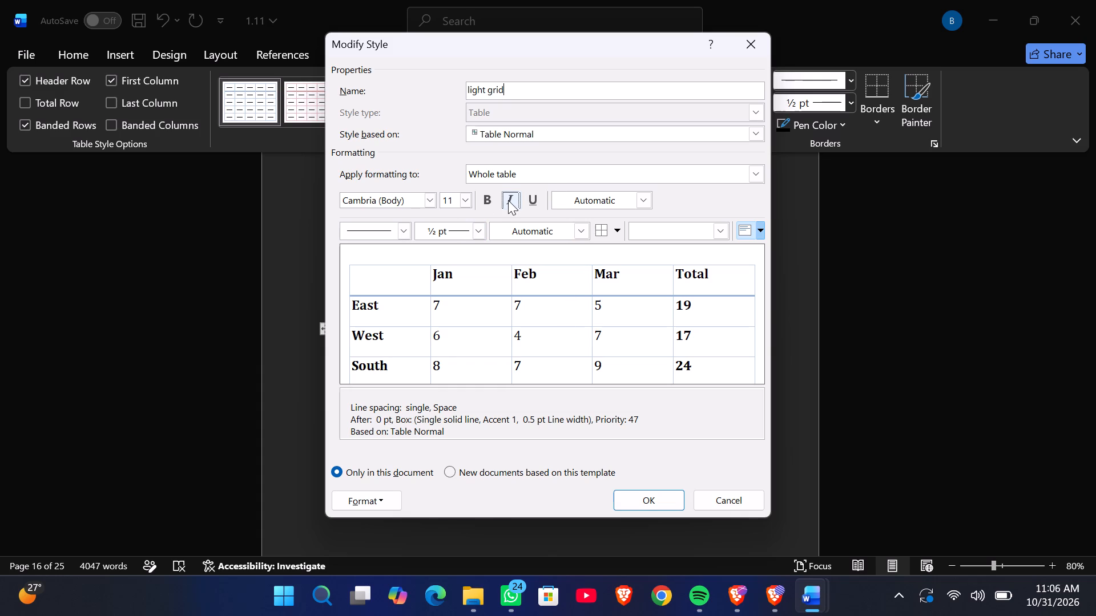
key("space")
type("acc")
type("ne")
key("BackSpace")
key("BackSpace")
type("ent")
key("space")
key("1")
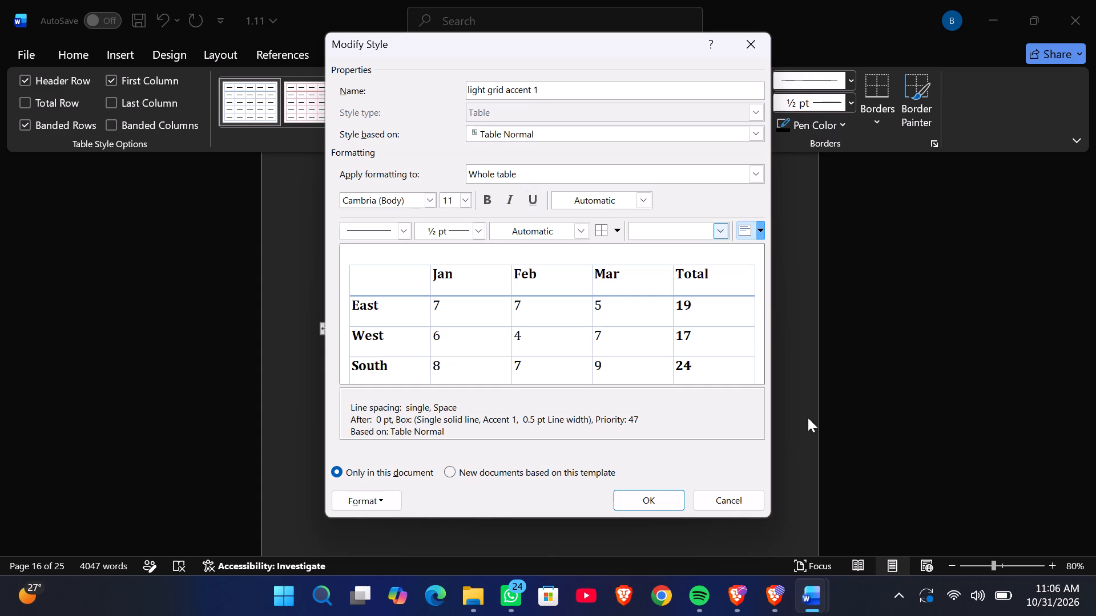
left_click(634, 510)
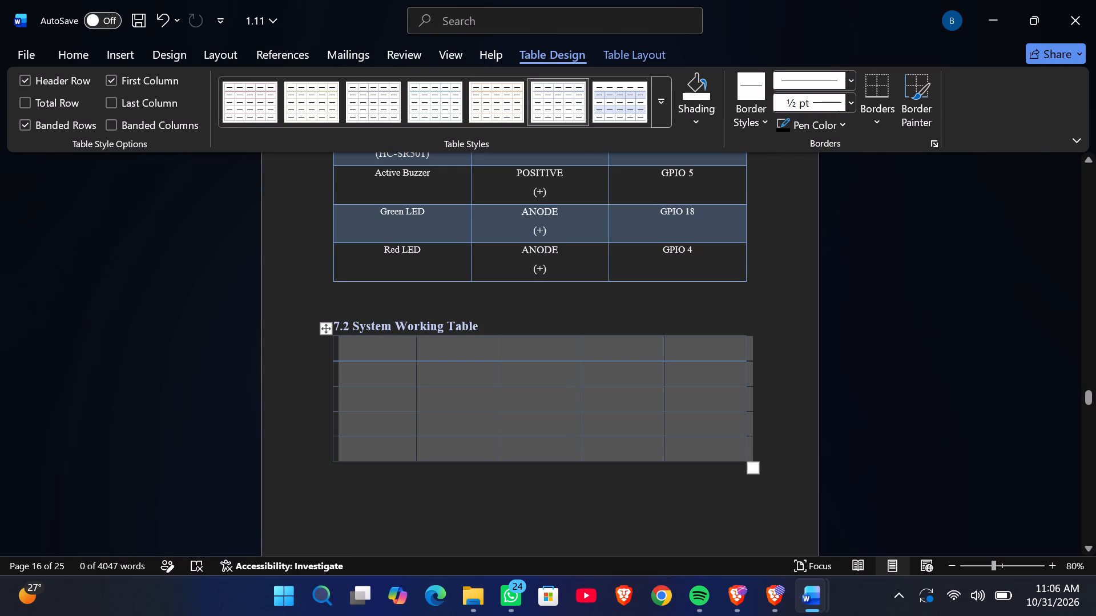
Select the whole 7.1 Connection Table again to check its table style against the 7.2 table.
scroll(726, 335, "up", 4)
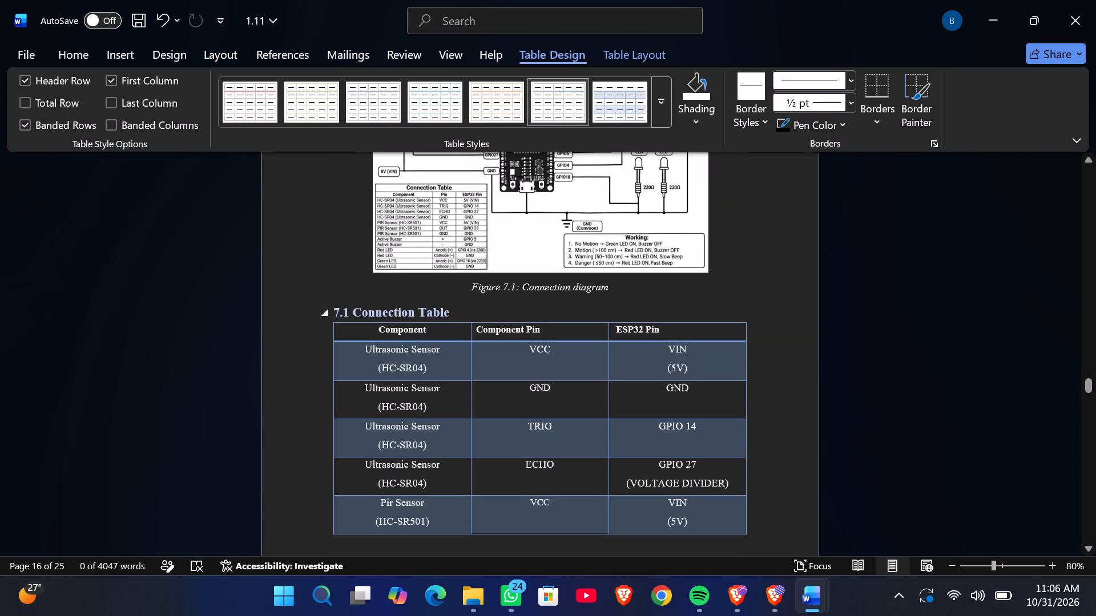
left_click(358, 327)
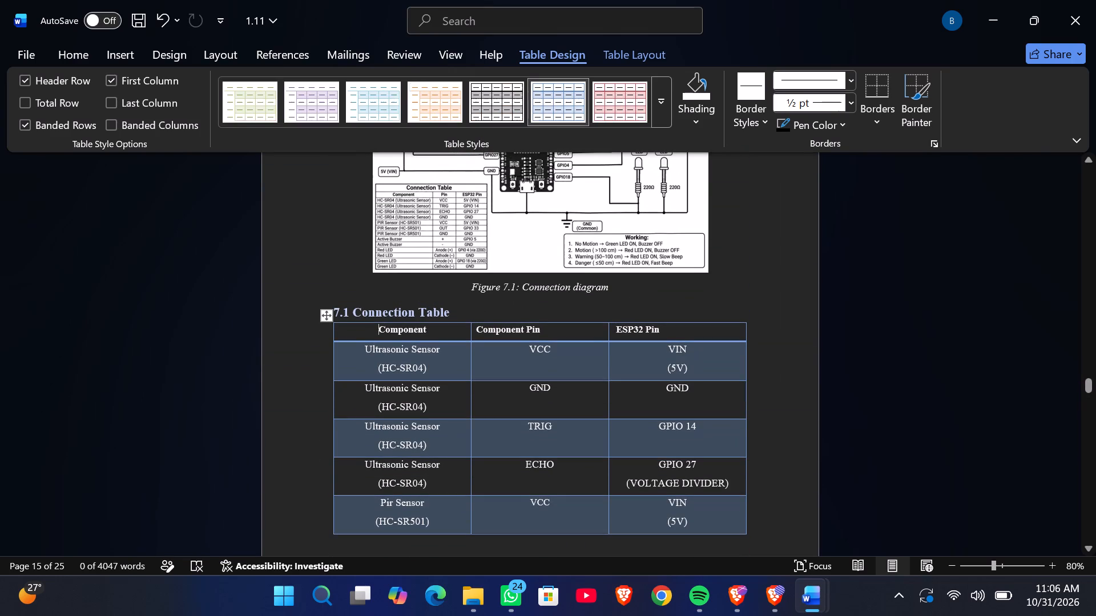
left_click(328, 315)
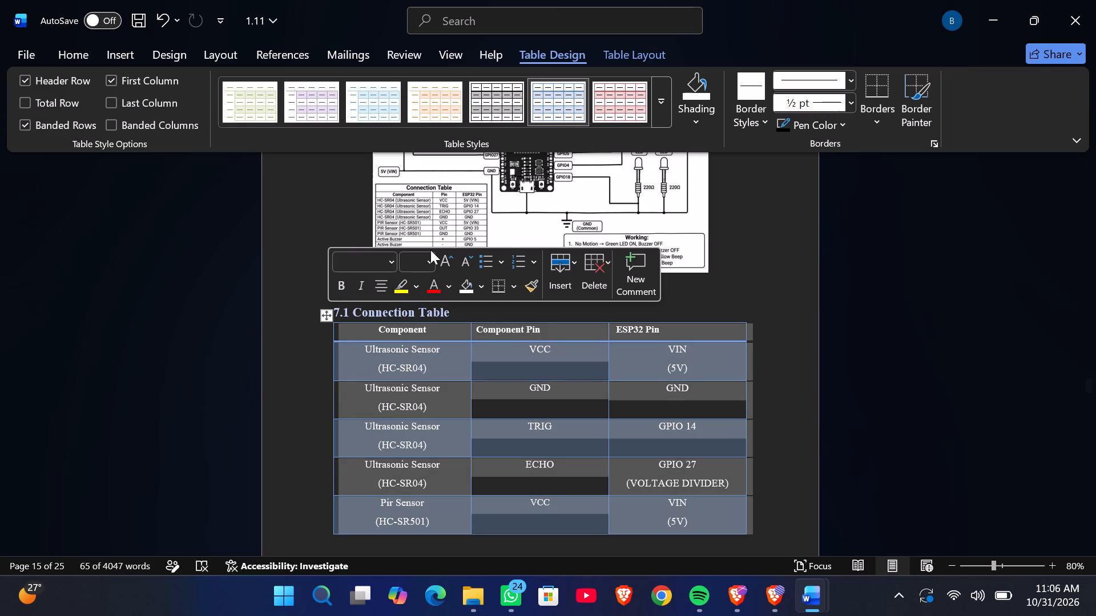
Delete the 7.2 System Working Table heading together with the blank 5x5 table under it.
scroll(860, 366, "down", 1)
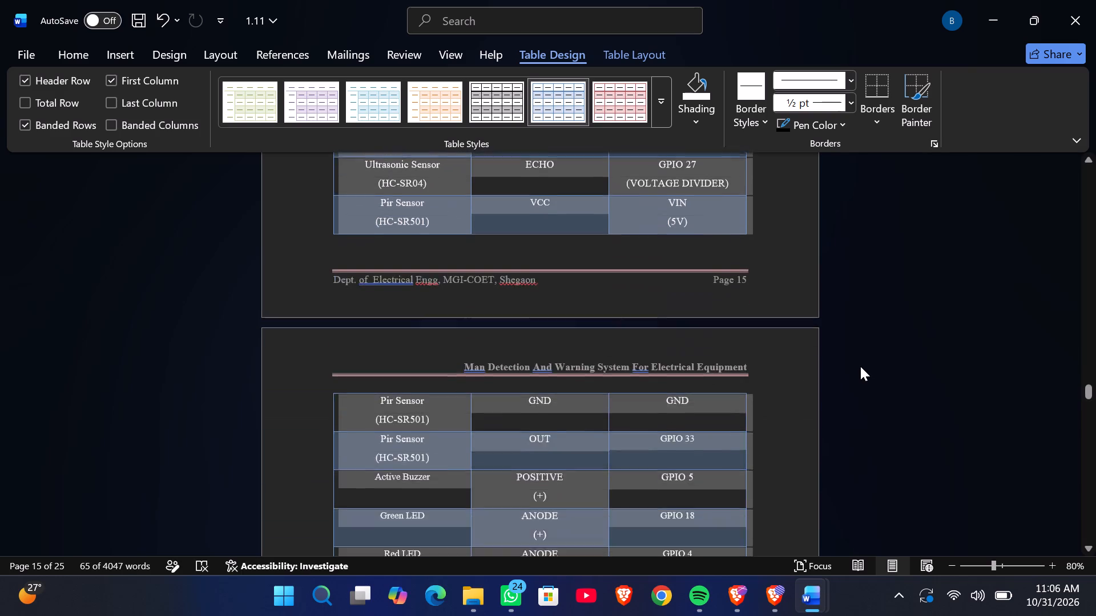
scroll(860, 366, "down", 2)
scroll(784, 489, "down", 1)
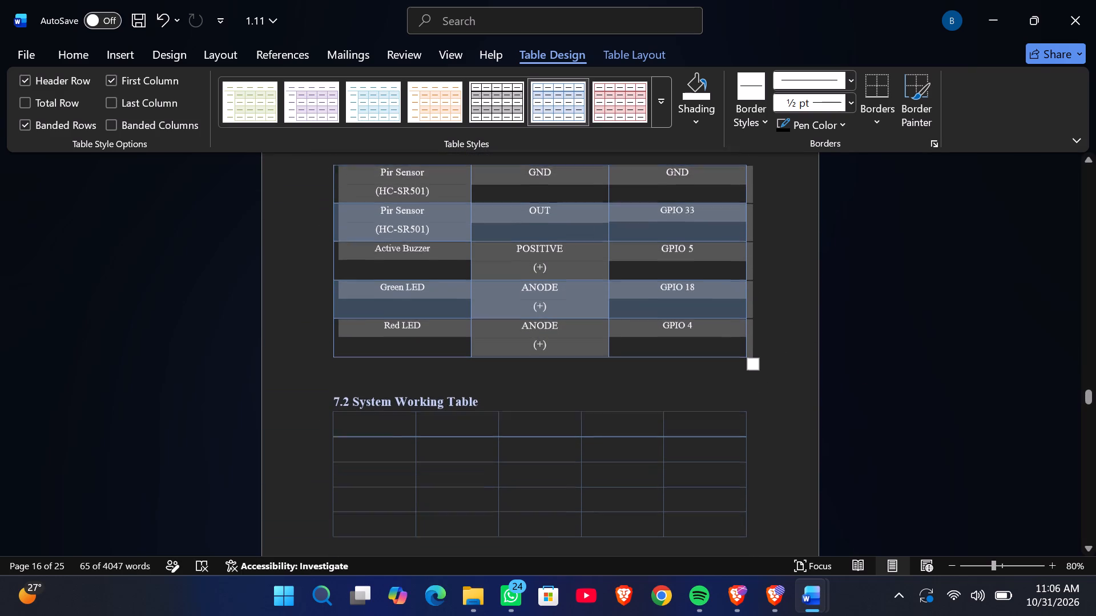
scroll(784, 489, "down", 1)
left_click_drag(757, 441, 482, 273)
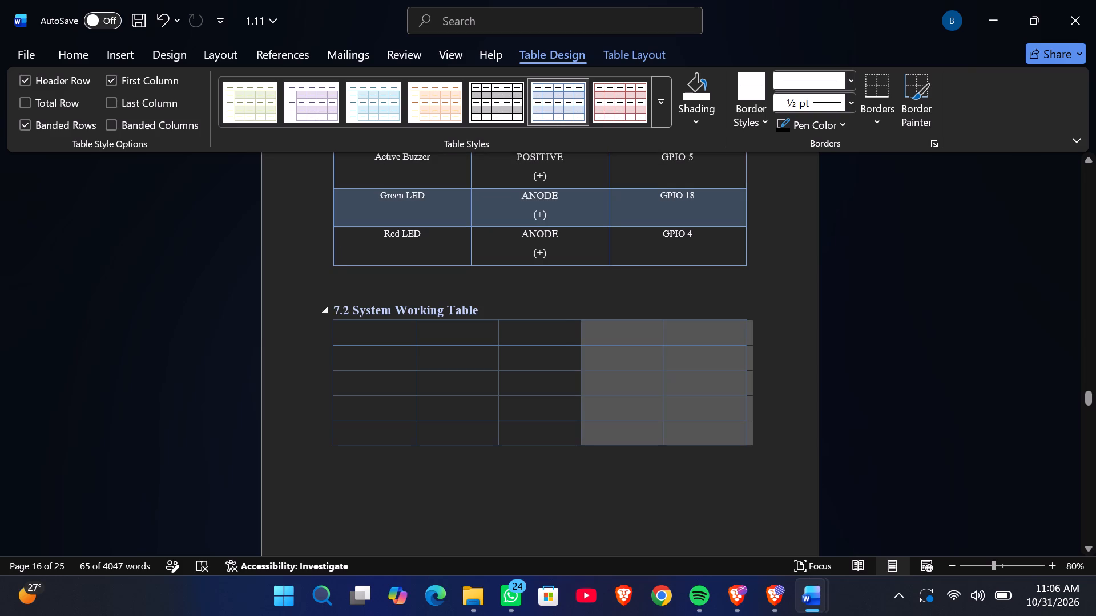
left_click_drag(482, 273, 323, 311)
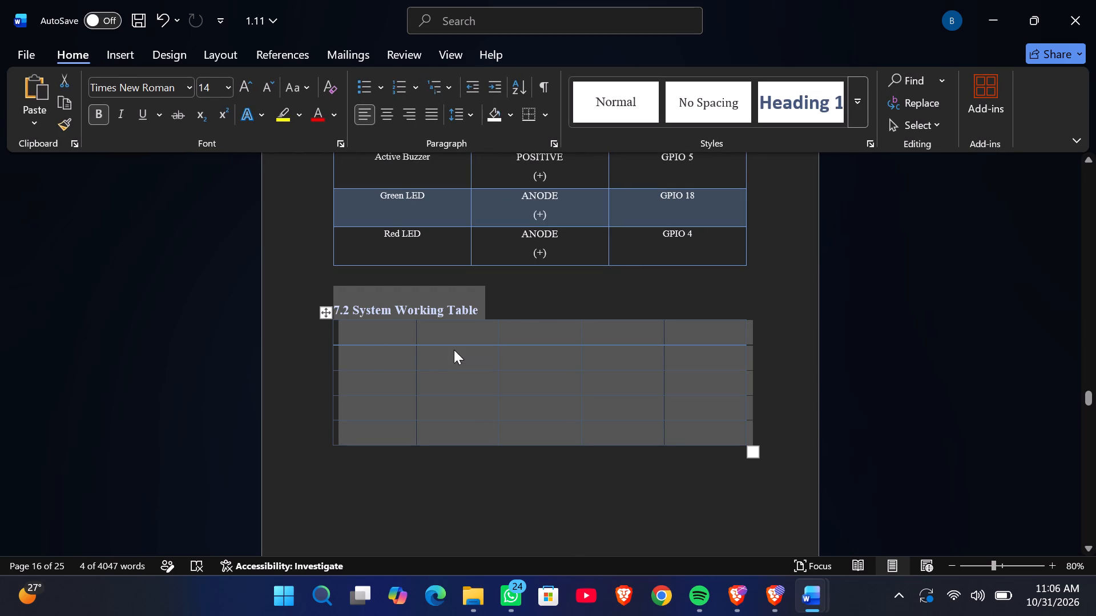
key("Delete")
Select the whole 7.1 Connection Table and insert 11 blank rows below its last row, Red LED.
scroll(454, 350, "up", 2)
scroll(454, 350, "right", 1)
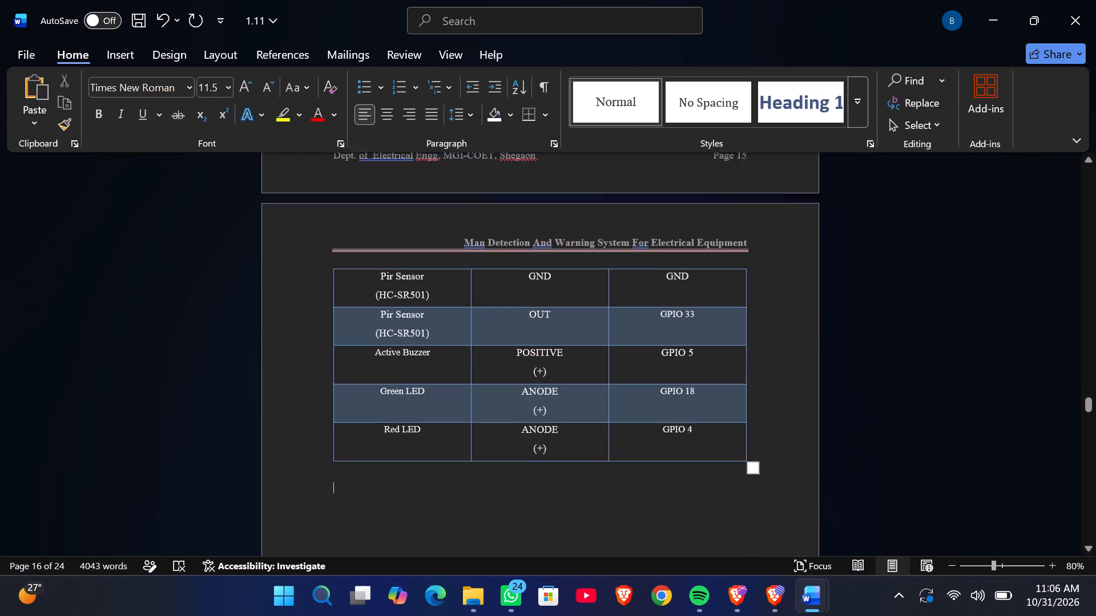
scroll(454, 350, "right", 1)
left_click(767, 354)
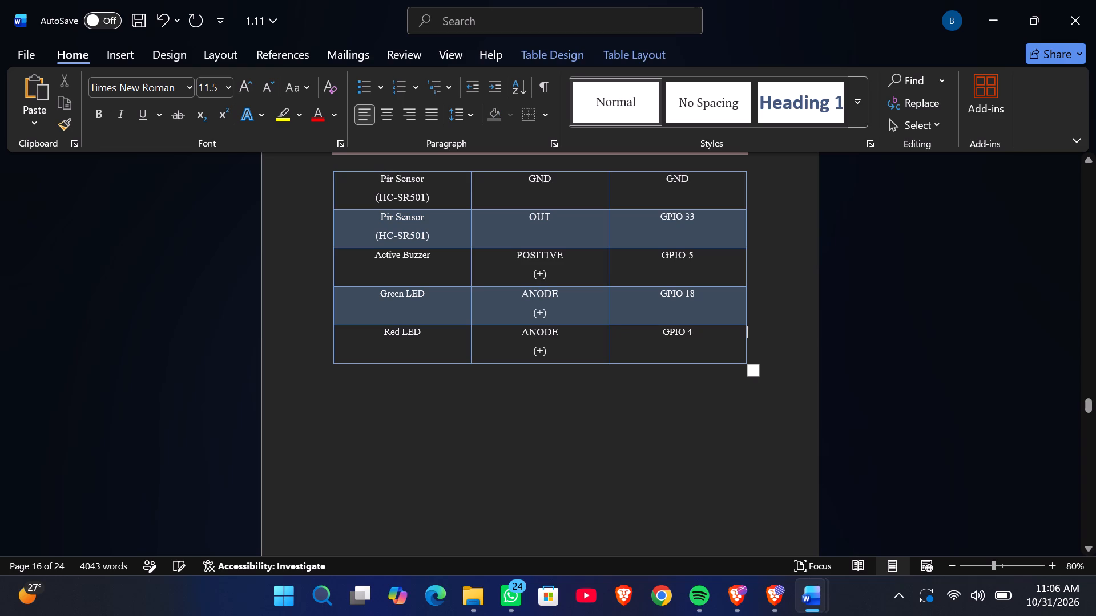
scroll(542, 299, "up", 3)
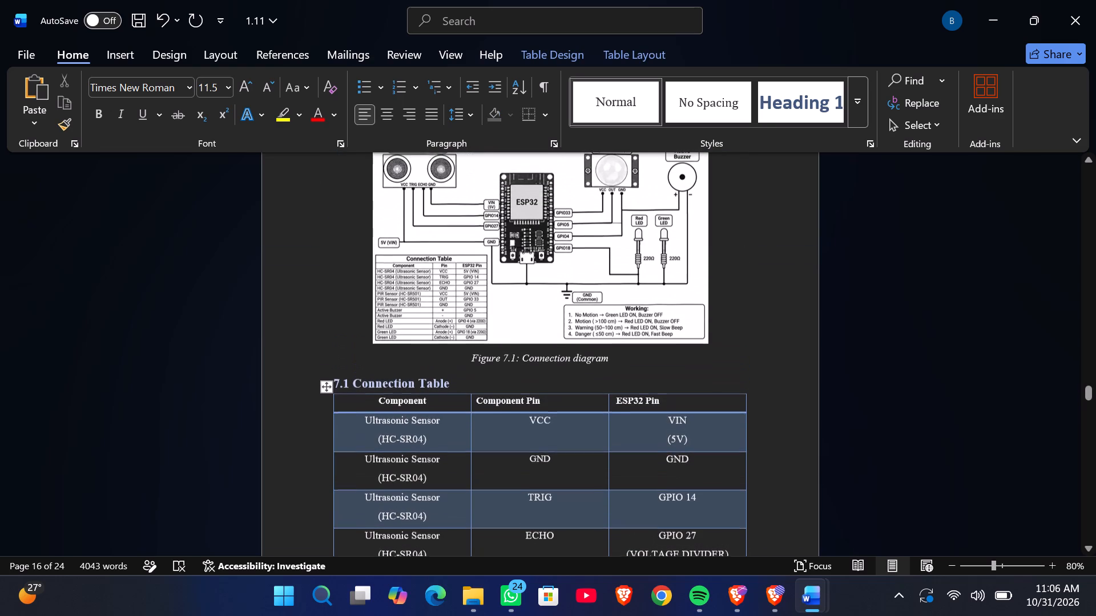
left_click(329, 383)
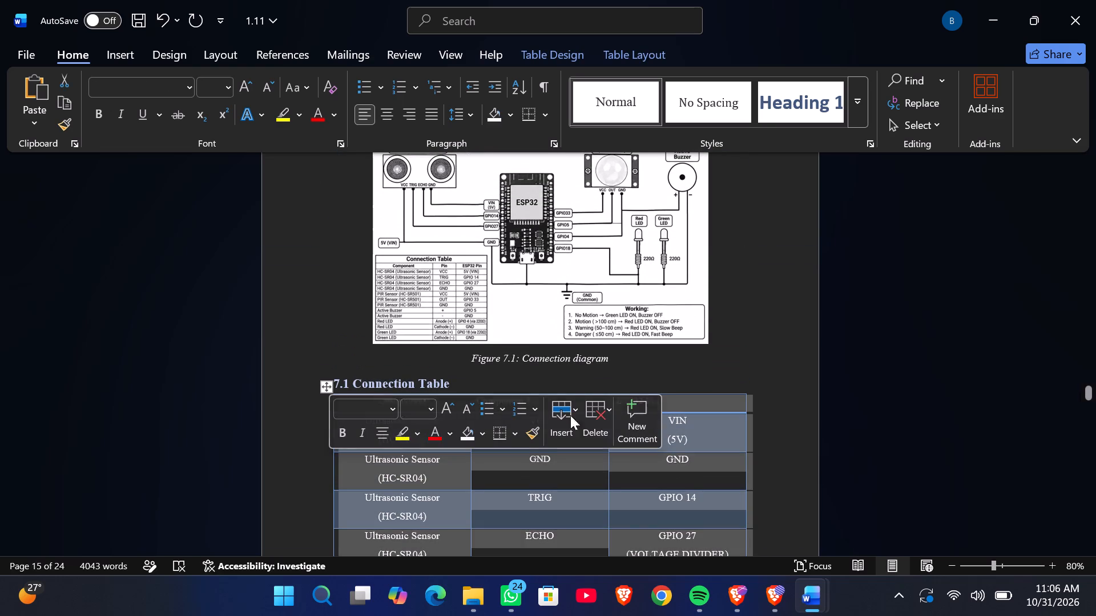
left_click(577, 416)
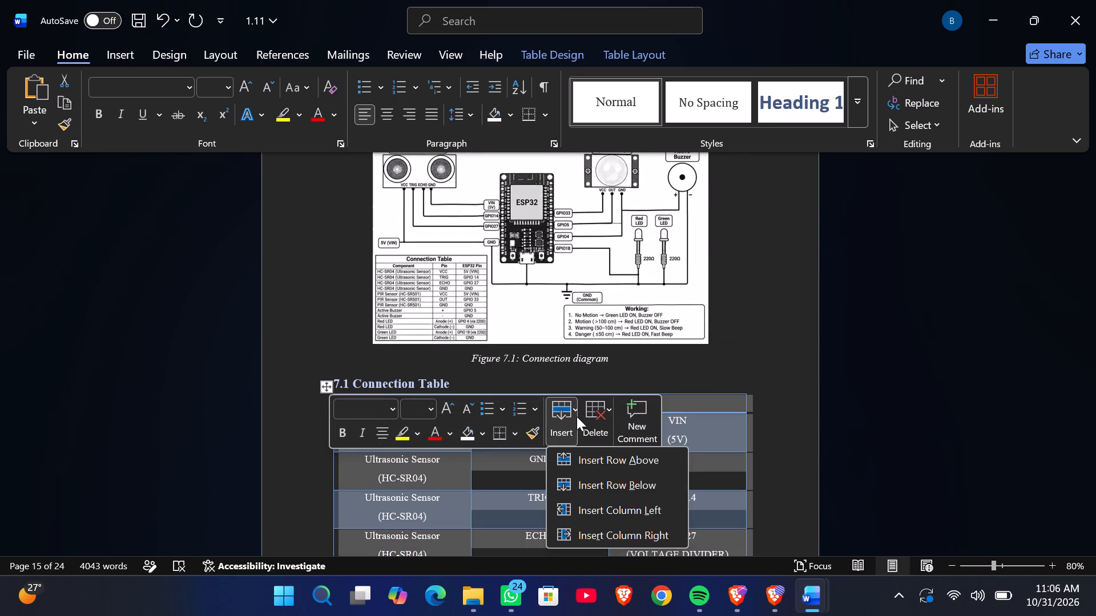
left_click(632, 488)
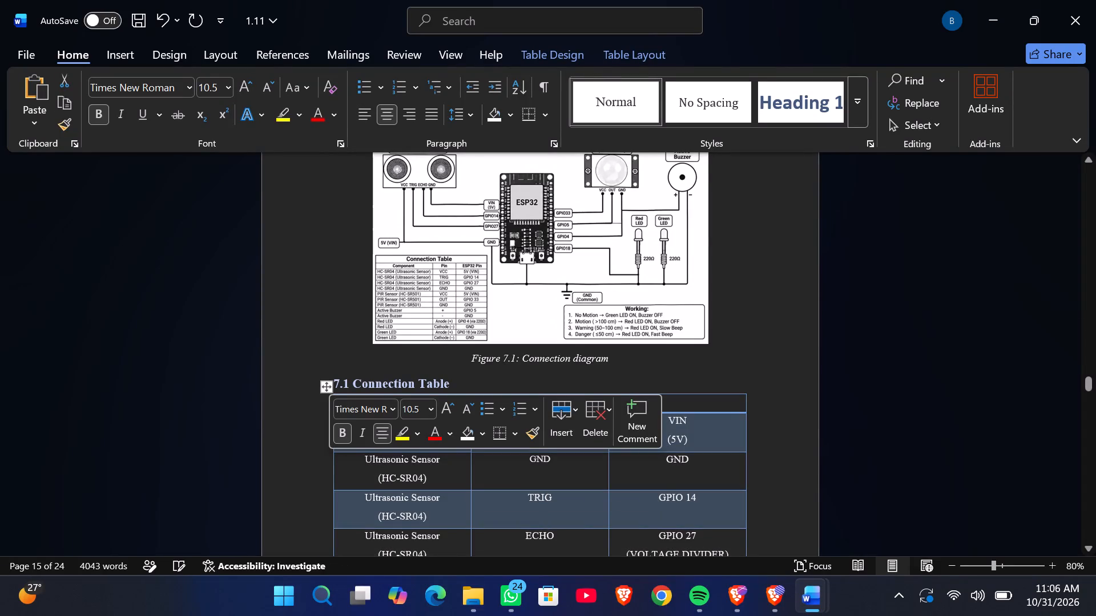
Examine the blank rows below the Red LED row and the surrounding pages from 7.1 Connection Table to Chapter 8.
scroll(573, 403, "down", 5)
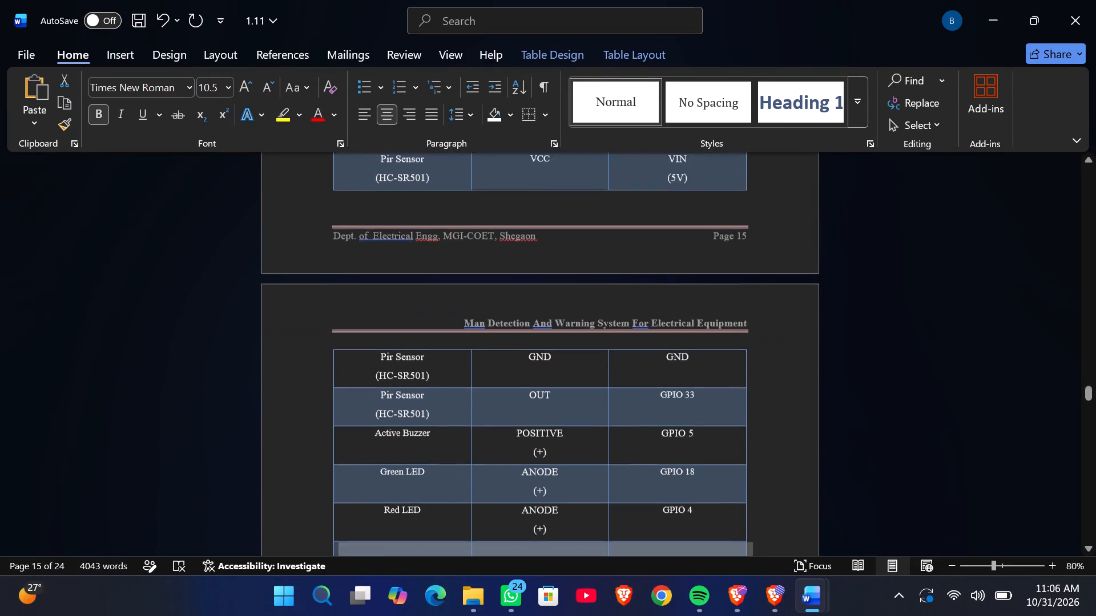
scroll(573, 403, "down", 2)
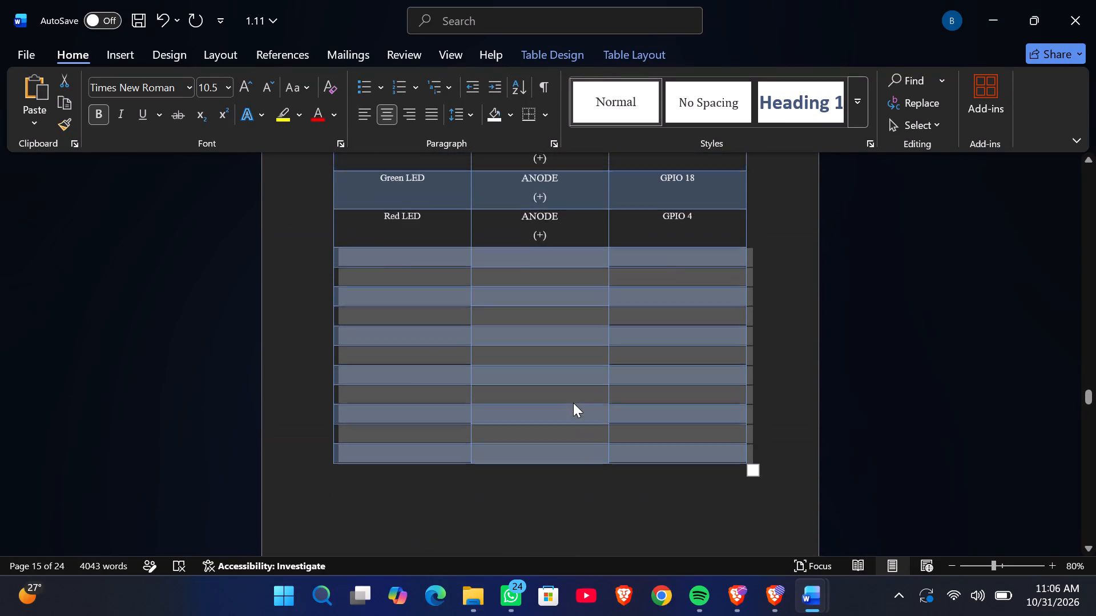
scroll(573, 403, "down", 1)
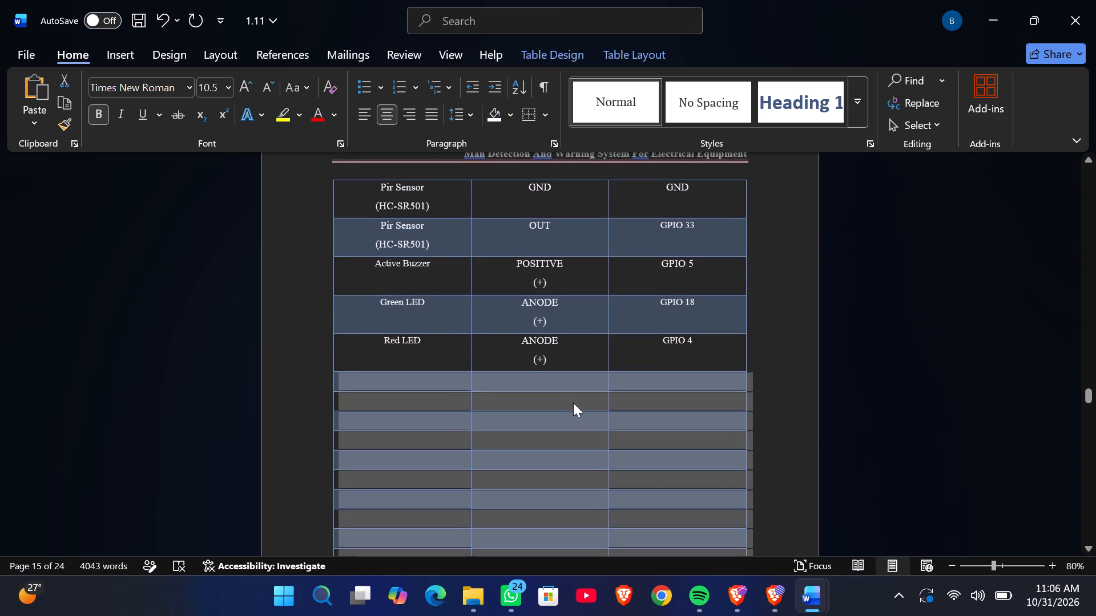
scroll(573, 403, "down", 2)
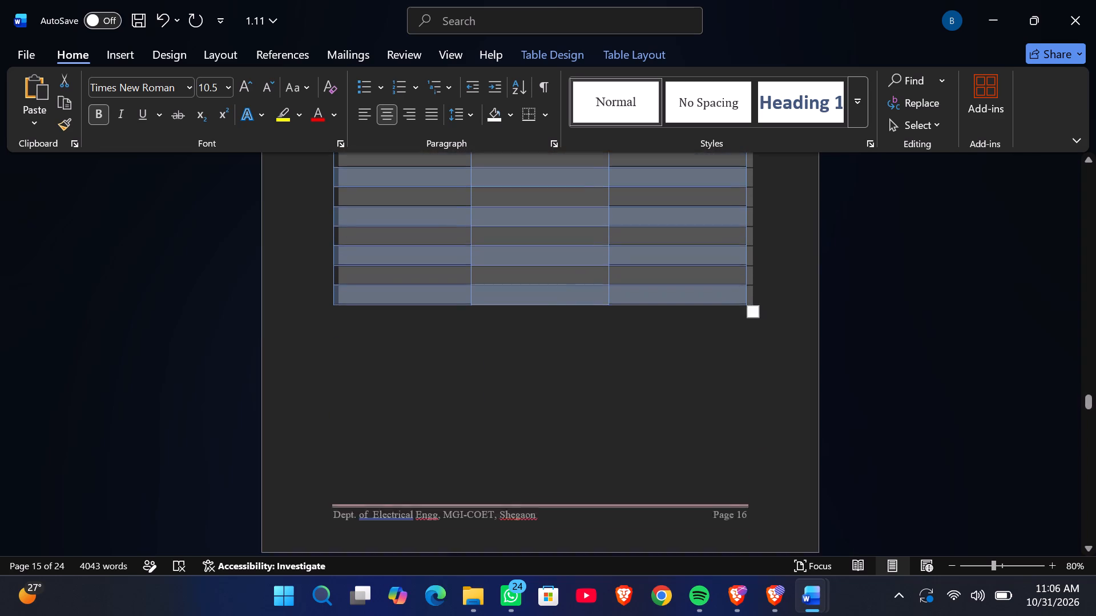
scroll(573, 403, "down", 2)
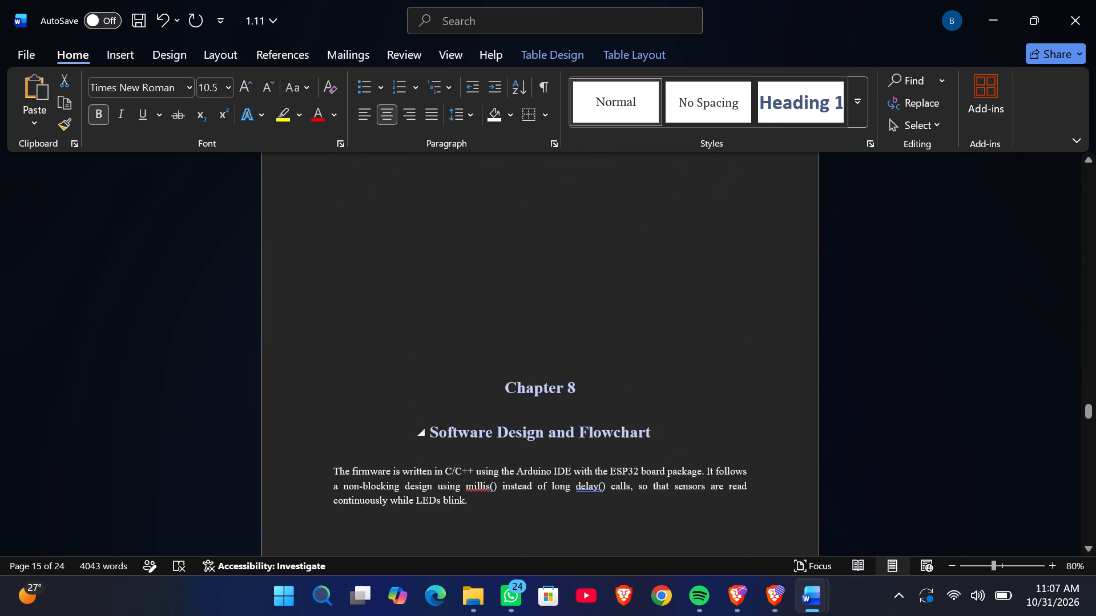
scroll(573, 403, "up", 3)
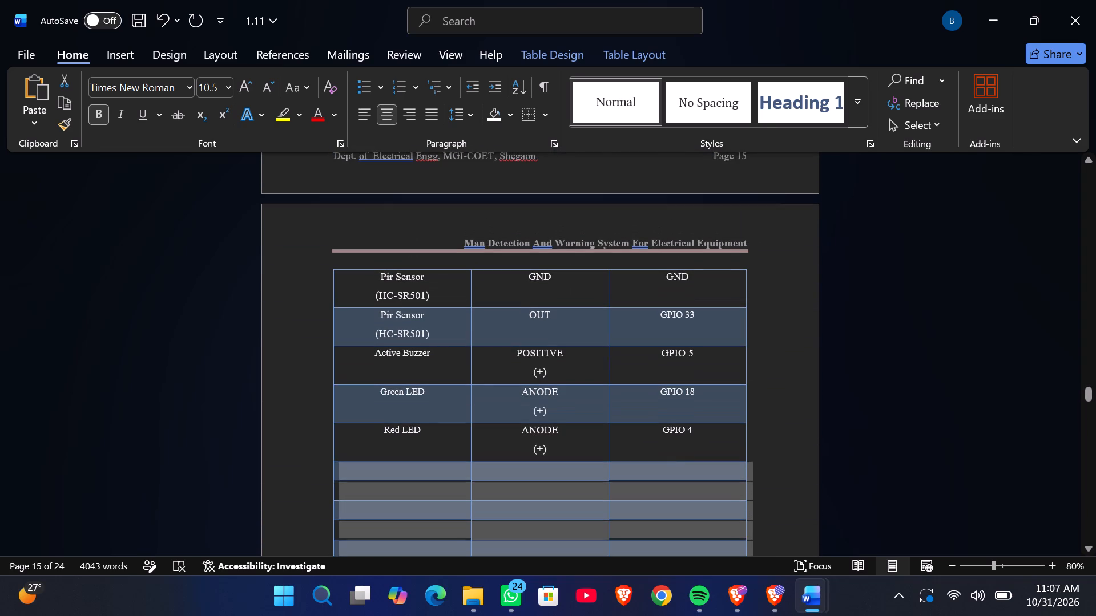
scroll(573, 403, "up", 3)
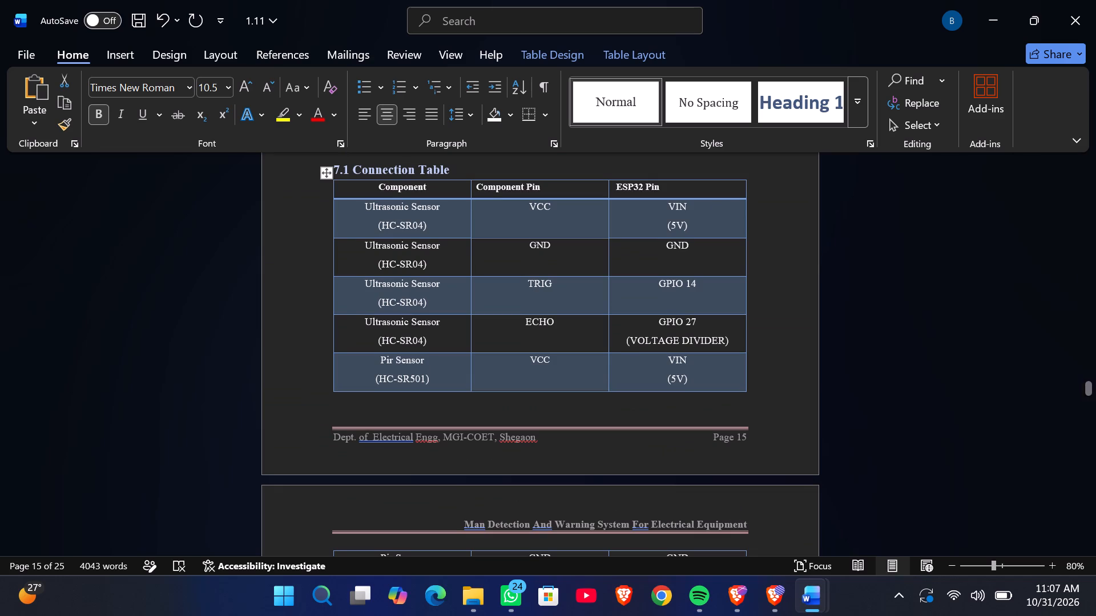
scroll(573, 403, "down", 4)
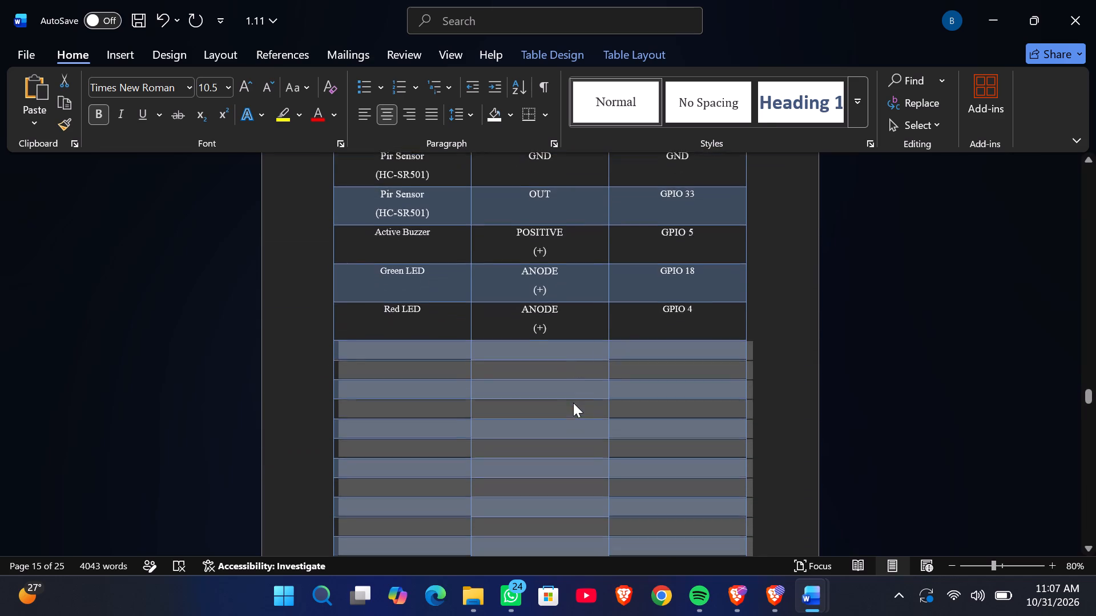
scroll(573, 403, "down", 1)
scroll(573, 403, "up", 3)
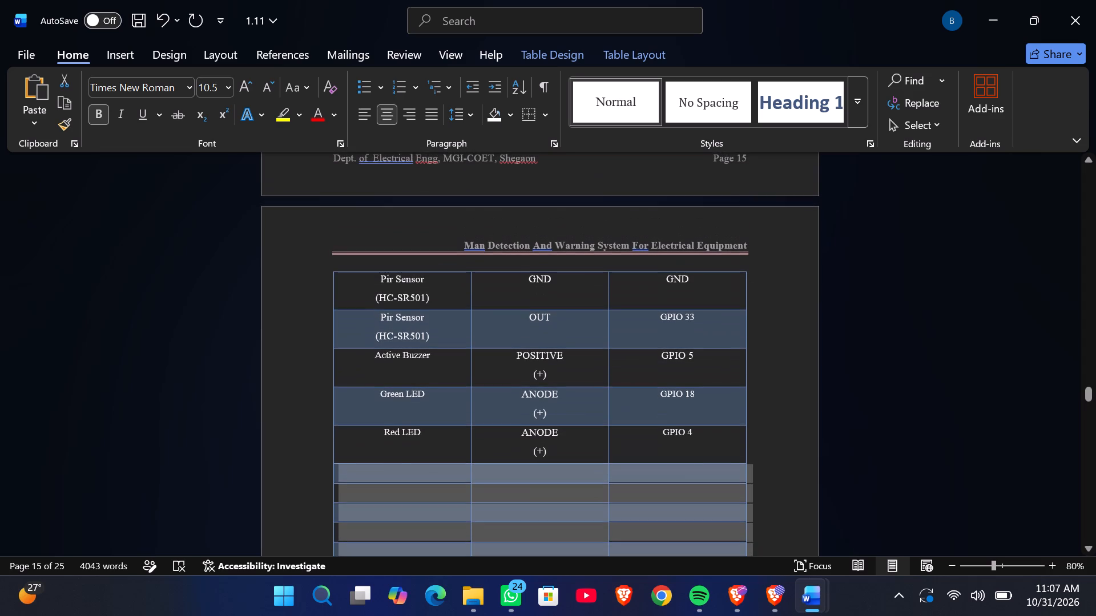
Examine the pages from Figure 7.1 and the 7.1 Connection Table through the blank rows below the Red LED row.
scroll(573, 403, "up", 2)
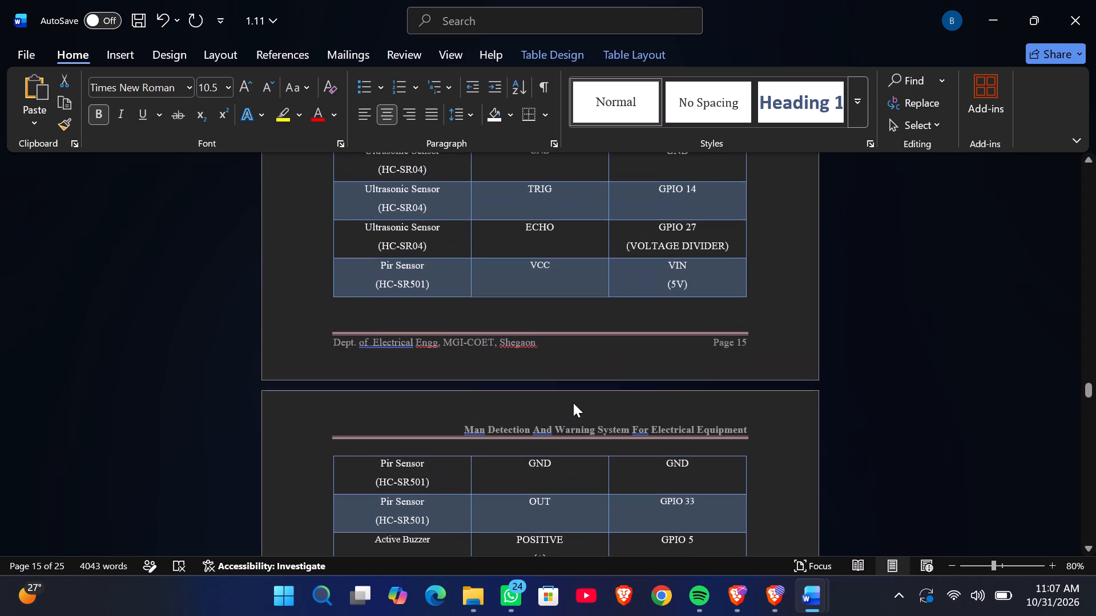
scroll(573, 403, "up", 2)
scroll(573, 403, "right", 1)
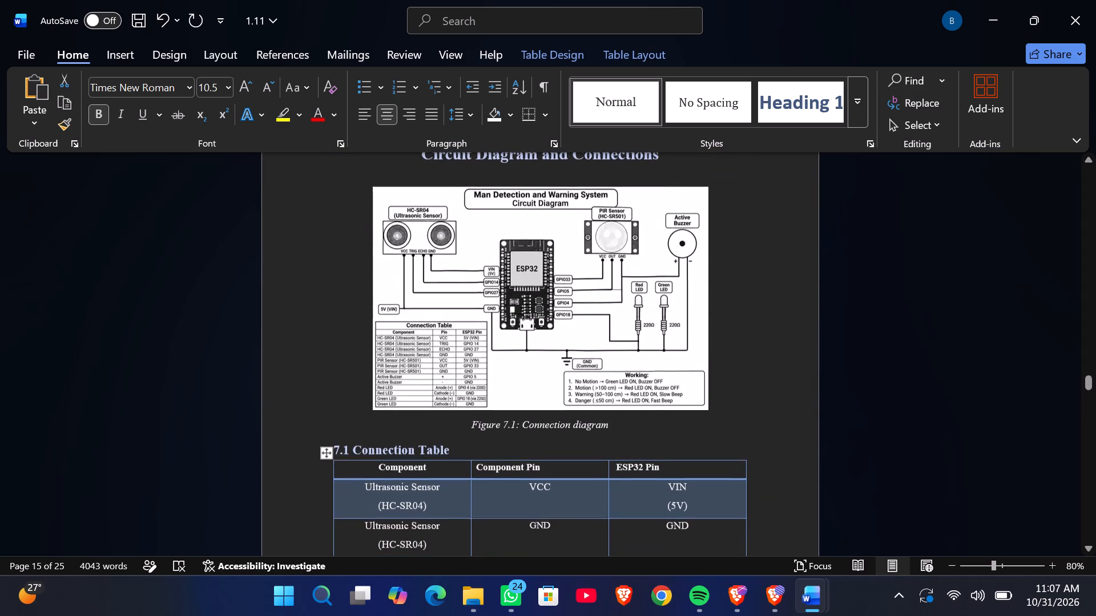
scroll(573, 403, "right", 1)
scroll(573, 403, "down", 1)
scroll(573, 403, "up", 1)
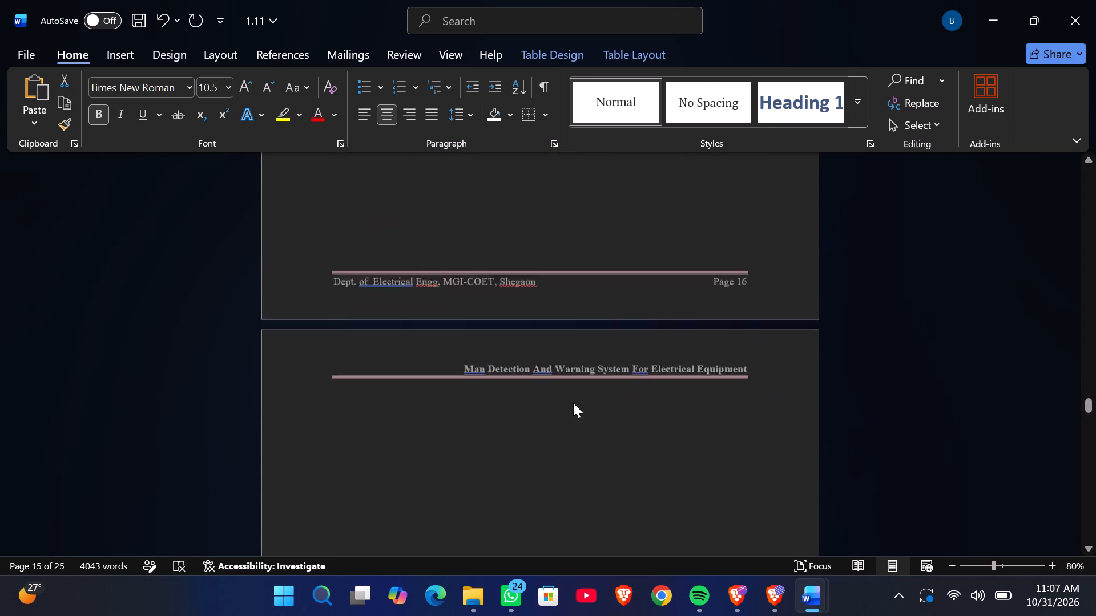
scroll(573, 403, "up", 3)
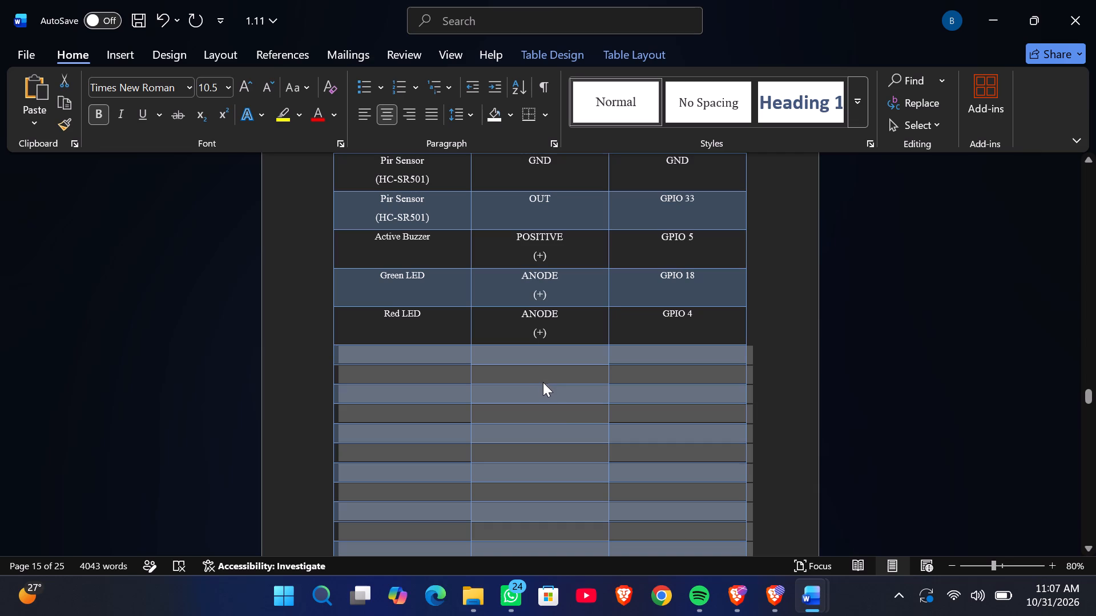
Delete the first five blank rows directly below the Red LED row in the 7.1 Connection Table.
left_click(777, 407)
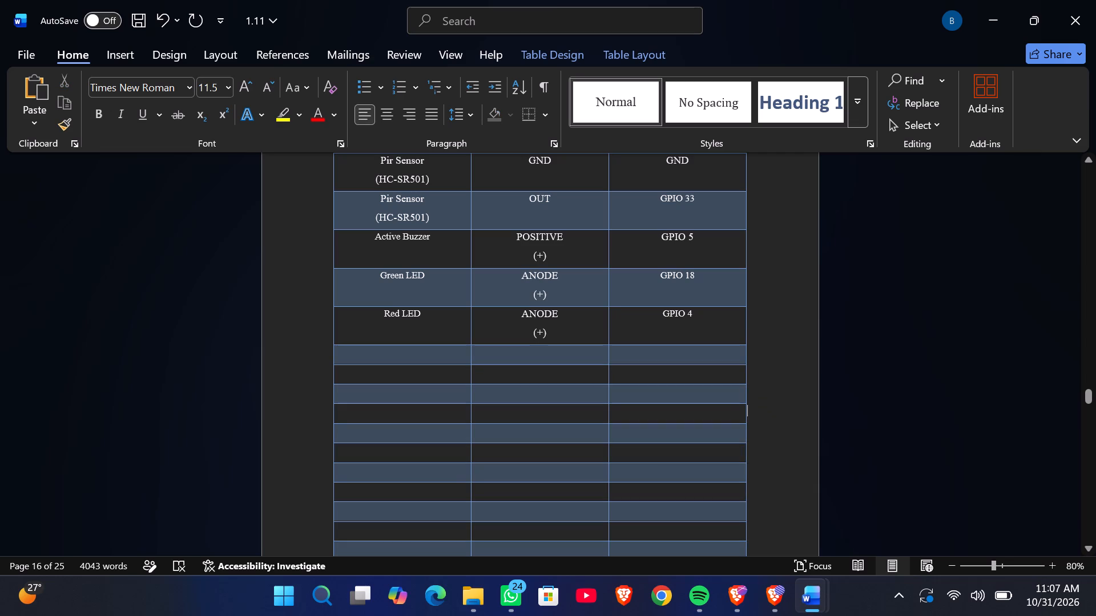
scroll(744, 463, "down", 1)
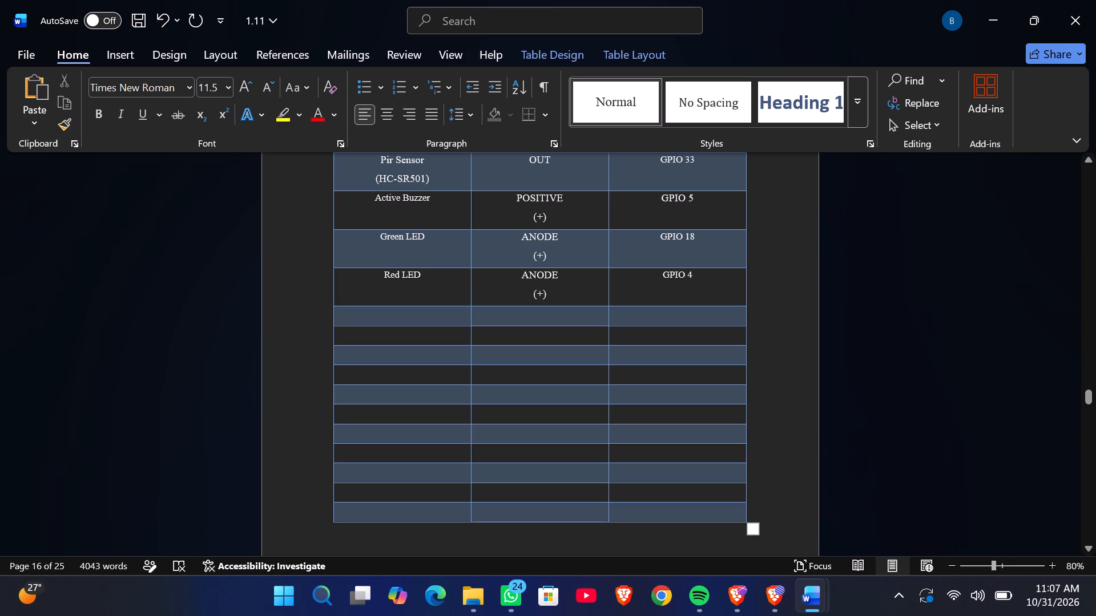
left_click_drag(756, 394, 707, 371)
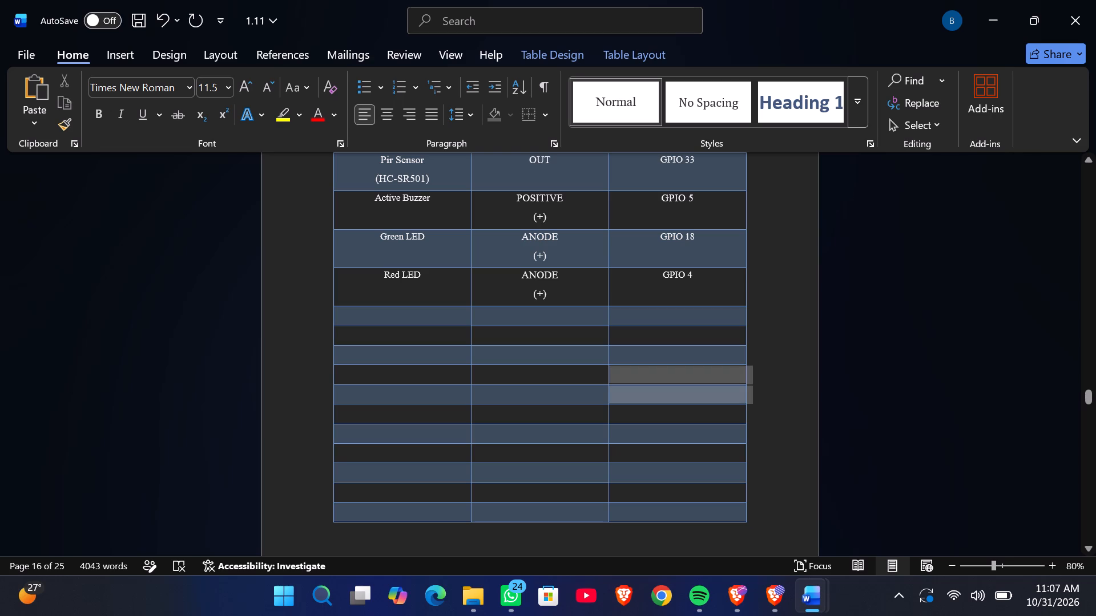
left_click_drag(707, 371, 445, 320)
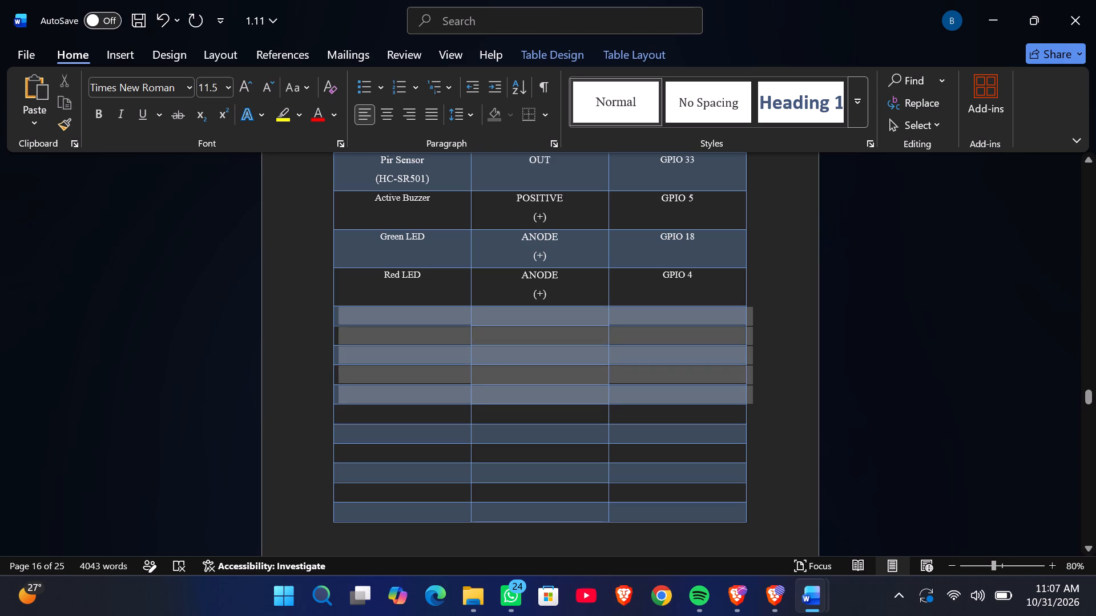
left_click_drag(445, 320, 406, 317)
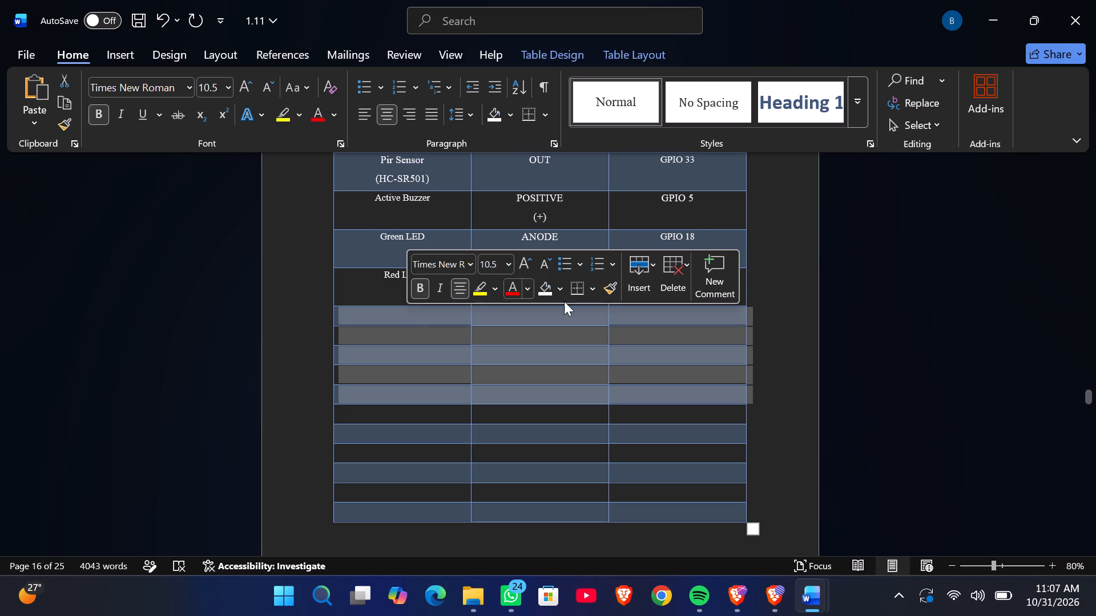
left_click(676, 282)
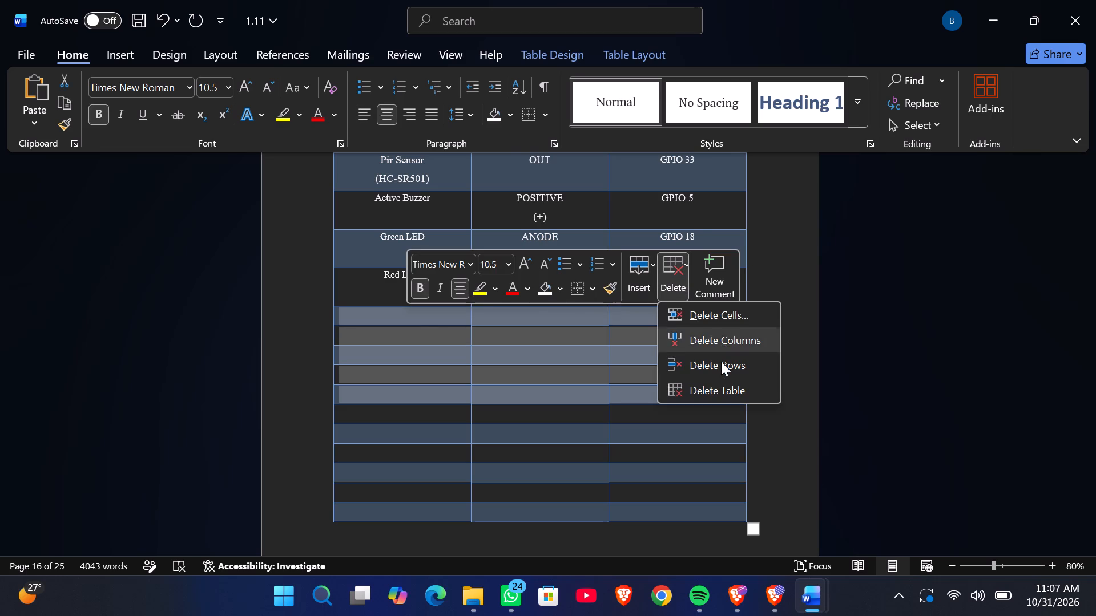
left_click(726, 368)
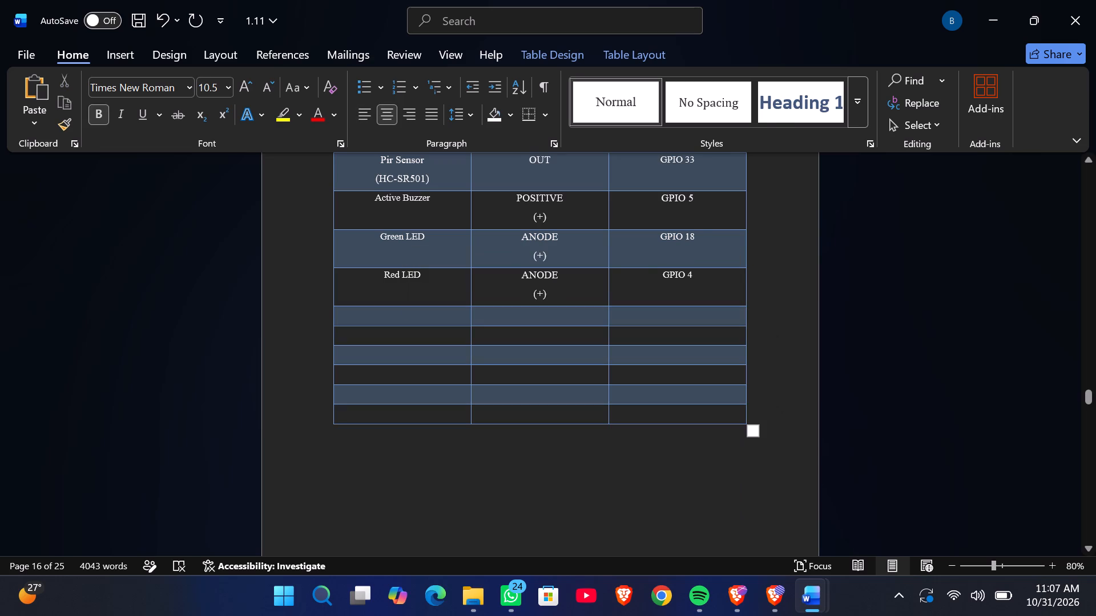
Insert one blank row after the first blank row below Red LED.
left_click(760, 307)
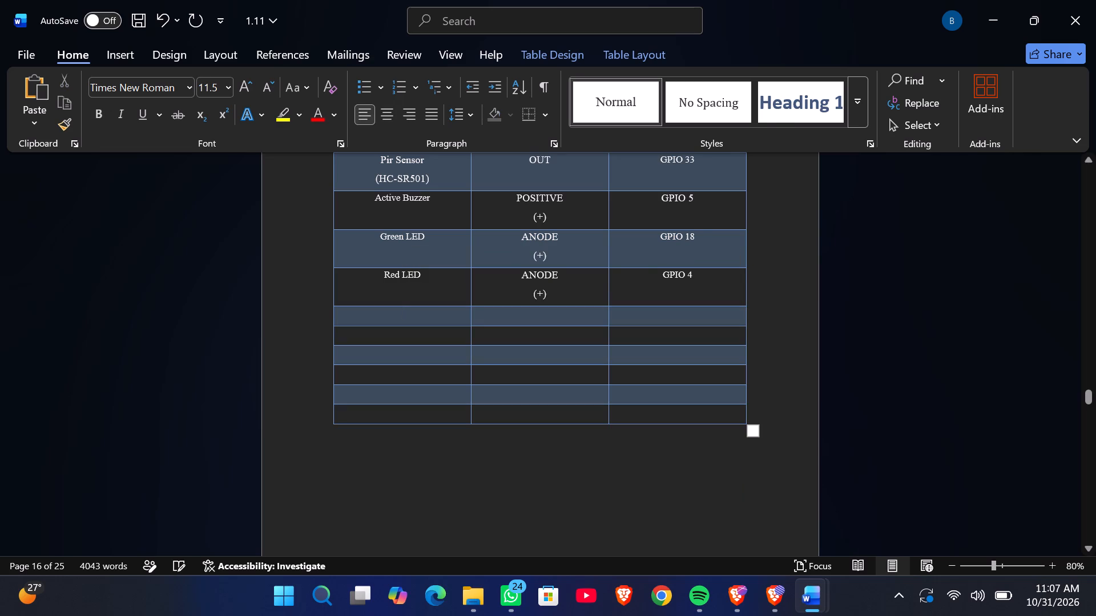
key("Return")
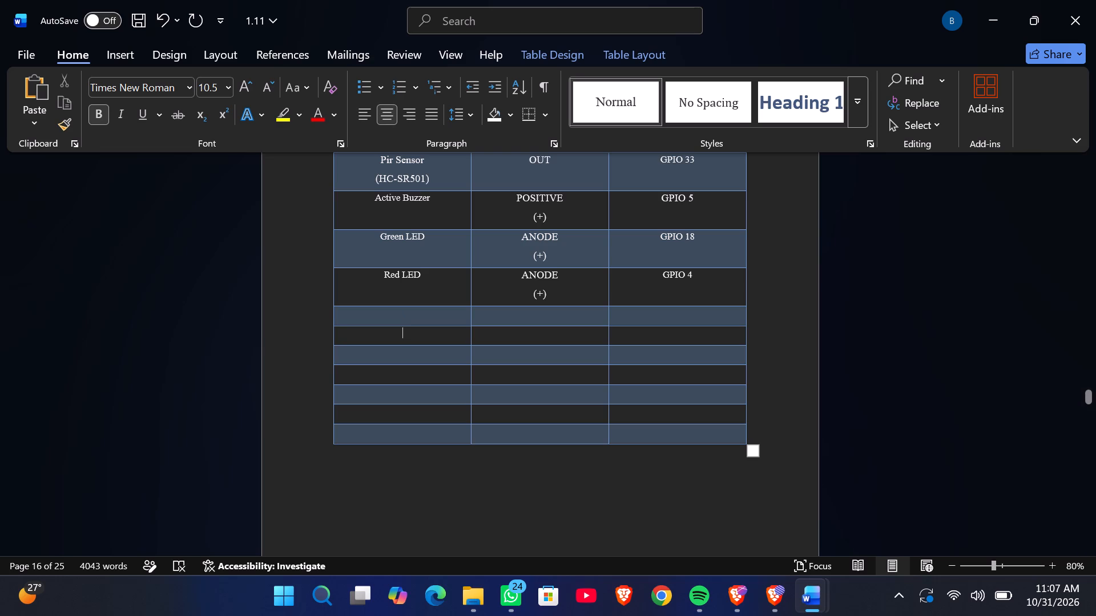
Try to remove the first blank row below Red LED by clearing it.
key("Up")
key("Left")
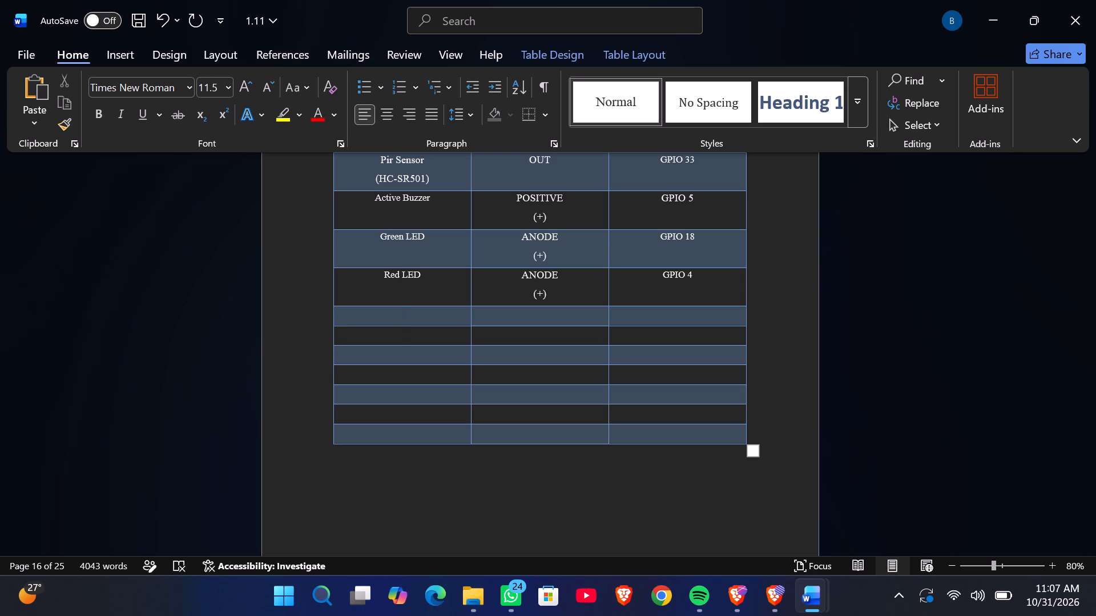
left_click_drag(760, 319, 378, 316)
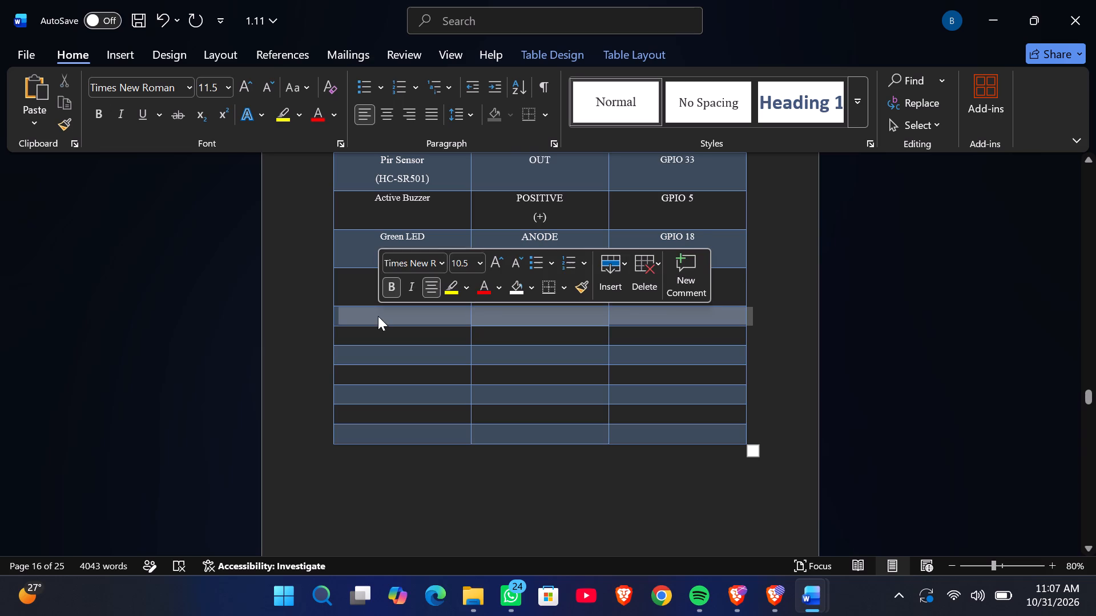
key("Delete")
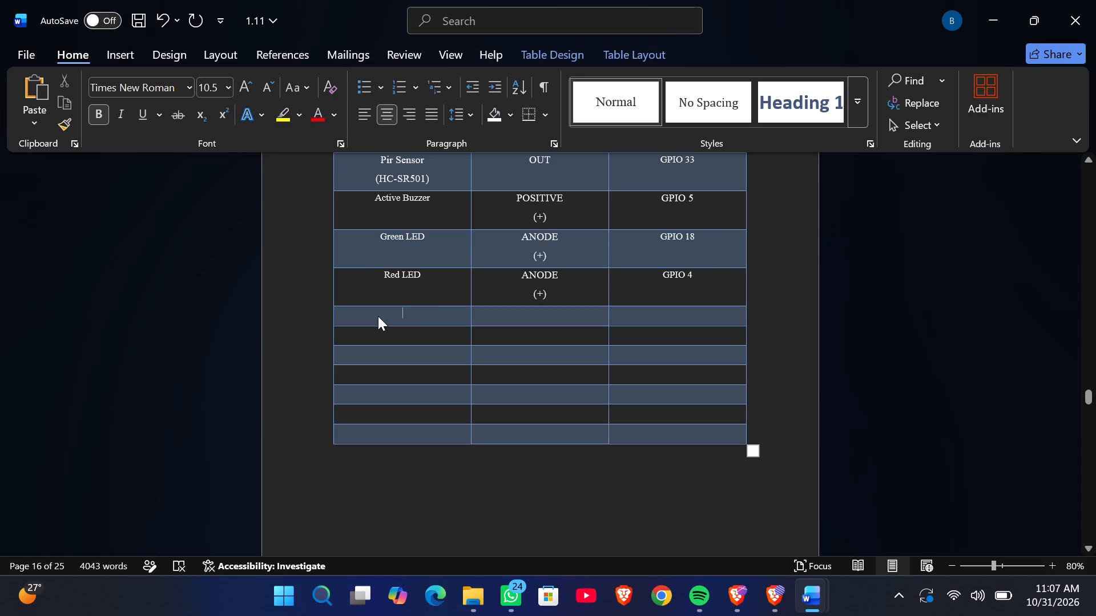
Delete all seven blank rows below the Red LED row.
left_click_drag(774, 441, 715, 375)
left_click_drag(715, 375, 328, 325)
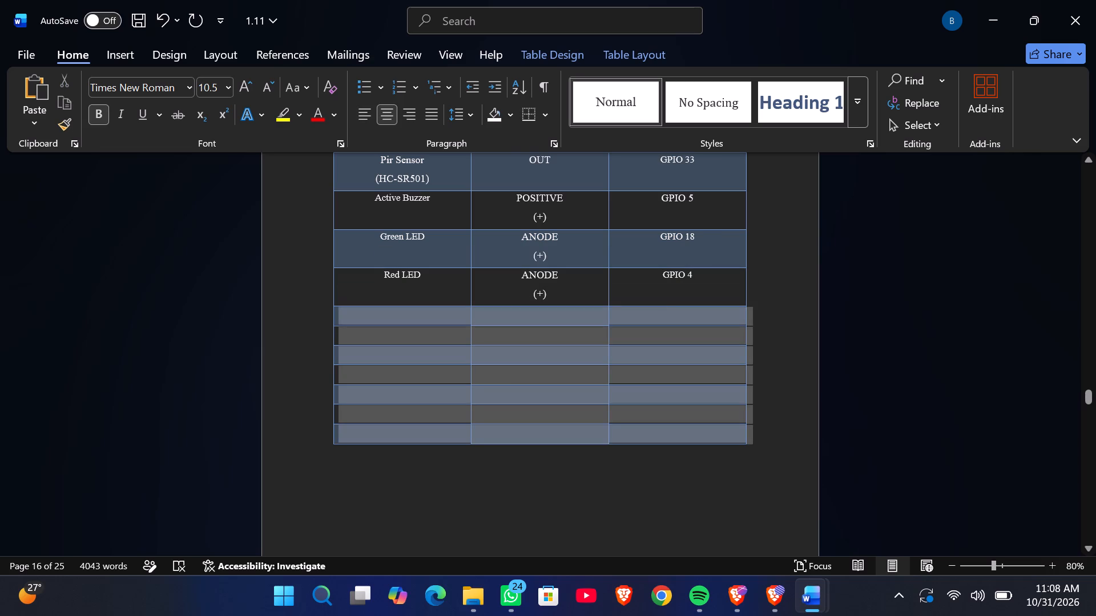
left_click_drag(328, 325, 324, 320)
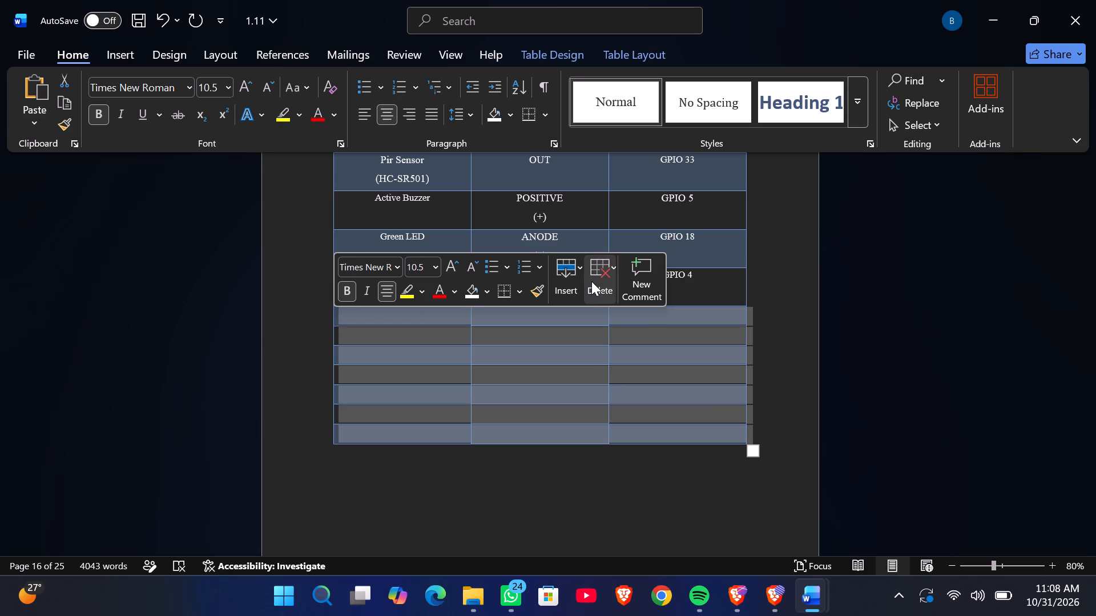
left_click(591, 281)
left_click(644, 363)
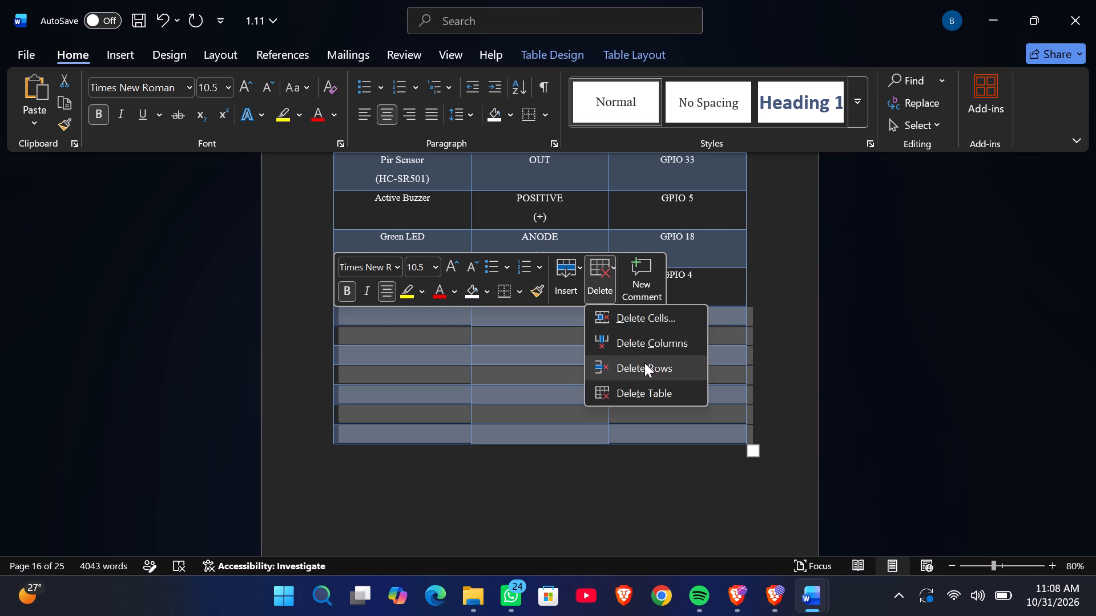
Select the whole 7.1 Connection Table and look through the table style gallery for its style, leaving the style as is.
scroll(646, 388, "up", 3)
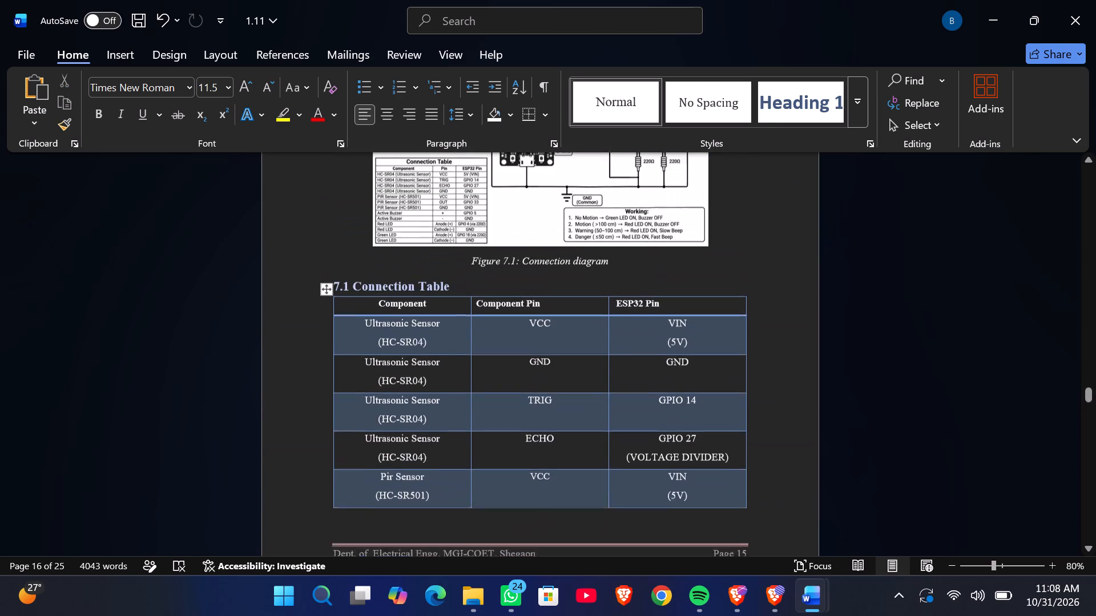
scroll(646, 388, "up", 1)
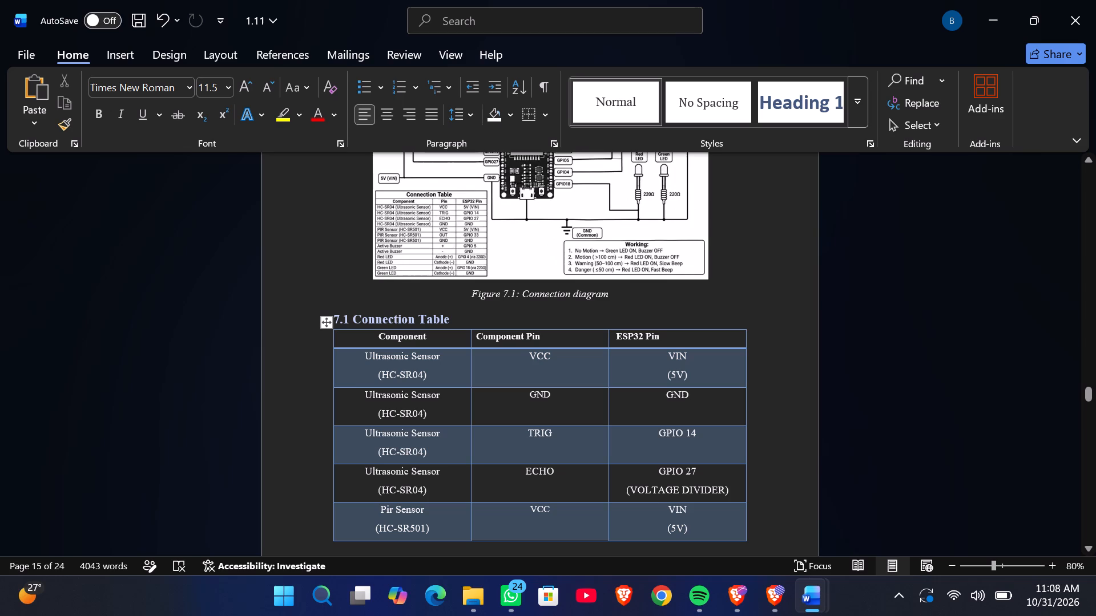
left_click(329, 324)
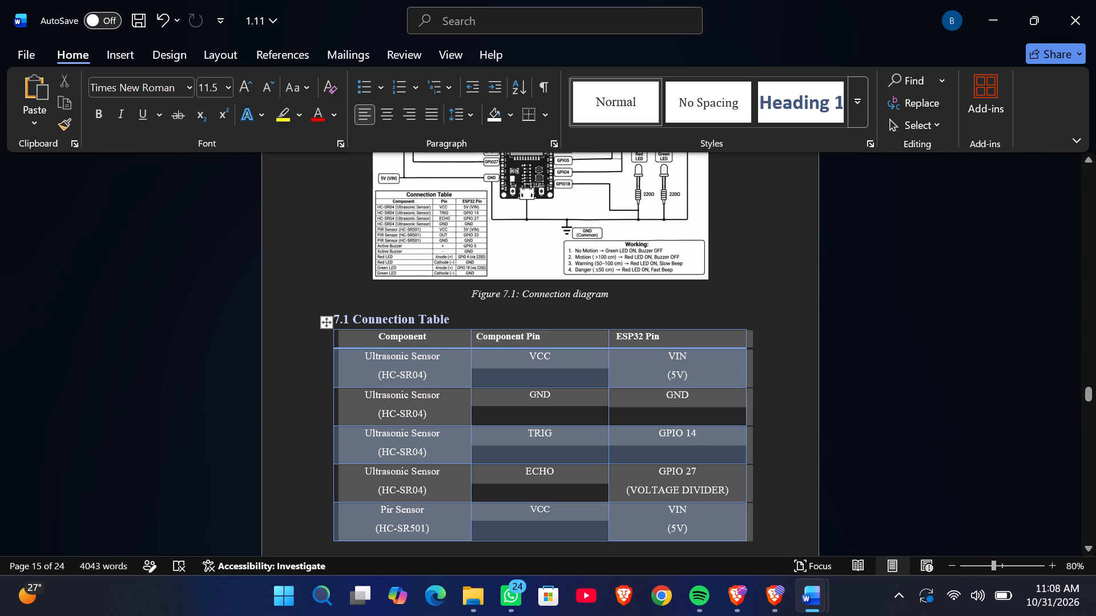
left_click(562, 50)
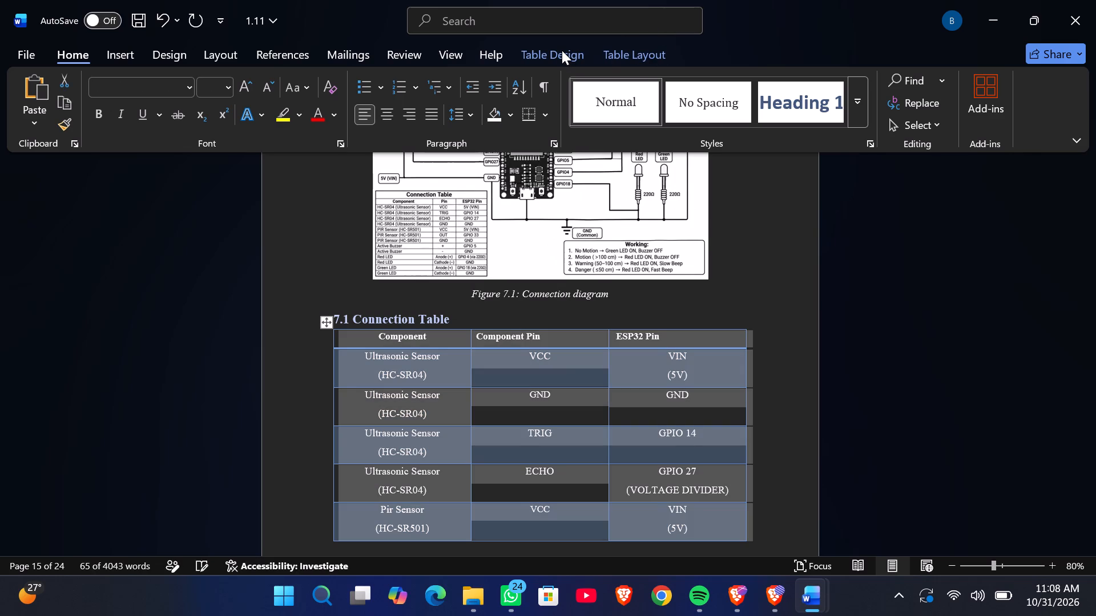
left_click(660, 110)
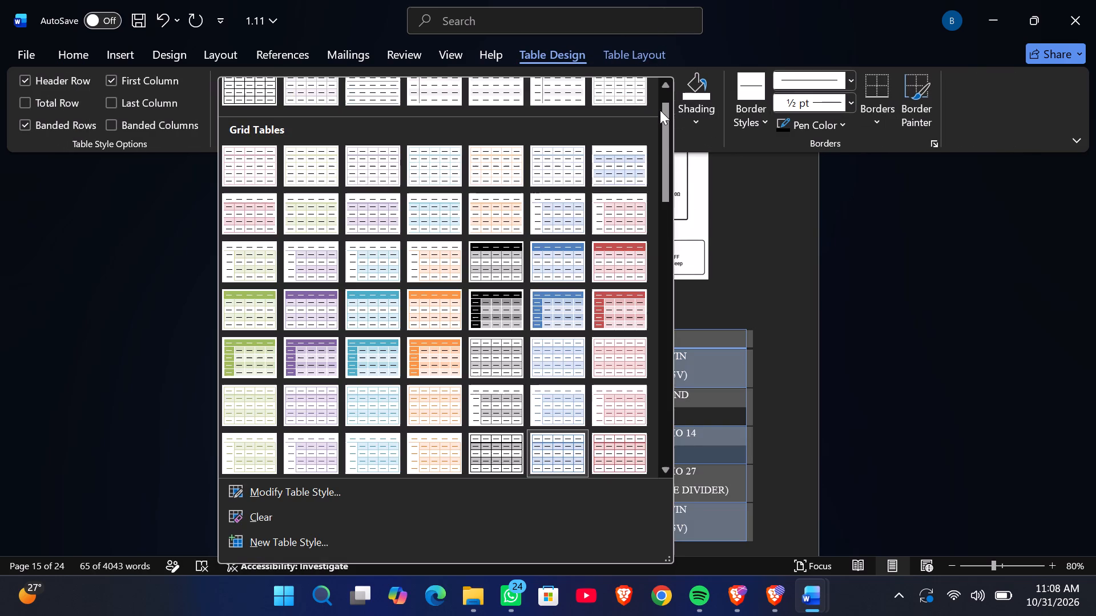
scroll(563, 202, "up", 5)
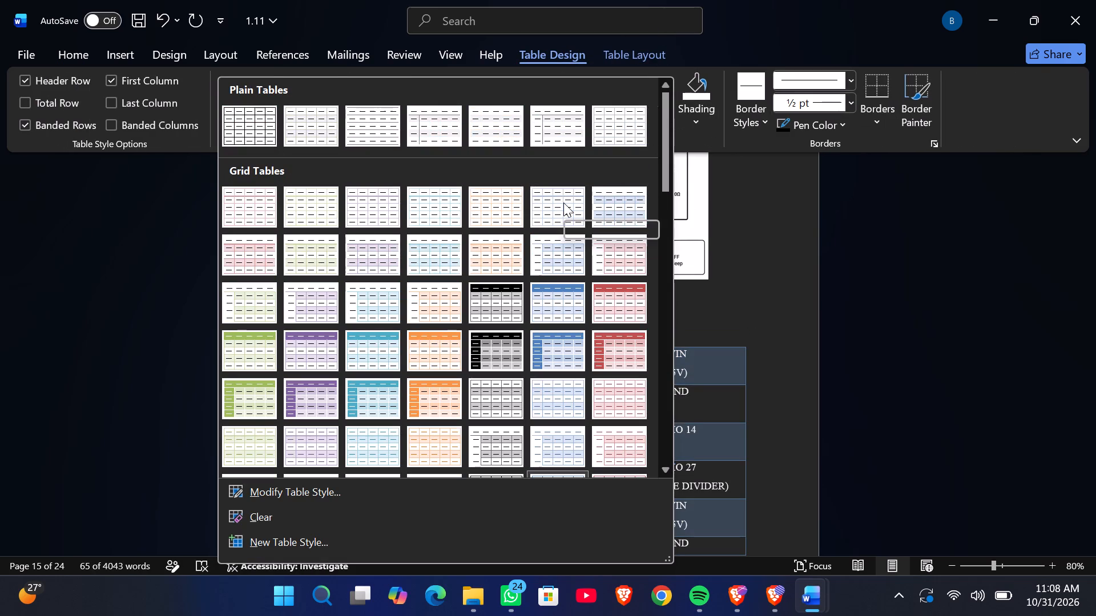
scroll(563, 202, "down", 2)
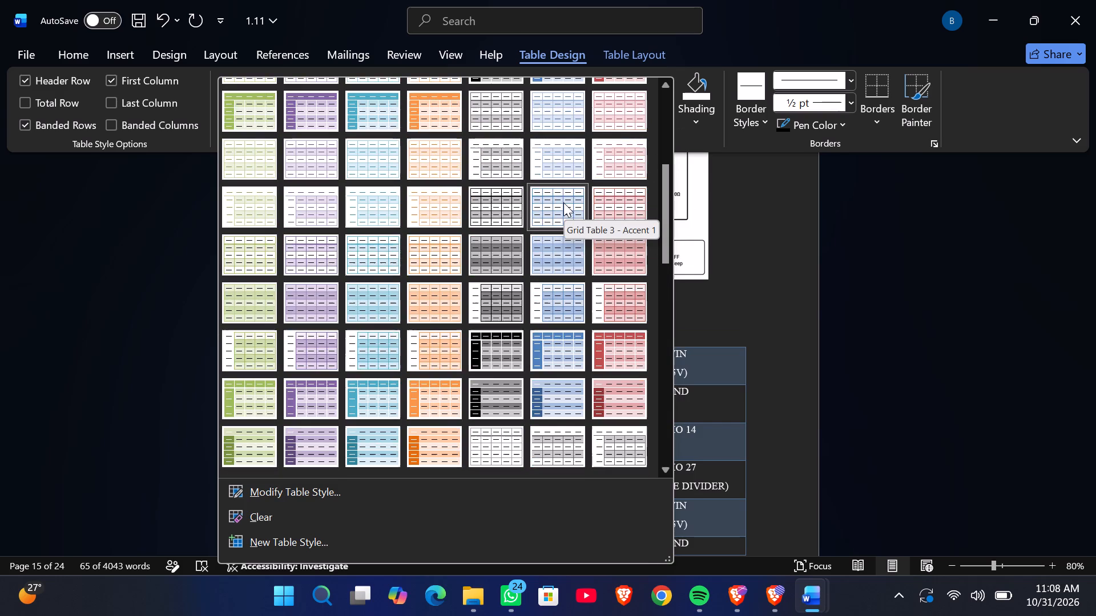
scroll(563, 202, "down", 2)
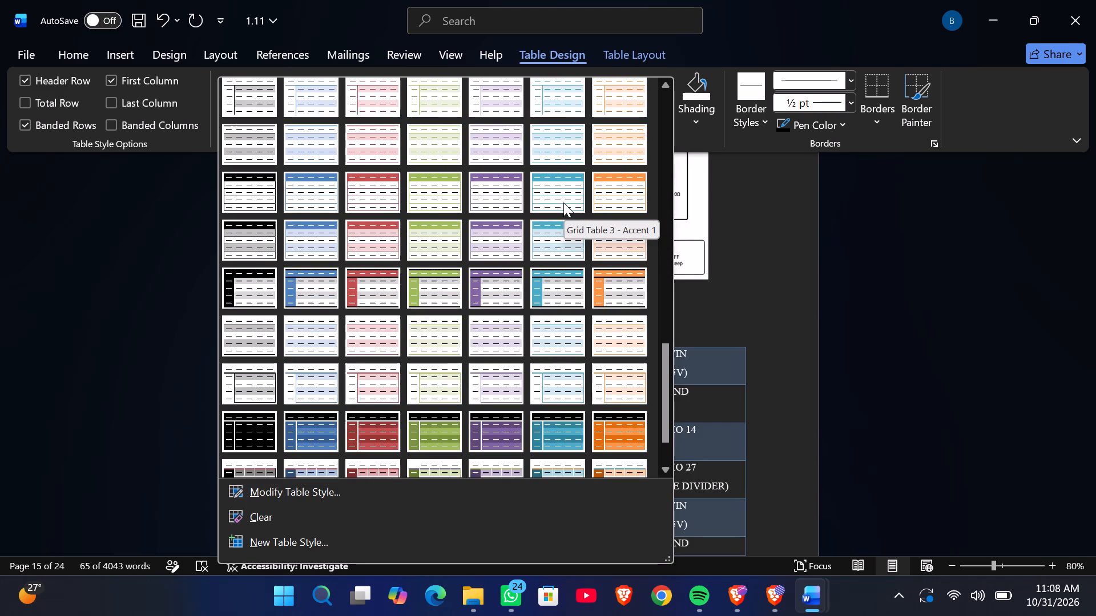
scroll(563, 202, "down", 1)
scroll(563, 202, "up", 2)
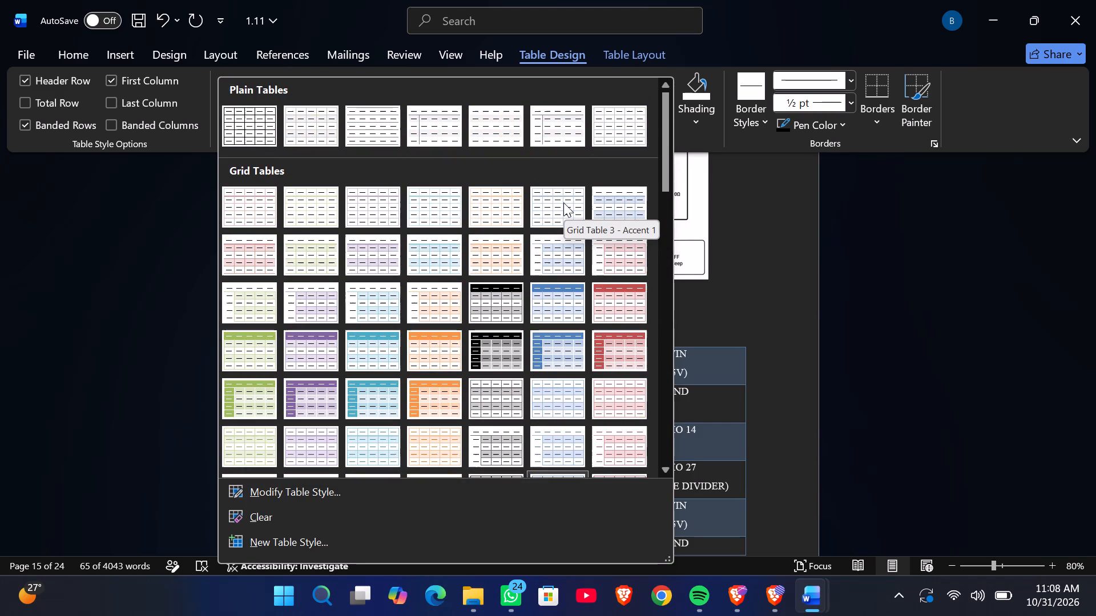
scroll(563, 202, "up", 4)
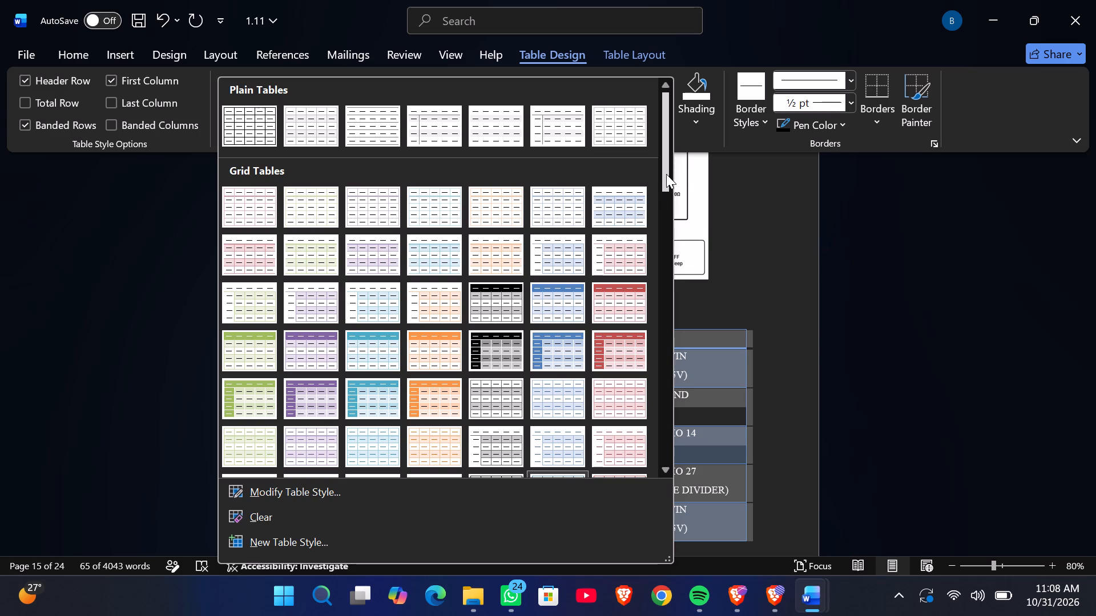
left_click_drag(666, 174, 672, 197)
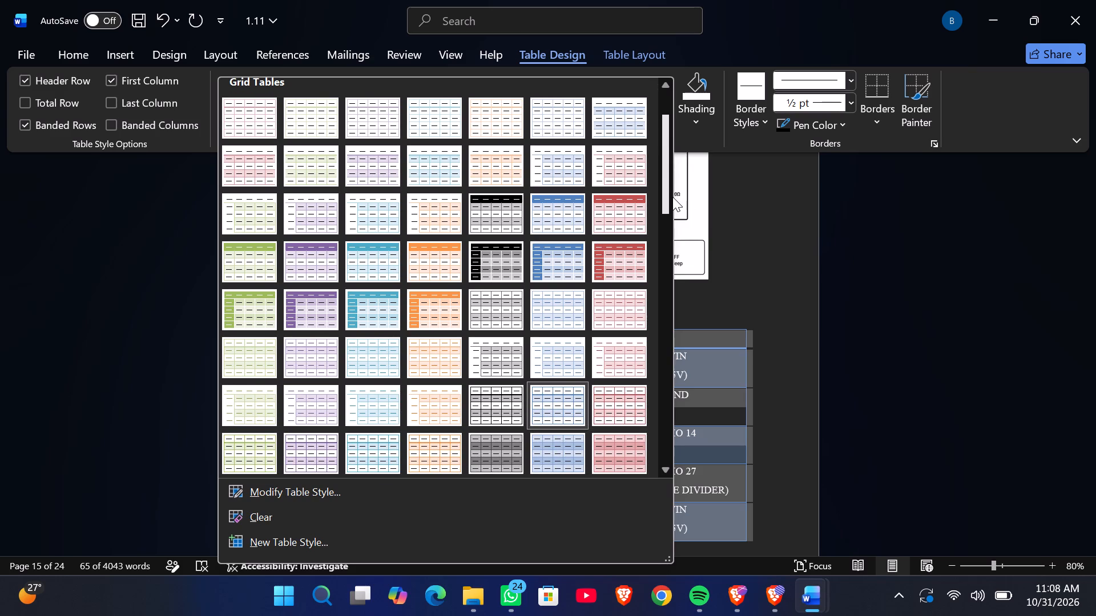
left_click_drag(672, 197, 673, 199)
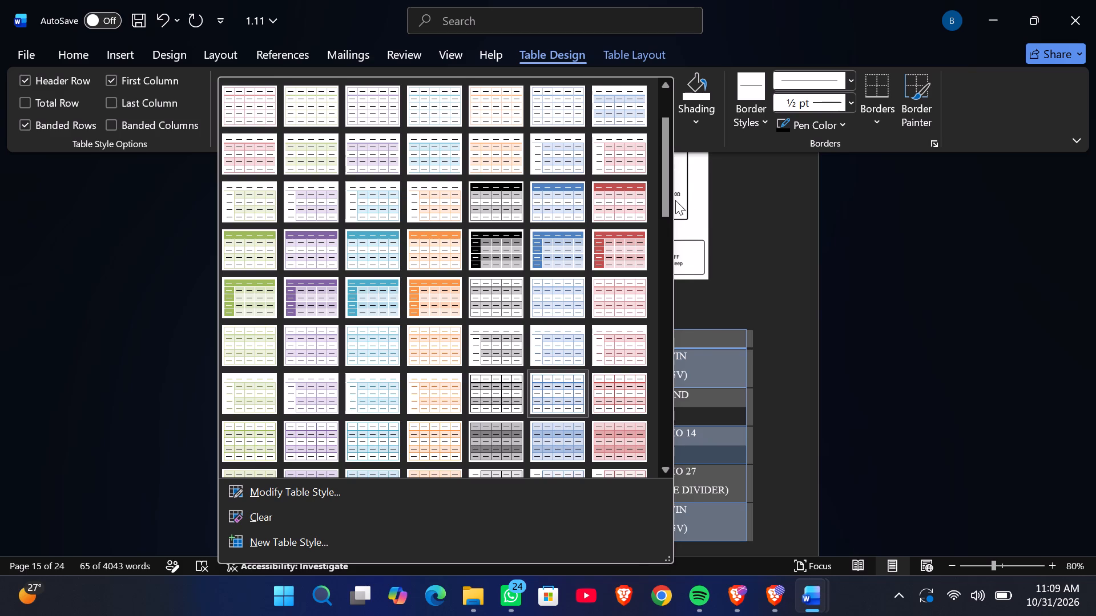
left_click(675, 200)
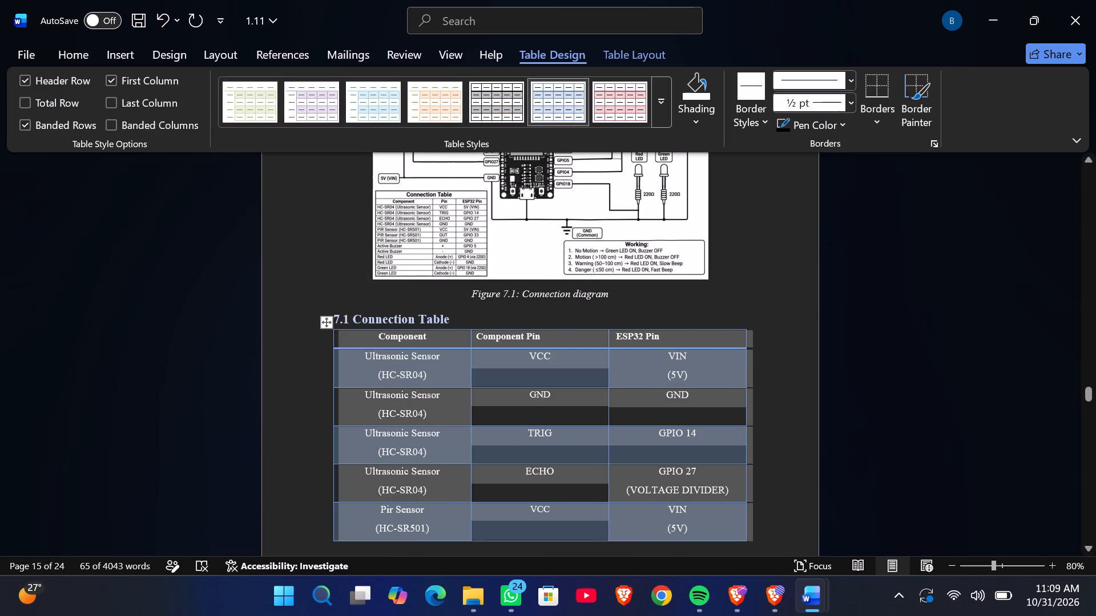
left_click(782, 314)
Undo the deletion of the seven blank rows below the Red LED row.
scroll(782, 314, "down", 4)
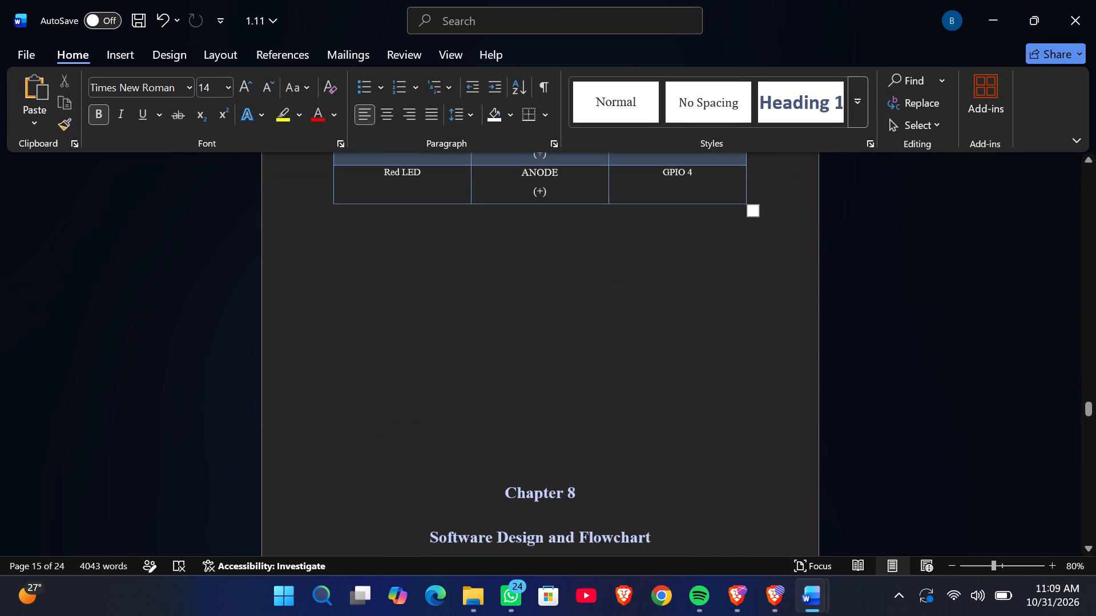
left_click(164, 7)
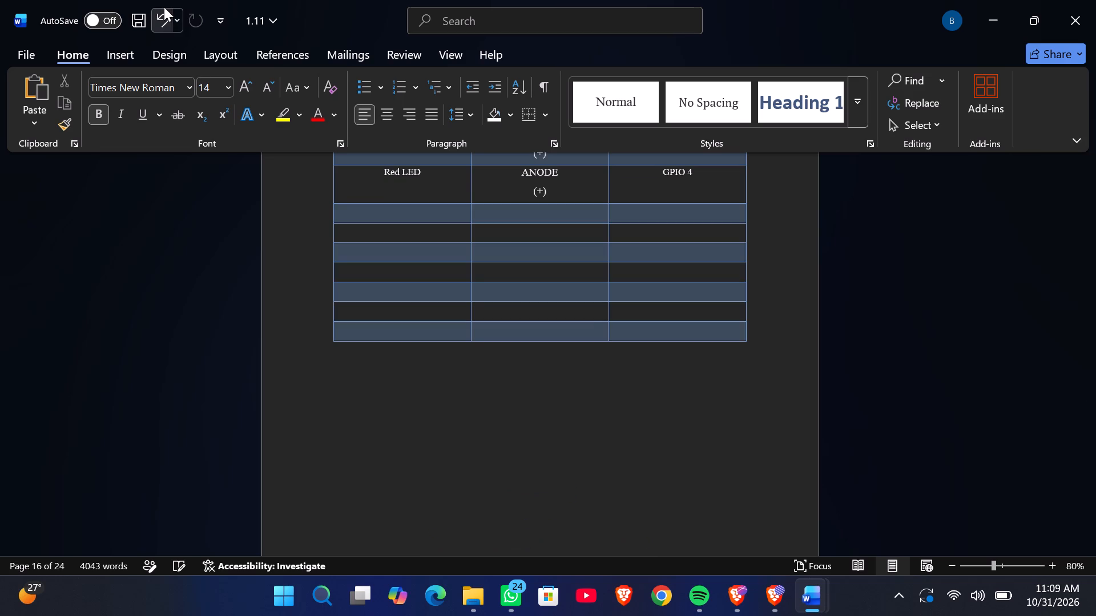
Undo further edits until the 7.2 System Working Table heading and its five-column table below the 7.1 Connection Table are restored.
double_click(161, 15)
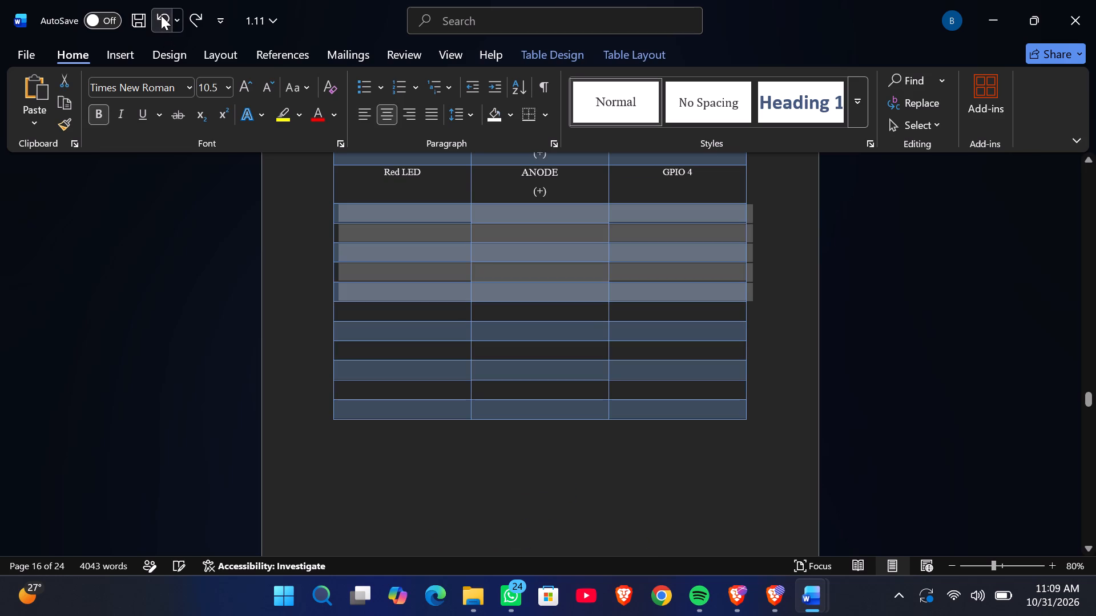
left_click(161, 15)
left_click(161, 15)
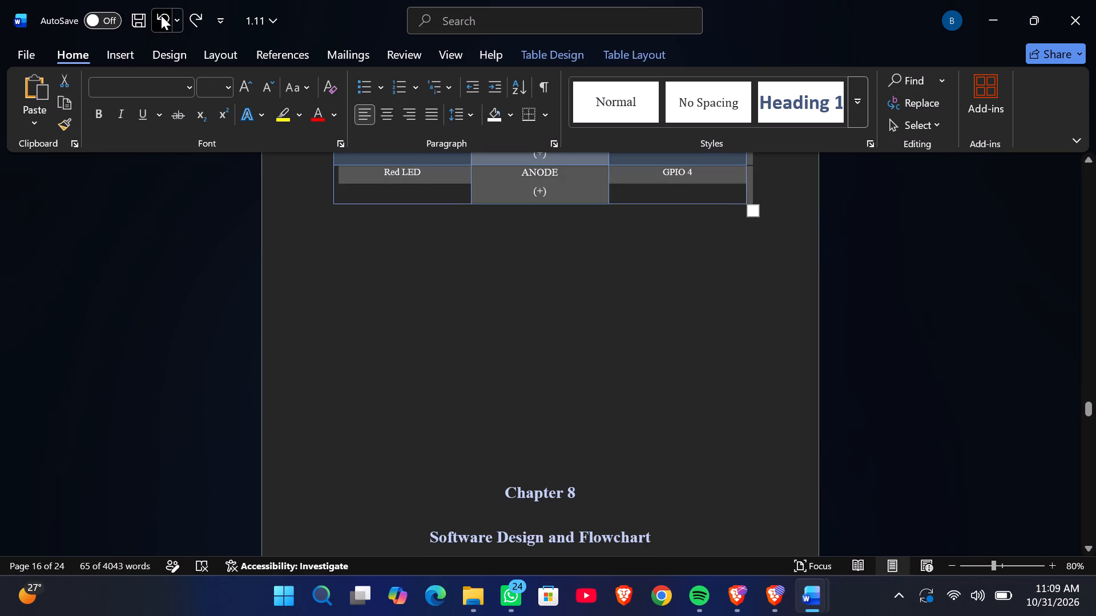
left_click(401, 281)
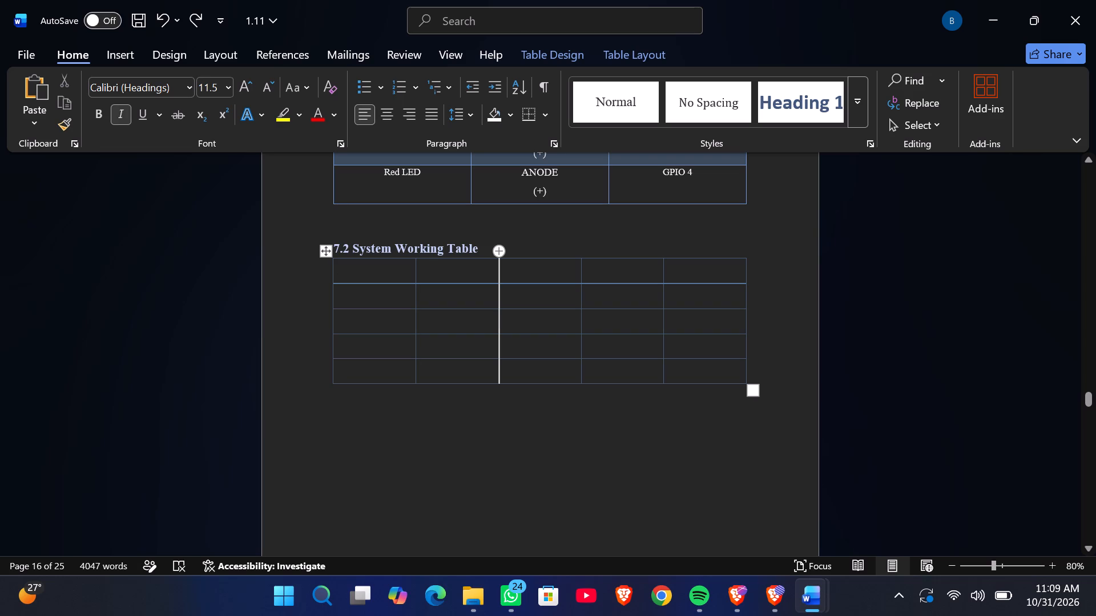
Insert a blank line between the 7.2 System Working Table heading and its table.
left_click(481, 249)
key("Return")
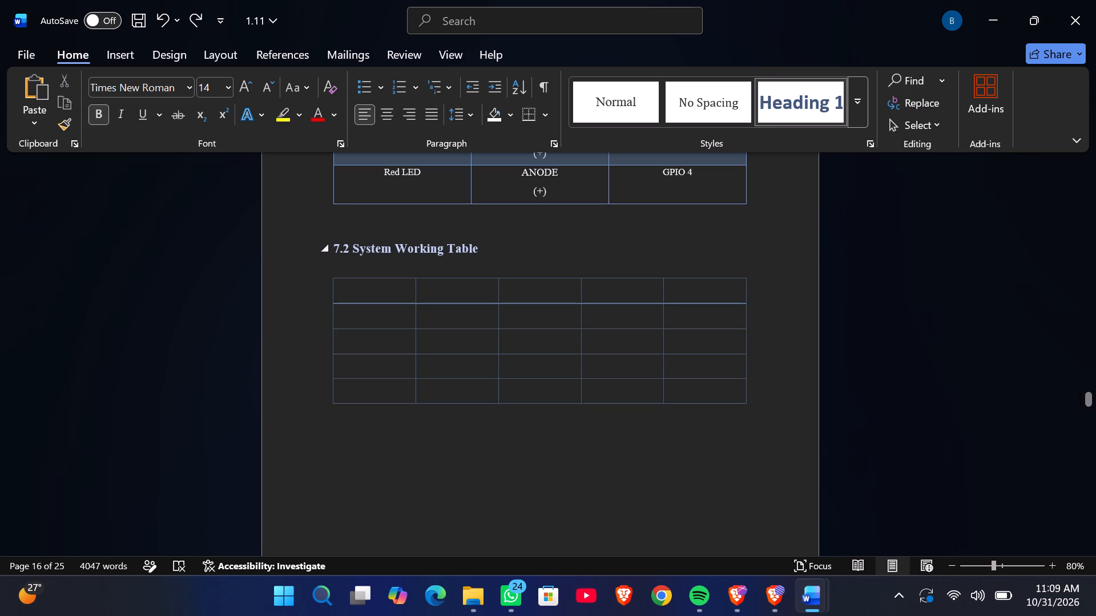
Apply the blue full-grid, banded-row table style to the whole 7.2 table so it matches the 7.1 Connection Table.
left_click(325, 269)
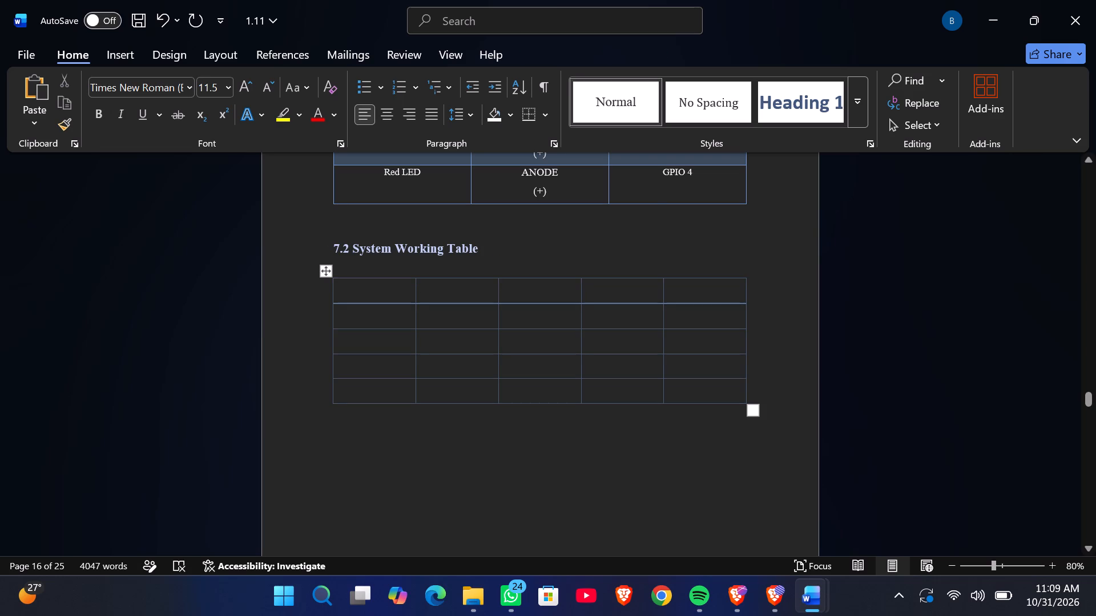
left_click(547, 52)
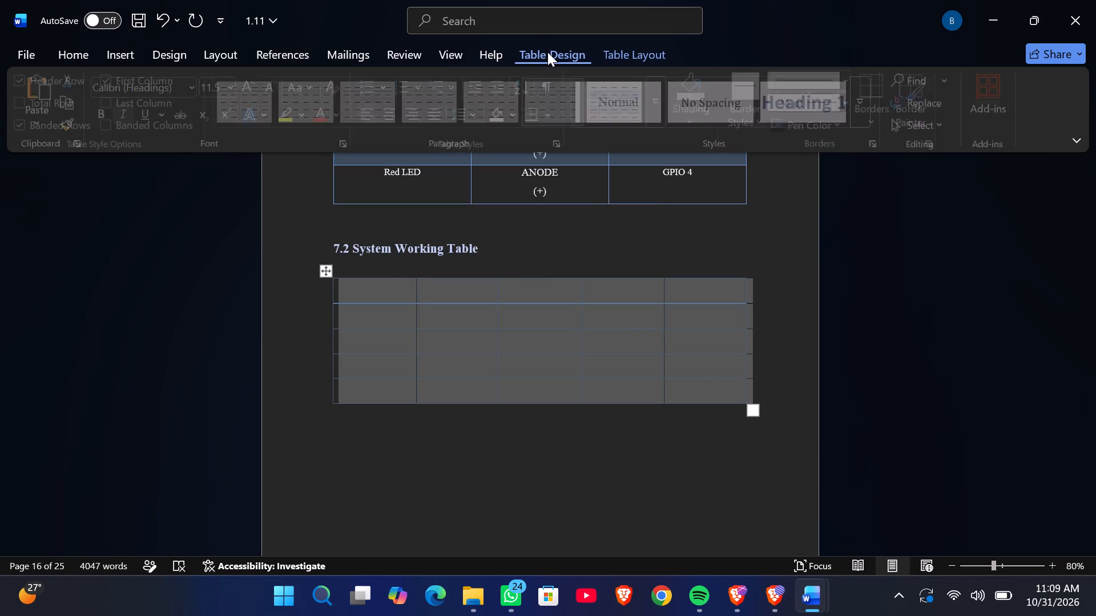
left_click(659, 95)
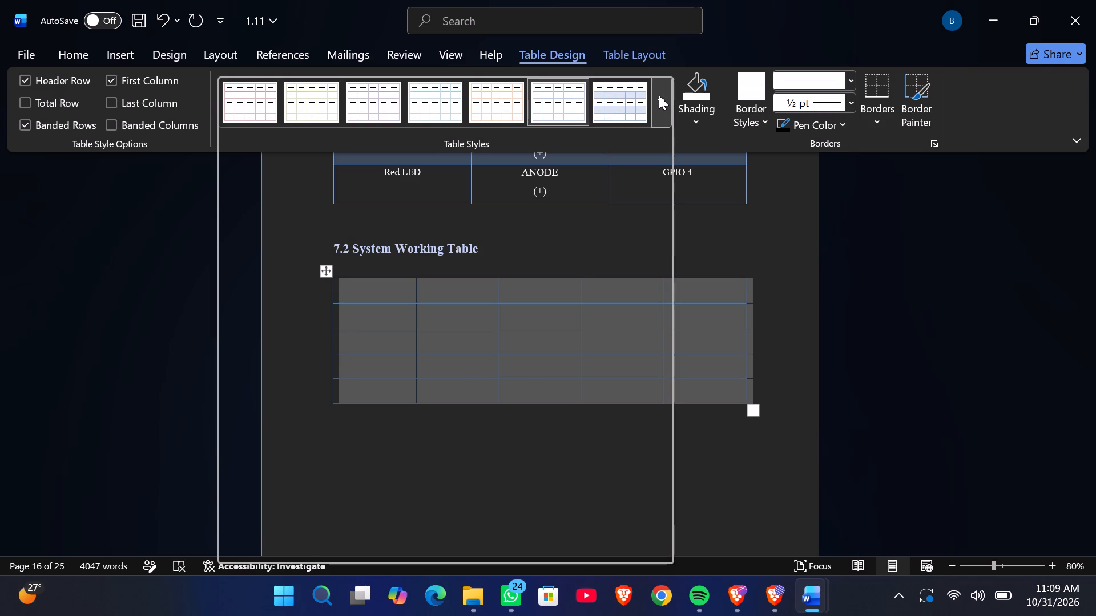
left_click_drag(662, 176, 670, 208)
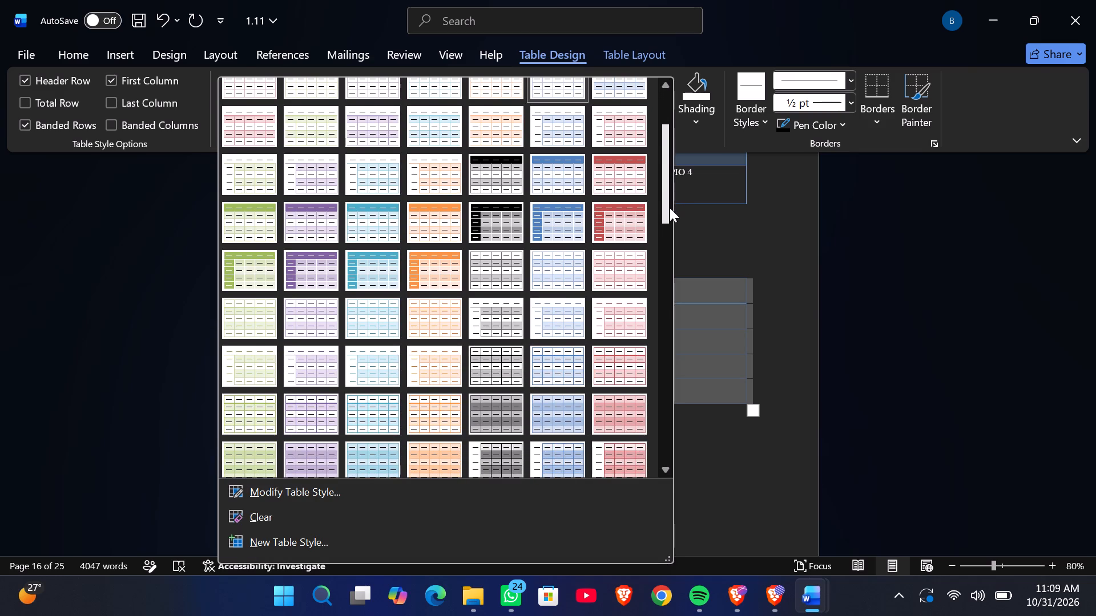
left_click_drag(670, 208, 665, 217)
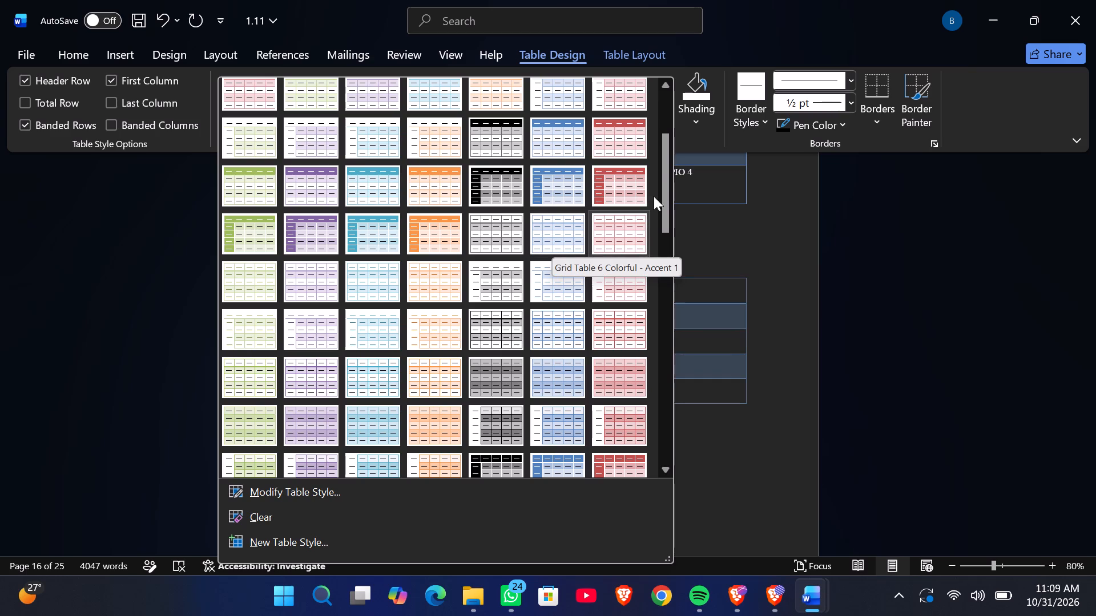
left_click_drag(663, 185, 664, 187)
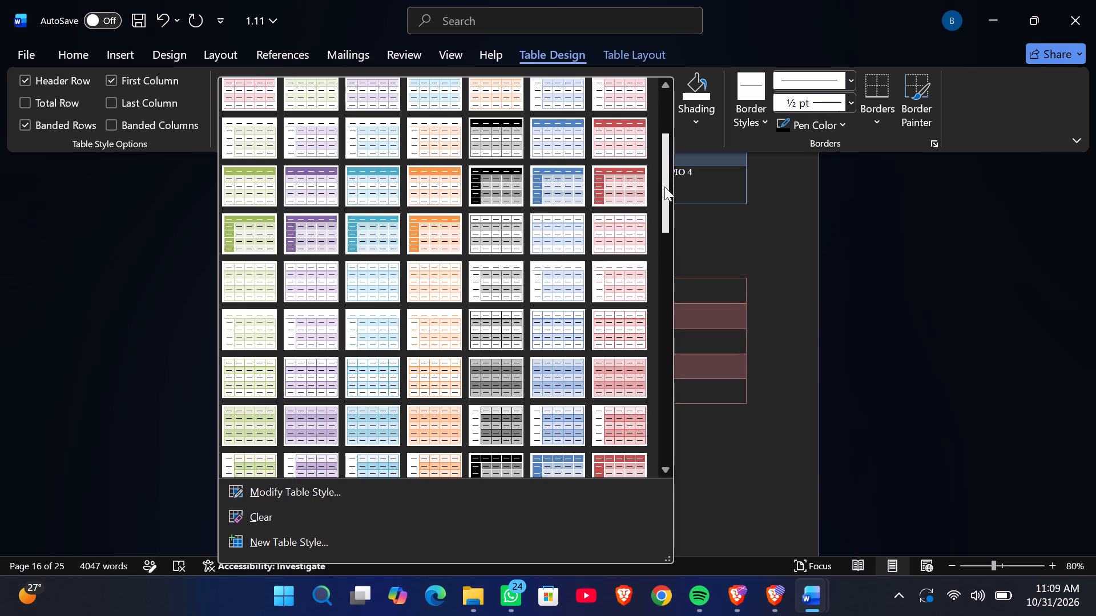
left_click_drag(664, 187, 669, 198)
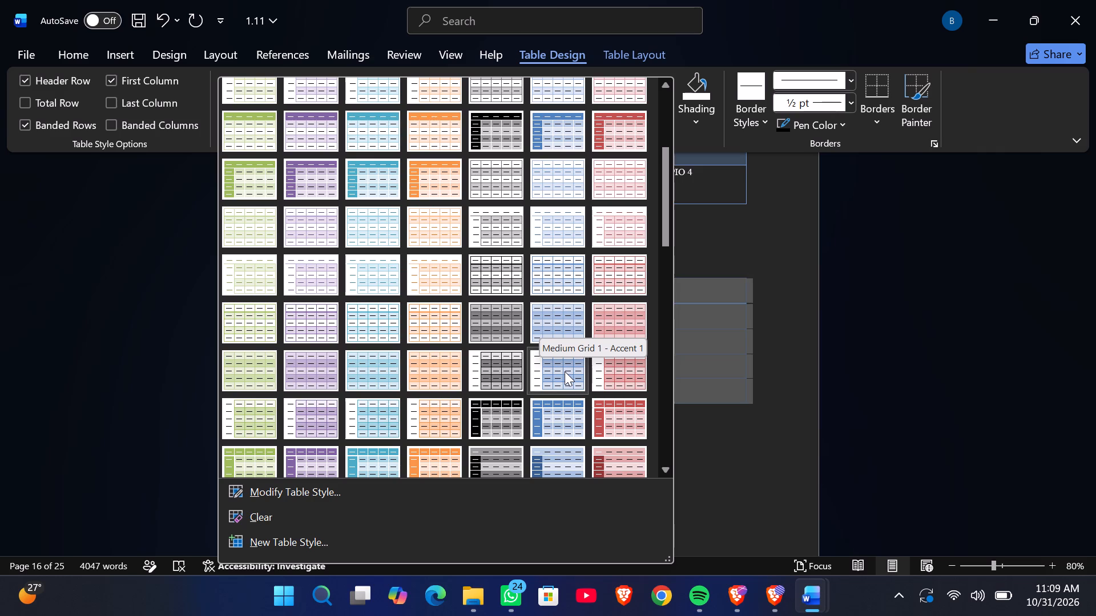
left_click(547, 283)
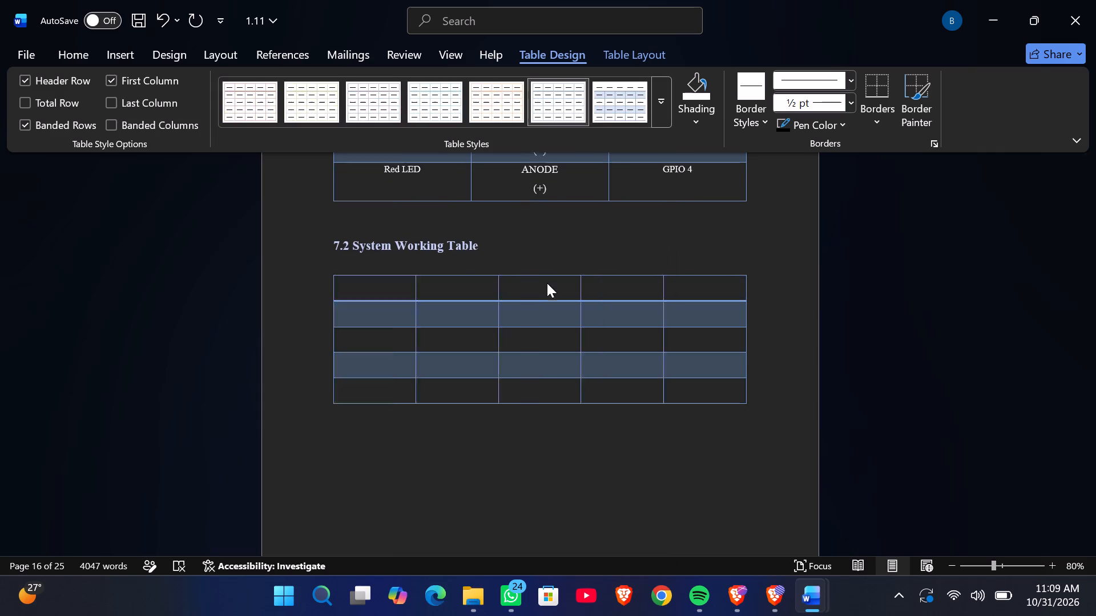
left_click(380, 279)
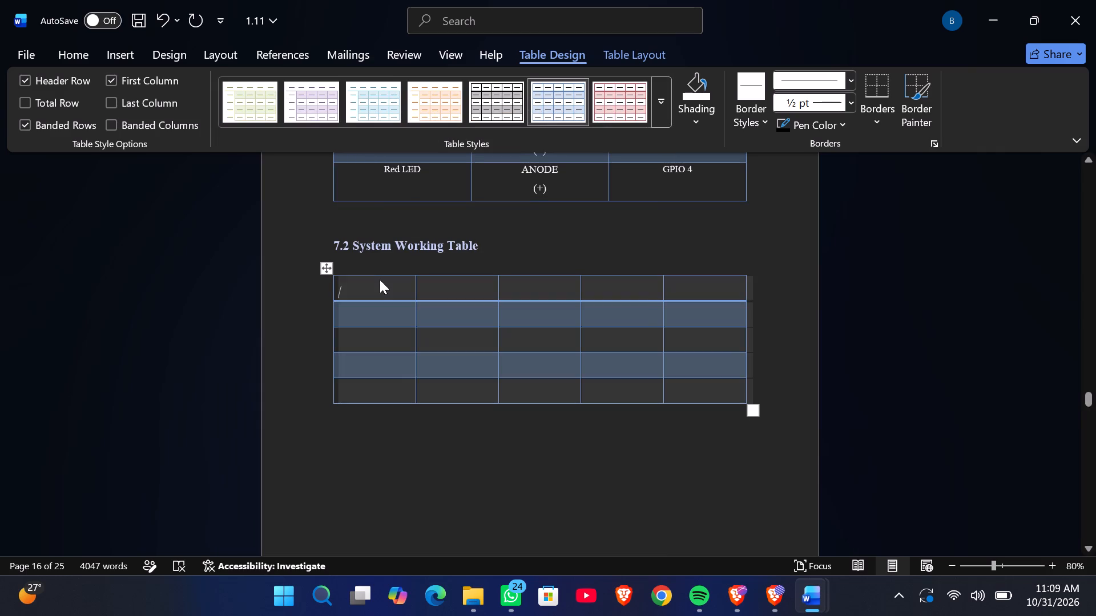
Centre the 7.1 Connection Table heading.
scroll(380, 279, "up", 3)
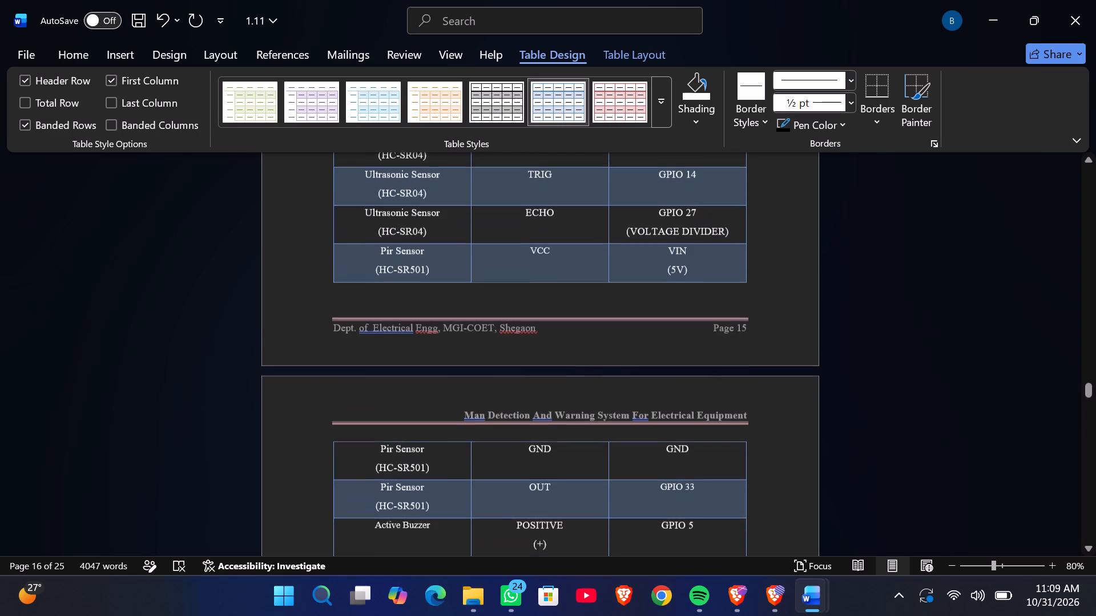
scroll(380, 279, "up", 1)
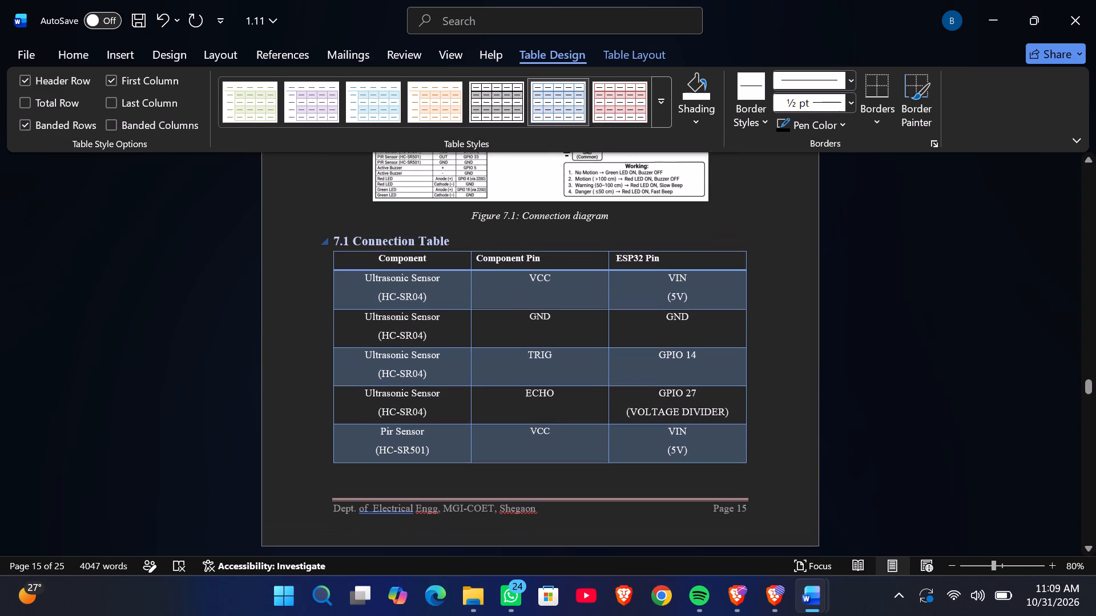
left_click(449, 237)
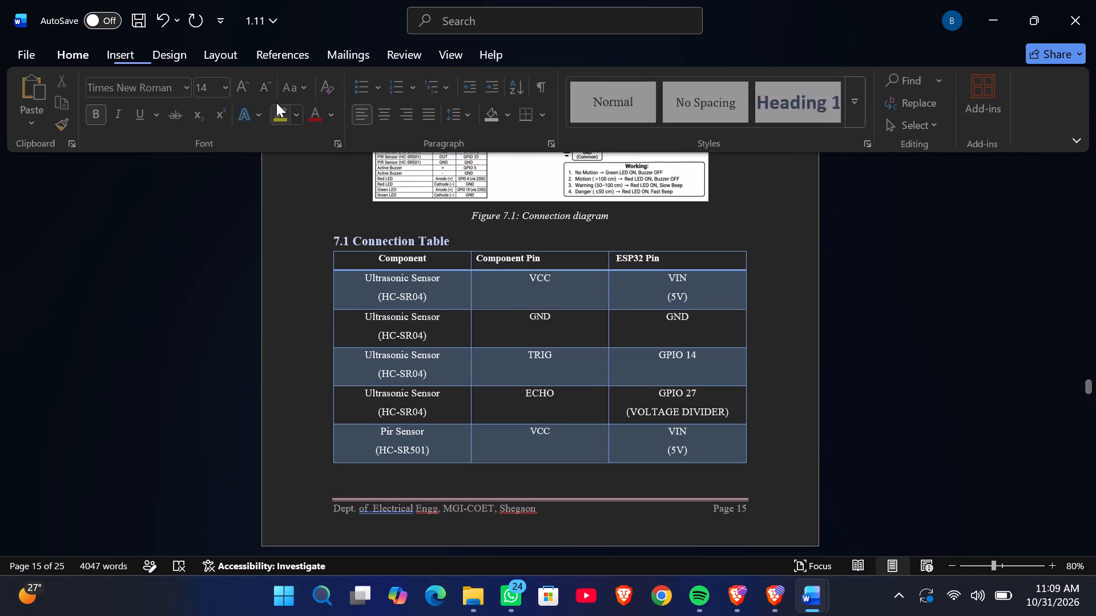
left_click(384, 109)
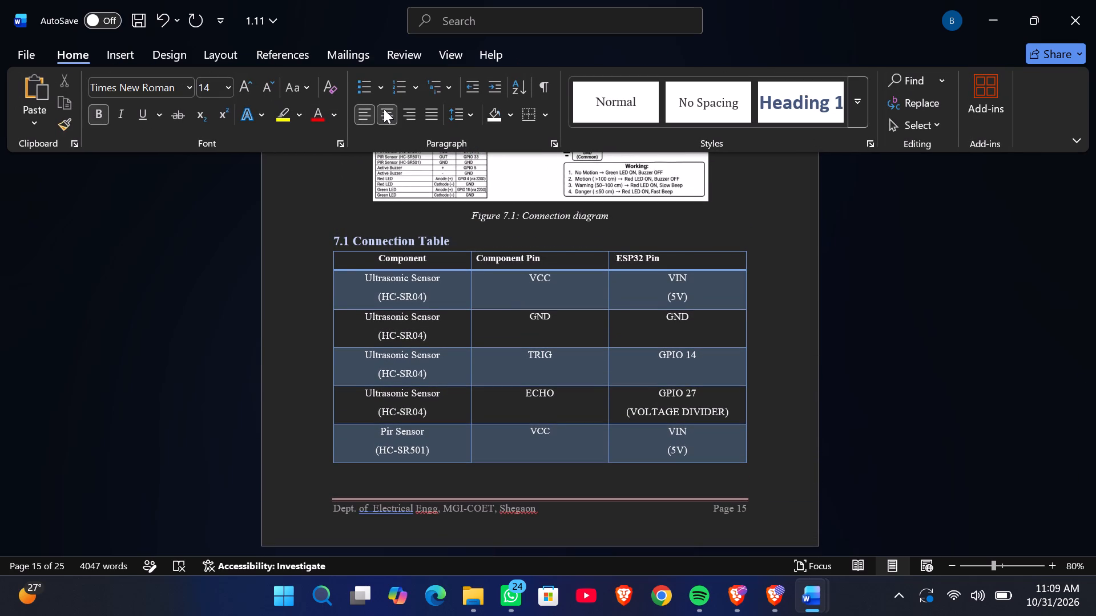
Centre the 7.2 System Working Table heading.
scroll(423, 216, "down", 1)
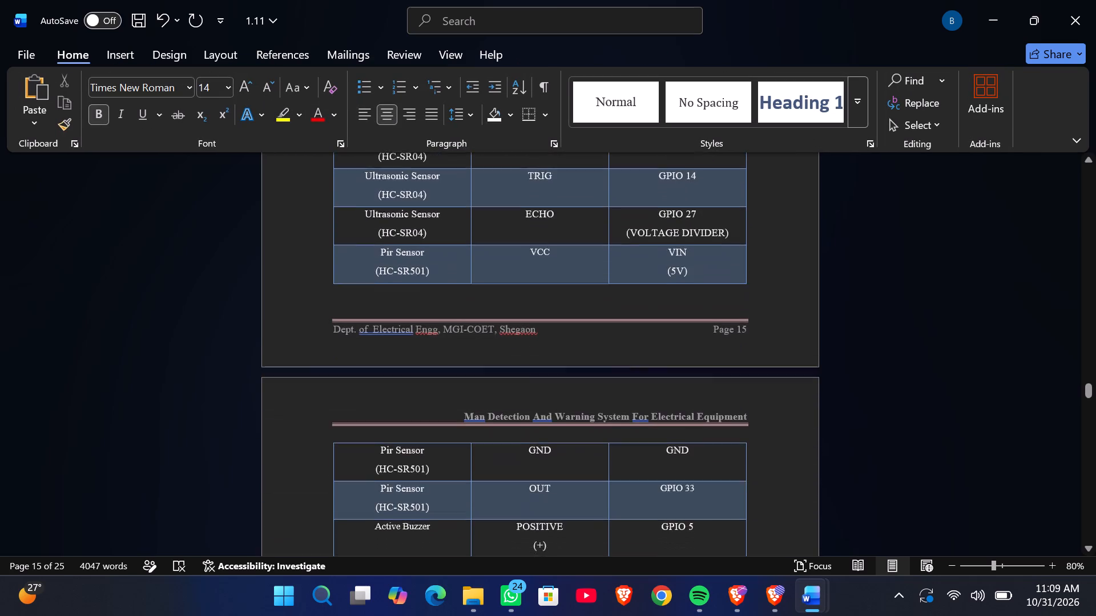
scroll(423, 216, "down", 1)
scroll(487, 342, "down", 1)
left_click(486, 360)
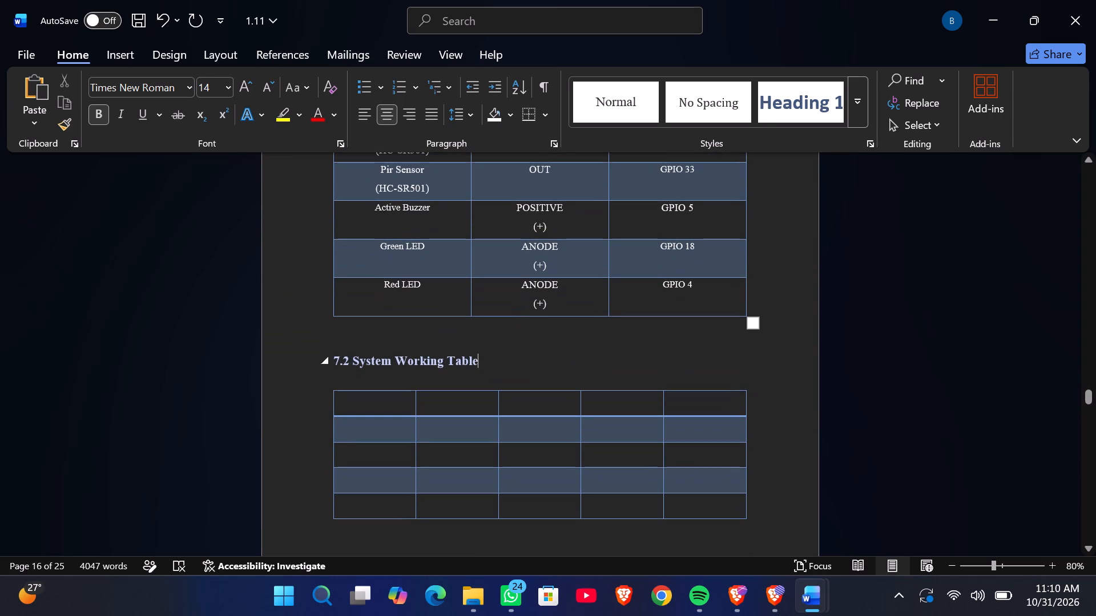
left_click(385, 114)
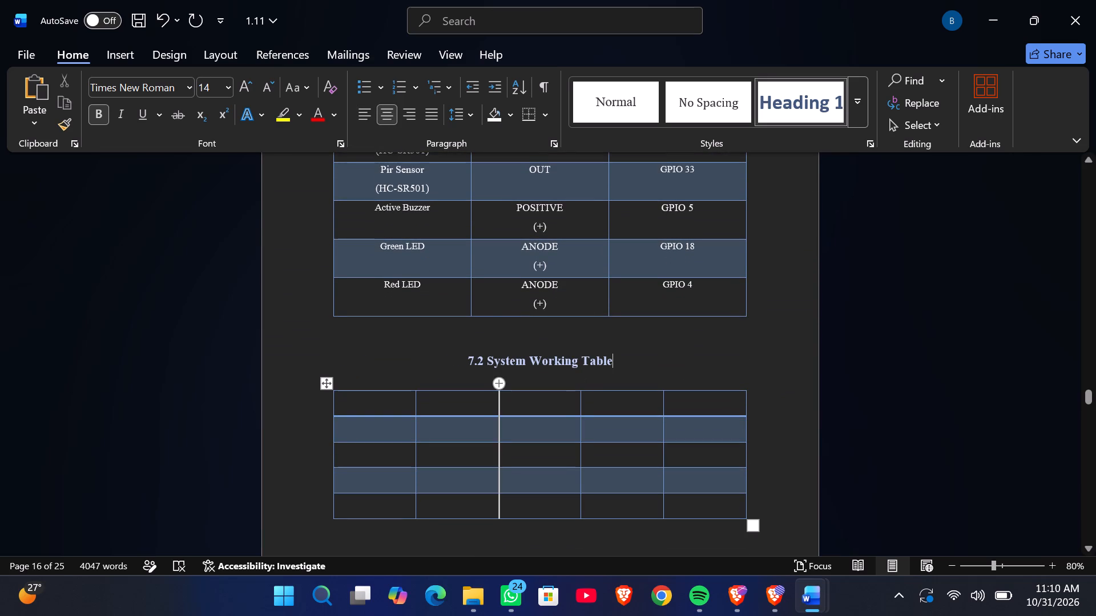
Remove the blank line between the 7.2 System Working Table heading and its table.
left_click(368, 378)
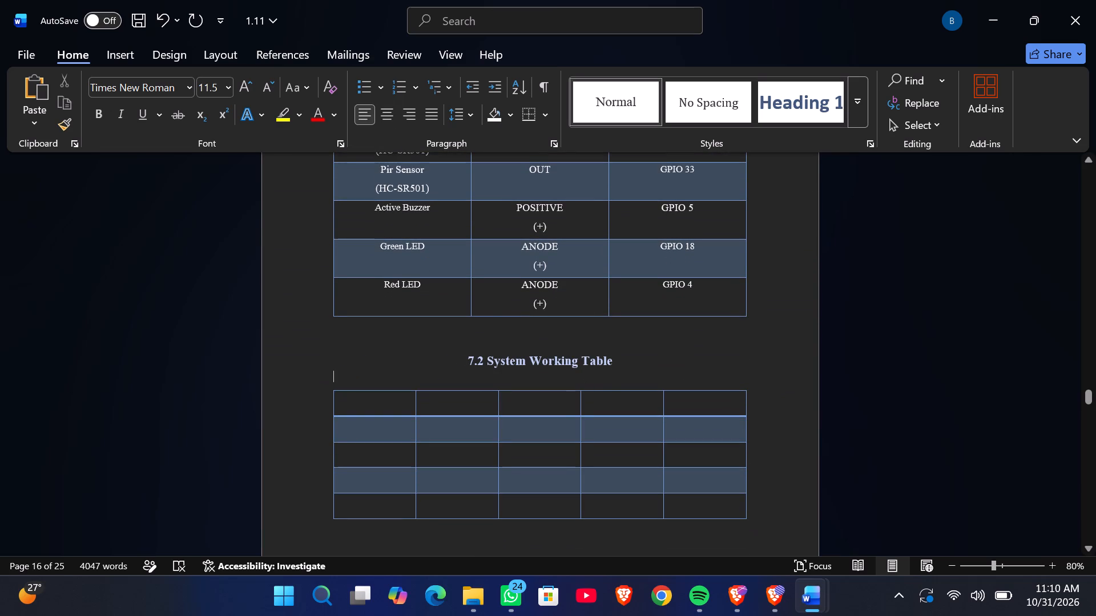
key("BackSpace")
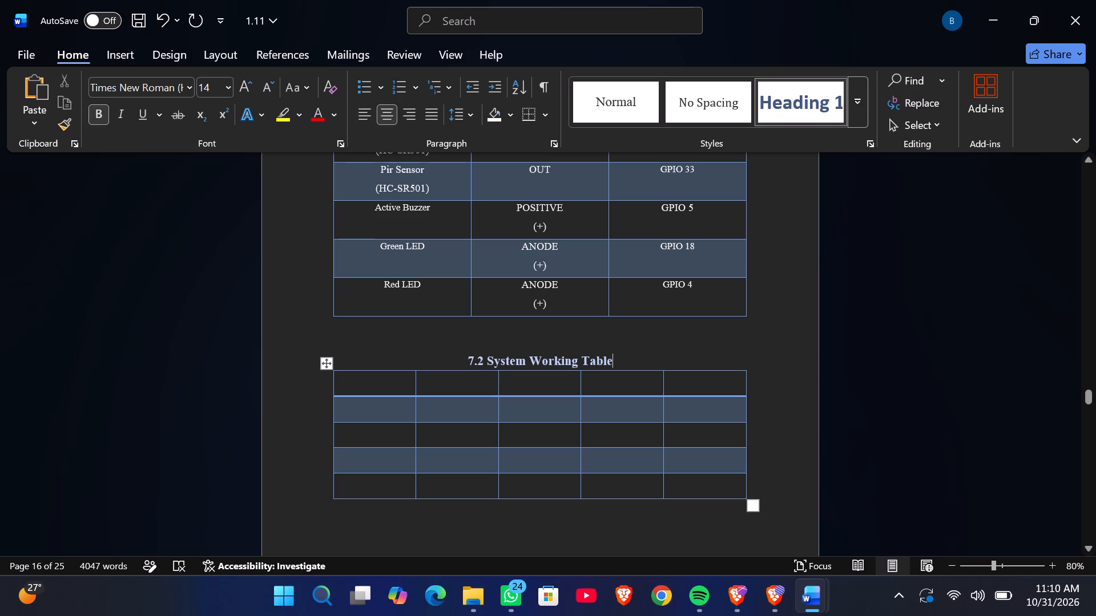
Centre the Component, Component Pin and ESP32 Pin header cells of the 7.1 Connection Table.
scroll(271, 457, "up", 3)
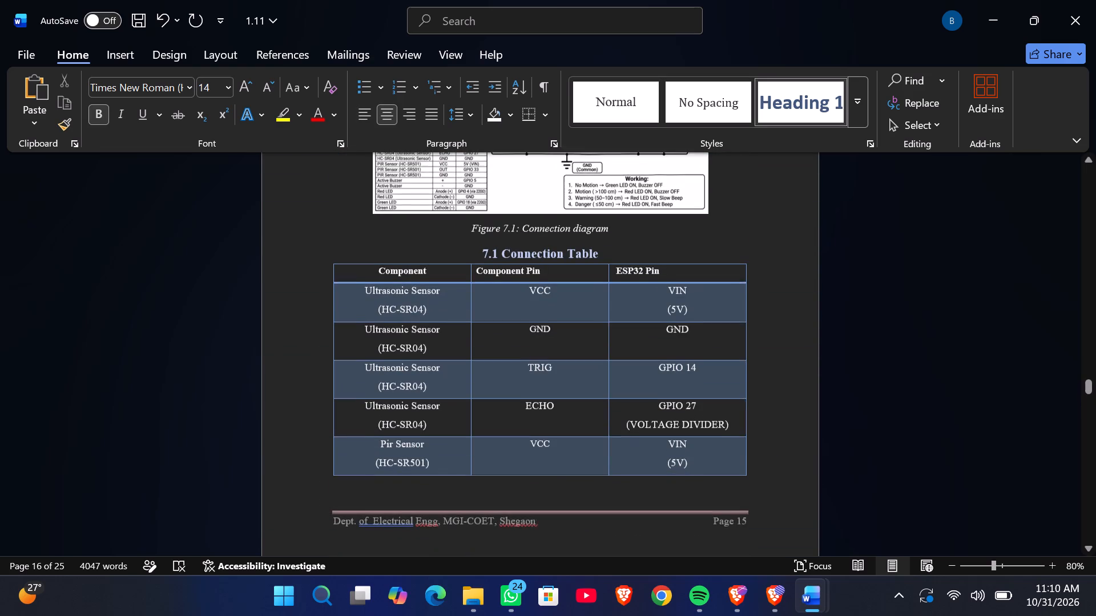
scroll(271, 457, "down", 1)
scroll(402, 303, "up", 1)
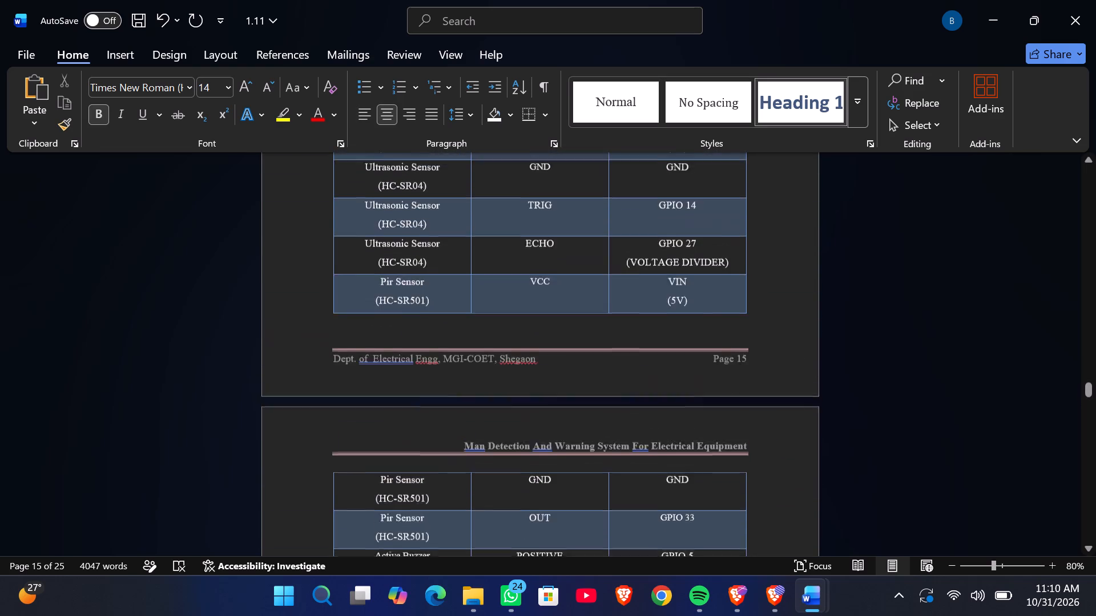
scroll(402, 303, "up", 2)
left_click_drag(371, 335, 410, 339)
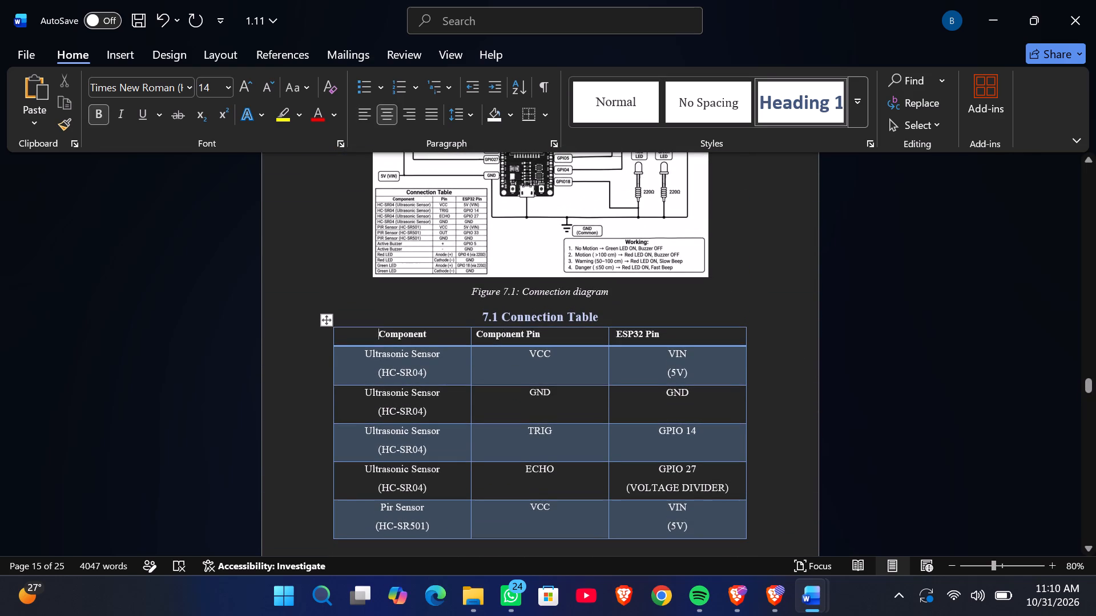
left_click_drag(410, 339, 655, 338)
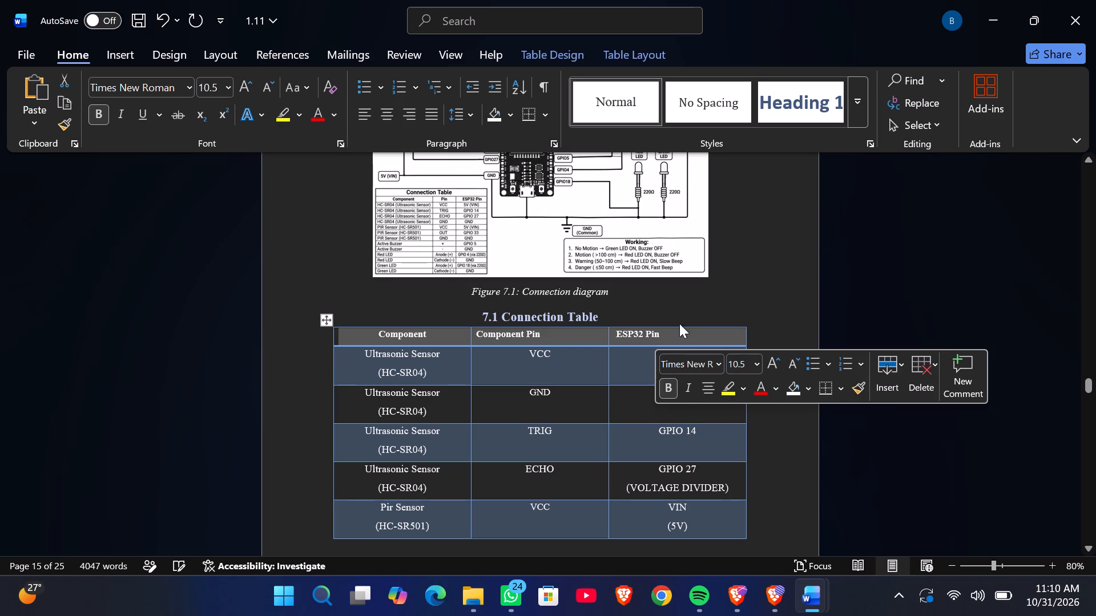
left_click(381, 112)
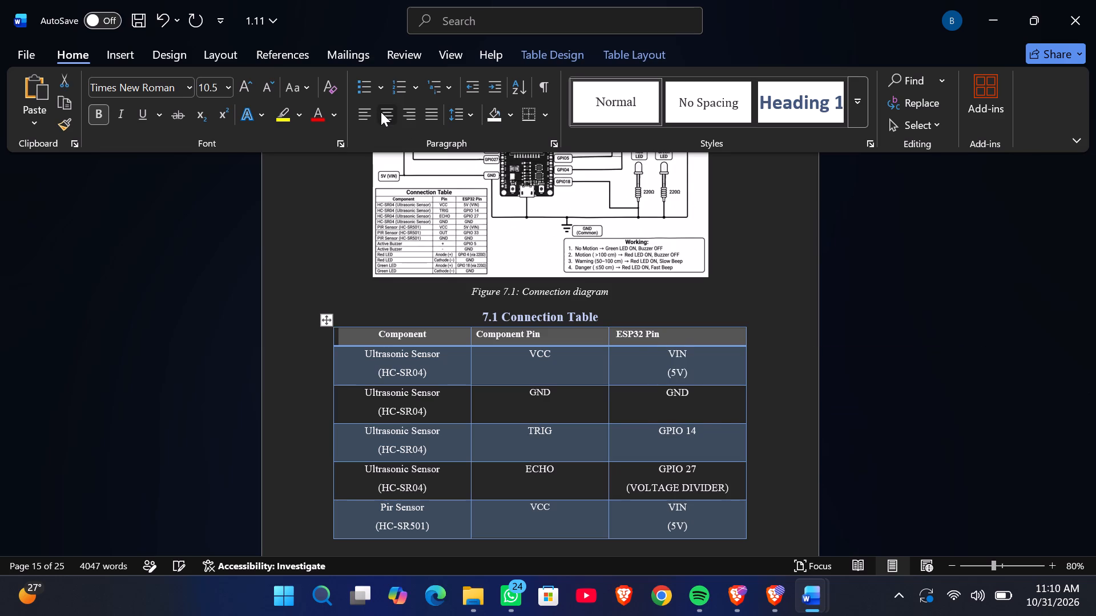
Turn off italics and apply the Normal paragraph style in the first header cell of the 7.2 table.
scroll(624, 386, "down", 3)
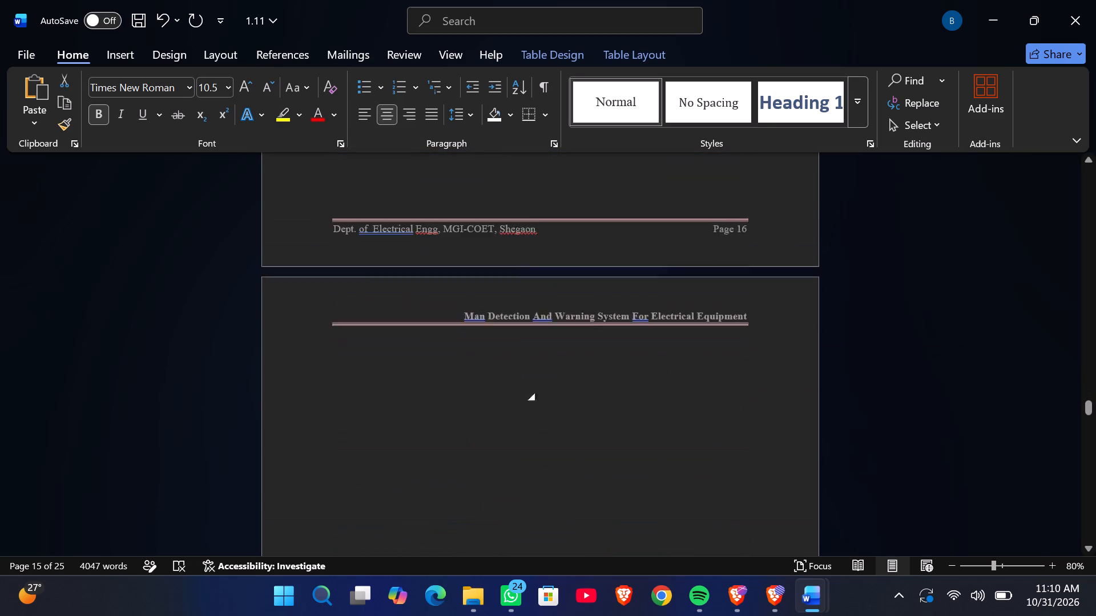
scroll(605, 338, "up", 2)
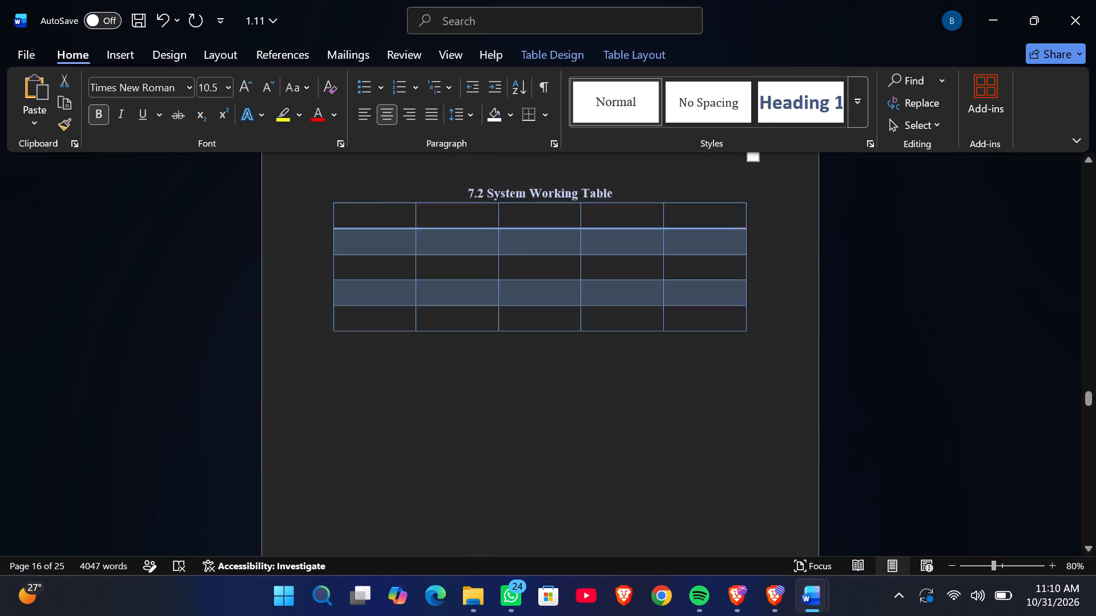
scroll(605, 338, "up", 1)
left_click(358, 477)
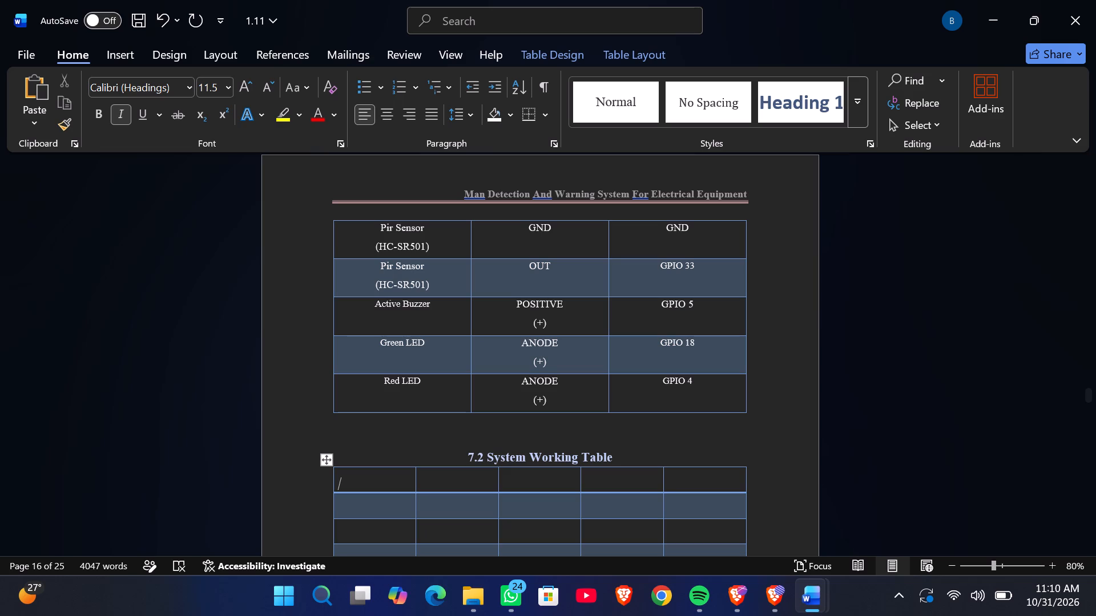
left_click(123, 113)
key("shift+s")
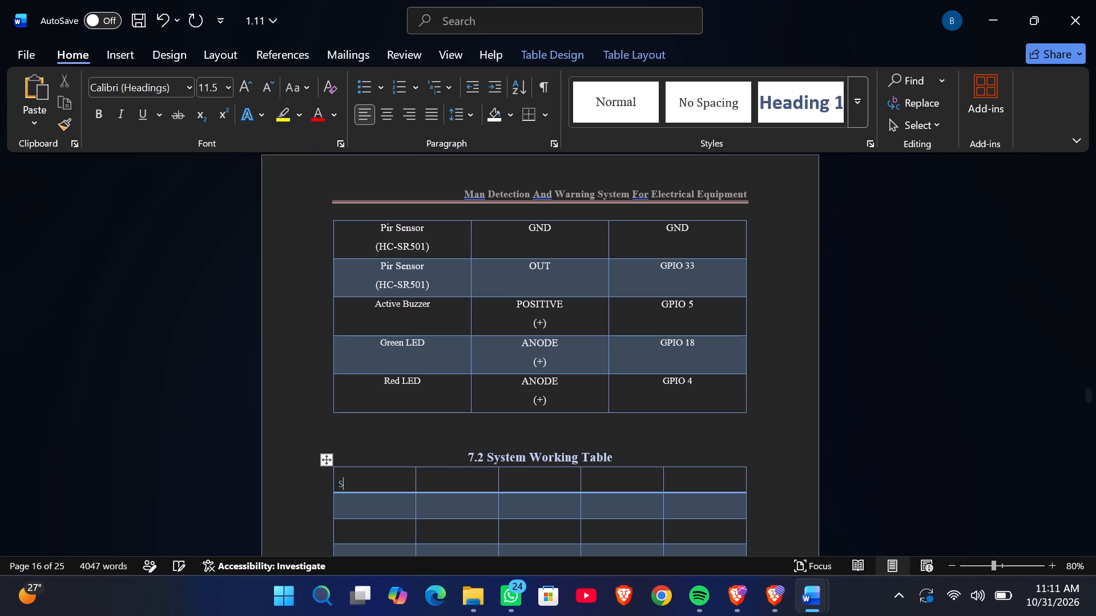
key("BackSpace")
left_click(627, 112)
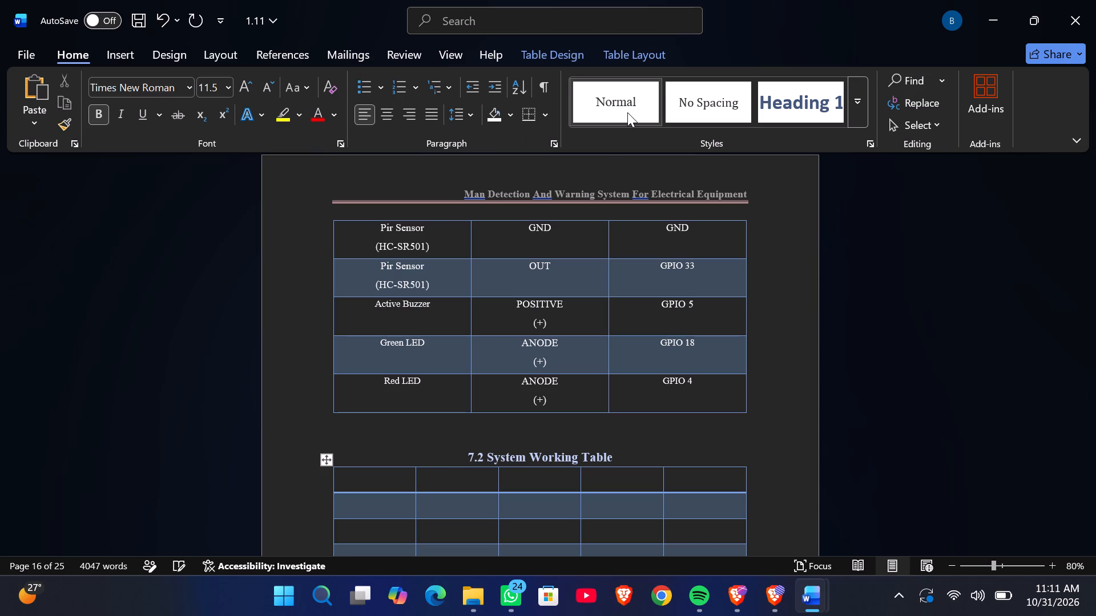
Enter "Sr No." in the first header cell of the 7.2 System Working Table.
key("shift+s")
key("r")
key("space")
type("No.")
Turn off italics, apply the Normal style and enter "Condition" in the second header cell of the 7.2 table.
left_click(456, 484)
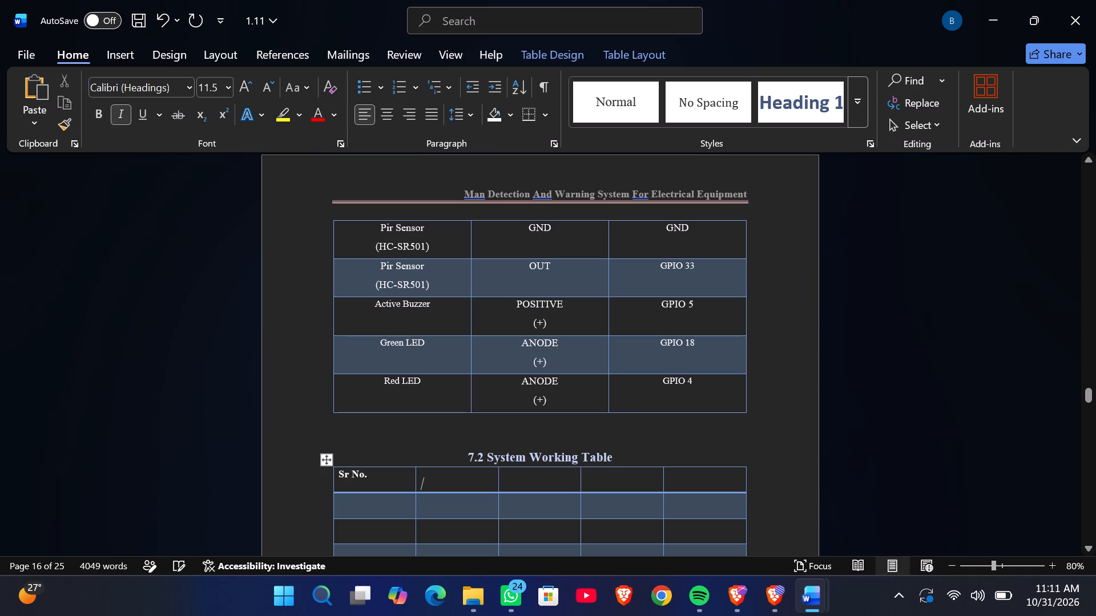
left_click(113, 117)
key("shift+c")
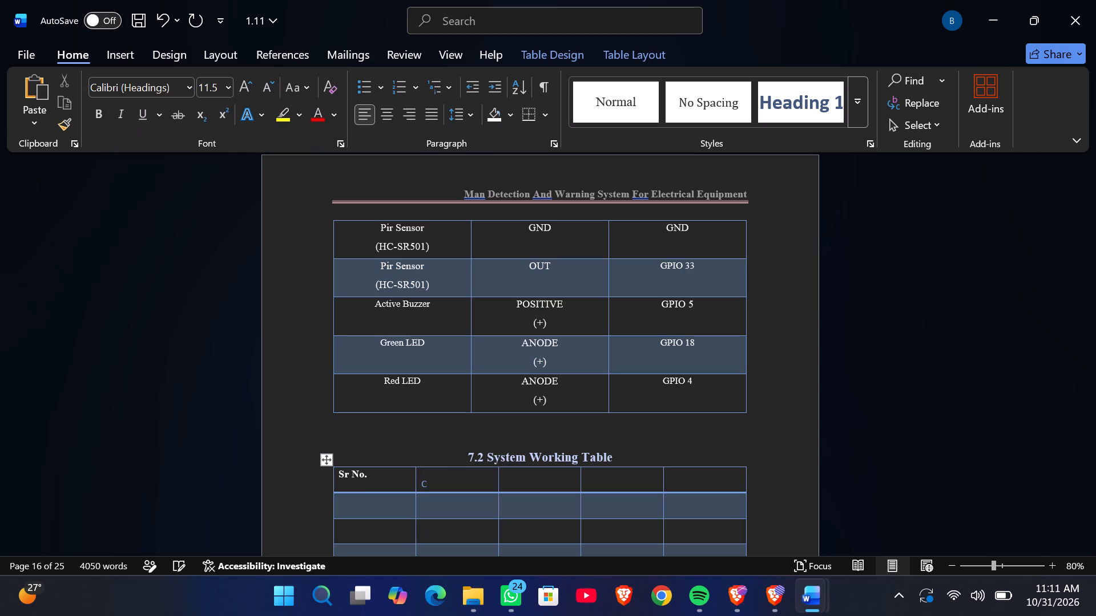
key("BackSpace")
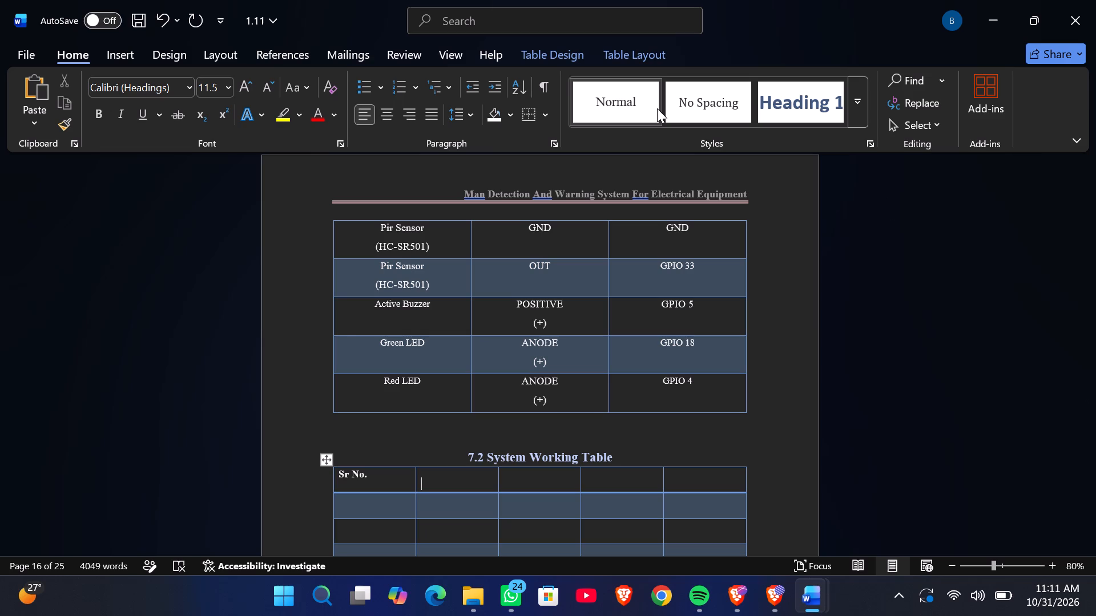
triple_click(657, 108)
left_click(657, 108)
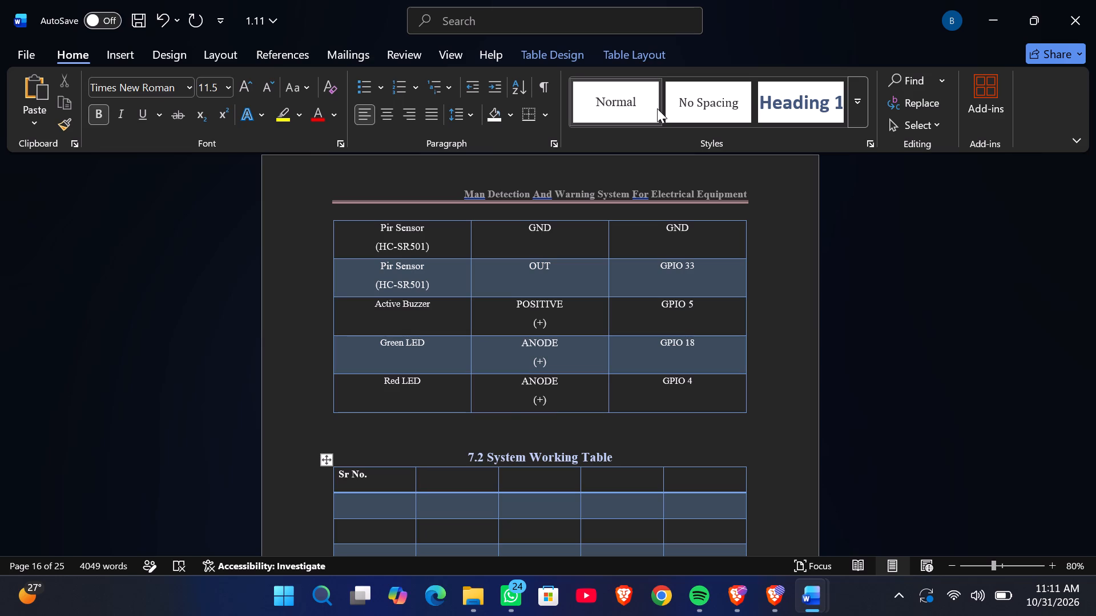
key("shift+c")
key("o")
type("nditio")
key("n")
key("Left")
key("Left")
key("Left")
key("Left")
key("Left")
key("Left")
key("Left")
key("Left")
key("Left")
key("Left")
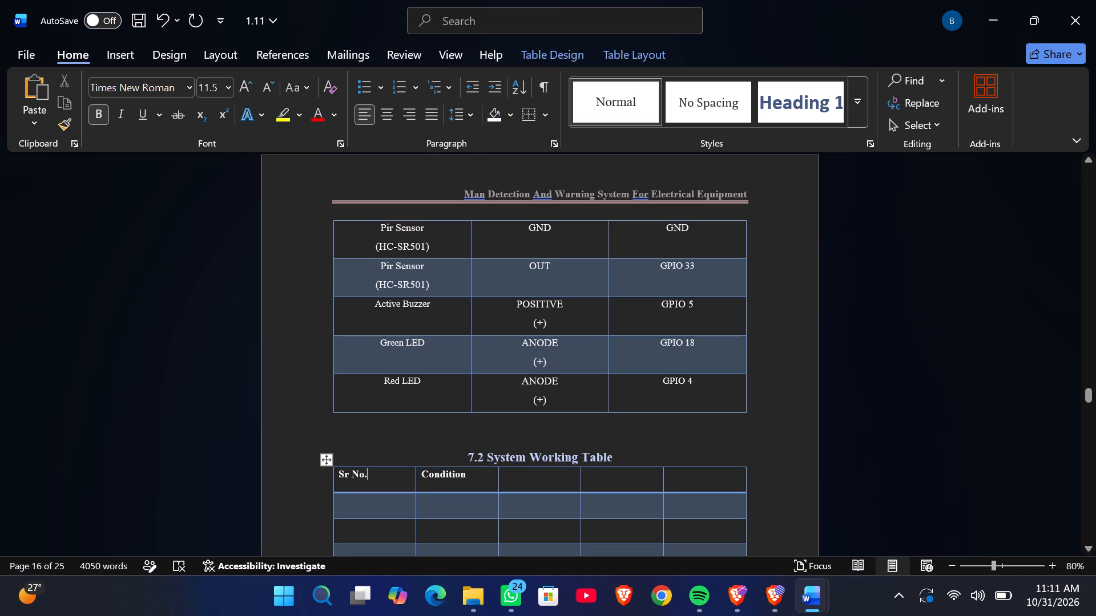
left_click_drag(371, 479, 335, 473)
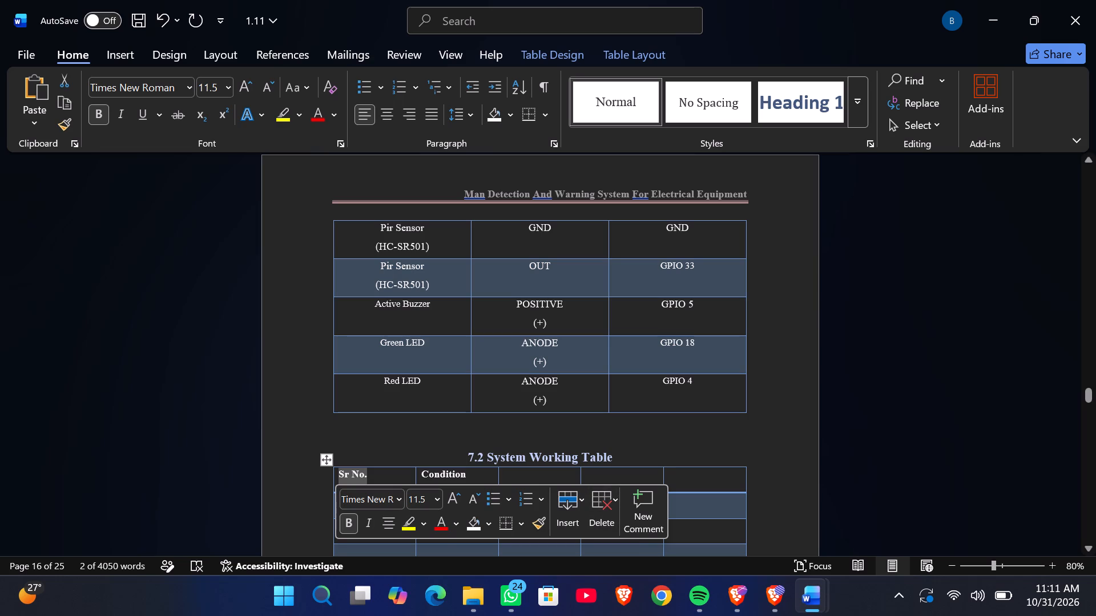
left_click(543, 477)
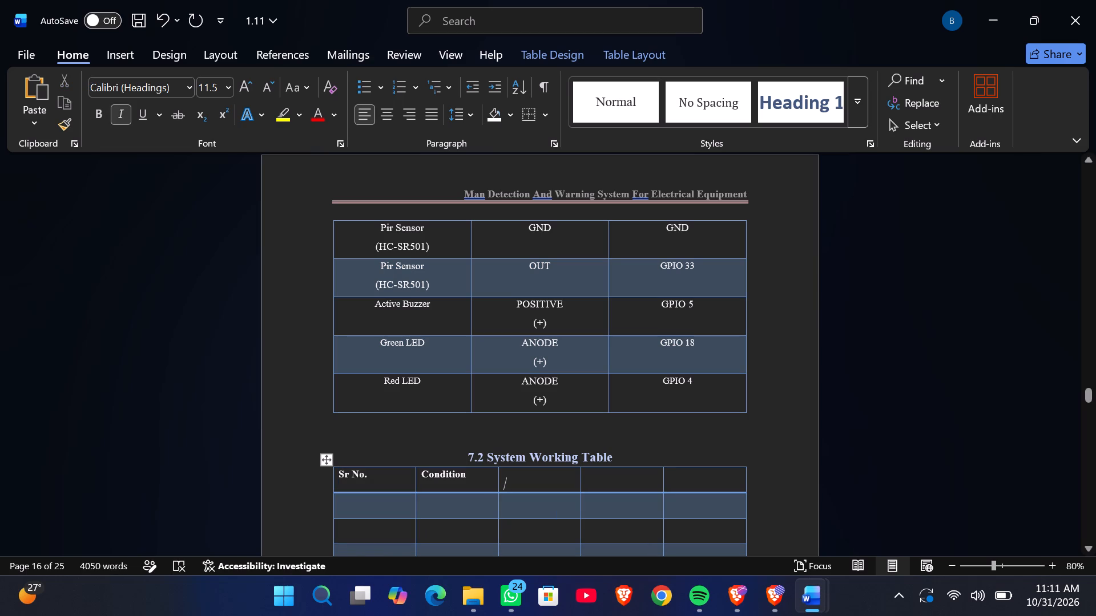
Undo the 7.2 header text, the 7.1 header-cell centring, and the blank-line removal and centring of the 7.2 heading.
triple_click(156, 21)
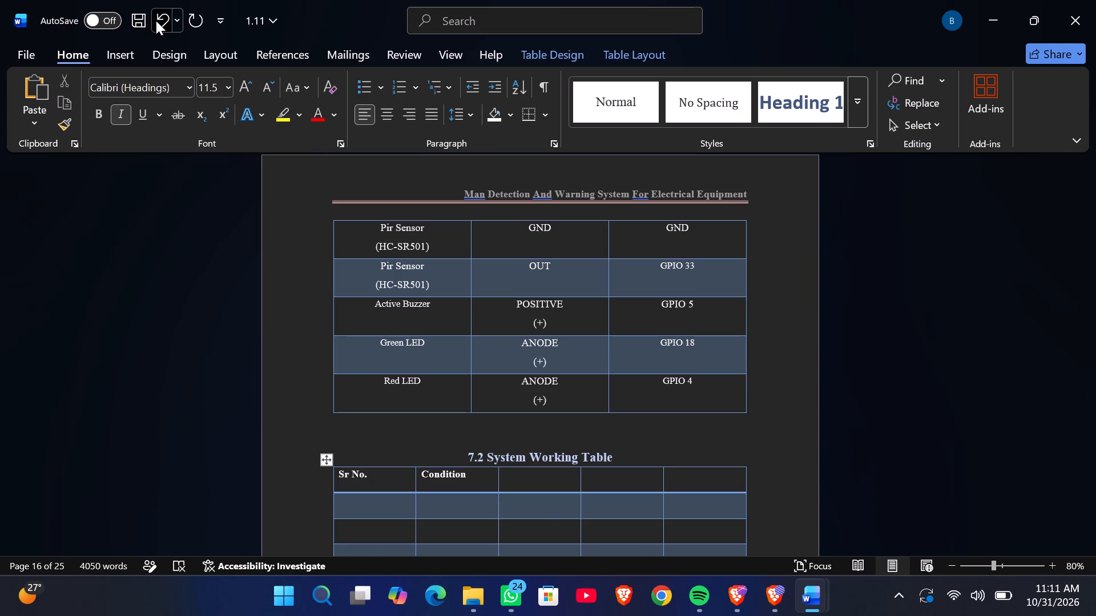
triple_click(156, 21)
triple_click(156, 21)
triple_click(156, 21)
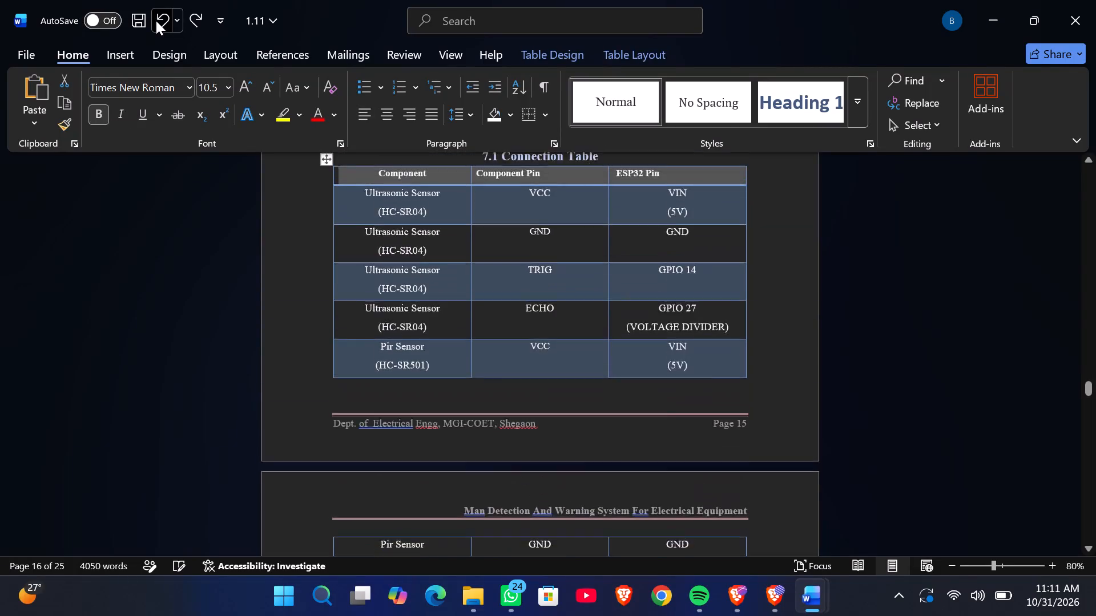
left_click(156, 21)
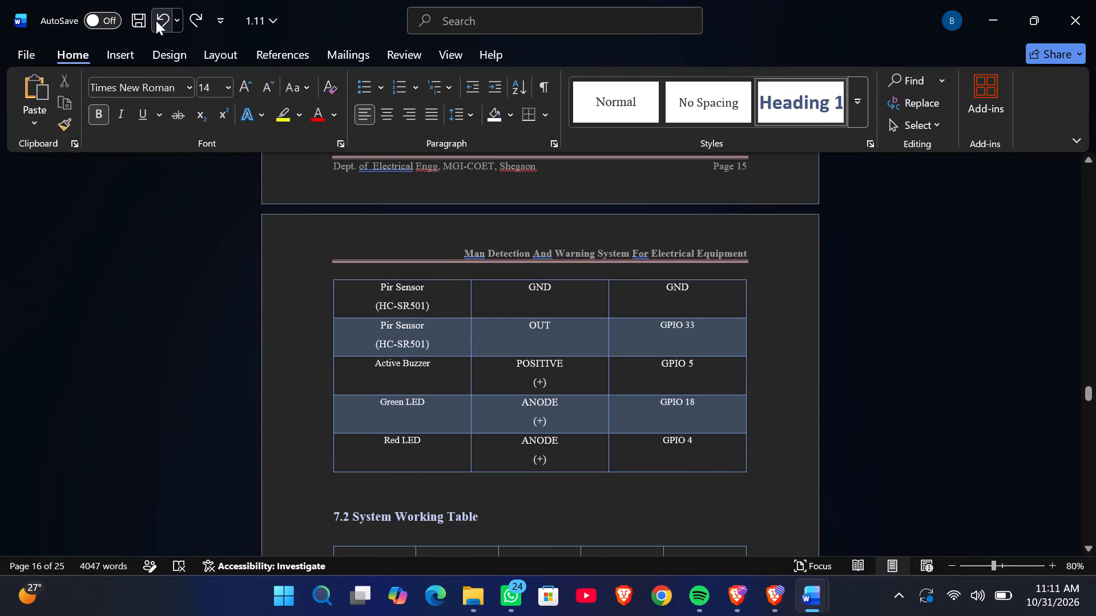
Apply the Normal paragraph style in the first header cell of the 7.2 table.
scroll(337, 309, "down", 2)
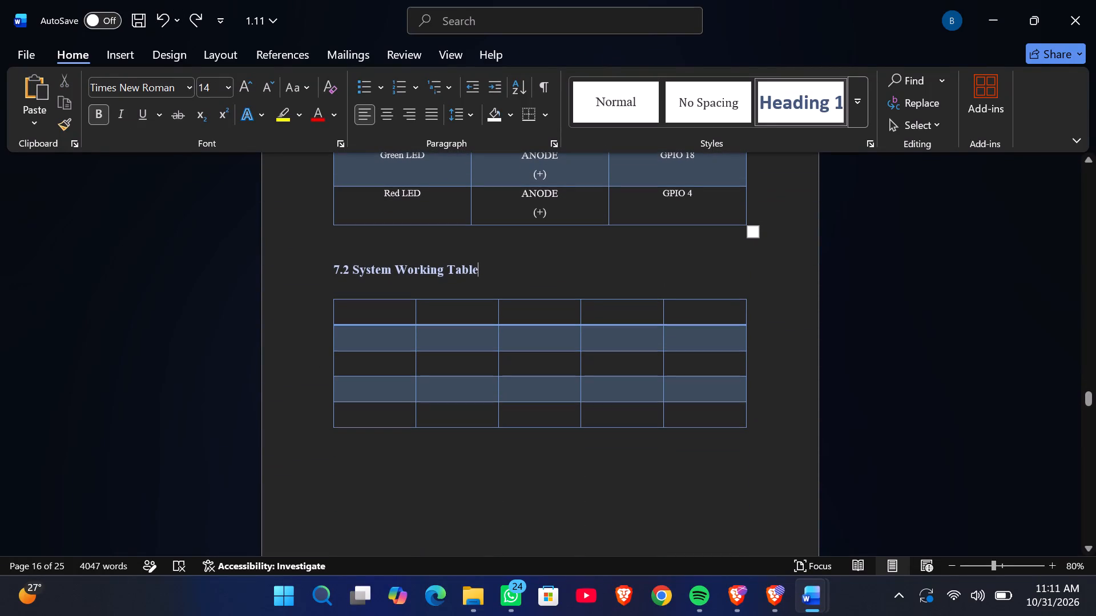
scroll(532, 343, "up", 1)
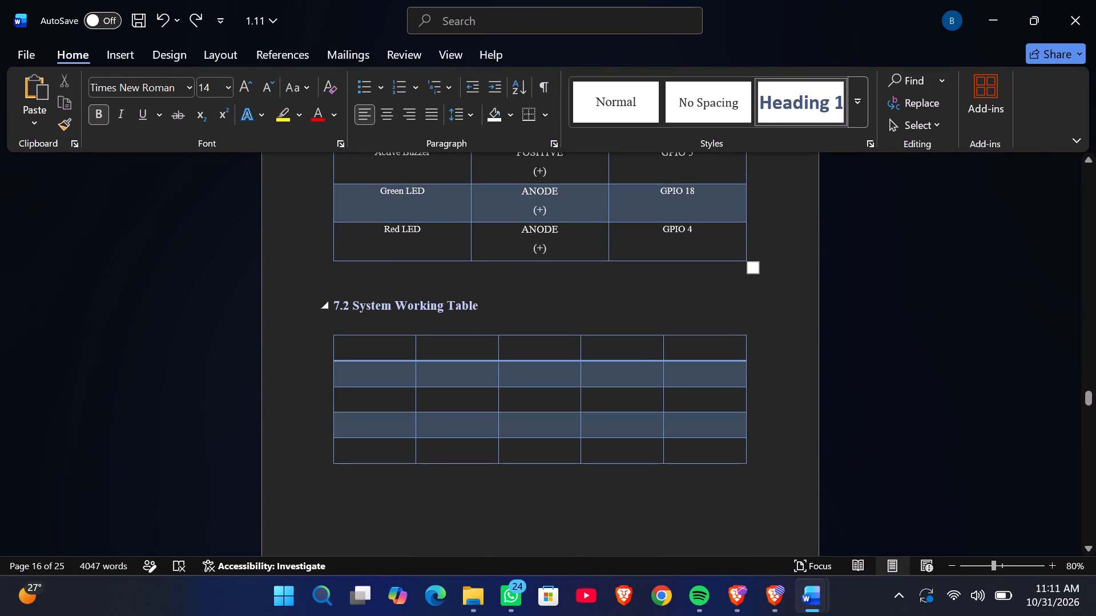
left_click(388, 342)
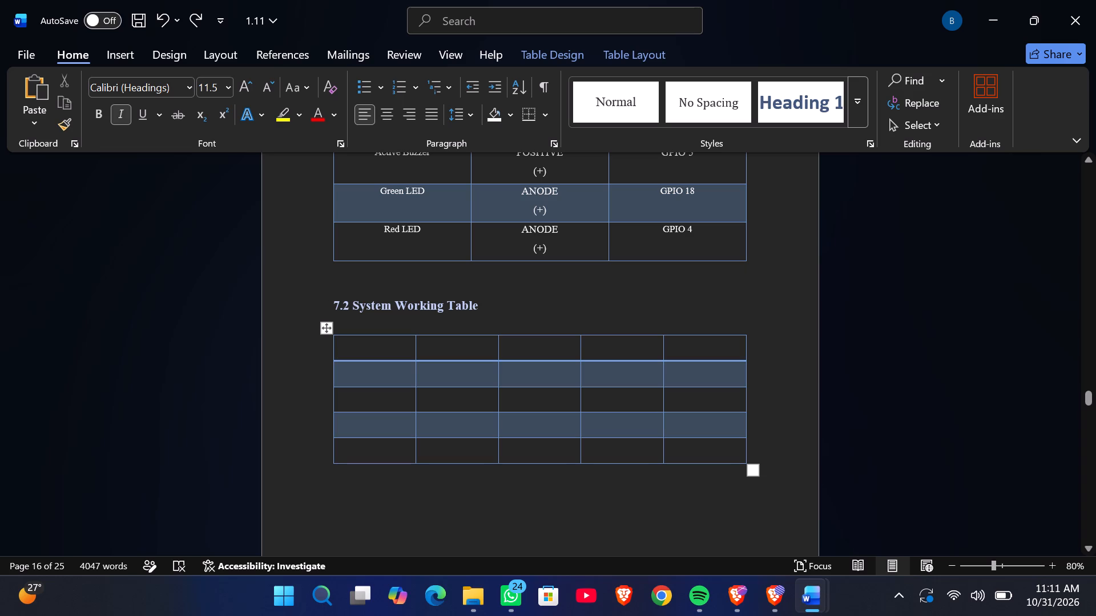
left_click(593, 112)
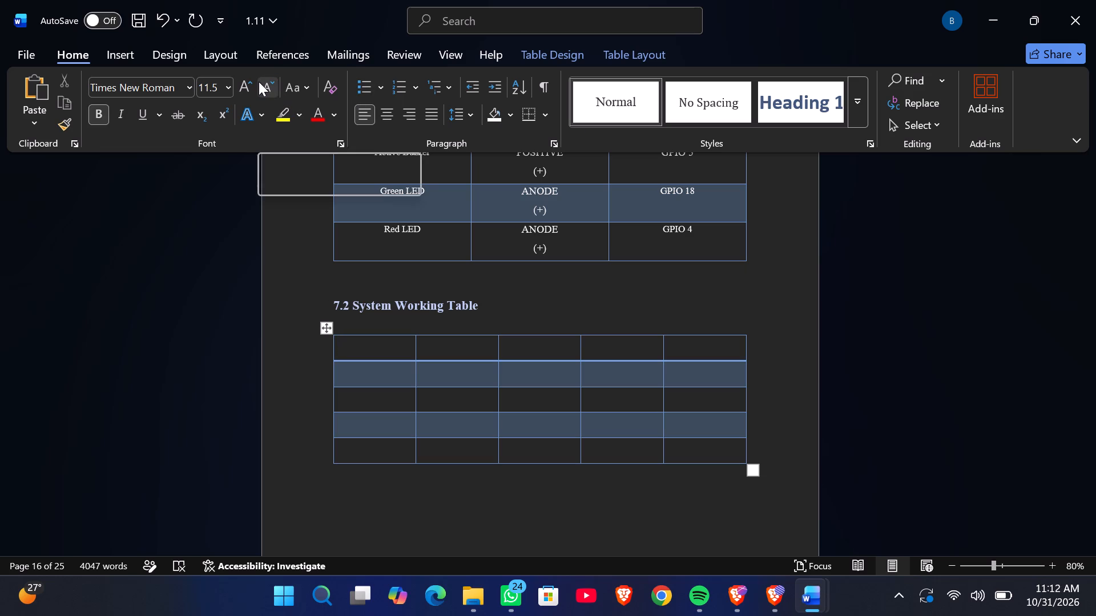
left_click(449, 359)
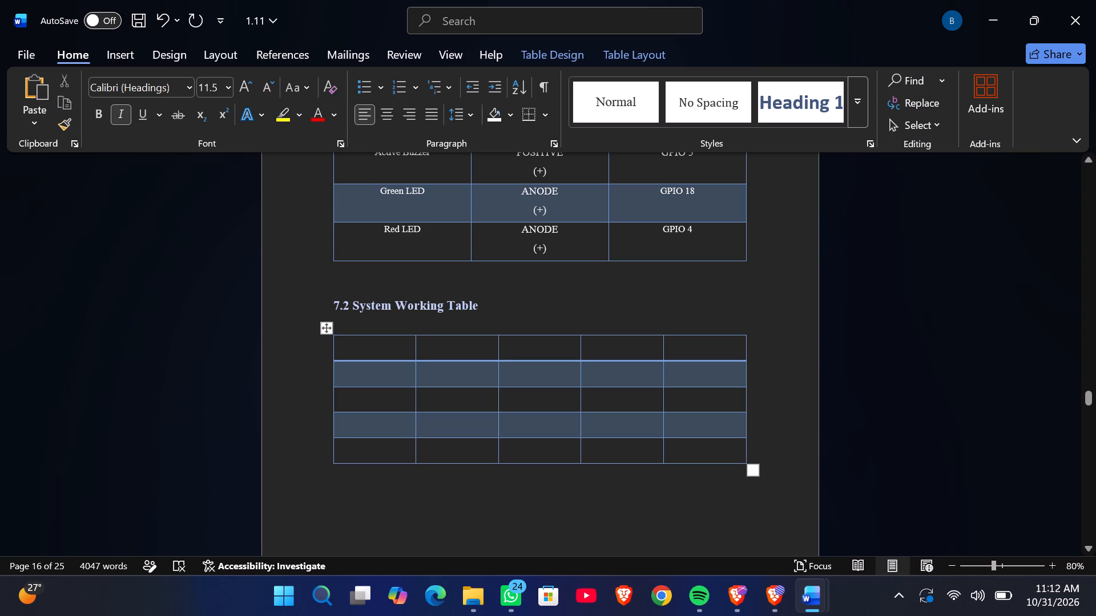
Undo the earlier formatting, including the 7.1 heading's centring and the 7.2 table's style, back to the plain 7.2 grid.
double_click(154, 19)
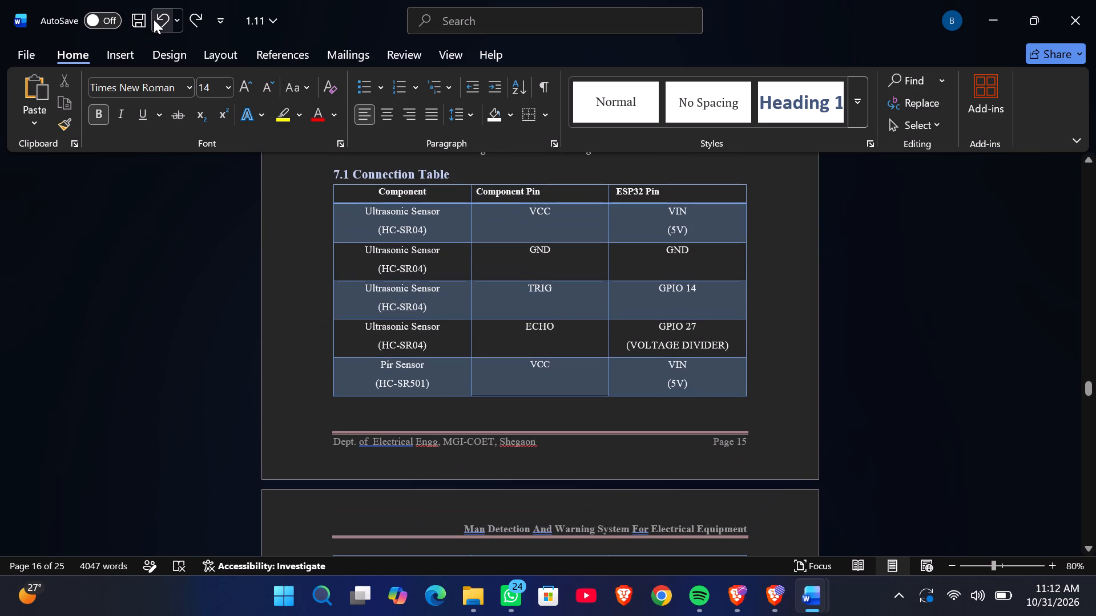
scroll(377, 317, "down", 2)
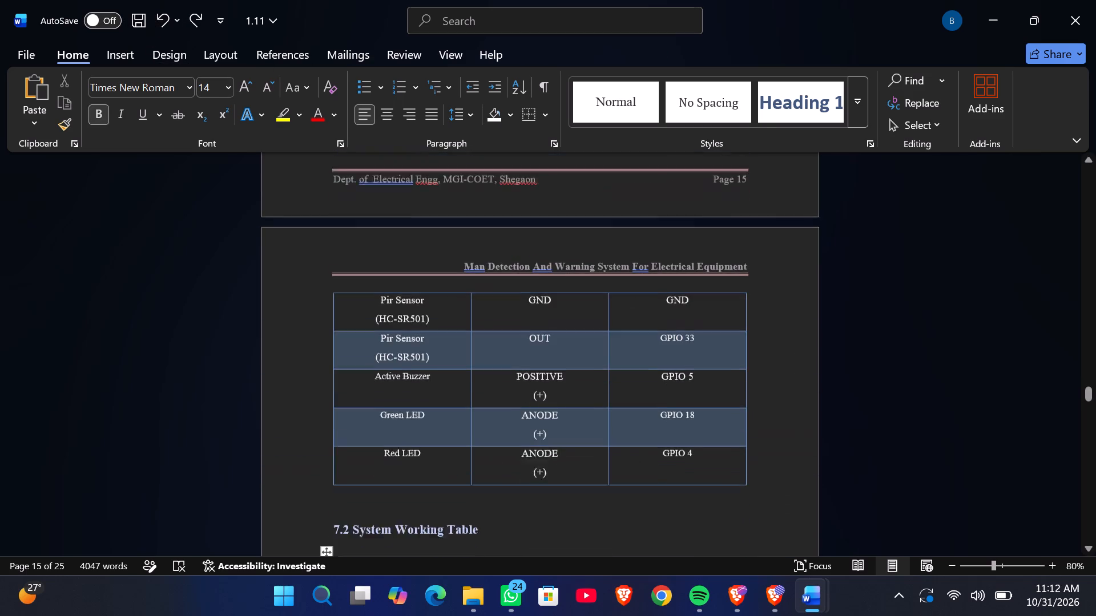
scroll(377, 317, "down", 1)
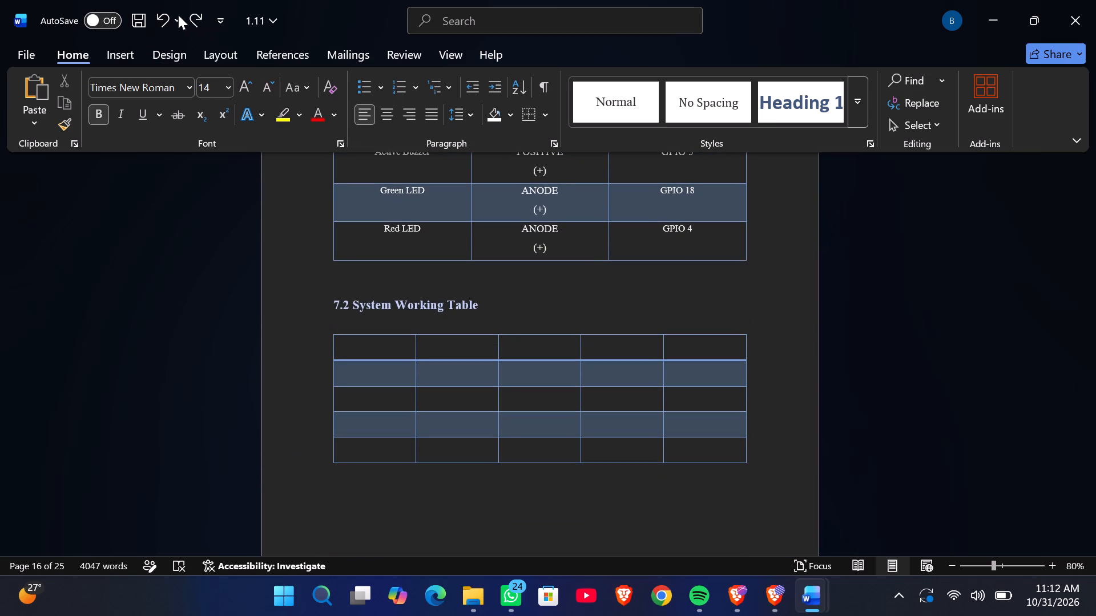
double_click(170, 15)
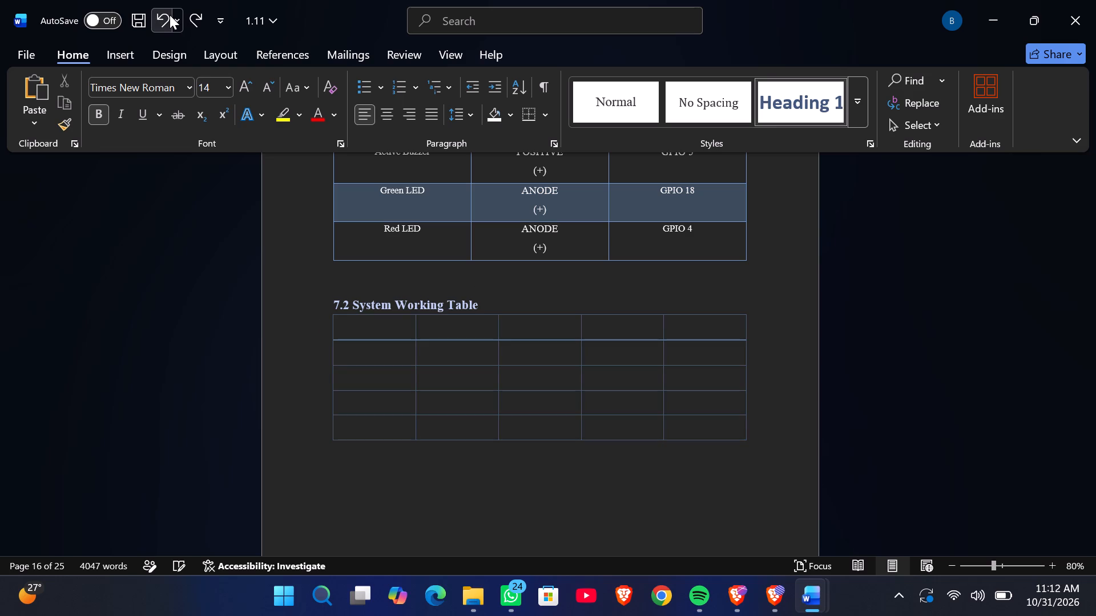
double_click(170, 15)
double_click(170, 15)
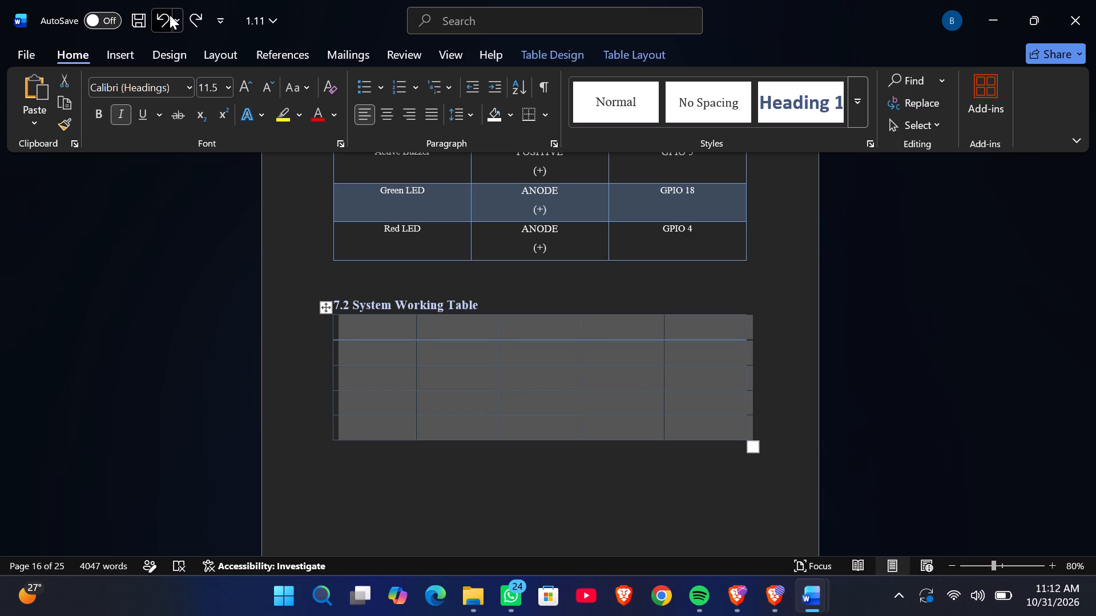
double_click(170, 15)
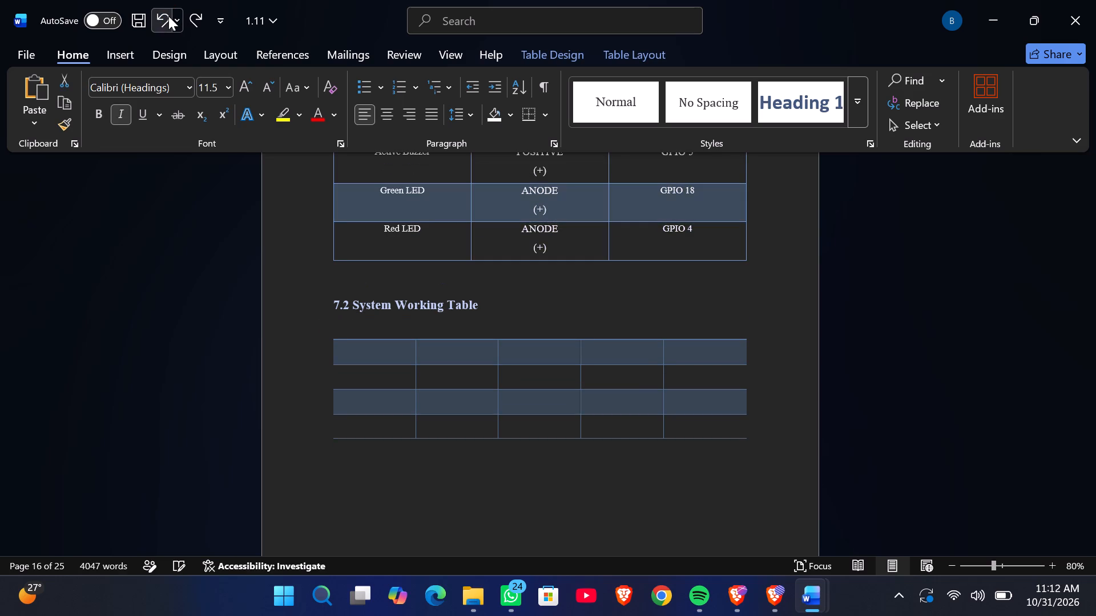
double_click(168, 16)
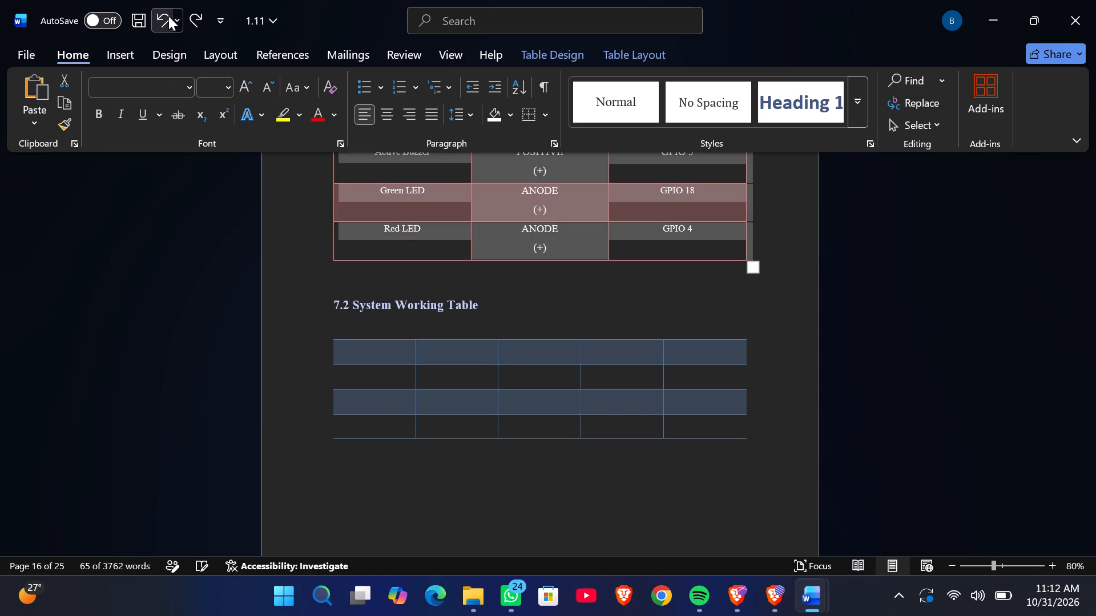
triple_click(168, 16)
left_click(168, 16)
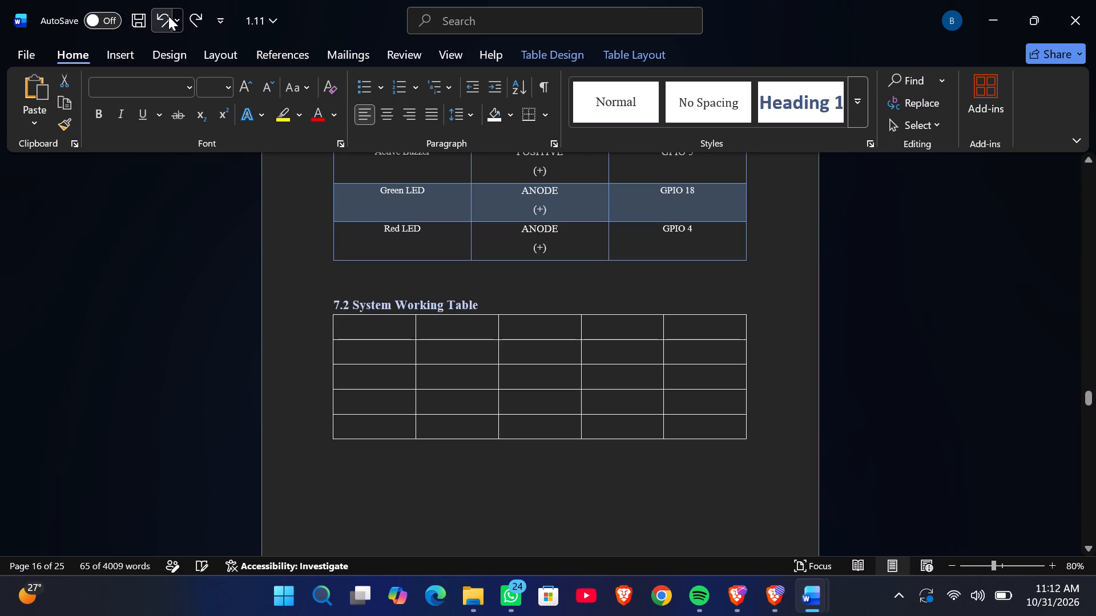
left_click(168, 16)
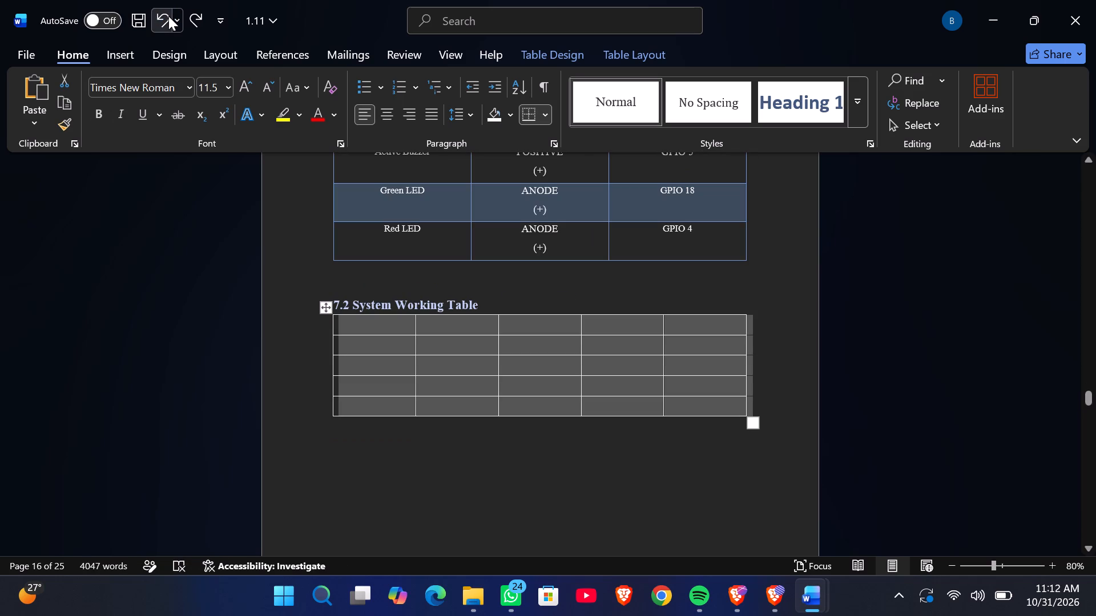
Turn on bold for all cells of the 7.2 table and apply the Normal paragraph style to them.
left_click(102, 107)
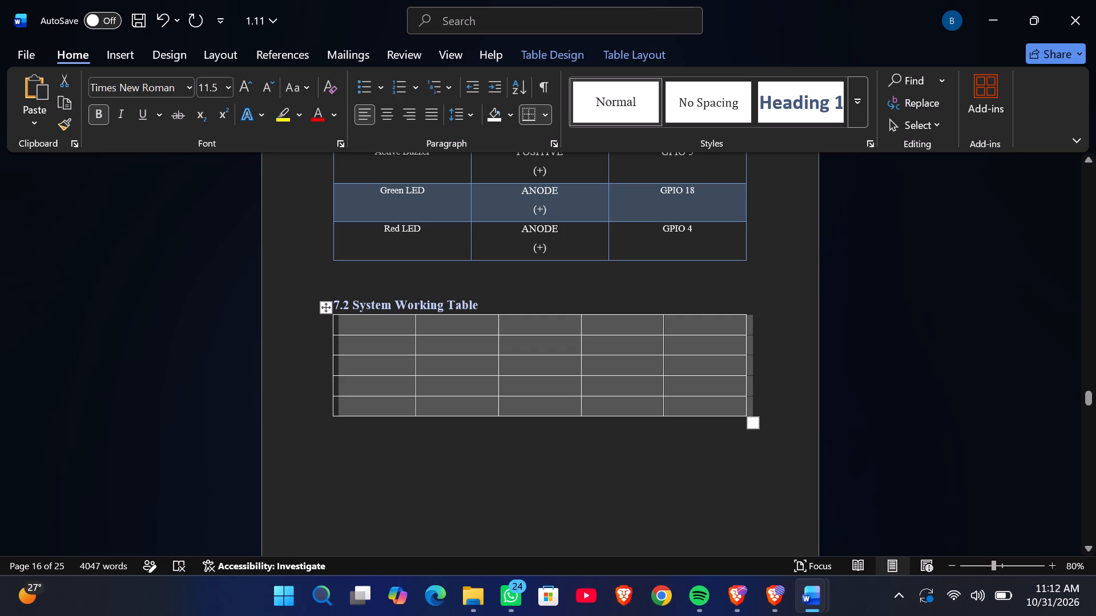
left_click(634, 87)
Apply the blue banded grid table style, matching the 7.1 table, to the whole 7.2 table.
left_click(325, 312)
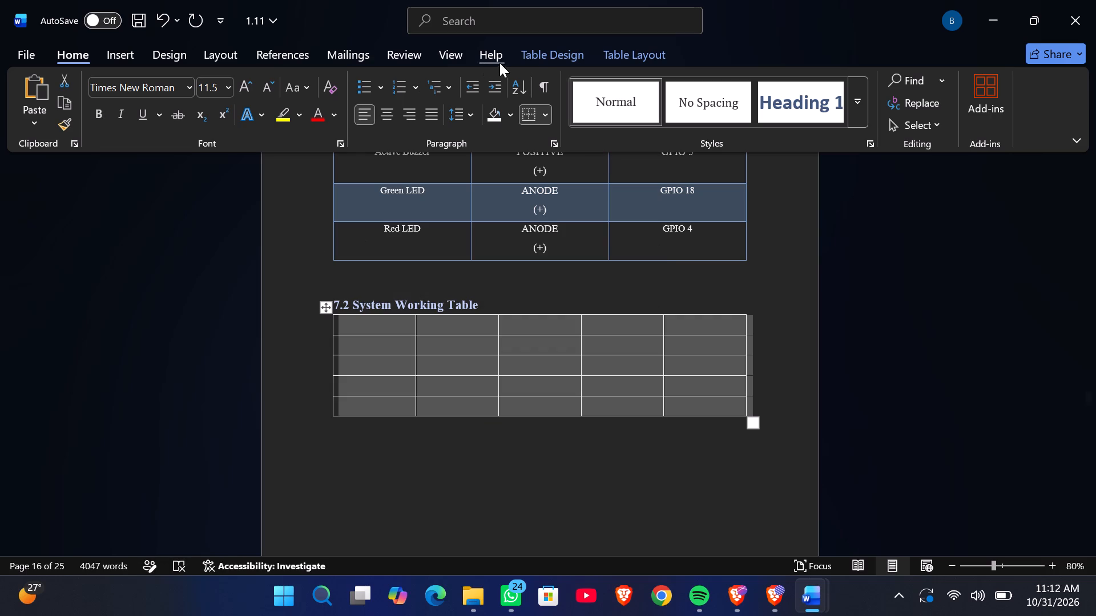
left_click(538, 57)
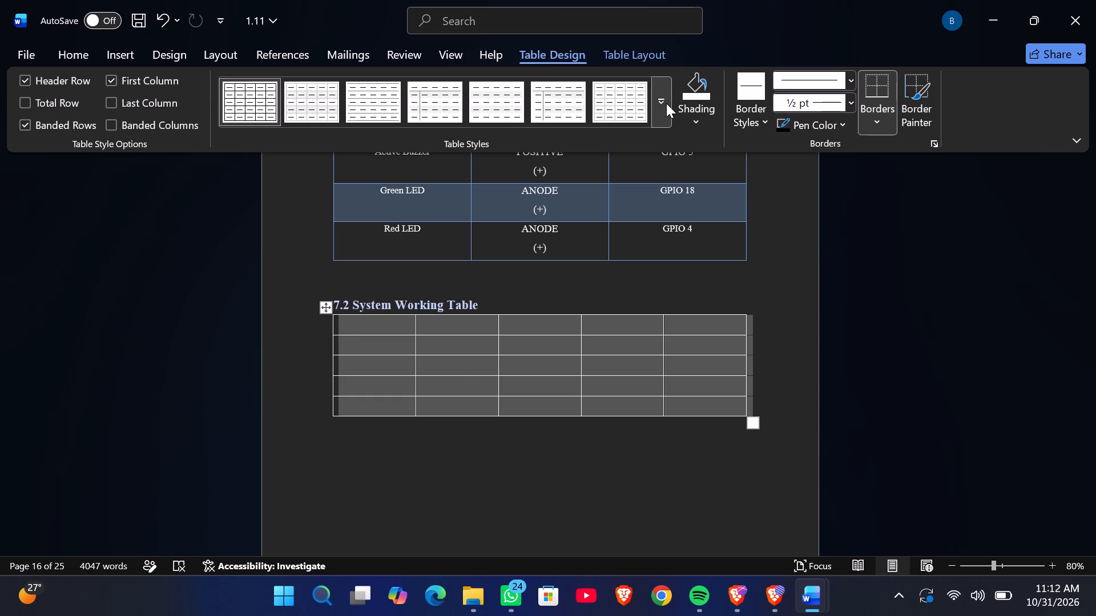
left_click(666, 103)
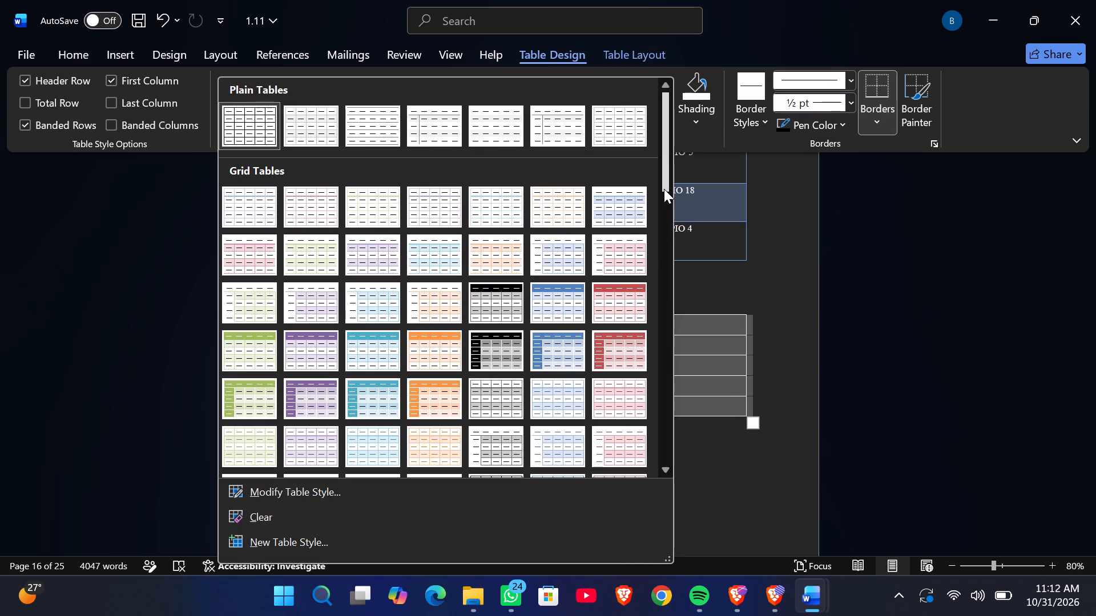
left_click_drag(664, 185, 667, 209)
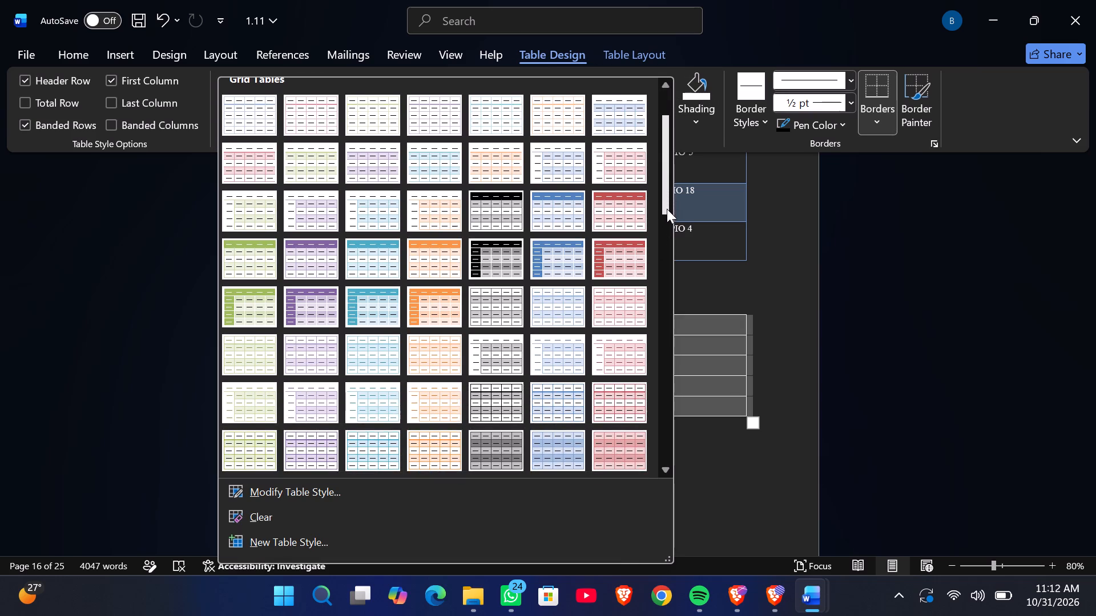
left_click_drag(667, 209, 682, 237)
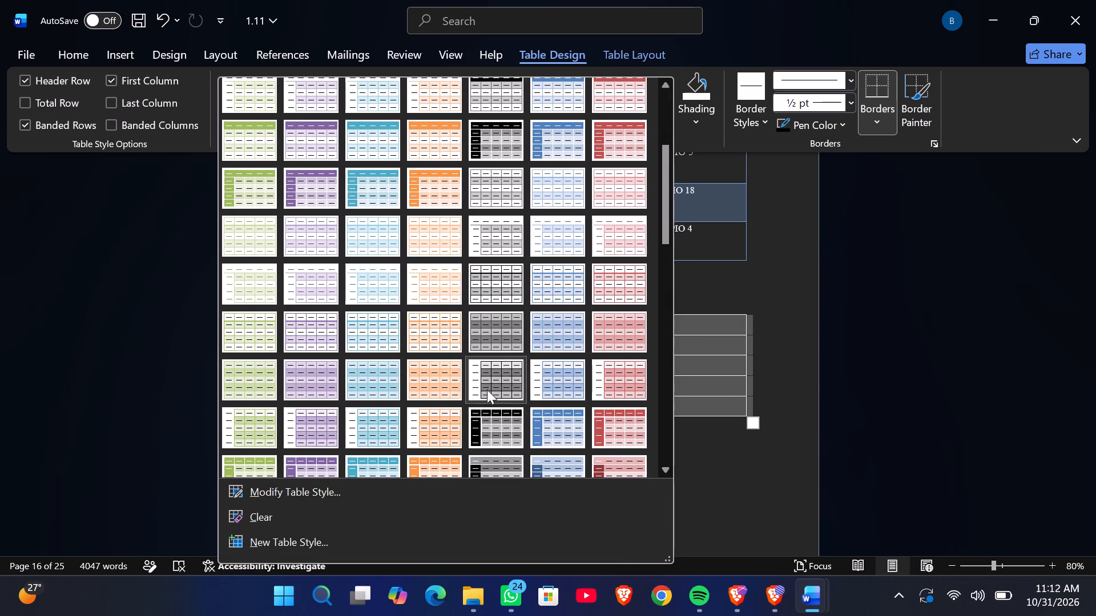
left_click(563, 289)
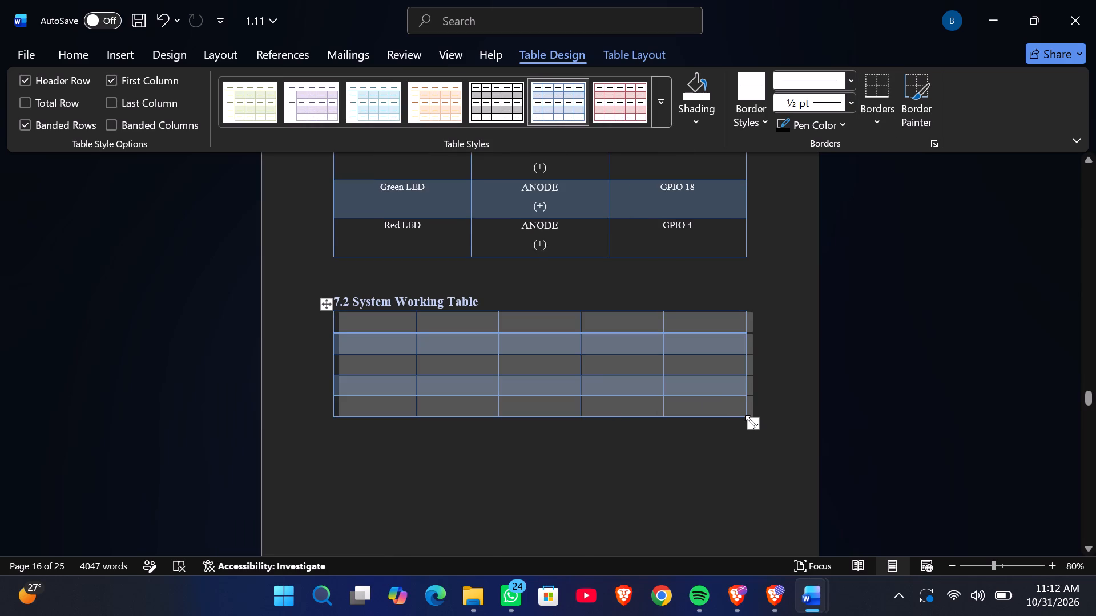
Enter "Sr No." and "Condition" as the first two column headers of the 7.2 table.
left_click(380, 315)
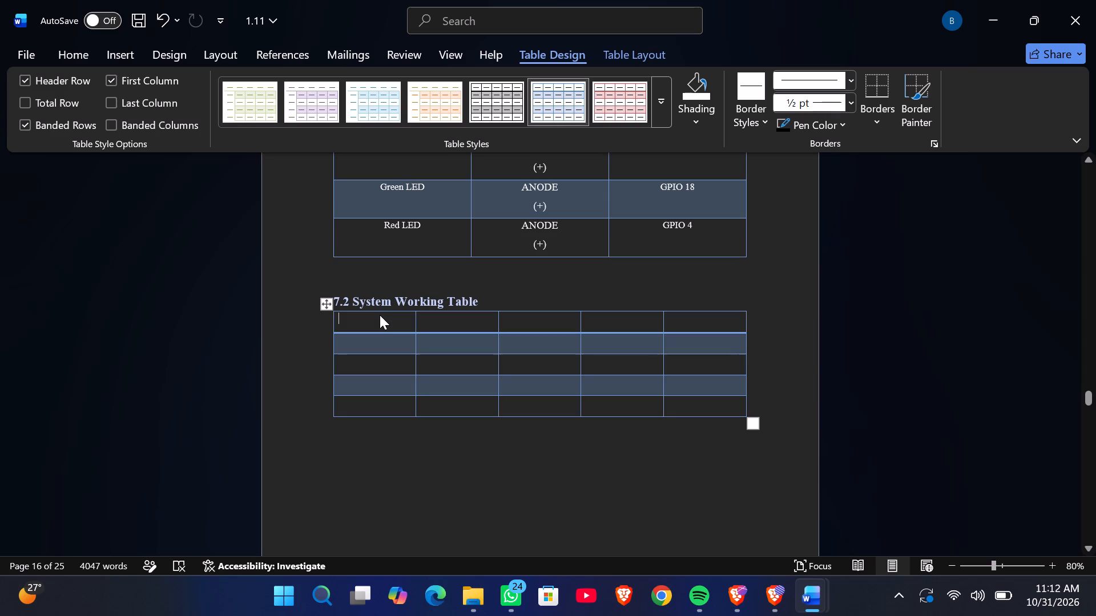
left_click(84, 52)
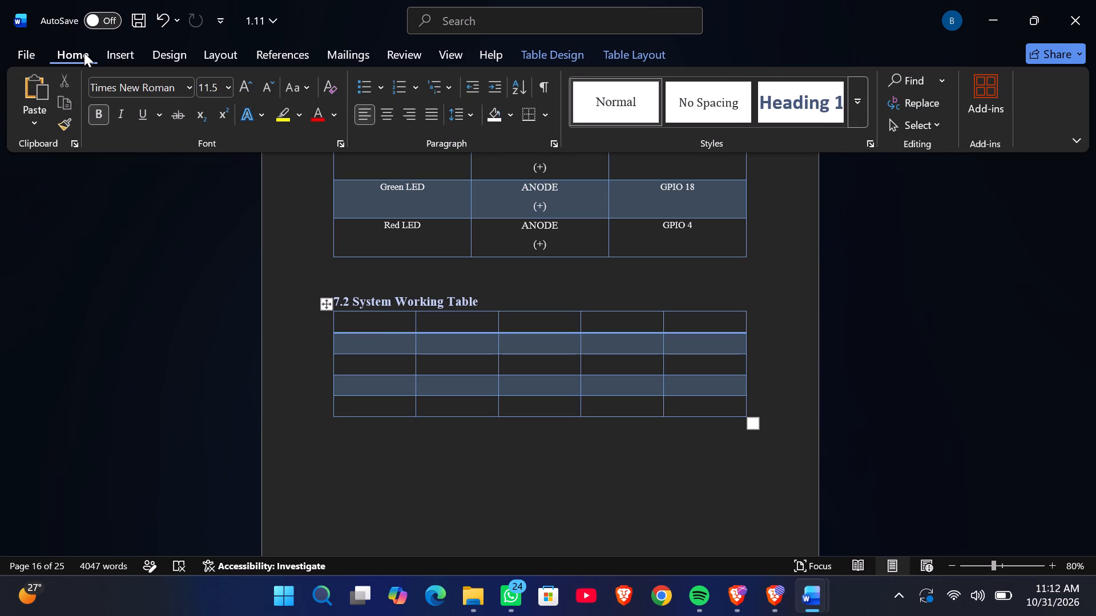
key("shift+s")
type("r")
key("space")
type("No.")
key("Right")
type("Condition")
key("Right")
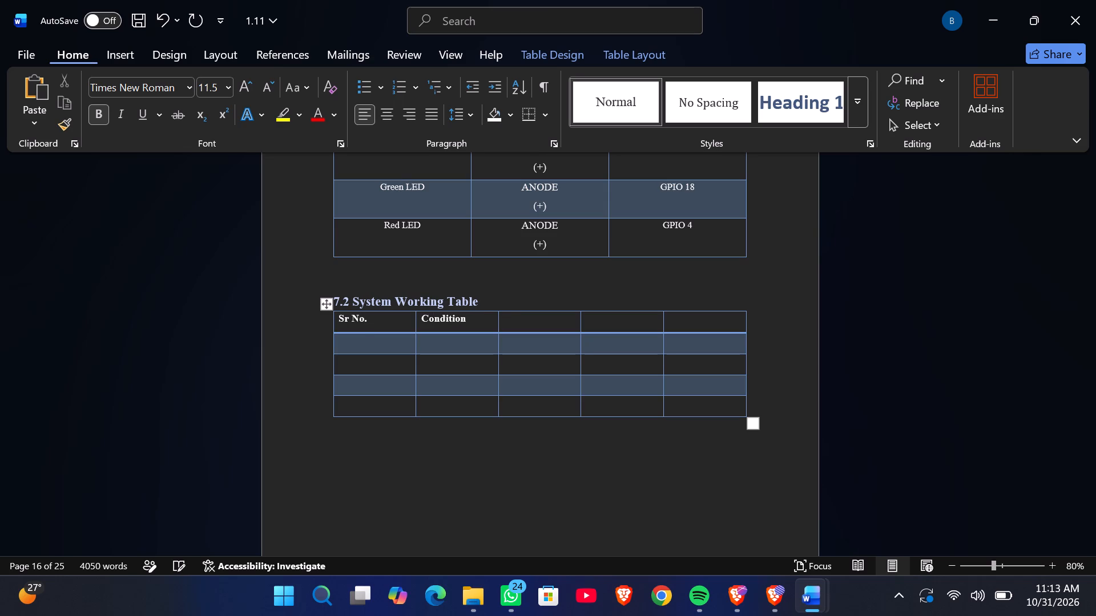
Enter "Green LED", "Red LED" and "Buzzer" as the remaining three column headers of the 7.2 table.
key("shift+g")
type("reen Led")
key("BackSpace")
key("BackSpace")
type("ED")
key("Right")
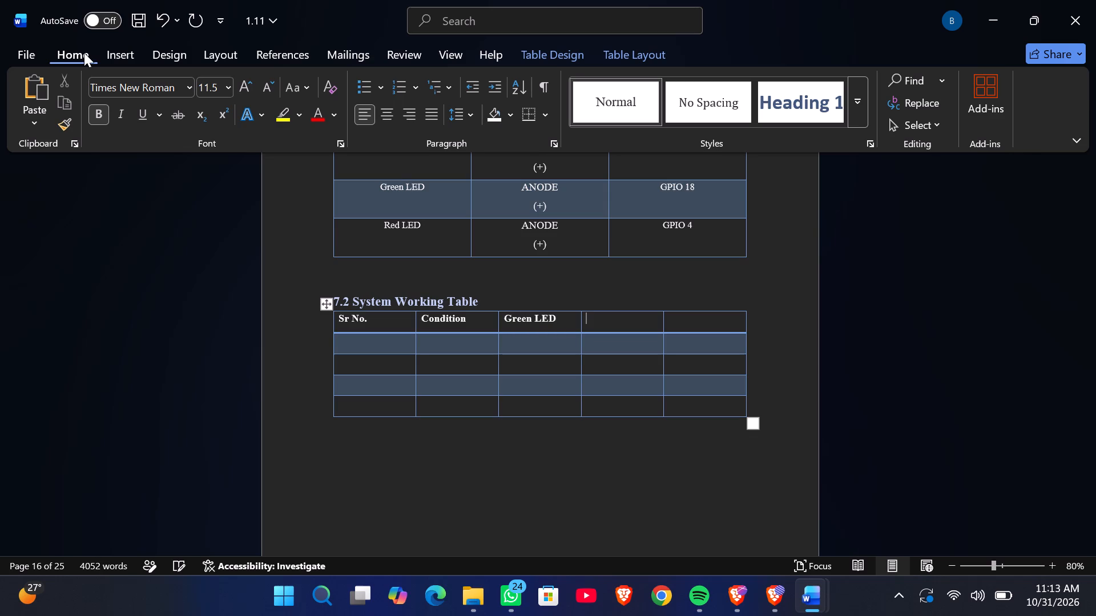
type("RE")
key("BackSpace")
type("ed LED")
key("Right")
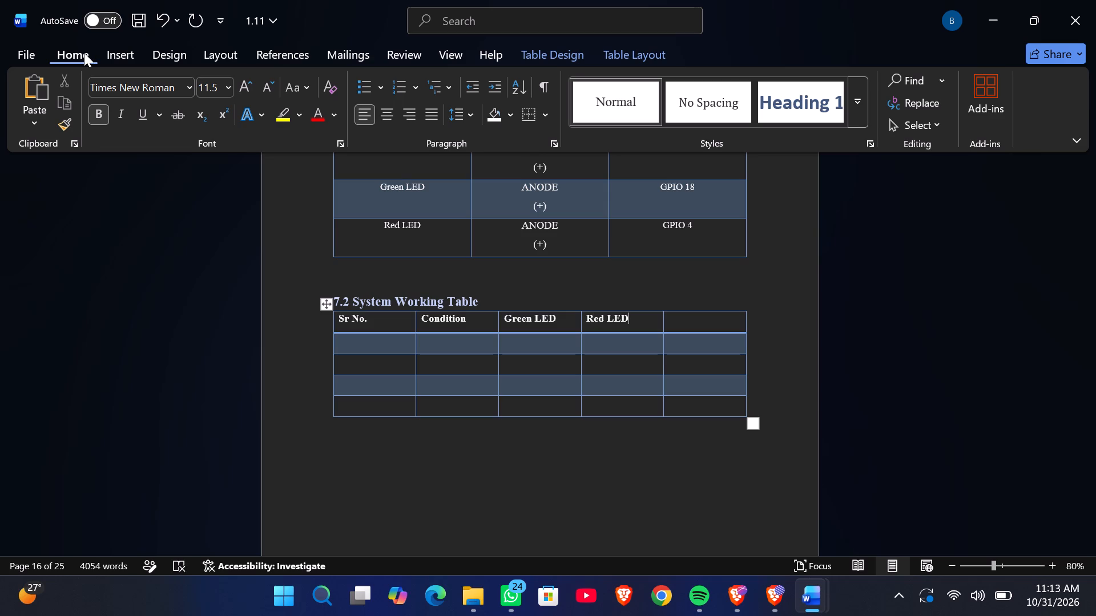
type("Buzzer")
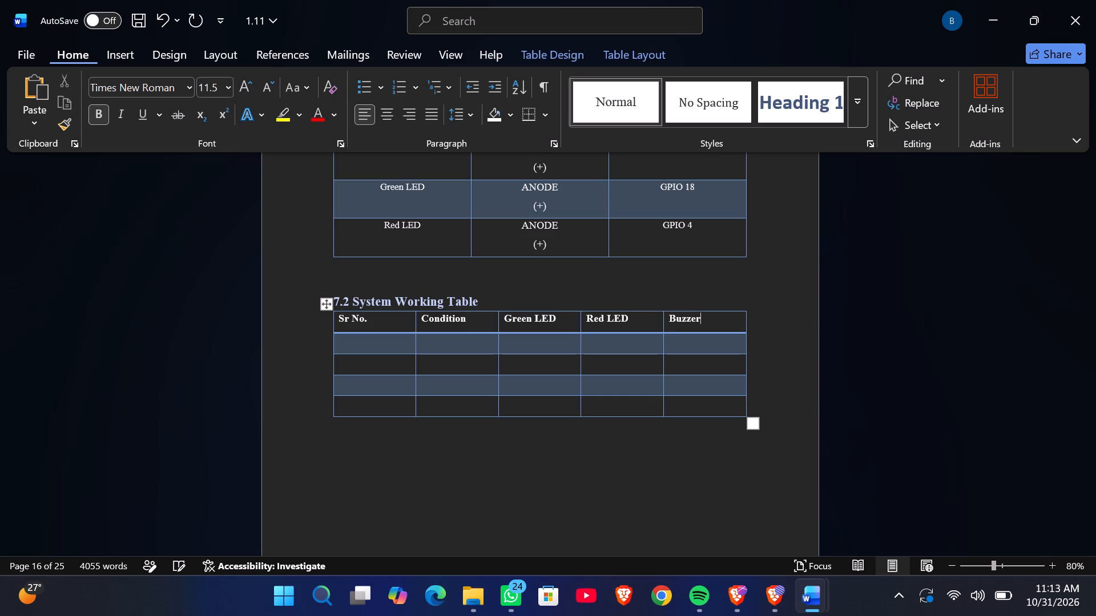
key("Down")
key("Left")
key("Left")
key("Left")
key("Left")
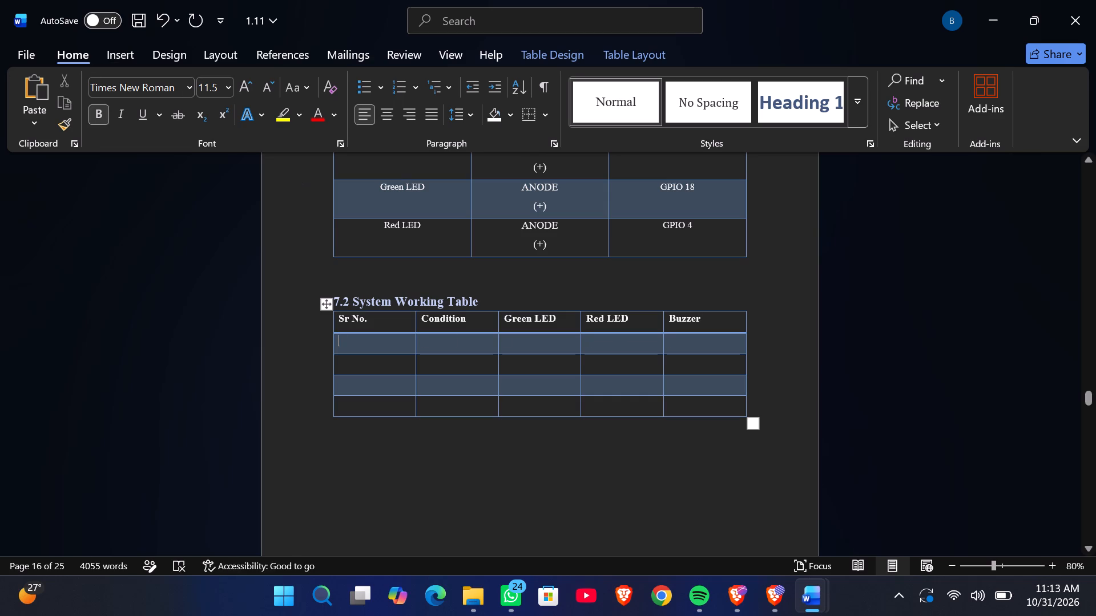
Centre the text of all five header cells in the 7.2 table.
left_click_drag(337, 322, 632, 325)
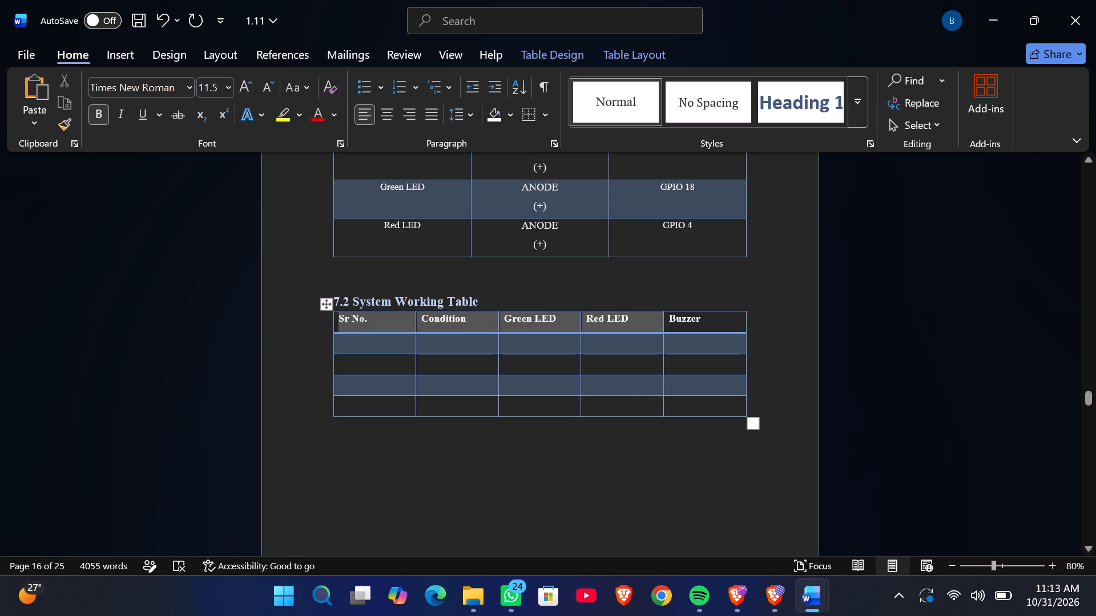
left_click_drag(632, 325, 679, 323)
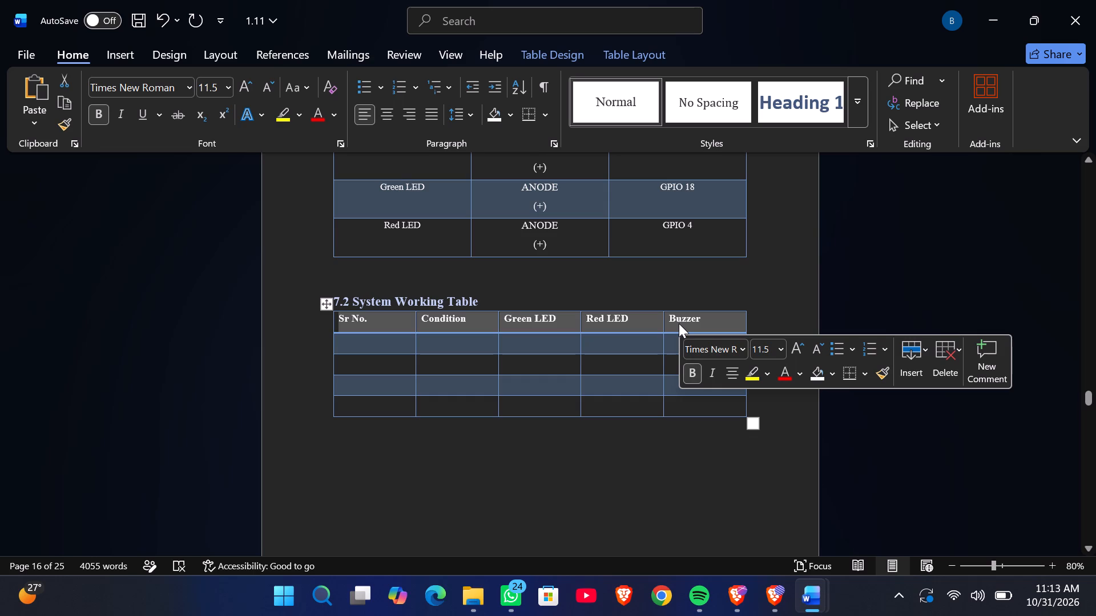
left_click(391, 114)
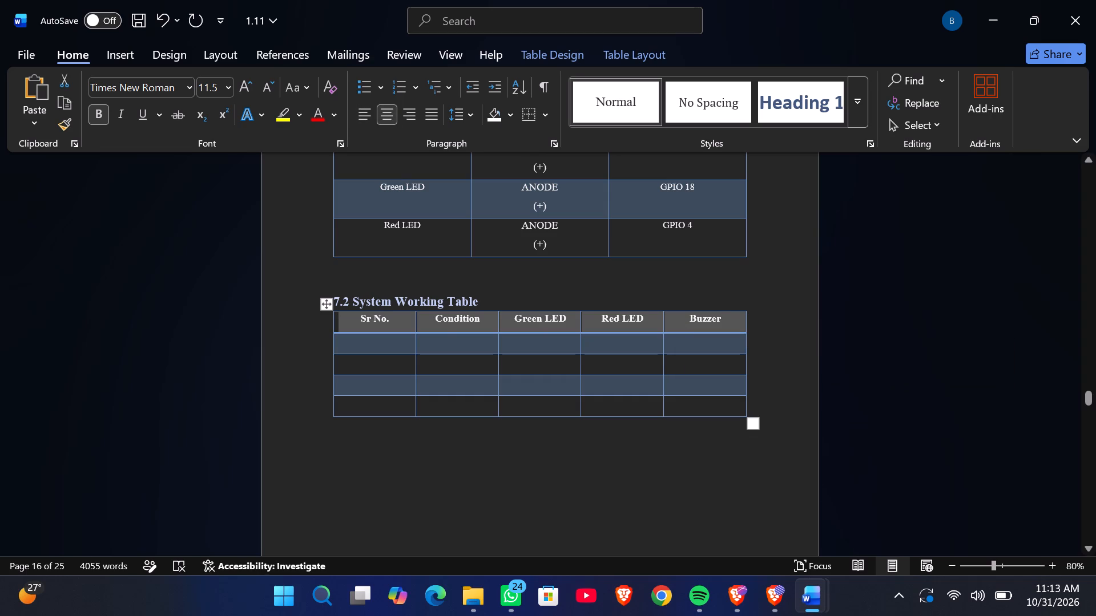
Enlarge the 7.2 table so its rows are clearly taller and its columns slightly wider.
left_click_drag(756, 423, 755, 469)
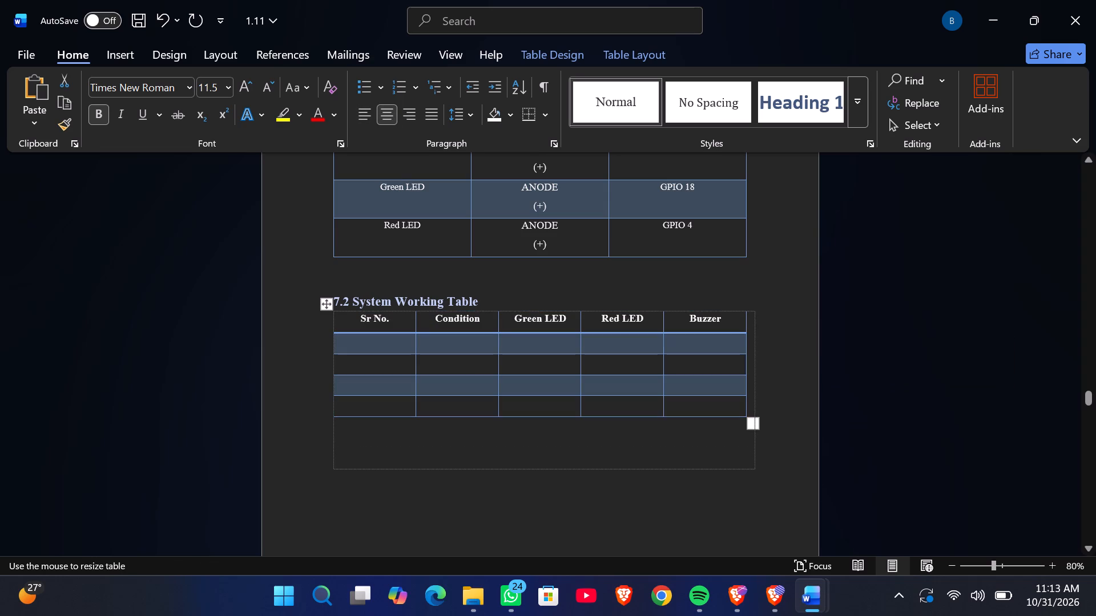
left_click_drag(755, 469, 757, 488)
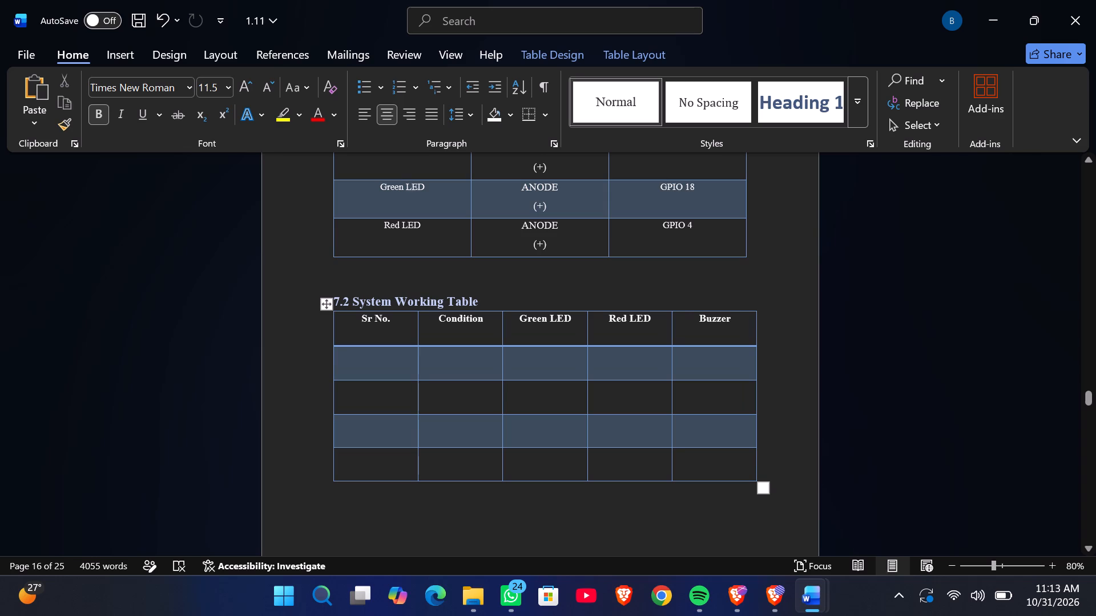
Number the four body rows 1 to 4 in the Sr No. column, turning bold off before entering the 1.
left_click(354, 366)
key("1")
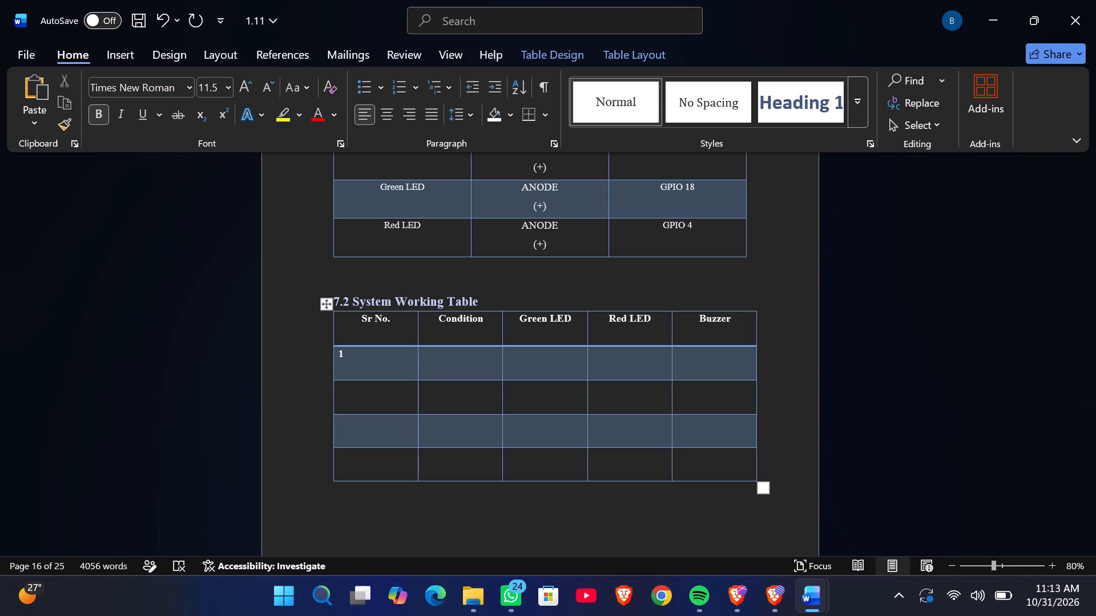
key("BackSpace")
left_click(104, 113)
key("1")
key("Down")
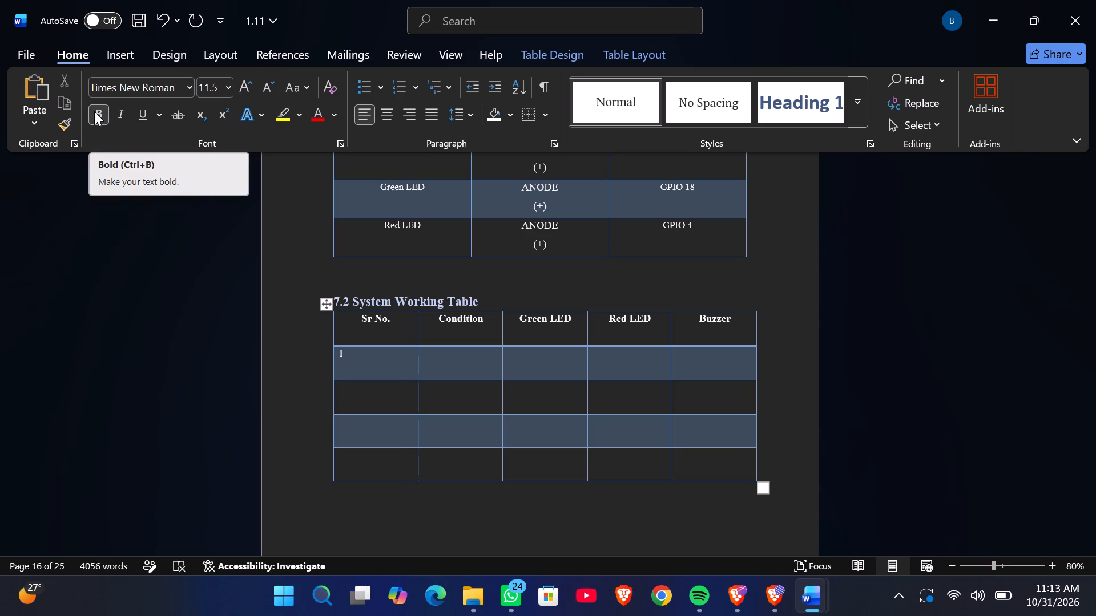
key("2")
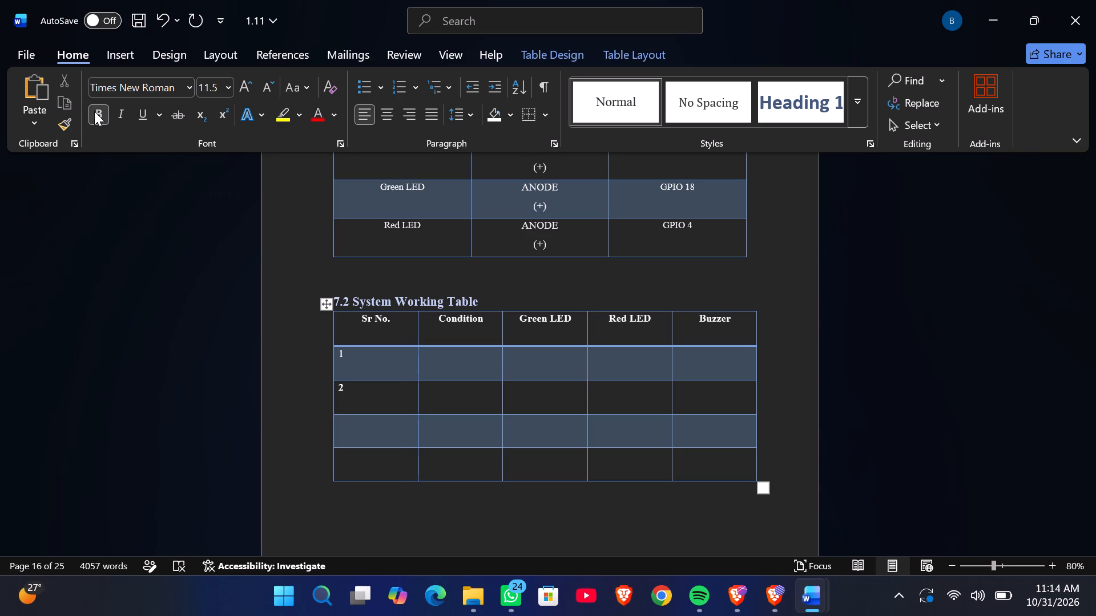
left_click(98, 110)
left_click(362, 427)
key("3")
left_click(344, 454)
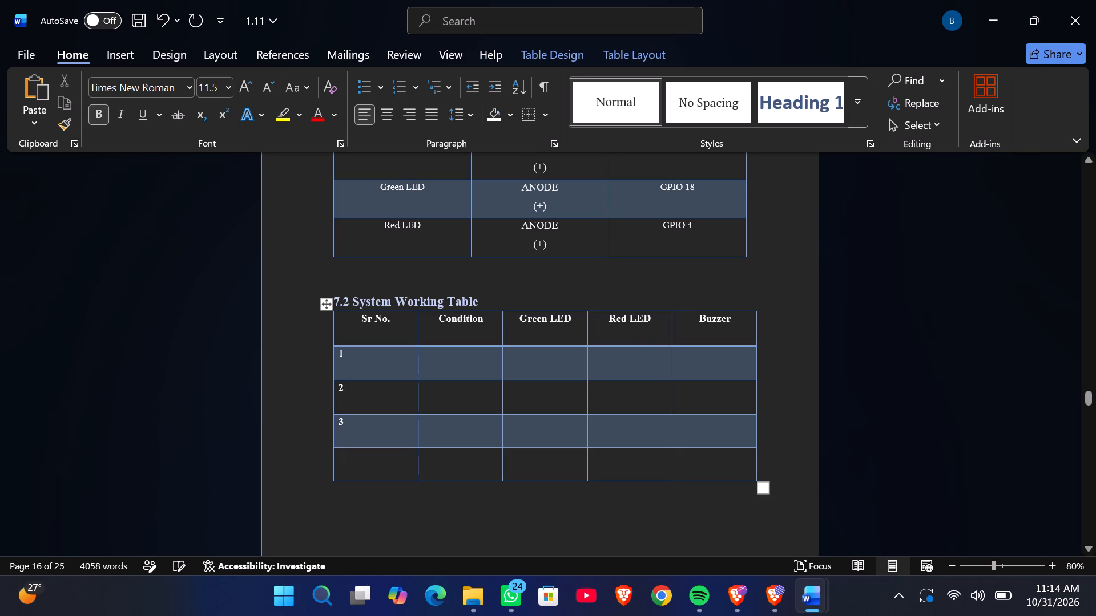
key("4")
Enter "No Motion Detected" as the Condition for row 1 of the 7.2 table.
left_click(454, 365)
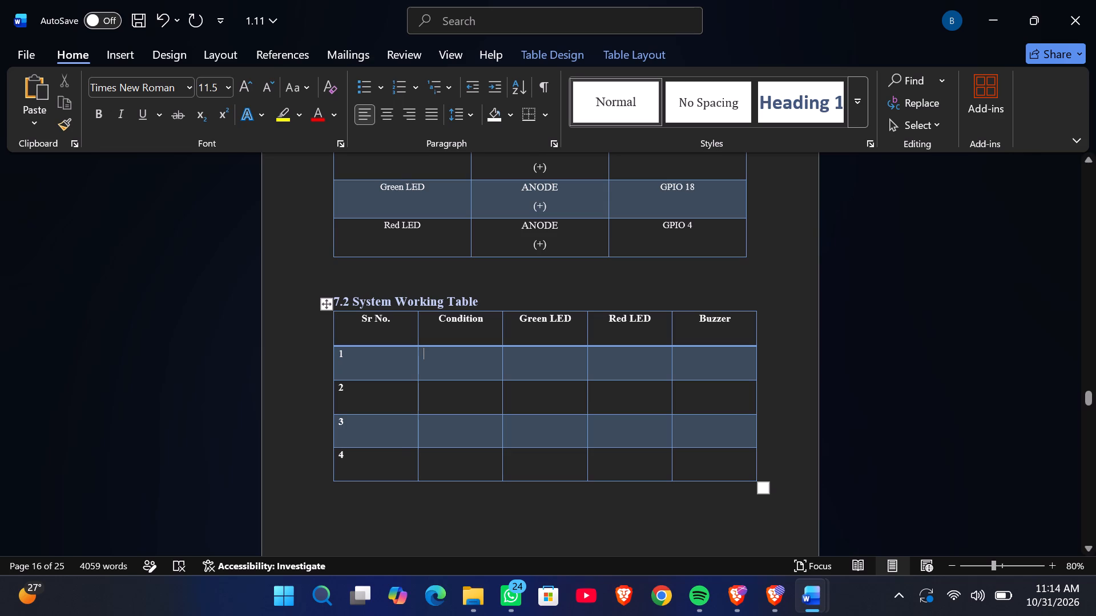
key("shift+n")
key("o")
key("space")
type("Motion")
key("space")
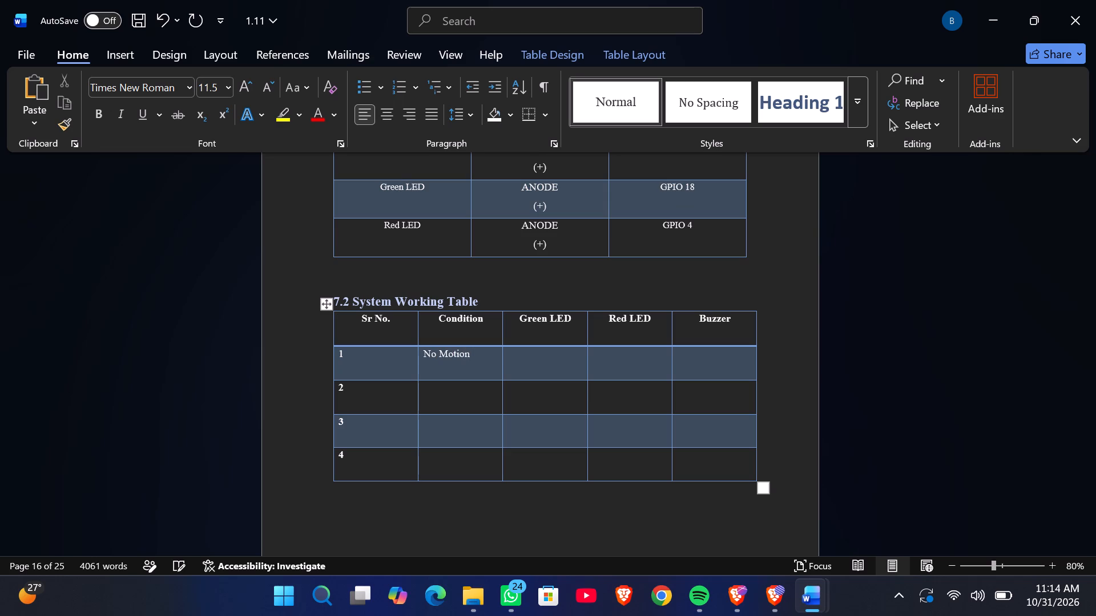
type("DE")
key("BackSpace")
type("ete")
key("c")
type("te")
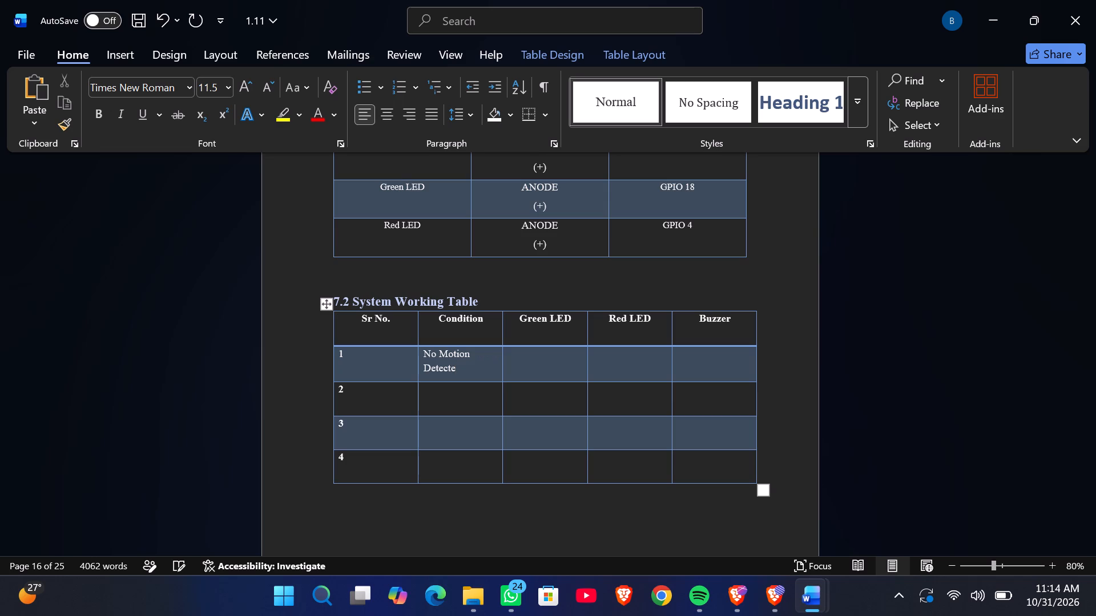
key("d")
key("Down")
Examine the Working notes in the Figure 7.1 connection diagram for the conditions that belong in the 7.2 table.
scroll(761, 279, "up", 3)
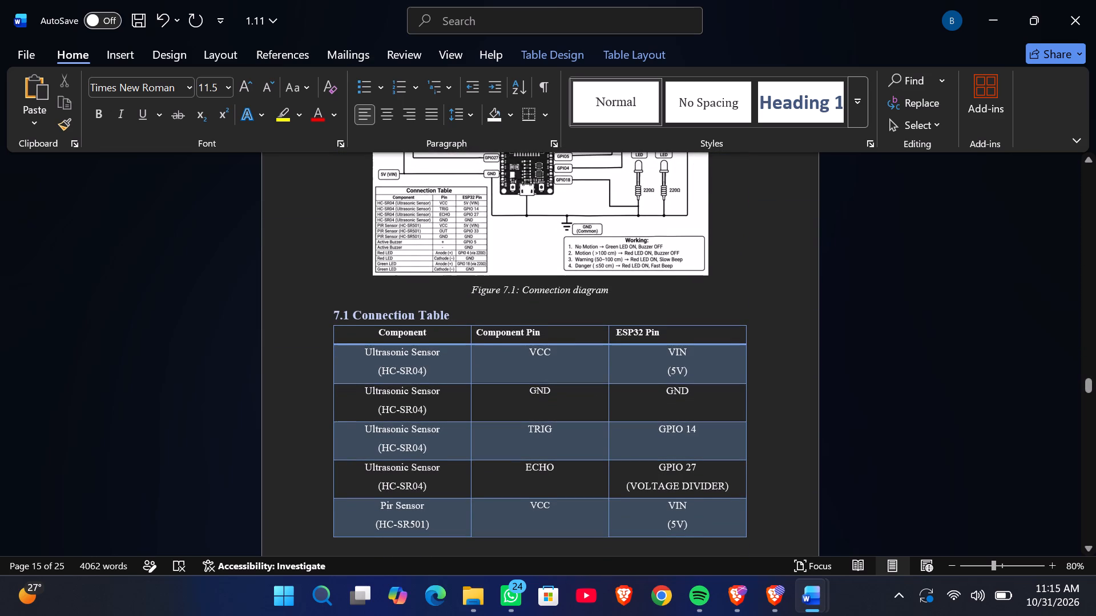
scroll(698, 251, "down", 3)
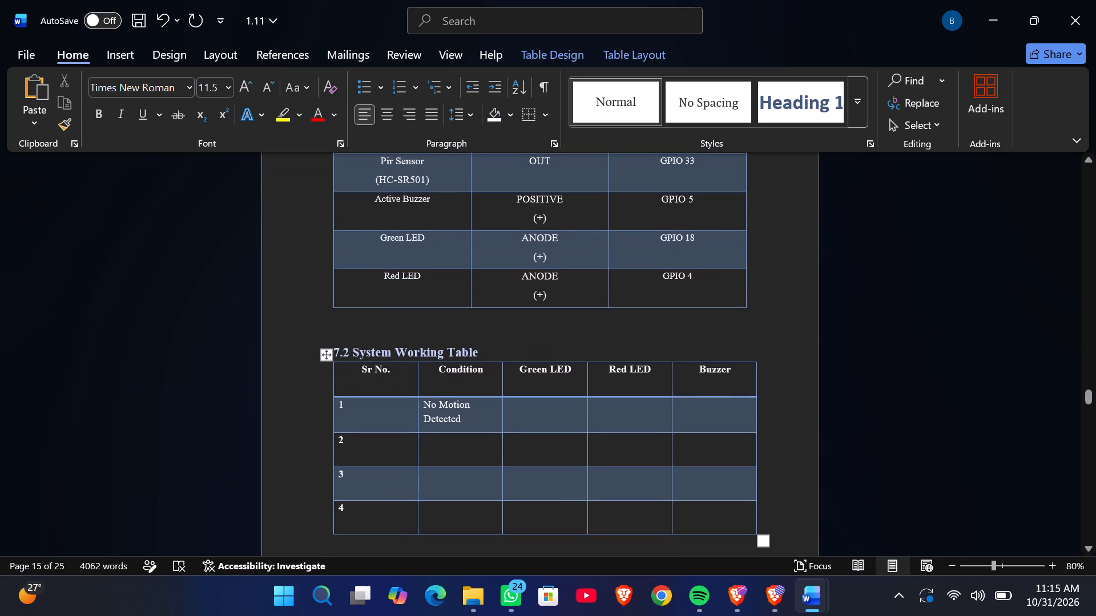
scroll(698, 251, "up", 1)
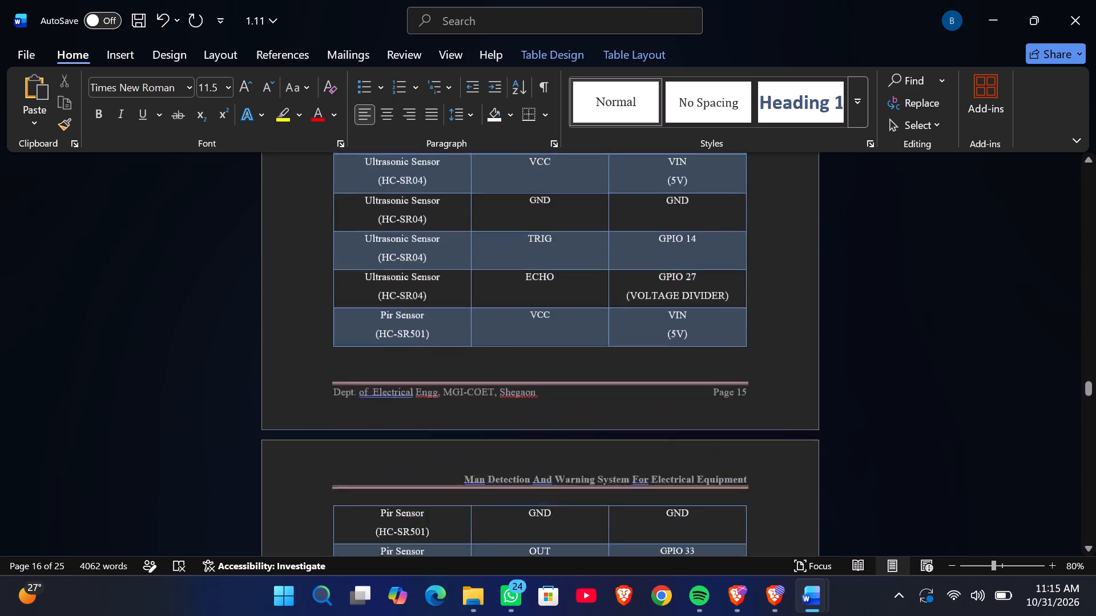
scroll(698, 251, "up", 2)
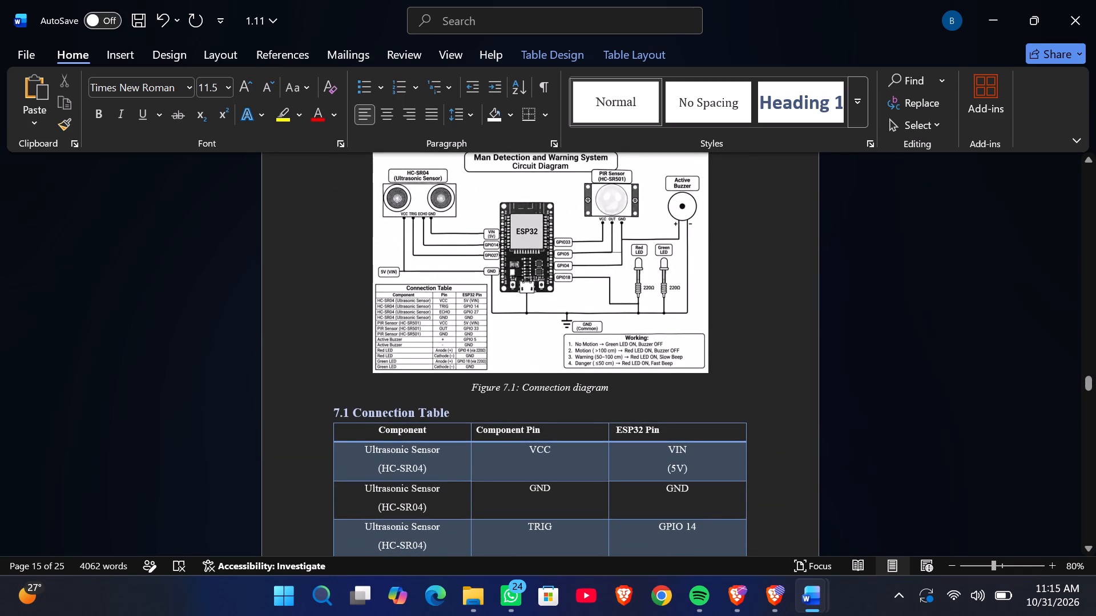
scroll(698, 251, "up", 1)
left_click(606, 336)
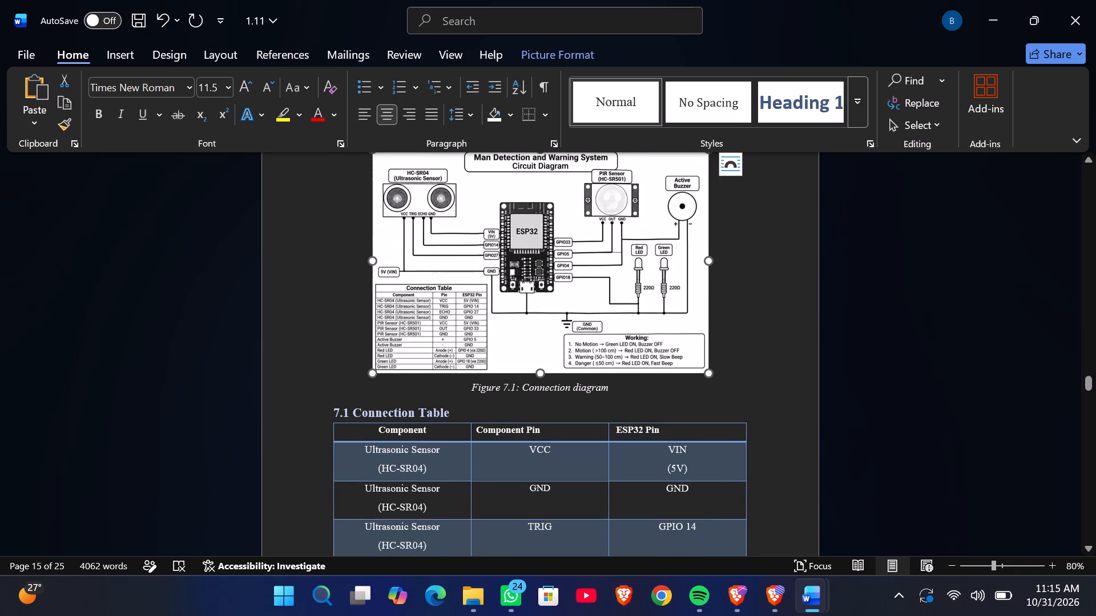
scroll(624, 316, "down", 3)
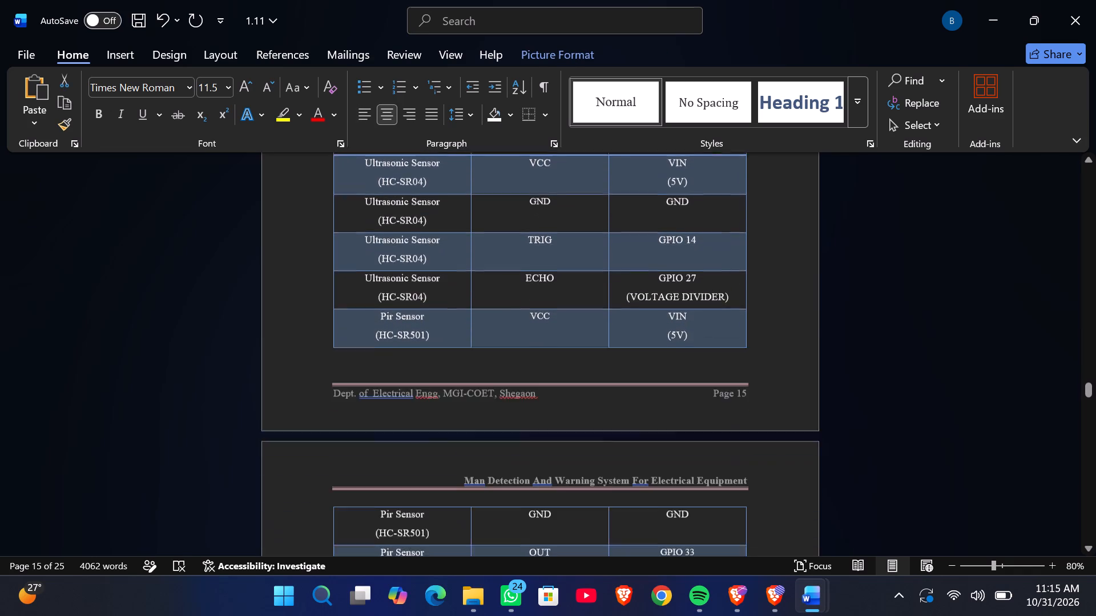
scroll(624, 316, "down", 3)
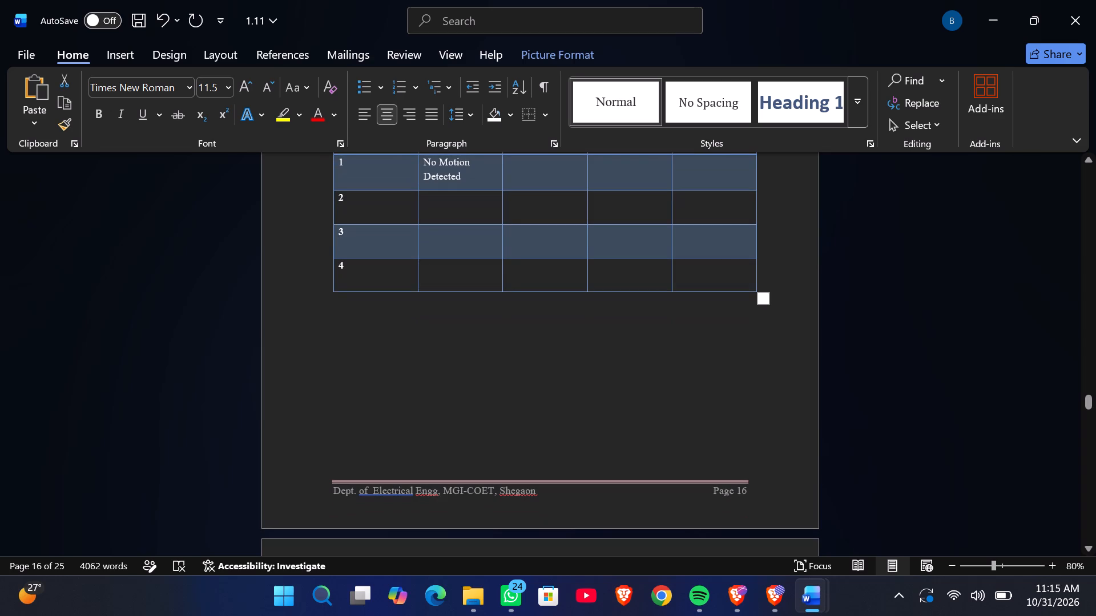
Enter "Motion Above" with "10 cm" on a second line as the Condition for row 2 of the 7.2 table.
left_click(436, 204)
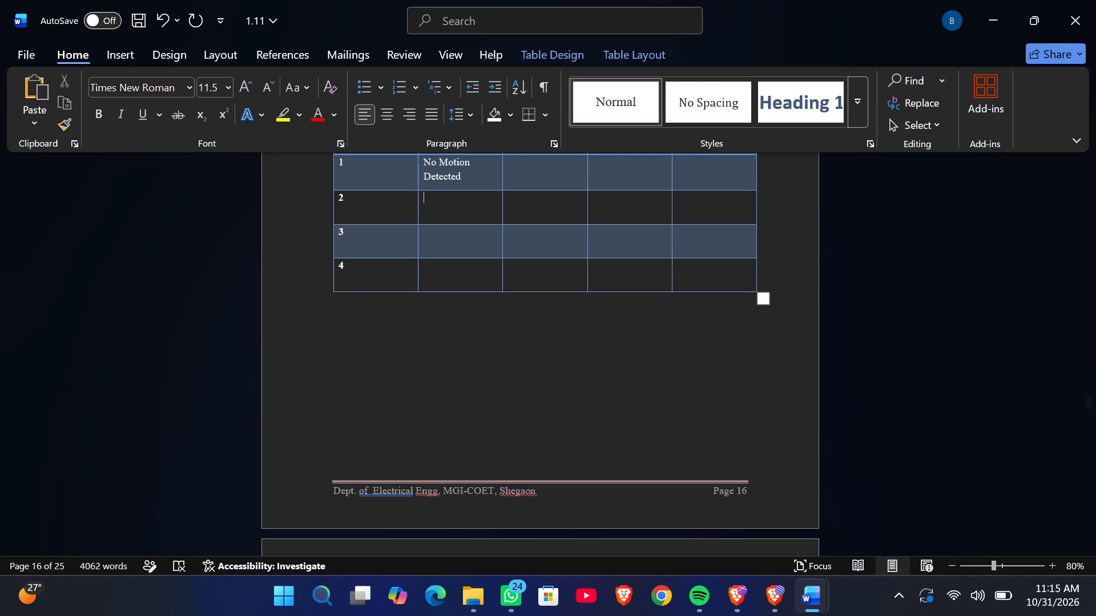
key("m")
key("BackSpace")
key("shift+m")
type("otion")
key("space")
type("Above")
key("space")
key("Return")
type("10")
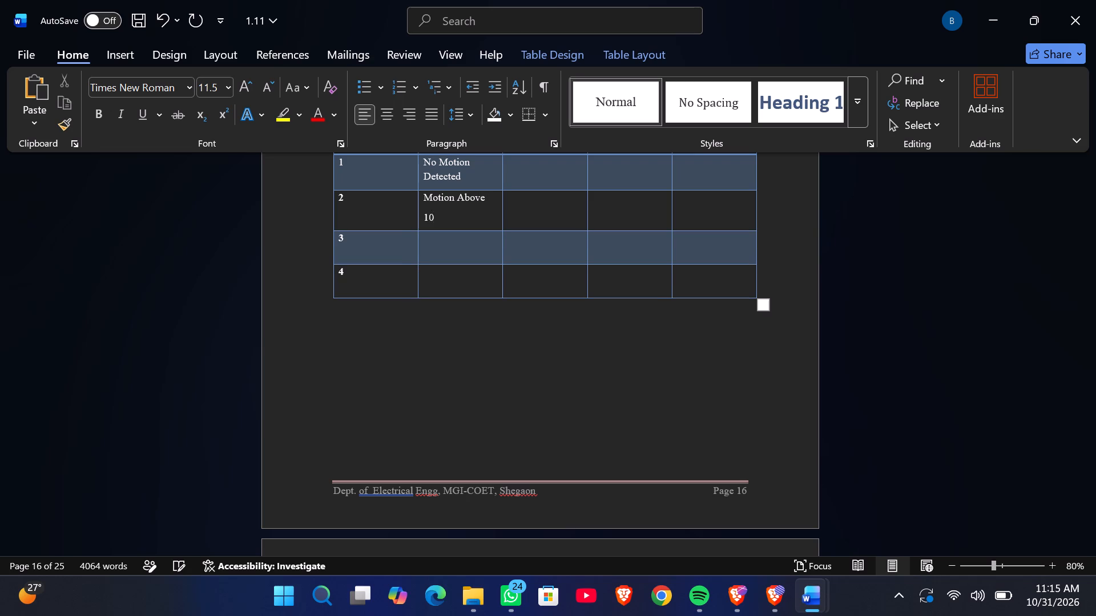
key("c")
key("BackSpace")
key("shift+c")
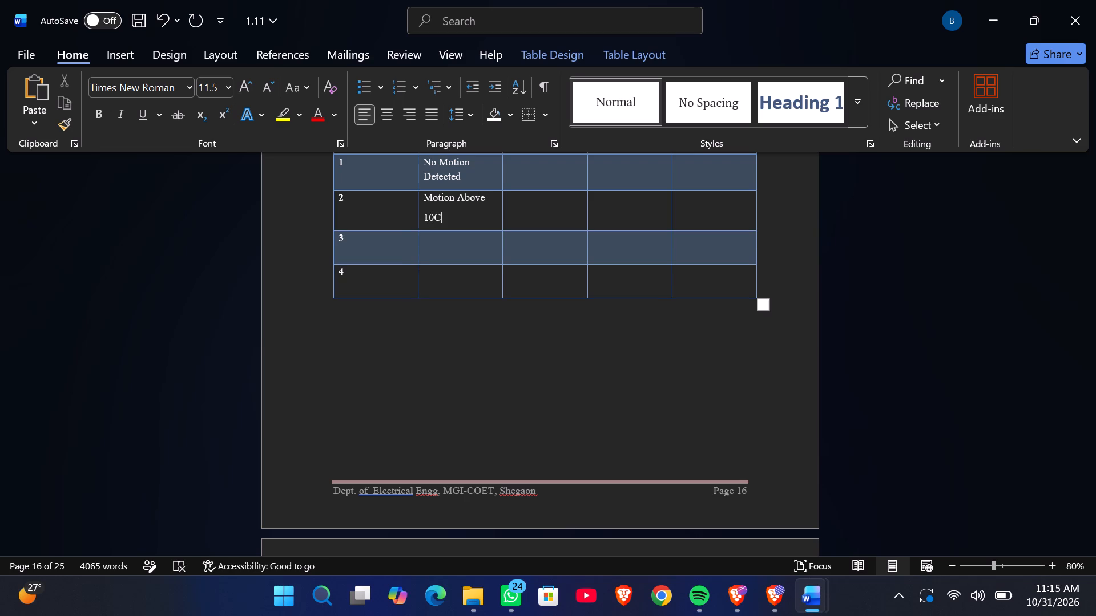
key("BackSpace")
key("space")
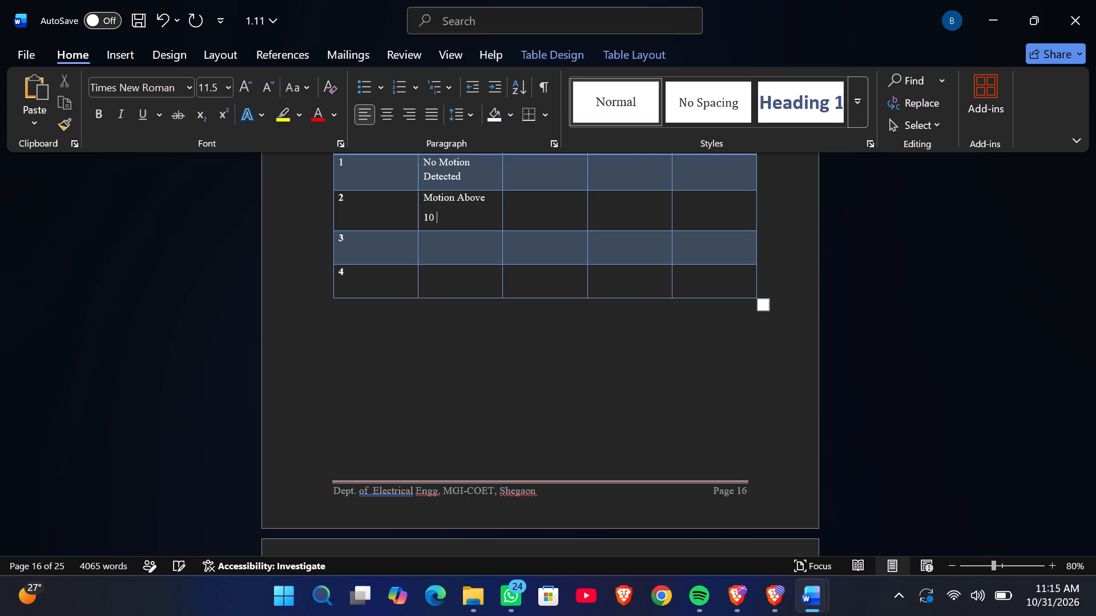
type("cm")
Enter "Warning (5-10)" with "cm" on a second line as the Condition for row 3 of the 7.2 table.
key("Down")
type("War")
type("nk")
key("BackSpace")
type("in")
key("g")
key("space")
type("()")
key("Left")
key("5")
type("-10")
key("Right")
key("Return")
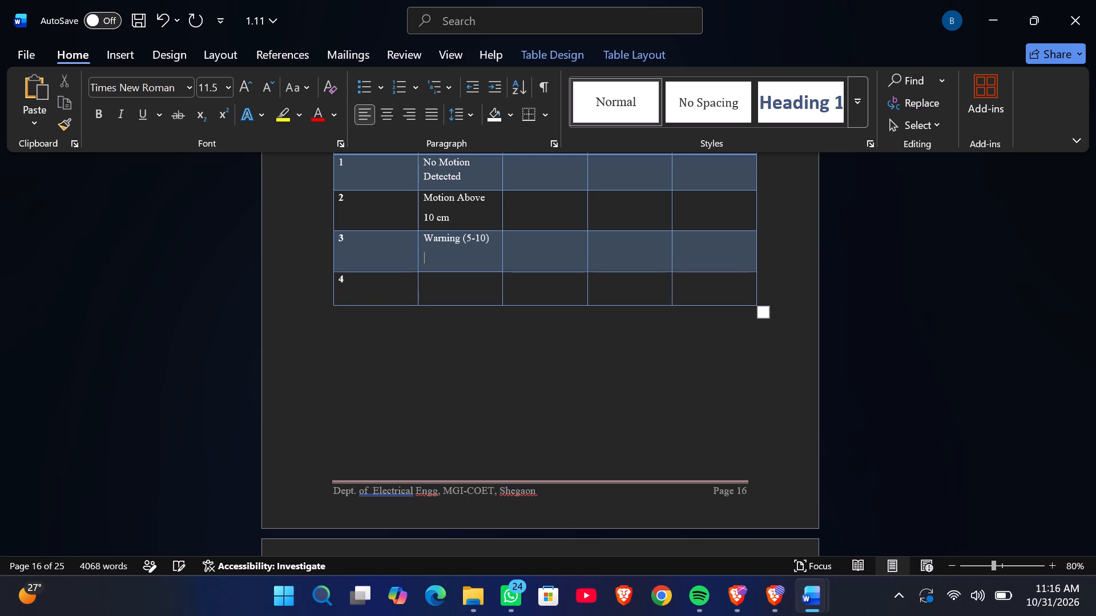
type("cm")
Delete the empty row 4 from the 7.2 System Working Table.
scroll(712, 385, "up", 2)
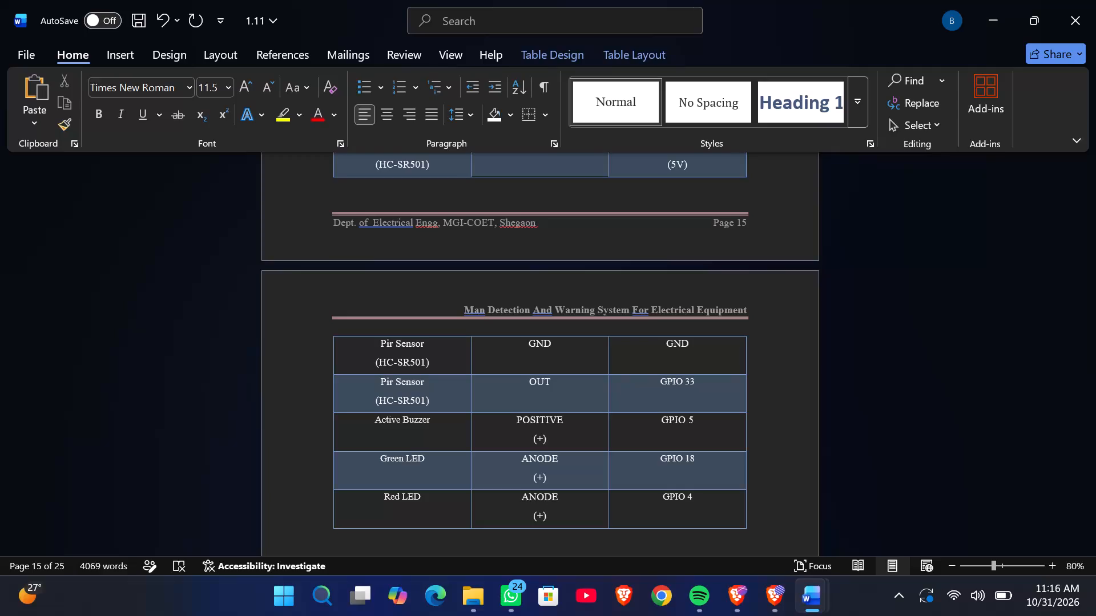
scroll(649, 289, "down", 3)
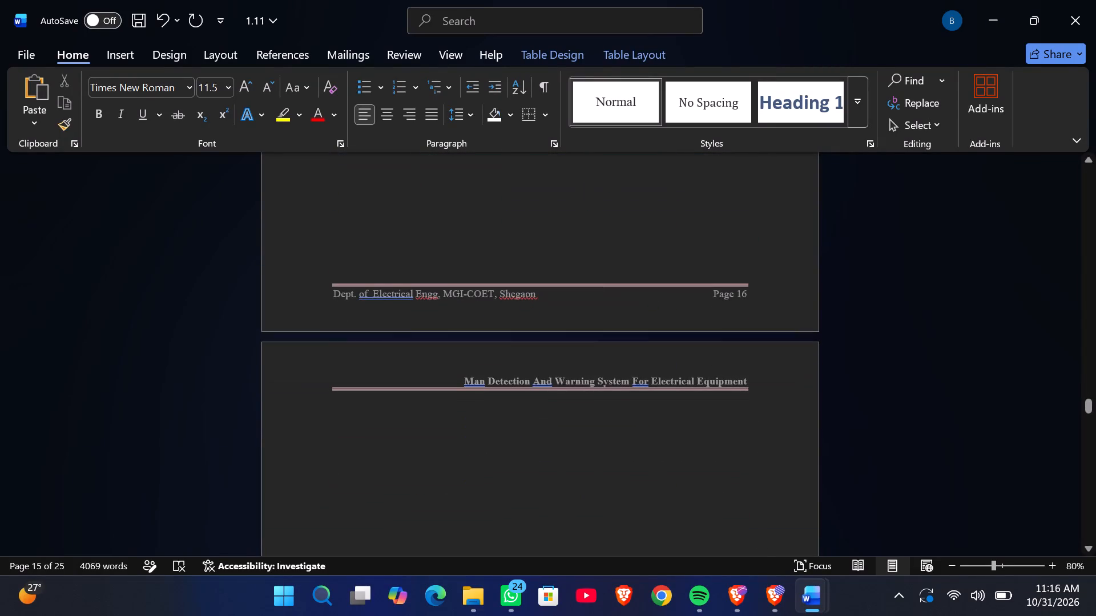
scroll(571, 267, "up", 2)
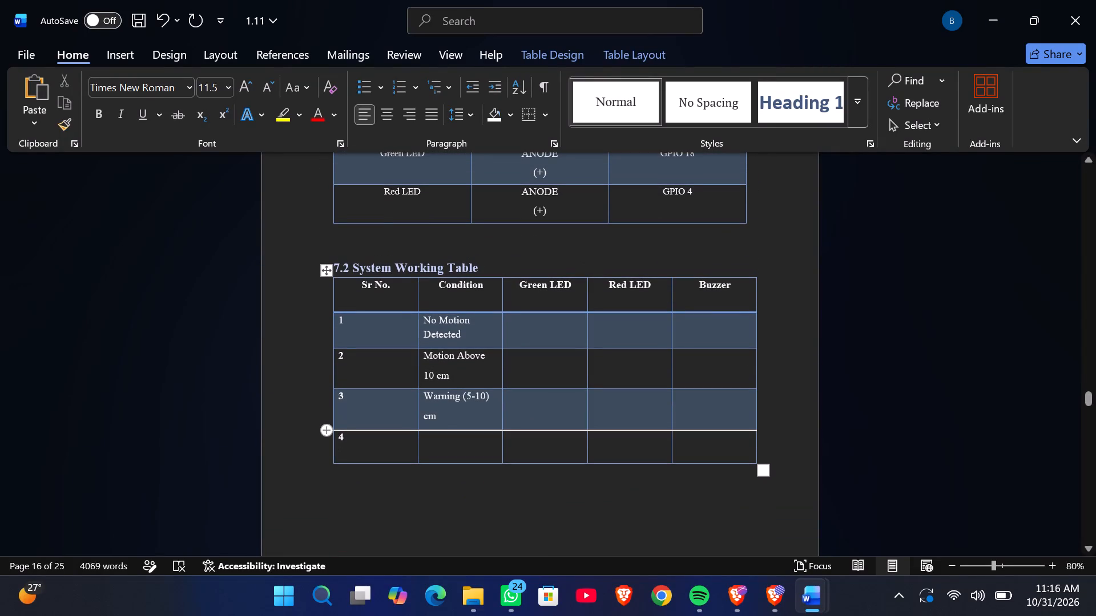
left_click(329, 446)
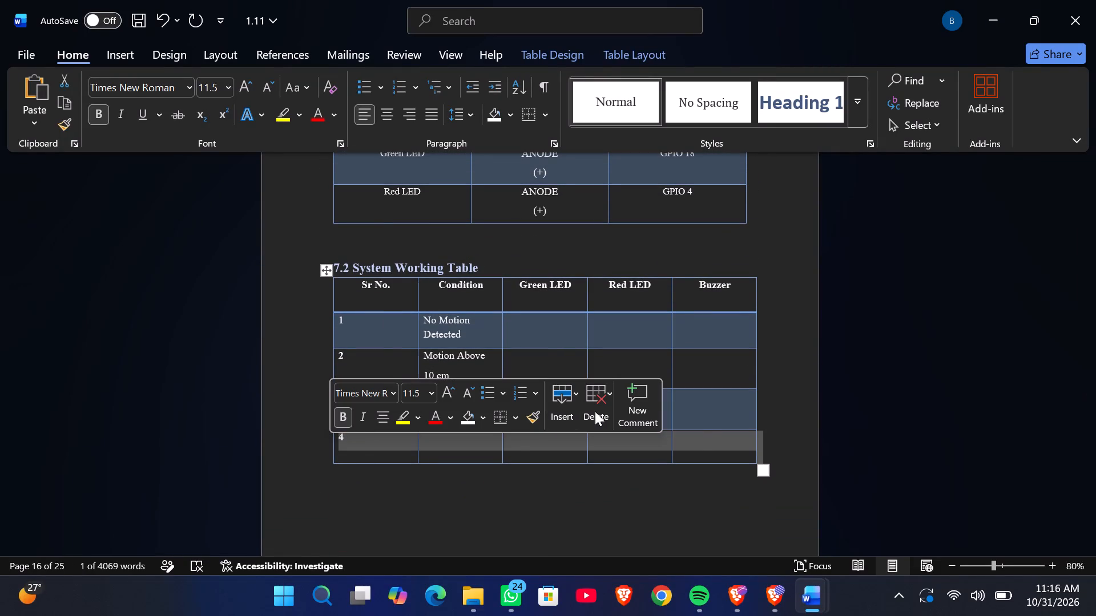
left_click(595, 411)
left_click(661, 492)
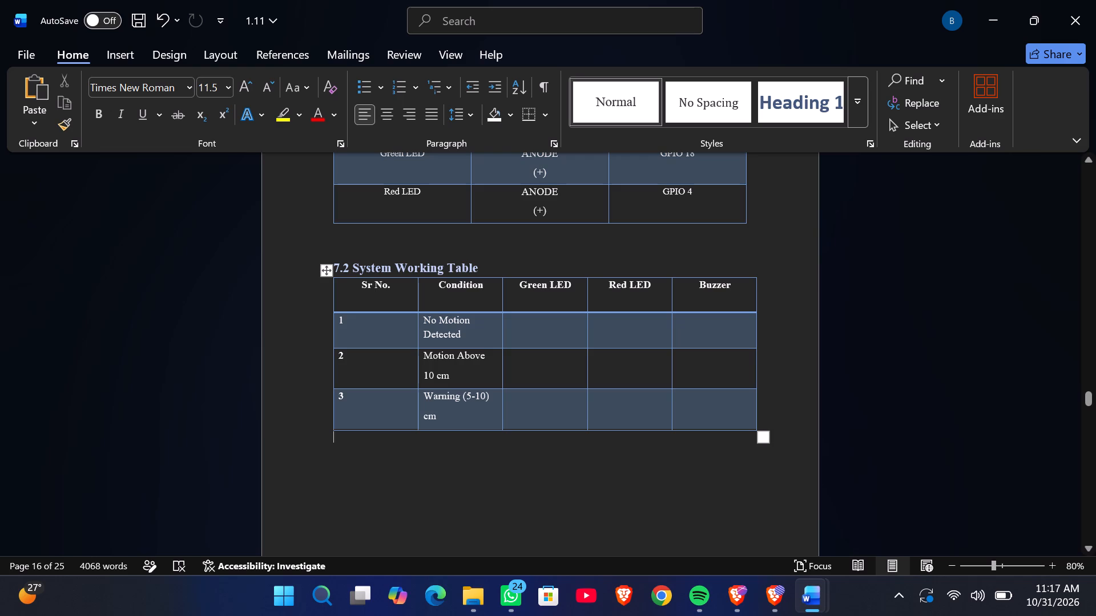
Replace the word "Warning" with "Danger" in the row 3 Condition of the 7.2 table.
left_click(464, 398)
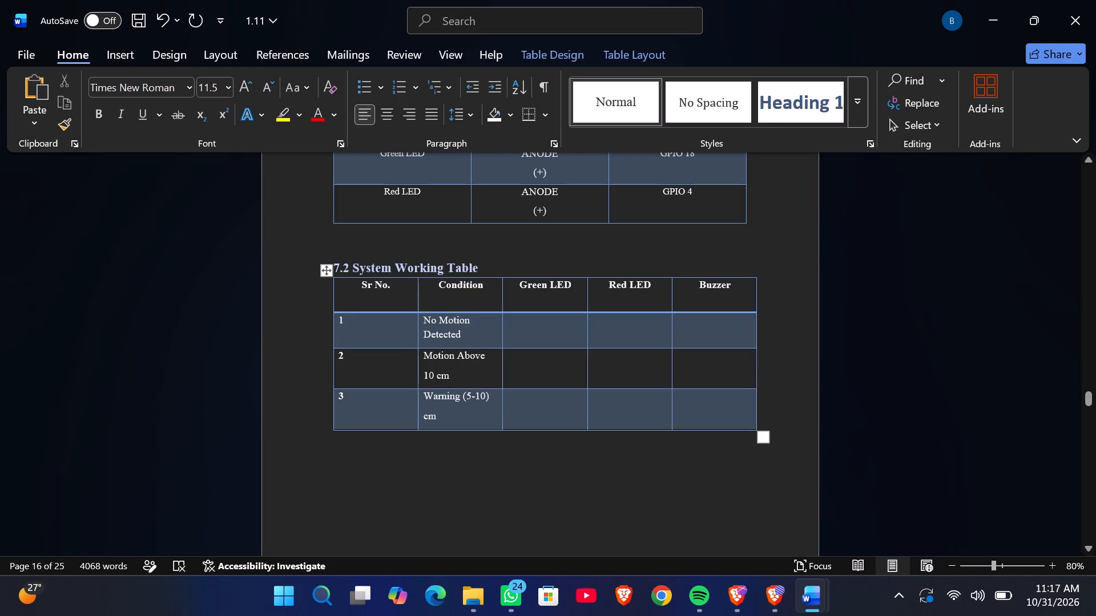
key("BackSpace")
key("BackSpace")
key("BackSpace")
key("BackSpace")
key("BackSpace")
key("BackSpace")
key("BackSpace")
key("BackSpace")
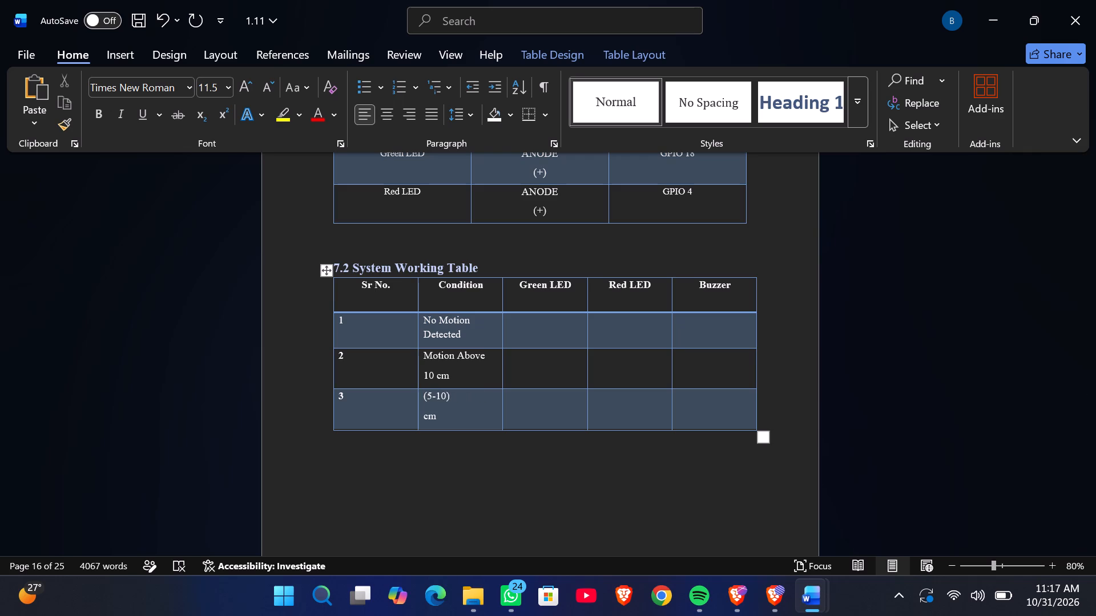
type("da")
key("BackSpace")
key("BackSpace")
type("Danger")
key("space")
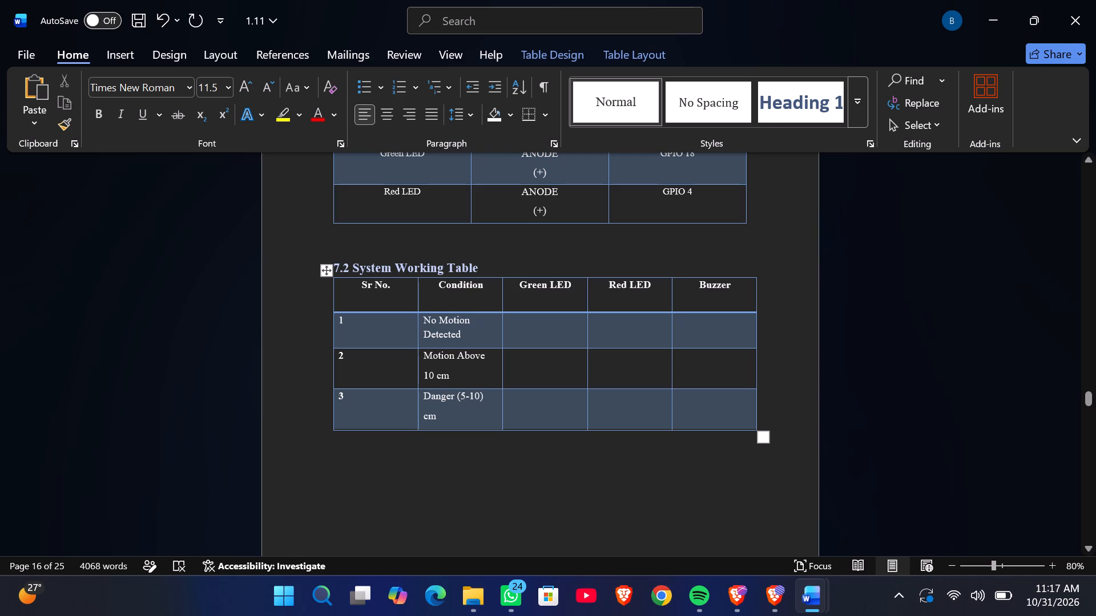
Change the lower limit of the row 3 Condition's distance range to 1 so it reads "(1-10)".
left_click(541, 329)
left_click(466, 396)
key("BackSpace")
key("1")
Fill the Green LED column of the 7.2 table with ON for row 1 and OFF for rows 2 and 3.
left_click(533, 329)
key("o")
key("BackSpace")
key("o")
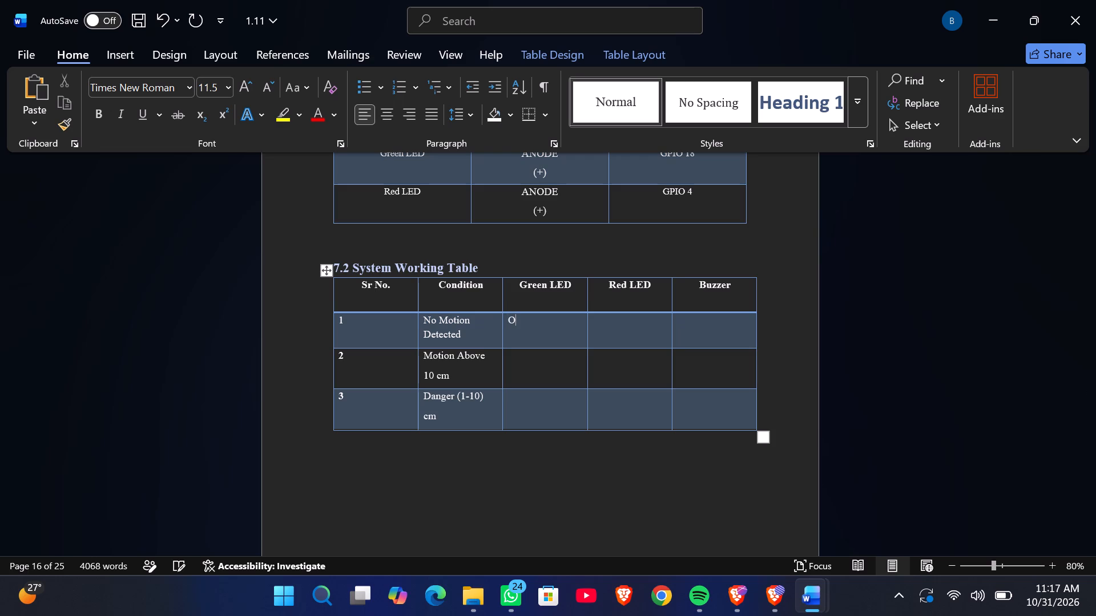
key("n")
key("Down")
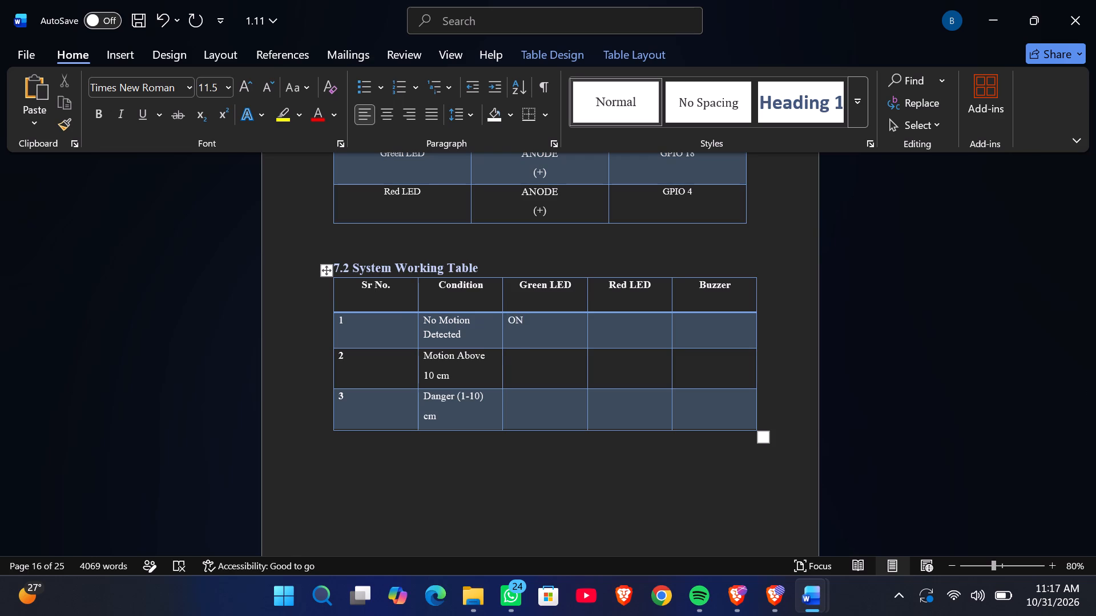
type("OFF")
key("Down")
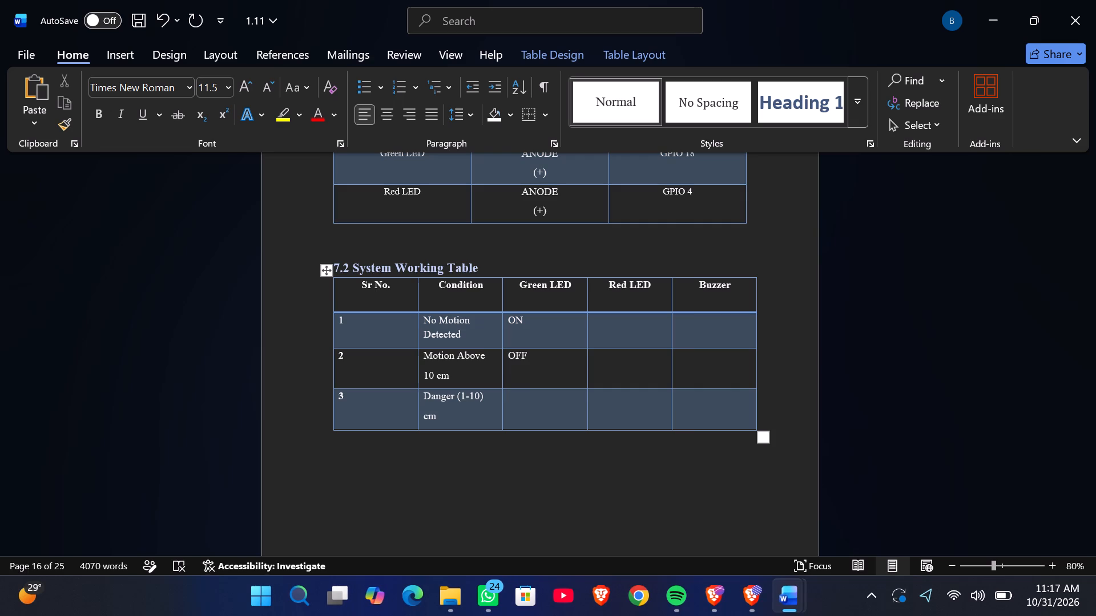
type("OFF")
Fill the Red LED column of the 7.2 table with OFF for row 1 and ON for rows 2 and 3.
key("Right")
key("Up")
key("Up")
type("OFF")
key("Down")
type("ON")
key("Down")
type("ON")
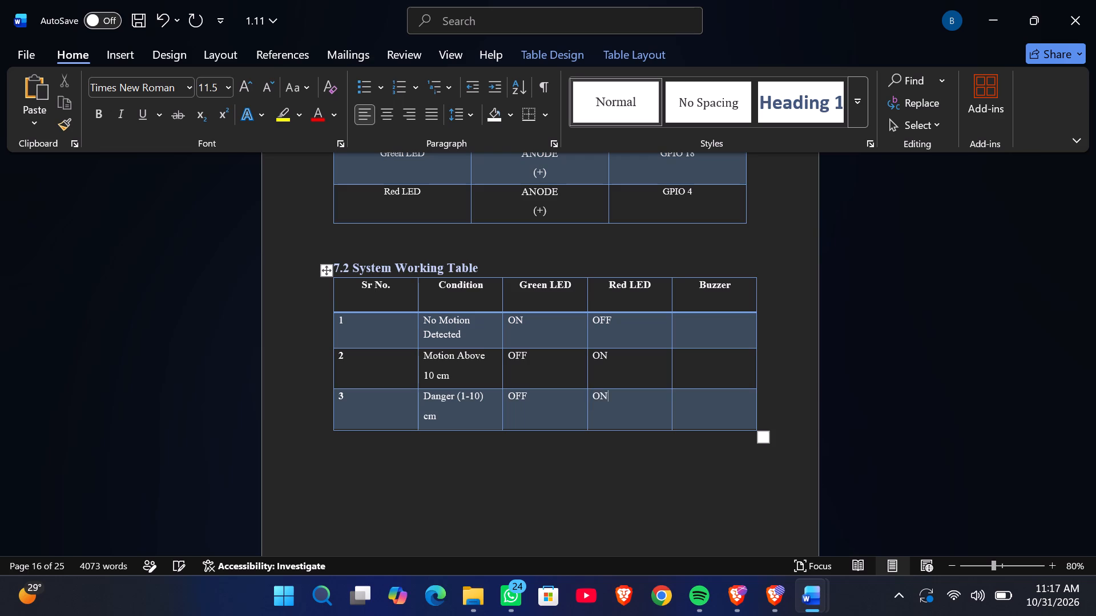
Enter OFF in the Buzzer column for rows 1 and 2 of the 7.2 table.
key("Right")
key("Up")
key("Up")
type("OFF")
key("Down")
key("o")
type("FF")
Enter "Fast Beep" as the Buzzer state for row 3 of the 7.2 table.
key("Down")
type("FAST")
key("space")
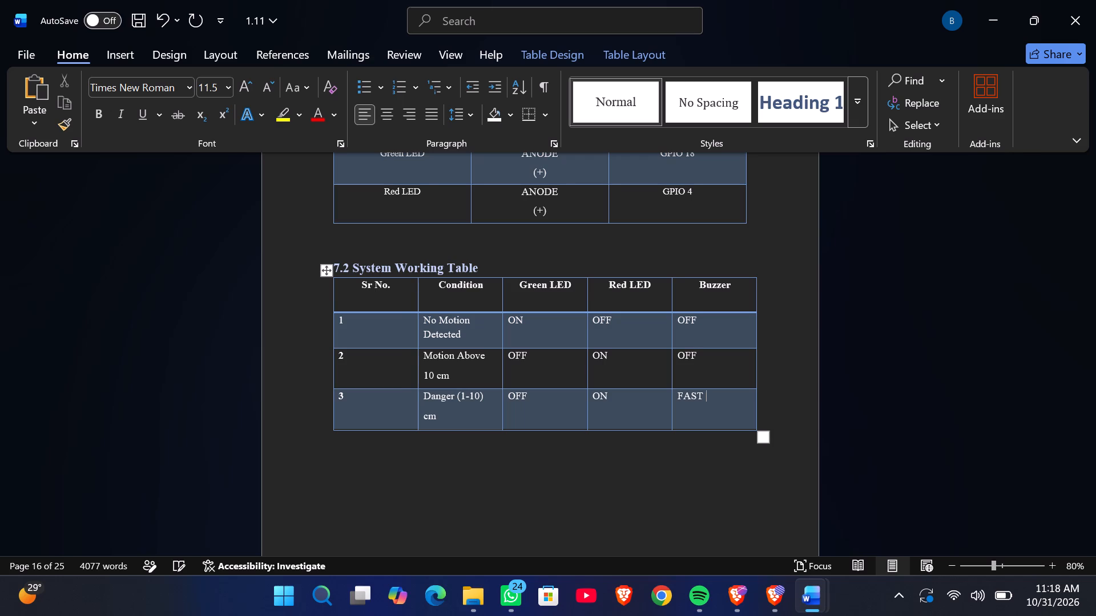
key("BackSpace")
key("BackSpace")
key("BackSpace")
key("BackSpace")
type("st")
key("space")
key("shift+v")
key("shift+BackSpace")
type("Beep")
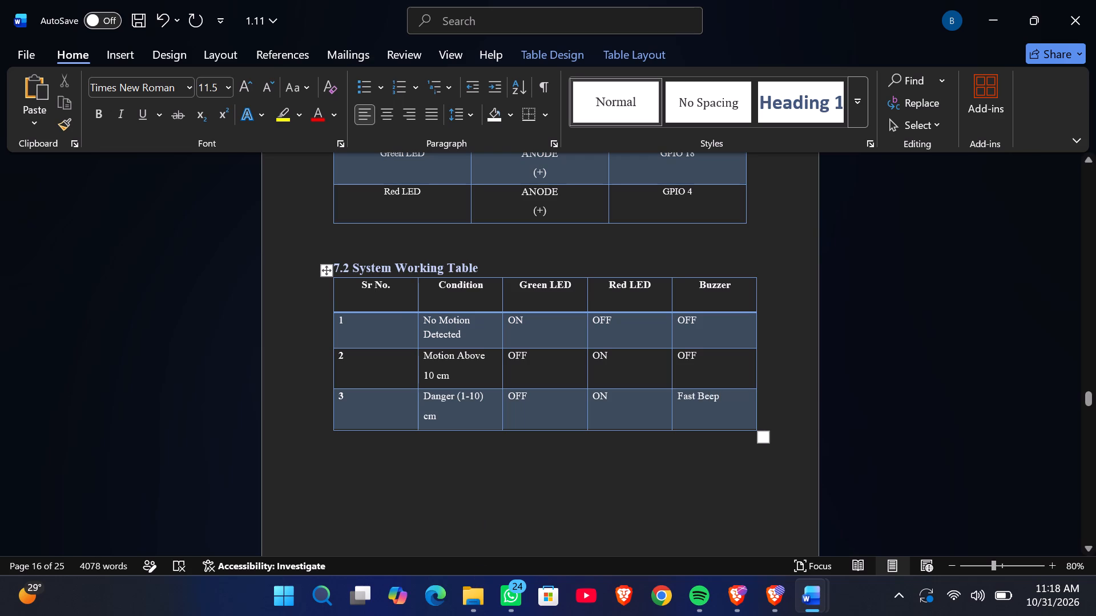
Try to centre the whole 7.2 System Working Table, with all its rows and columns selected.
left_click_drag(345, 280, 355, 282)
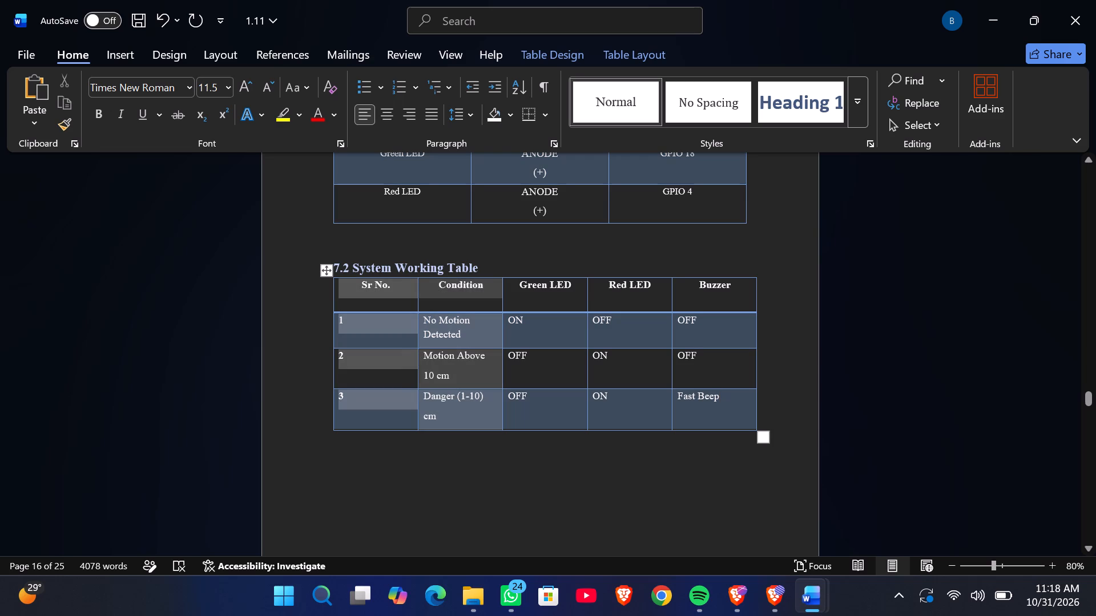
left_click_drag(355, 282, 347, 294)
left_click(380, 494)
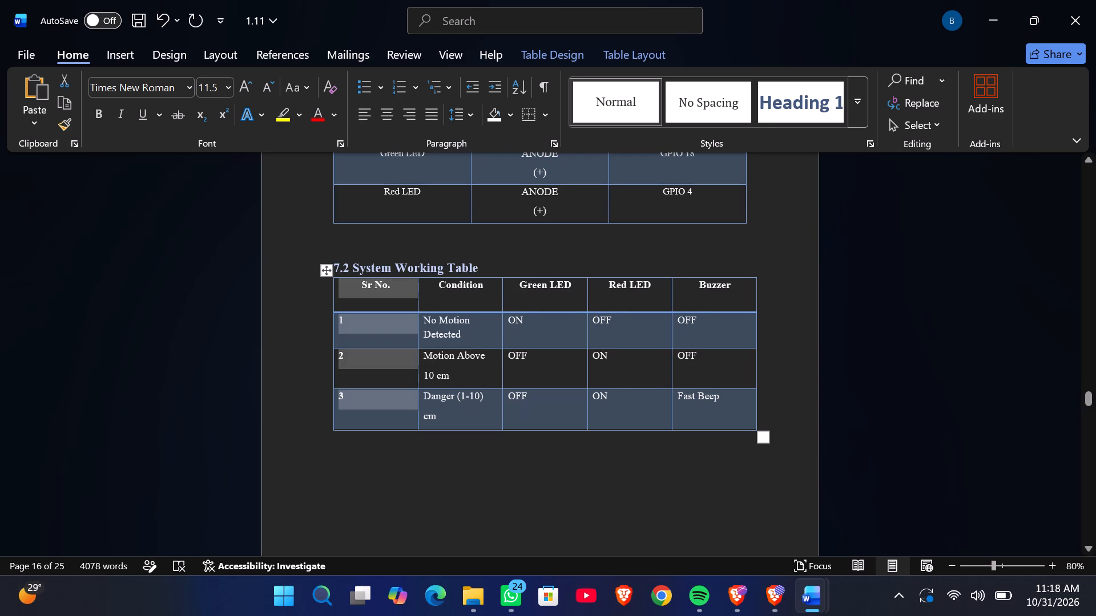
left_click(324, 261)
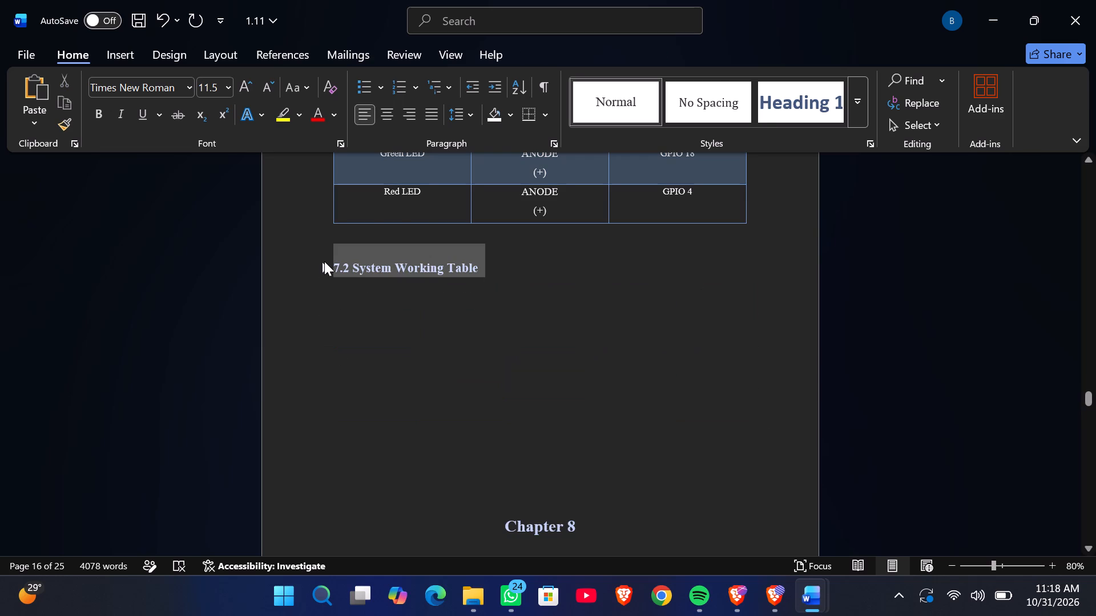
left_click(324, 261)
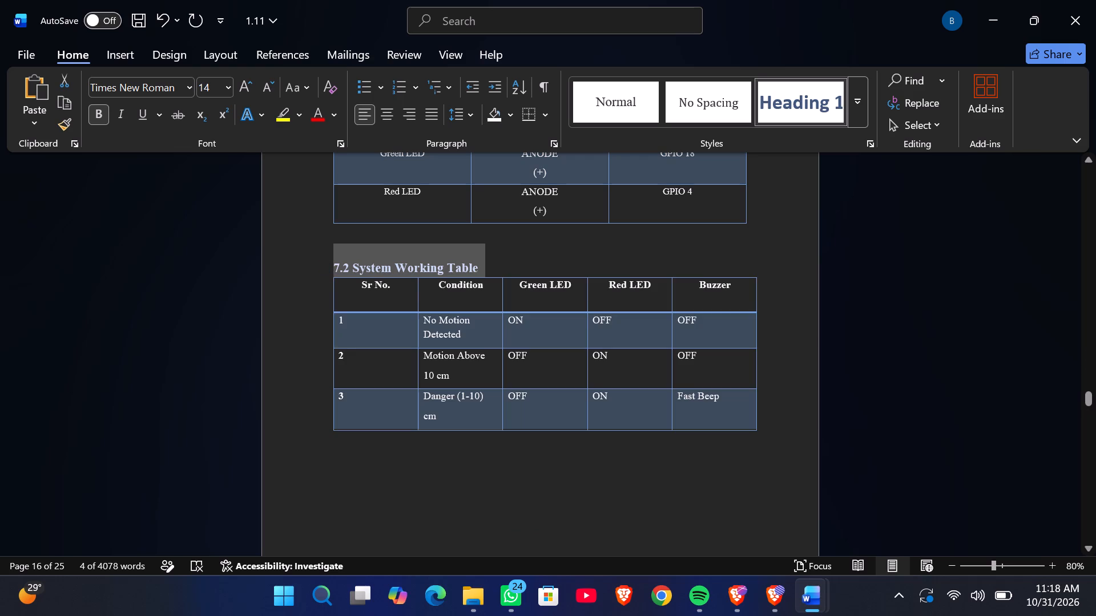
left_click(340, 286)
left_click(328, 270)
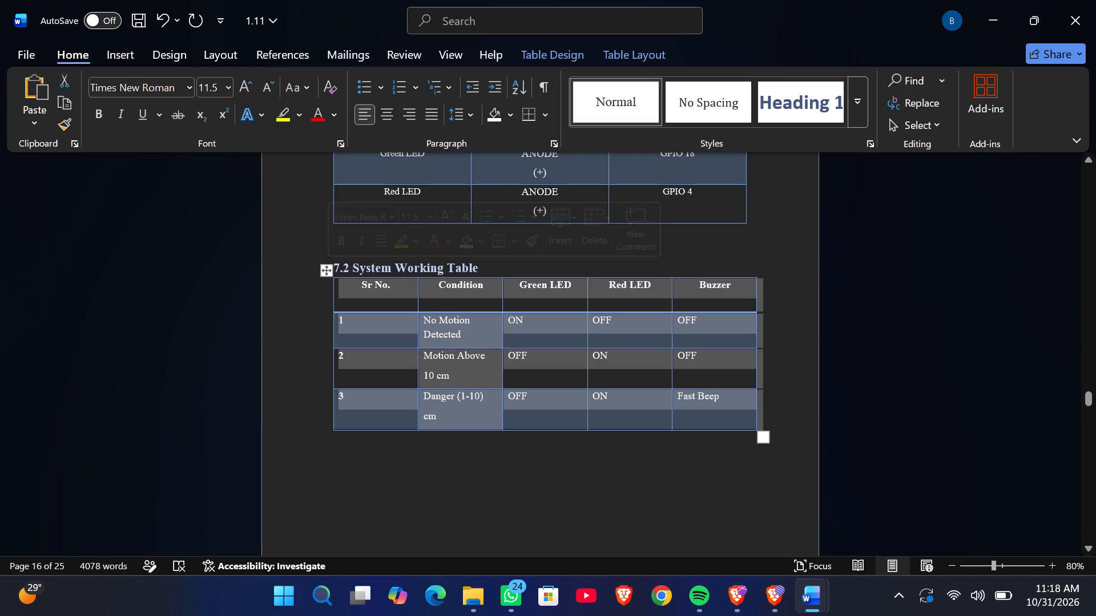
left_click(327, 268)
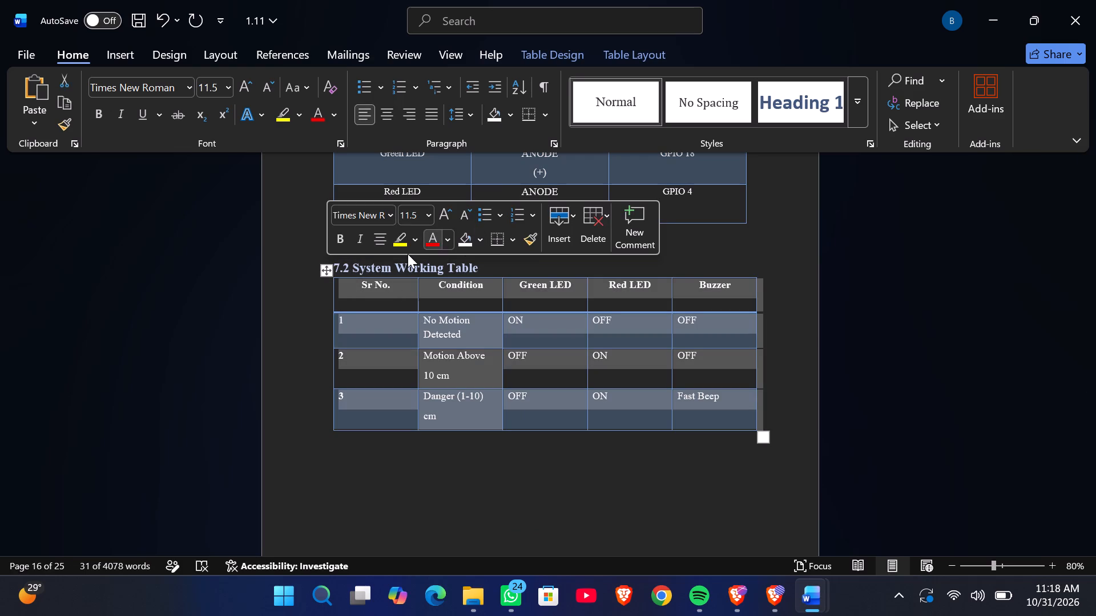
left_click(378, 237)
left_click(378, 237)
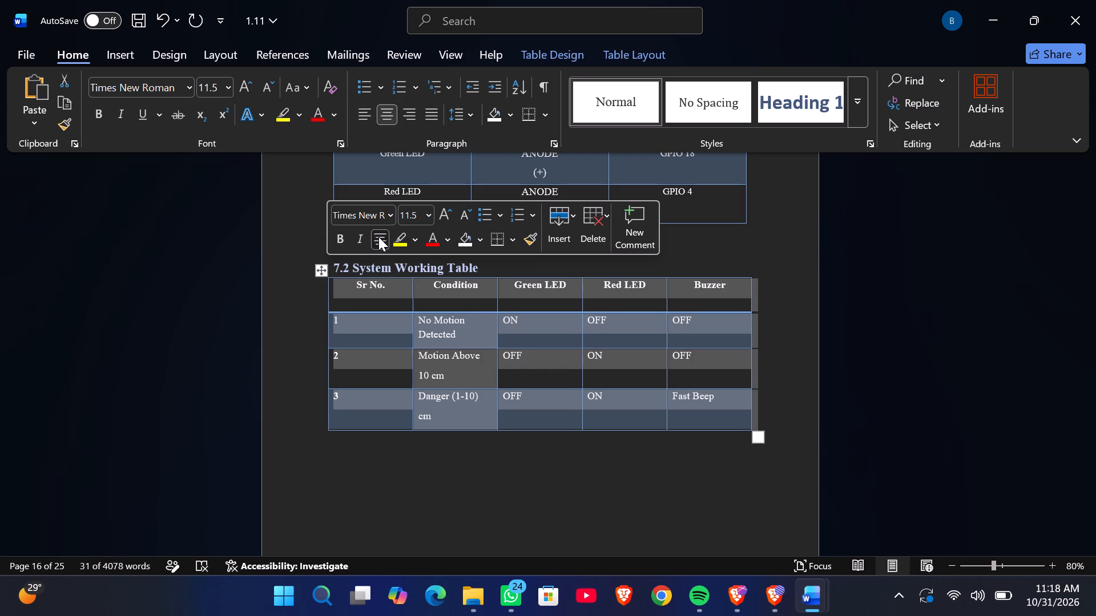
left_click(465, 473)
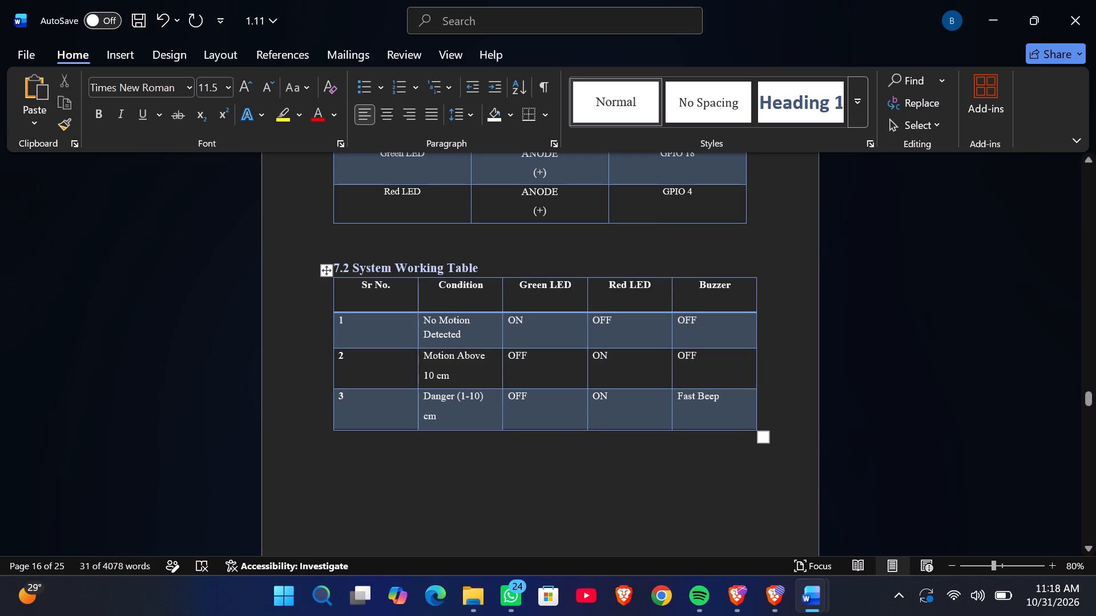
Centre the text in all cells of rows 1 to 3 of the 7.2 System Working Table.
left_click_drag(339, 322, 733, 416)
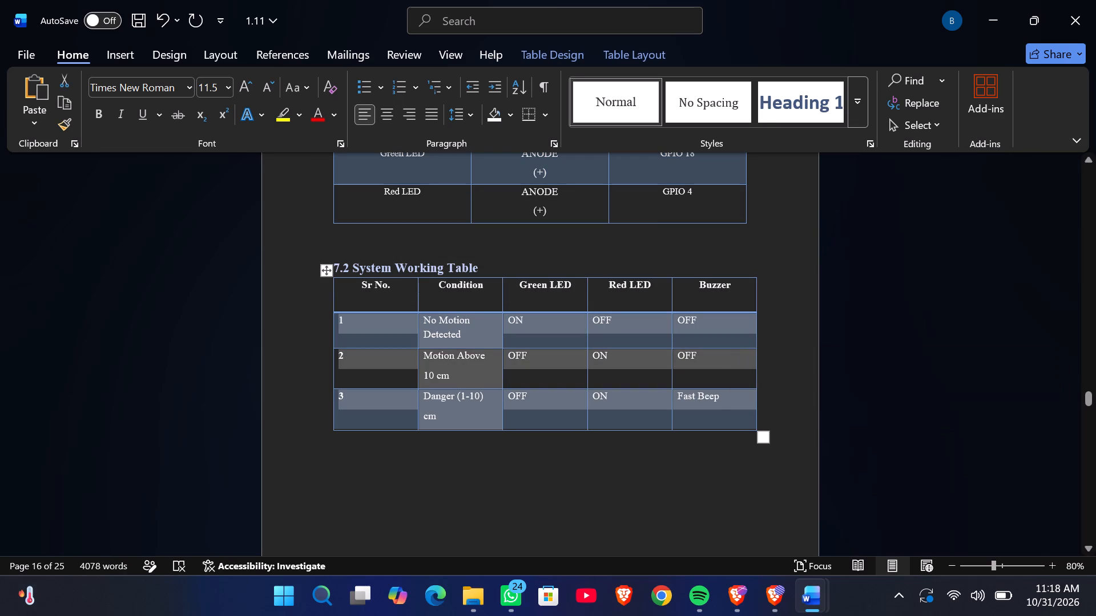
left_click(386, 117)
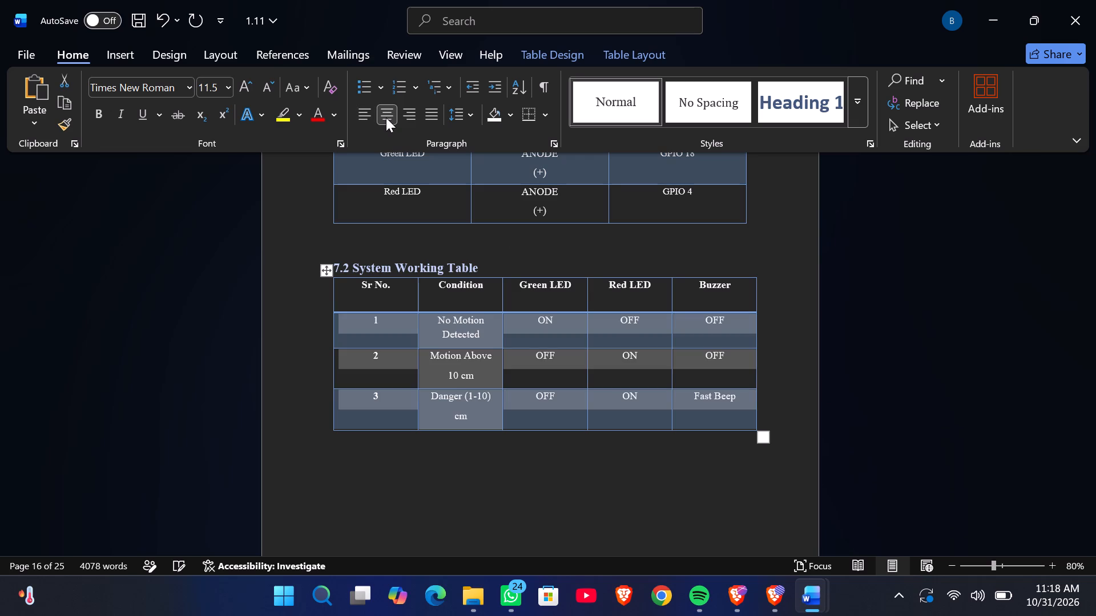
left_click(538, 488)
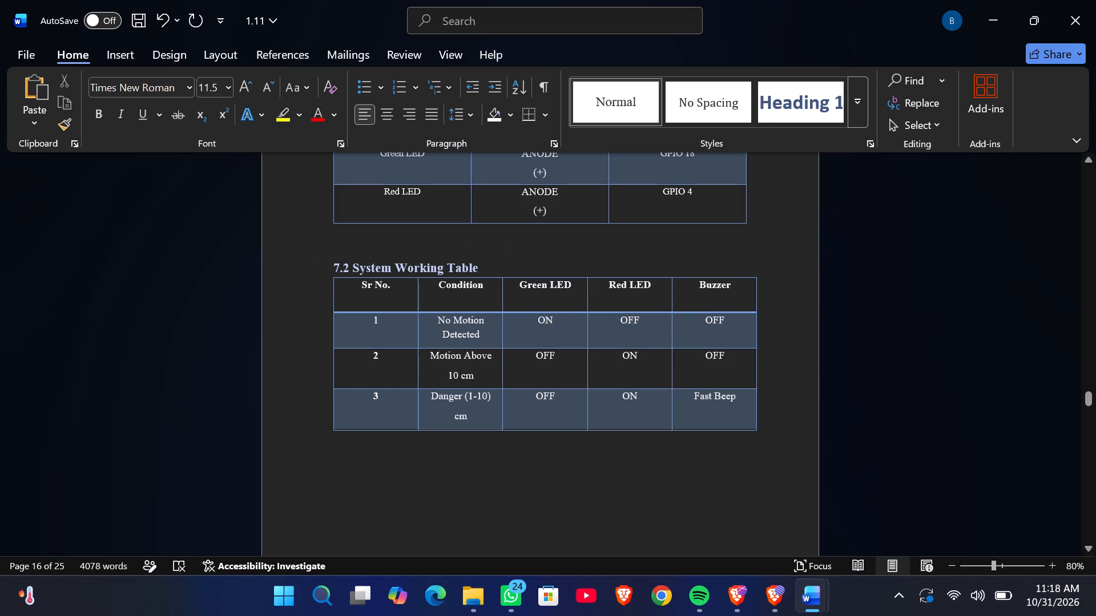
Centre the "7.2 System Working Table" heading above its table.
scroll(577, 427, "up", 1)
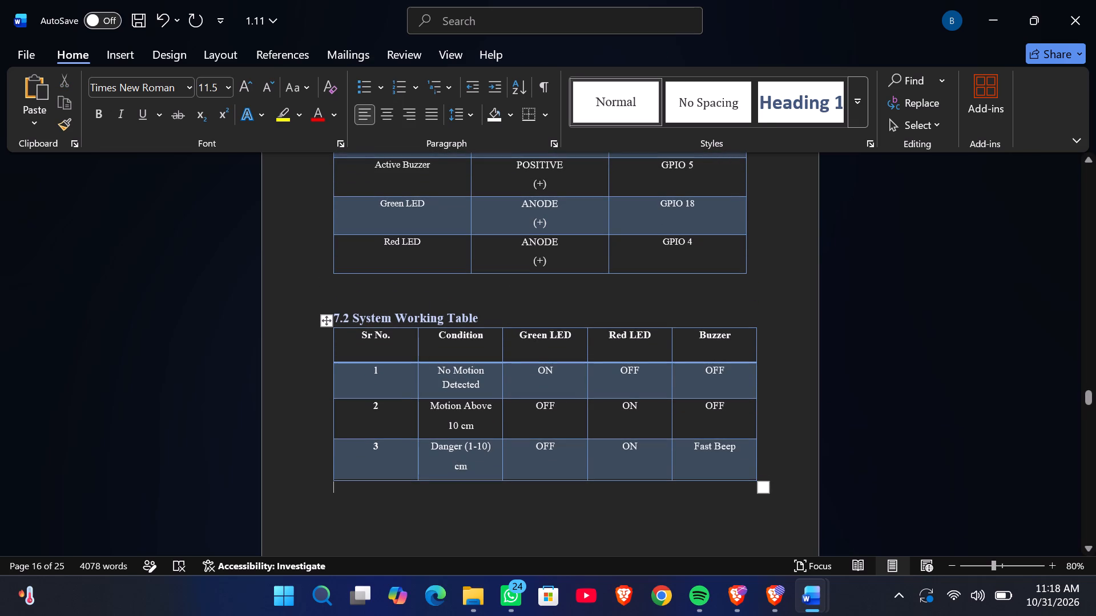
left_click(453, 311)
left_click(384, 103)
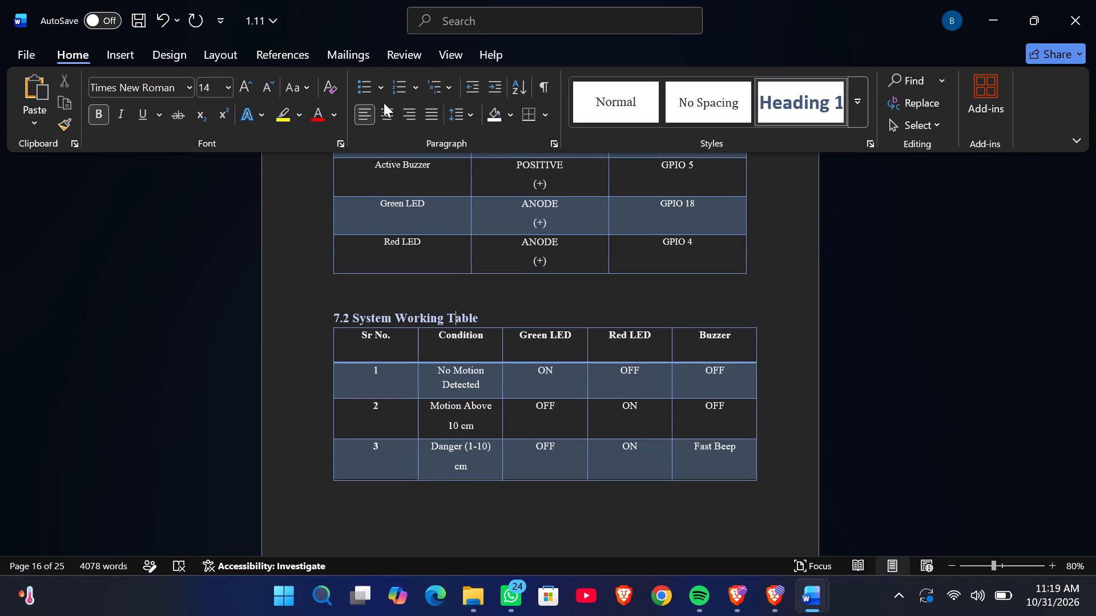
left_click(385, 113)
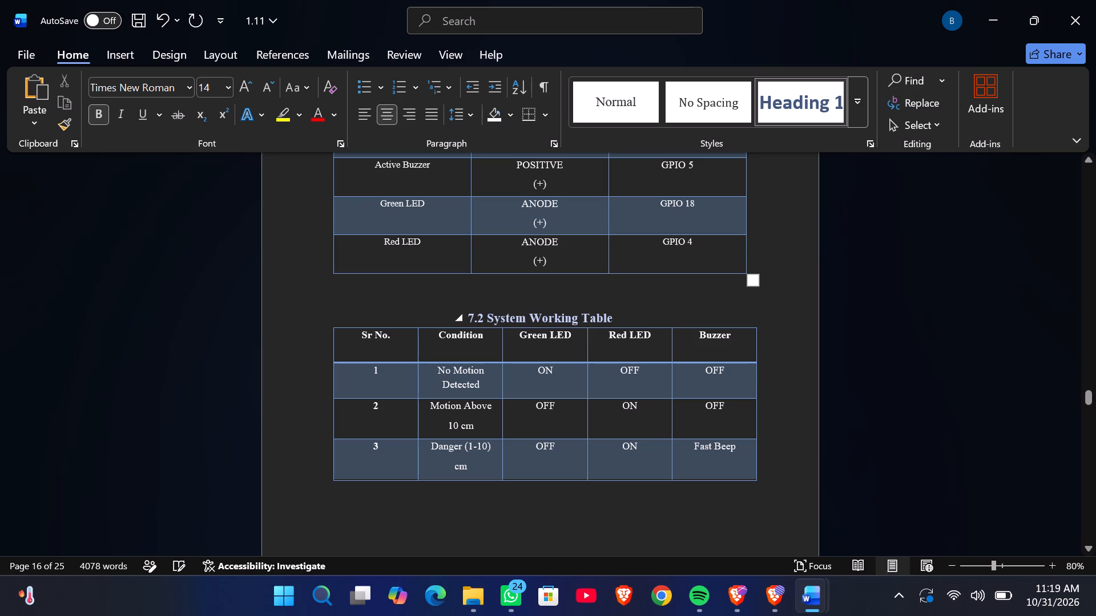
Centre the "7.1 Connection Table" heading below the Figure 7.1 caption.
scroll(590, 319, "up", 4)
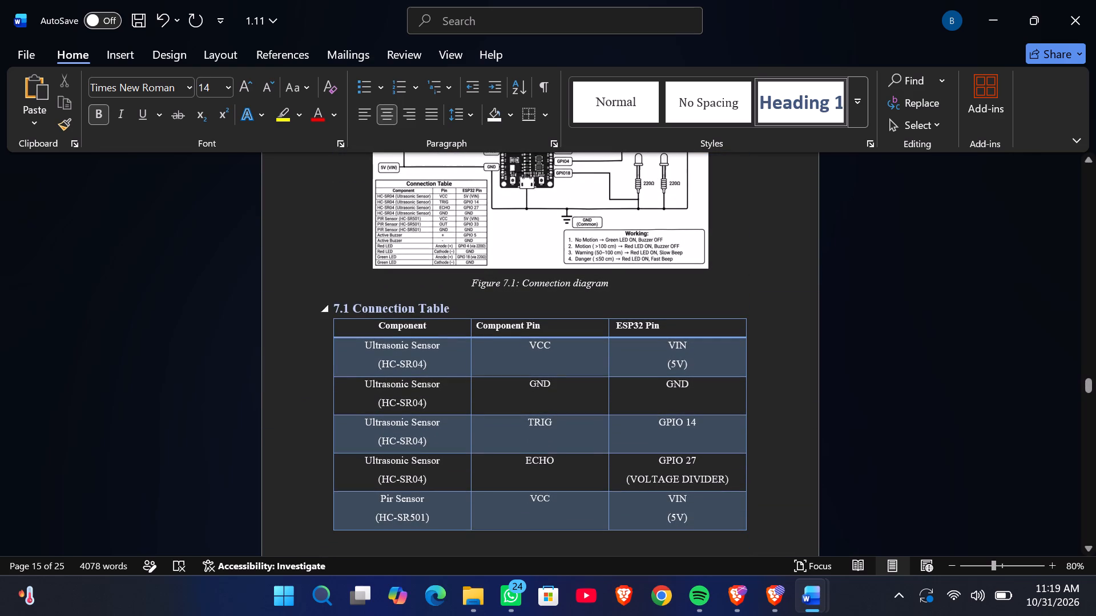
left_click(452, 309)
left_click(387, 110)
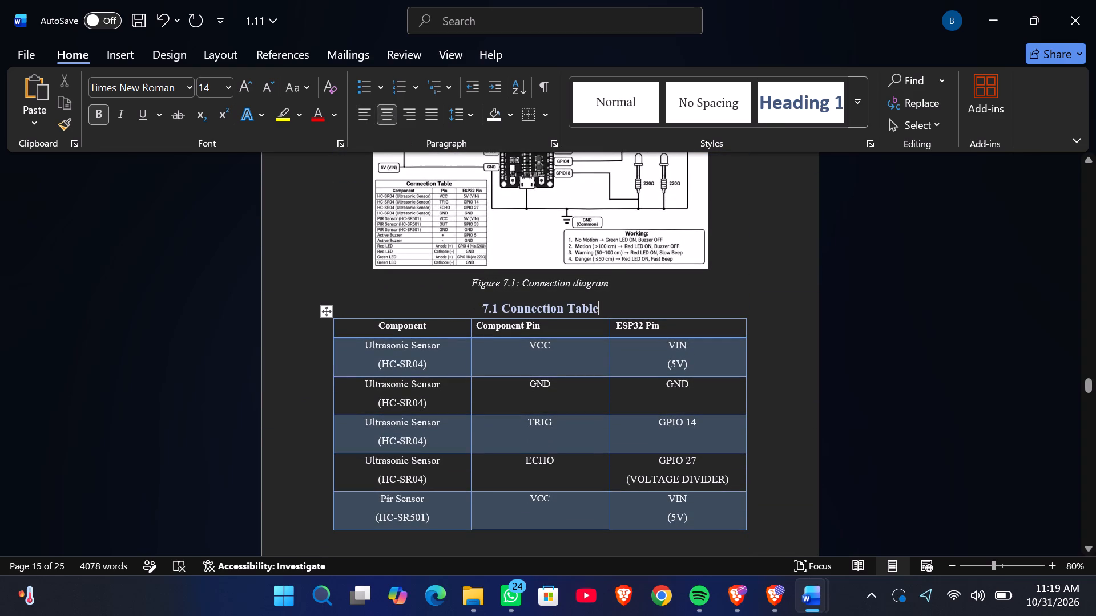
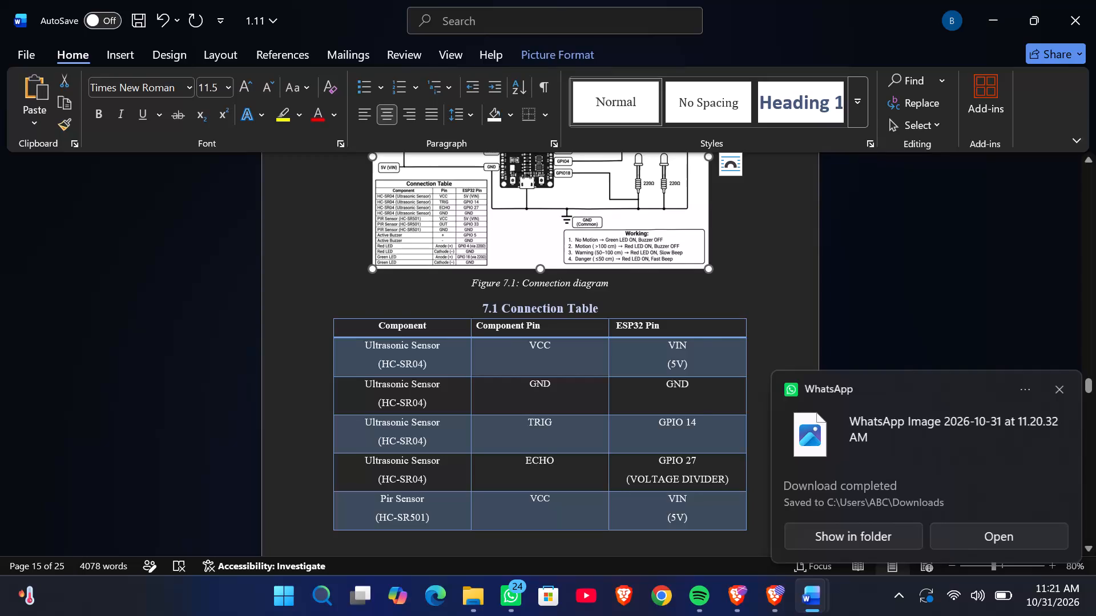
Replace the circuit diagram above the Figure 7.1 caption with the downloaded picture "WhatsApp Image 2026-10-31 at 11.20.32 AM".
key("Delete")
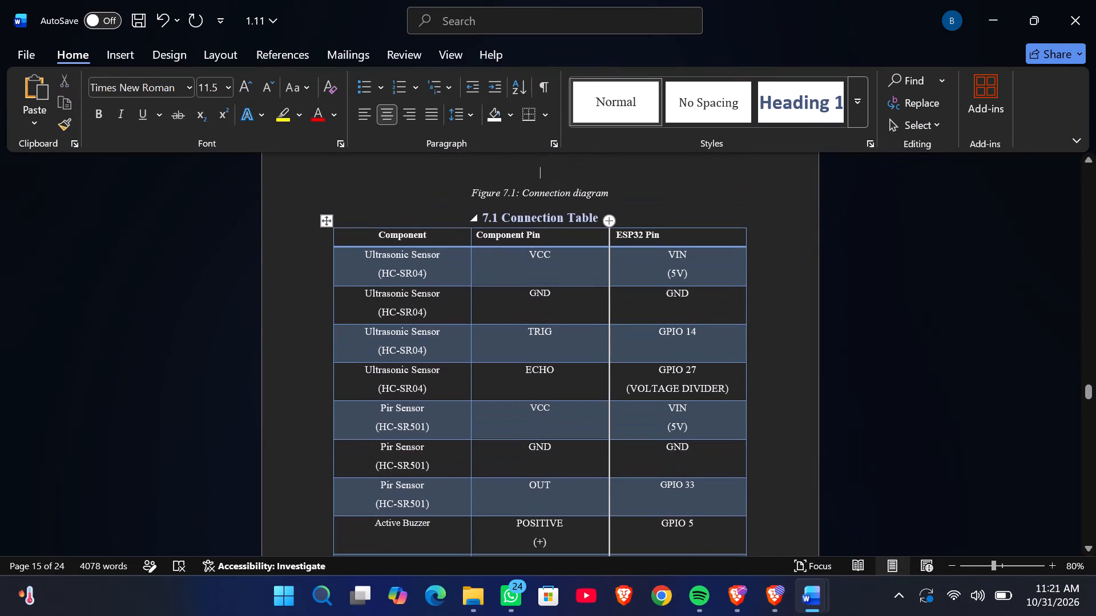
scroll(624, 223, "up", 1)
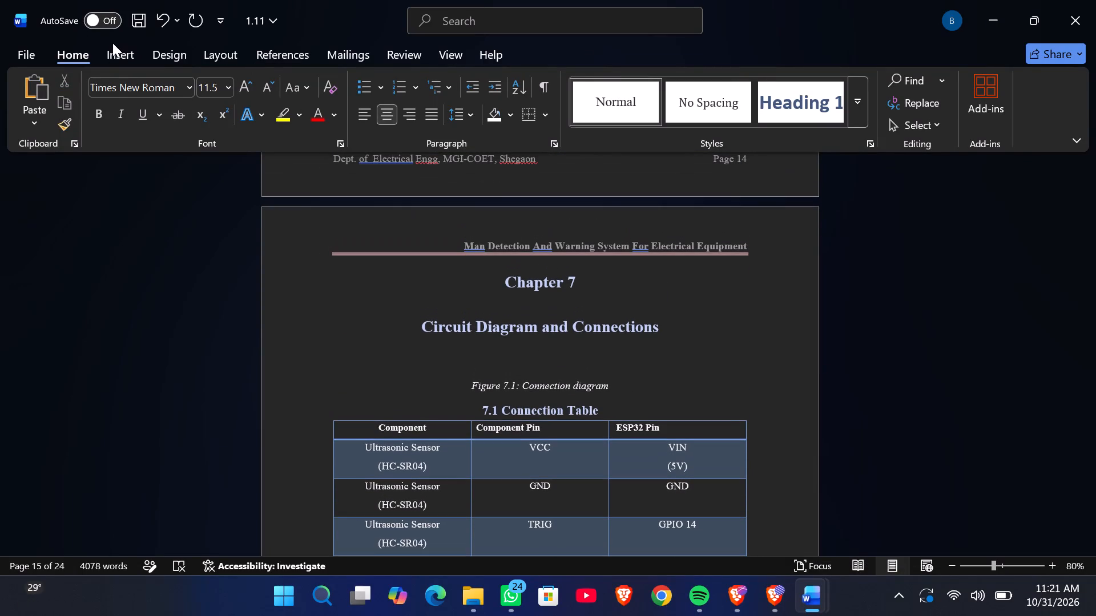
left_click(115, 51)
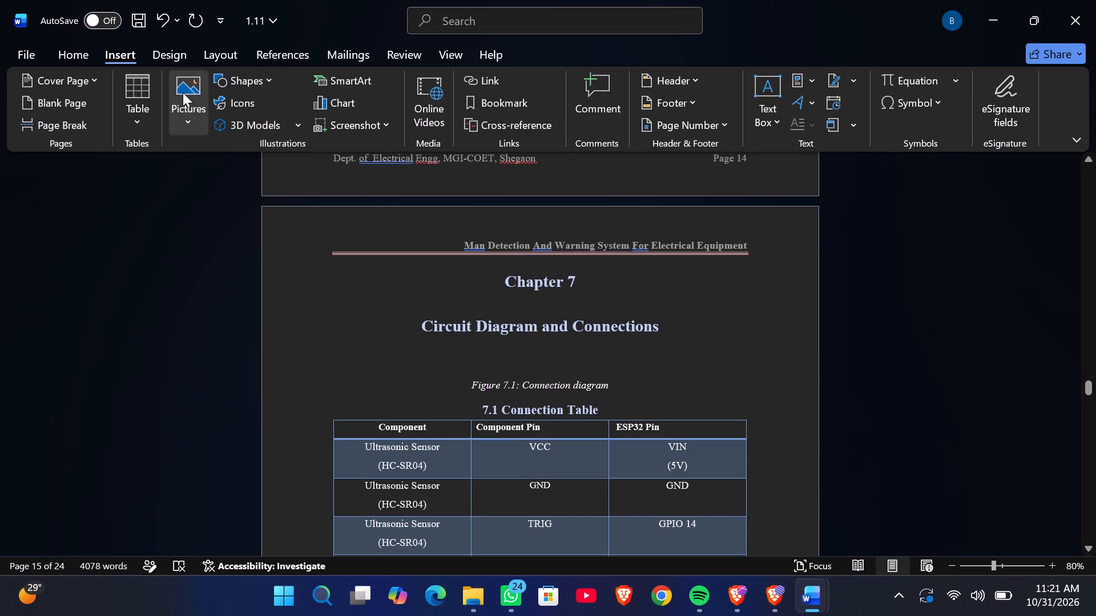
left_click(183, 92)
left_click(245, 175)
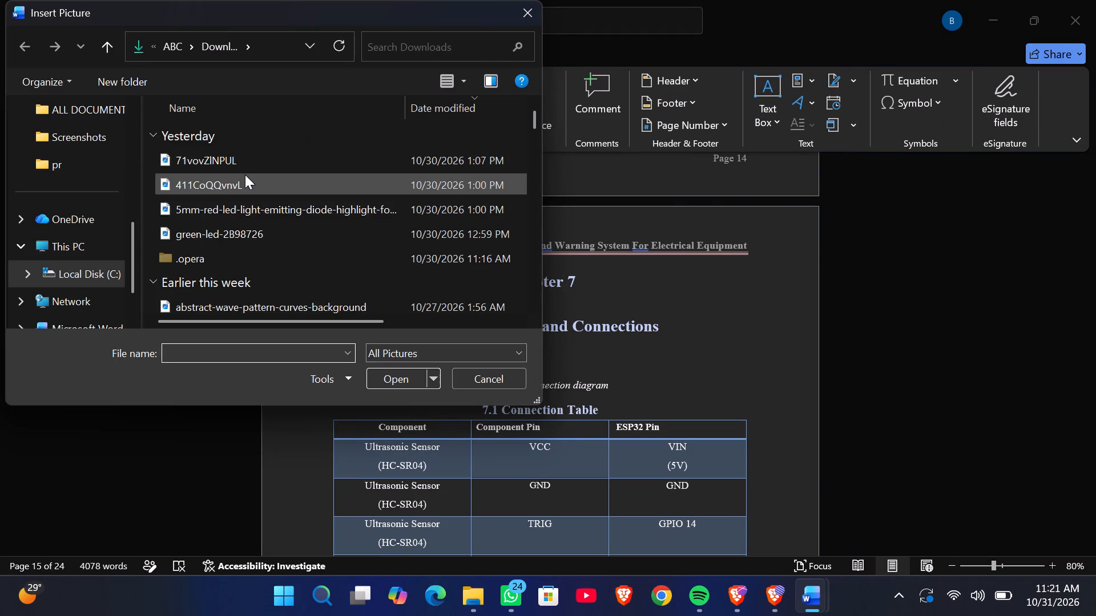
left_click_drag(274, 147, 267, 163)
left_click(267, 163)
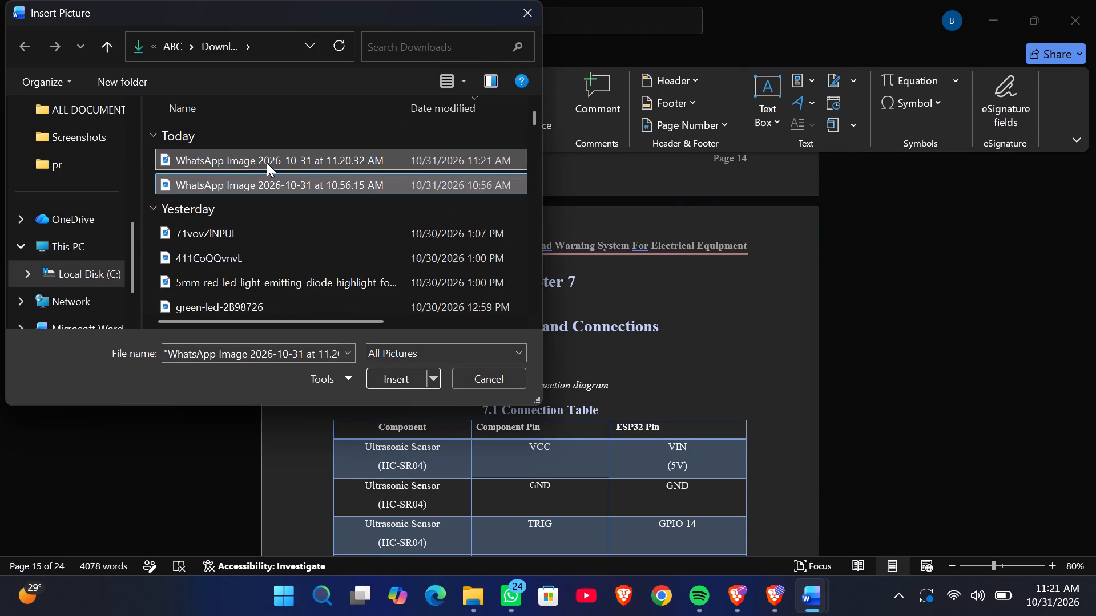
left_click(399, 378)
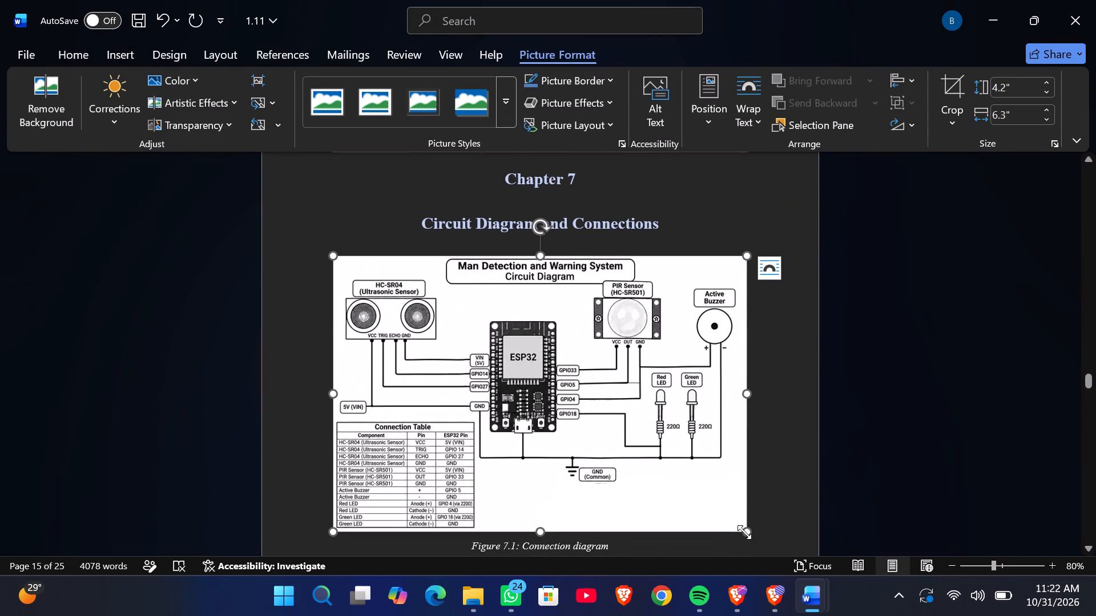
Shrink the new circuit diagram proportionally until it is slightly narrower than the 7.1 Connection Table, keeping it centred.
left_click_drag(744, 532, 687, 465)
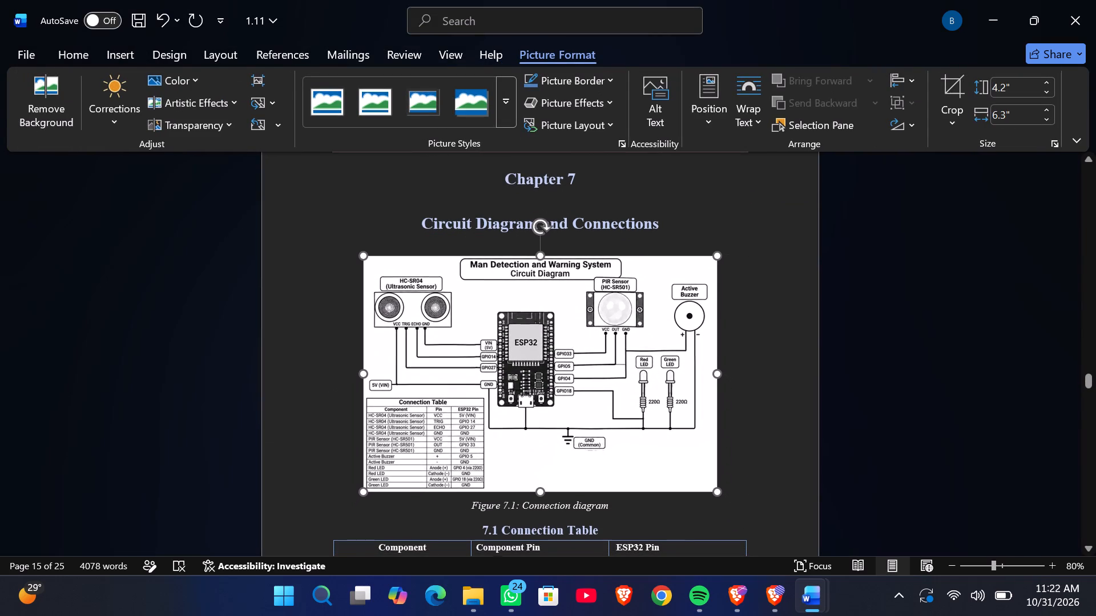
left_click_drag(687, 465, 687, 464)
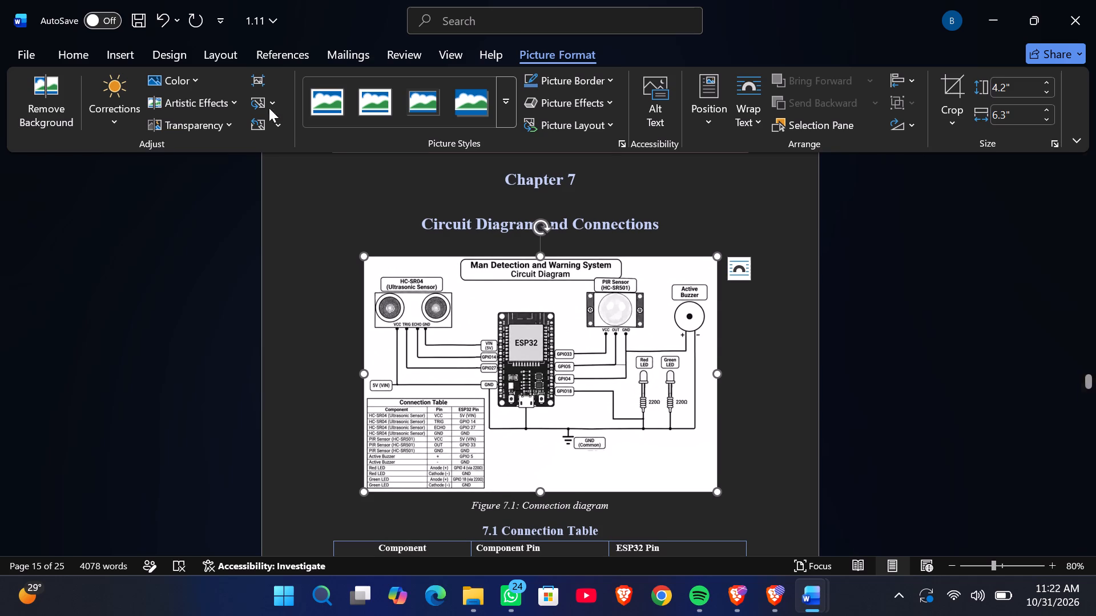
left_click(127, 57)
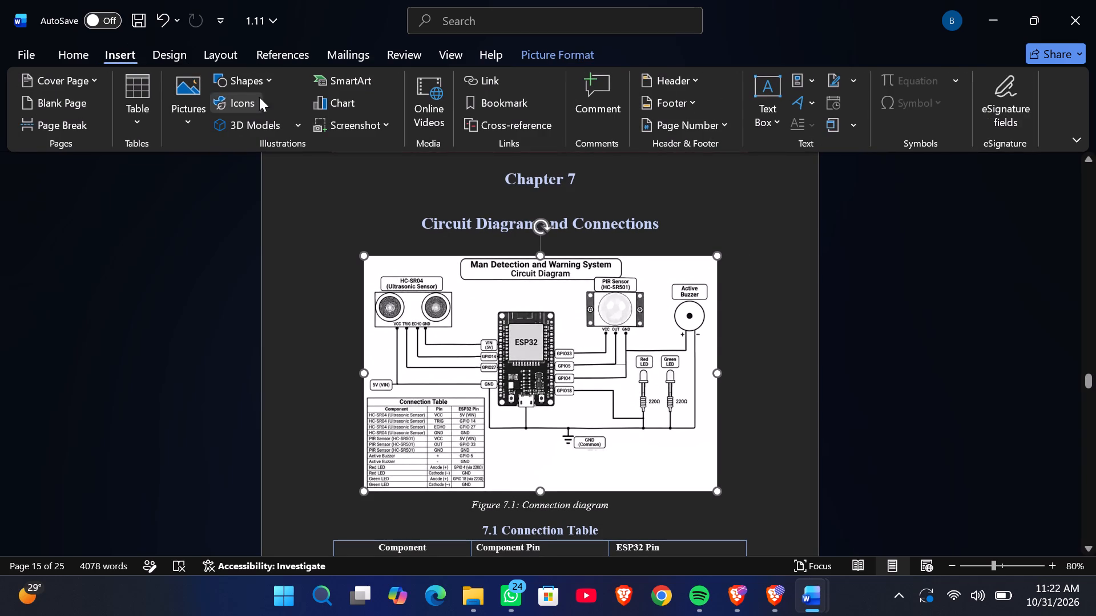
left_click(83, 57)
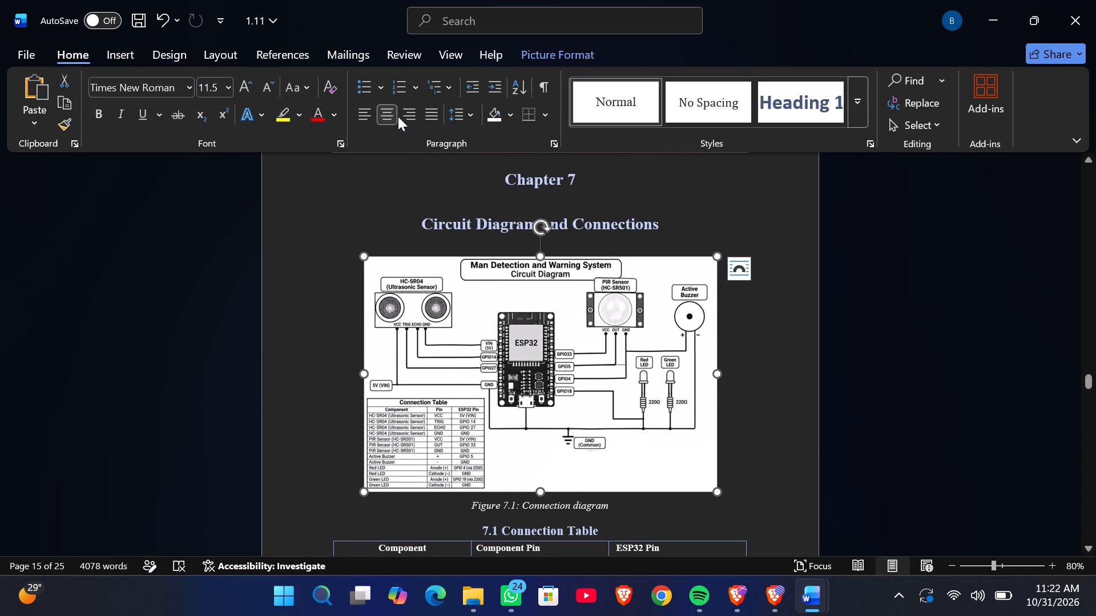
left_click(794, 370)
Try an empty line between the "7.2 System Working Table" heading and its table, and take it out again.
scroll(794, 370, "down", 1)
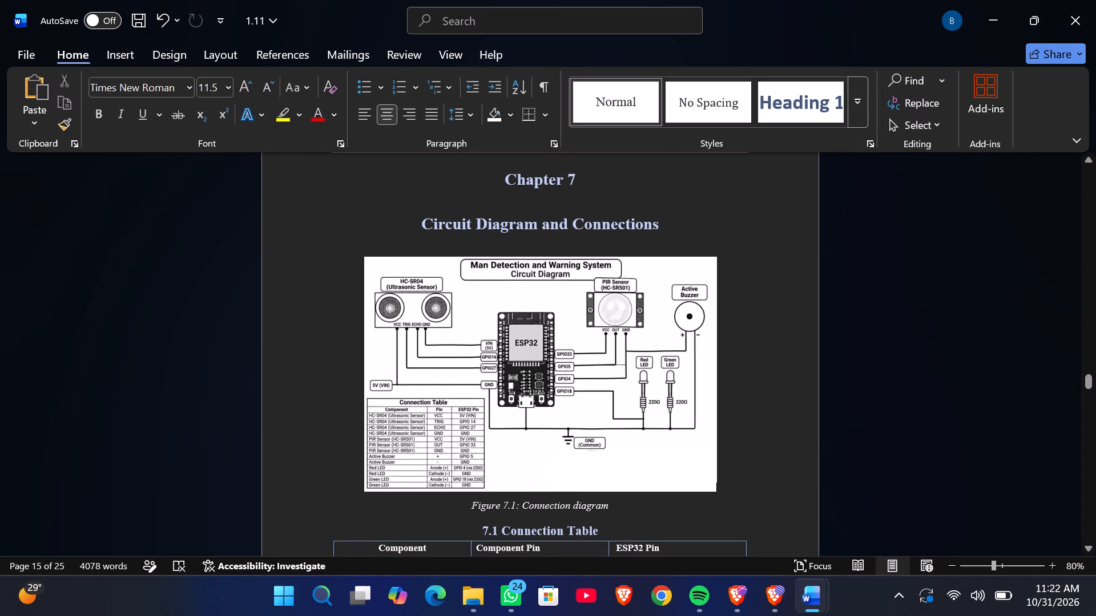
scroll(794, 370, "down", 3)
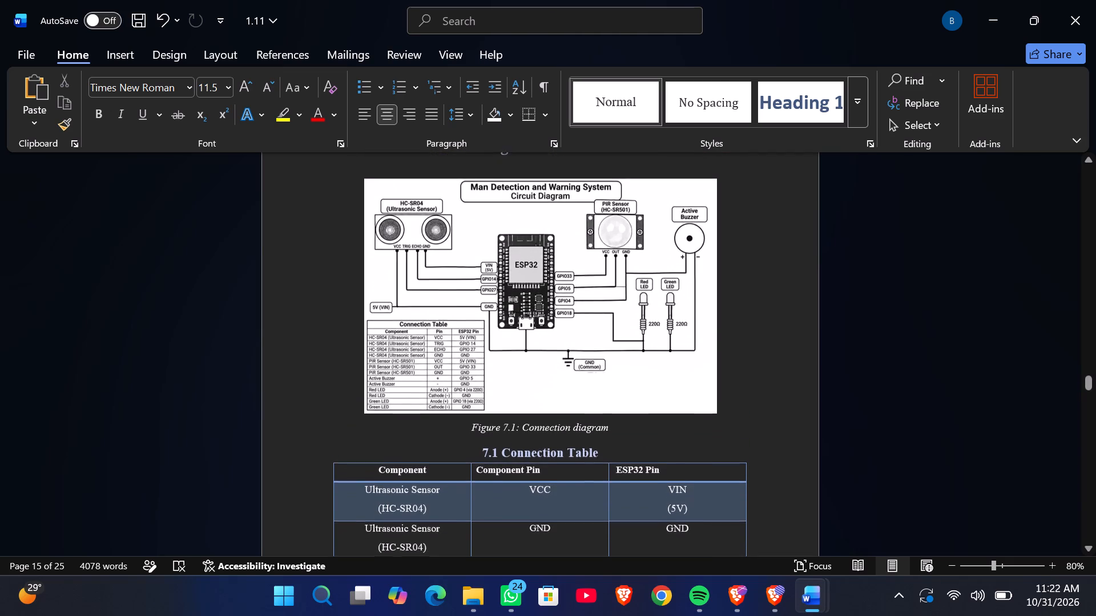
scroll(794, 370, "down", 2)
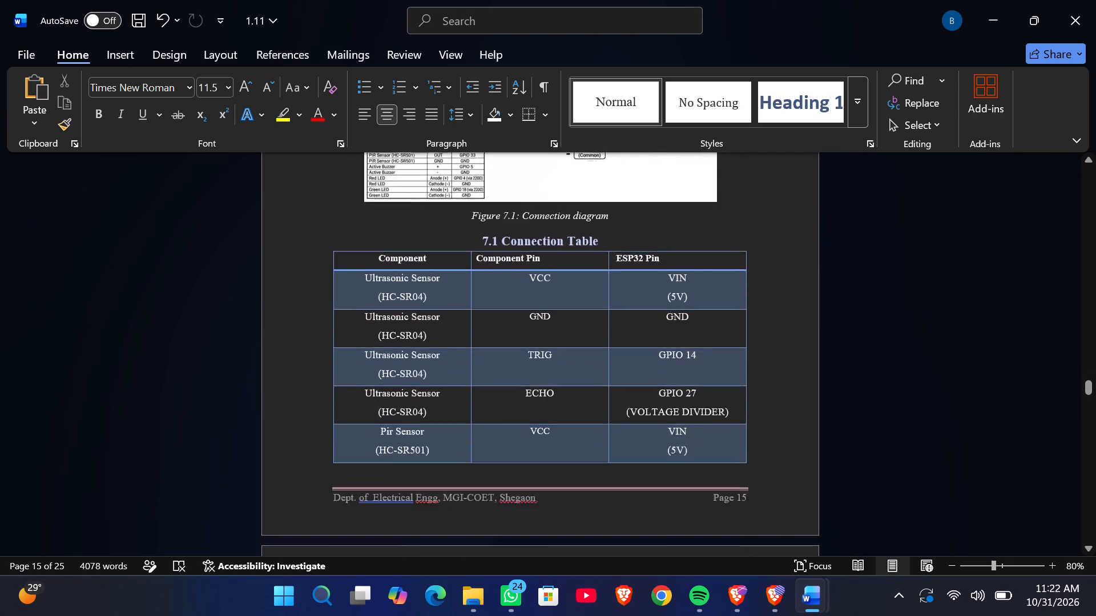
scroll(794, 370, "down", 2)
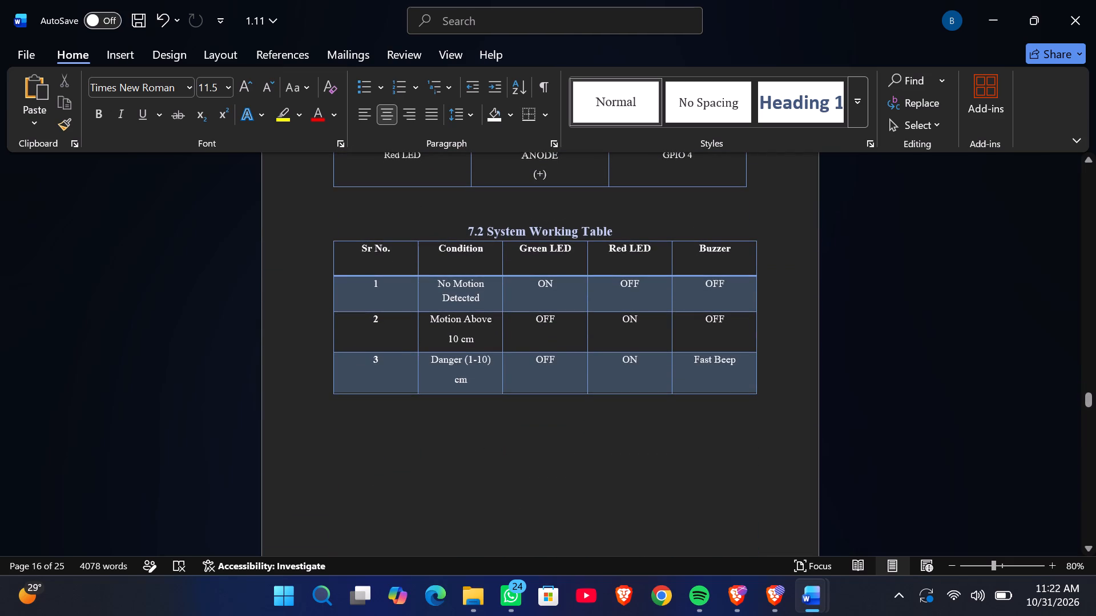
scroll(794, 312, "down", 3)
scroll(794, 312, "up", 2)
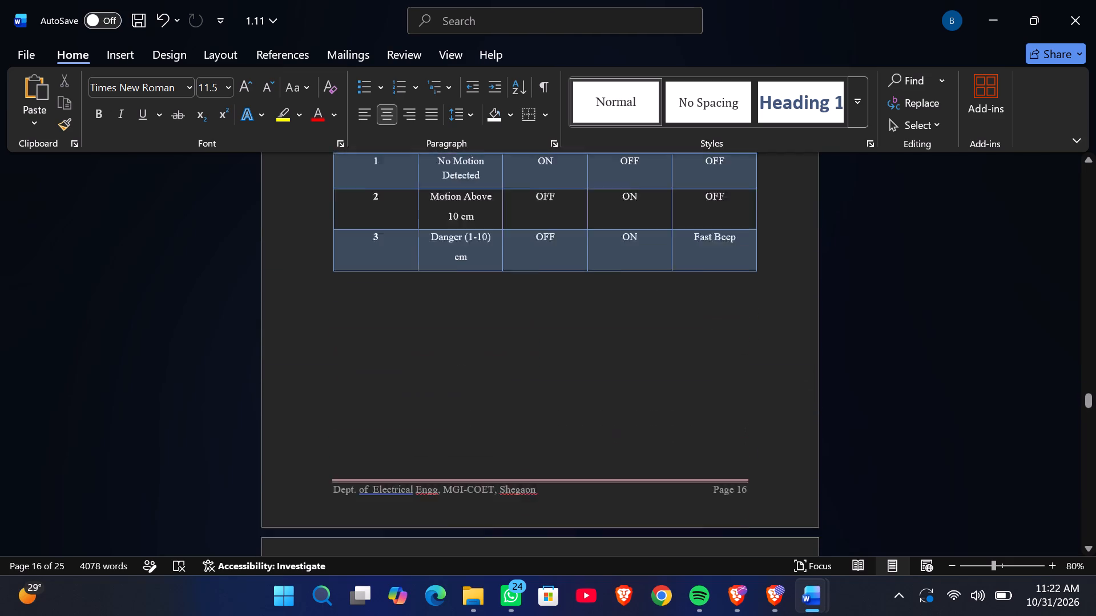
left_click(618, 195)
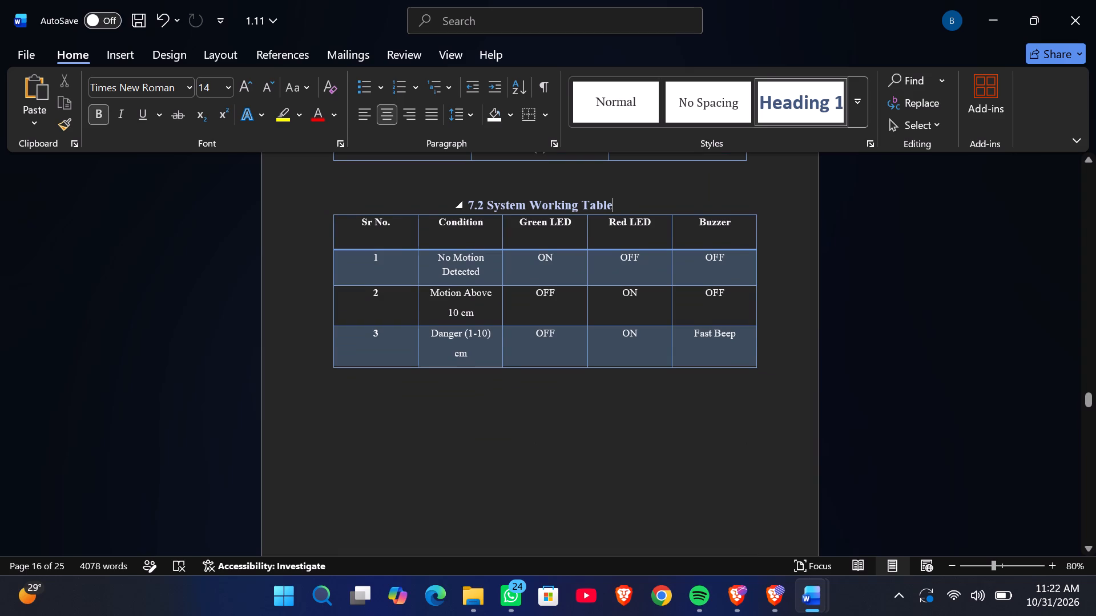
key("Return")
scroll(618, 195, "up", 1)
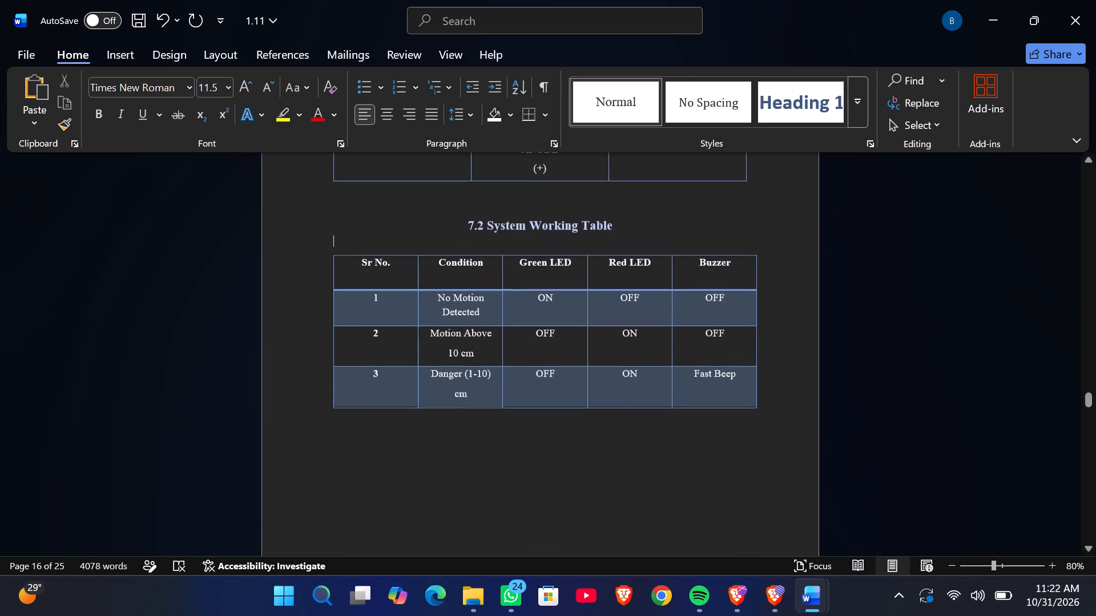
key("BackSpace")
Add an empty line between the Figure 7.1 caption and the "7.1 Connection Table" heading.
scroll(618, 195, "up", 2)
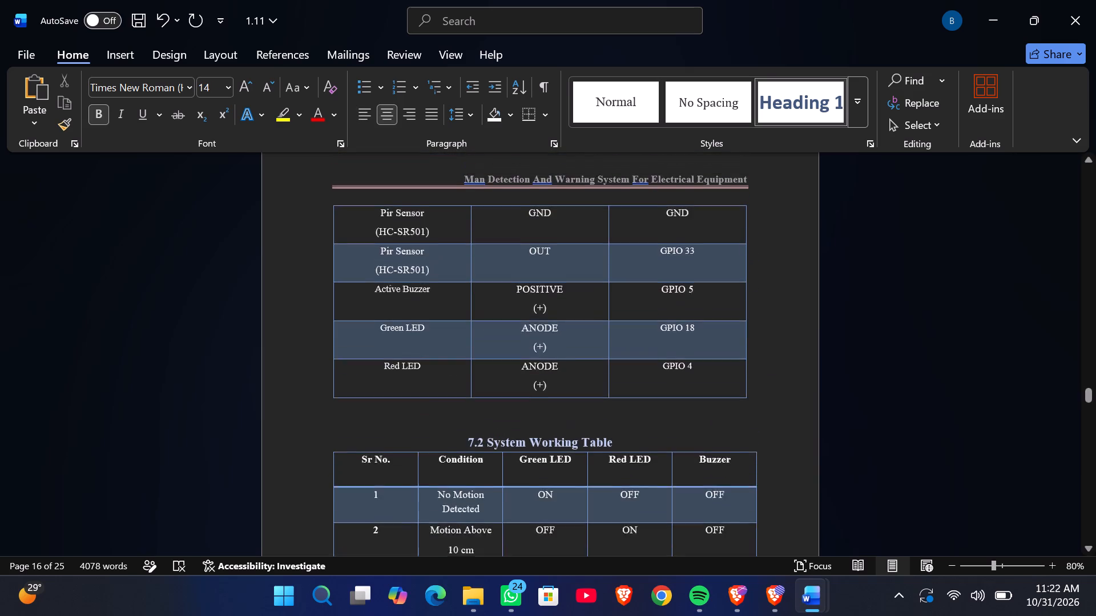
scroll(618, 195, "up", 1)
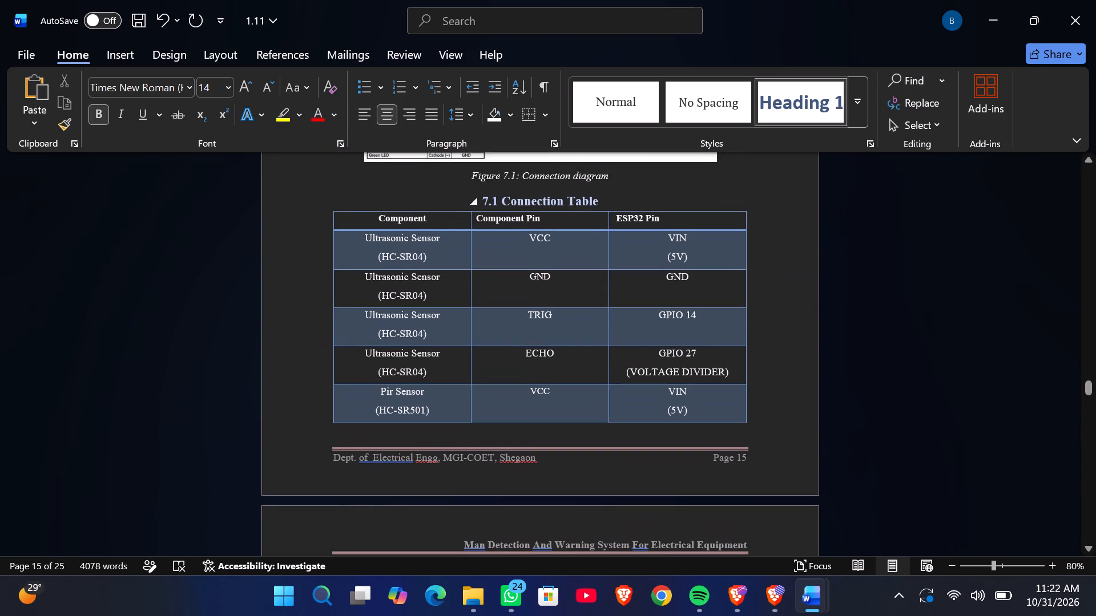
left_click(609, 180)
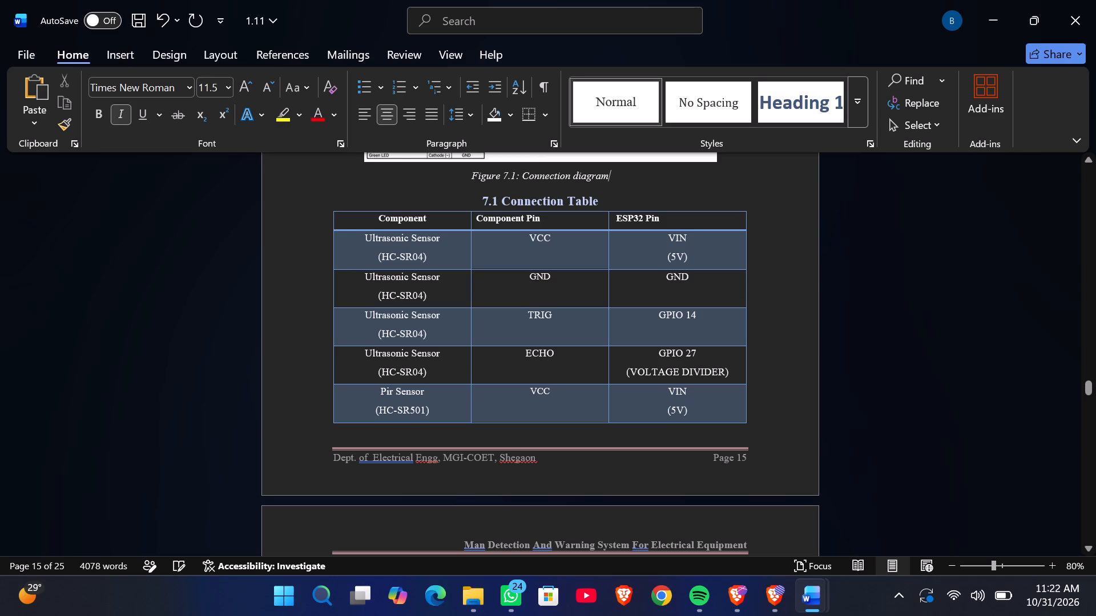
key("Return")
scroll(609, 180, "up", 3)
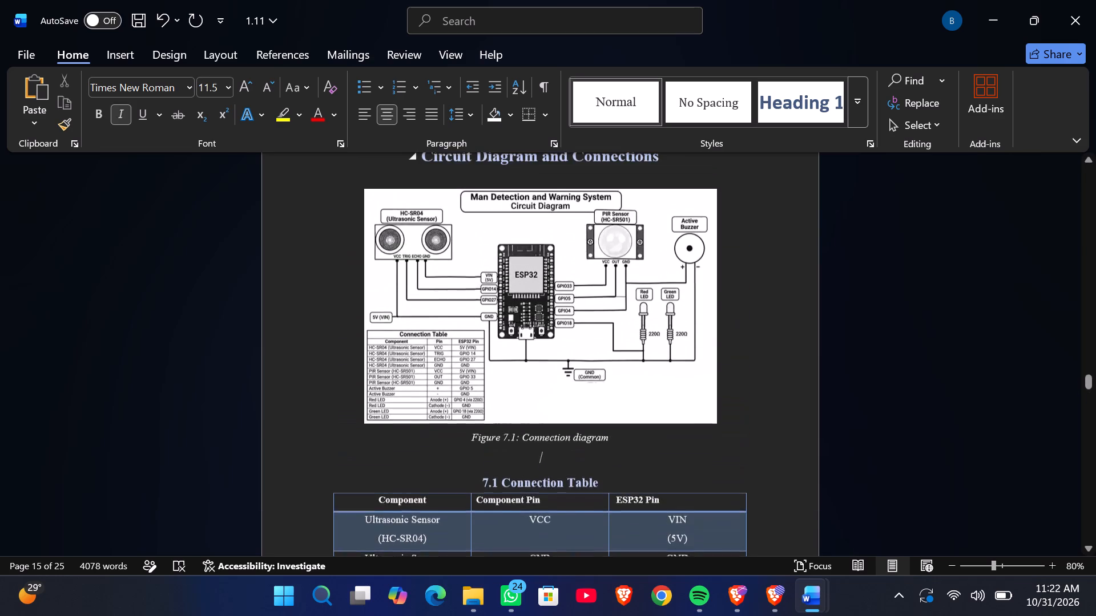
Delete the empty lines before the "Chapter 8" heading to pull it back onto page 16.
scroll(609, 180, "down", 5)
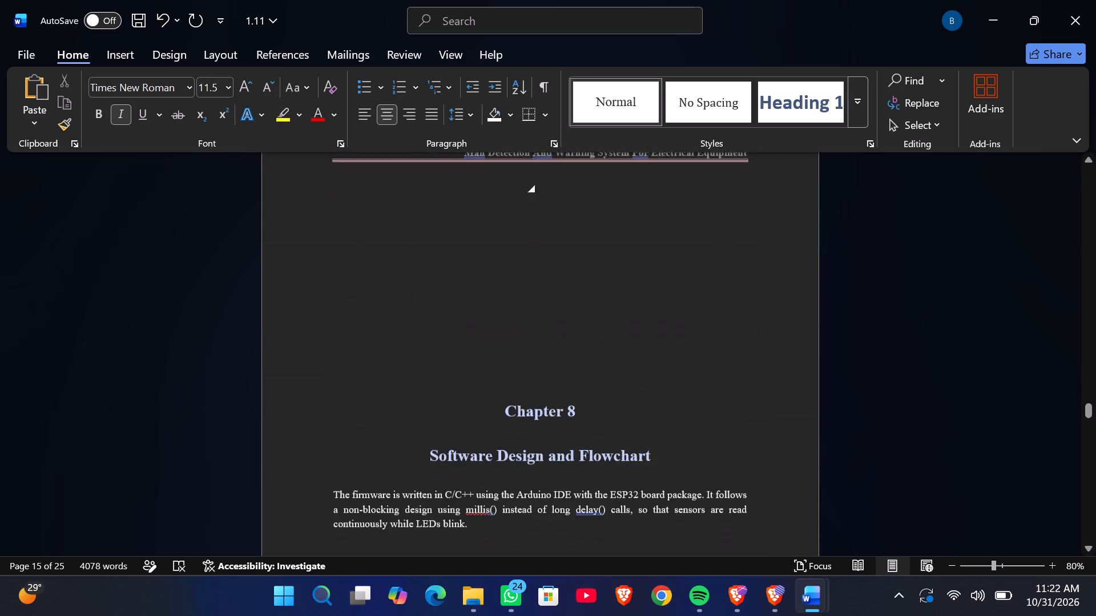
scroll(609, 180, "down", 1)
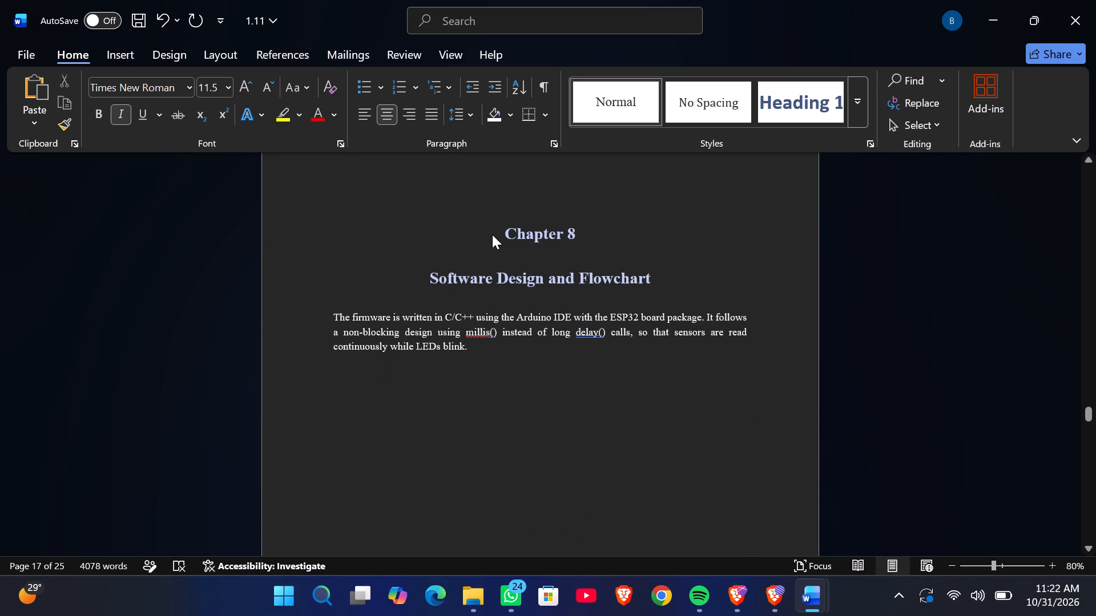
left_click(503, 229)
key("BackSpace")
key("BackSpace")
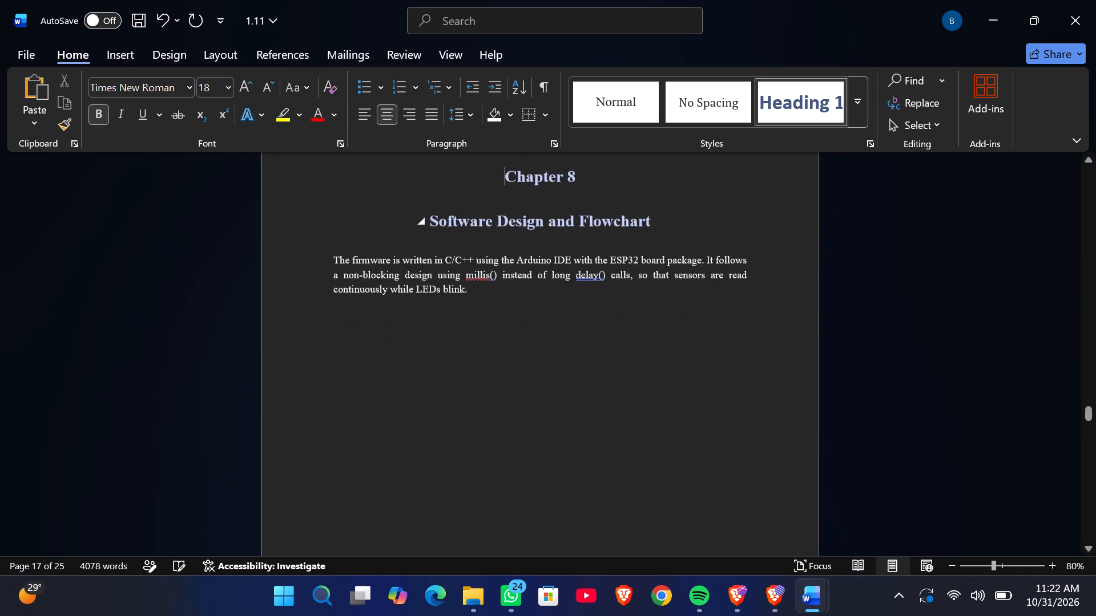
key("BackSpace")
scroll(503, 229, "up", 1)
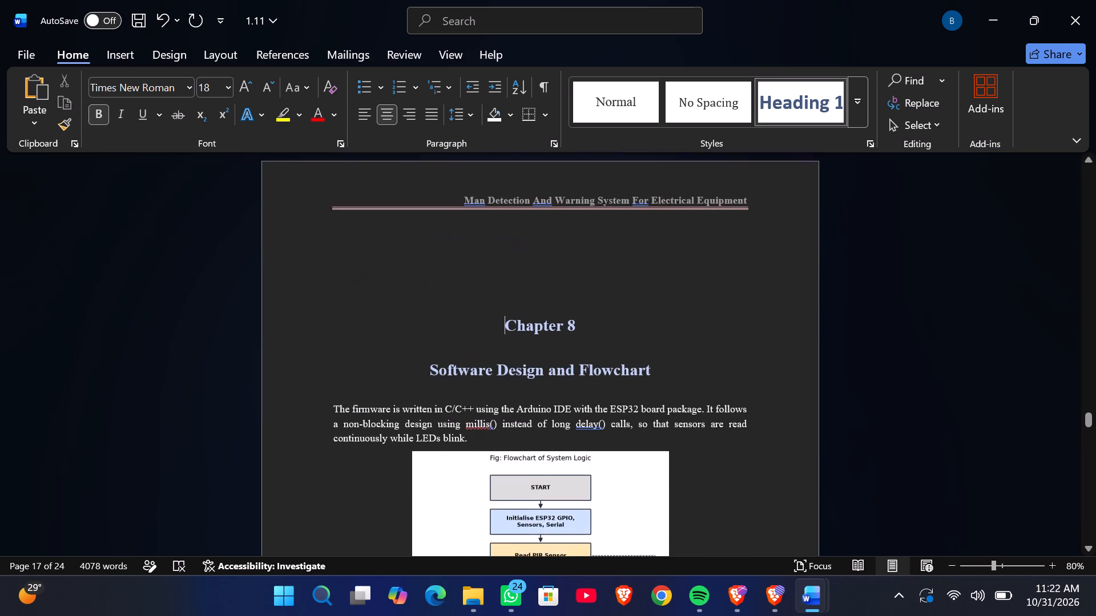
key("BackSpace")
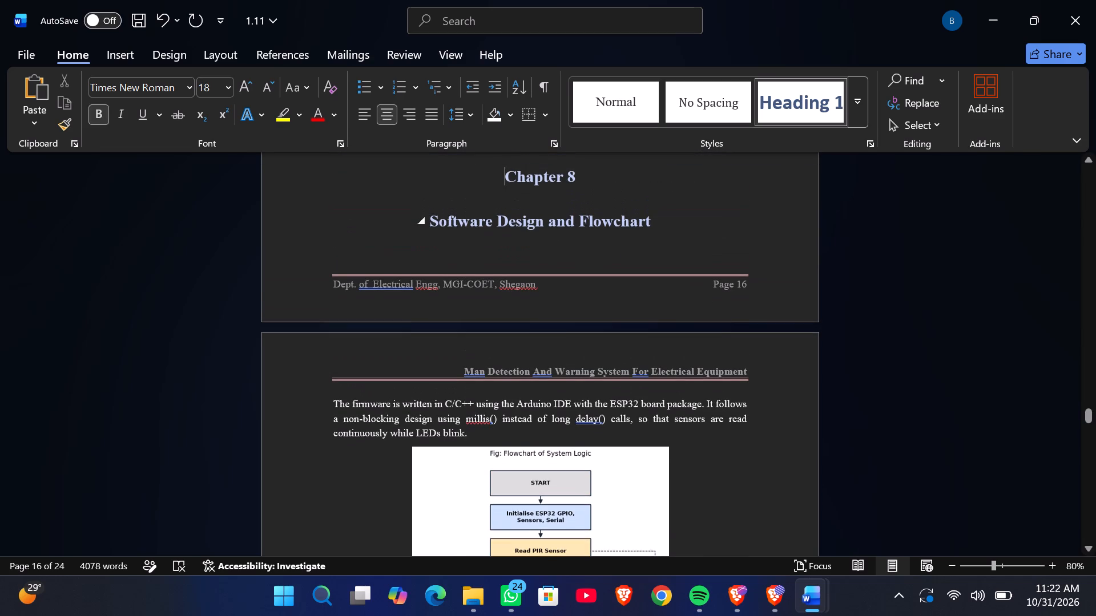
key("Return")
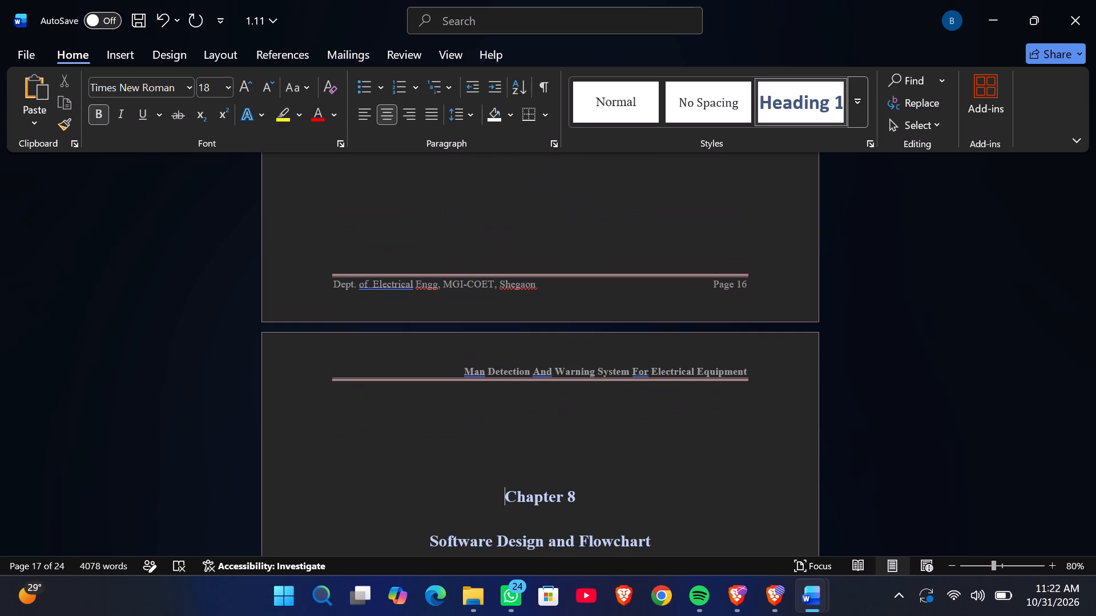
key("BackSpace")
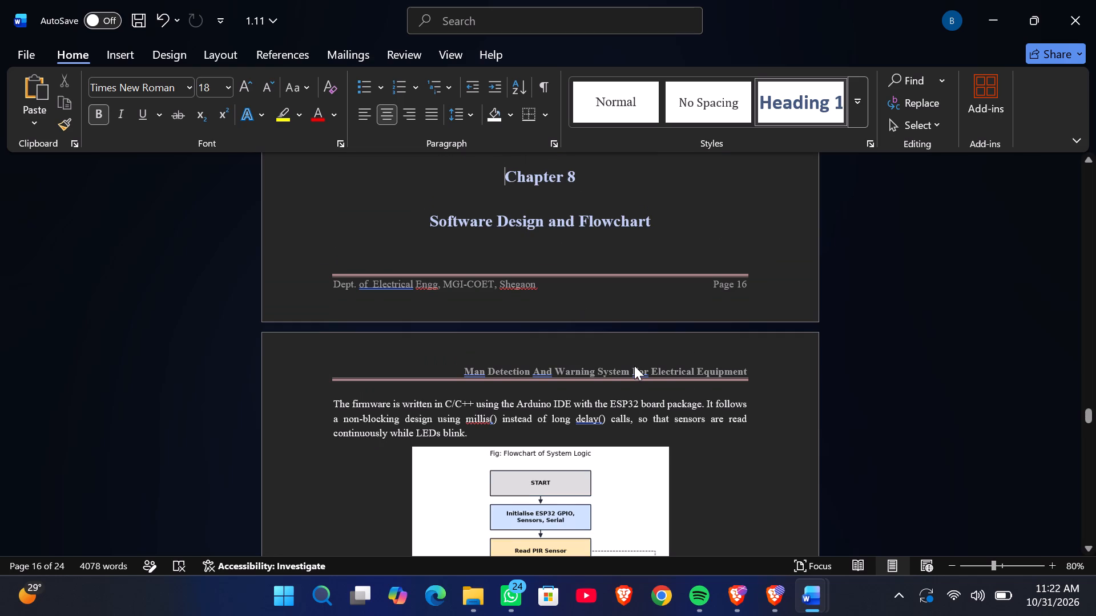
Delete the remaining empty lines between the 7.2 System Working Table and the "Chapter 8" heading.
scroll(634, 366, "up", 2)
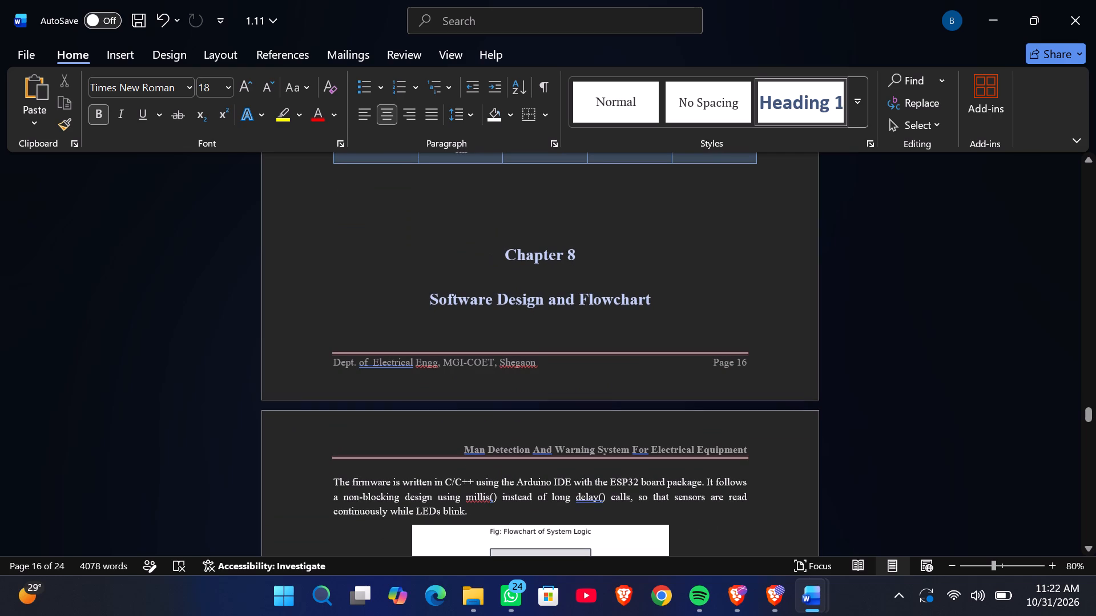
left_click(506, 258)
key("BackSpace")
key("BackSpace")
key("BackSpace")
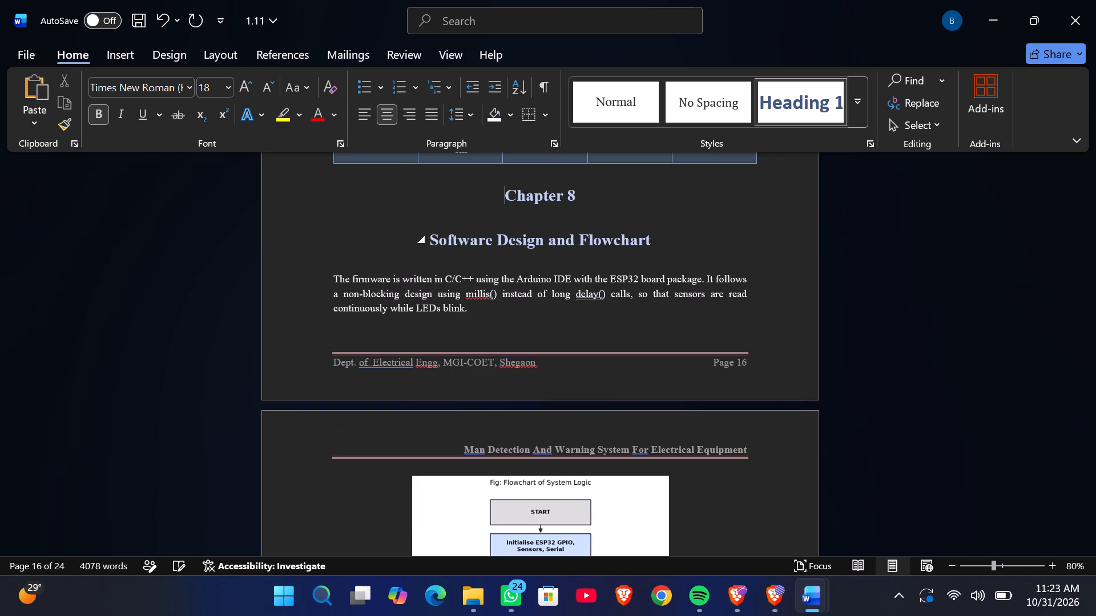
key("BackSpace")
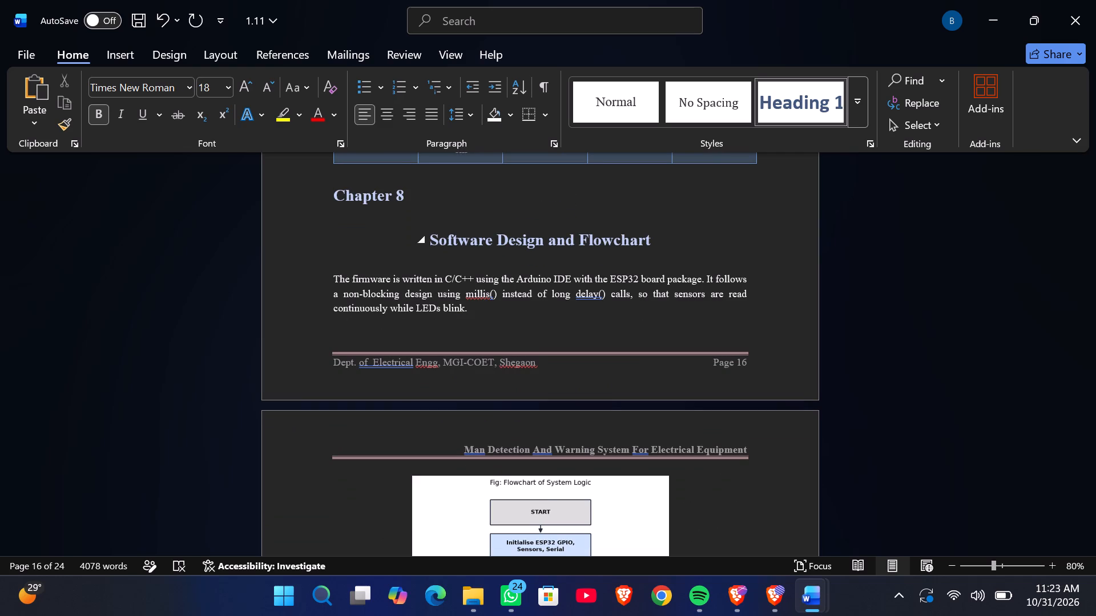
Centre the "Chapter 8" heading again.
left_click(394, 112)
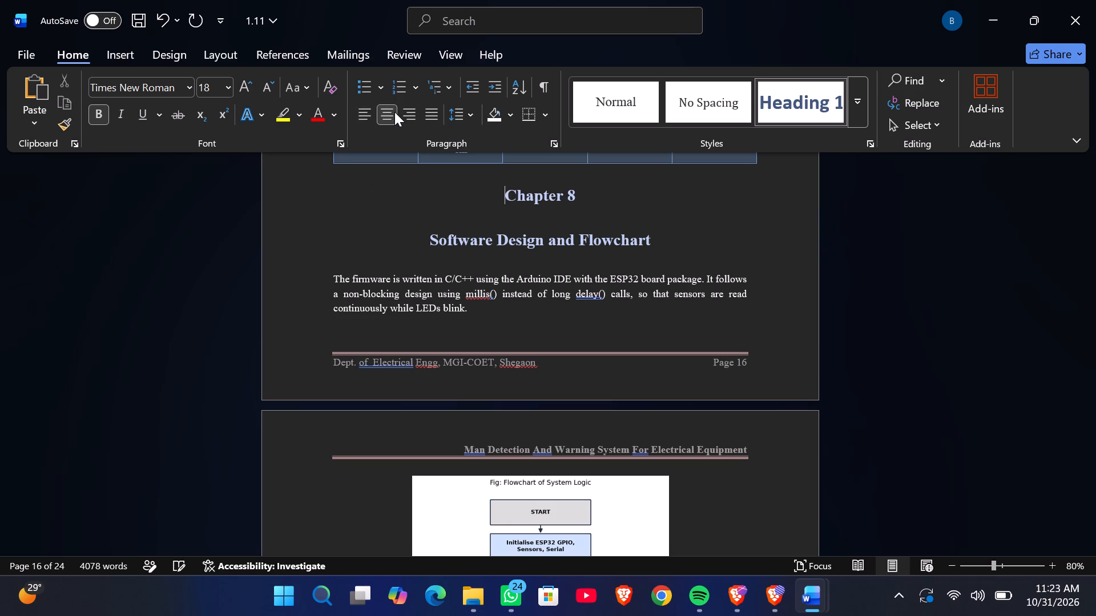
left_click(767, 160)
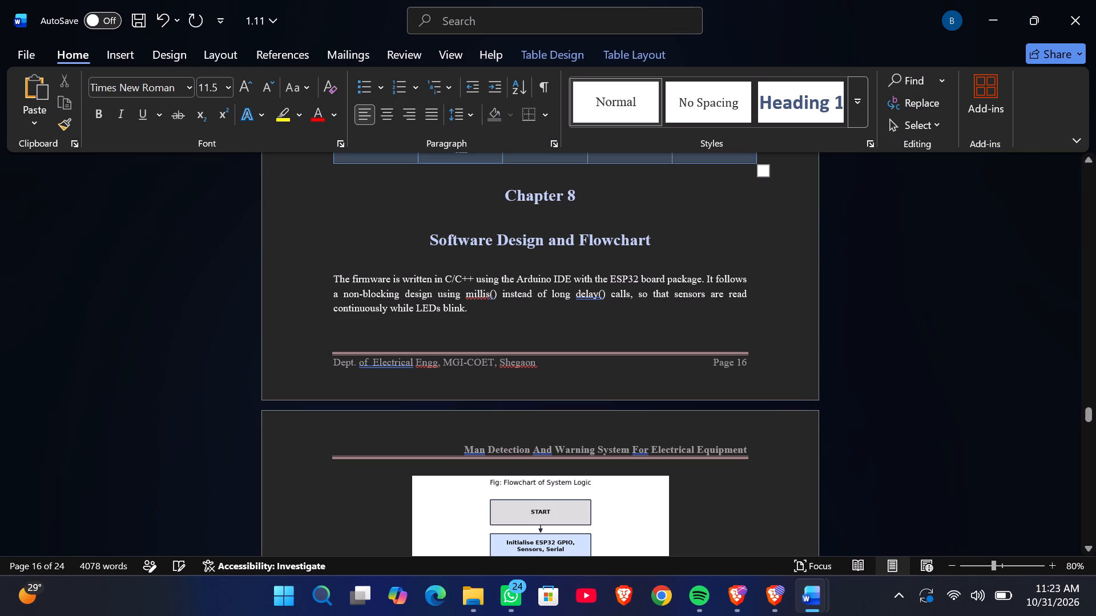
Insert a page break before the "Chapter 8" heading so the chapter starts on a new page after the 7.2 System Working Table.
scroll(765, 209, "up", 1)
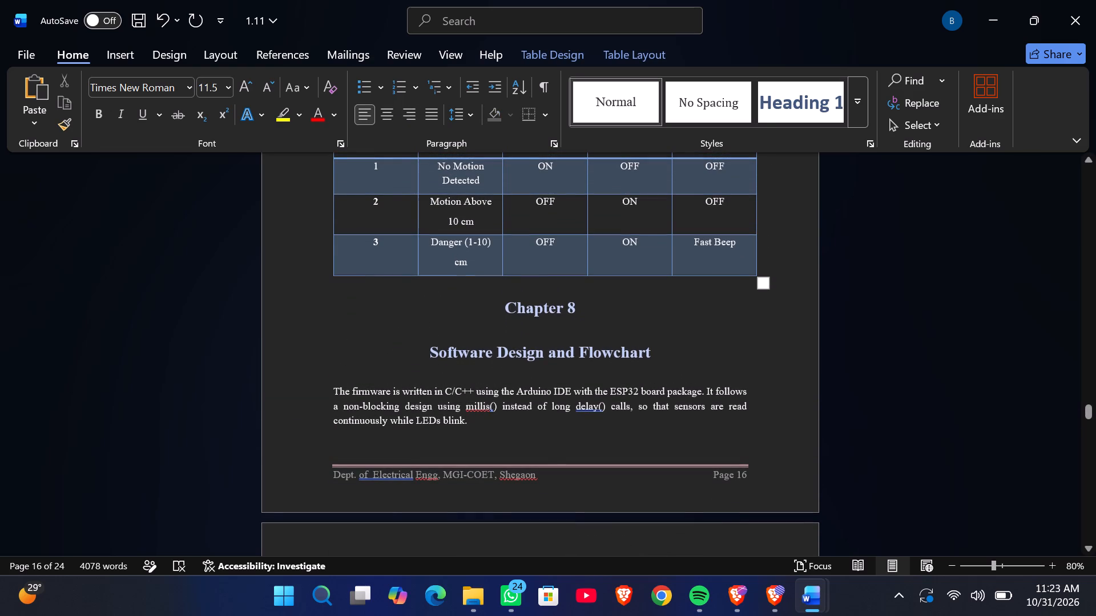
left_click(776, 274)
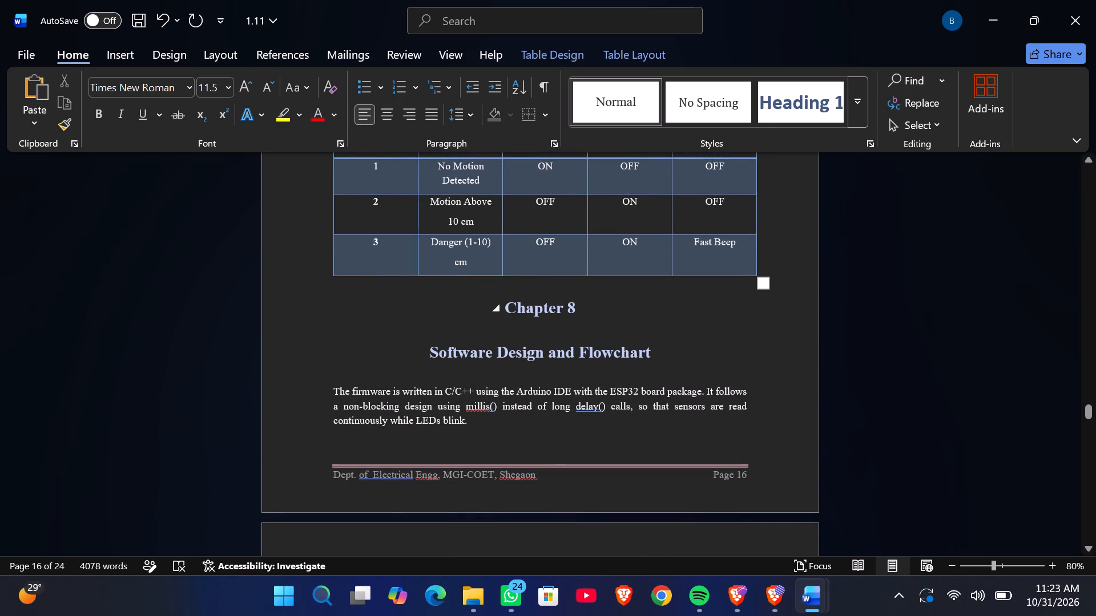
left_click(728, 289)
left_click(506, 309)
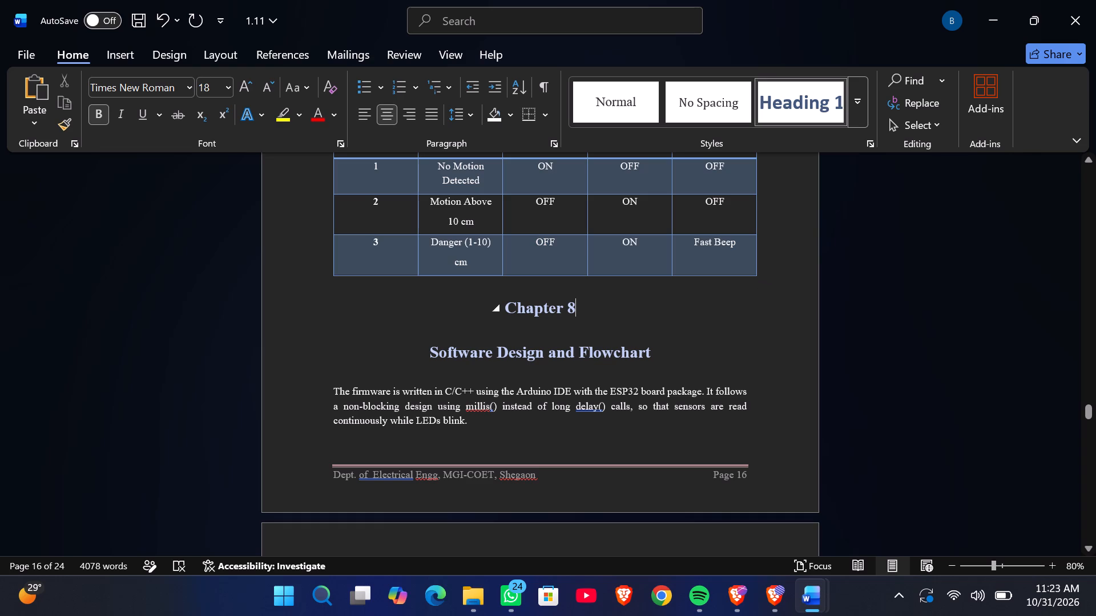
left_click(120, 57)
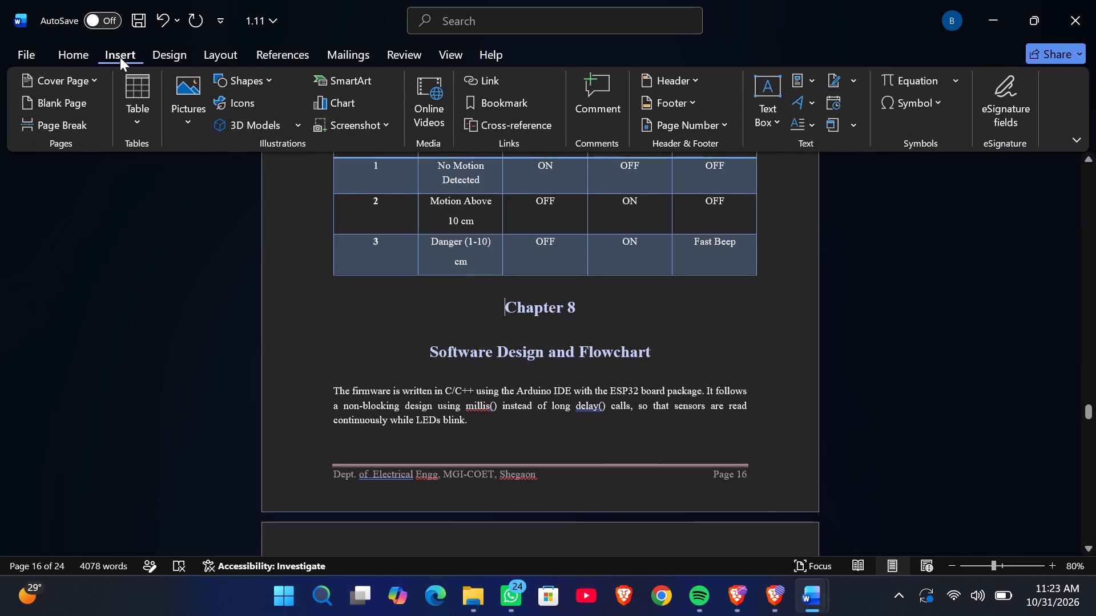
left_click(71, 125)
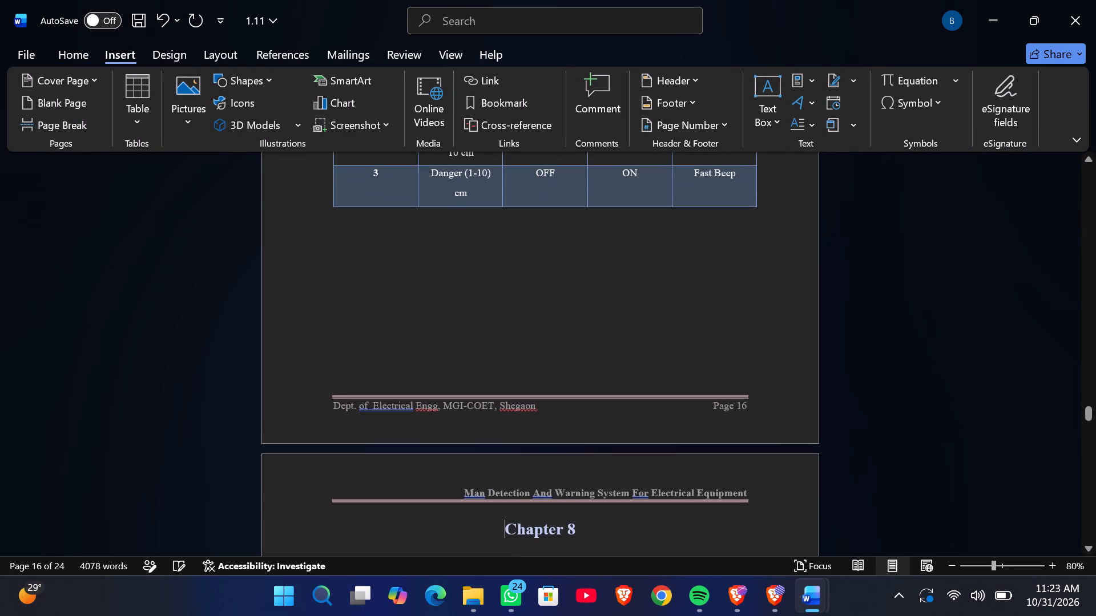
Review the page layout of the whole report from Chapter 1 to Chapter 20 with several pages shown at 40% zoom.
scroll(259, 187, "down", 1)
scroll(259, 187, "up", 1)
scroll(259, 187, "down", 1)
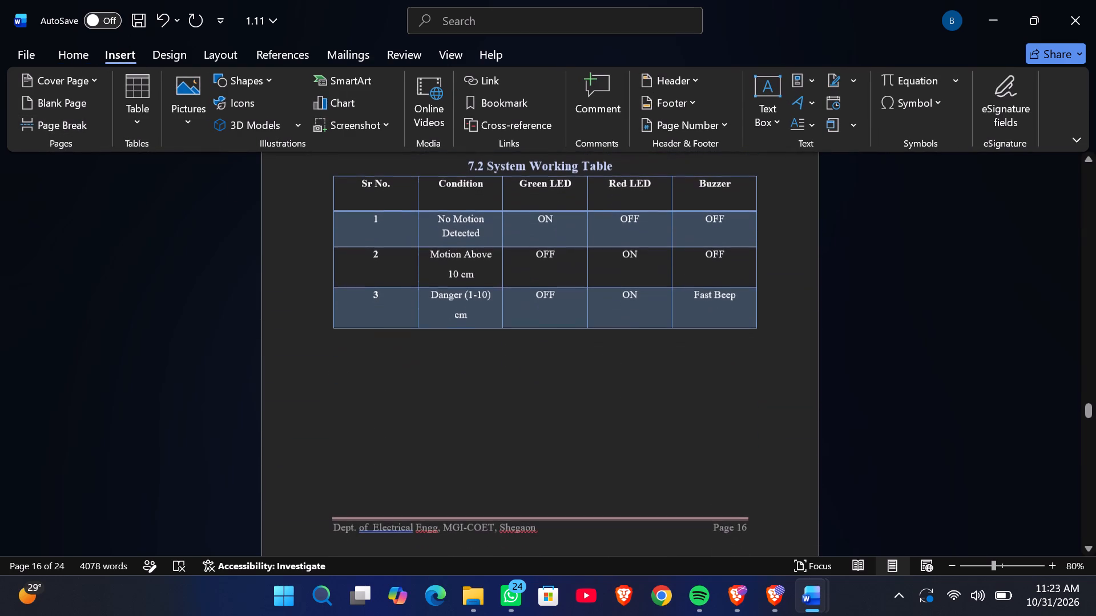
scroll(440, 306, "down", 20)
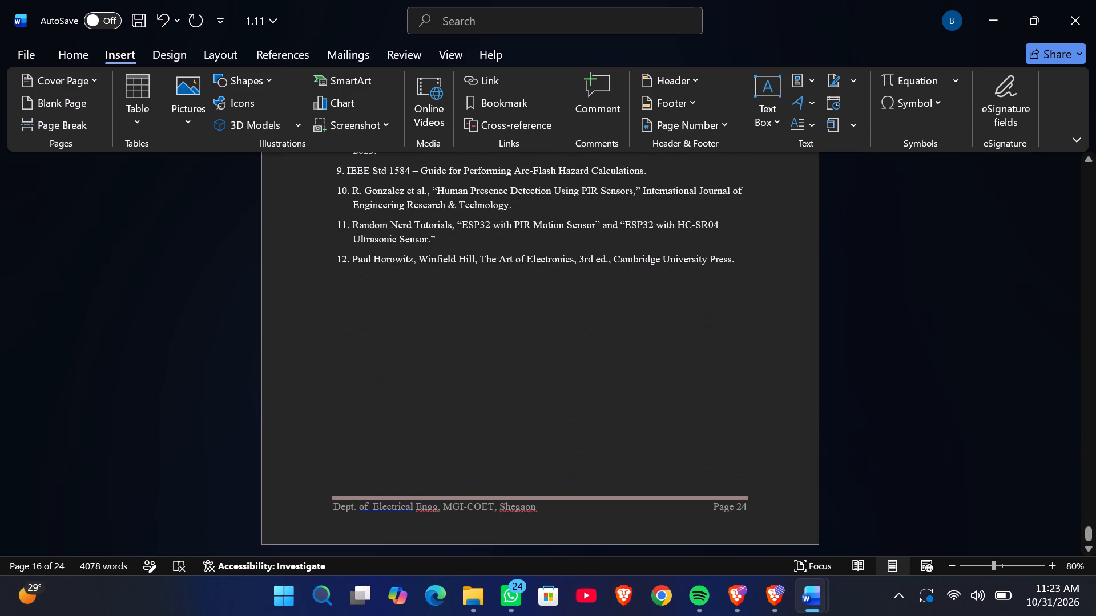
scroll(440, 306, "down", 4, "ctrl")
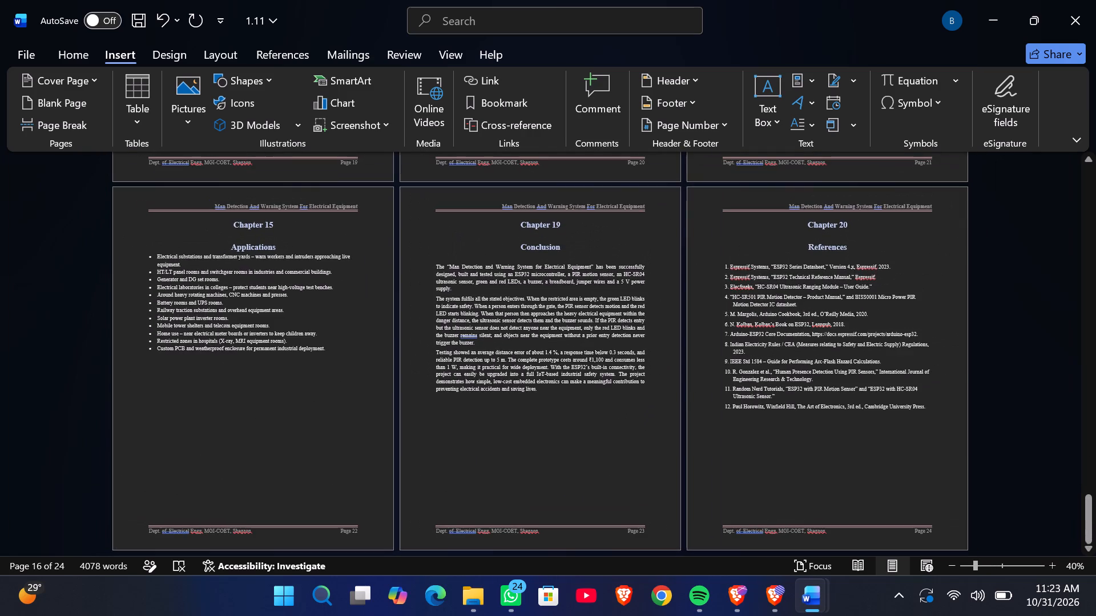
scroll(589, 354, "up", 4)
scroll(589, 354, "up", 20)
scroll(589, 354, "up", 6)
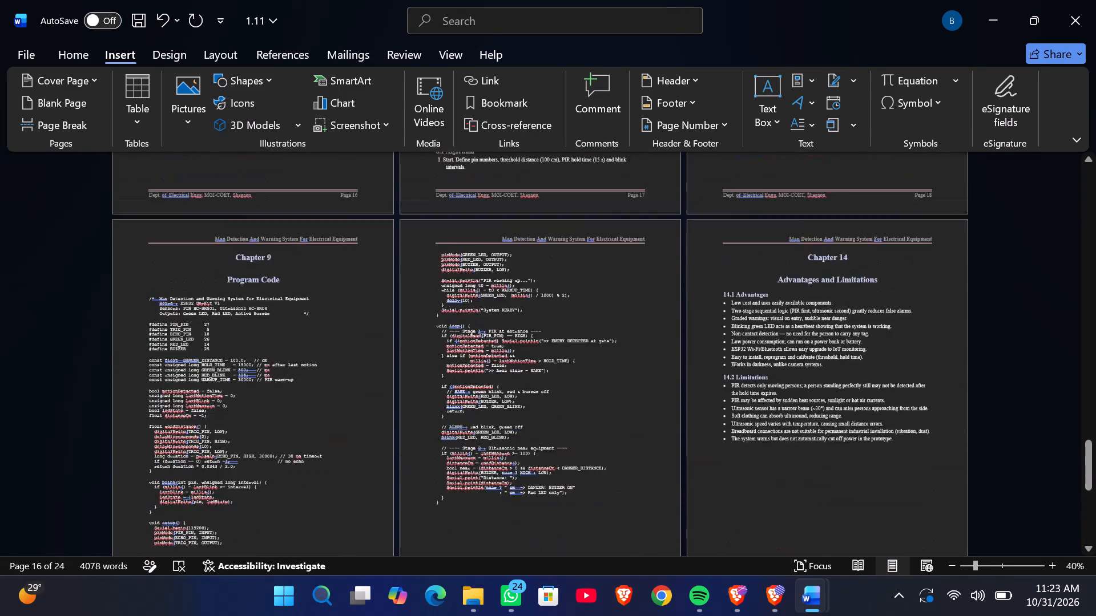
scroll(589, 354, "up", 20)
scroll(589, 354, "up", 20)
scroll(589, 354, "up", 20)
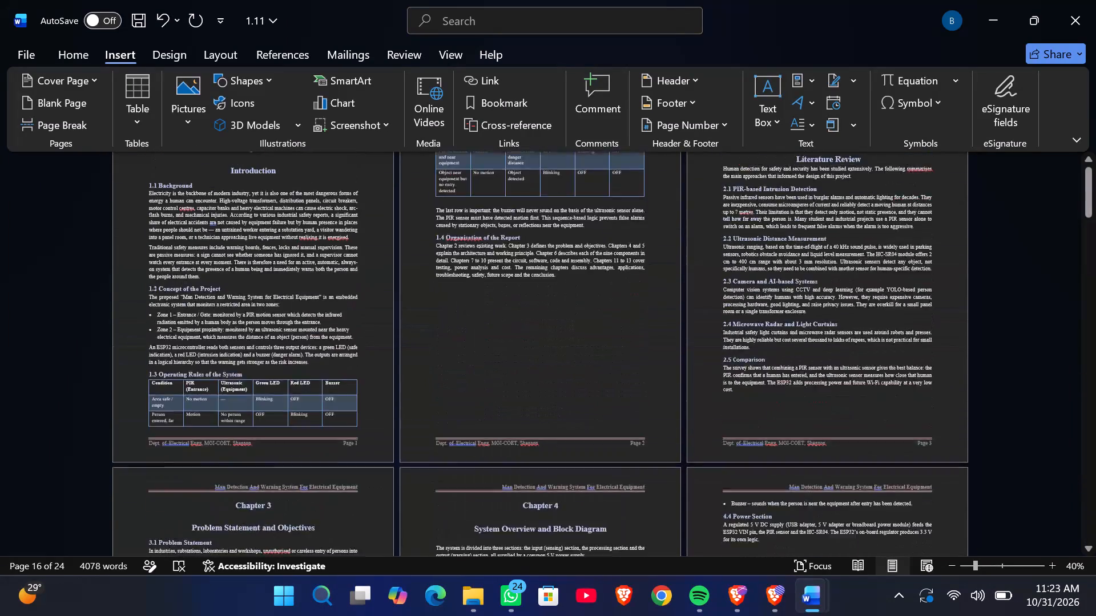
scroll(589, 354, "down", 3)
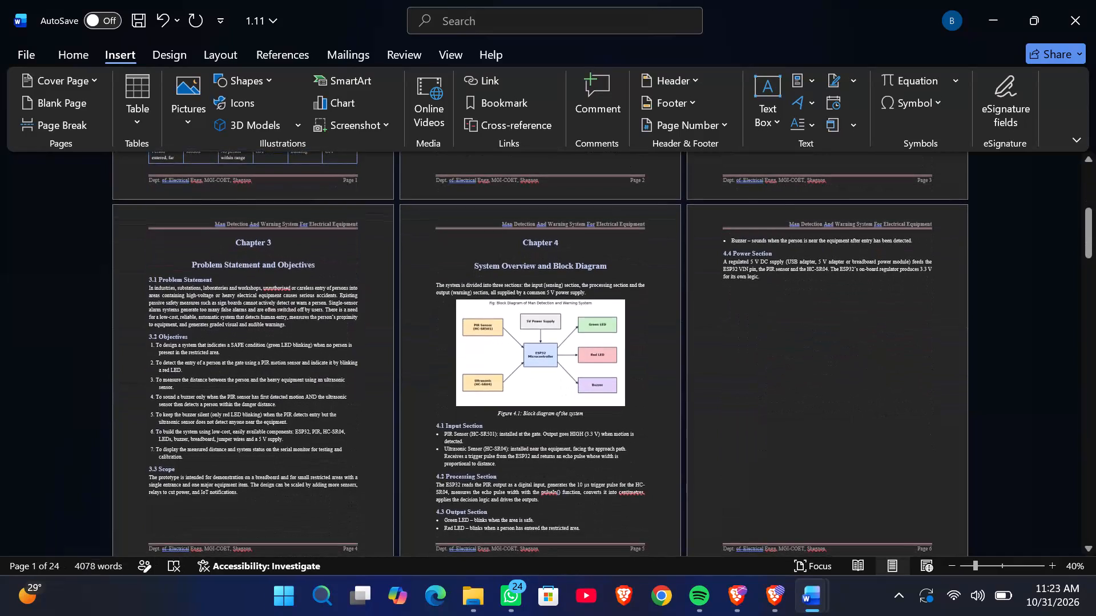
scroll(662, 360, "down", 1)
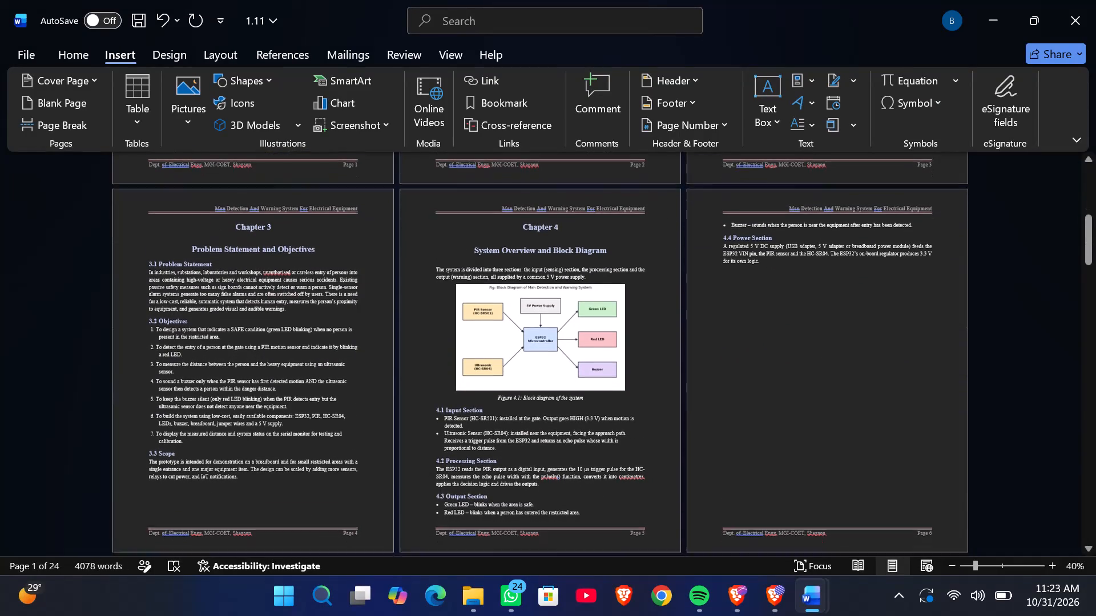
scroll(662, 360, "down", 5)
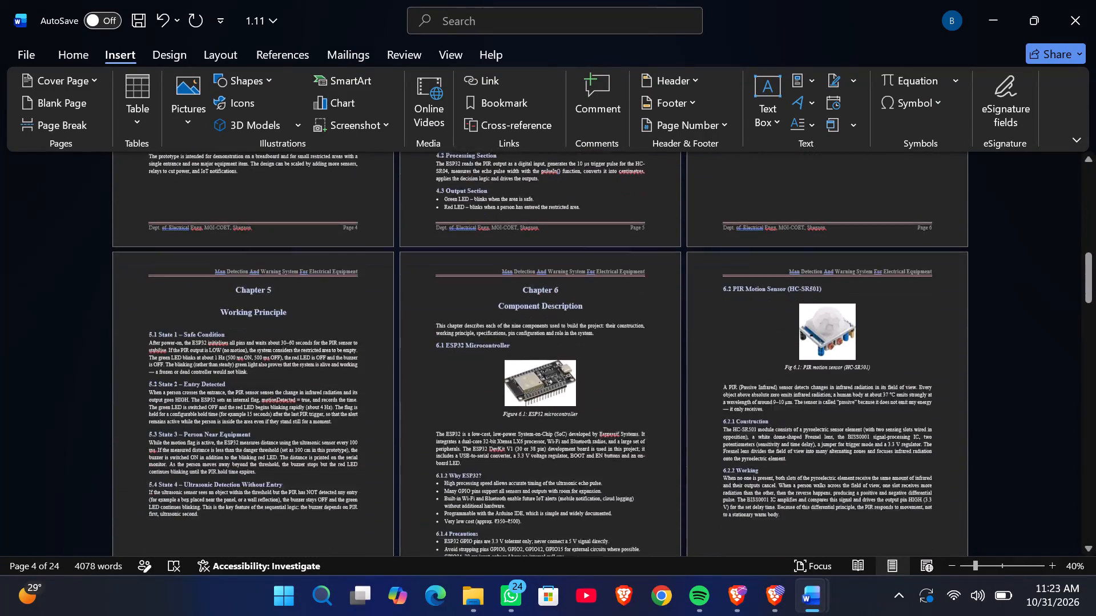
scroll(662, 360, "down", 3)
scroll(662, 360, "up", 2)
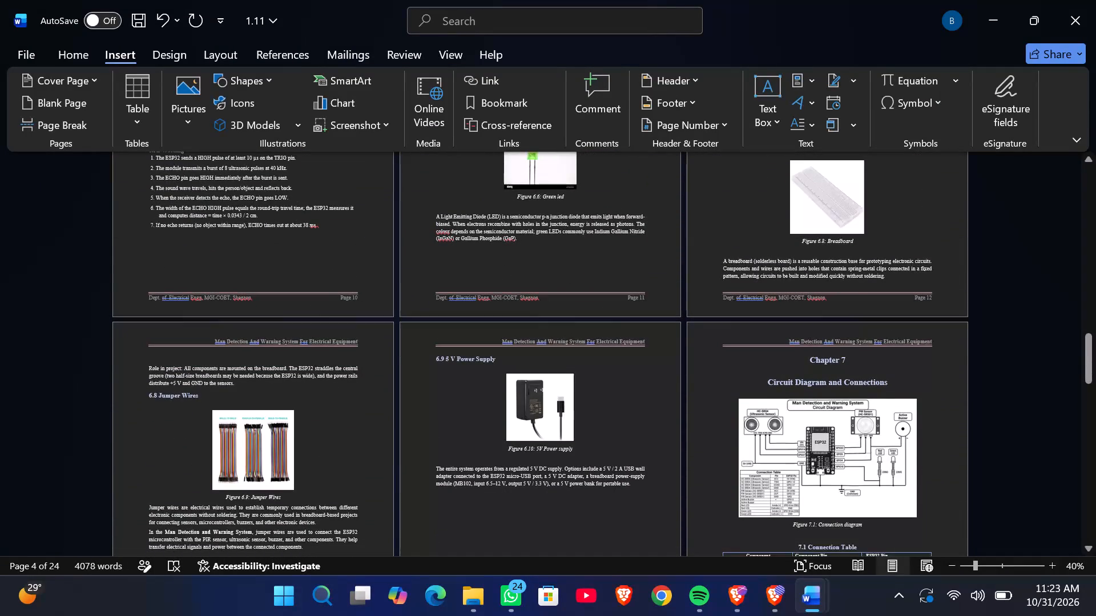
scroll(662, 360, "up", 2)
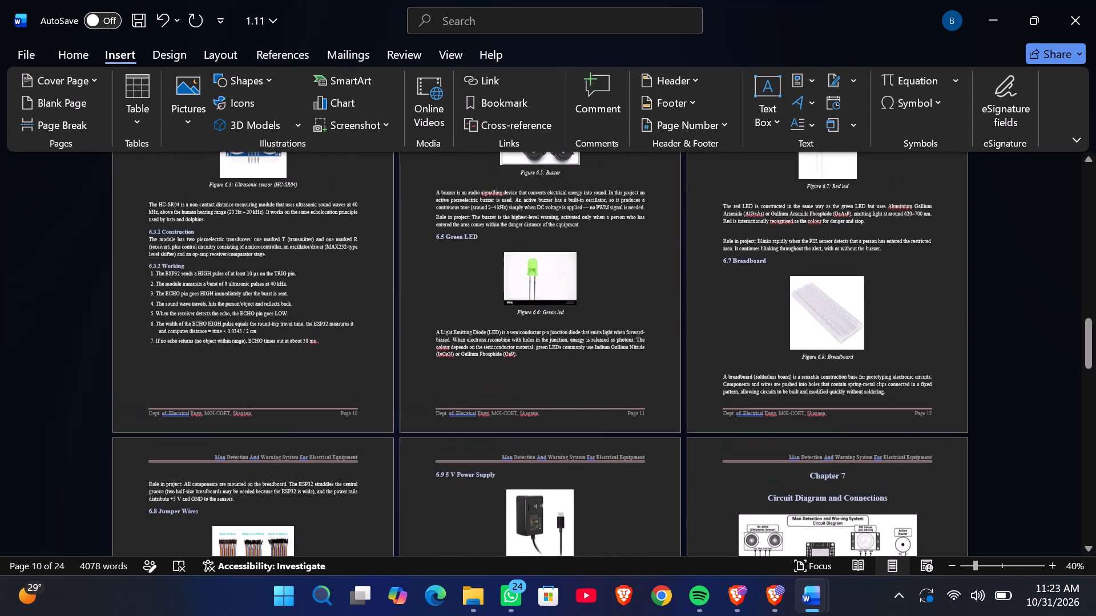
scroll(662, 360, "up", 2)
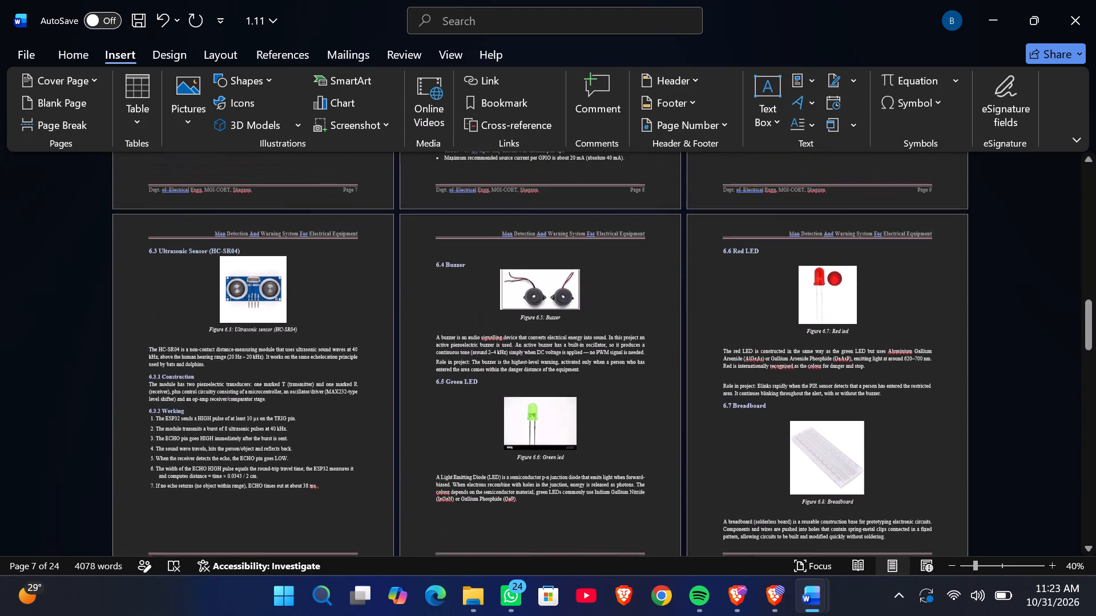
scroll(662, 360, "down", 2)
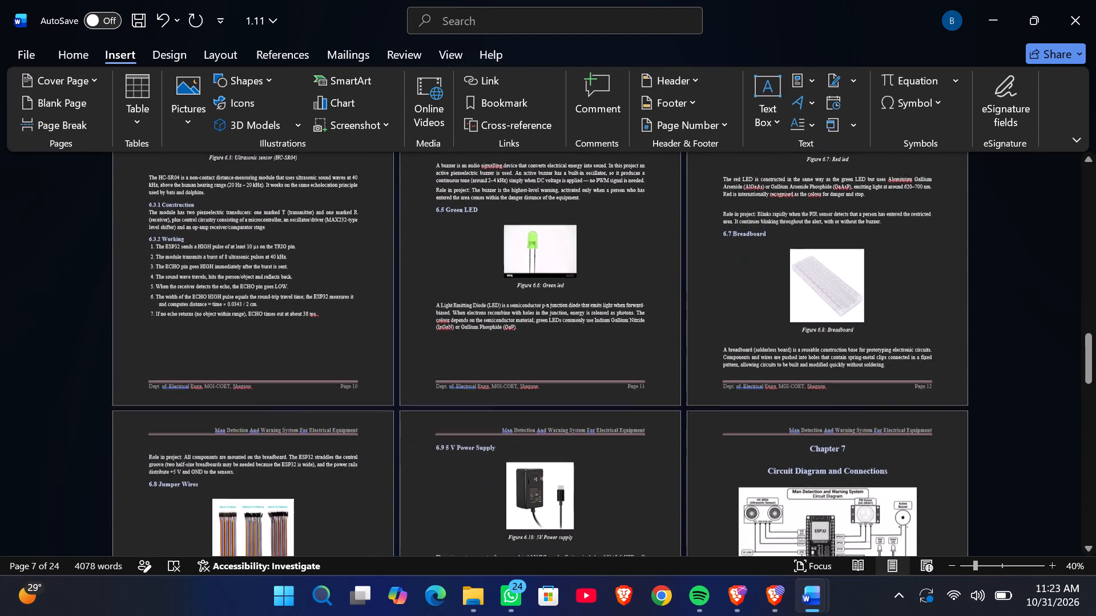
scroll(662, 360, "up", 3)
scroll(662, 360, "down", 1)
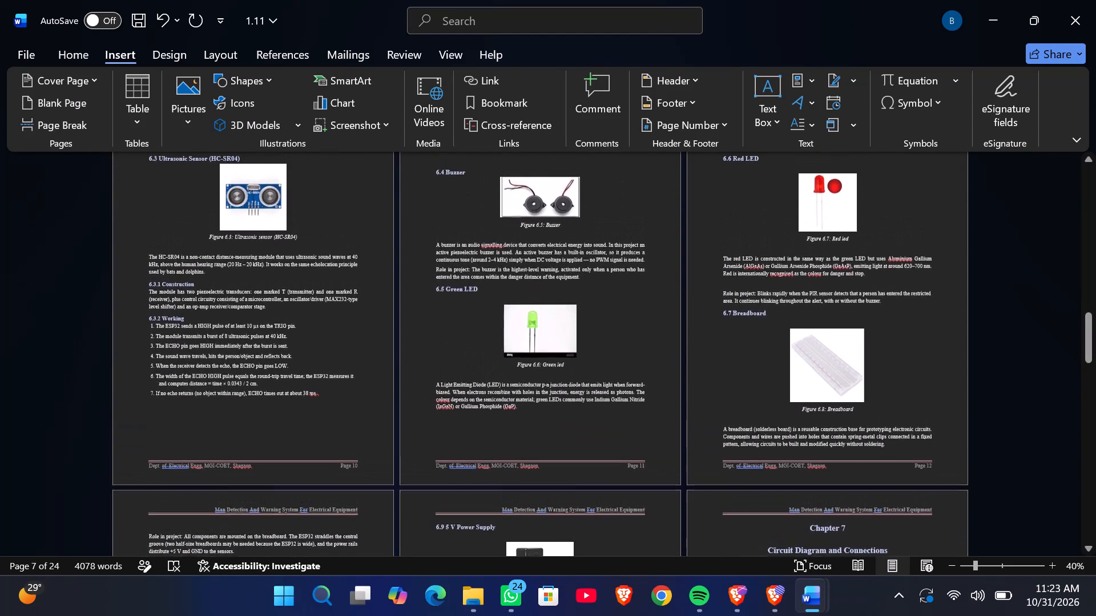
scroll(662, 360, "down", 6)
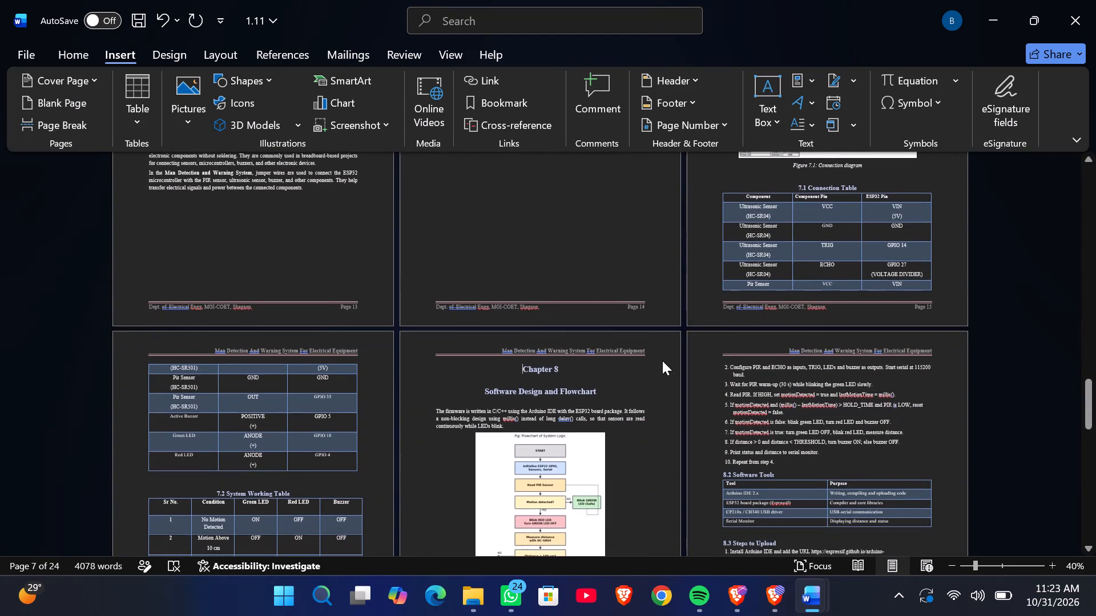
scroll(662, 360, "up", 20)
scroll(662, 360, "up", 20)
scroll(662, 360, "up", 20)
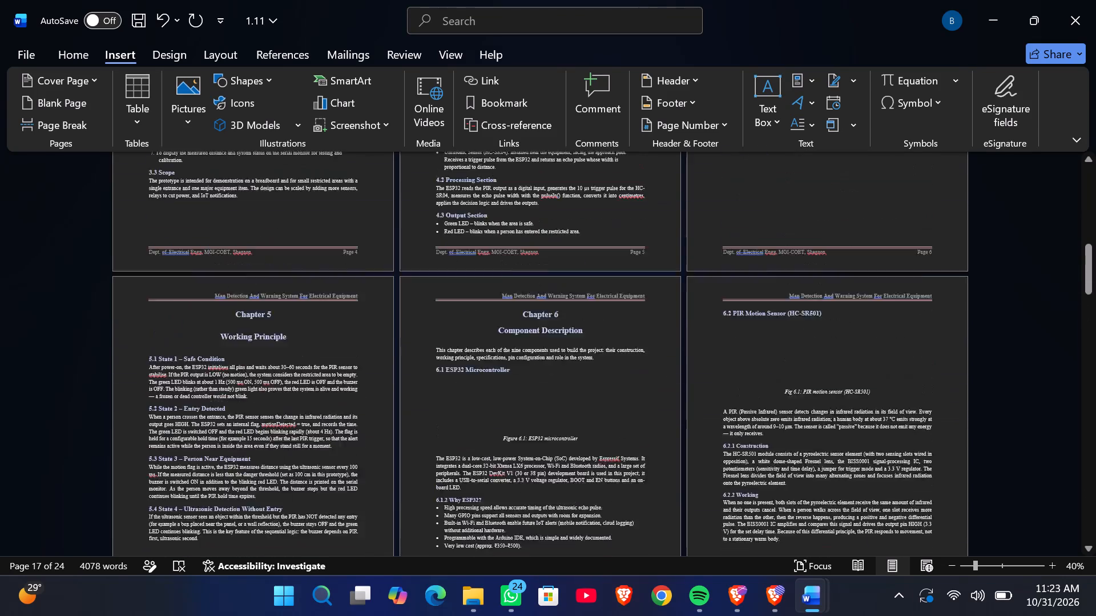
scroll(662, 360, "up", 17)
scroll(662, 360, "down", 9)
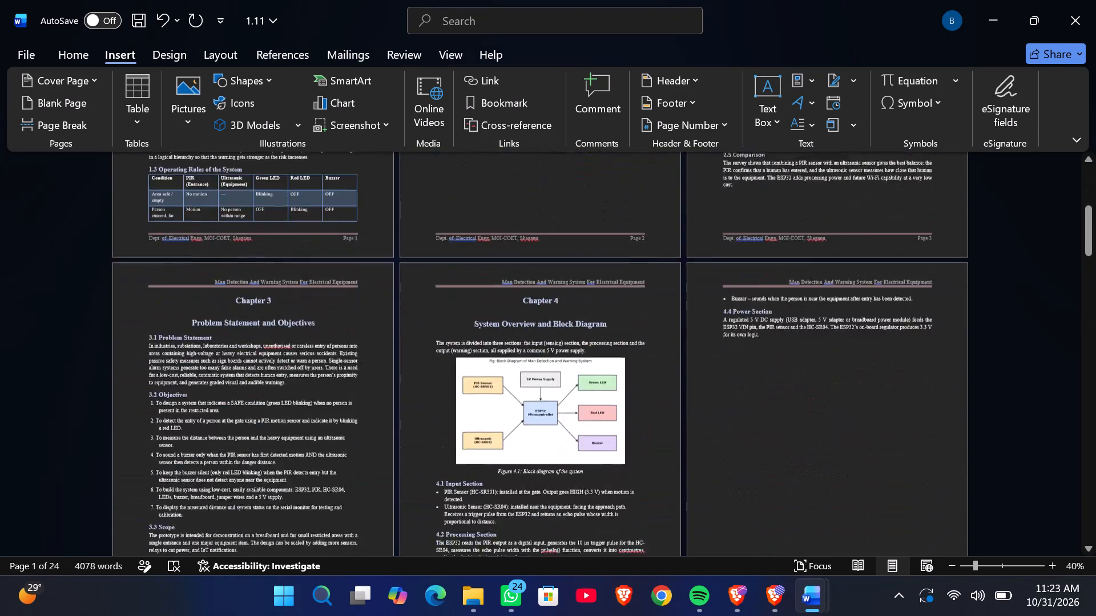
scroll(662, 360, "down", 17)
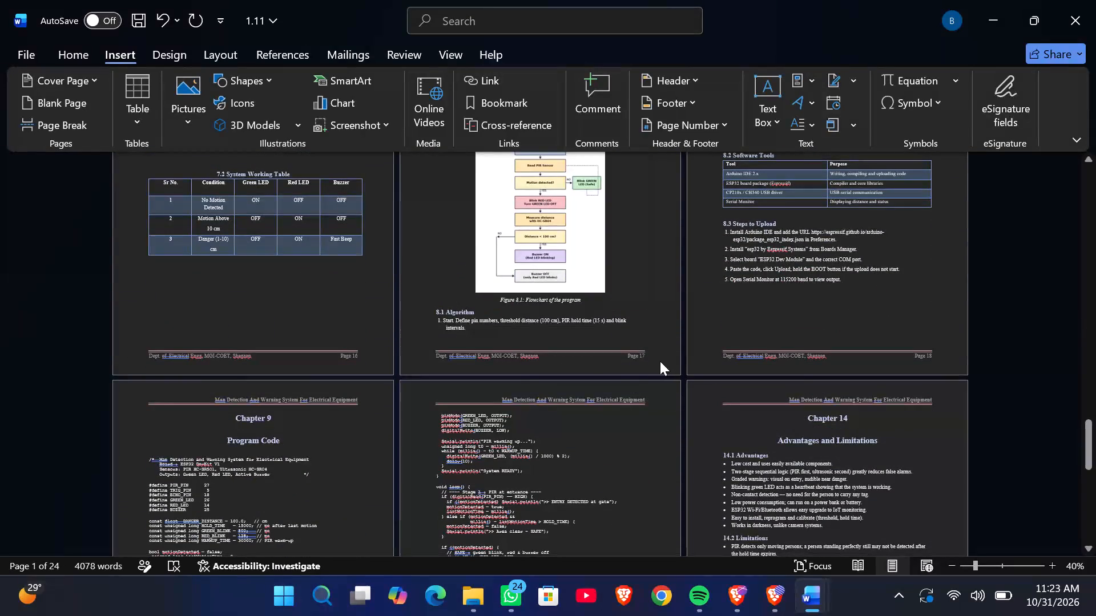
scroll(480, 416, "down", 3)
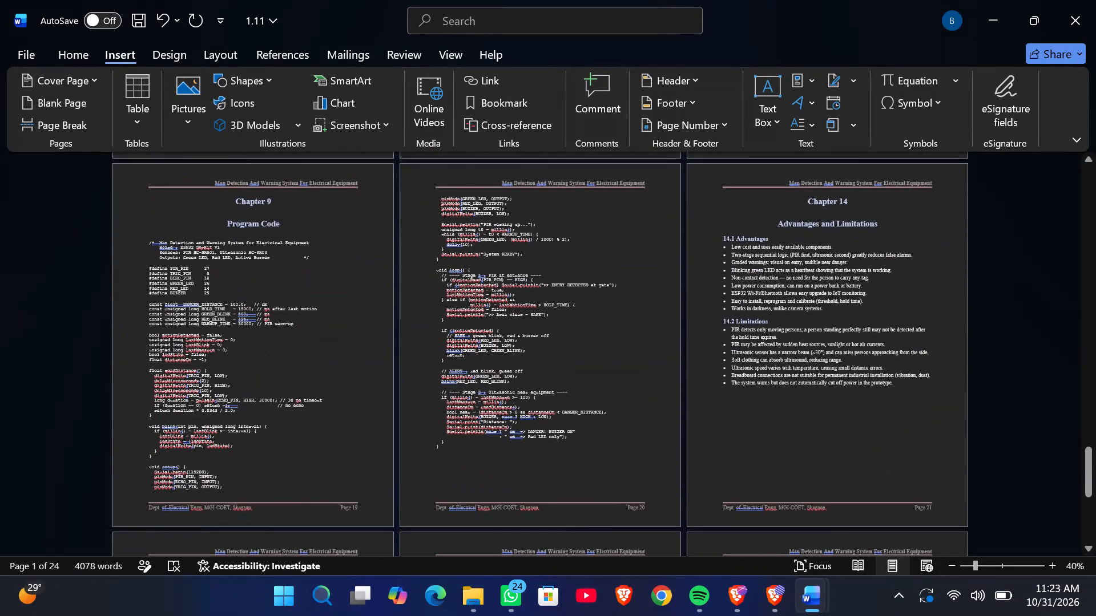
scroll(480, 416, "down", 6)
scroll(480, 416, "up", 3)
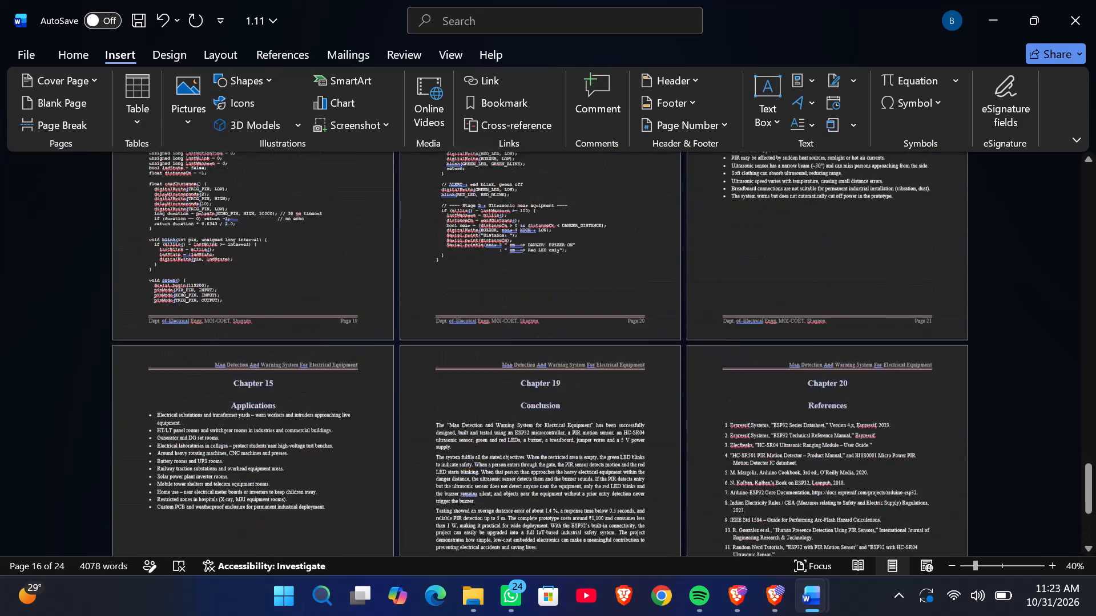
scroll(480, 416, "up", 7)
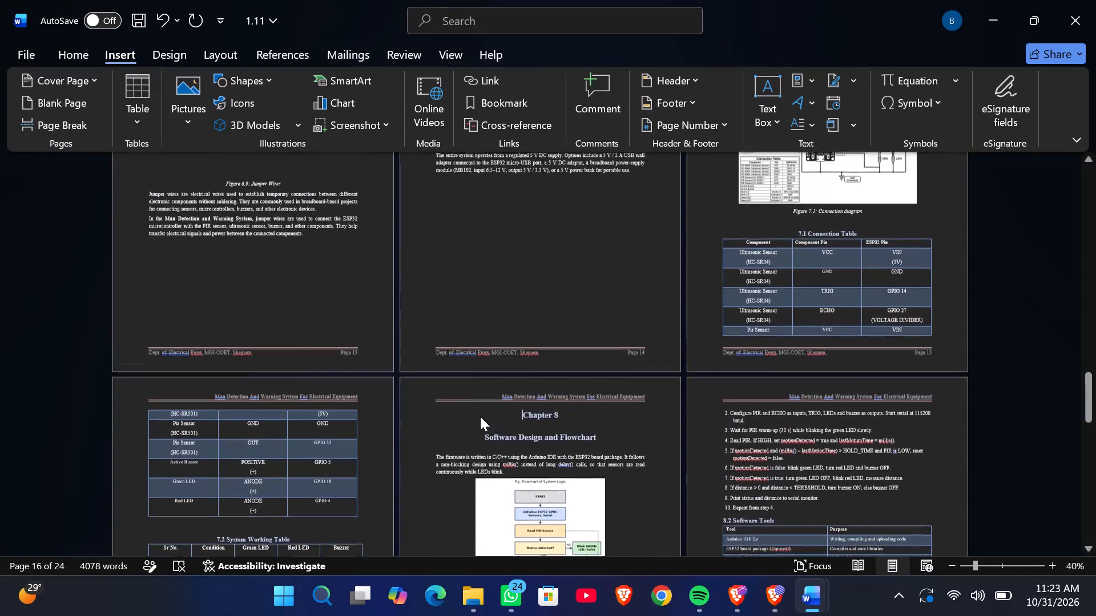
scroll(480, 416, "up", 9)
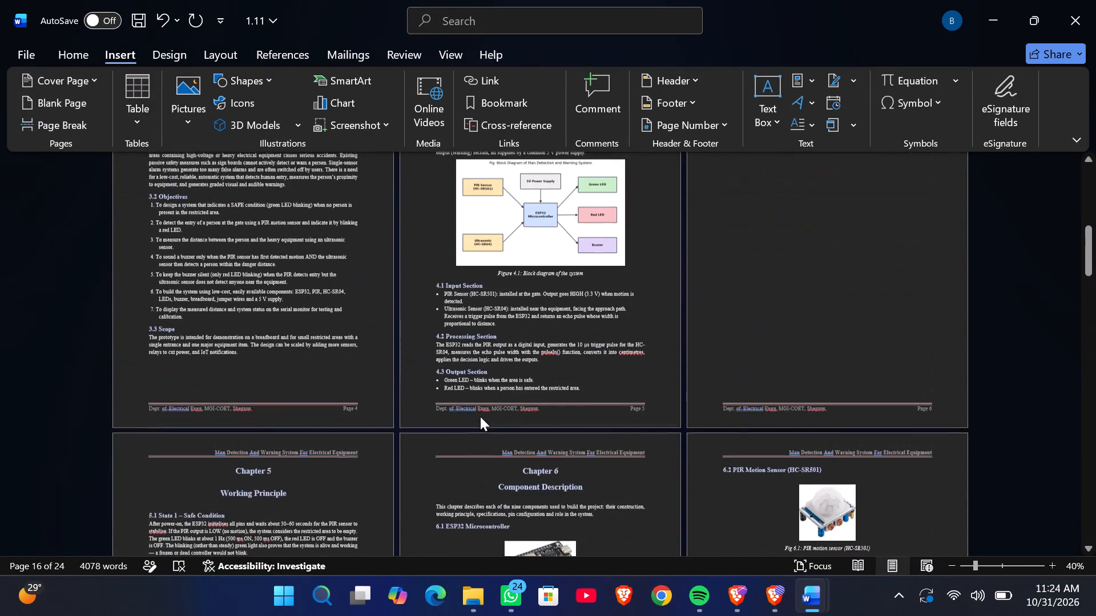
scroll(480, 416, "up", 2)
scroll(480, 416, "down", 4)
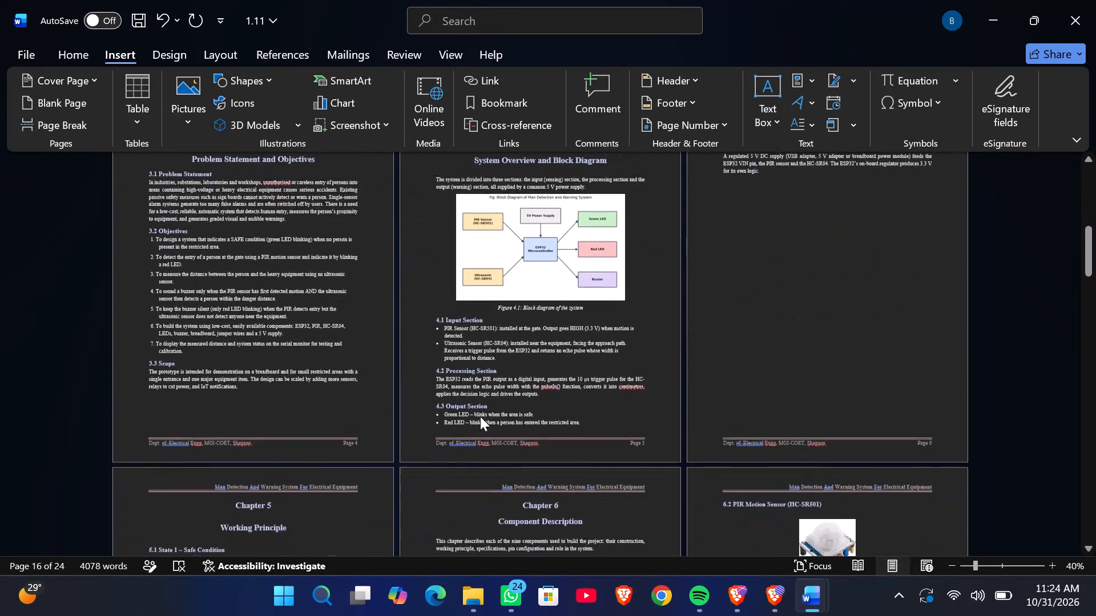
scroll(480, 416, "down", 5)
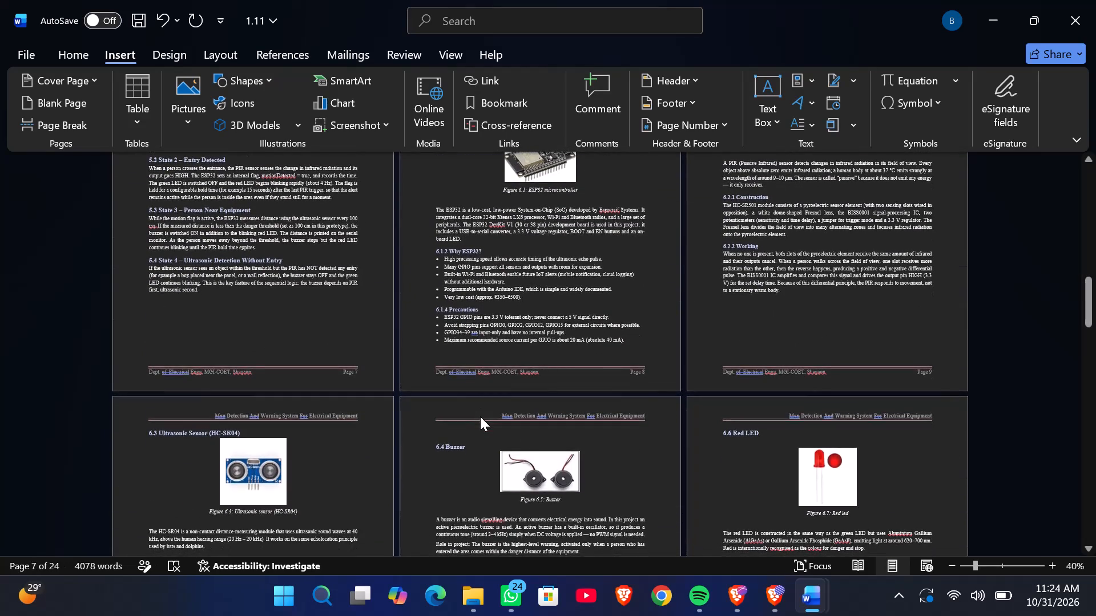
scroll(480, 416, "down", 2)
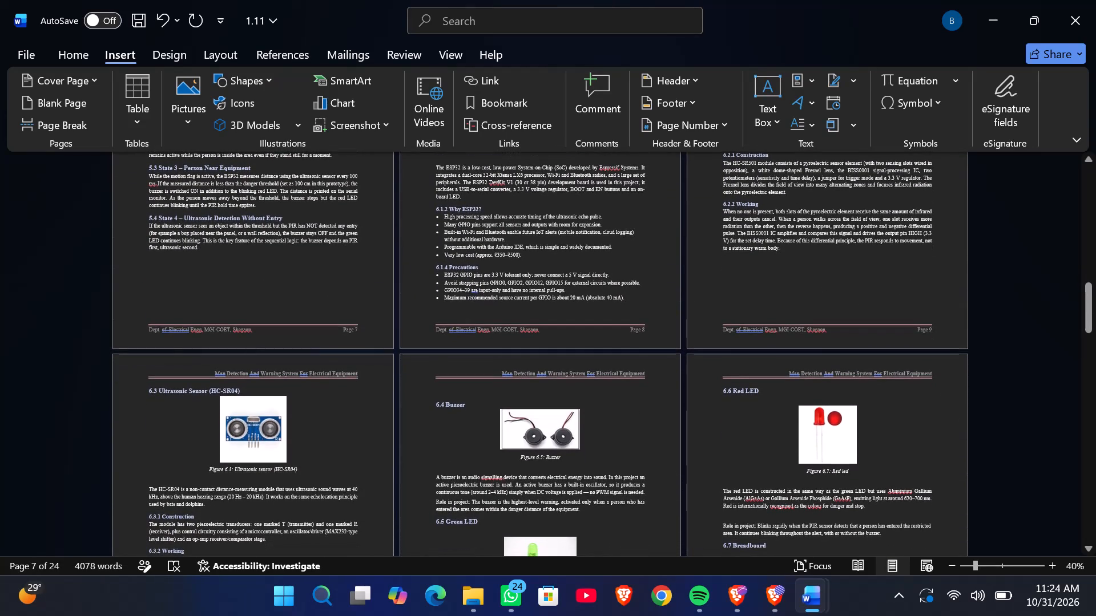
scroll(480, 416, "down", 1)
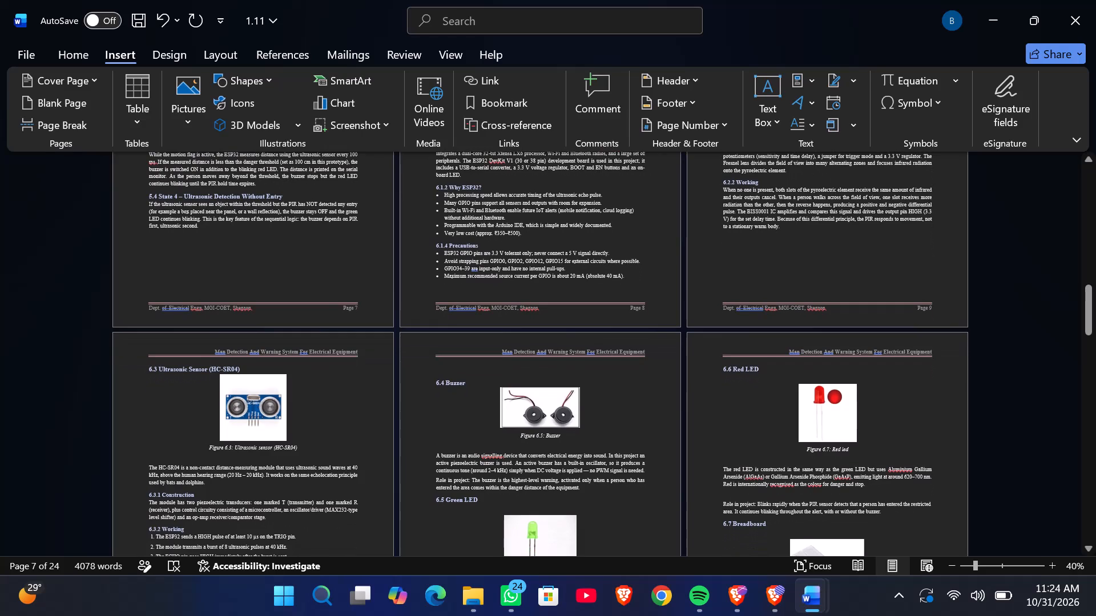
scroll(480, 416, "down", 6)
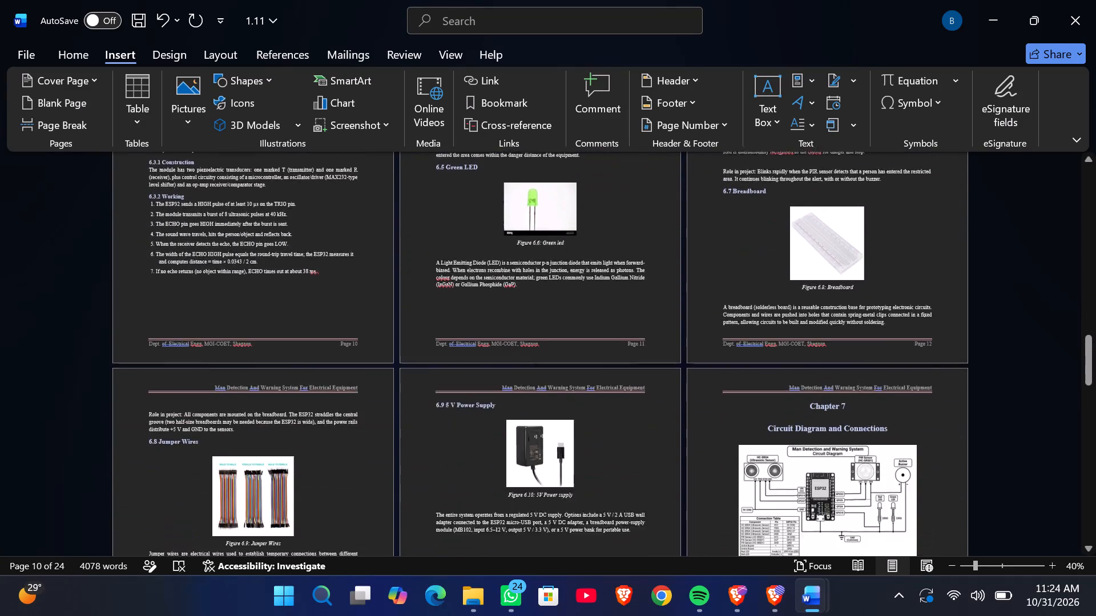
scroll(480, 416, "down", 5)
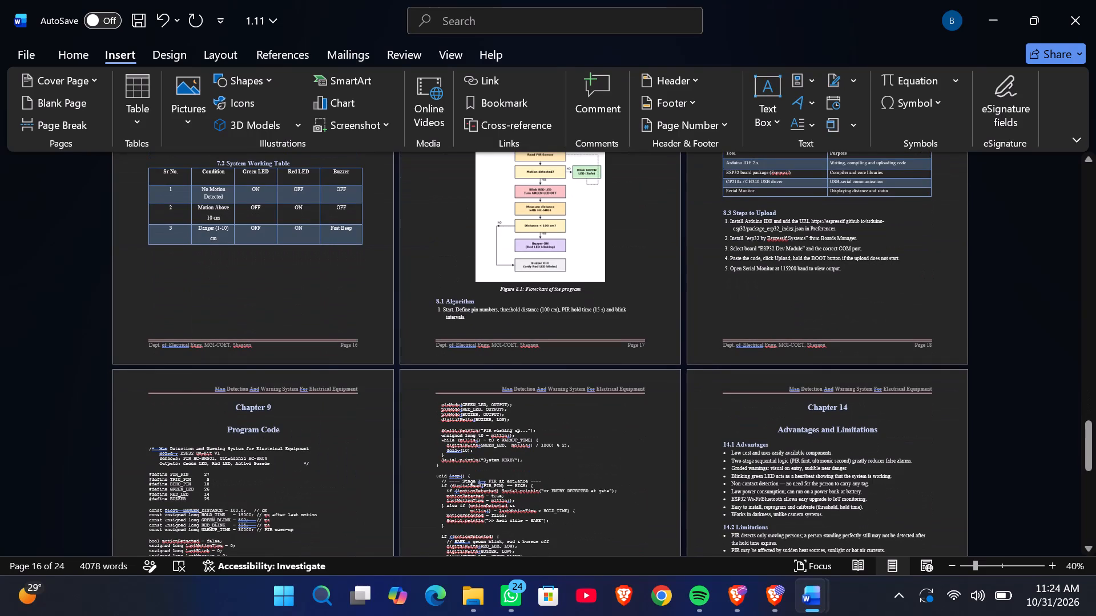
scroll(890, 273, "up", 1)
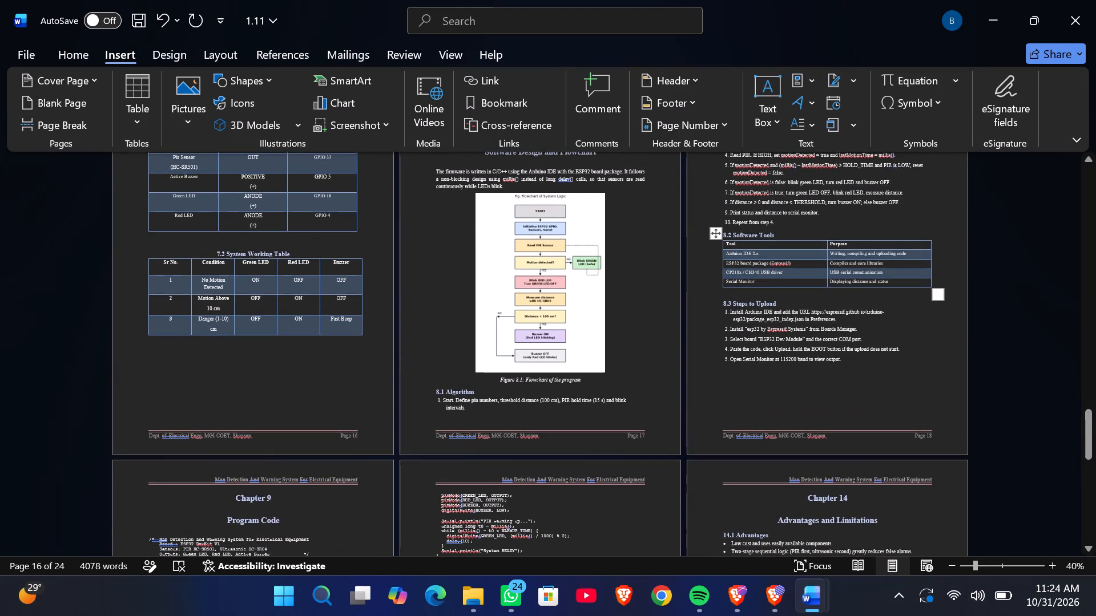
scroll(890, 273, "up", 1)
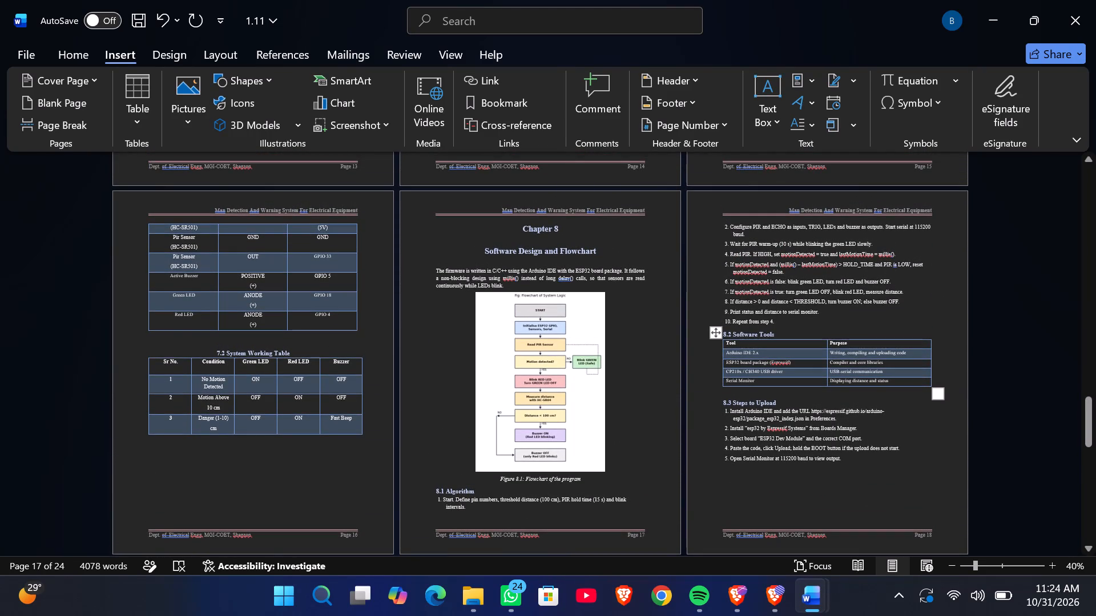
scroll(890, 273, "down", 5)
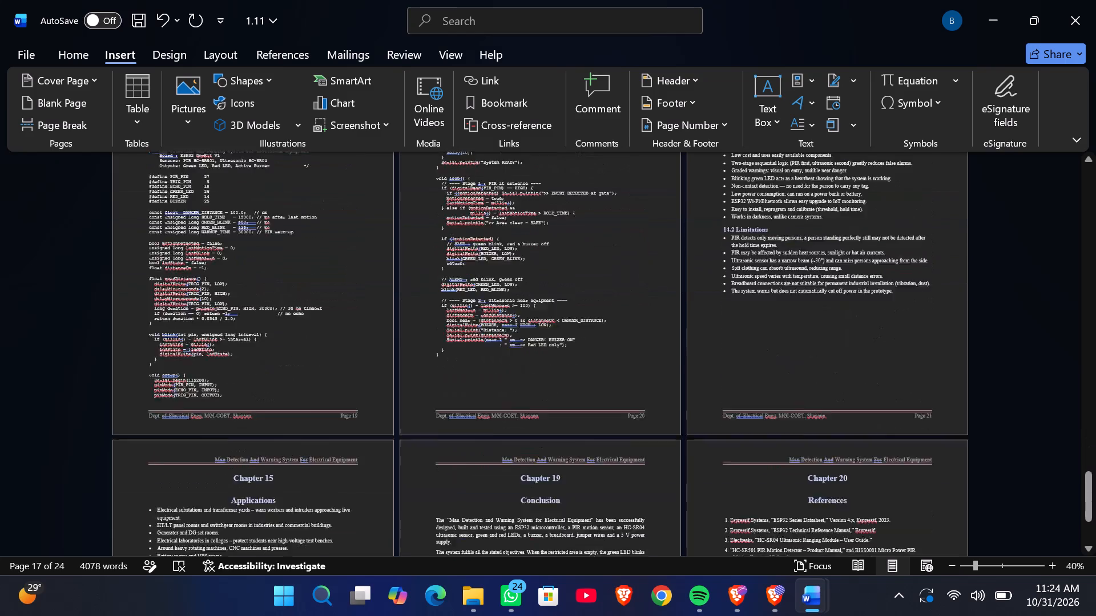
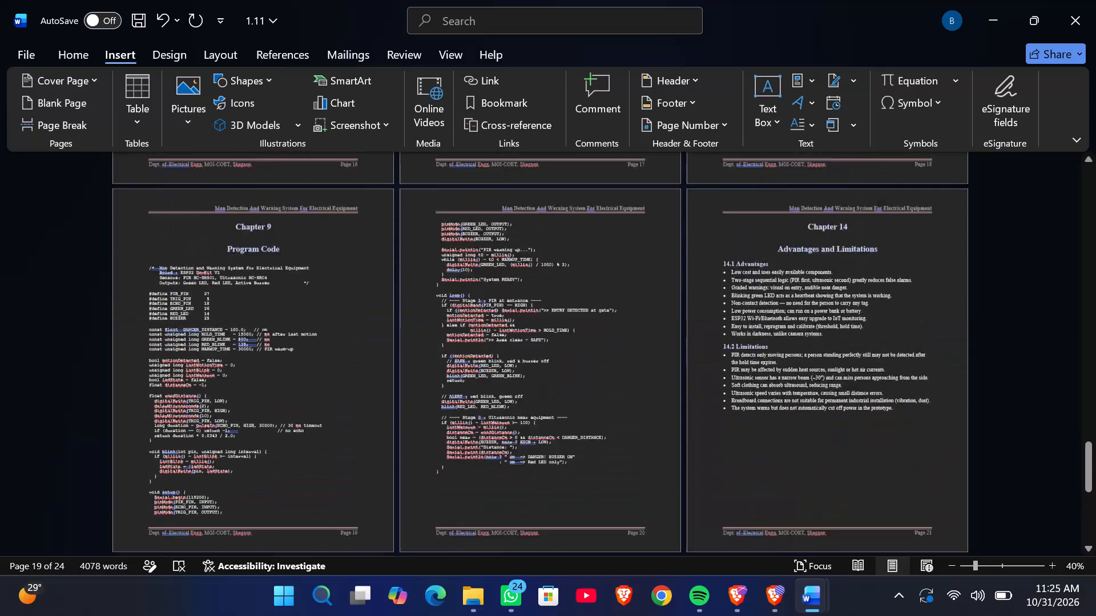
Recheck the page layout from the end of Chapter 6 through Chapters 7, 8 and 9 in the multi-page view.
scroll(684, 364, "down", 1)
scroll(684, 364, "up", 1)
scroll(684, 364, "down", 1)
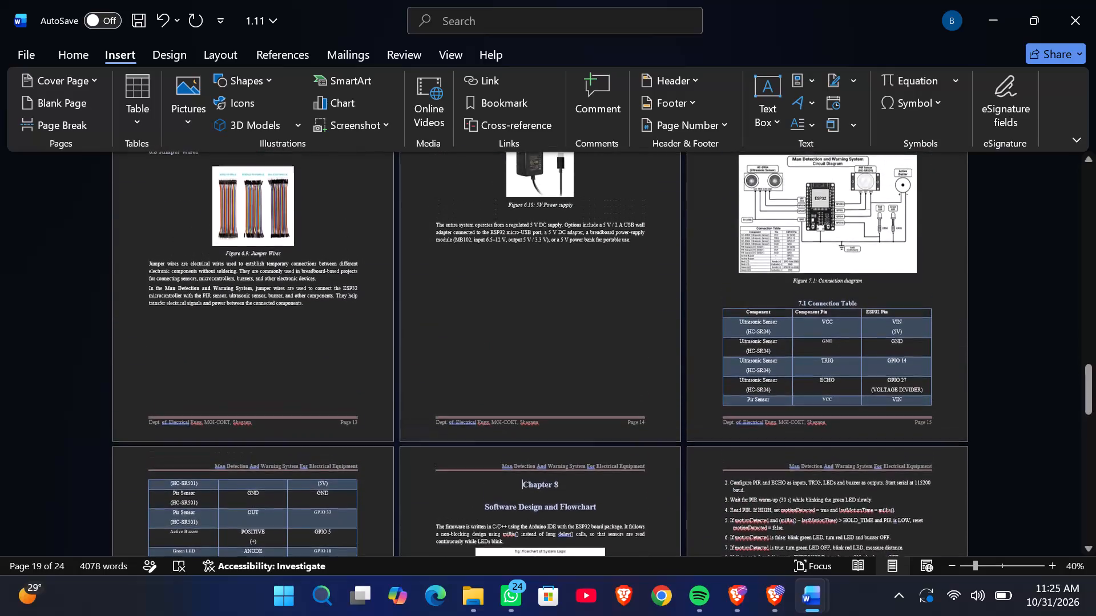
scroll(684, 364, "down", 1)
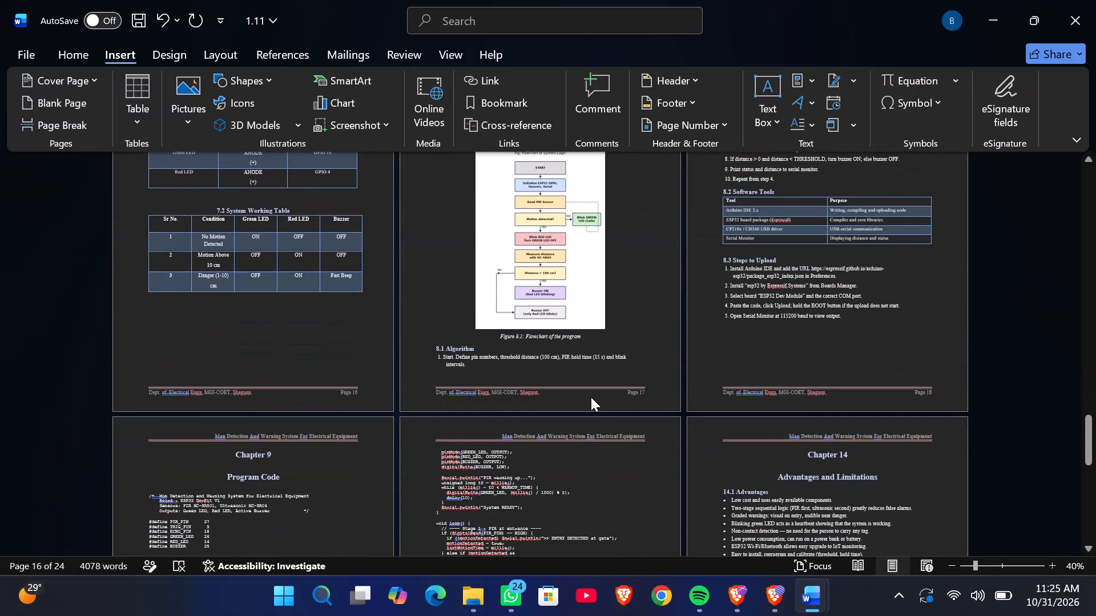
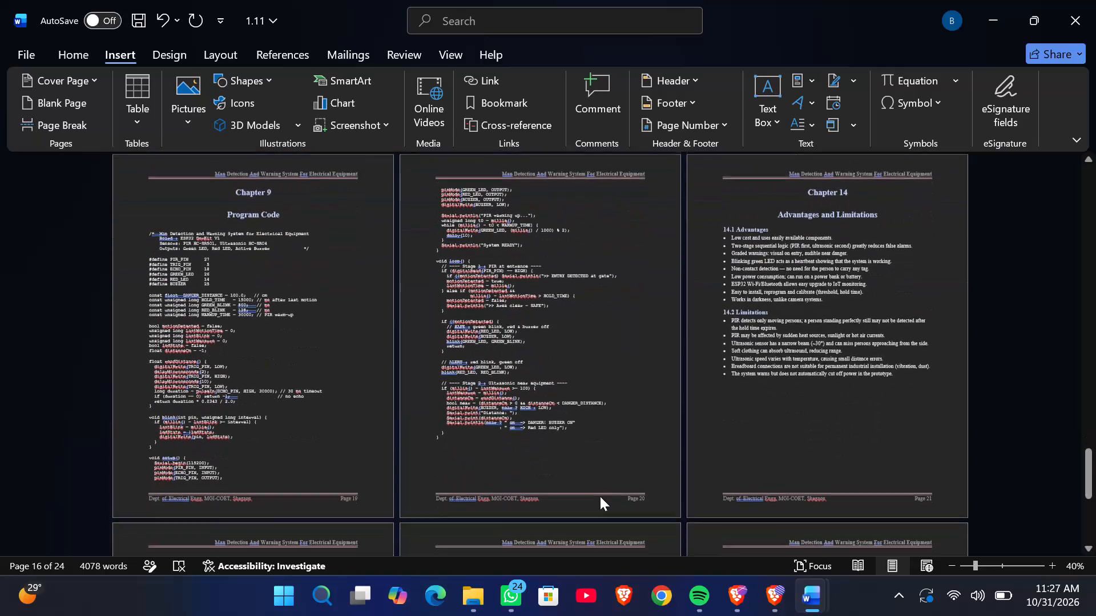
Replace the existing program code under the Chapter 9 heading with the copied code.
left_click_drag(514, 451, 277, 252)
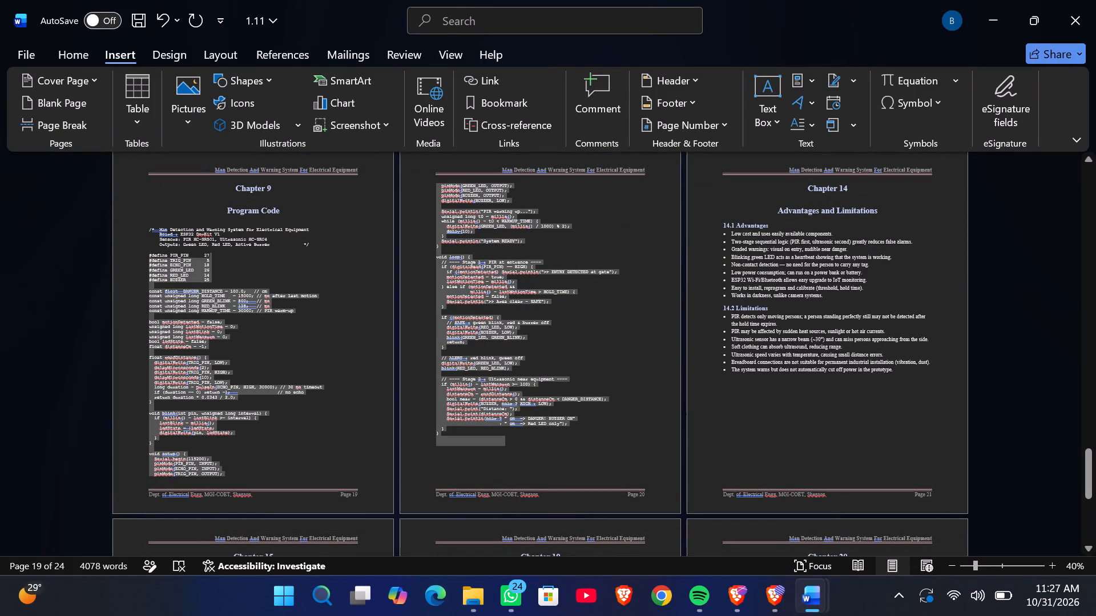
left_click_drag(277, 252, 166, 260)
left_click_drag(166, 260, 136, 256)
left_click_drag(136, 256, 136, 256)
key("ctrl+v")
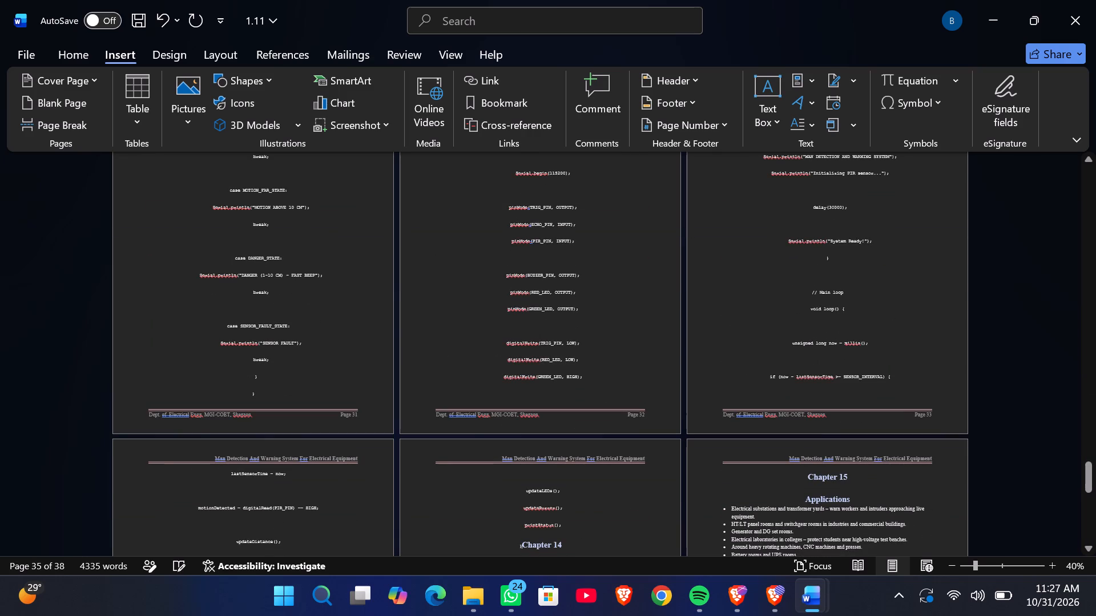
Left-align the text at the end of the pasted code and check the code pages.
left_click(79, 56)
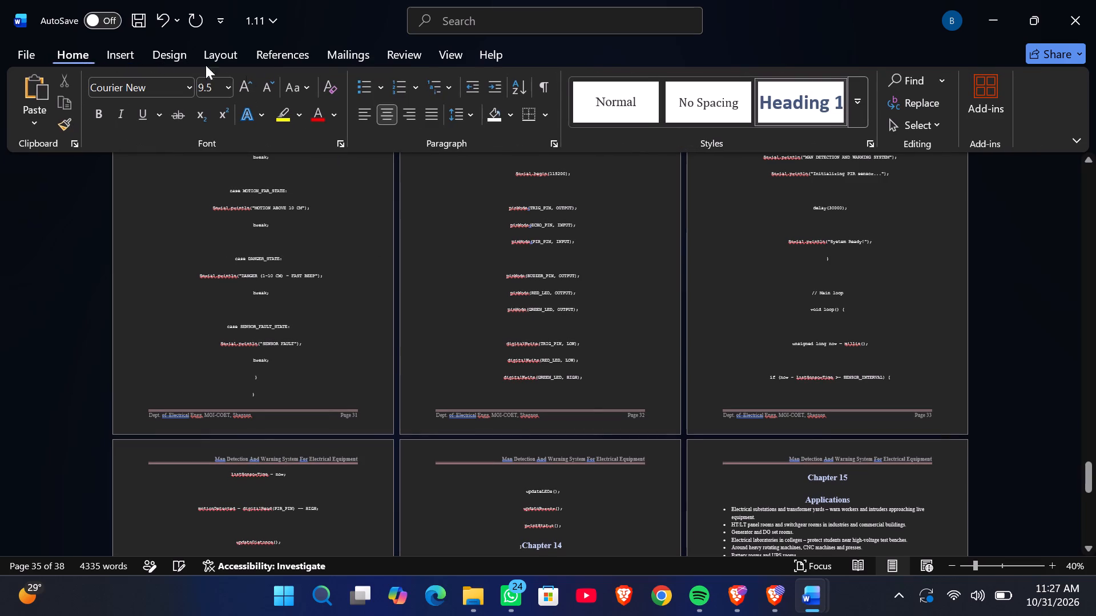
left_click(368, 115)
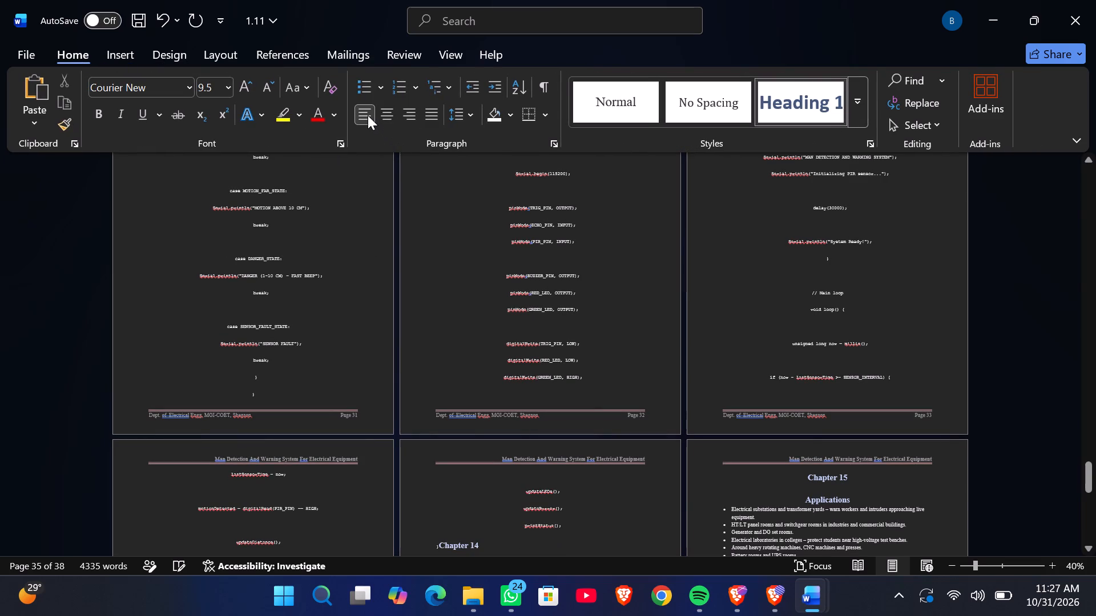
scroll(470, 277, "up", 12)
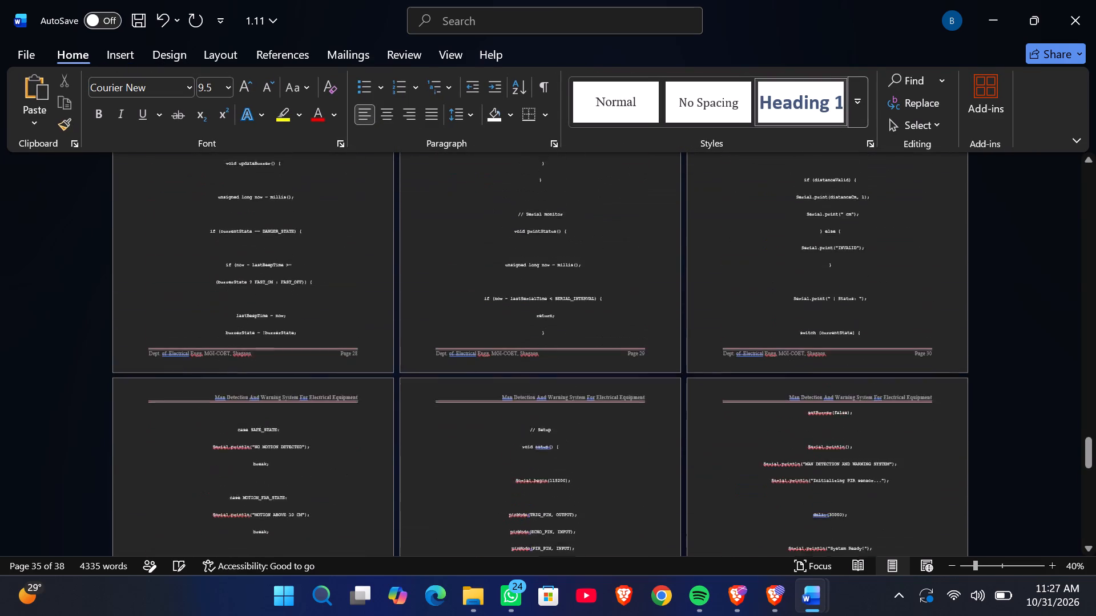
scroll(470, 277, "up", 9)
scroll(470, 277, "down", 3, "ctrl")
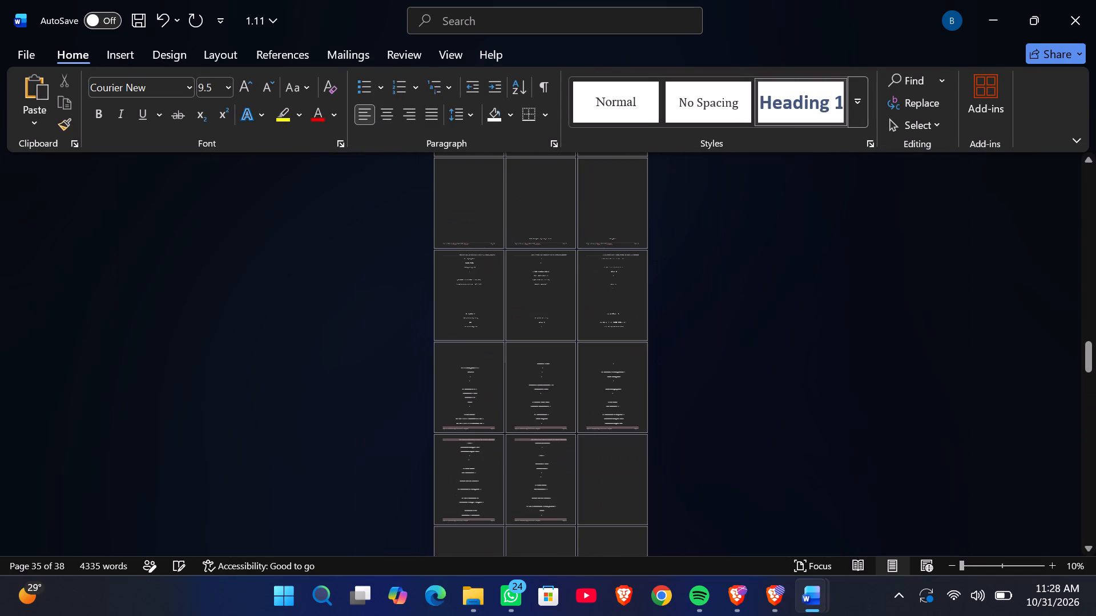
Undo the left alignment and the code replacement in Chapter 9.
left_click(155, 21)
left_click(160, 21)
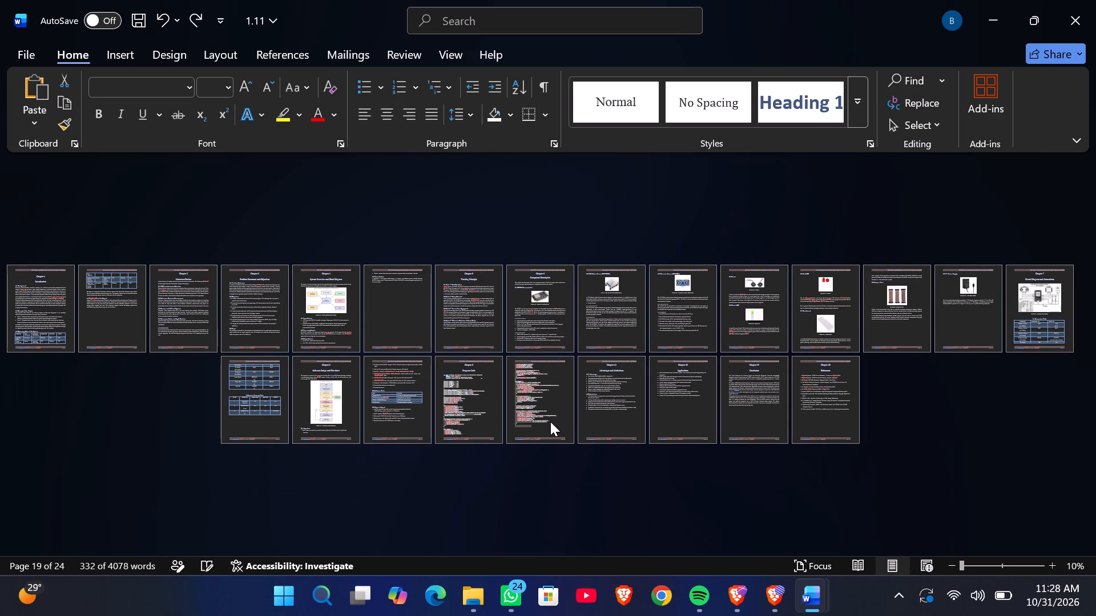
Replace the whole code listing under Chapter 9's Program Code heading, from its opening comment onward, with the copied code.
left_click(365, 116)
left_click_drag(546, 420, 545, 415)
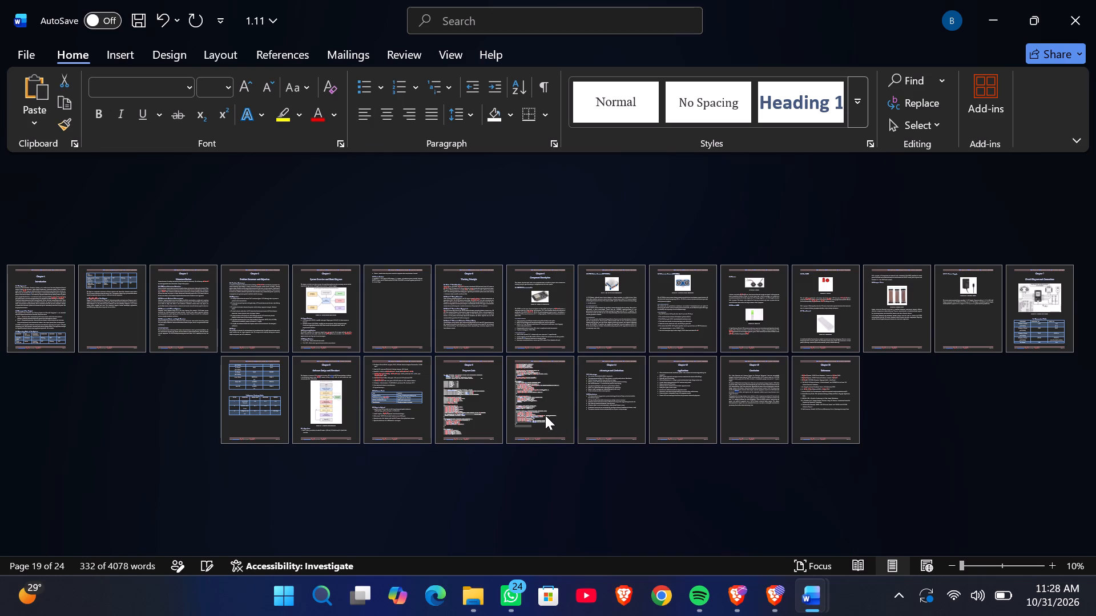
left_click_drag(545, 415, 523, 371)
scroll(523, 377, "up", 3, "ctrl")
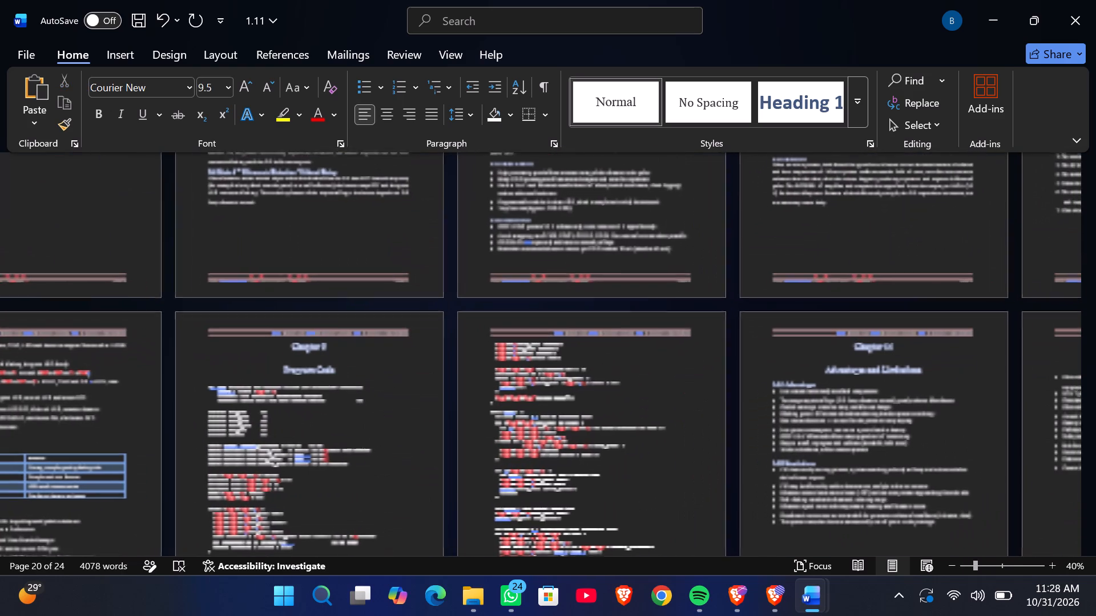
scroll(655, 393, "down", 2)
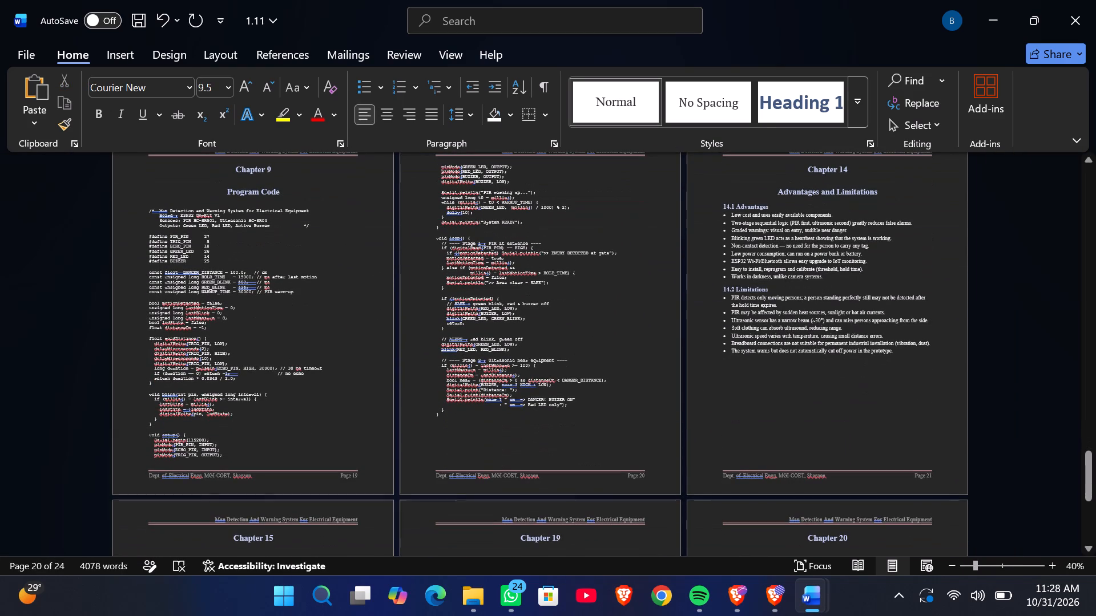
left_click_drag(610, 407, 574, 178)
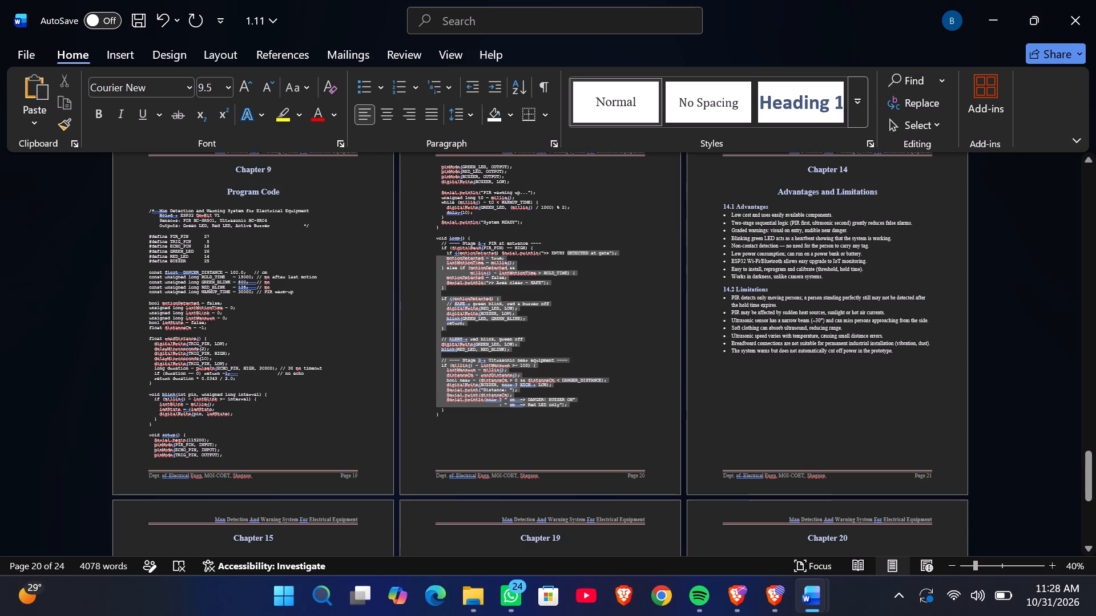
left_click_drag(574, 178, 294, 281)
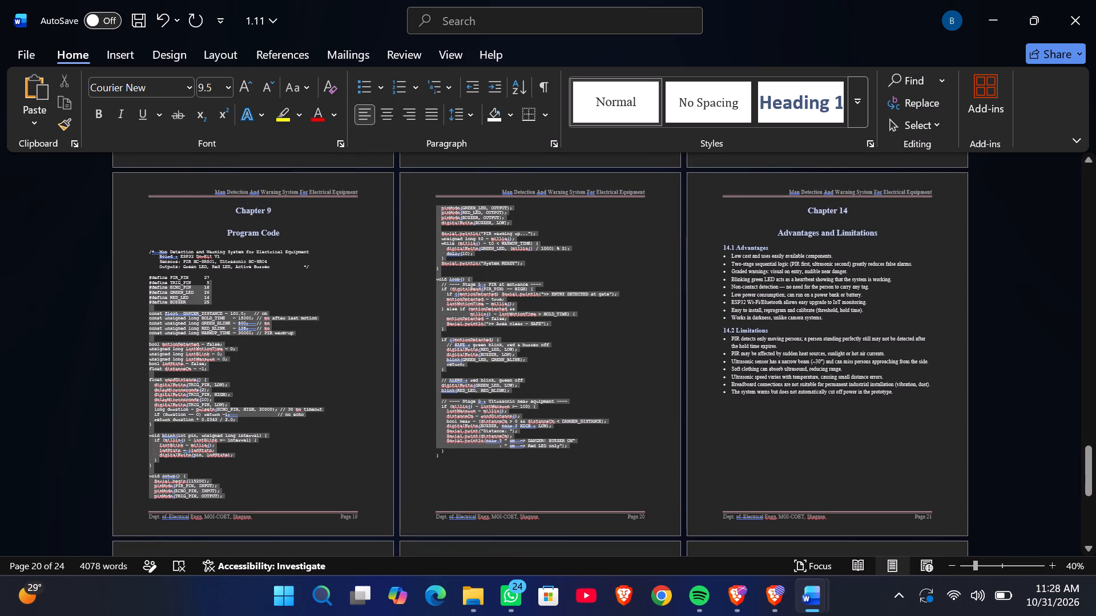
left_click_drag(294, 281, 171, 246)
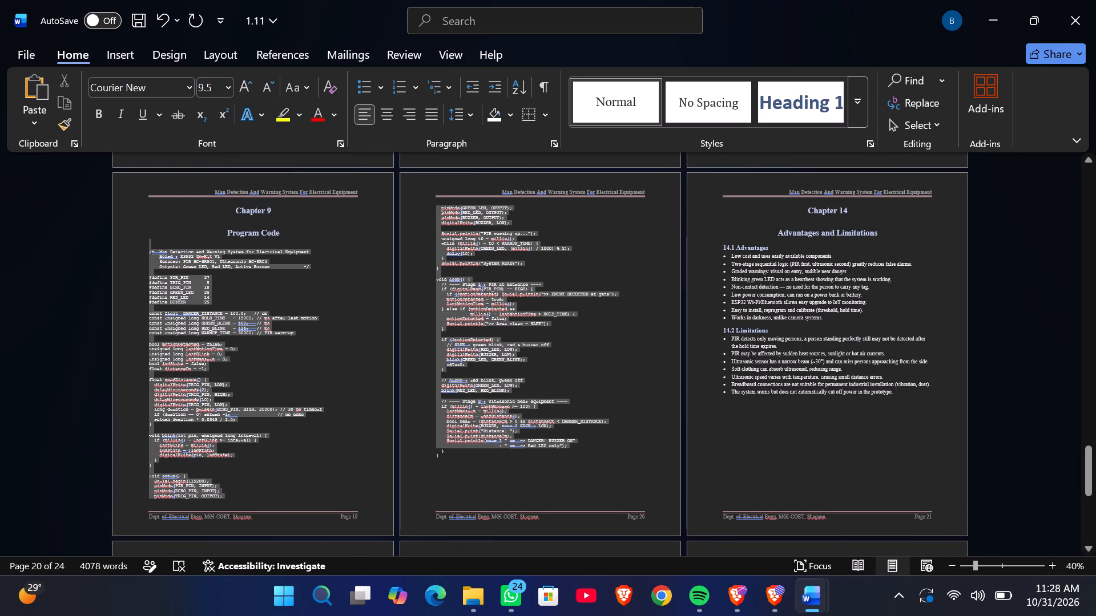
left_click_drag(171, 246, 169, 246)
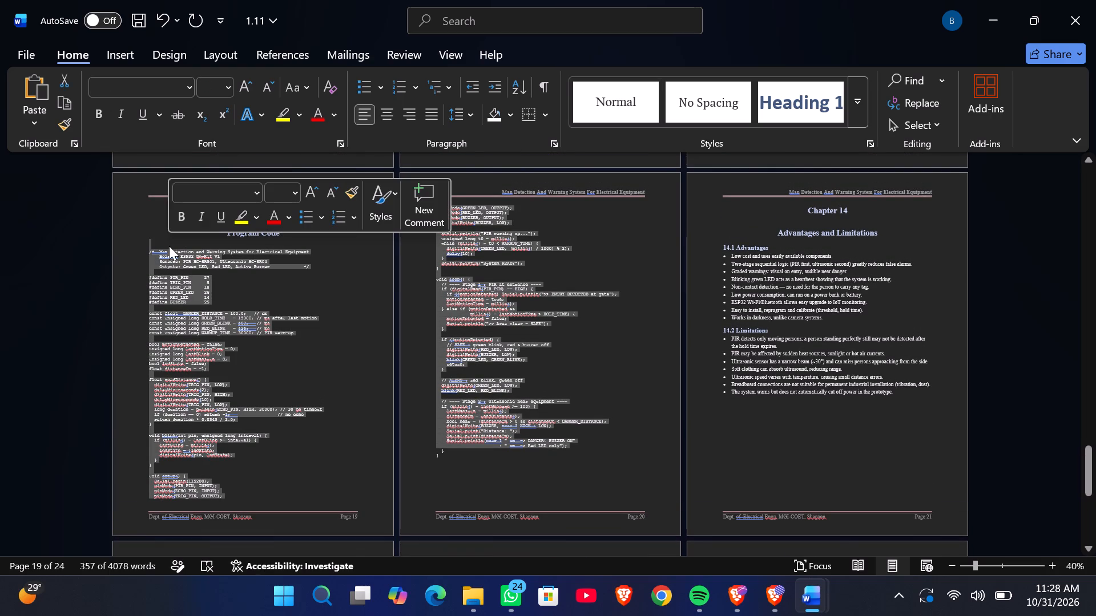
key("ctrl+v")
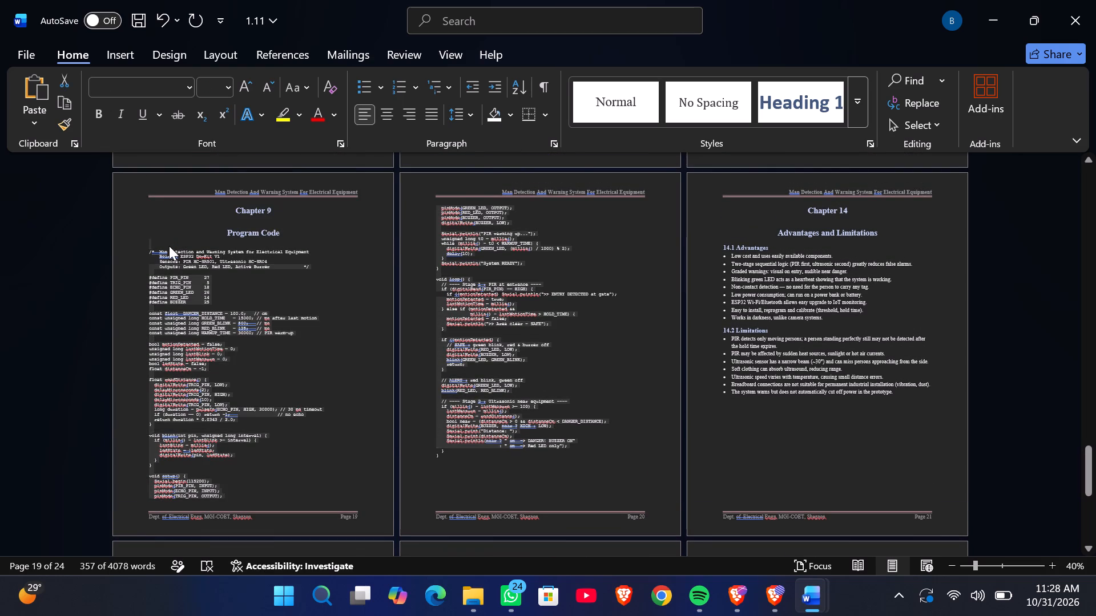
Examine the pasted program code and its page breaks from the Chapter 9 heading through to the last code page.
scroll(169, 246, "up", 3)
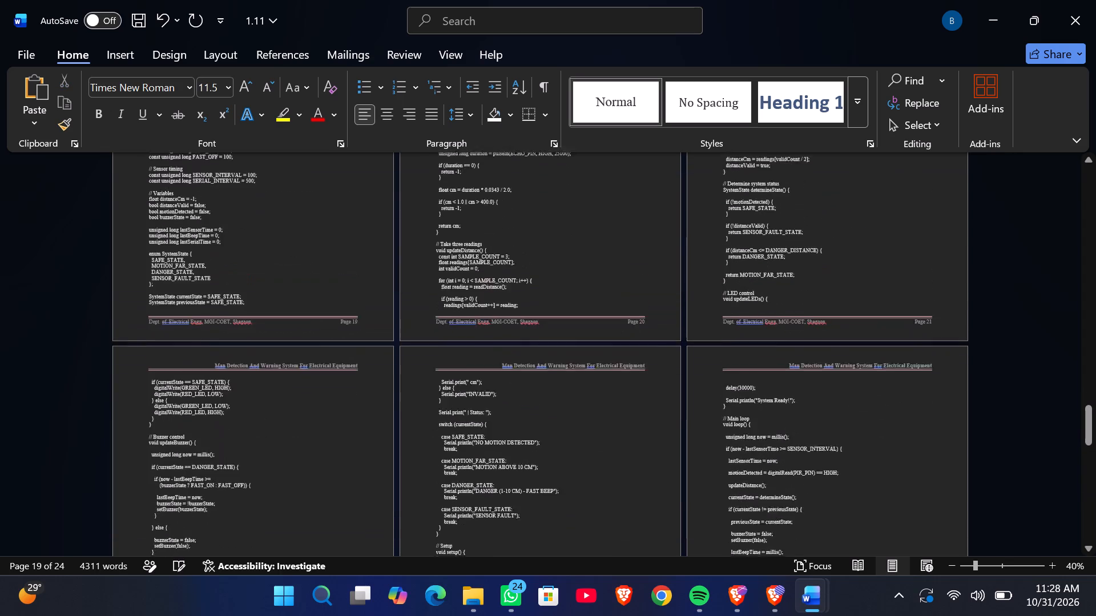
scroll(169, 246, "right", 1)
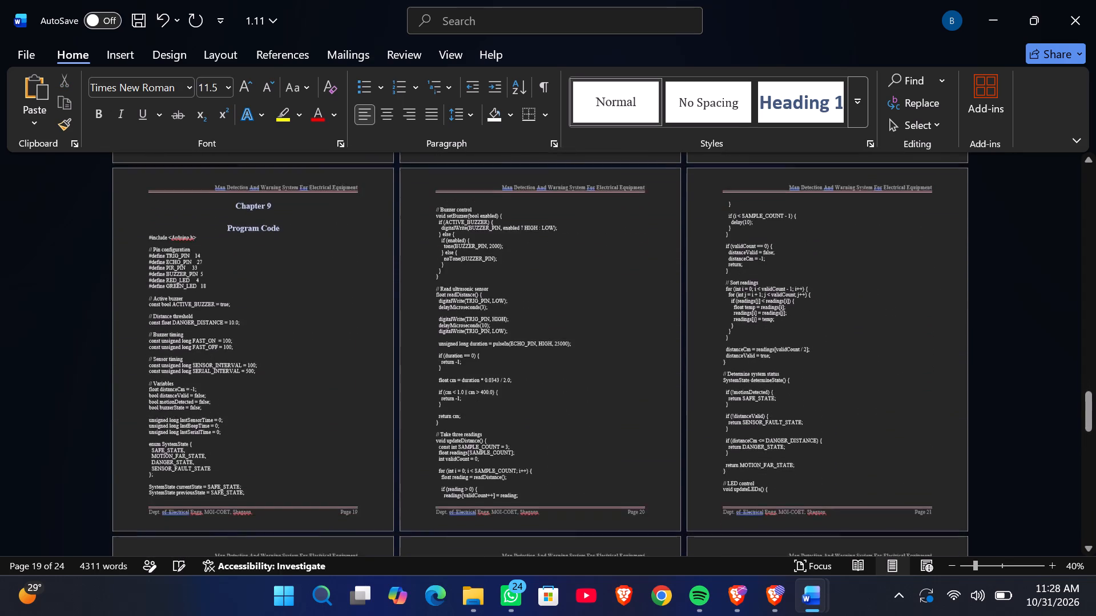
scroll(169, 246, "down", 3)
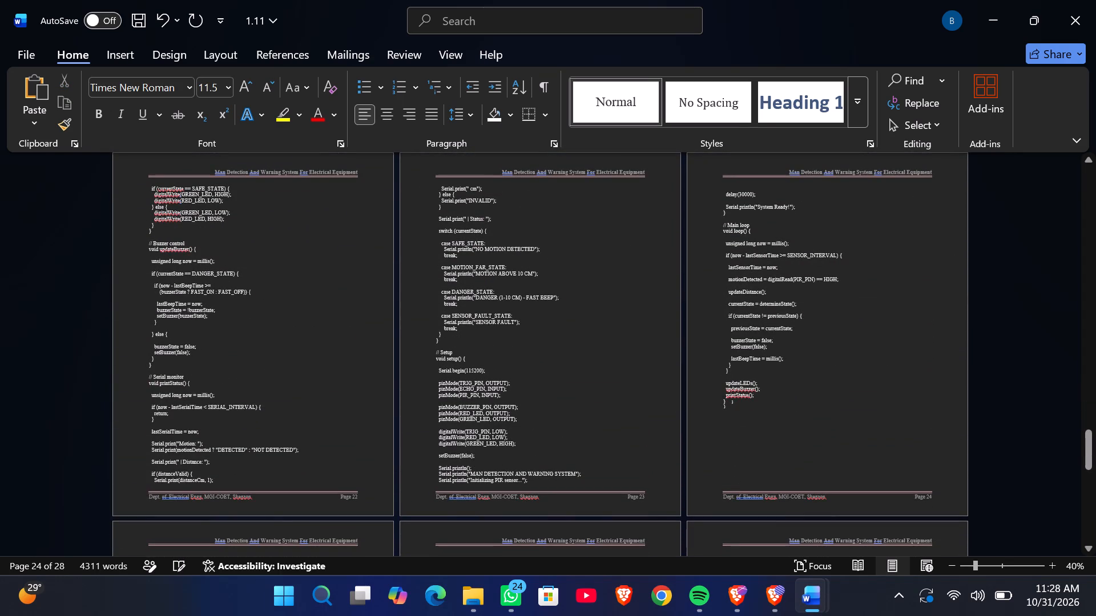
scroll(283, 360, "down", 2, "ctrl")
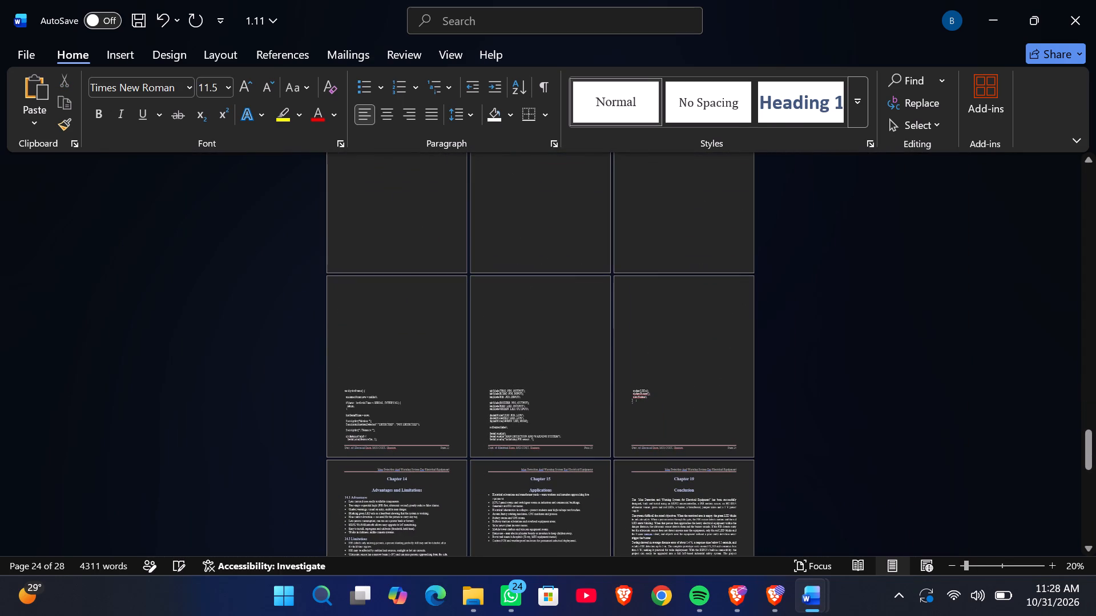
scroll(472, 314, "up", 3, "ctrl")
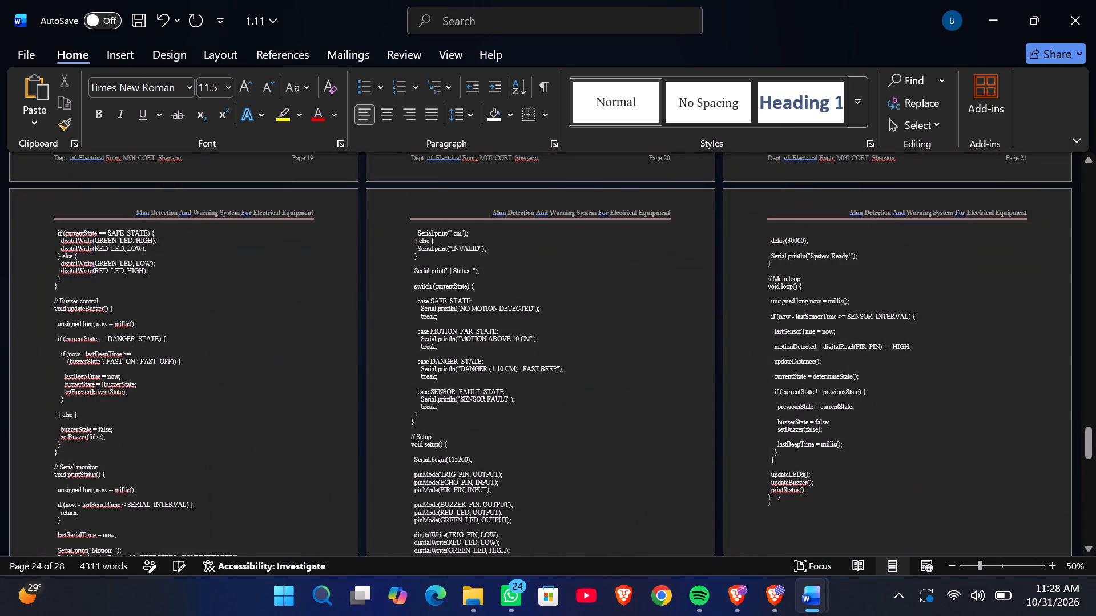
left_click_drag(888, 253, 817, 267)
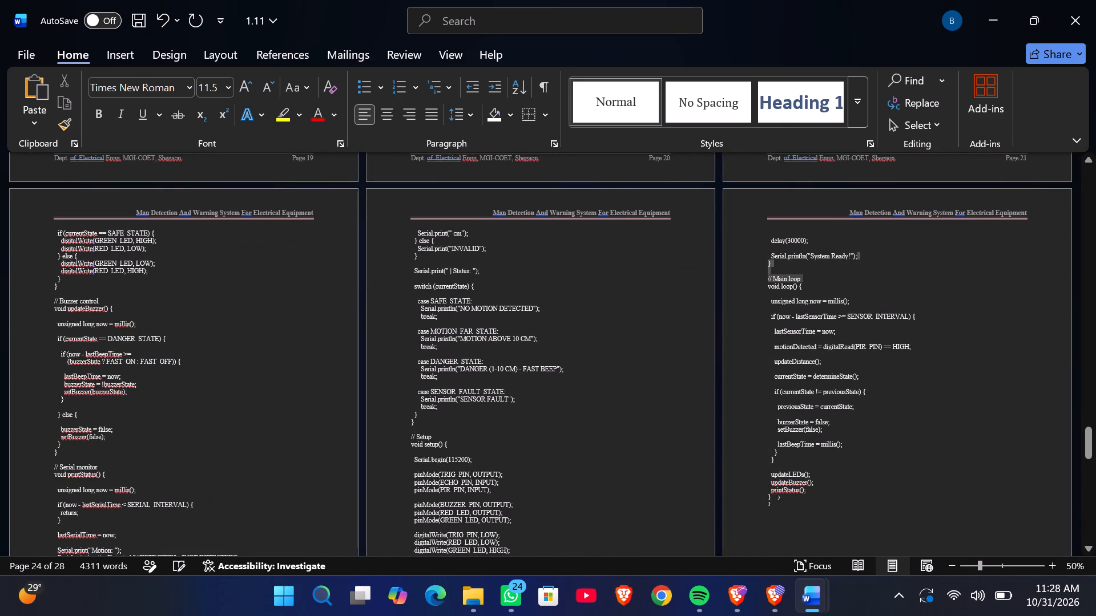
left_click_drag(817, 267, 774, 257)
left_click(949, 264)
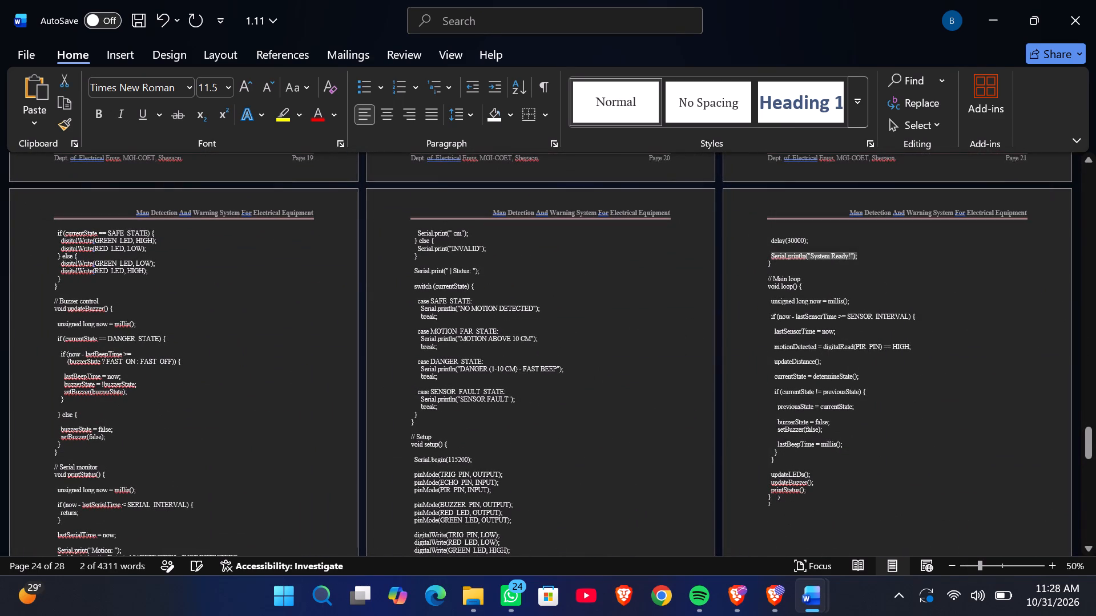
Check the page layout of Chapter 7 through the References chapter in the multi-page view, then inspect the code pages closer.
scroll(624, 353, "down", 3, "ctrl")
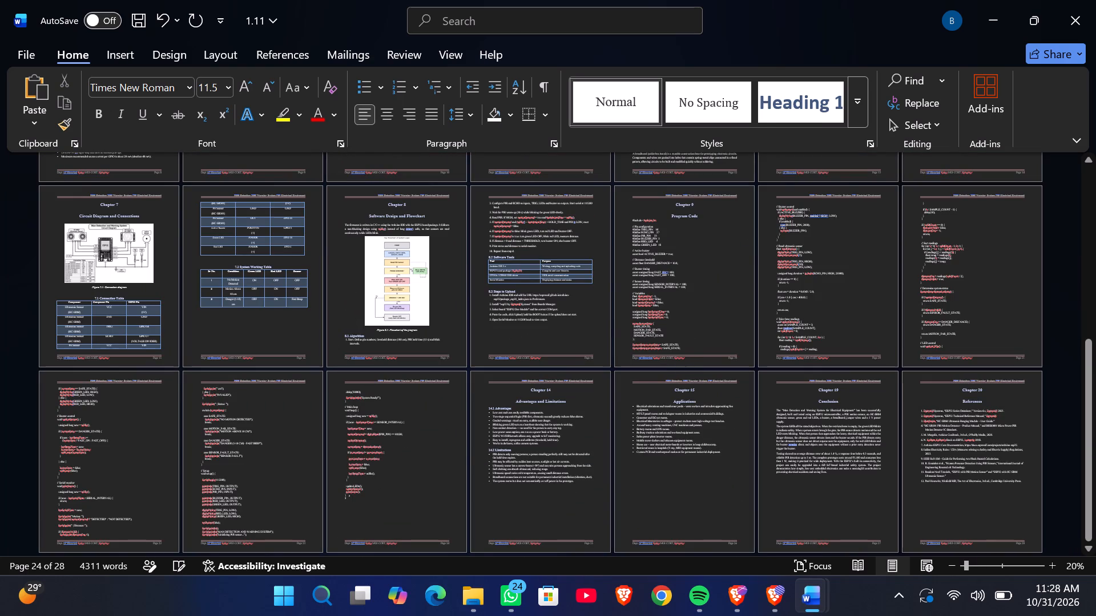
scroll(681, 351, "down", 1)
scroll(813, 475, "up", 4, "ctrl")
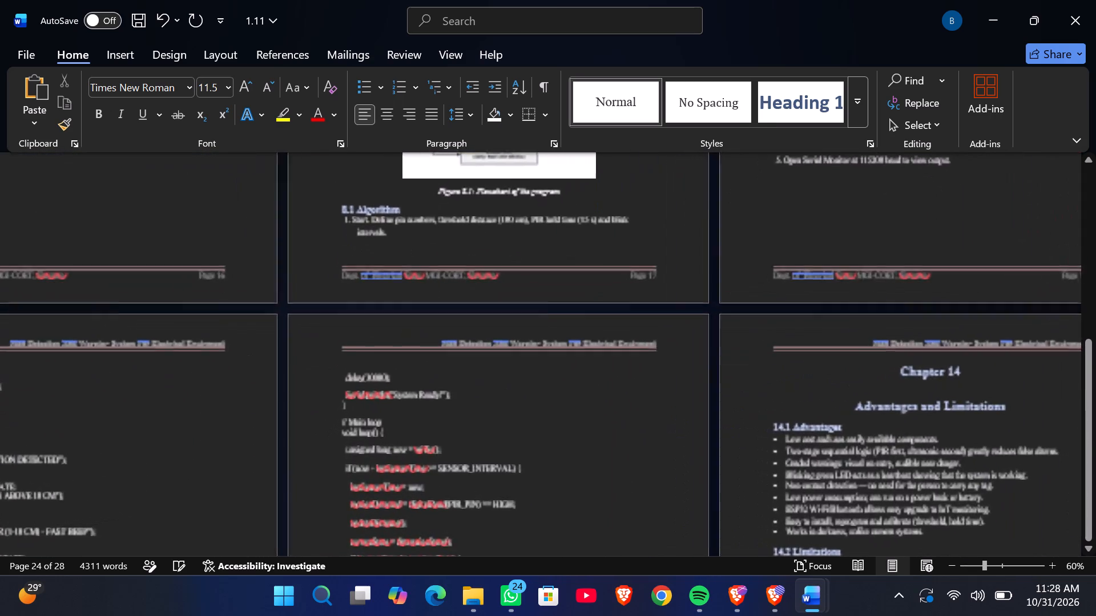
scroll(780, 389, "up", 2)
scroll(780, 389, "down", 4)
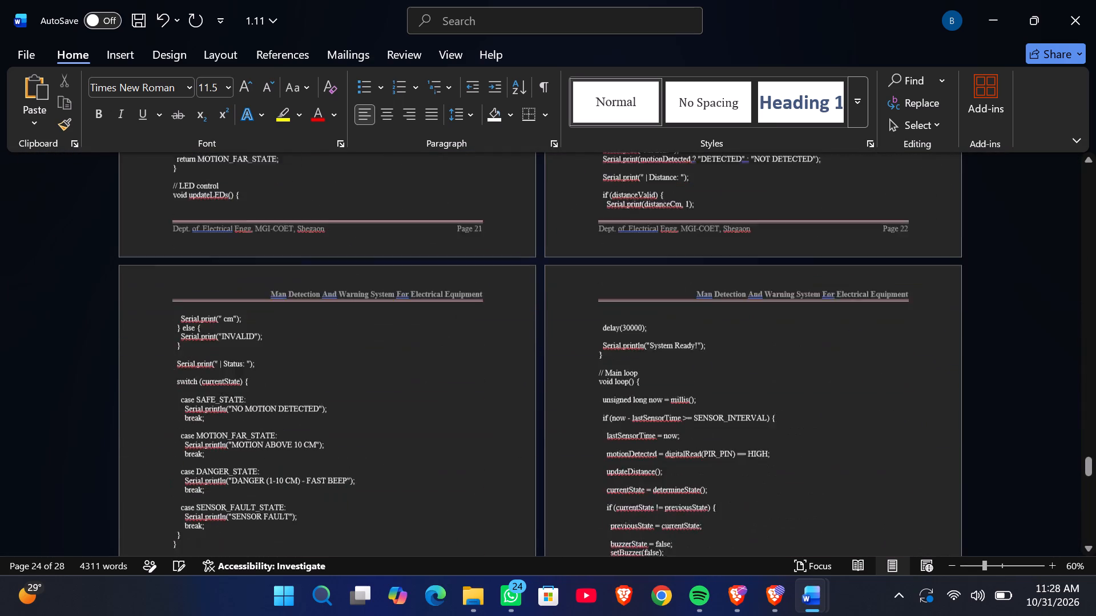
scroll(780, 389, "down", 4)
Review the earlier pages from Chapter 6 back to the Chapter 1 introduction and forward into Chapter 2.
scroll(780, 389, "up", 11)
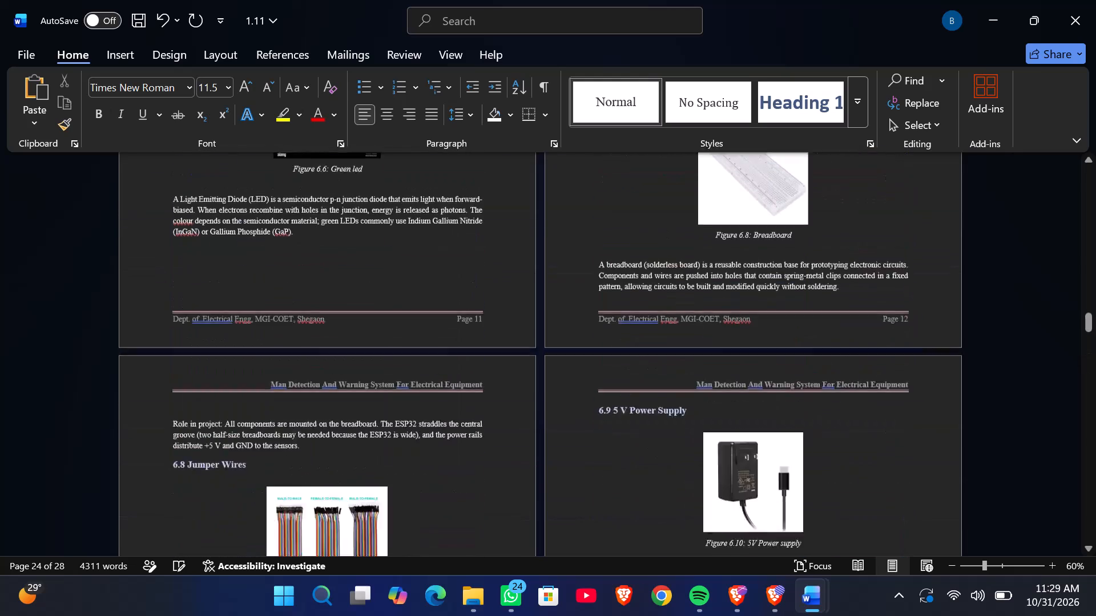
scroll(780, 389, "down", 3)
scroll(780, 389, "up", 2)
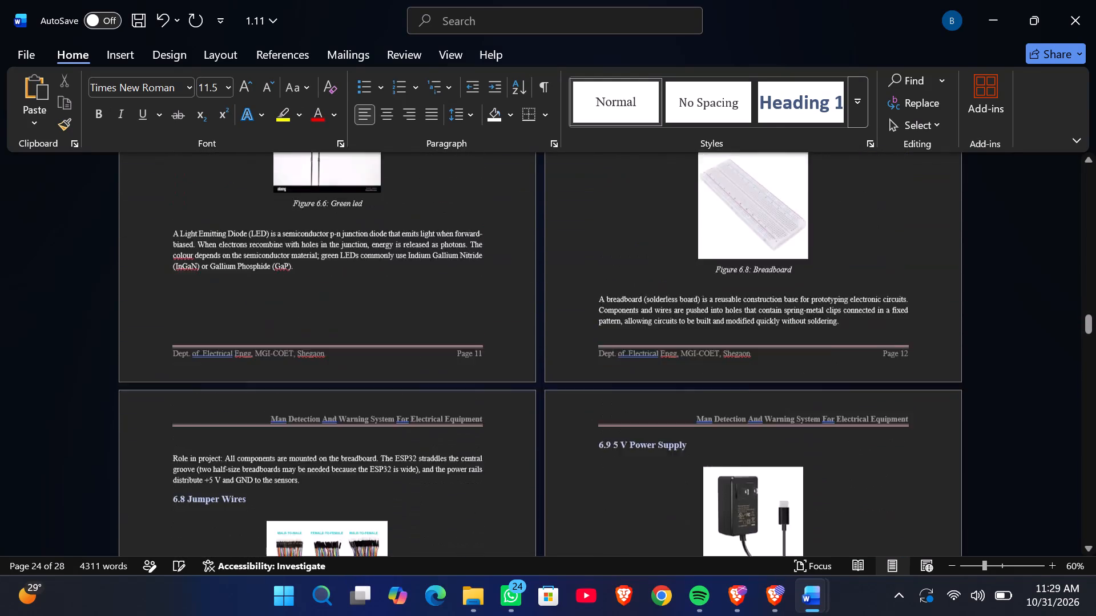
scroll(780, 389, "up", 5)
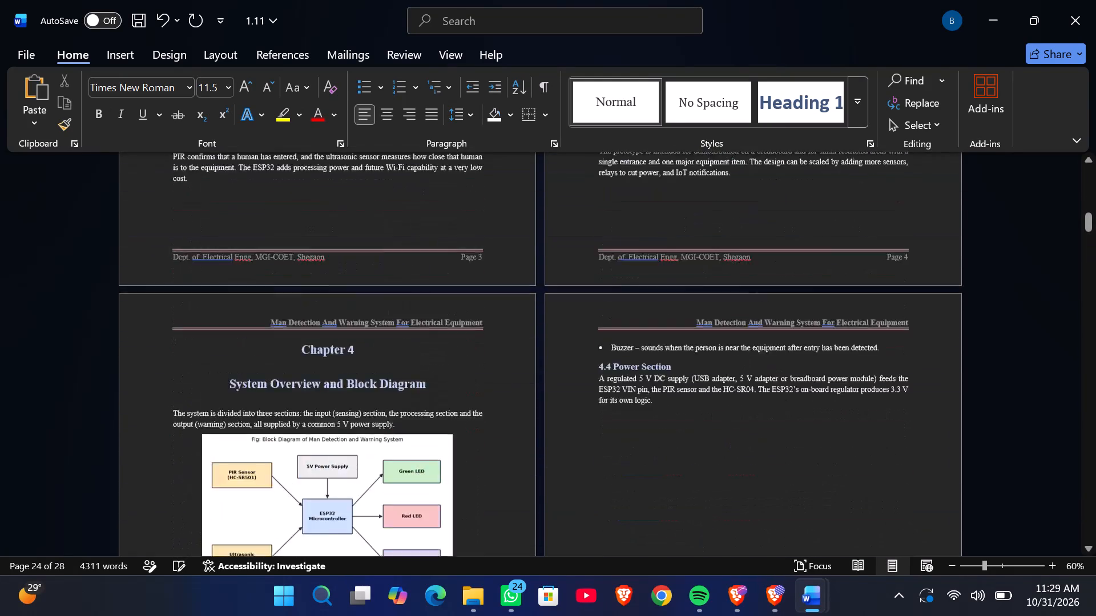
scroll(780, 389, "up", 3, "ctrl")
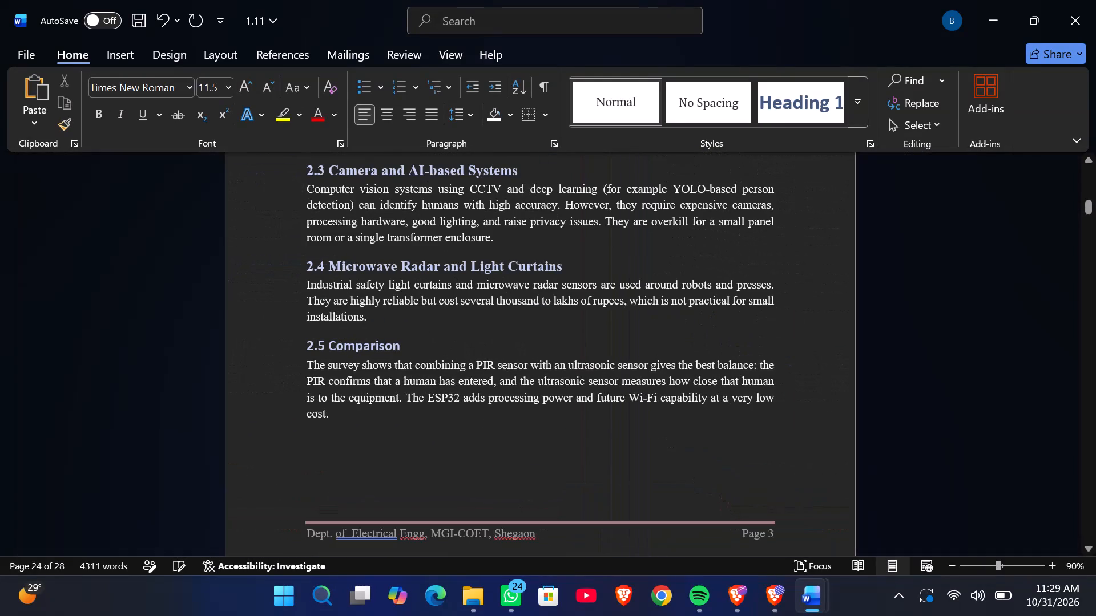
scroll(780, 389, "up", 20)
scroll(780, 389, "up", 10)
scroll(780, 389, "down", 1)
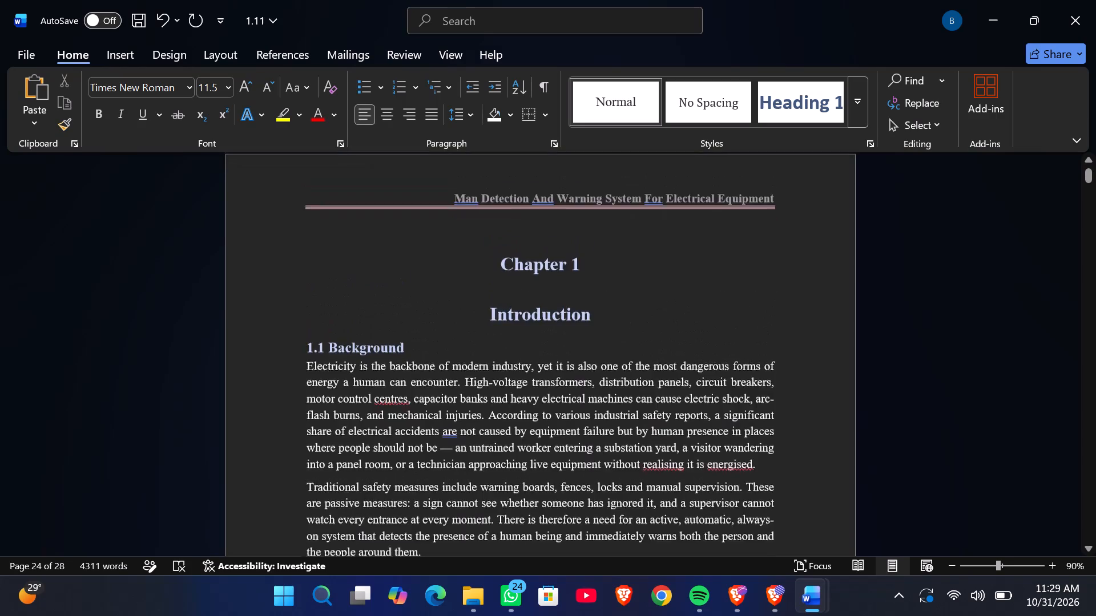
scroll(780, 389, "down", 4)
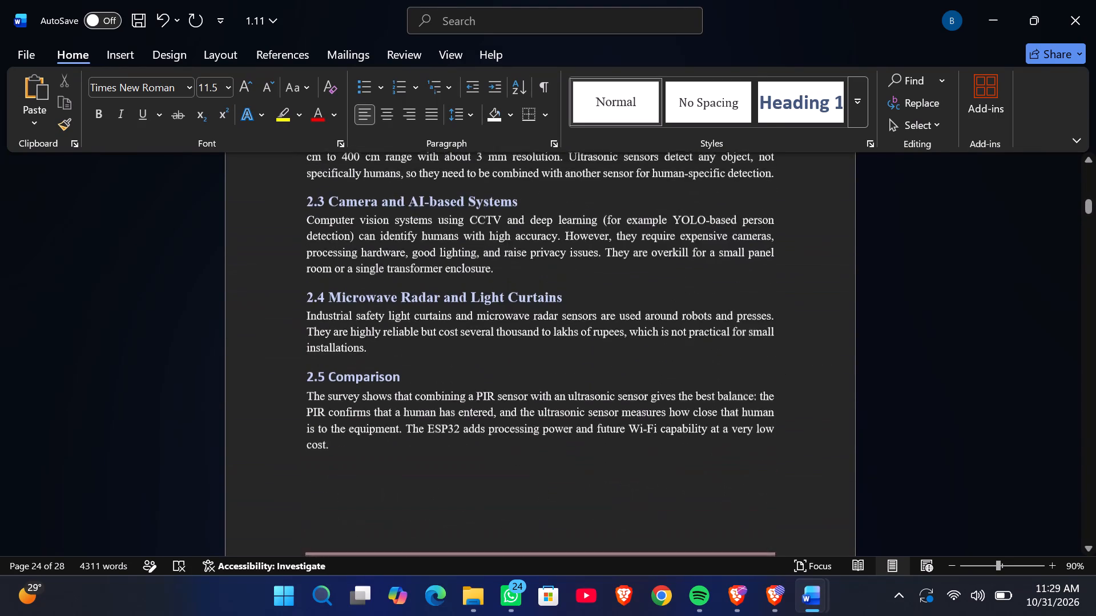
Change the font of the 2.5 Comparison heading in Chapter 2 to Times New Roman.
scroll(780, 389, "down", 2)
scroll(780, 389, "up", 1)
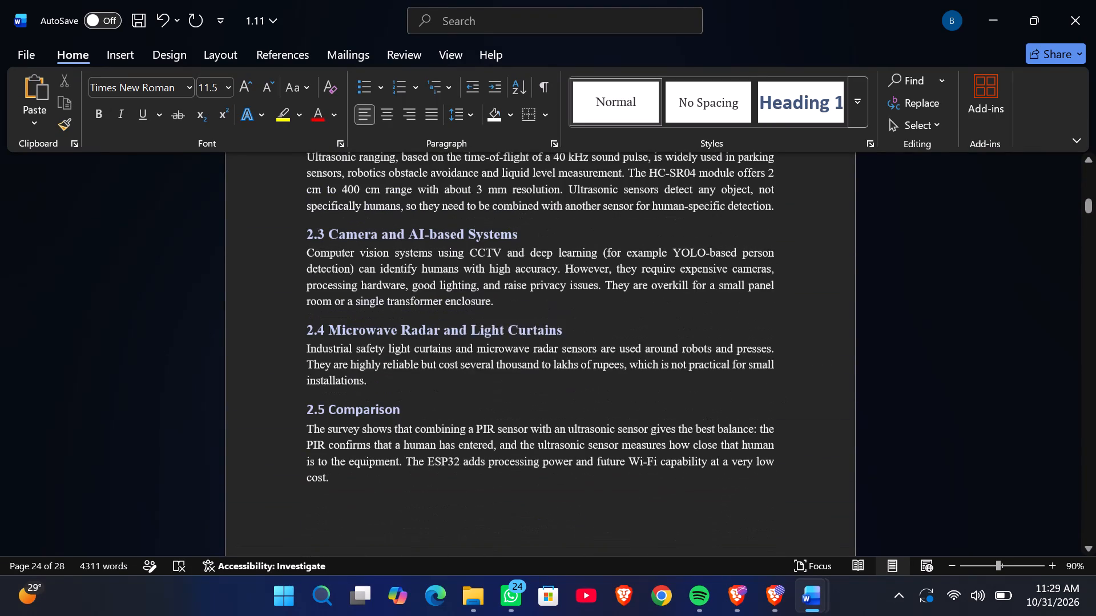
scroll(780, 389, "right", 1)
scroll(780, 389, "left", 1)
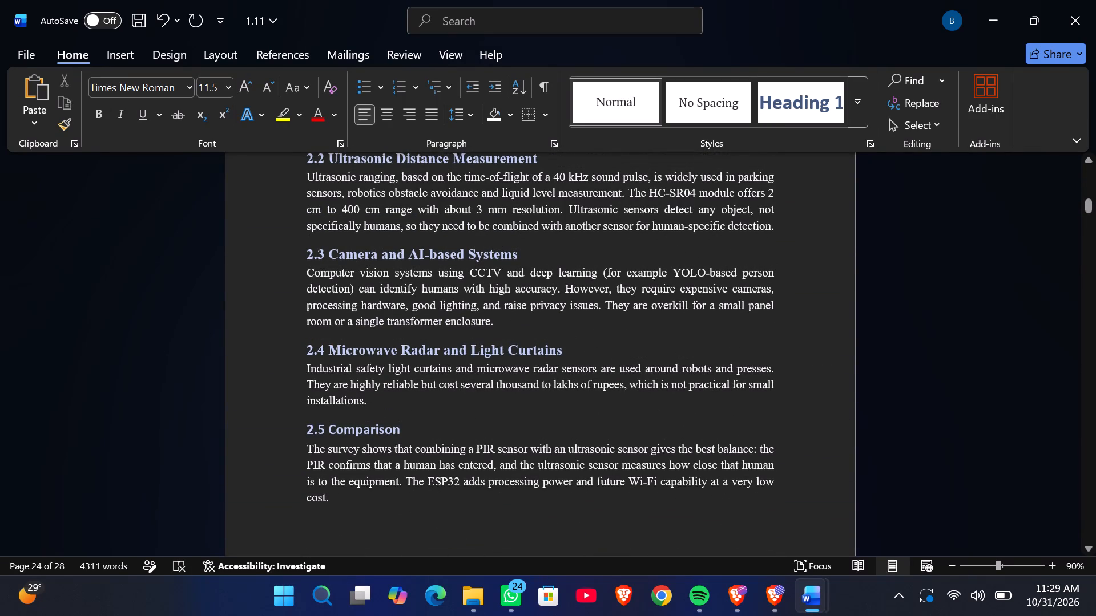
left_click_drag(411, 429, 308, 426)
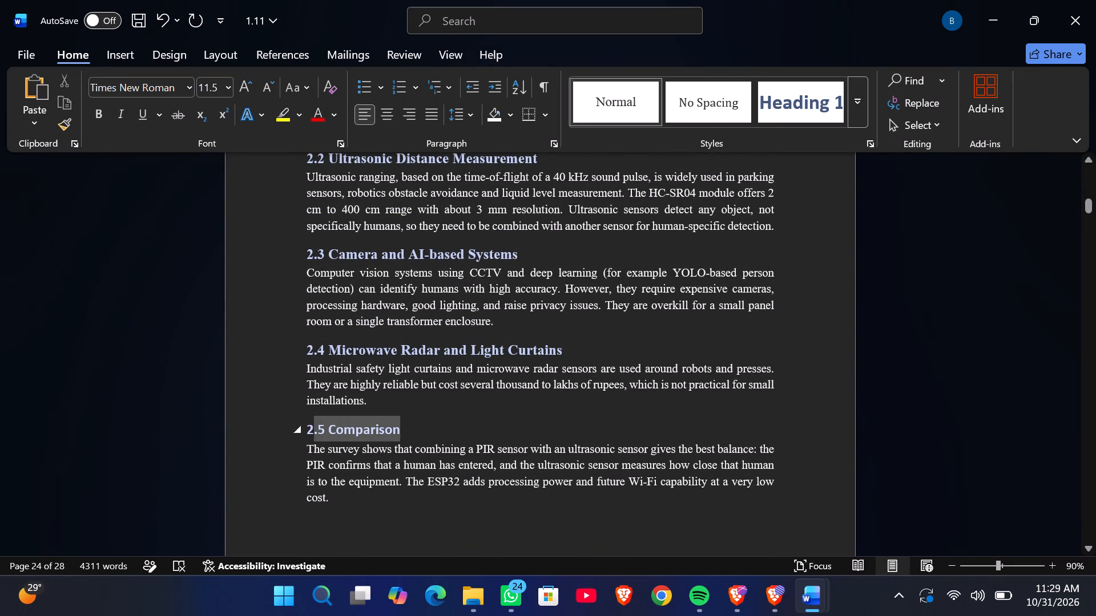
left_click_drag(308, 426, 304, 424)
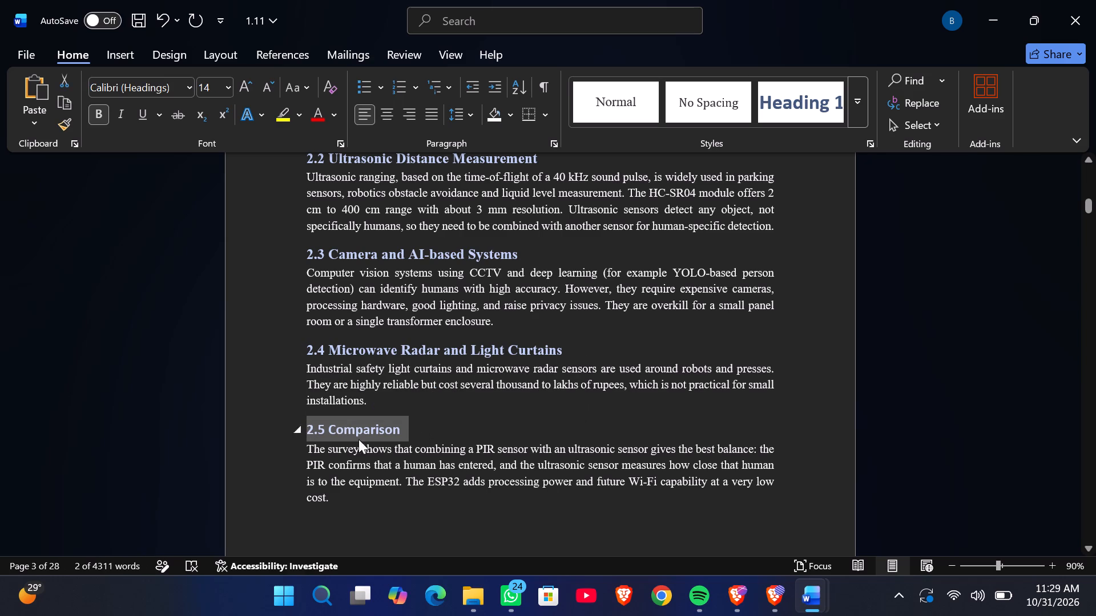
left_click(403, 425)
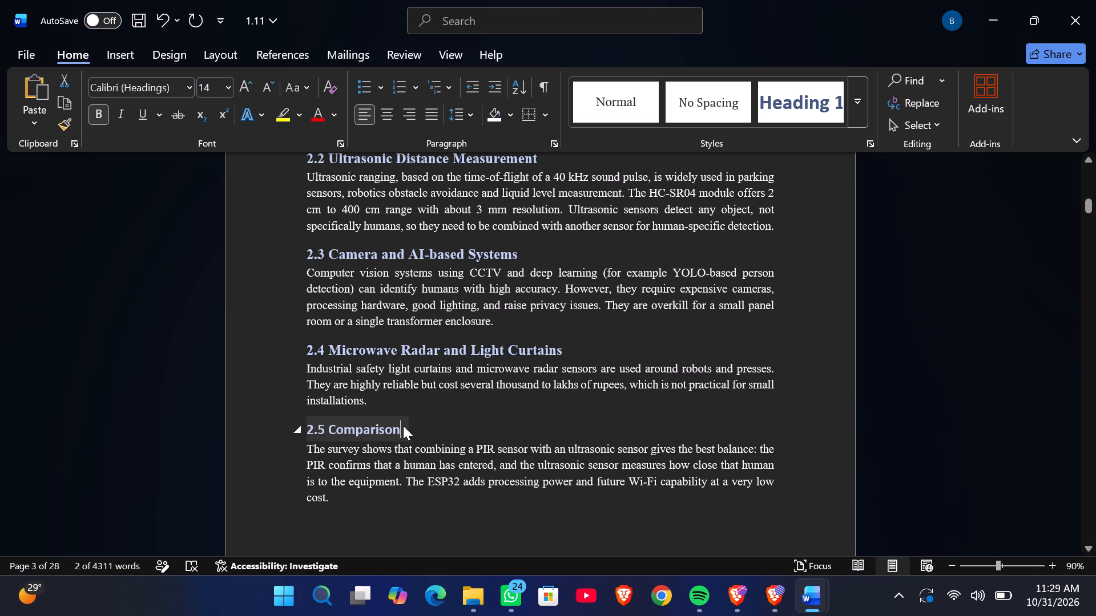
left_click_drag(403, 425, 298, 422)
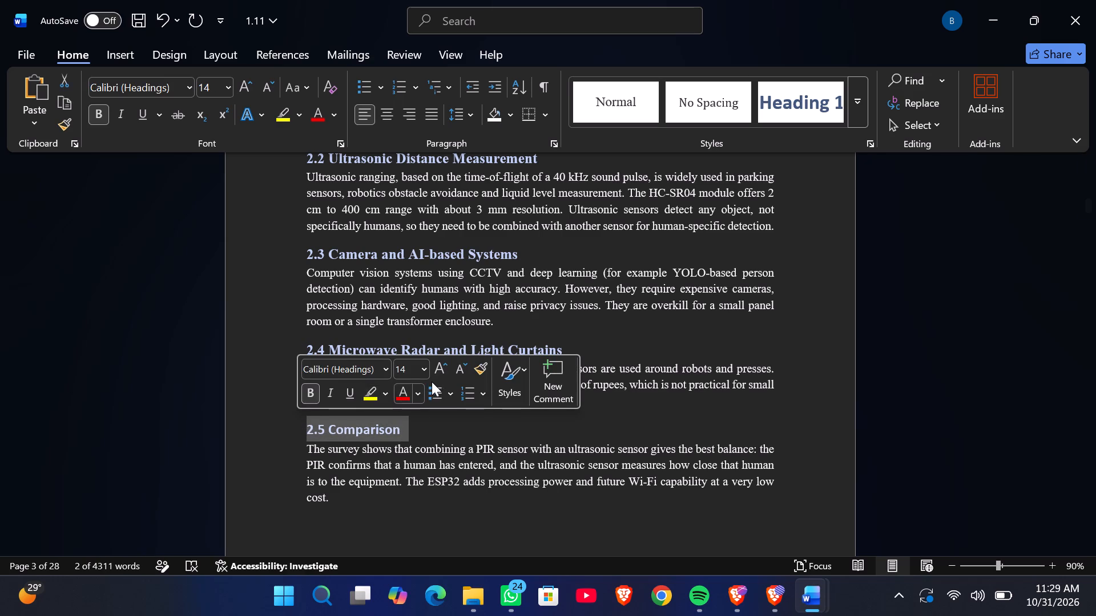
left_click(389, 376)
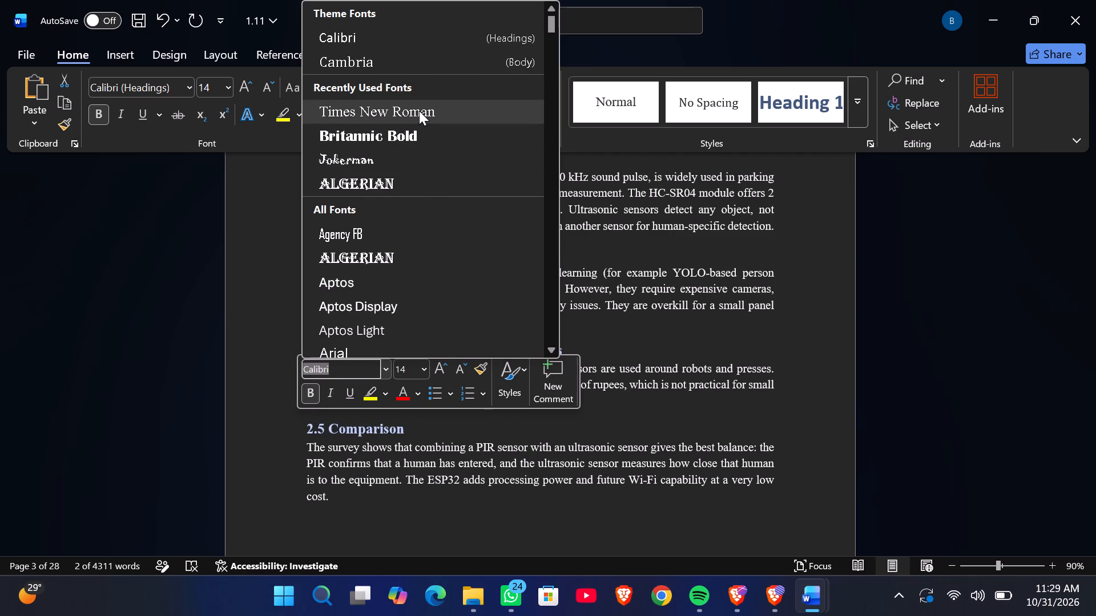
left_click(419, 111)
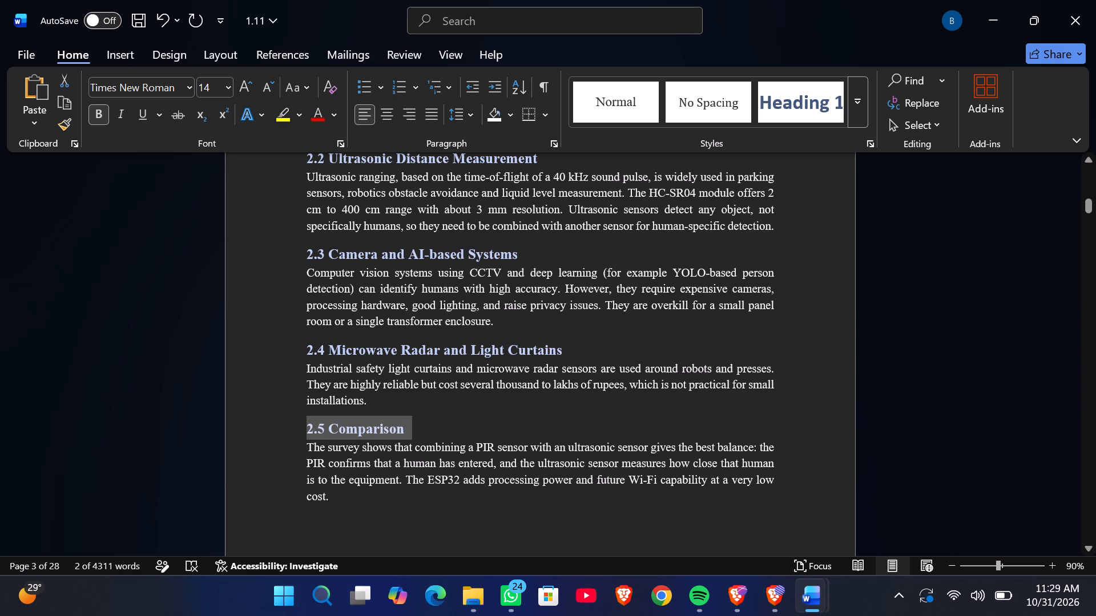
Review the layout from the end of Chapter 2 through Chapter 4, using side-by-side pages at 70% zoom to examine Chapter 4's page break.
scroll(454, 290, "up", 1)
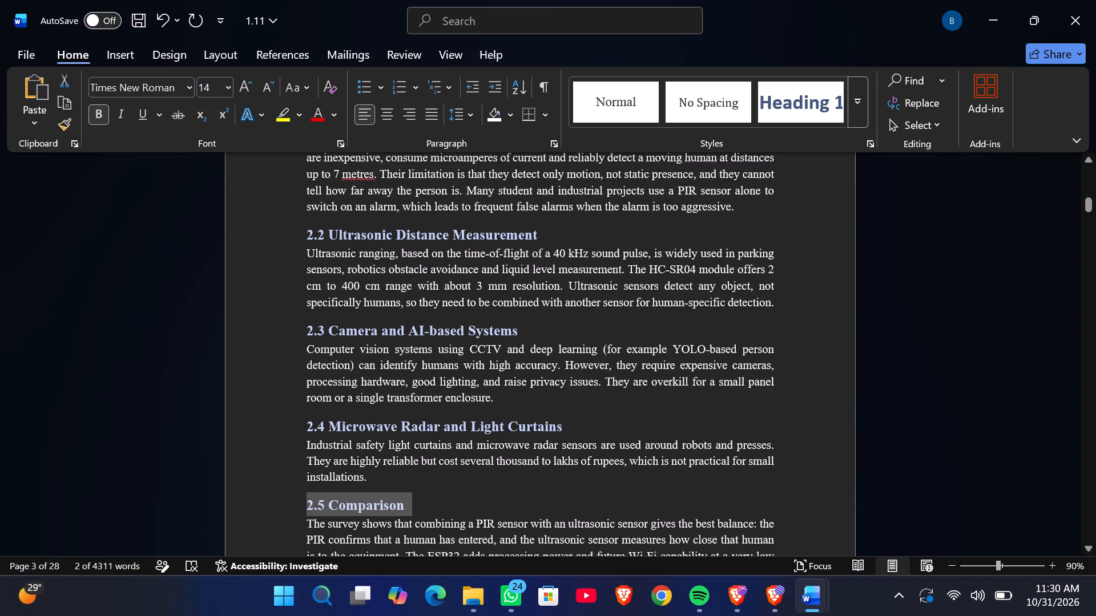
scroll(787, 382, "down", 1)
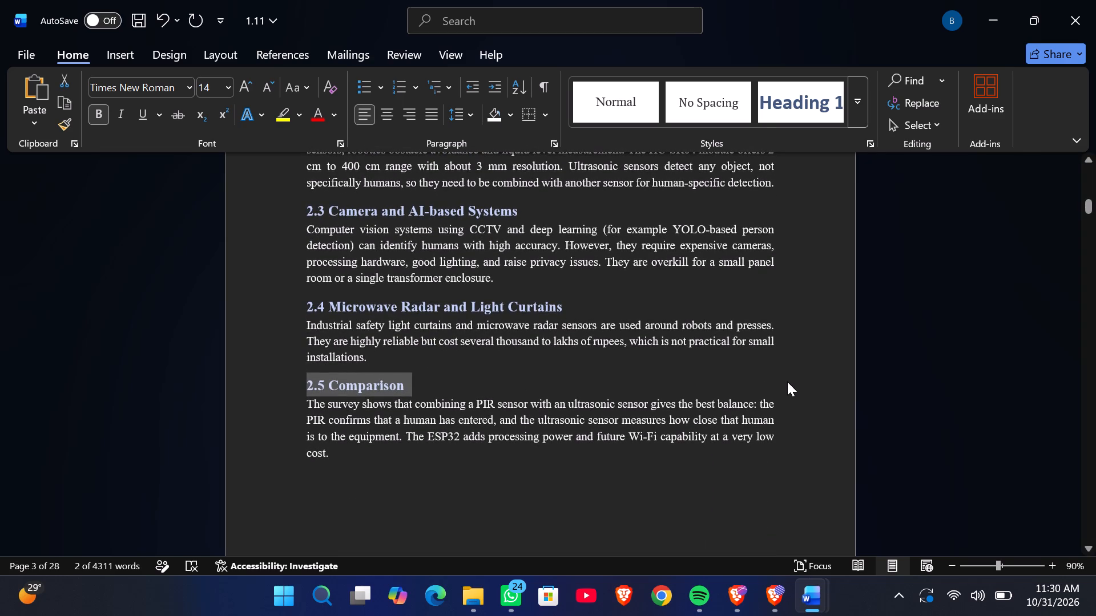
scroll(787, 382, "down", 3)
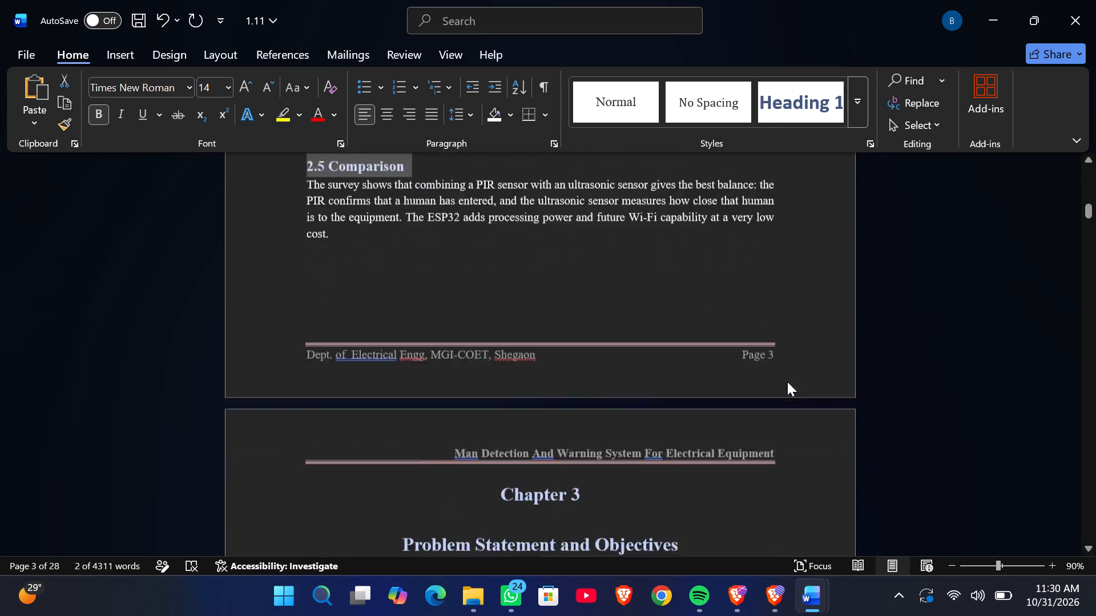
scroll(787, 382, "down", 1)
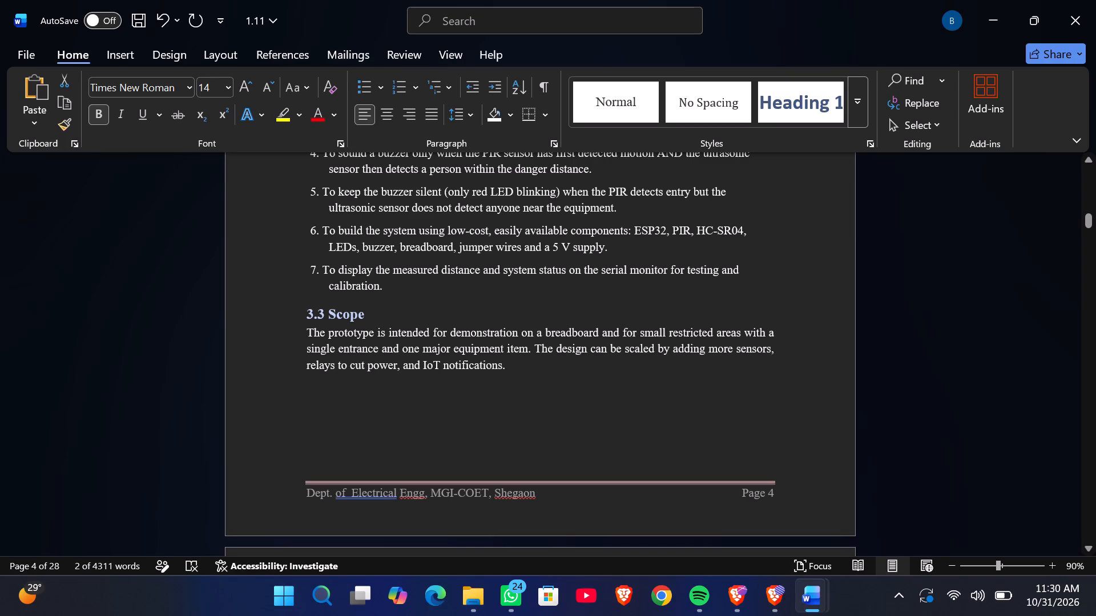
scroll(471, 432, "down", 2, "ctrl")
scroll(471, 432, "down", 1)
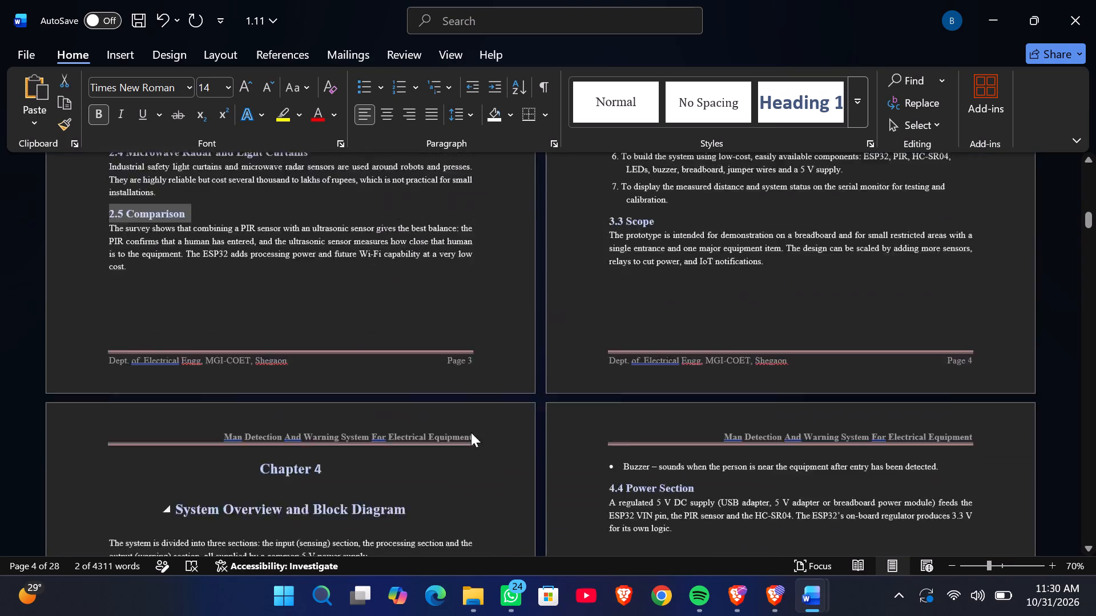
scroll(471, 432, "down", 2)
scroll(471, 432, "up", 1)
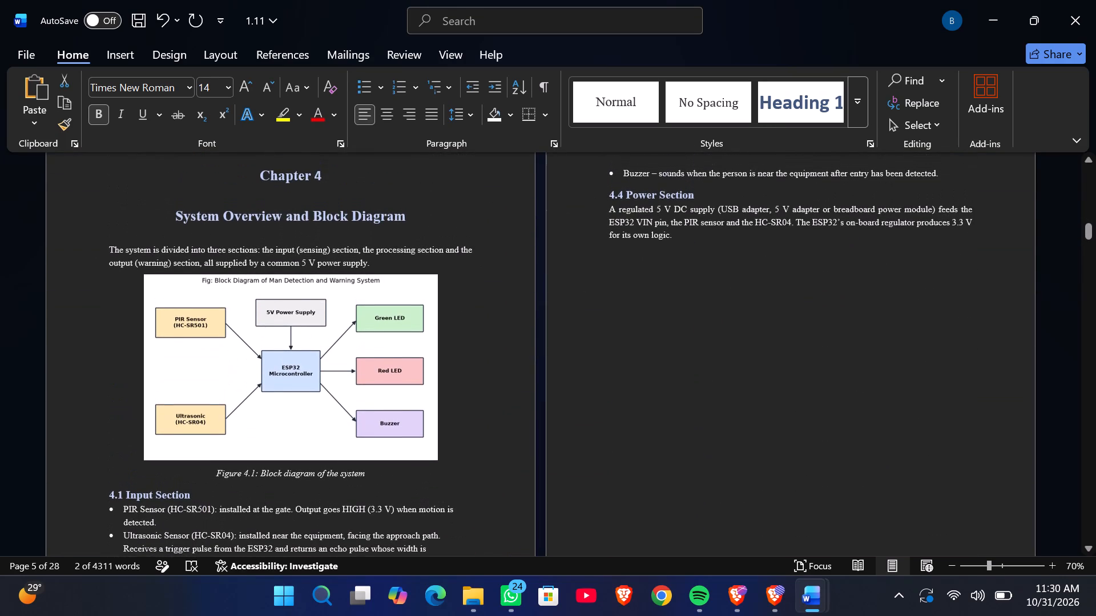
scroll(471, 432, "down", 2)
scroll(342, 347, "up", 2)
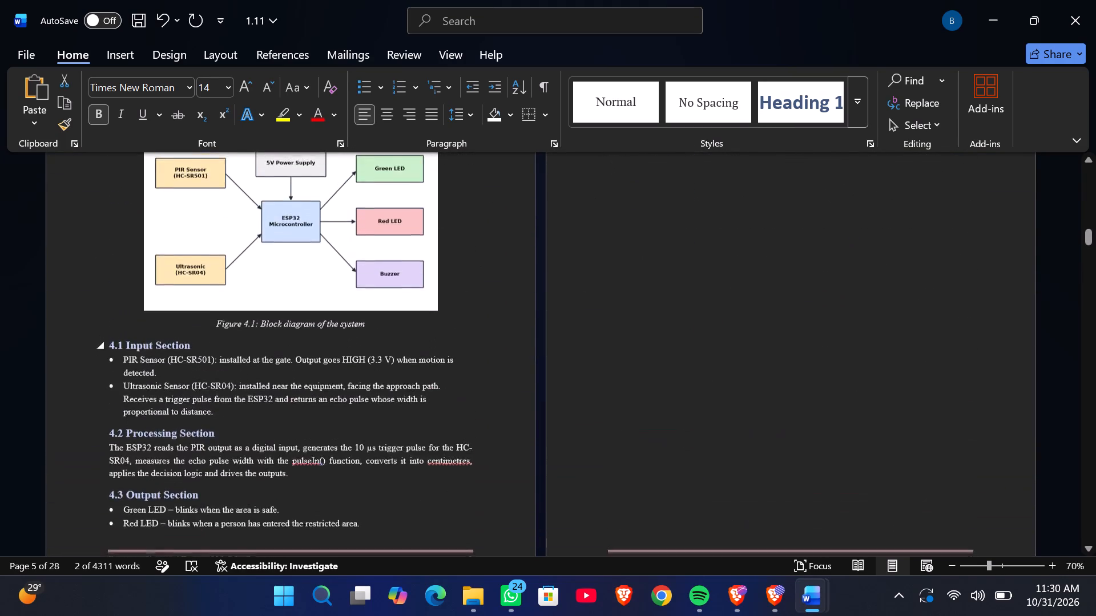
scroll(342, 347, "up", 1)
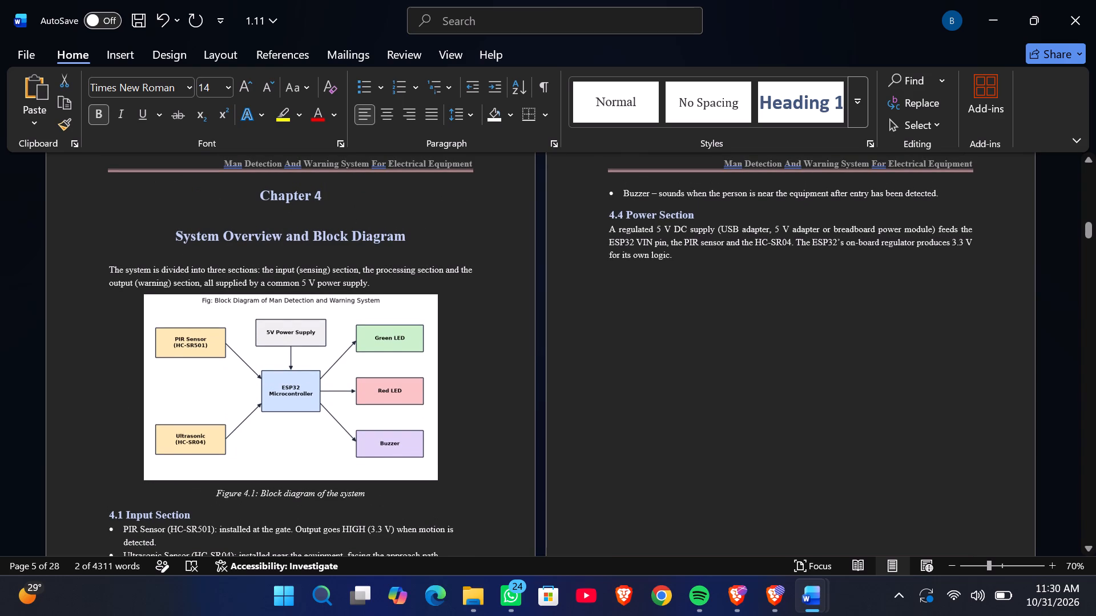
scroll(302, 359, "down", 2)
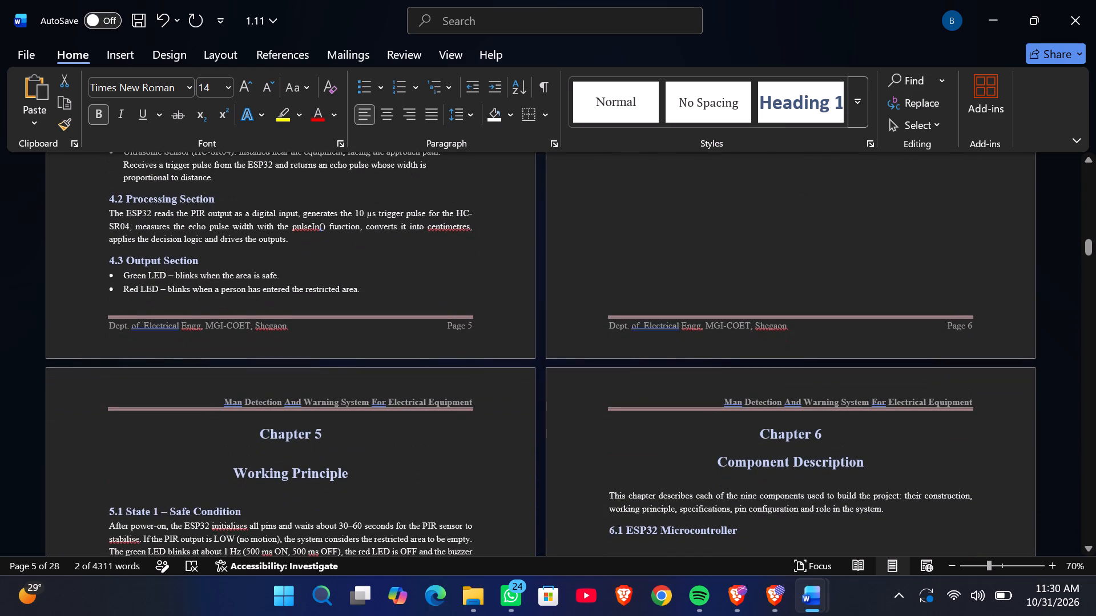
scroll(302, 359, "up", 1)
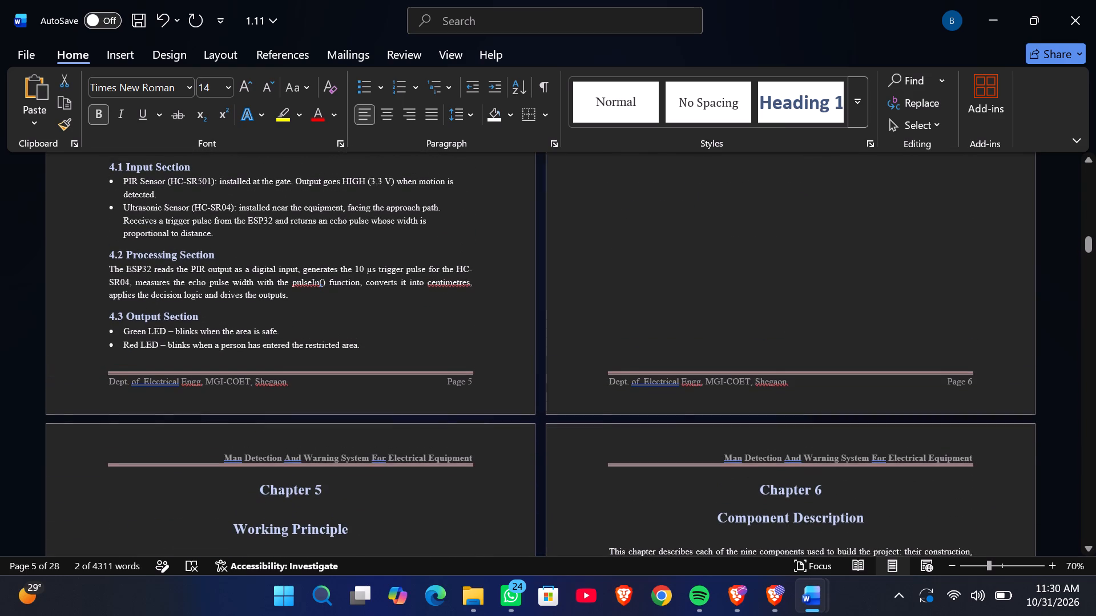
scroll(302, 359, "up", 1)
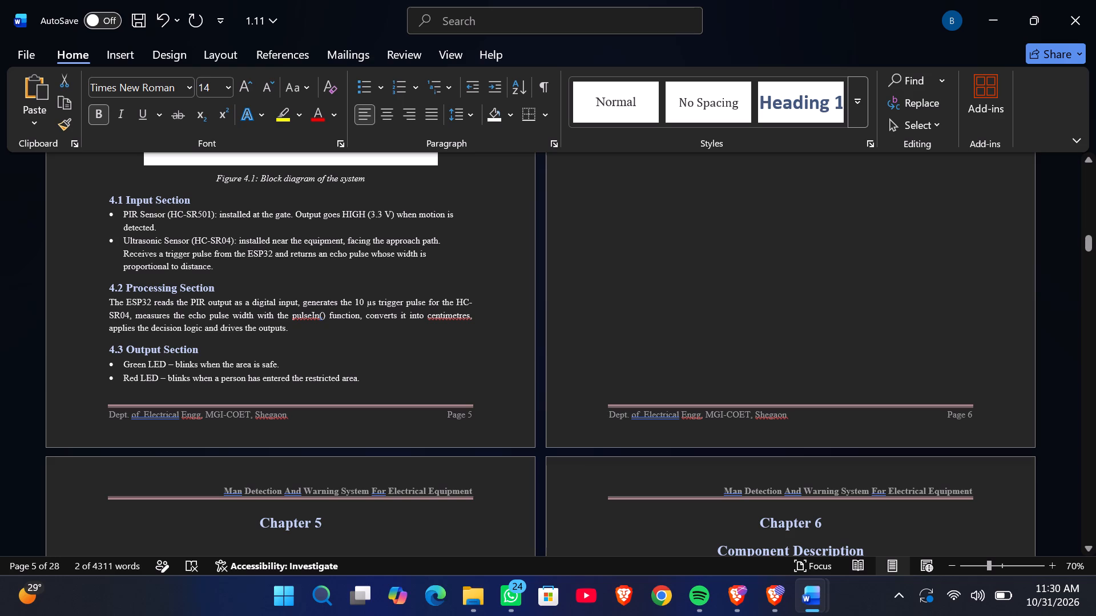
scroll(370, 261, "up", 2)
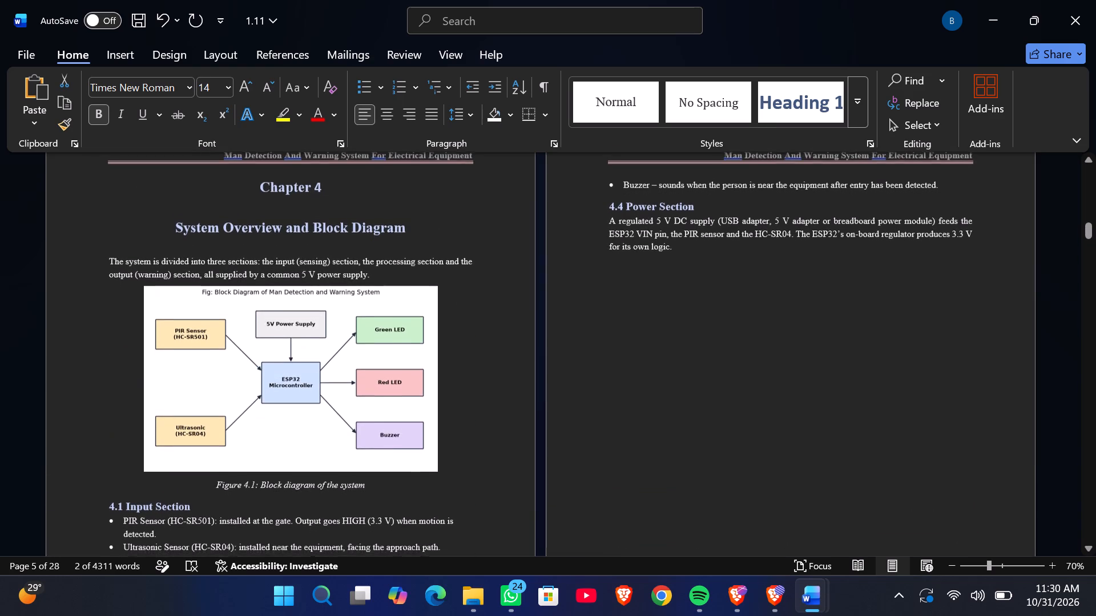
scroll(370, 261, "up", 3)
scroll(638, 319, "right", 1)
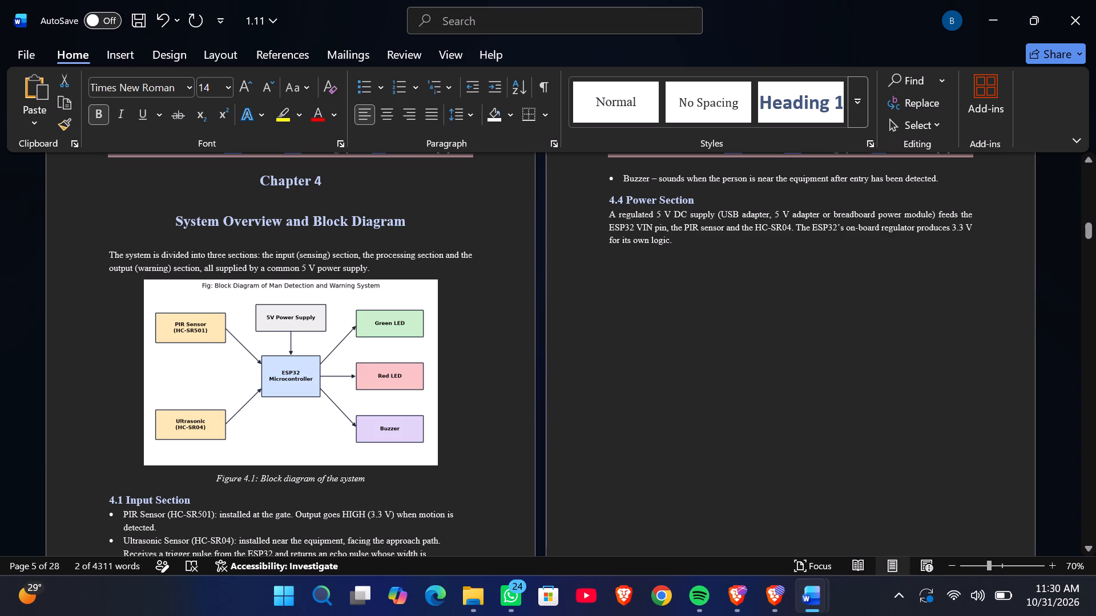
Shrink the Figure 4.1 block diagram proportionally by about a tenth to free space for the 4.3 Output Section bullets on its page.
scroll(760, 249, "down", 1)
left_click(400, 270)
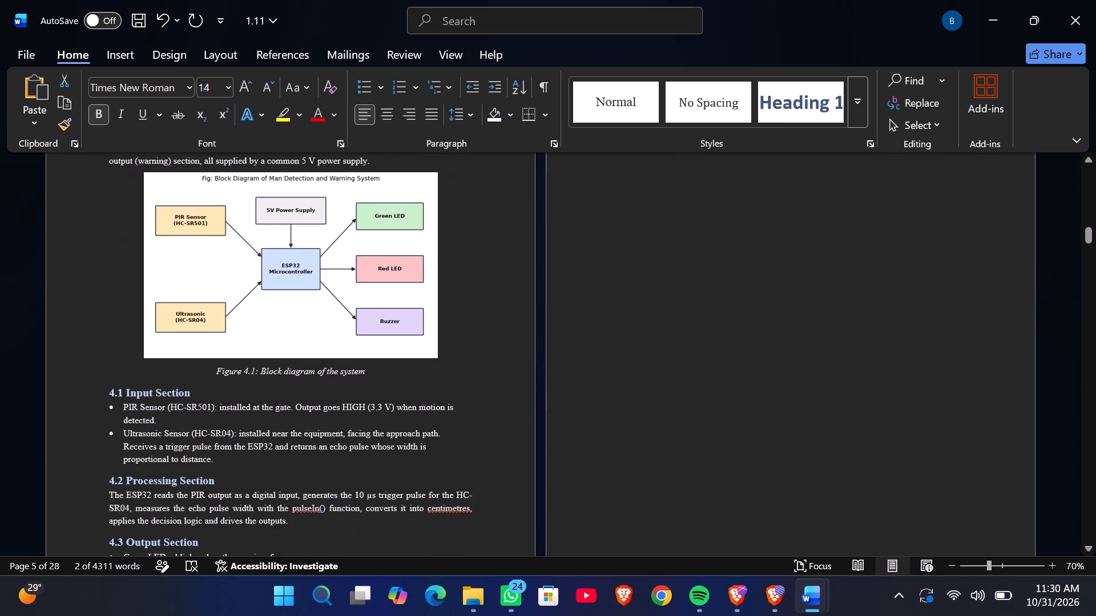
left_click_drag(441, 360, 433, 351)
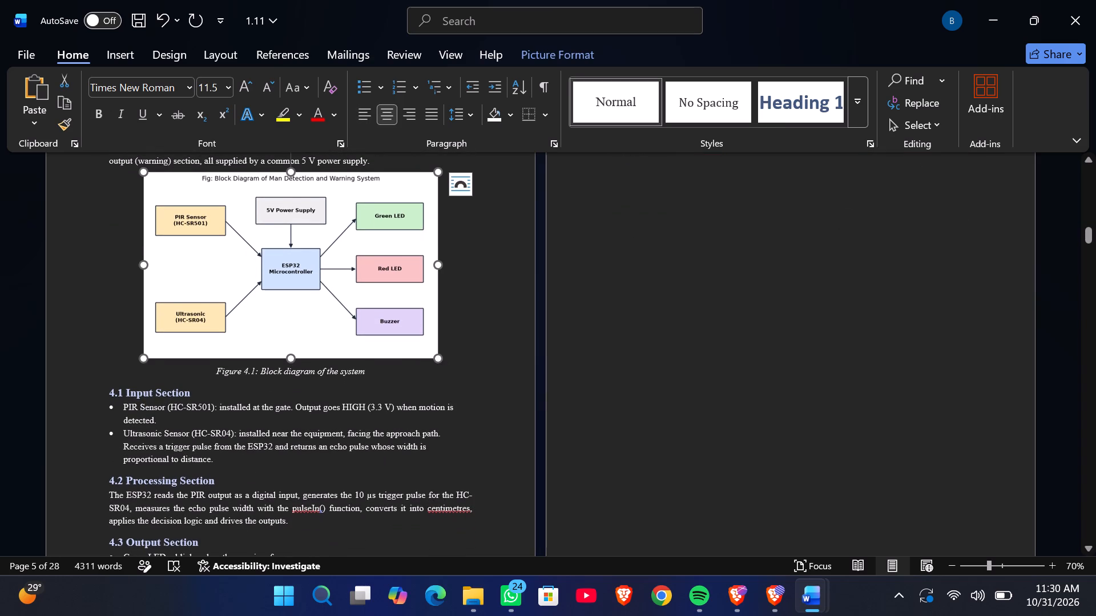
left_click_drag(433, 351, 413, 293)
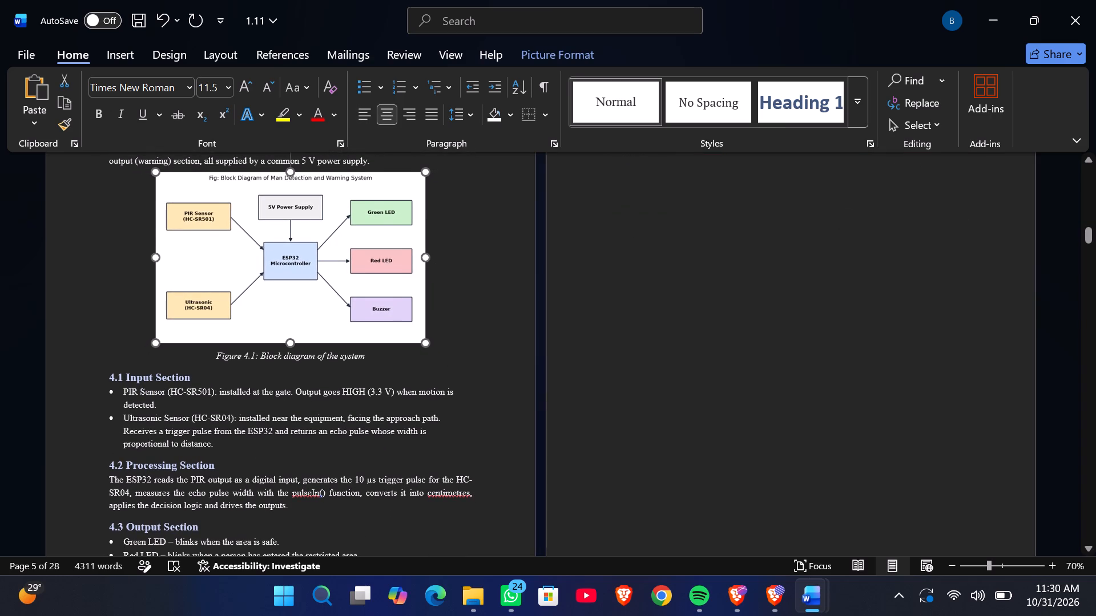
left_click_drag(413, 293, 406, 286)
left_click(693, 248)
Delete the whole 4.4 Power Section at the end of Chapter 4, including its heading, paragraph and the trailing break.
scroll(693, 248, "up", 1)
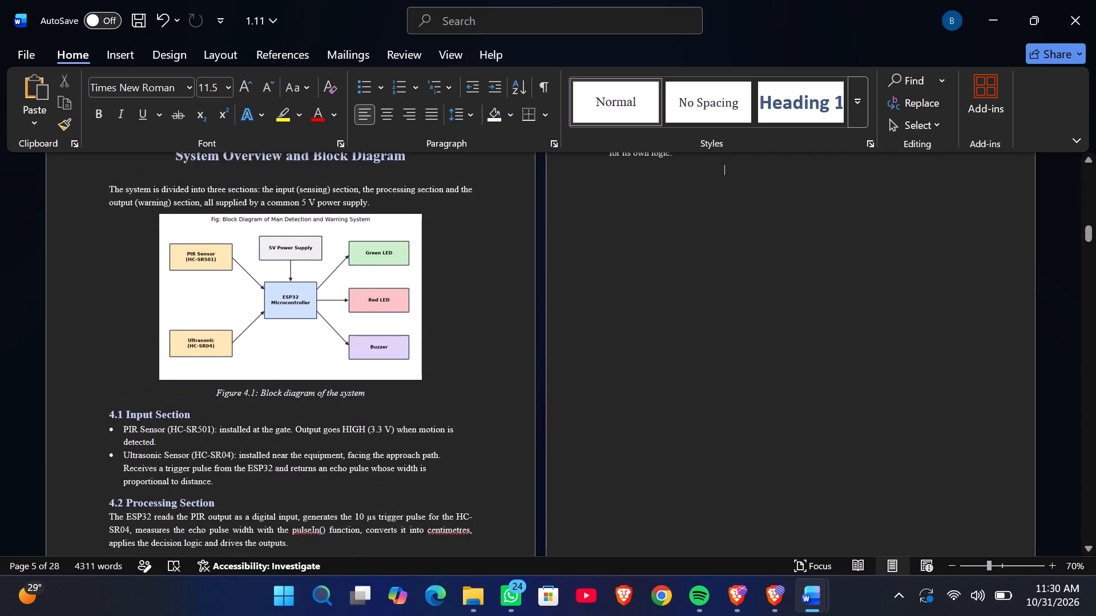
scroll(693, 248, "up", 1)
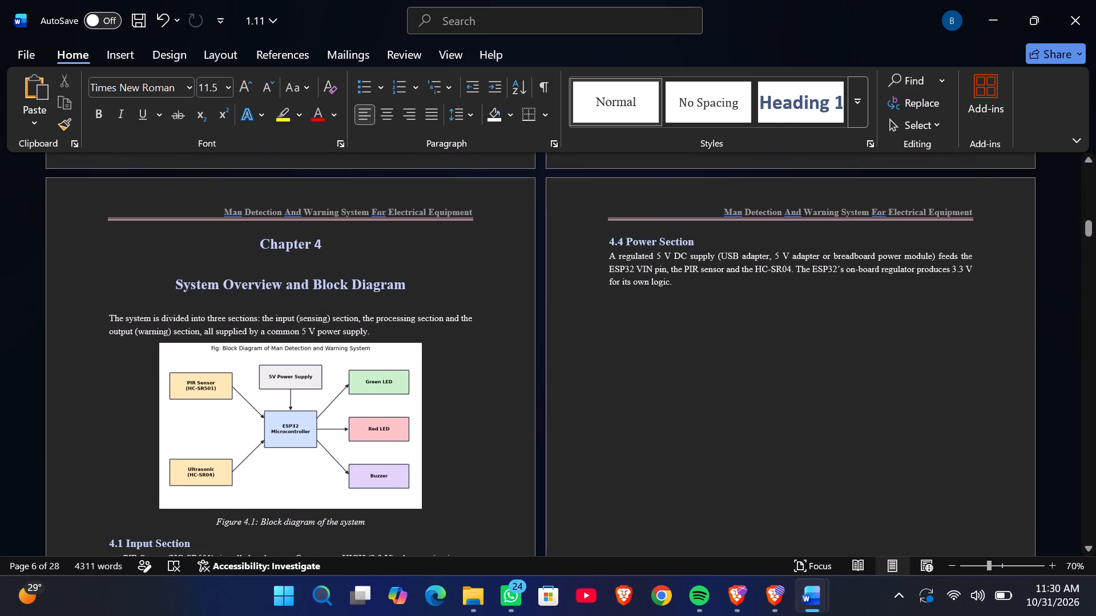
scroll(744, 291, "down", 2)
scroll(744, 291, "up", 1)
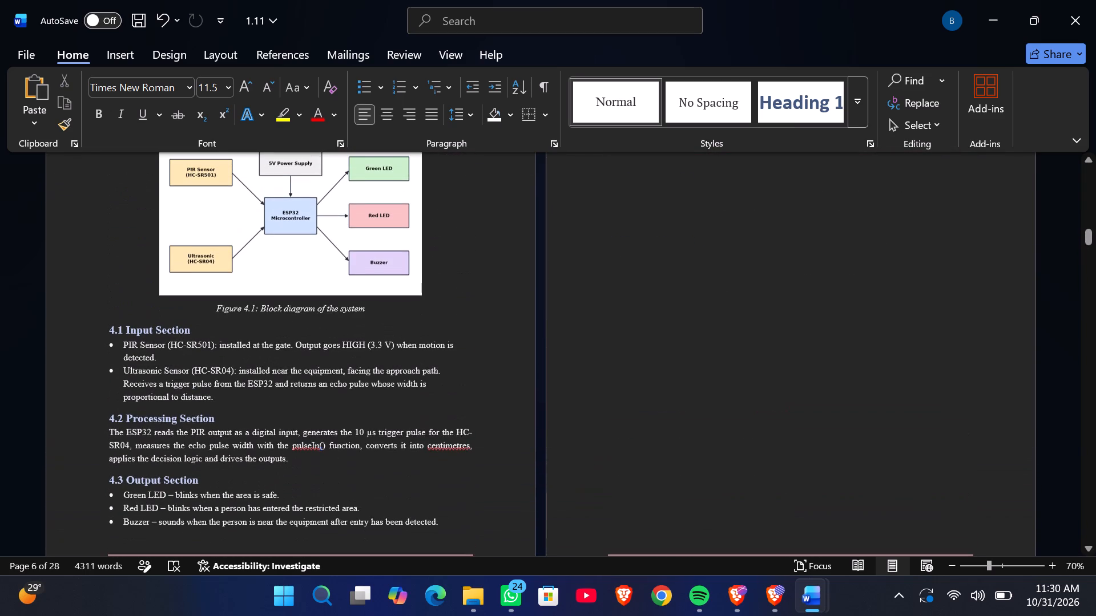
scroll(744, 291, "up", 1)
left_click_drag(768, 289, 693, 232)
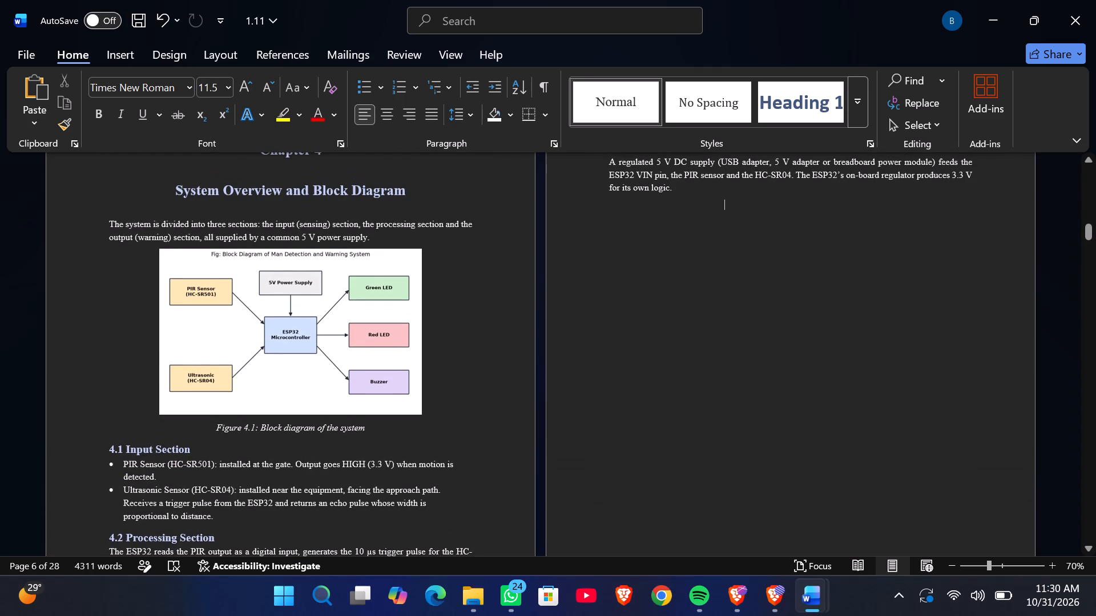
left_click_drag(693, 232, 624, 184)
left_click(741, 285)
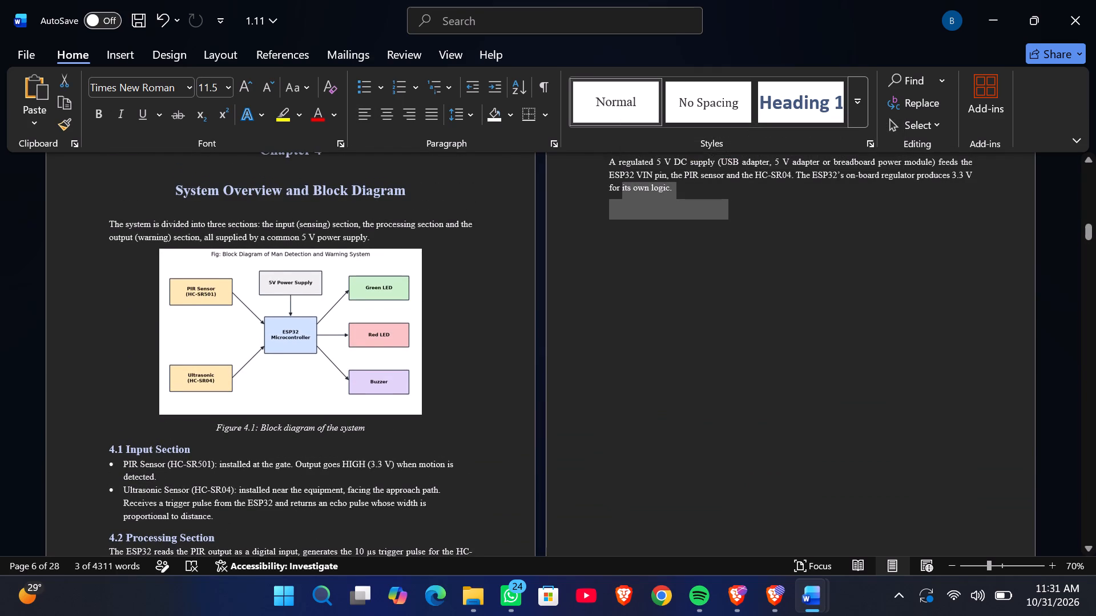
scroll(744, 309, "up", 1)
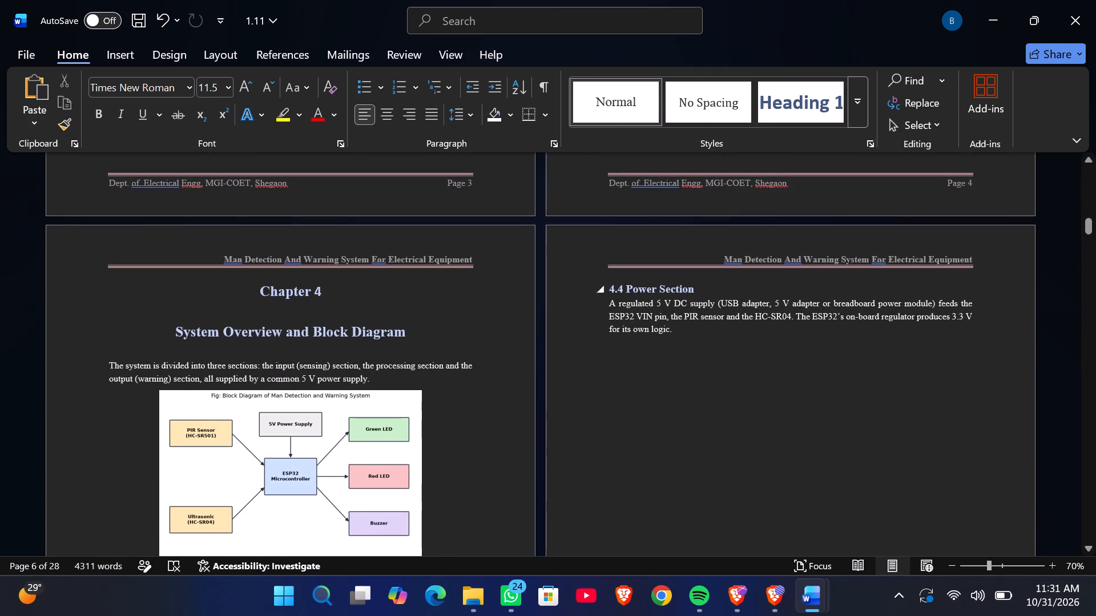
left_click_drag(570, 250, 865, 399)
key("Delete")
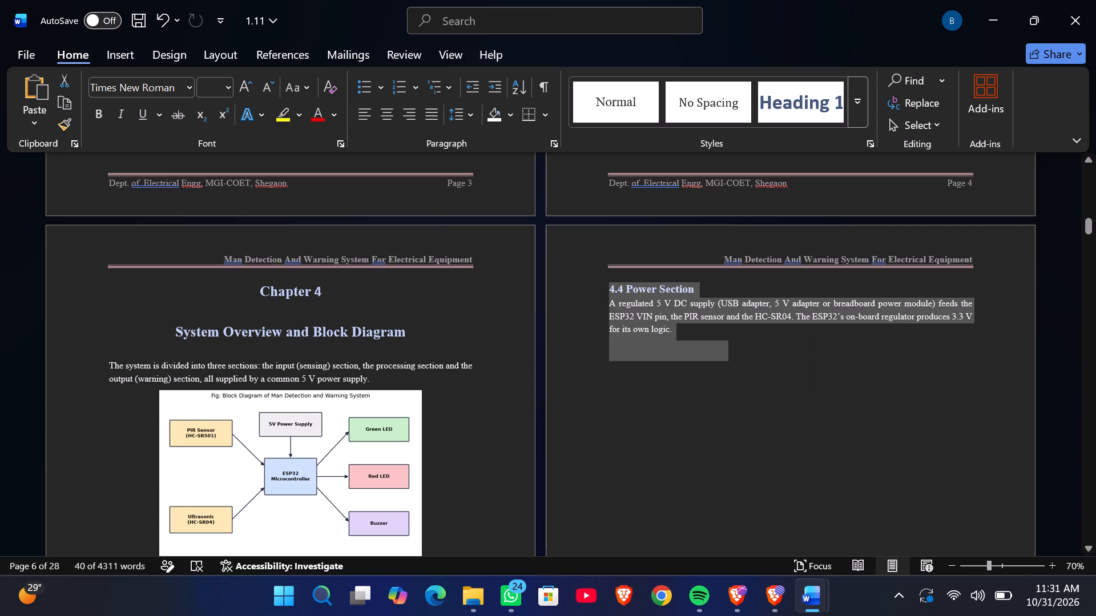
Check how the pages of Chapter 4 and Chapter 5 are laid out side by side after the section's removal.
scroll(624, 361, "down", 5)
scroll(624, 361, "up", 1)
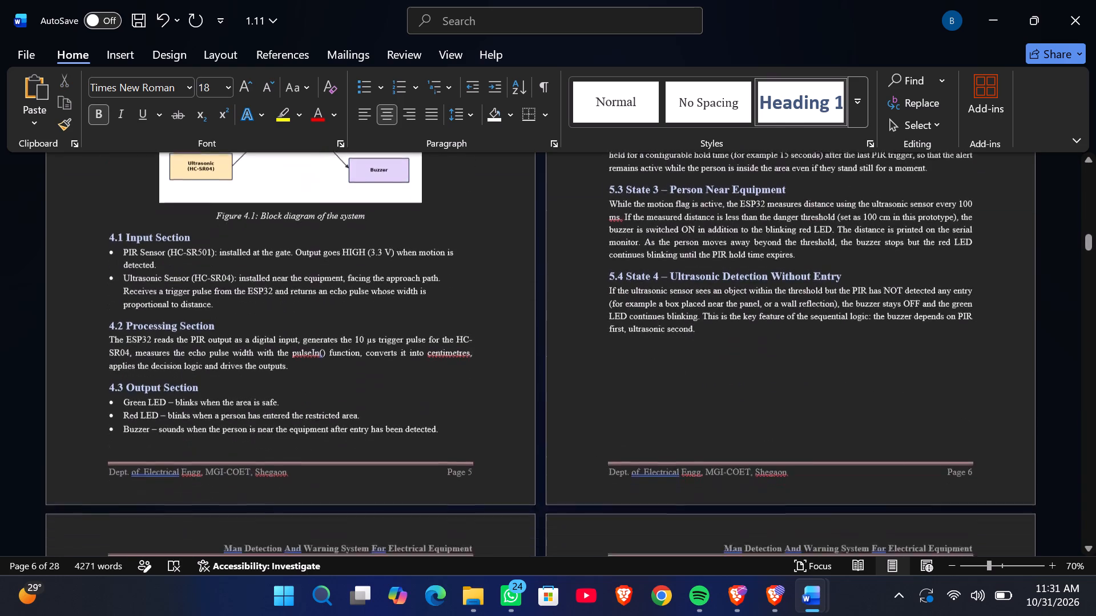
scroll(624, 361, "up", 1)
scroll(624, 361, "down", 1)
scroll(624, 361, "up", 1)
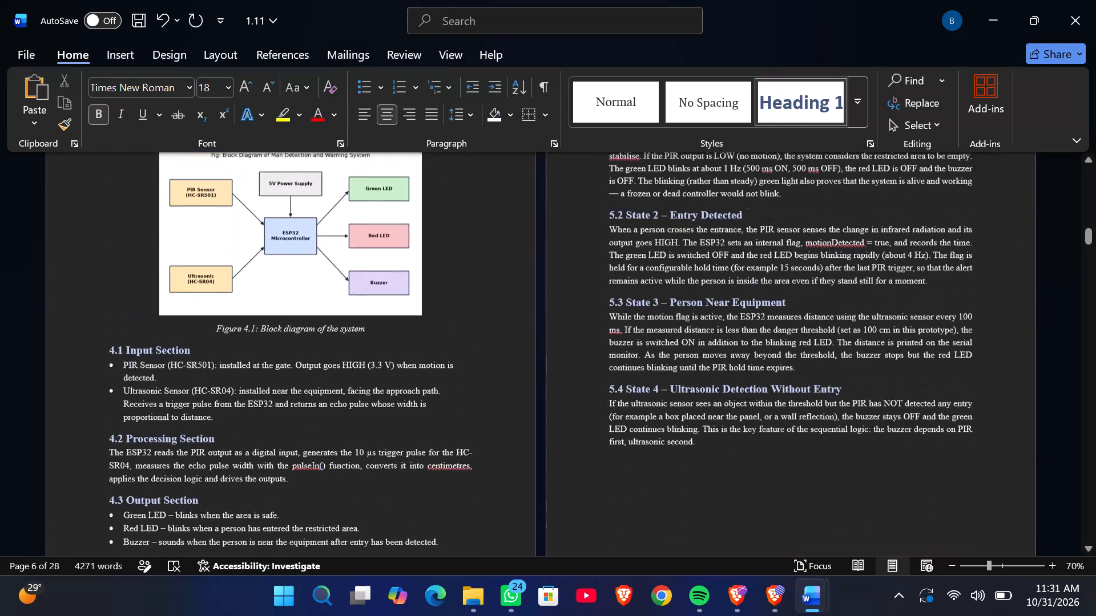
scroll(624, 361, "up", 2)
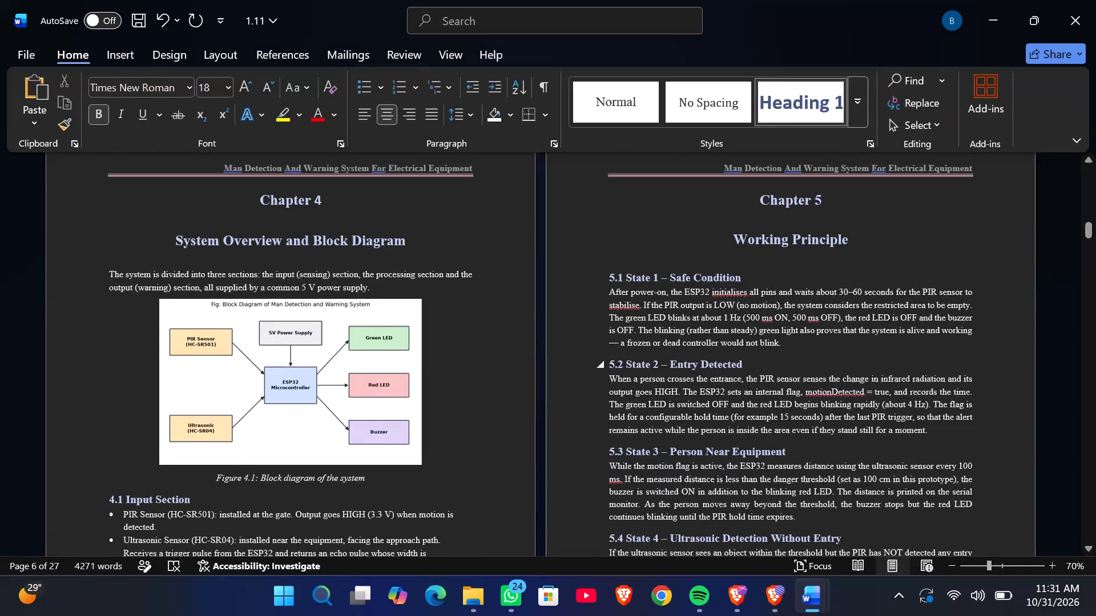
scroll(738, 287, "down", 1)
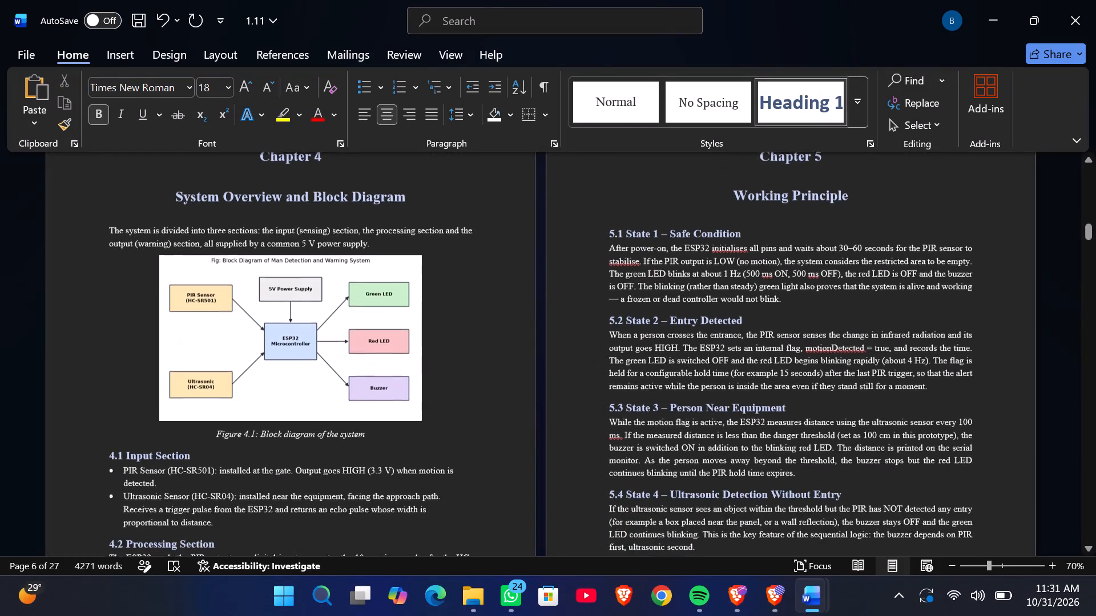
Review the page layout from Chapter 5 to the start of Chapter 9, examining figures, tables and how Chapter 8's algorithm breaks across pages.
scroll(738, 287, "down", 2)
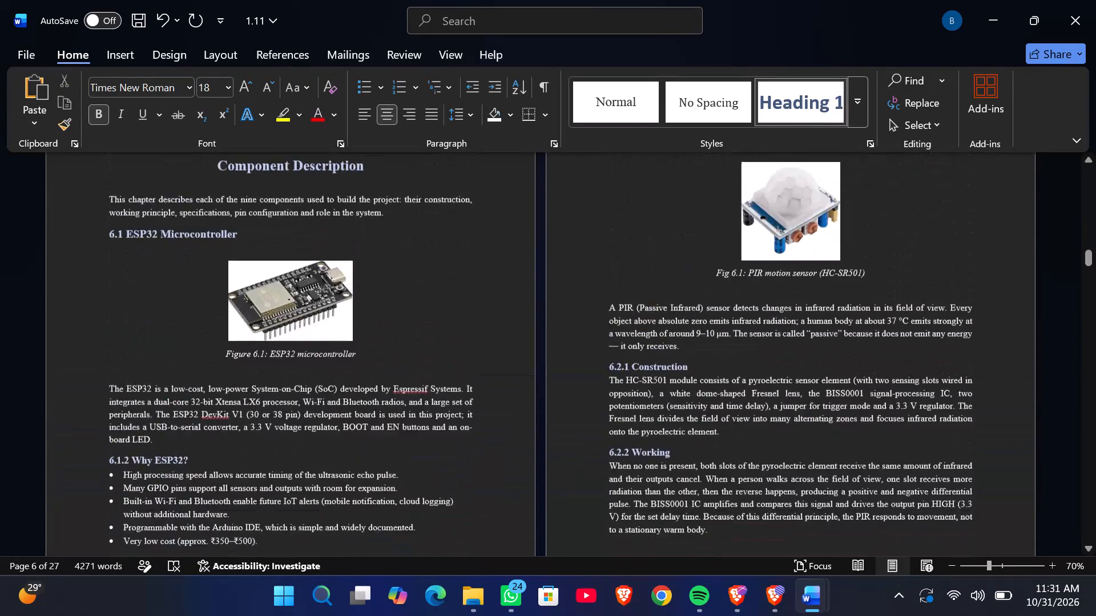
scroll(738, 287, "down", 3)
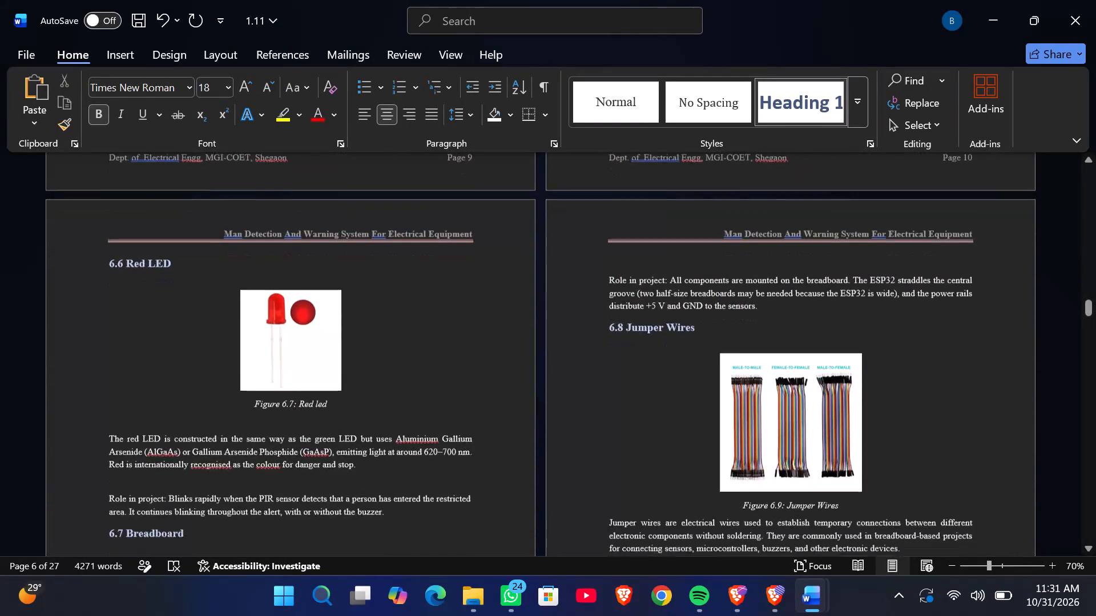
scroll(738, 287, "down", 2)
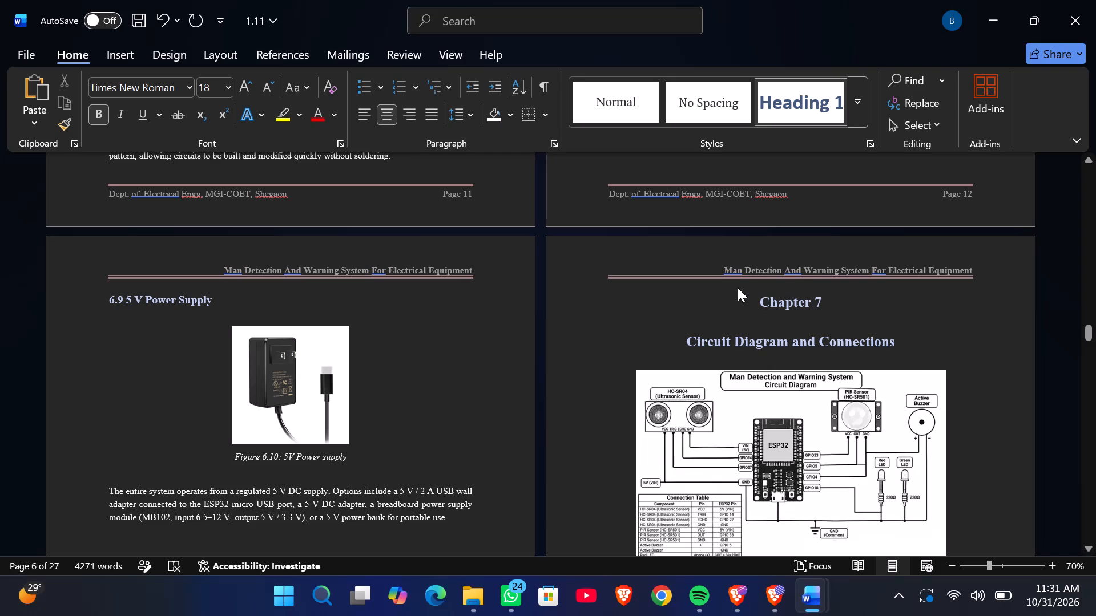
scroll(738, 287, "down", 4)
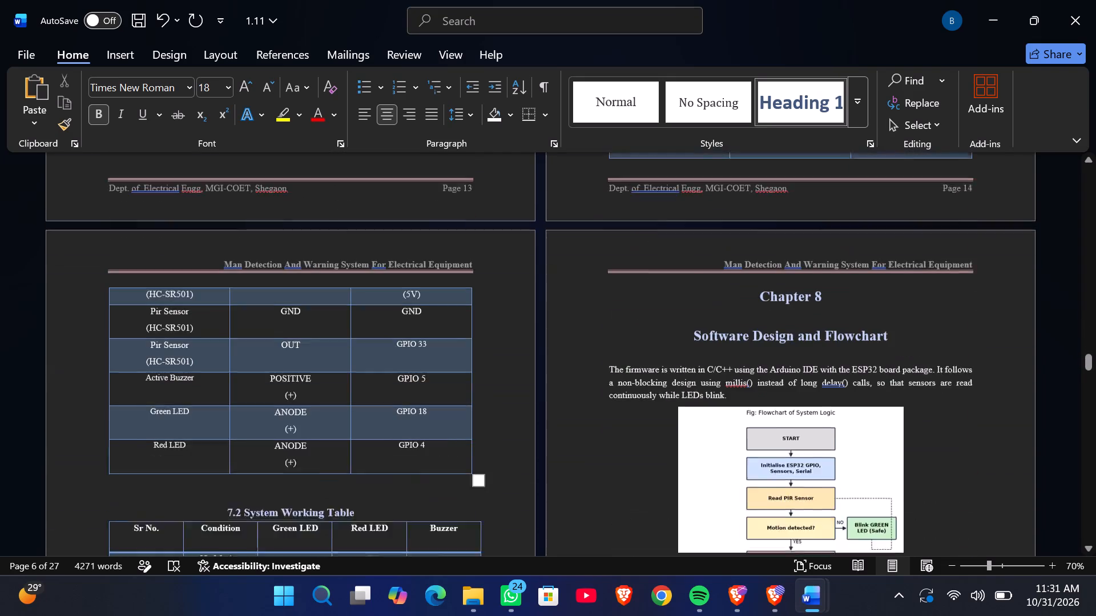
scroll(738, 287, "down", 1)
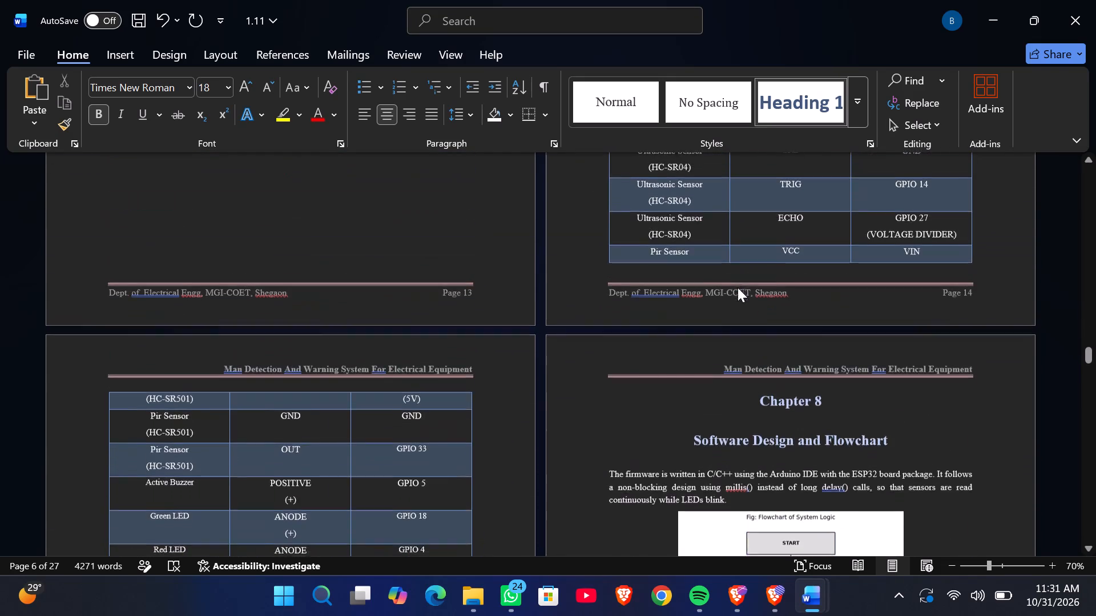
scroll(738, 287, "down", 2)
scroll(738, 287, "up", 3)
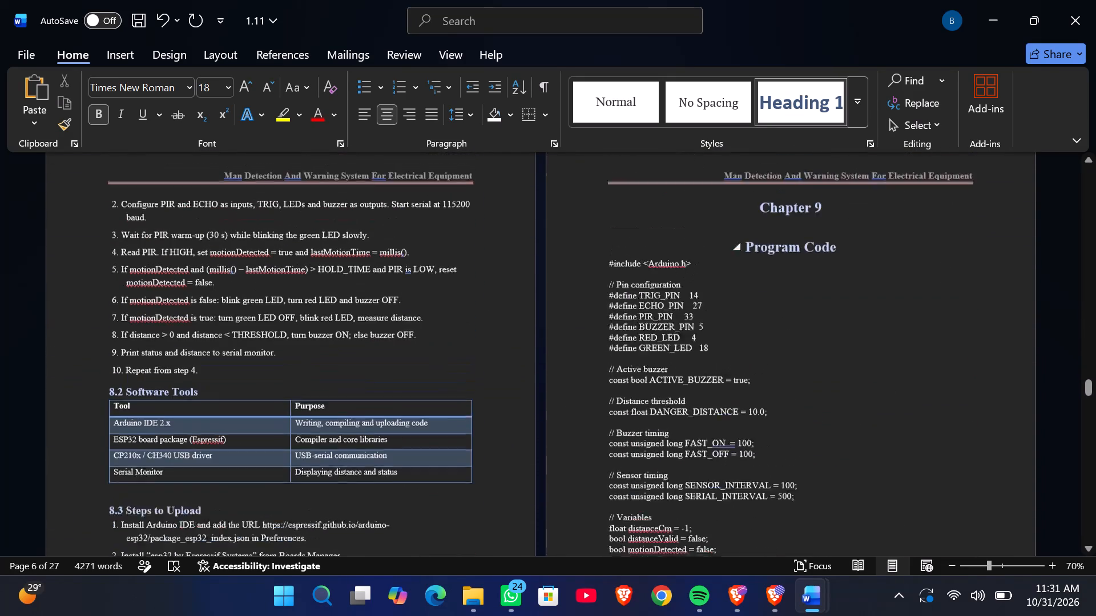
scroll(738, 287, "up", 2)
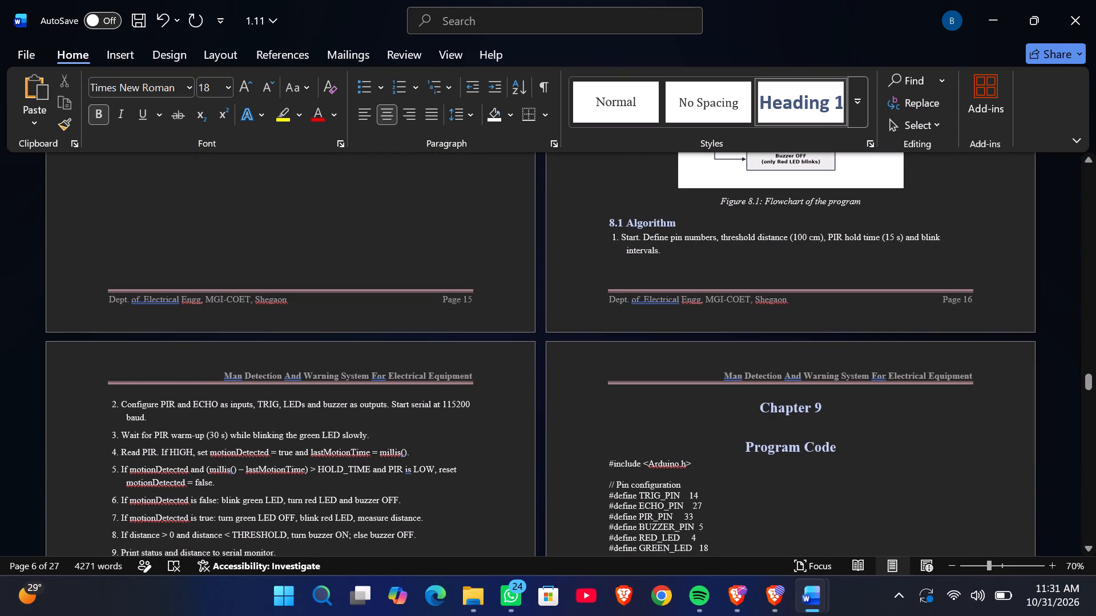
scroll(612, 317, "down", 1)
scroll(612, 317, "up", 2)
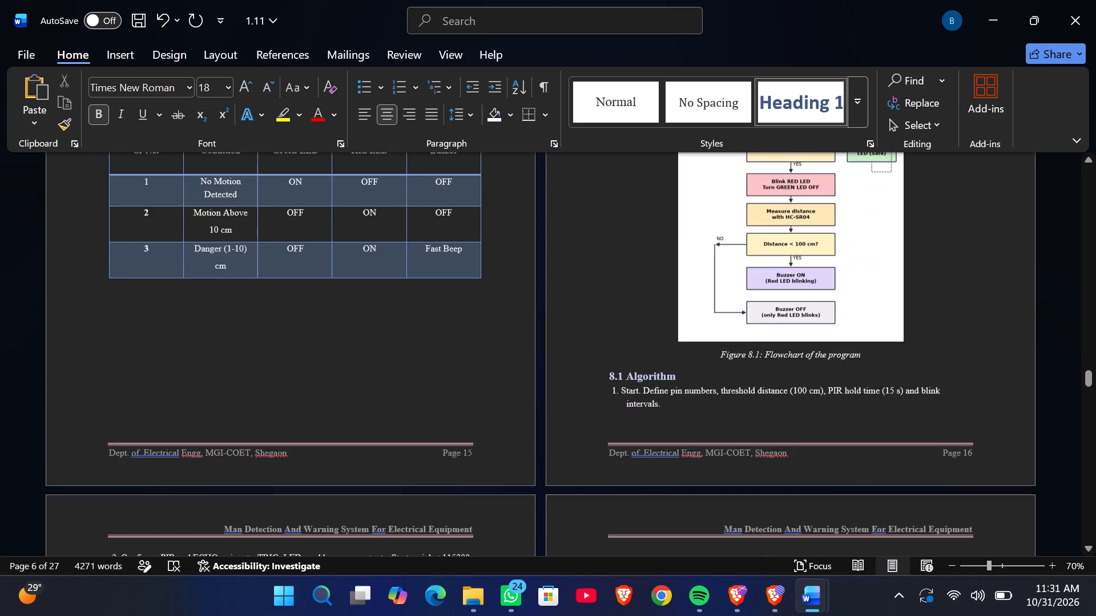
scroll(612, 317, "down", 1)
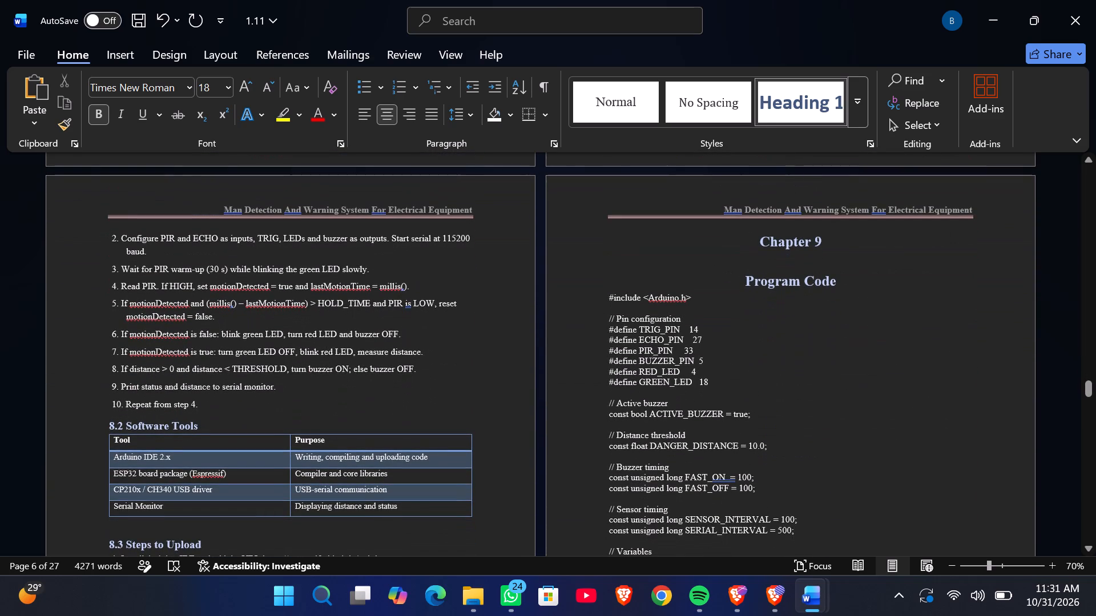
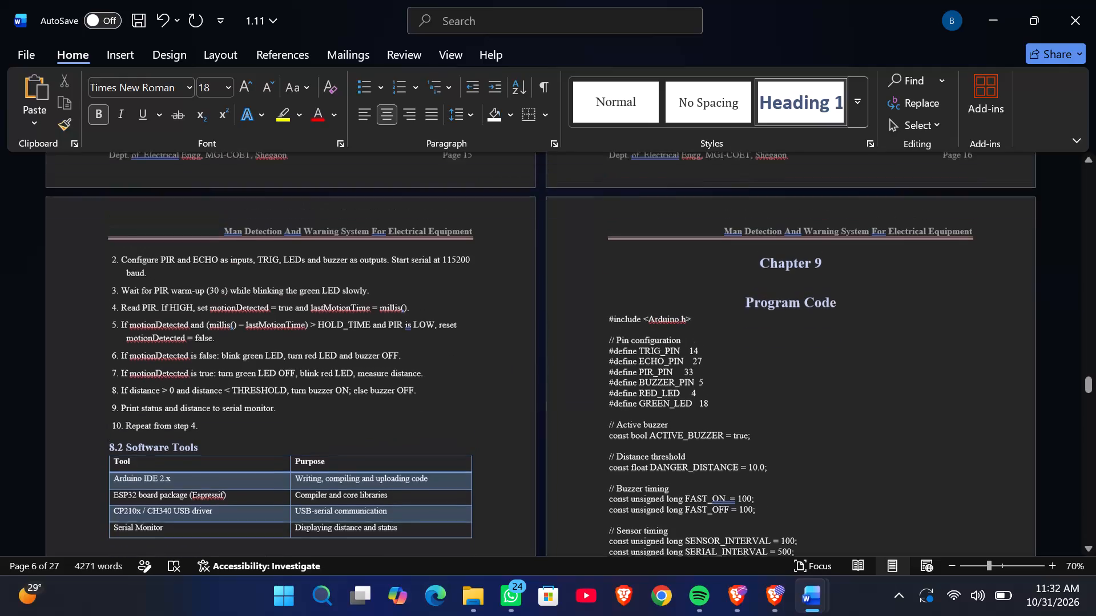
Select the Chapter 8 content from the 8.2 Software Tools table through the last item of 8.3 Steps to Upload.
scroll(501, 361, "up", 1)
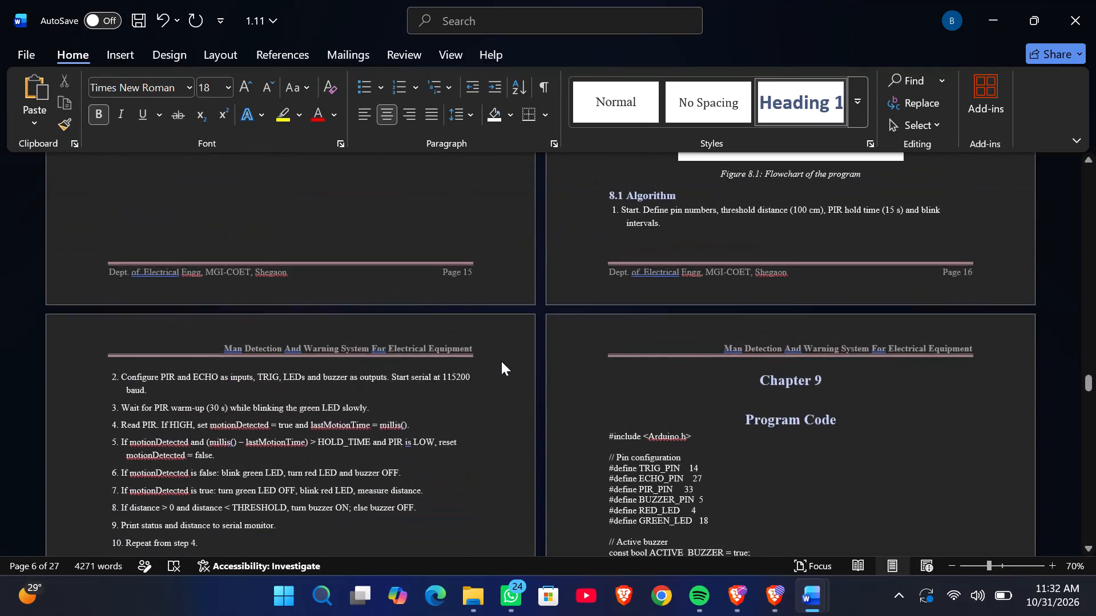
scroll(501, 361, "up", 1)
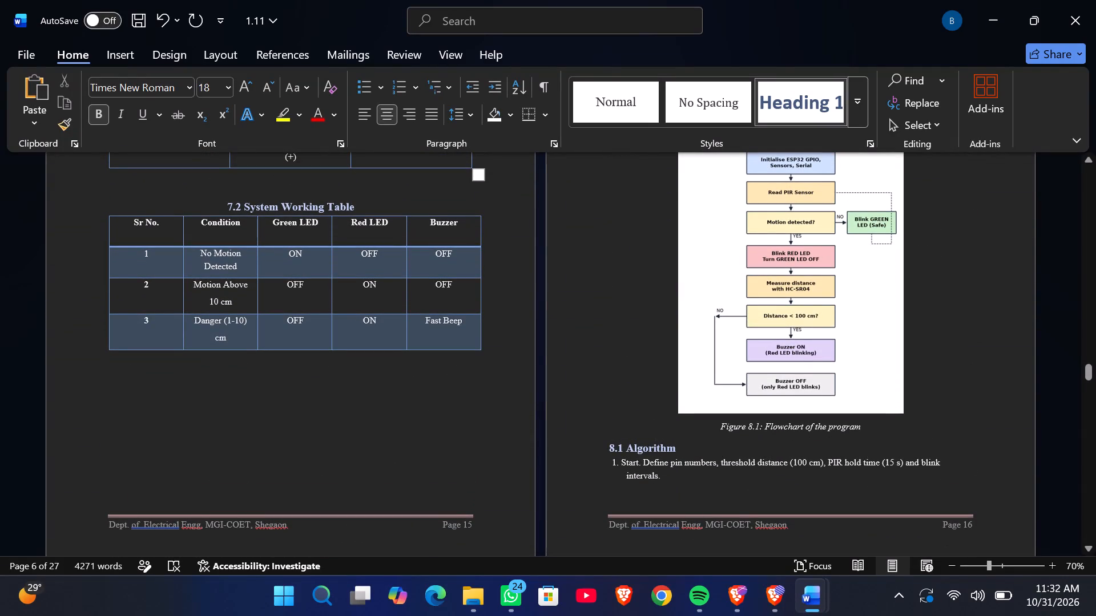
scroll(651, 481, "down", 5)
scroll(651, 481, "up", 1)
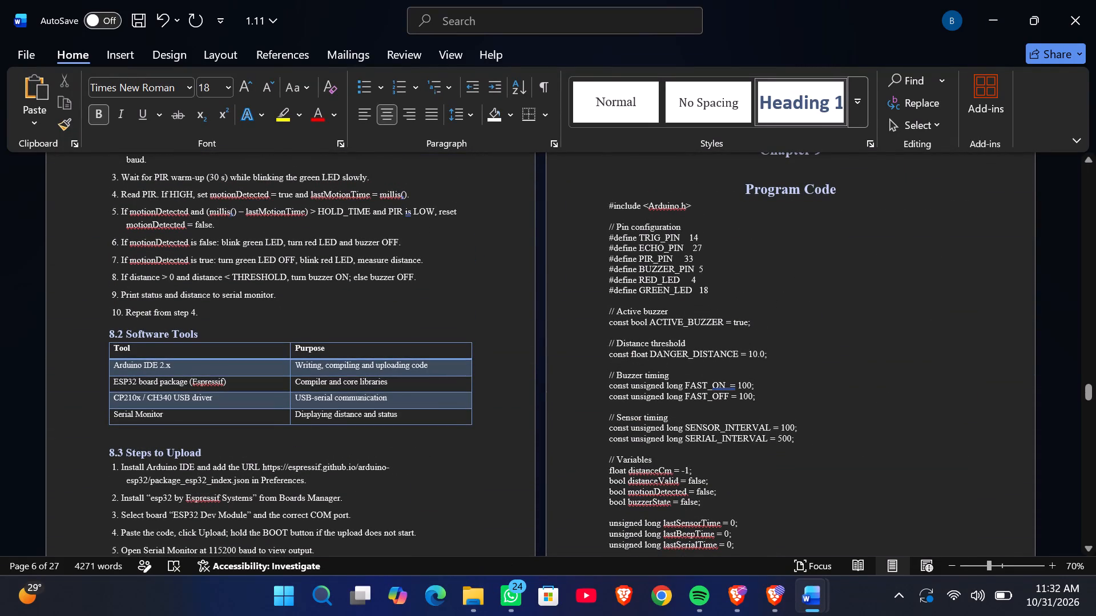
scroll(465, 482, "down", 1)
left_click_drag(465, 482, 456, 476)
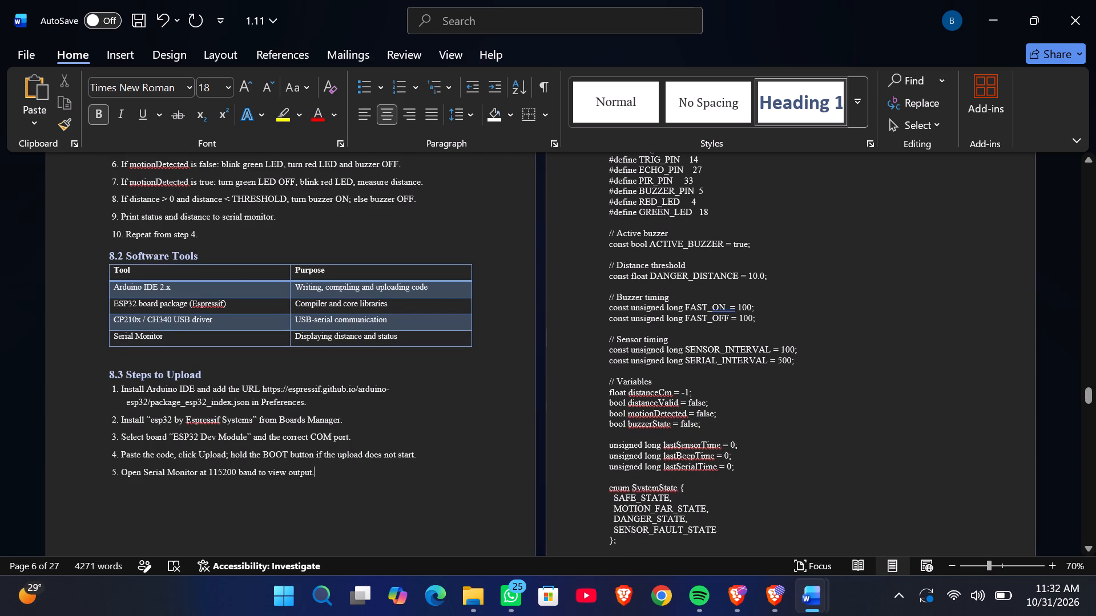
left_click_drag(456, 476, 264, 266)
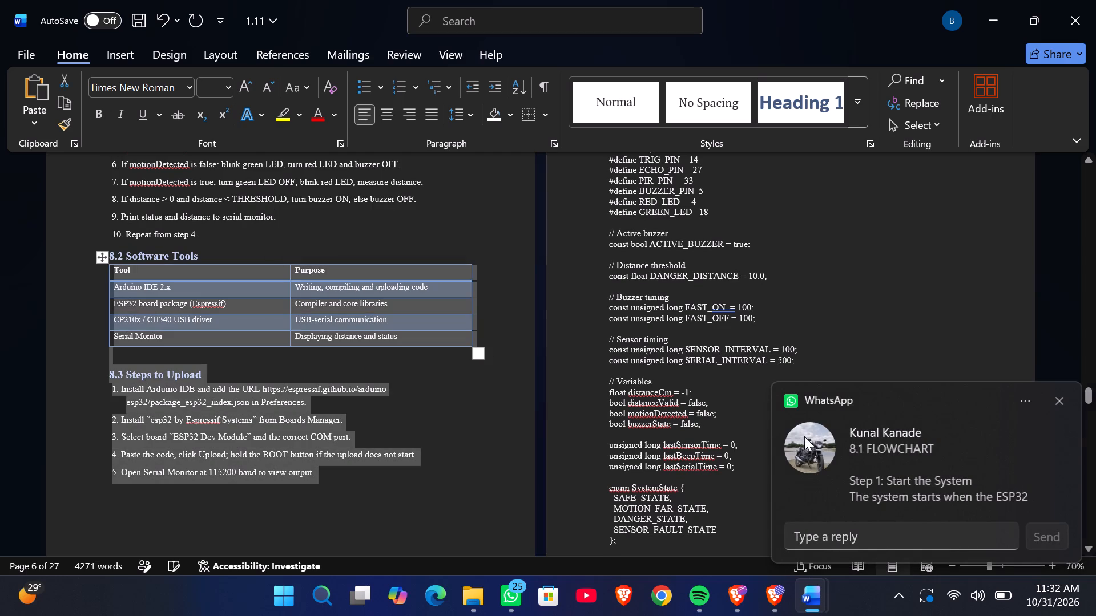
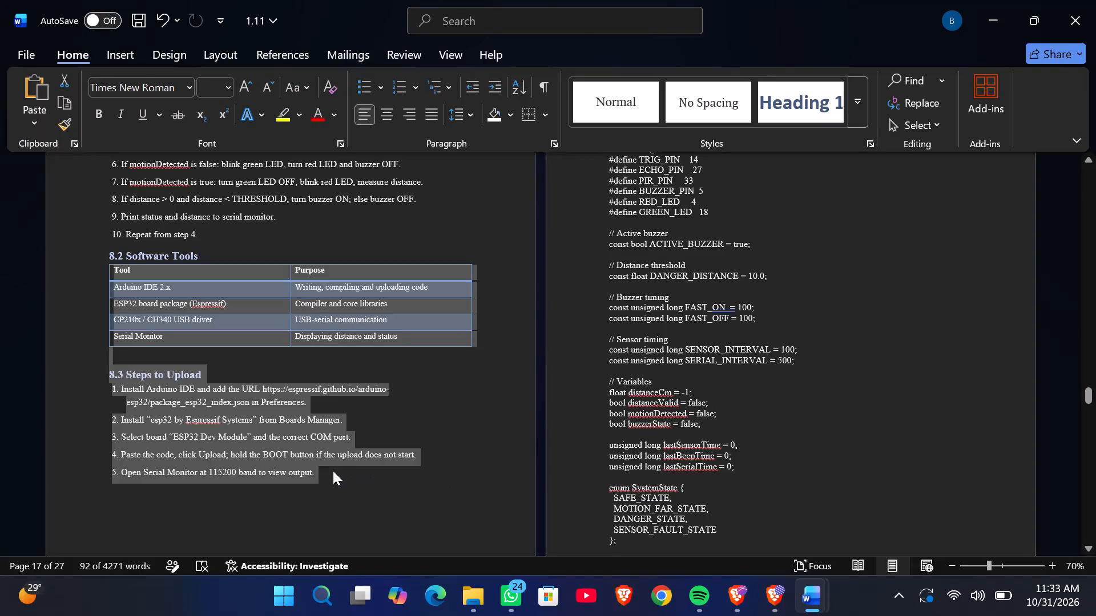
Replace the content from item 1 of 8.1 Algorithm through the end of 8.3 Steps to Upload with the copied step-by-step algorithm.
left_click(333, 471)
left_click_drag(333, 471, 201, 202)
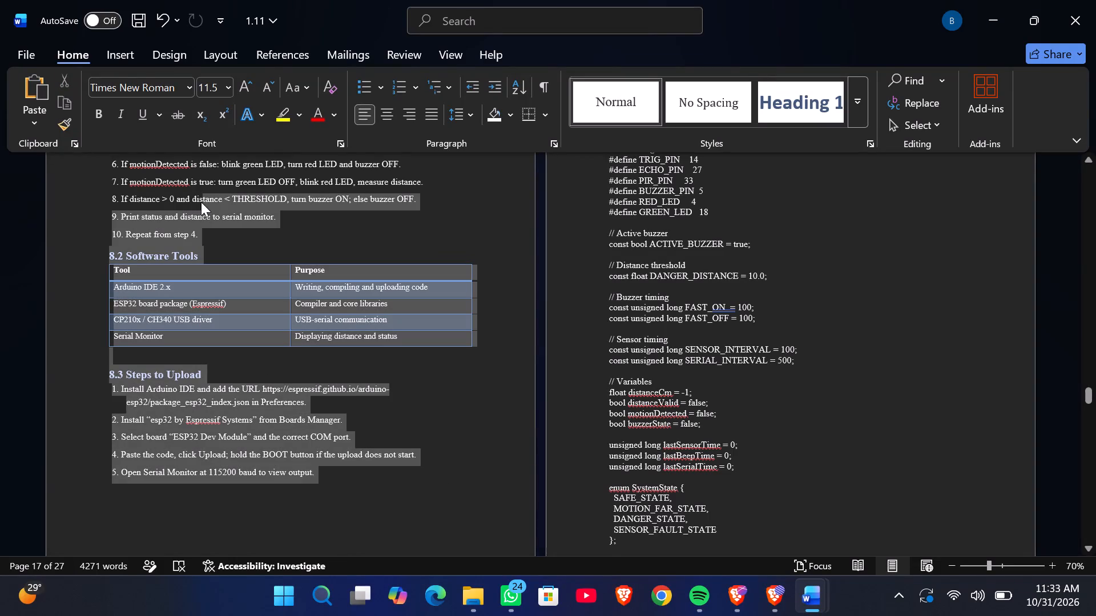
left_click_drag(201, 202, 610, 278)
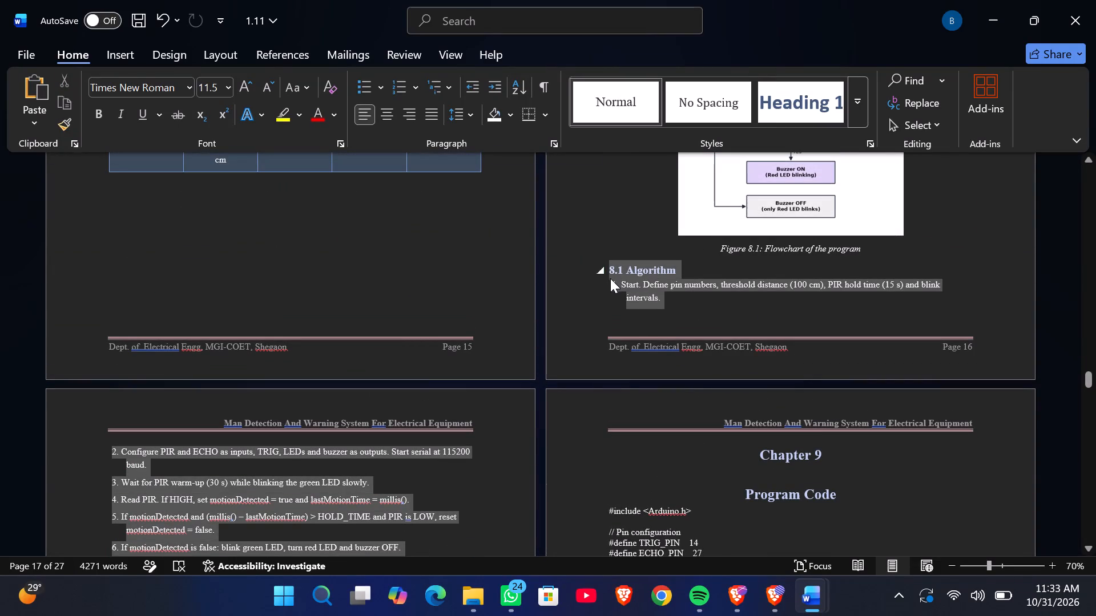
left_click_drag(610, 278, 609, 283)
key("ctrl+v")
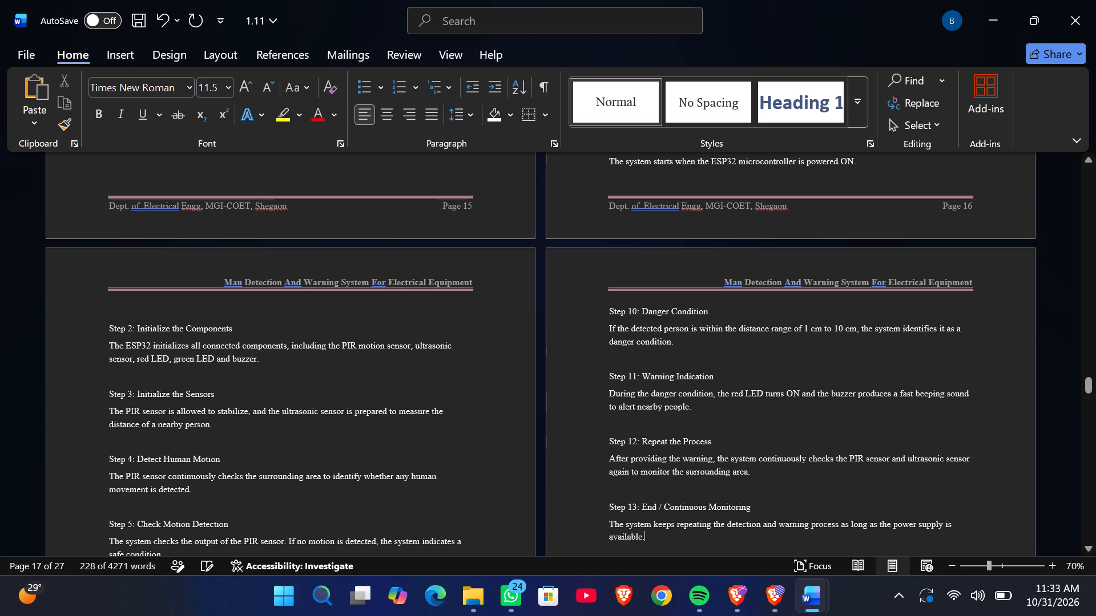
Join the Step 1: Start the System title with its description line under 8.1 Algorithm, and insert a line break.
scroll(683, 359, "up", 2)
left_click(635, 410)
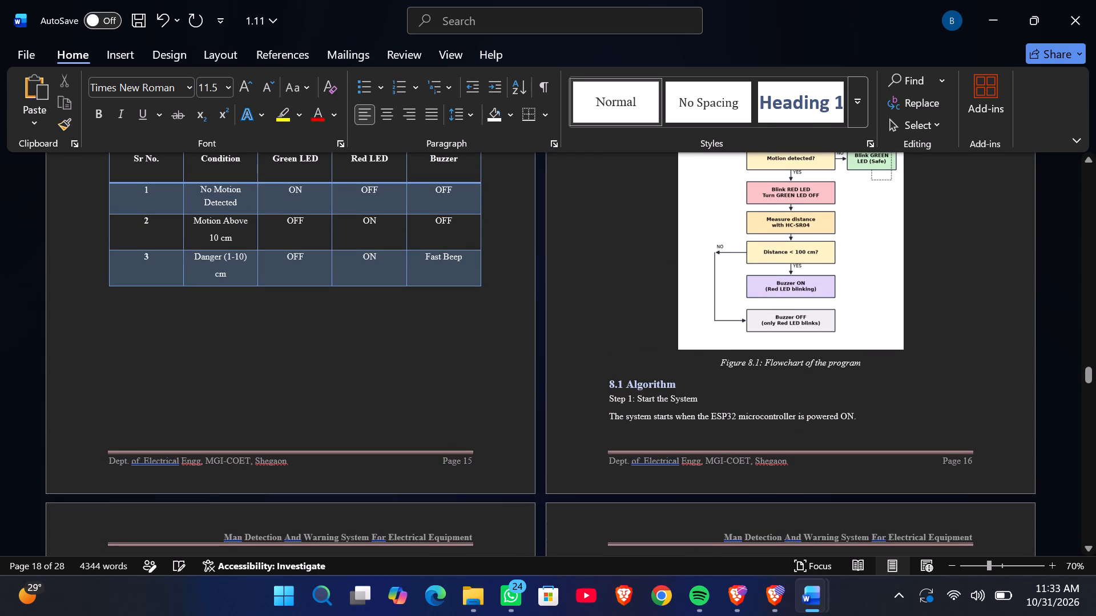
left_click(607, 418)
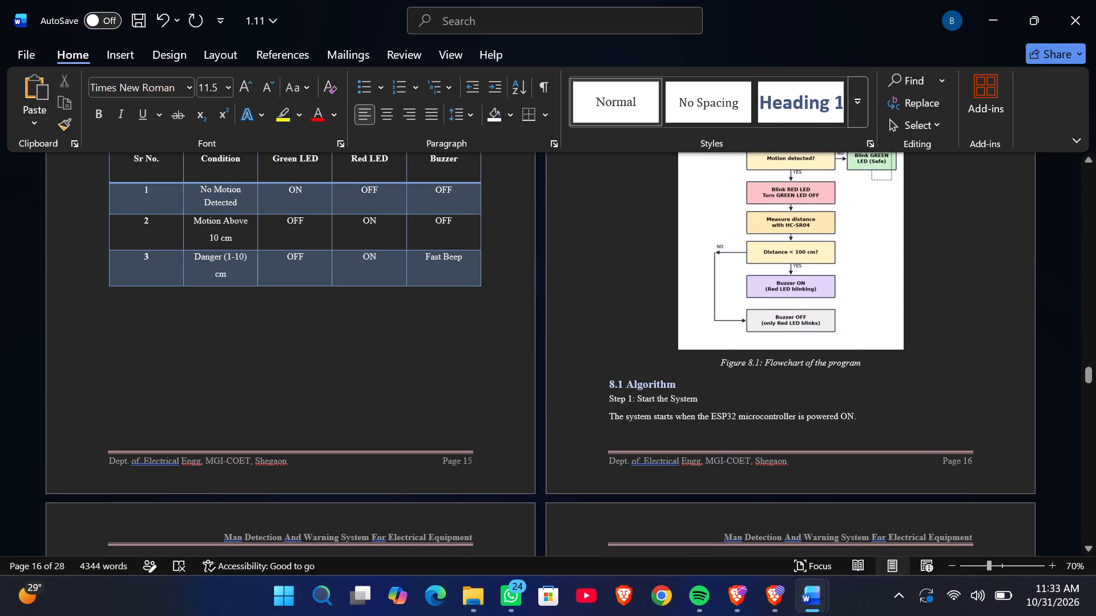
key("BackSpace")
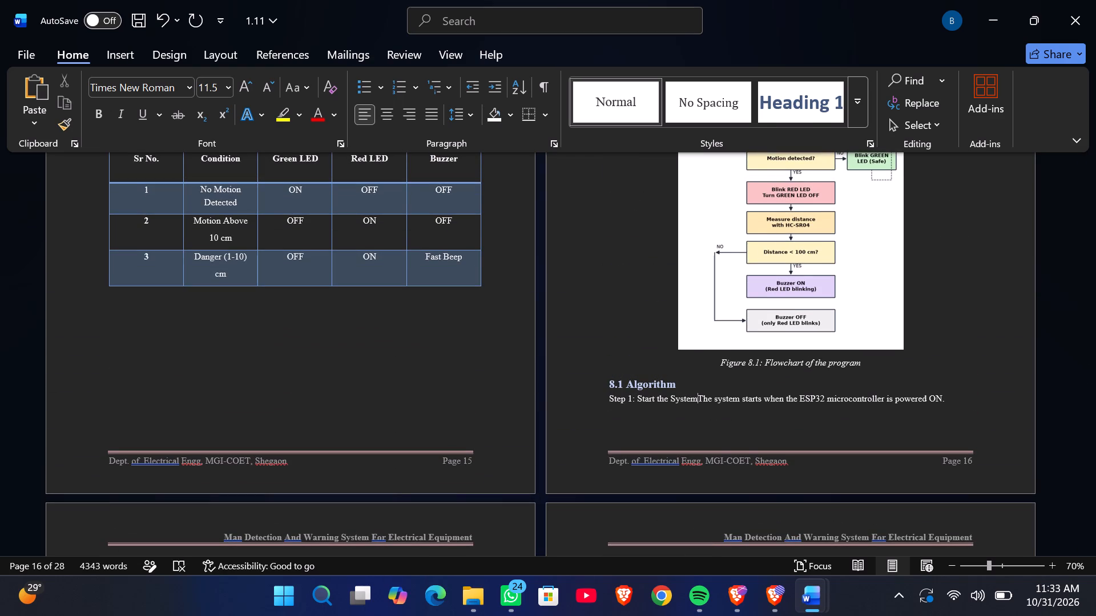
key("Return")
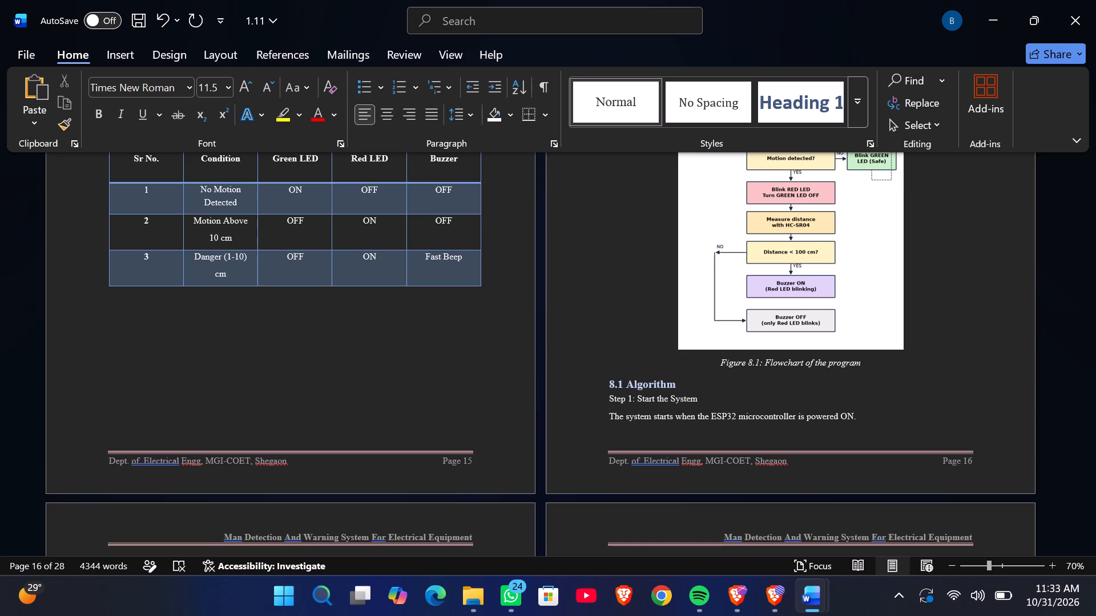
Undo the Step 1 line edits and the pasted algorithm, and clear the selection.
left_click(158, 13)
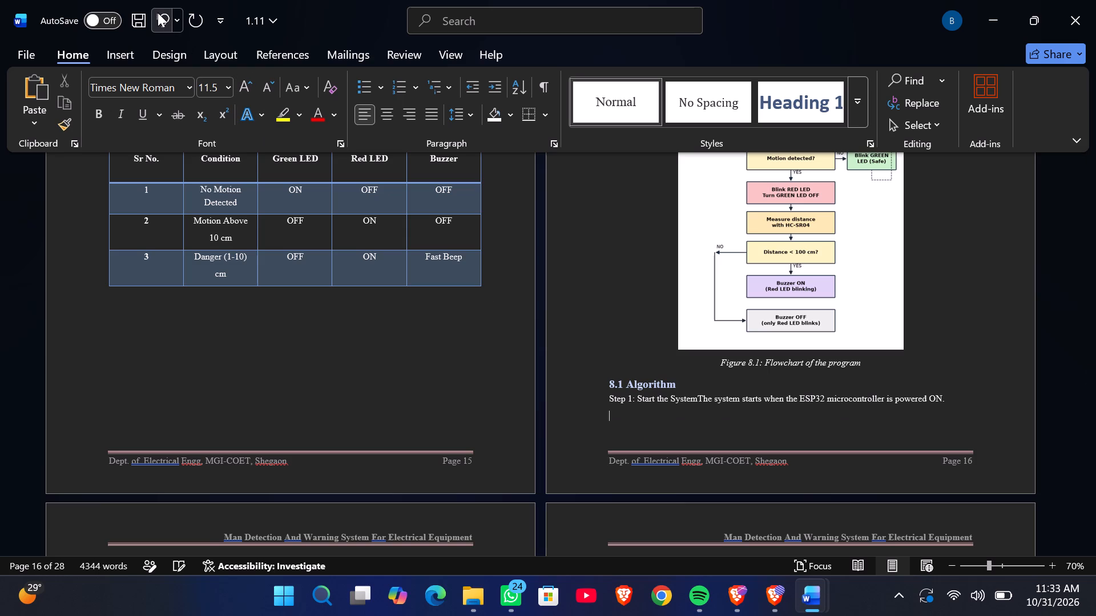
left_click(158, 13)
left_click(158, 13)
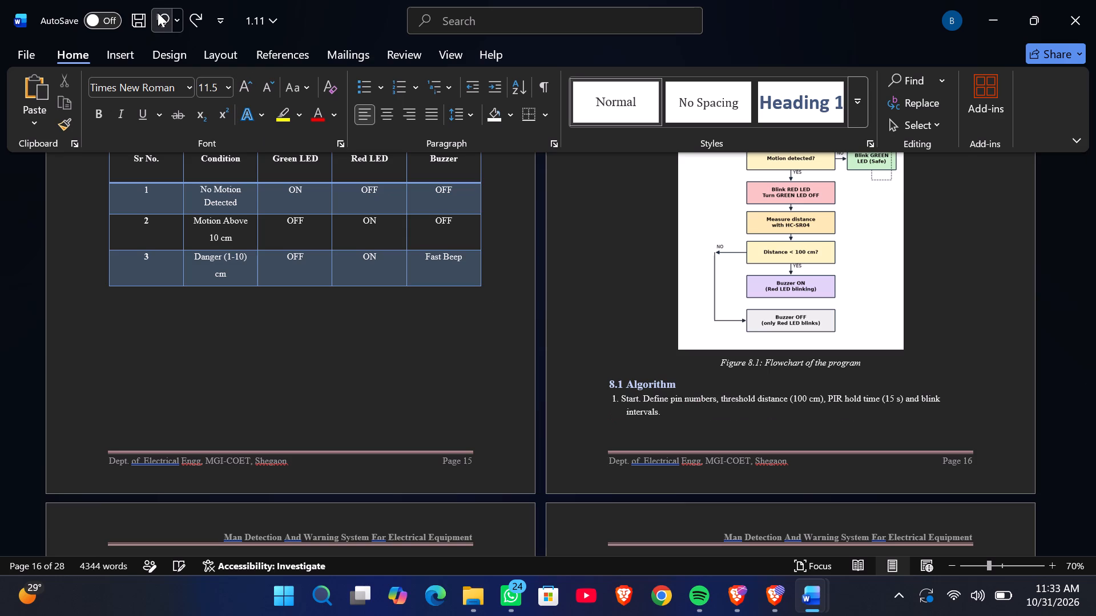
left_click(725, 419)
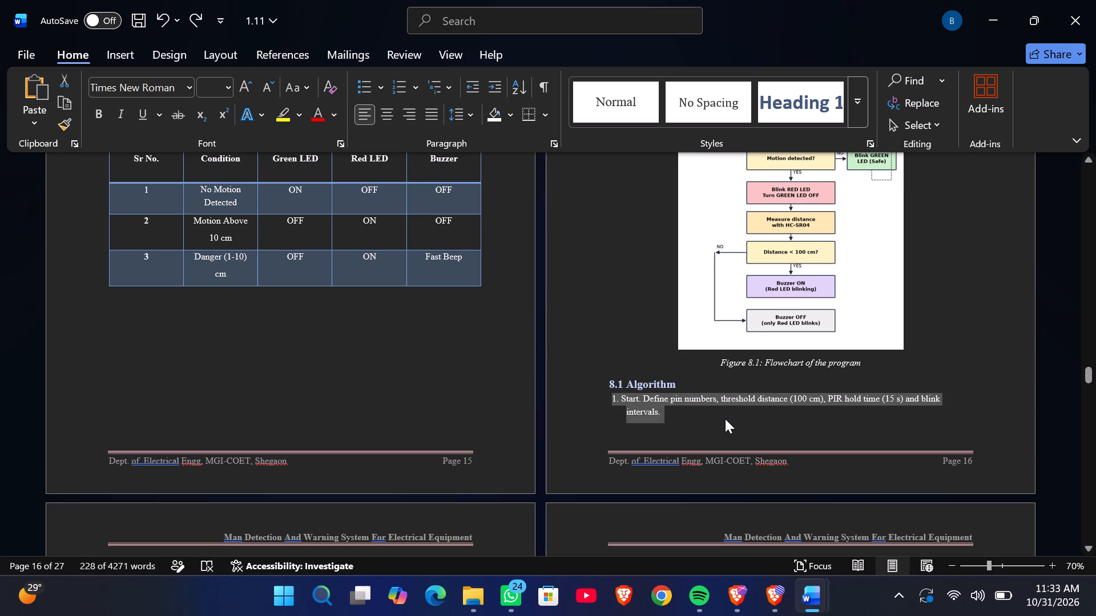
Examine the Chapter 8 content from 8.1 Algorithm down to the last item of 8.3 Steps to Upload.
scroll(725, 419, "down", 2)
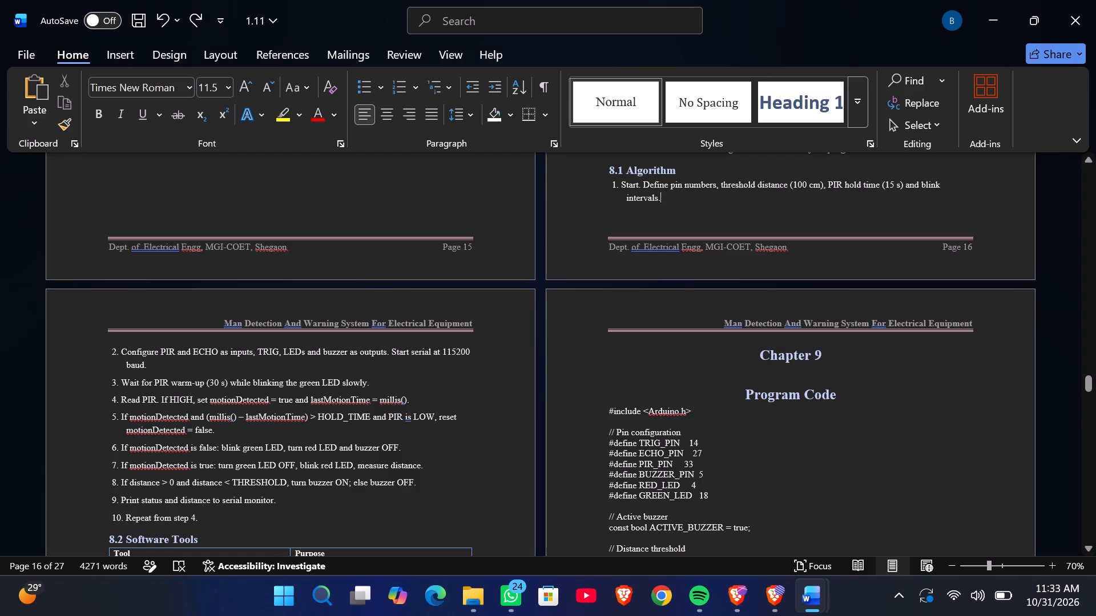
scroll(376, 421, "down", 1)
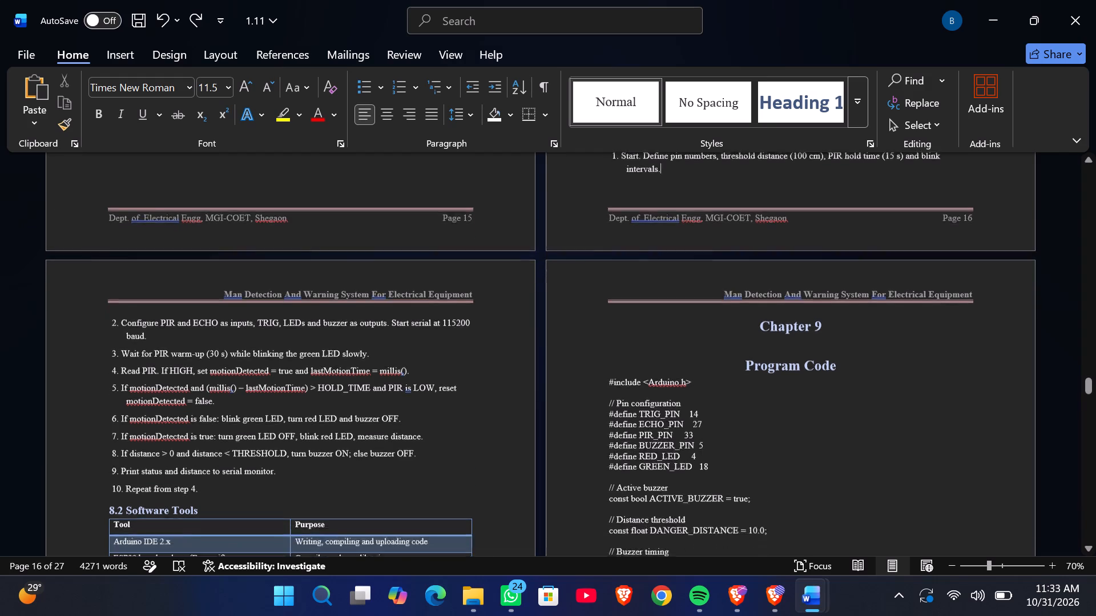
scroll(376, 421, "down", 2)
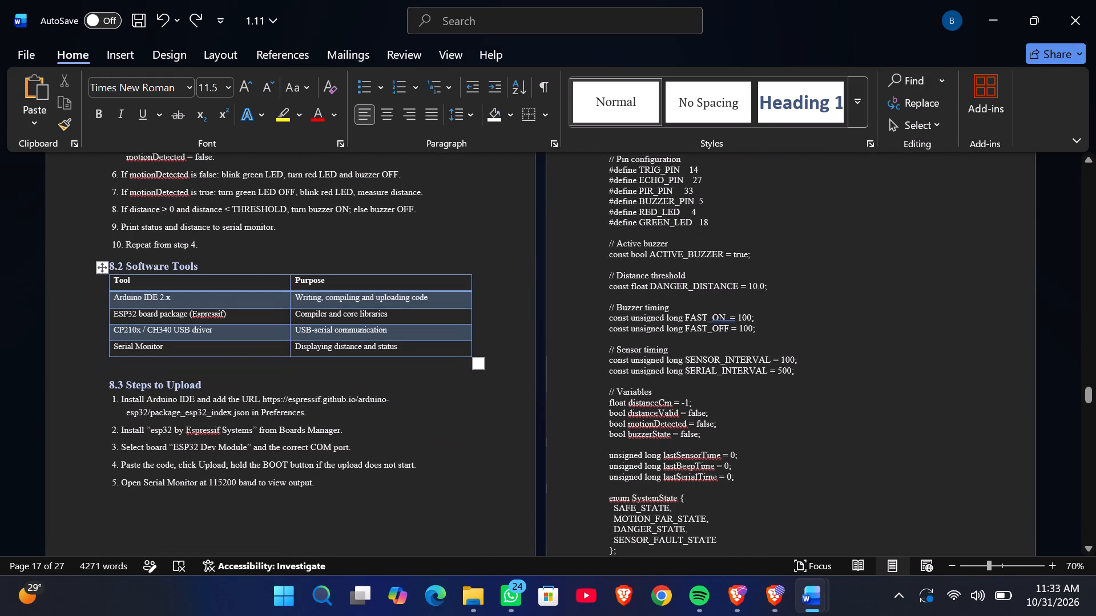
scroll(376, 421, "down", 5)
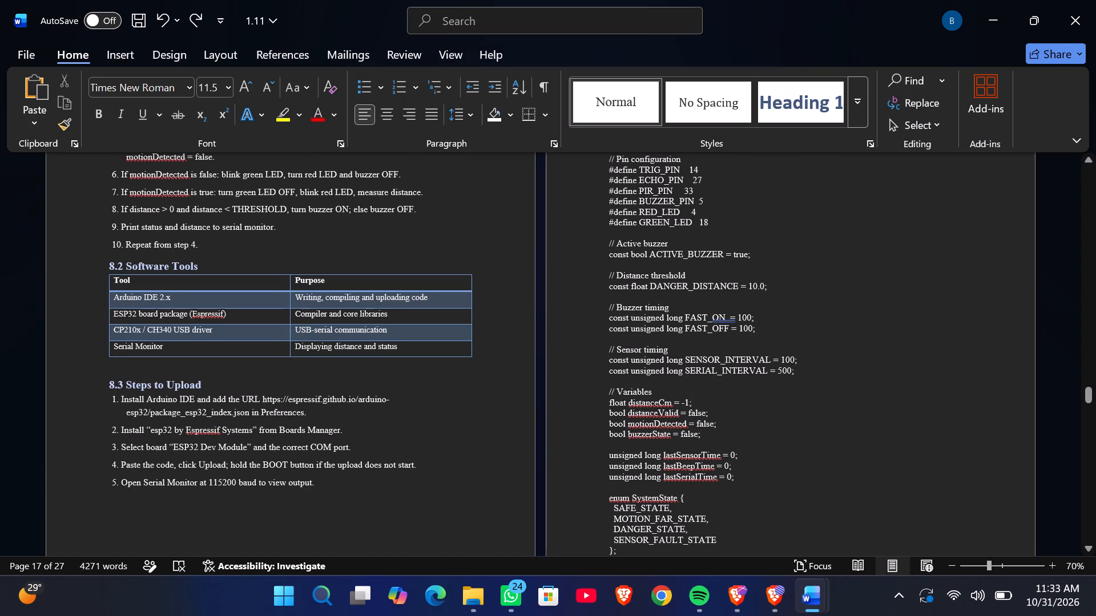
Delete the Chapter 8 content from the 8.1 Algorithm heading through the last item of 8.3 Steps to Upload.
scroll(495, 367, "up", 3)
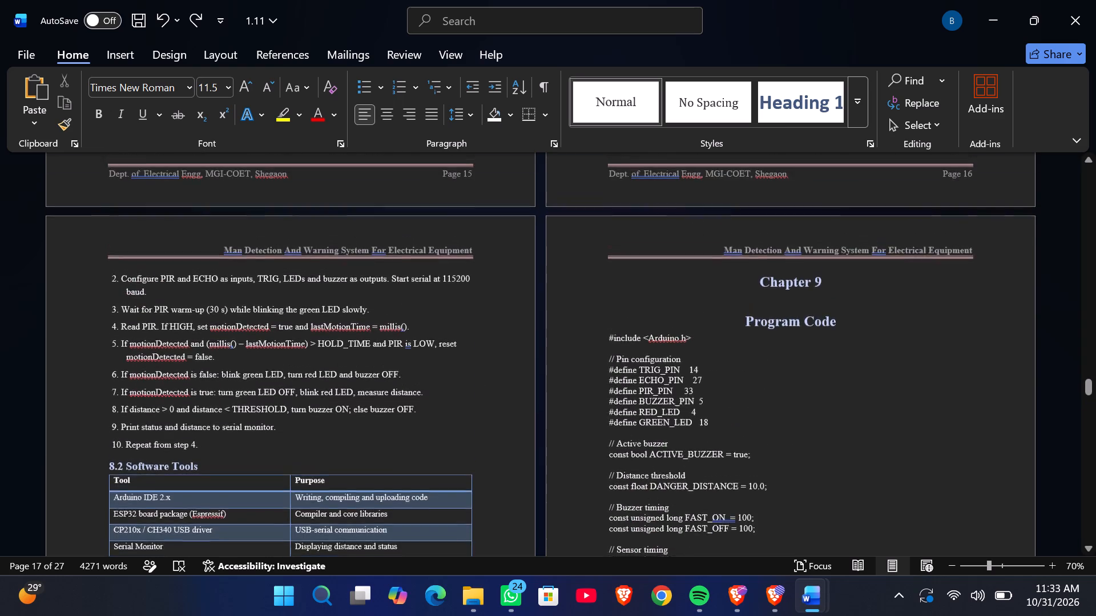
scroll(495, 367, "up", 1)
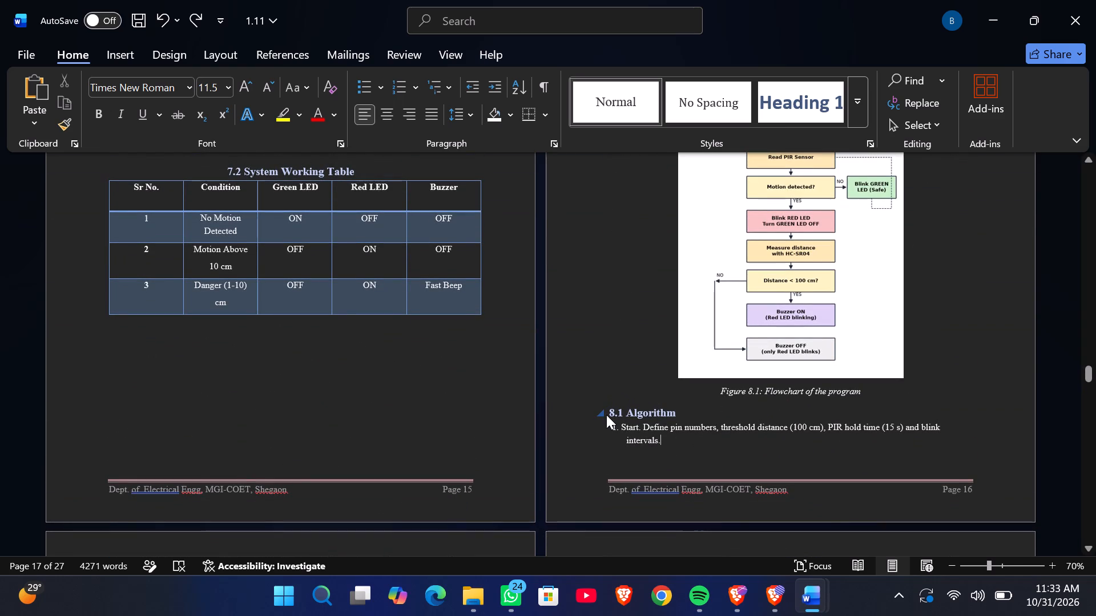
left_click_drag(609, 408, 791, 444)
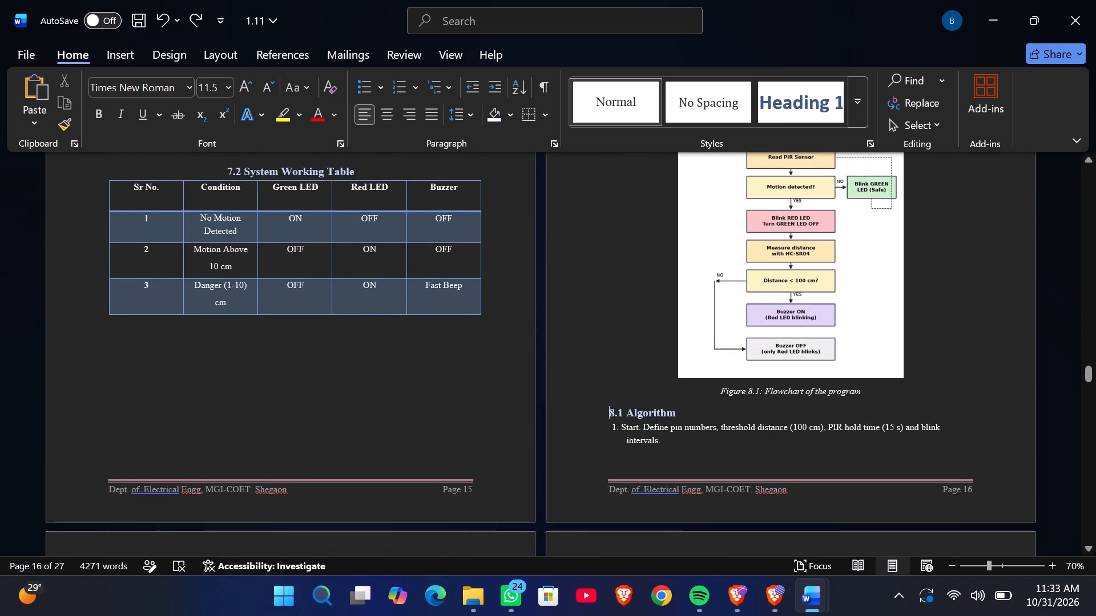
left_click_drag(791, 444, 657, 461)
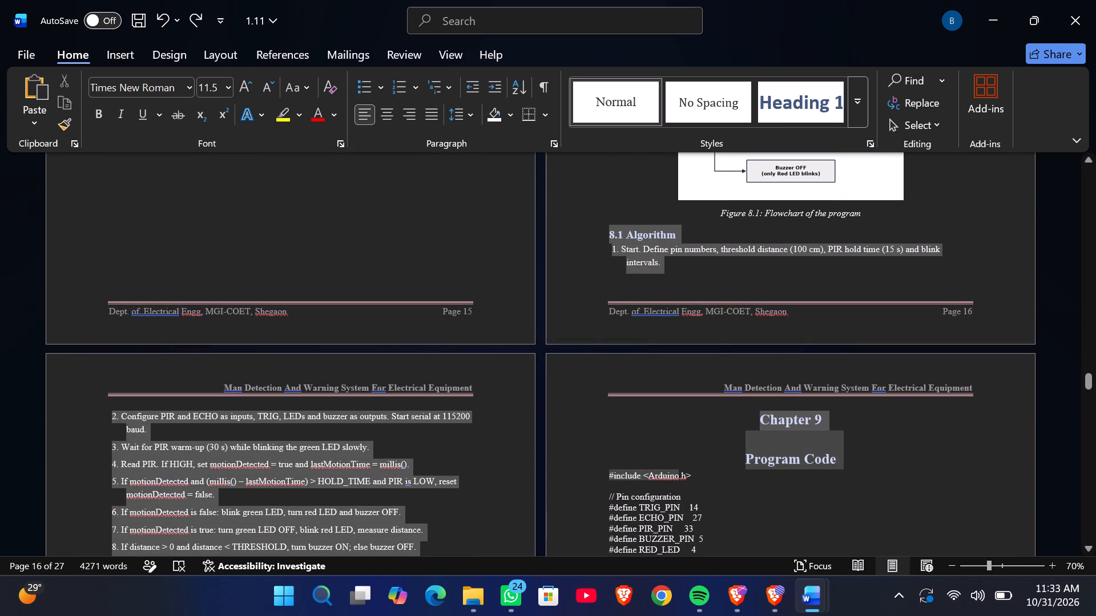
left_click_drag(657, 461, 495, 585)
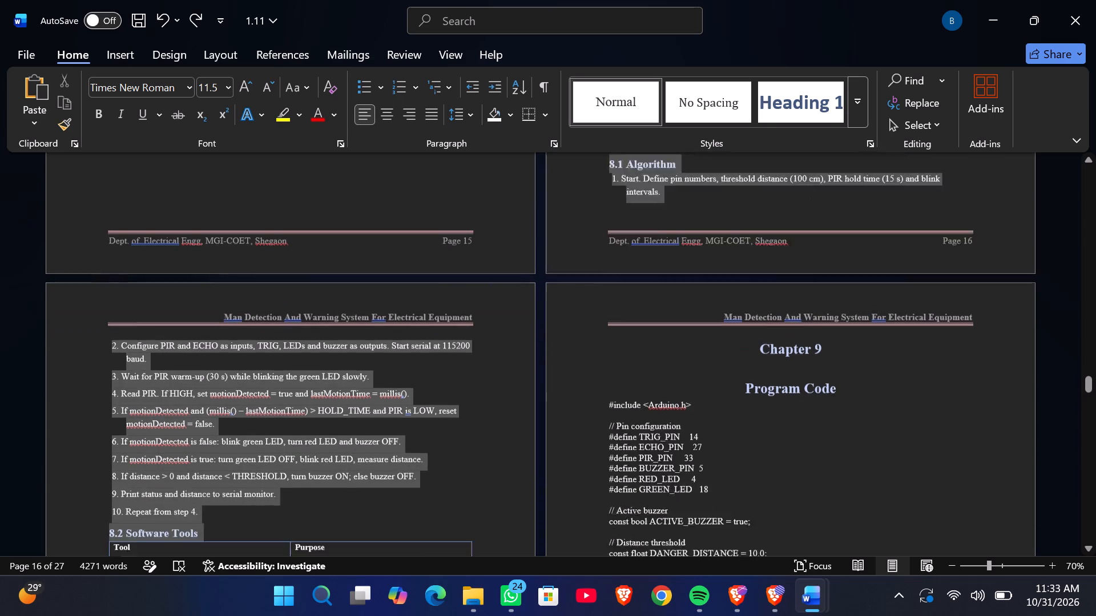
left_click_drag(495, 585, 446, 520)
key("Delete")
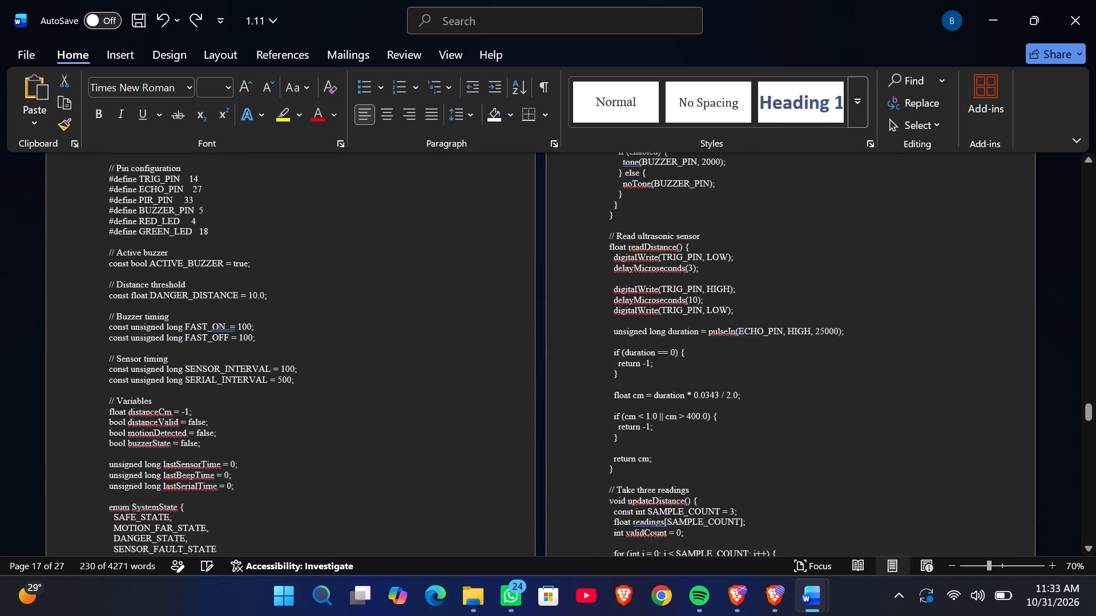
Review the report from Chapter 7 through the References chapter, checking the page layout and chapter headings.
scroll(476, 436, "up", 3)
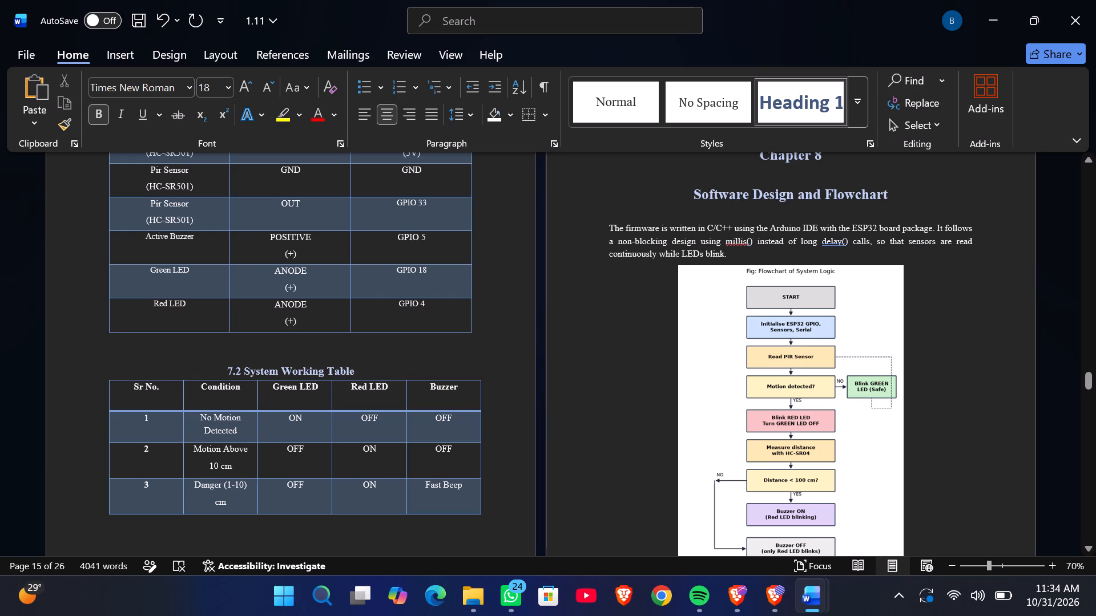
scroll(901, 260, "down", 20)
scroll(901, 260, "down", 20)
scroll(901, 260, "down", 15)
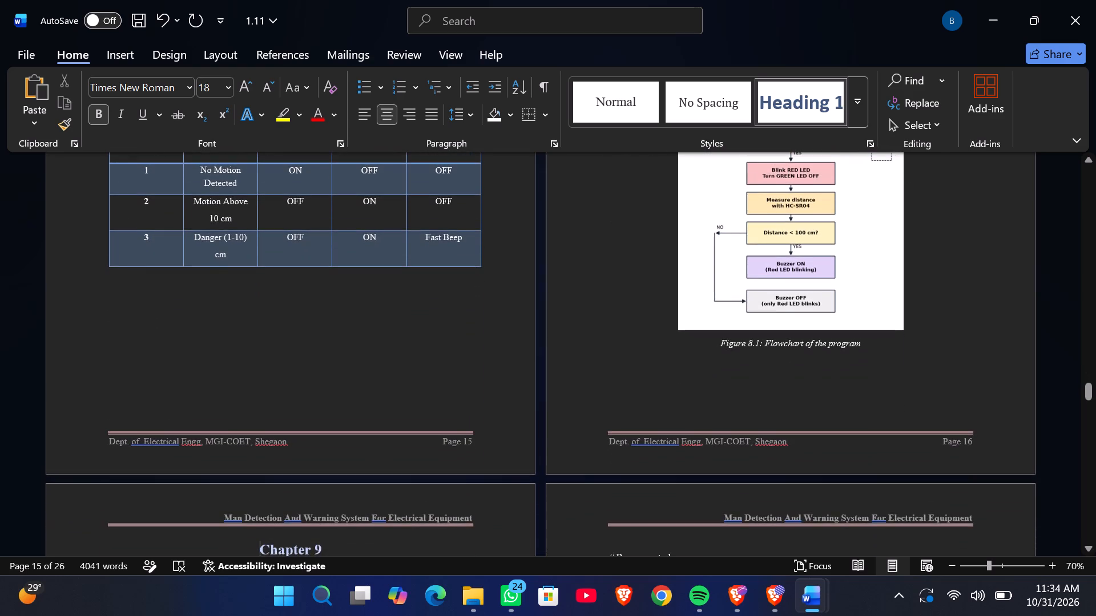
scroll(901, 260, "down", 20)
scroll(901, 260, "down", 20)
scroll(901, 260, "down", 20)
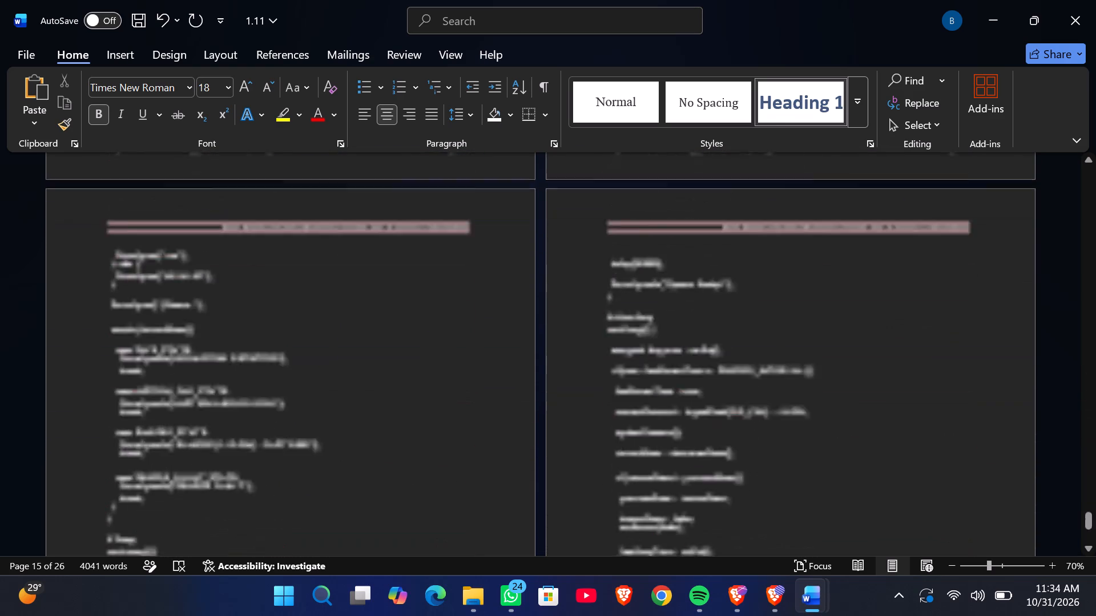
scroll(901, 260, "down", 5)
scroll(901, 260, "up", 3)
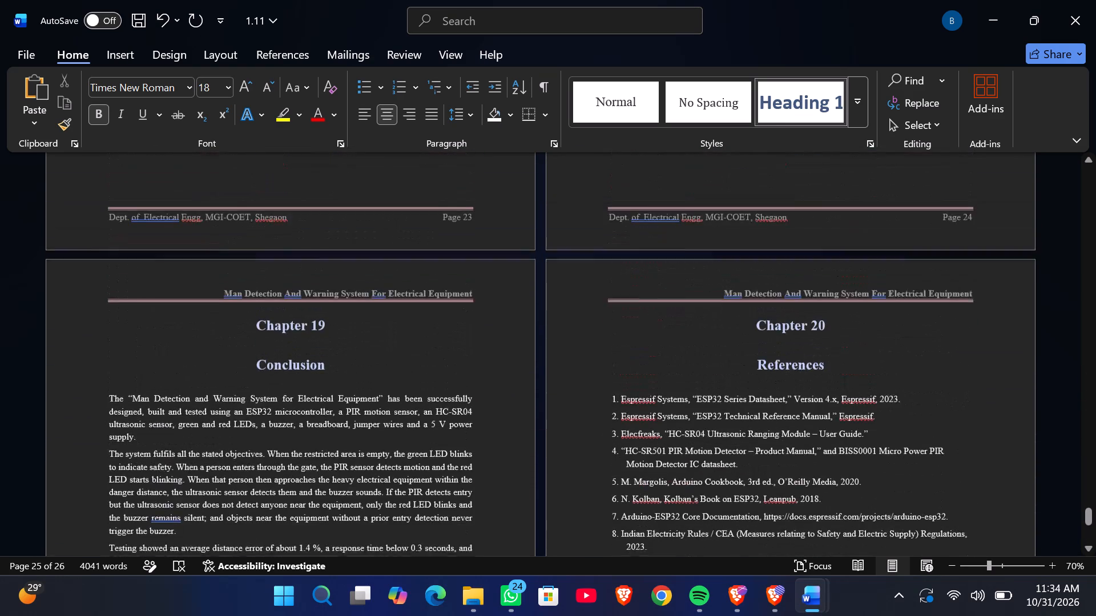
scroll(901, 260, "up", 7)
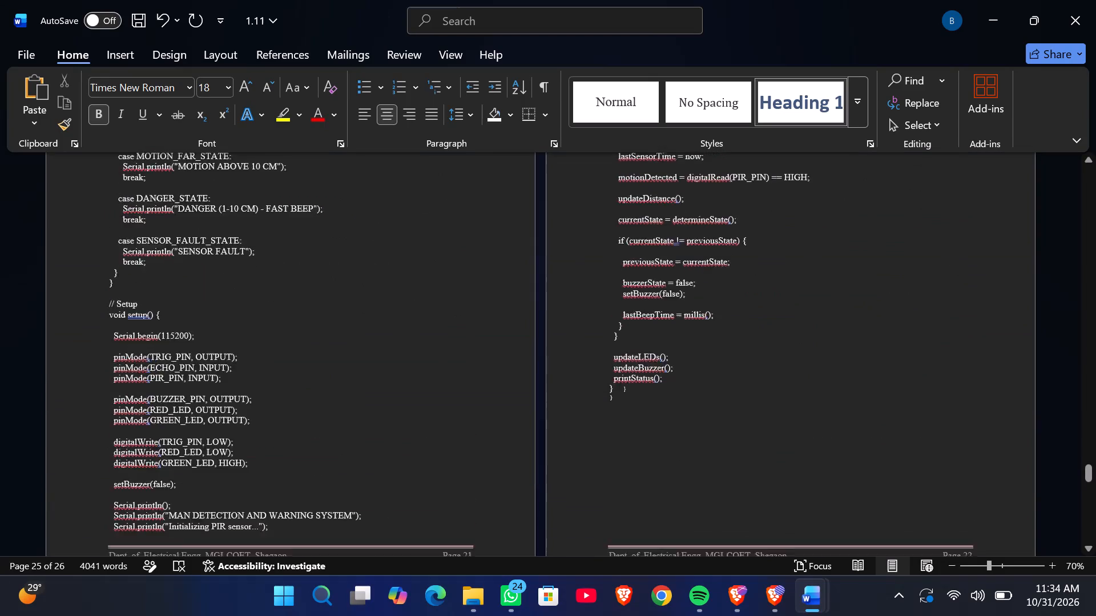
scroll(901, 260, "up", 5)
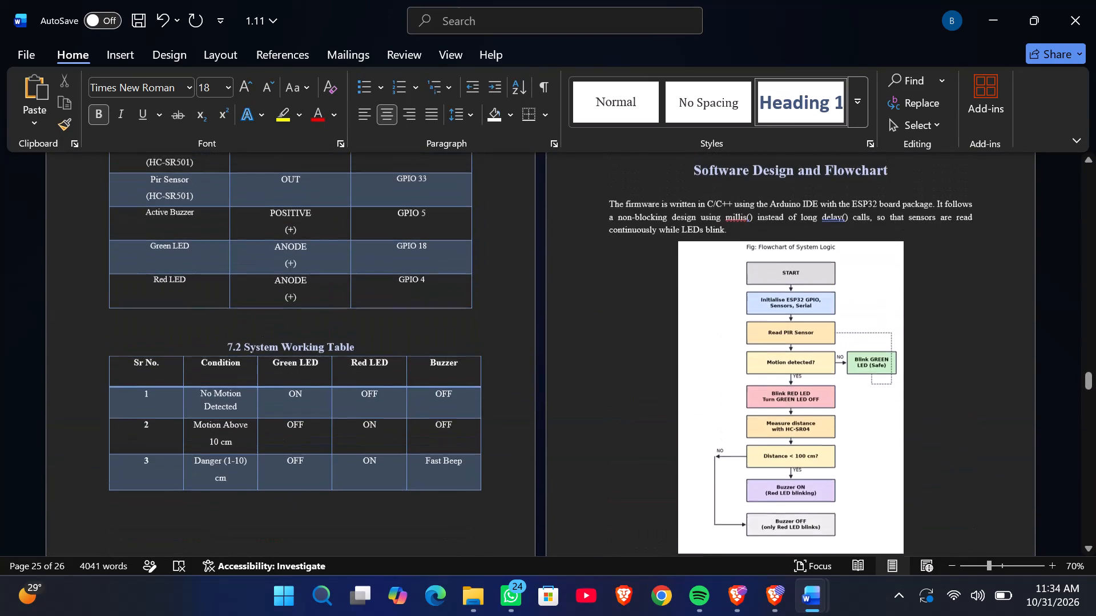
scroll(901, 260, "up", 2)
scroll(901, 260, "down", 4)
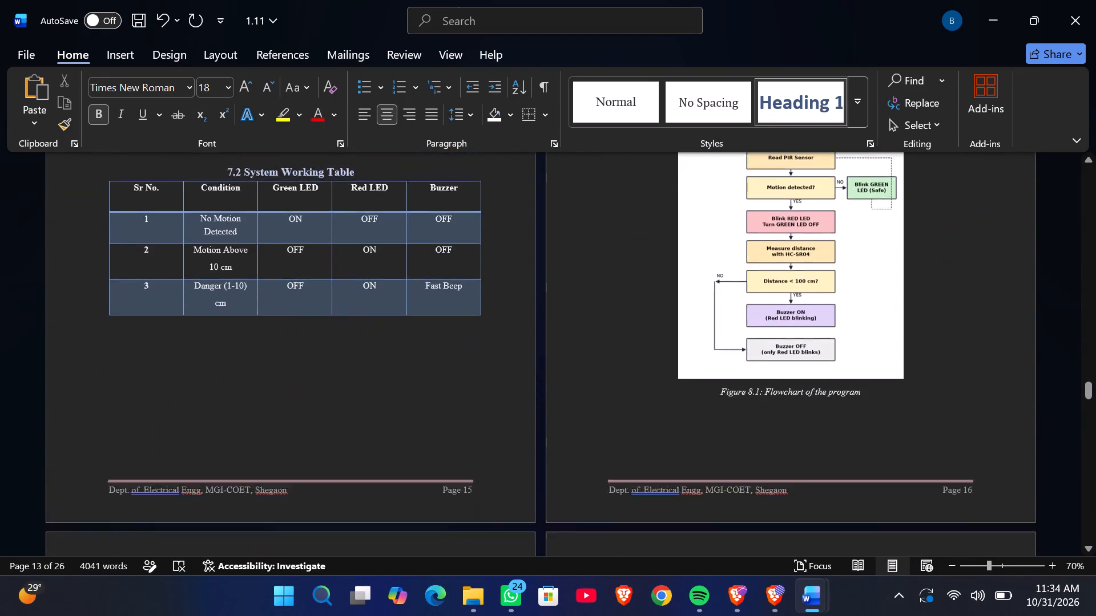
scroll(901, 260, "down", 6)
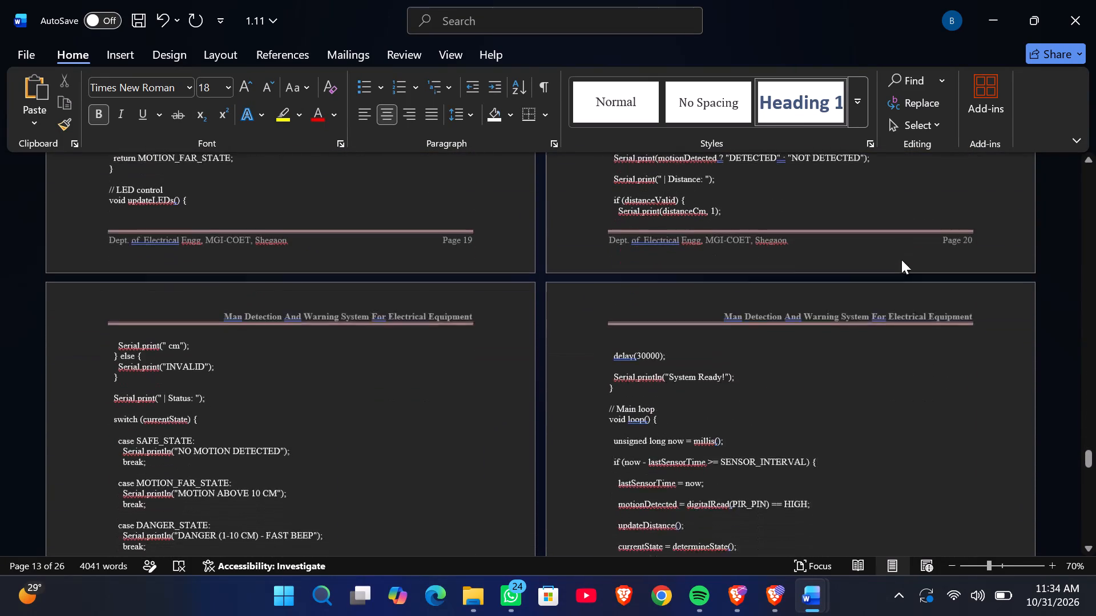
scroll(901, 260, "down", 3)
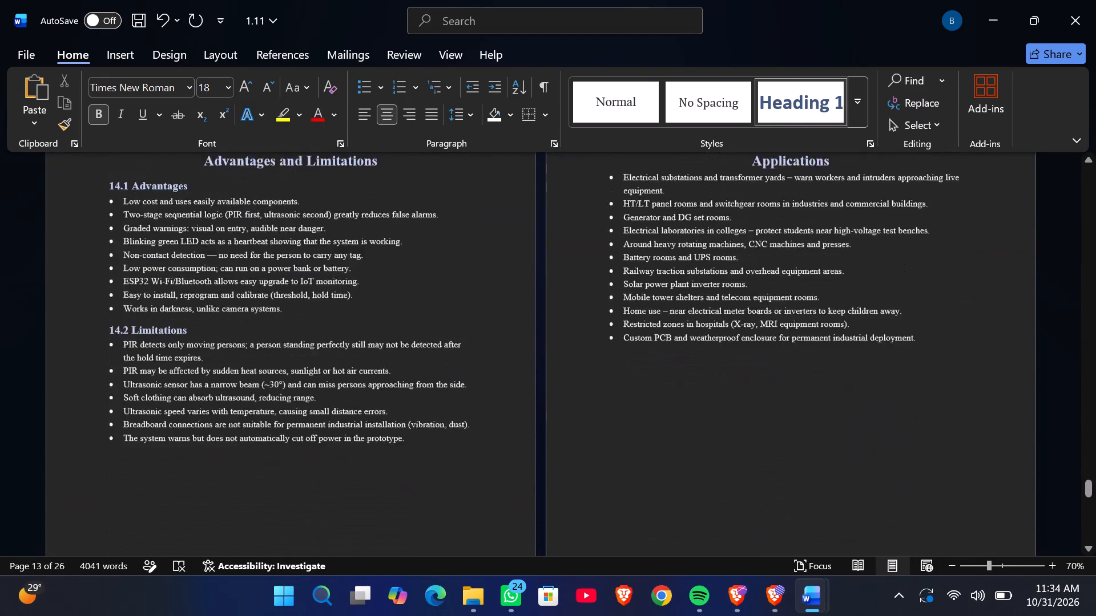
Renumber the Advantages and Limitations chapter heading as Chapter 10.
scroll(901, 260, "up", 1)
scroll(457, 252, "up", 1)
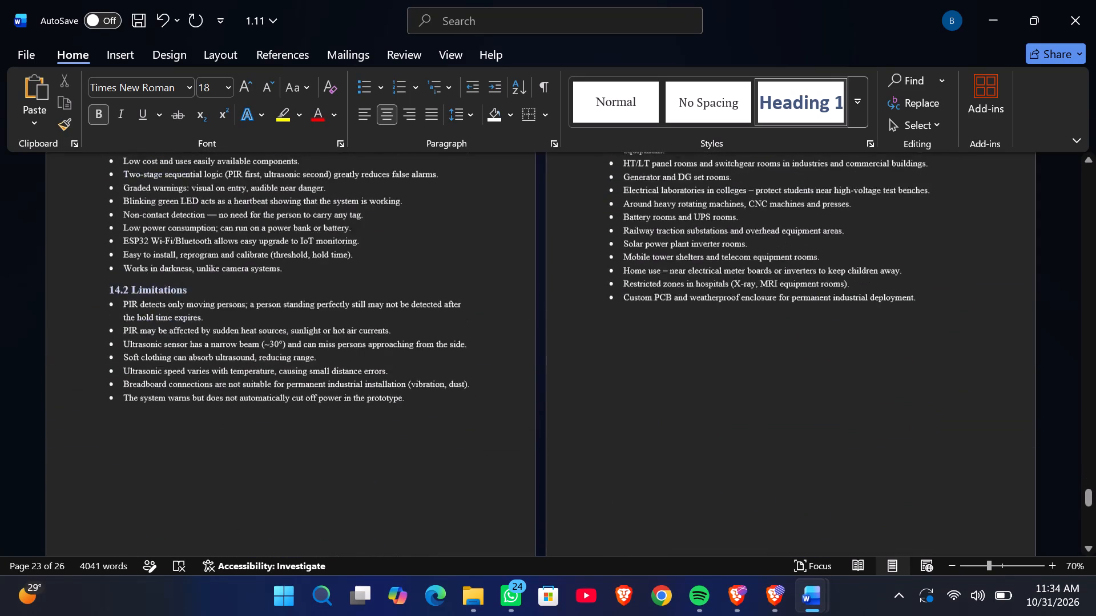
scroll(457, 252, "up", 1)
scroll(385, 233, "up", 1)
left_click(332, 211)
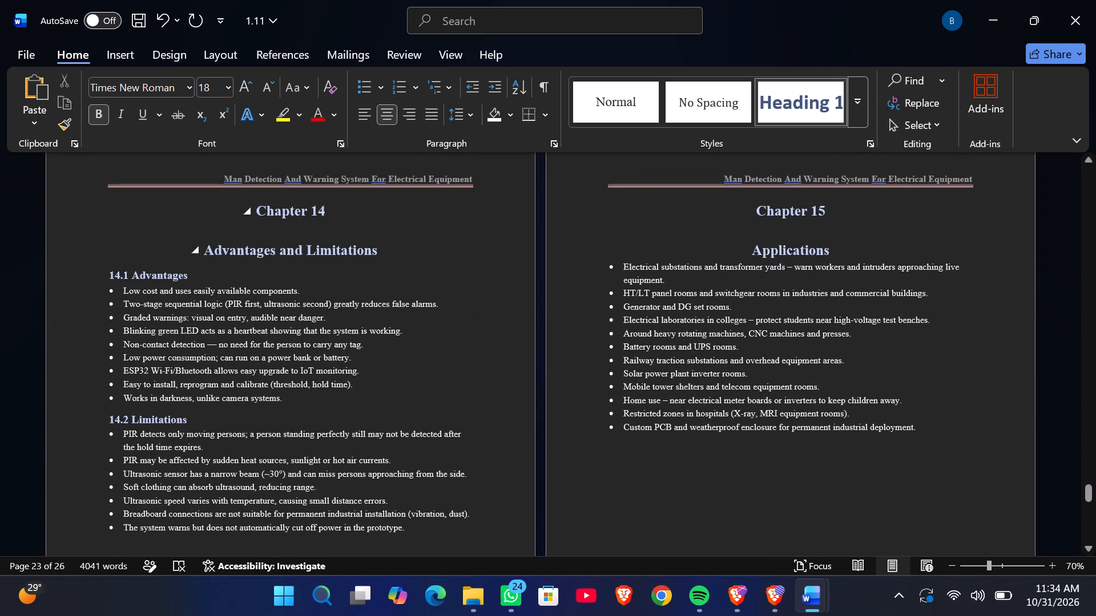
key("BackSpace")
key("0")
Renumber the Applications chapter heading as Chapter 11.
key("Right")
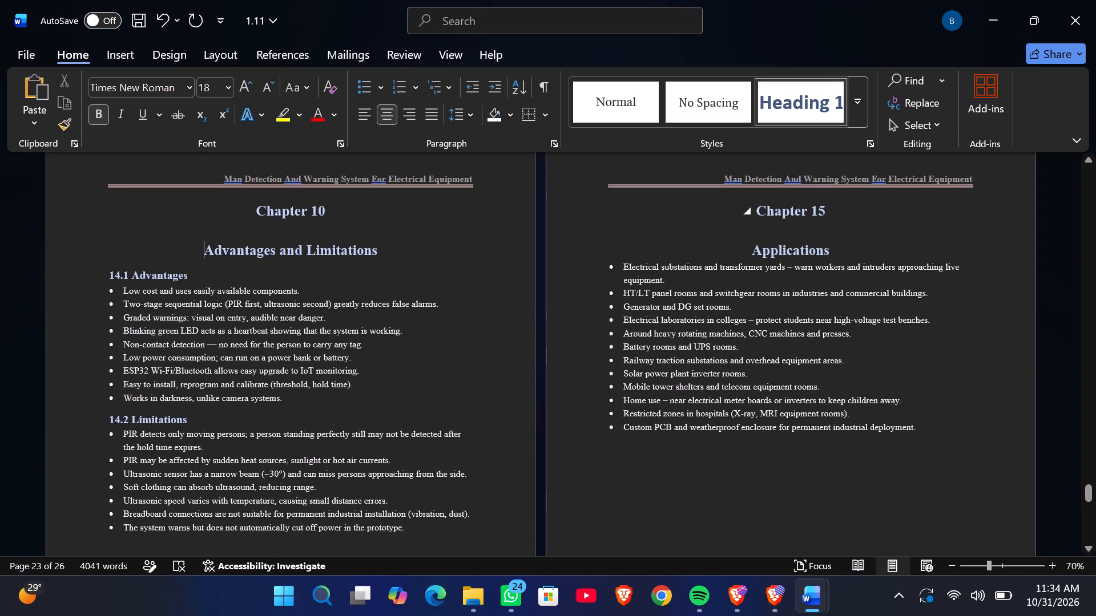
left_click(832, 209)
key("BackSpace")
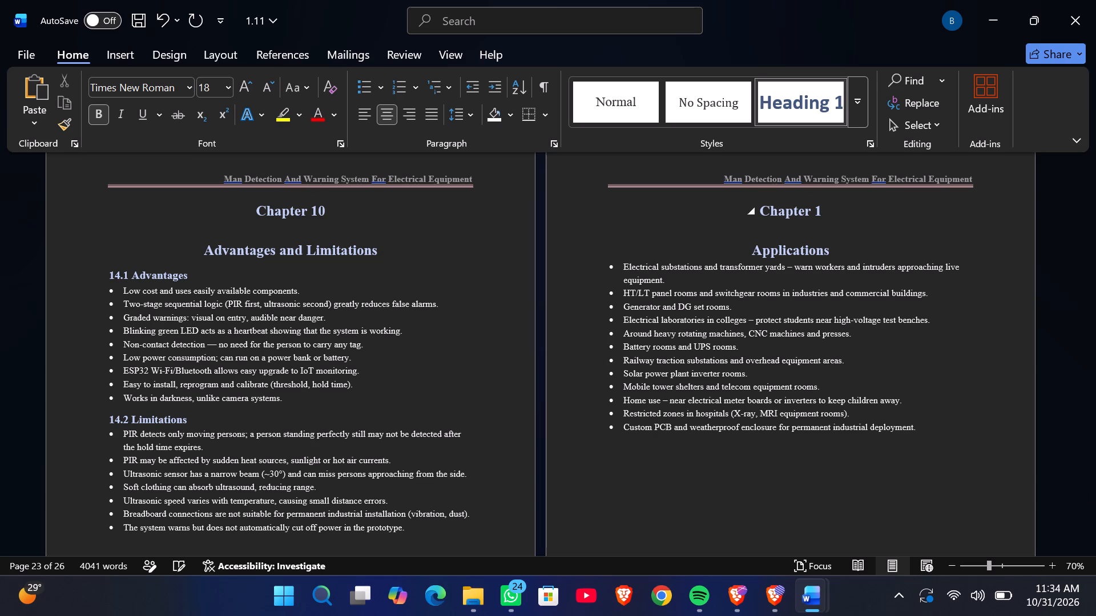
key("1")
Renumber the Conclusion chapter heading as Chapter 12.
scroll(661, 333, "down", 3)
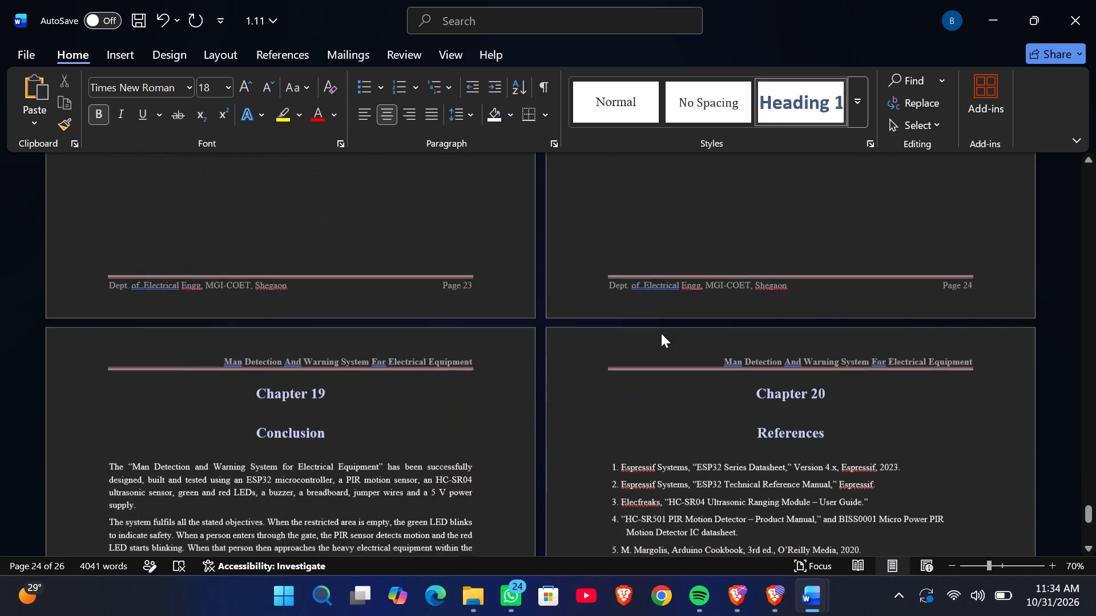
left_click(344, 387)
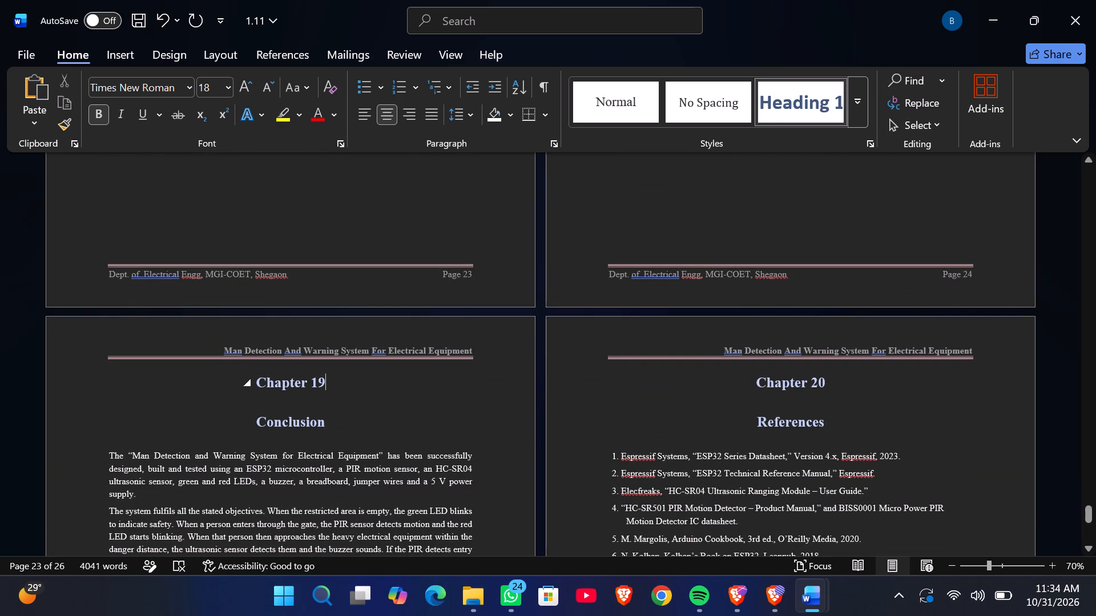
key("BackSpace")
key("2")
Renumber the References chapter heading as Chapter 13.
left_click(845, 386)
key("BackSpace")
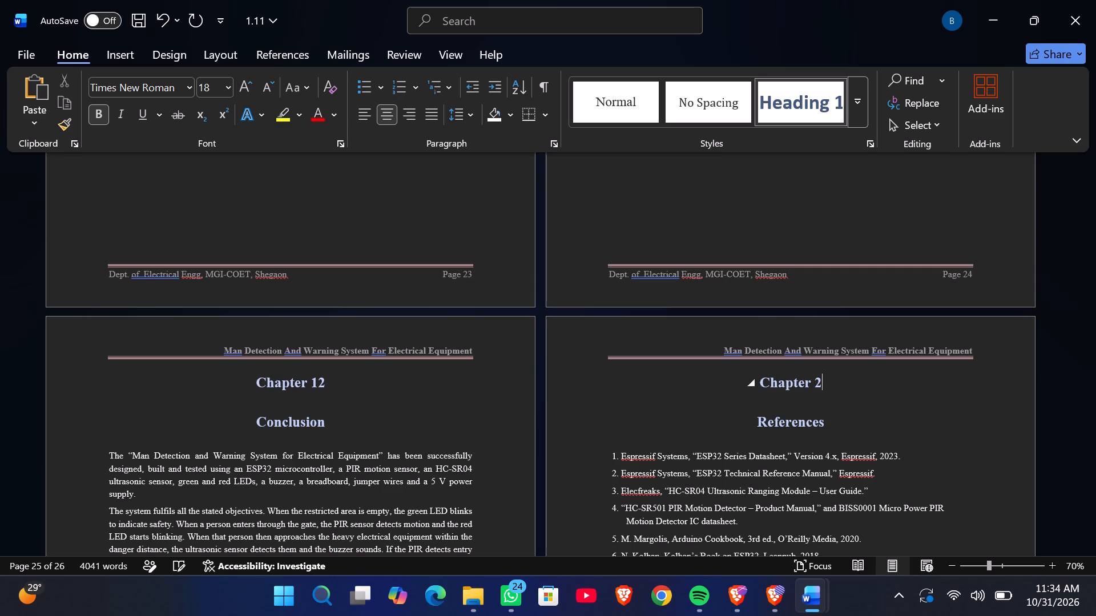
key("BackSpace")
type("13")
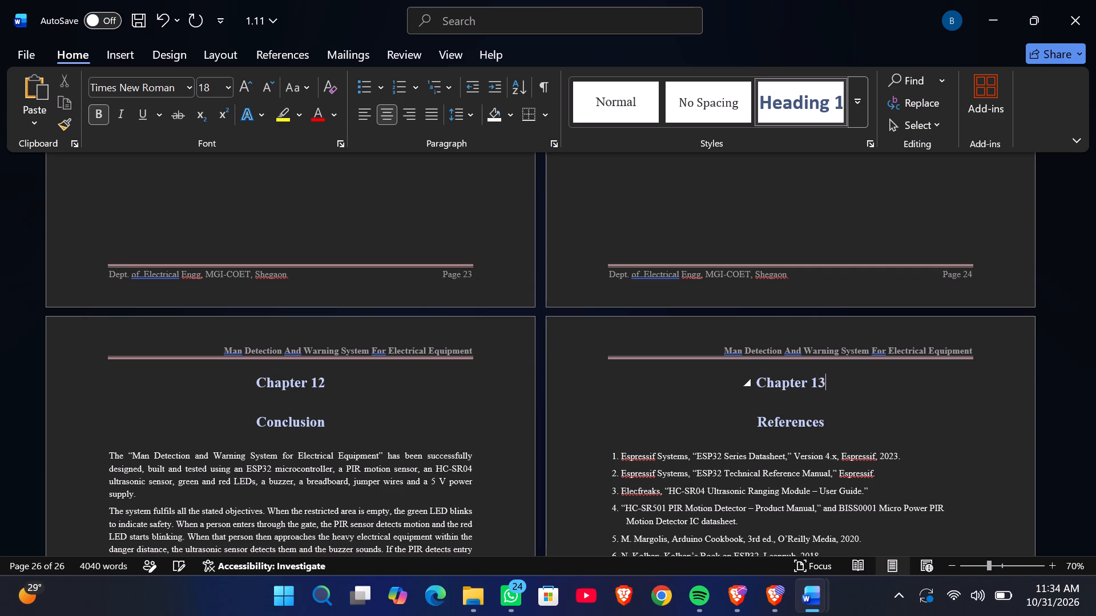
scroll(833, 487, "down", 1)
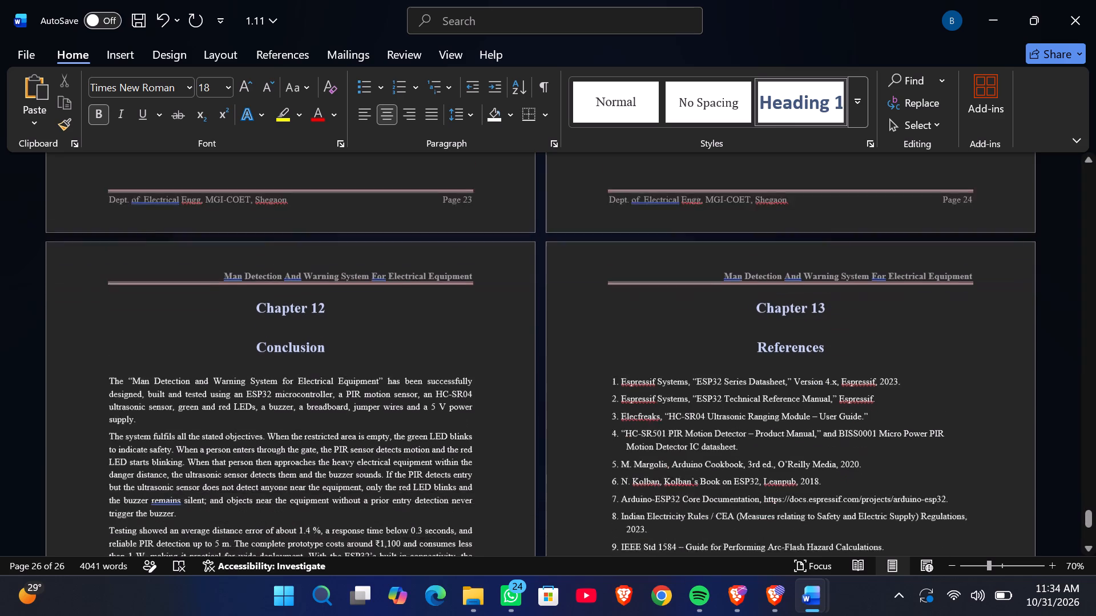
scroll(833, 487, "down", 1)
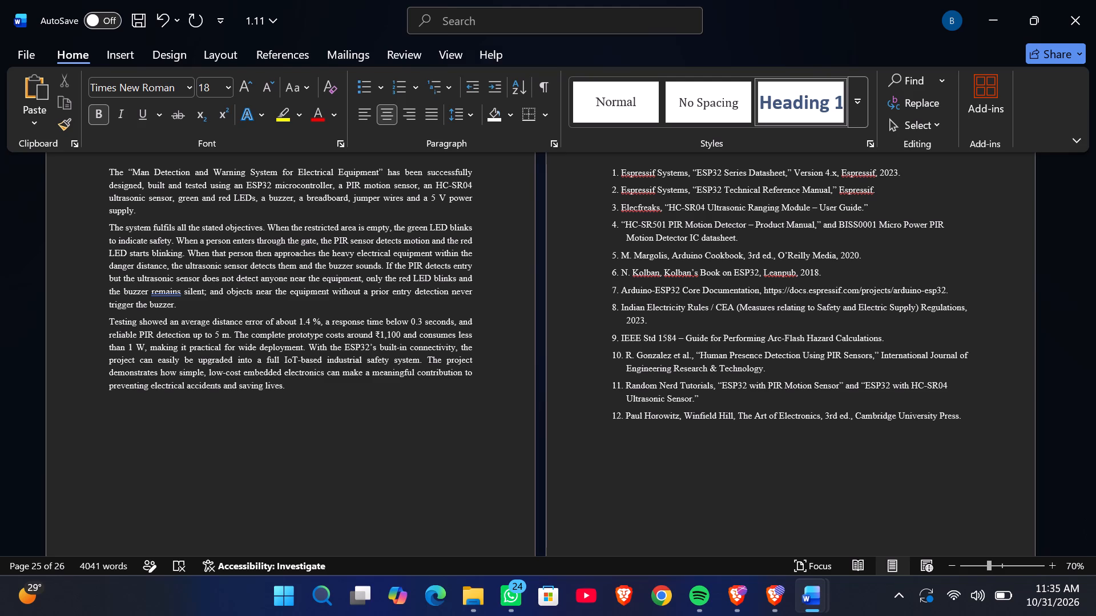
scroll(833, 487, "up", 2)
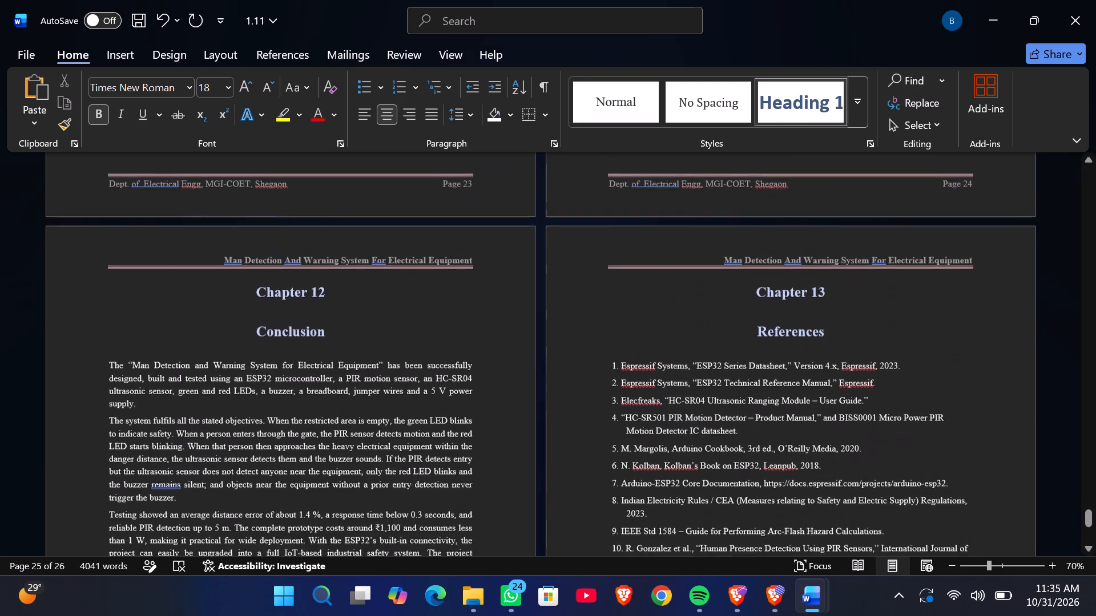
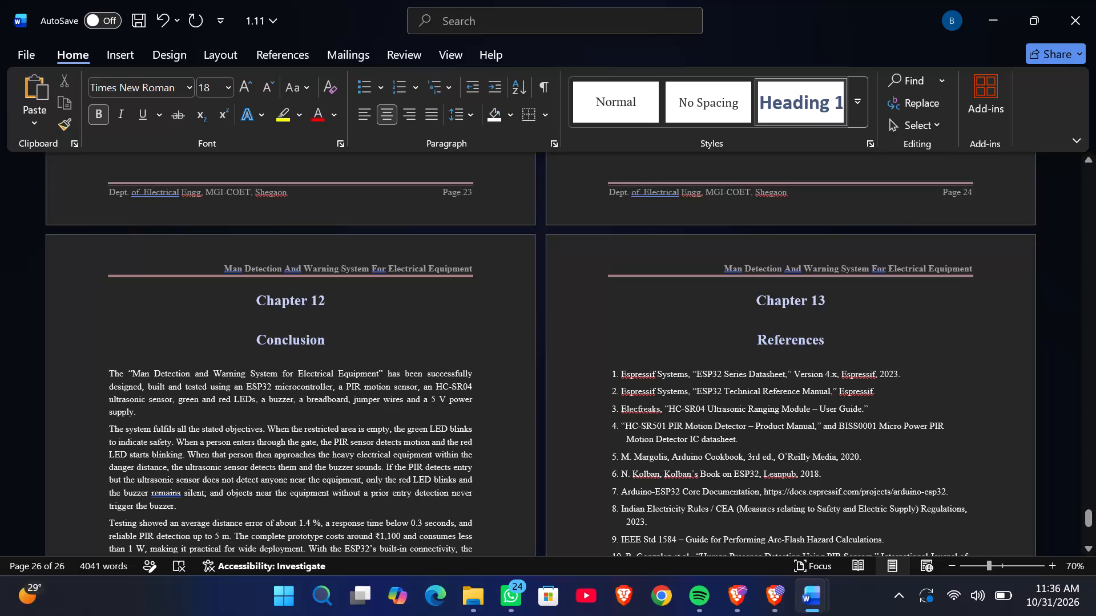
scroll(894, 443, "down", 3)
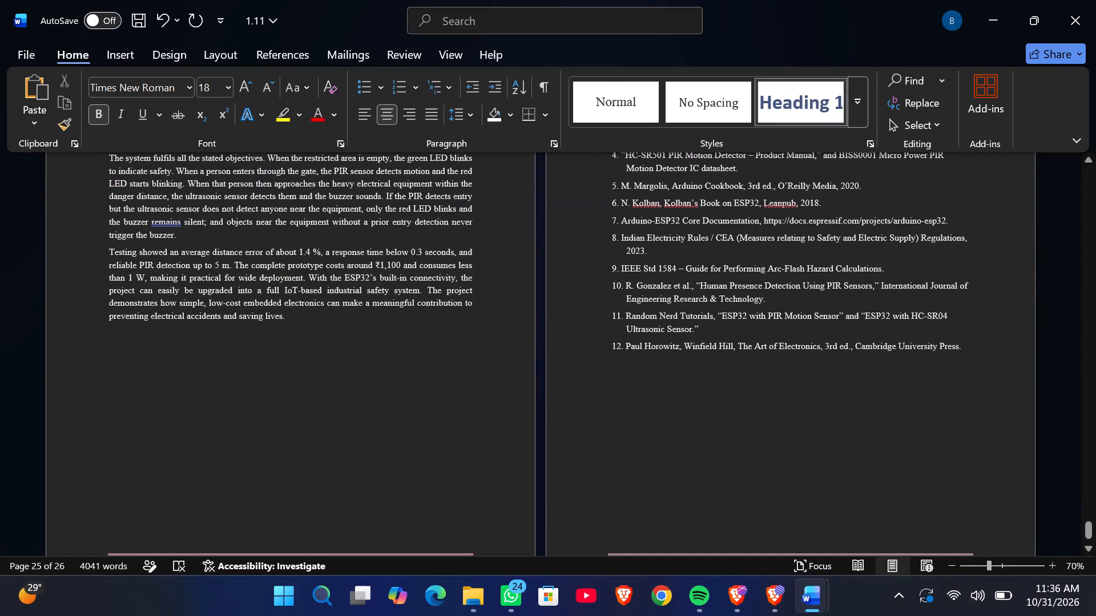
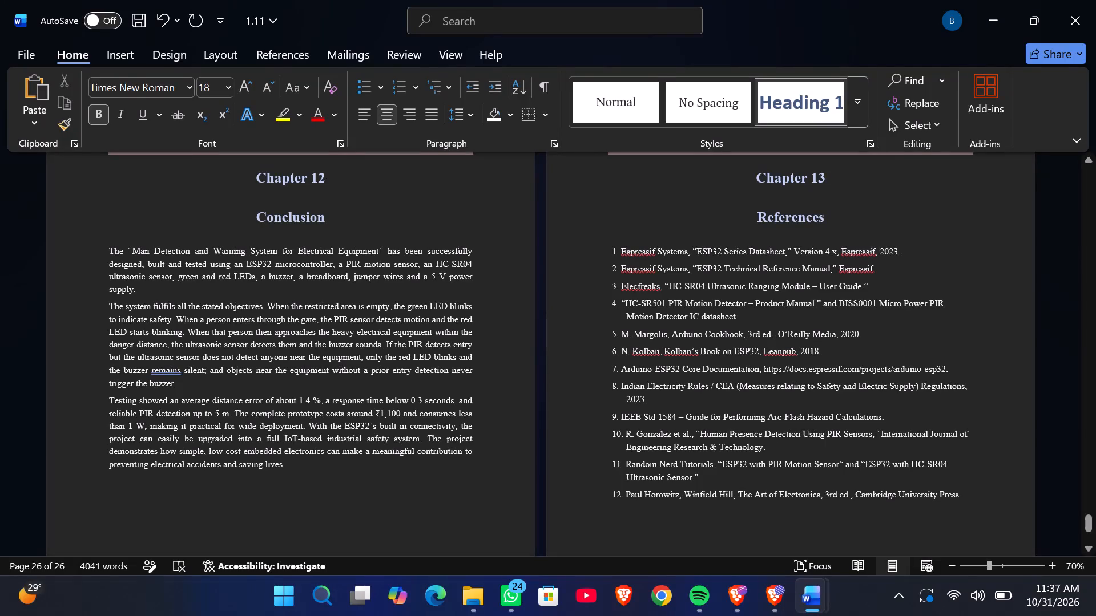
Replace the entire numbered reference list under the Chapter 13 References heading with the copied six-item references text.
left_click_drag(994, 496, 839, 314)
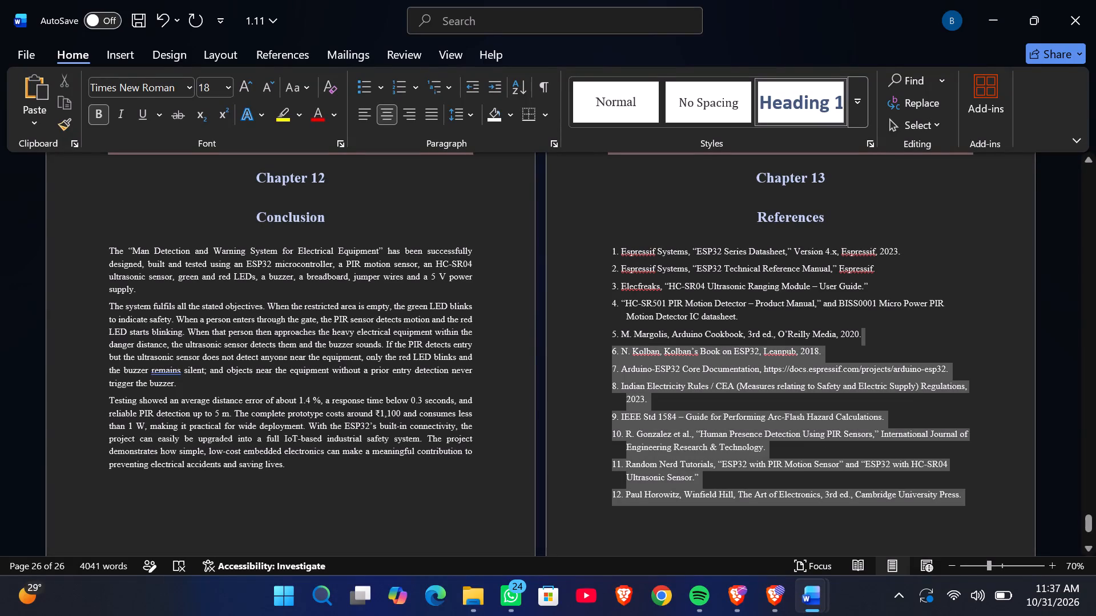
left_click_drag(839, 314, 628, 277)
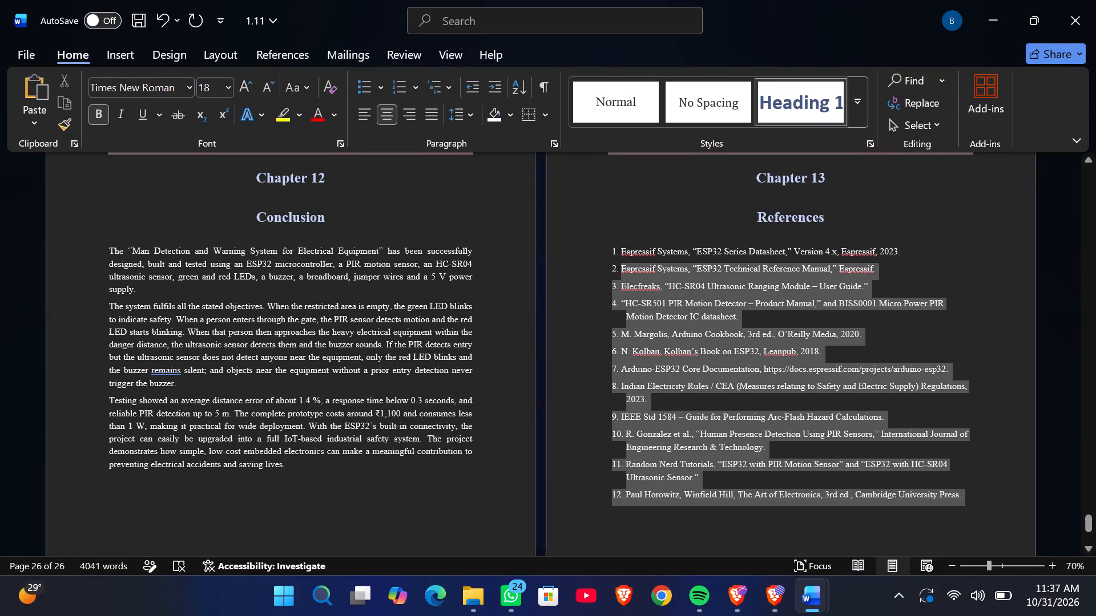
left_click_drag(628, 277, 605, 238)
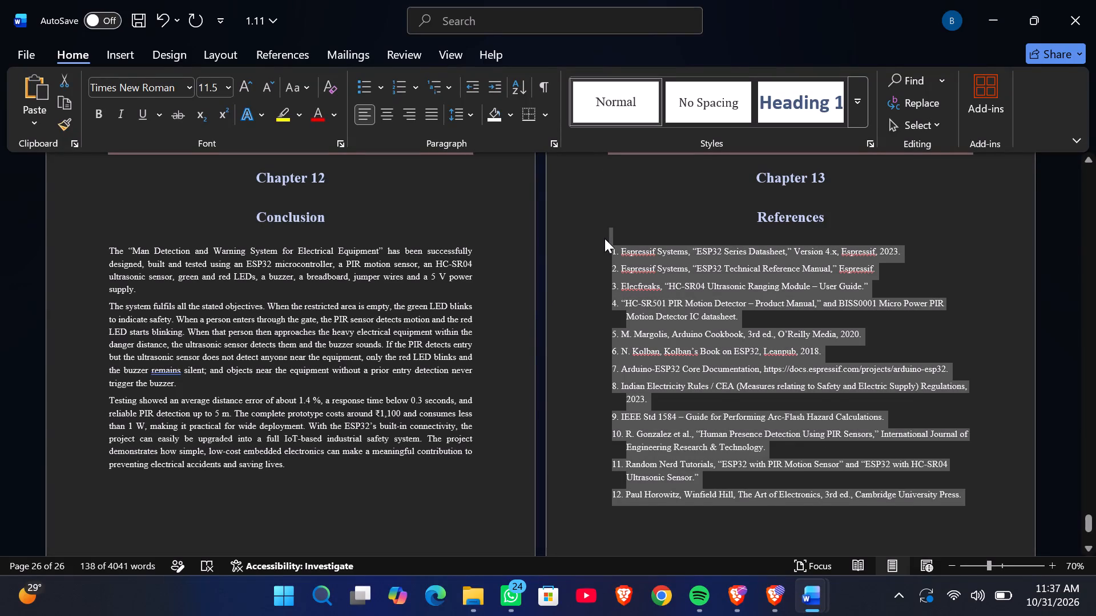
key("ctrl+v")
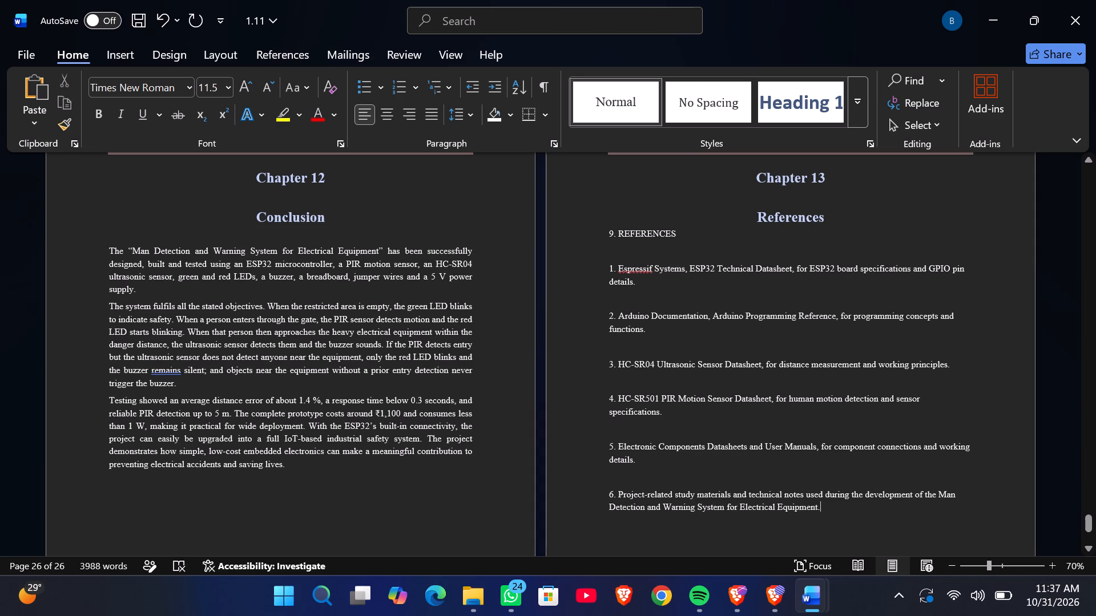
Remove the blank line between references 1 and 2 in Chapter 13.
left_click(609, 315)
key("BackSpace")
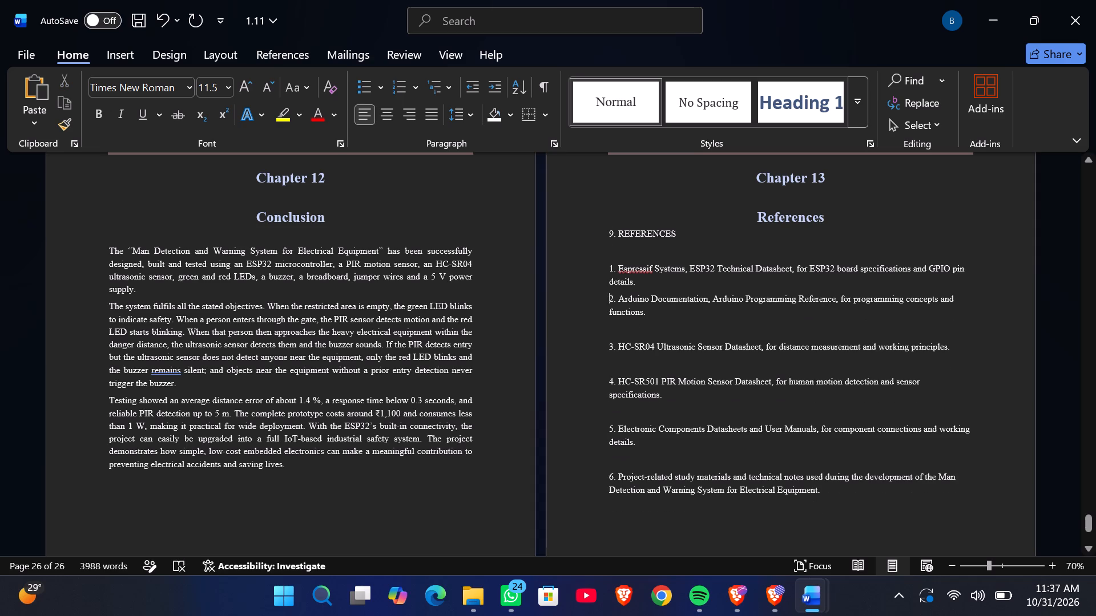
Delete the duplicate "9. REFERENCES" line and the blank line beneath it, so reference 1 directly follows the References heading.
left_click(606, 268)
key("BackSpace")
key("BackSpace")
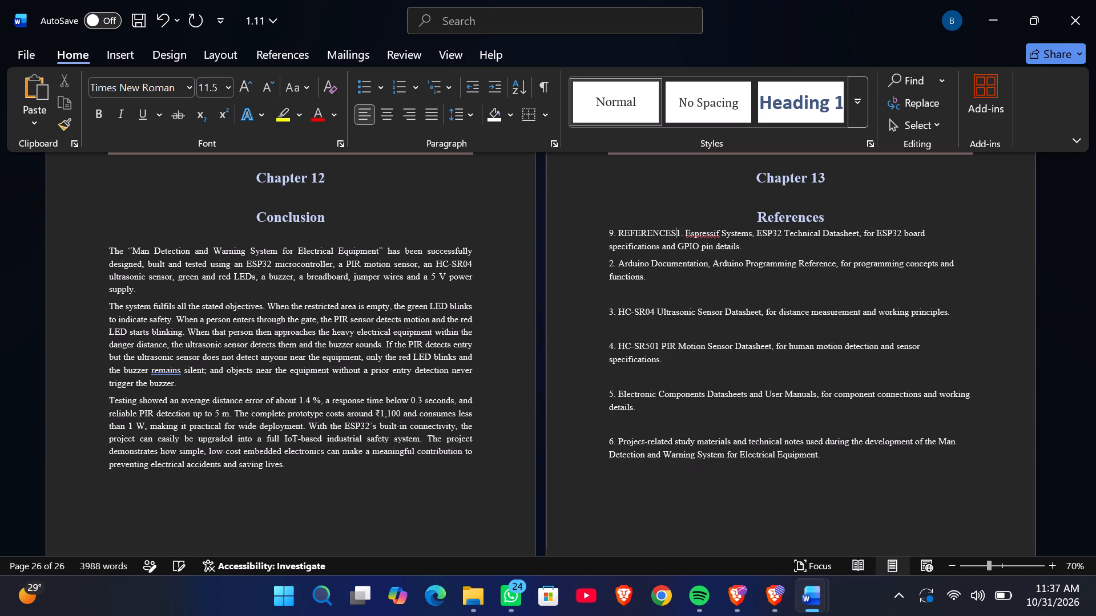
key("BackSpace")
key("BackSpace")
key("BackSpace")
key("BackSpace")
key("BackSpace")
key("BackSpace")
key("BackSpace")
key("BackSpace")
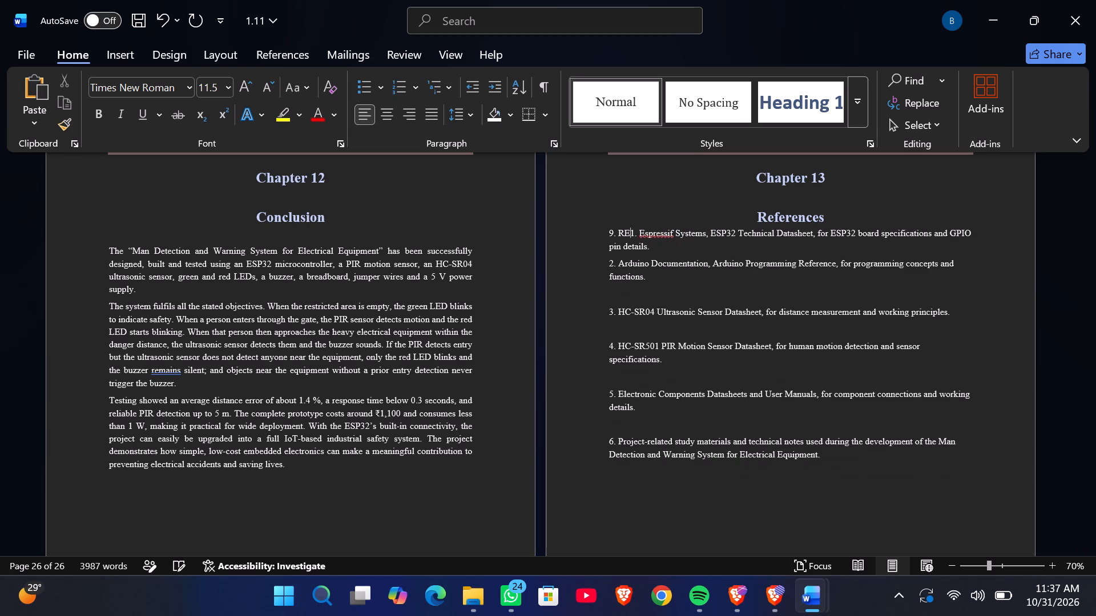
key("BackSpace")
key("BackSpace")
key("BackSpace")
key("BackSpace")
key("BackSpace")
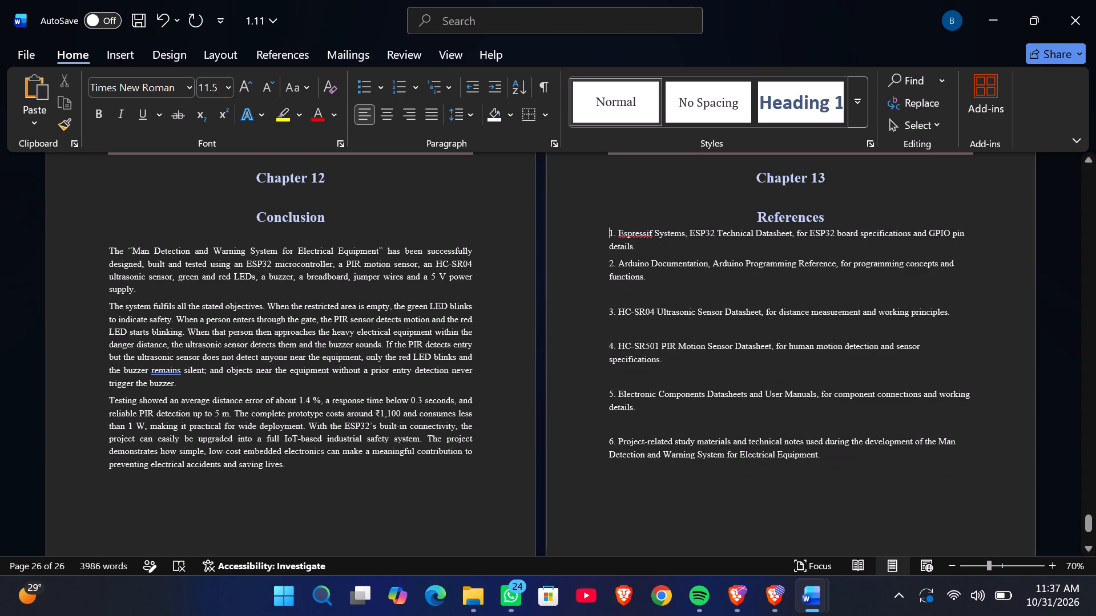
Remove the blank lines above references 3 and 4 in the reference list.
left_click(611, 313)
key("Left")
key("BackSpace")
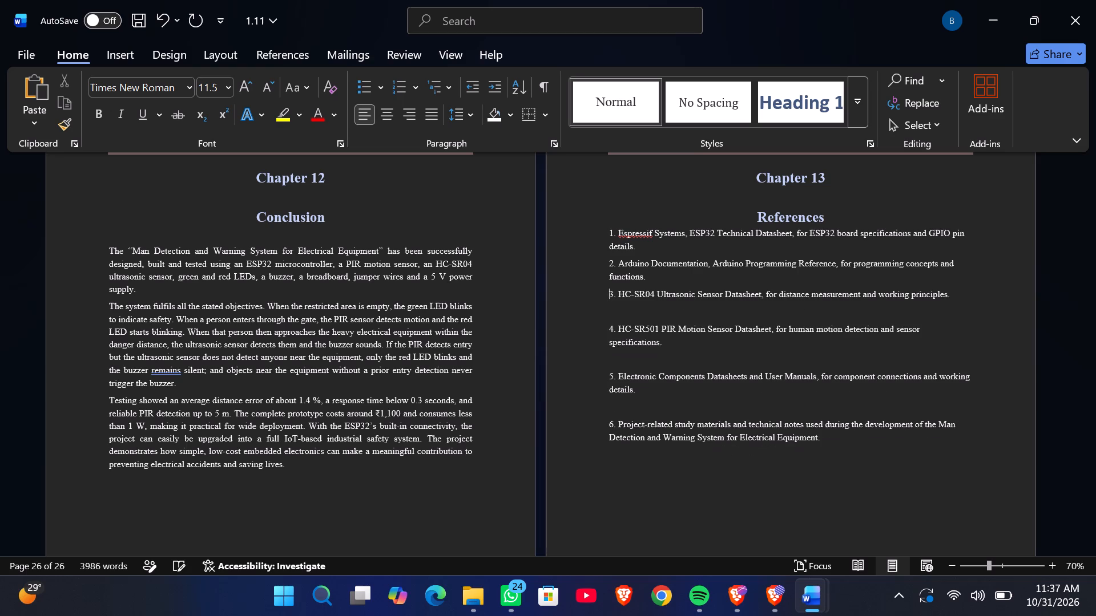
key("BackSpace")
key("Return")
key("Down")
key("Down")
key("BackSpace")
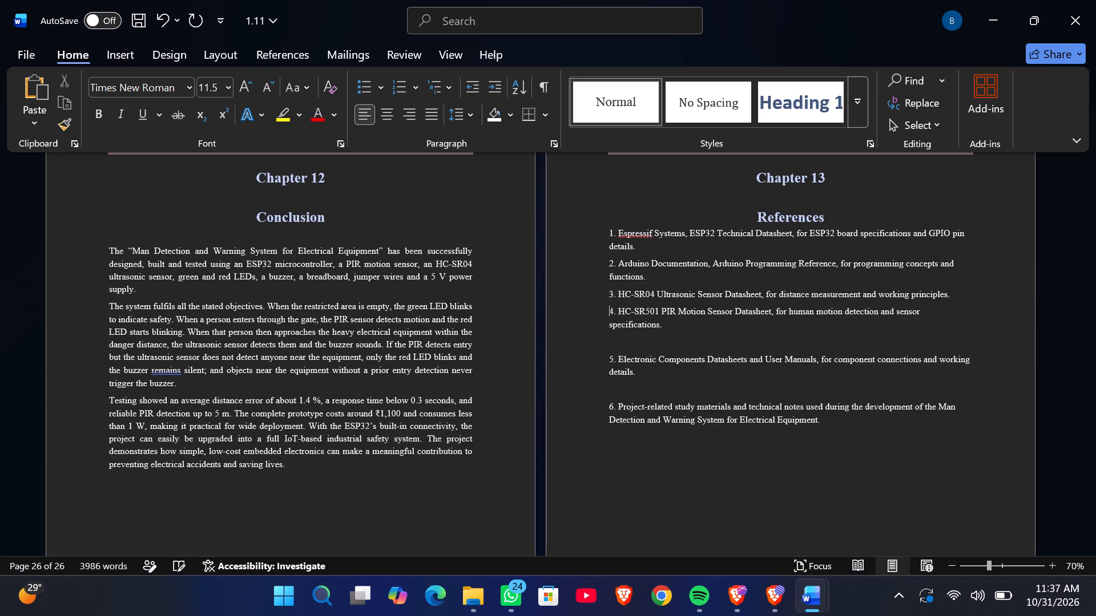
Remove the blank lines above references 5 and 6 in the reference list.
key("Down")
key("Down")
key("Down")
key("BackSpace")
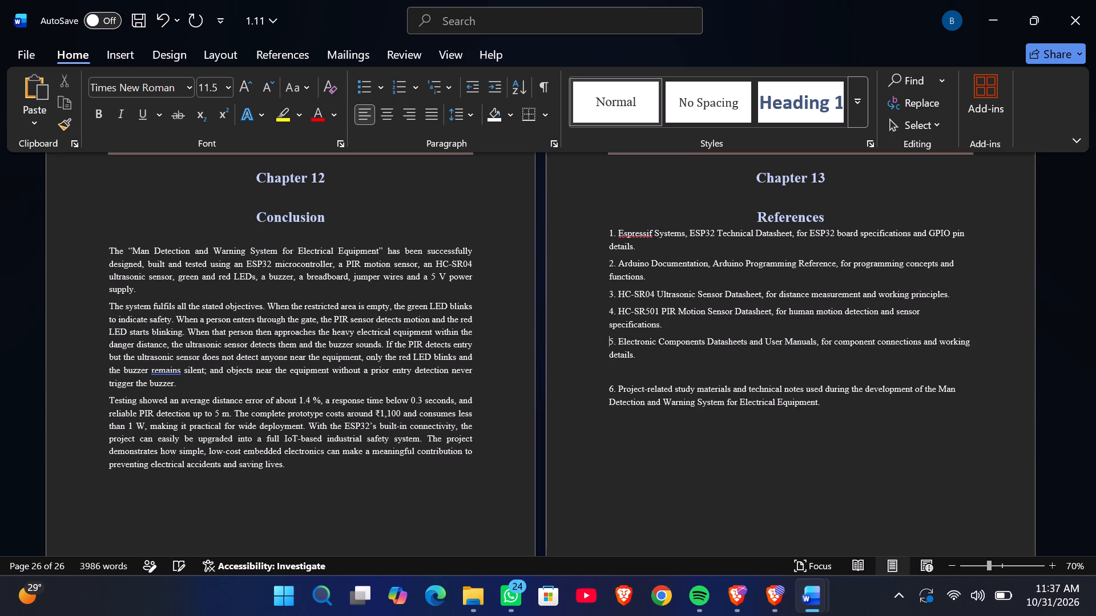
key("Down")
key("Down")
key("Down")
key("BackSpace")
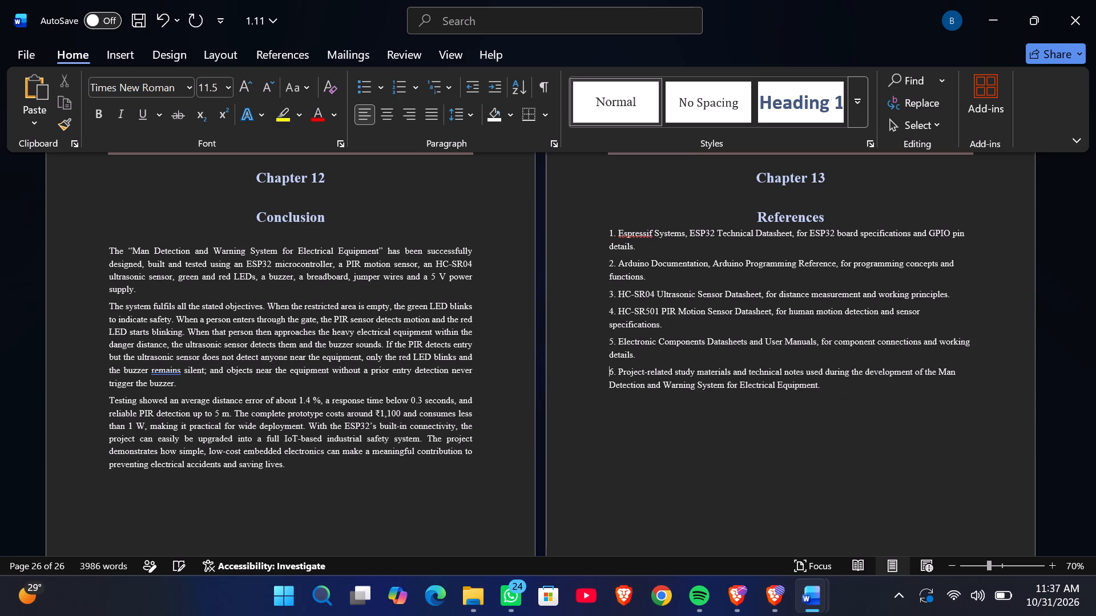
key("BackSpace")
key("Return")
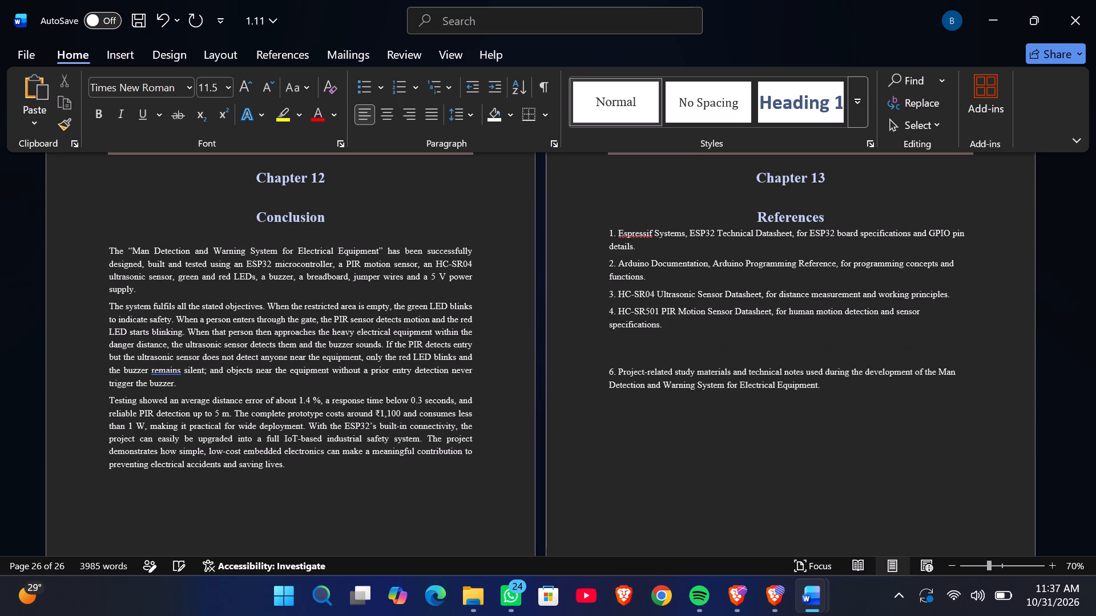
Insert a blank line between the References heading and the first reference.
left_click(829, 219)
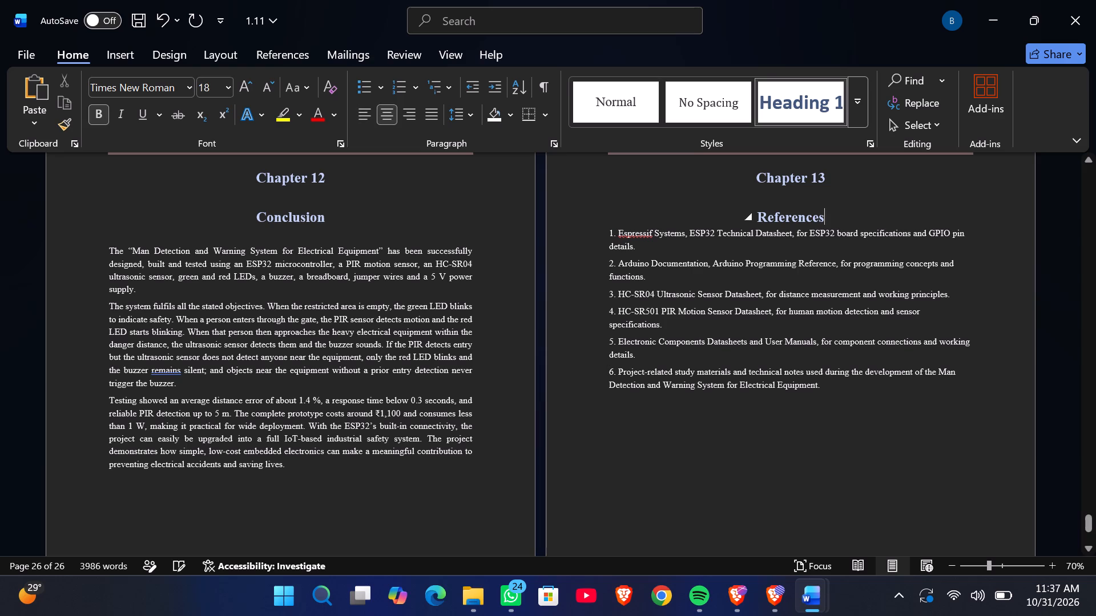
key("Return")
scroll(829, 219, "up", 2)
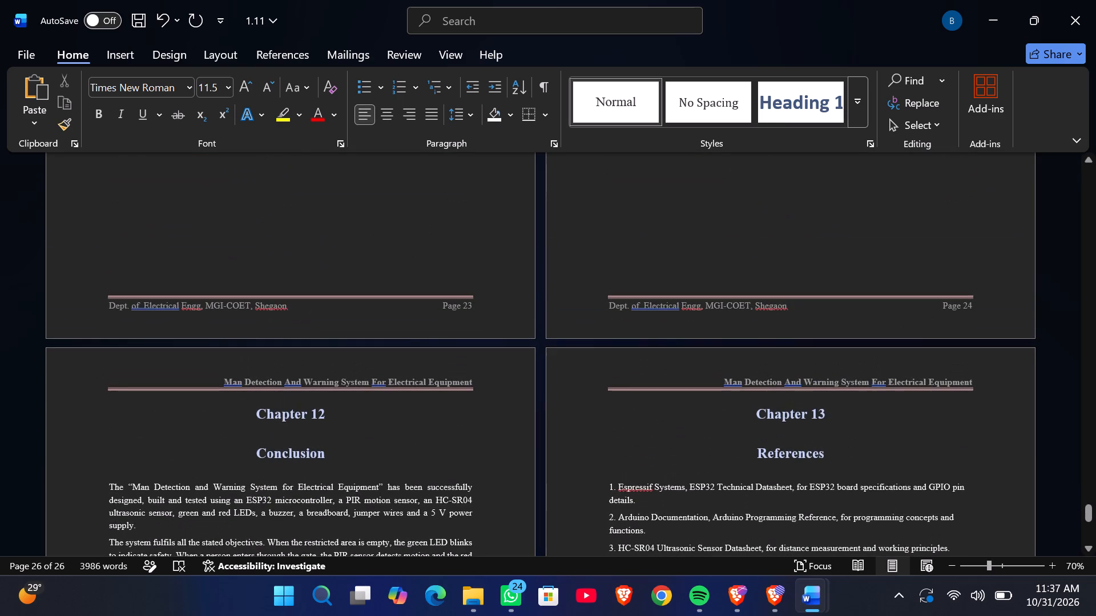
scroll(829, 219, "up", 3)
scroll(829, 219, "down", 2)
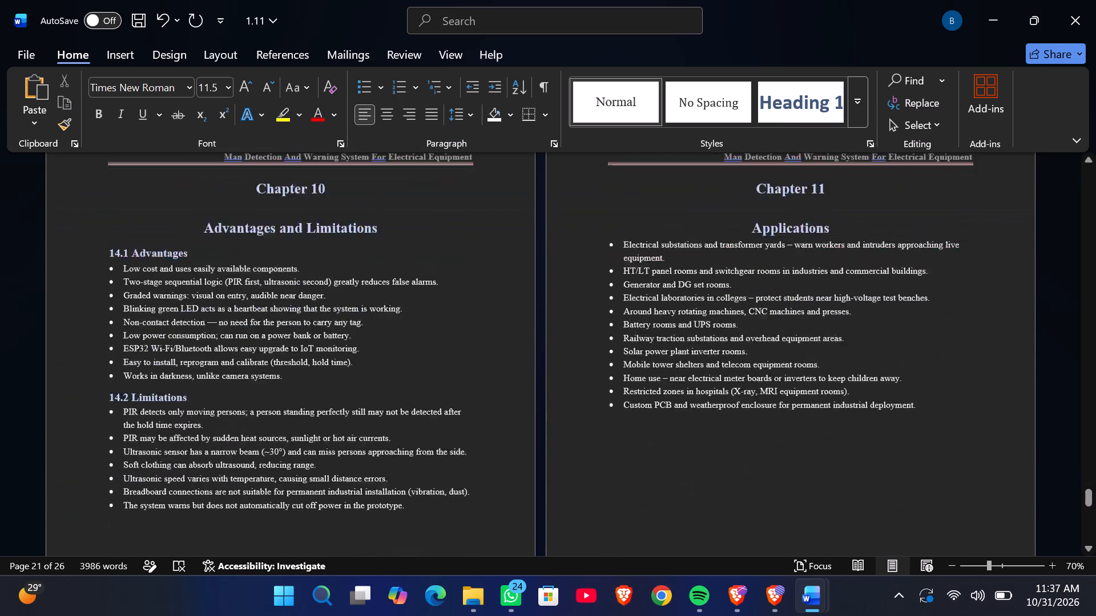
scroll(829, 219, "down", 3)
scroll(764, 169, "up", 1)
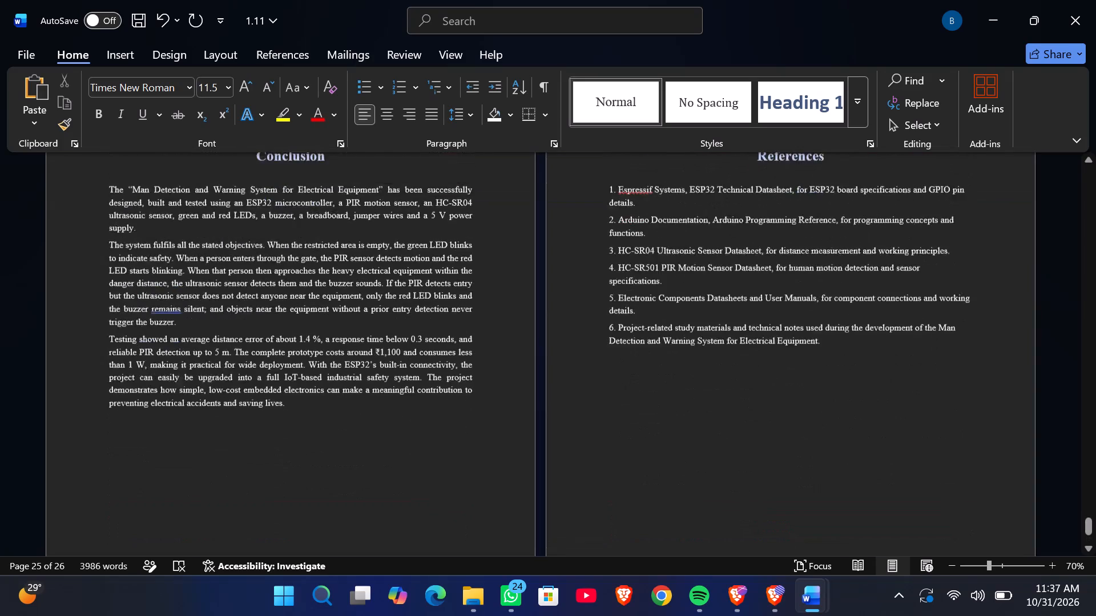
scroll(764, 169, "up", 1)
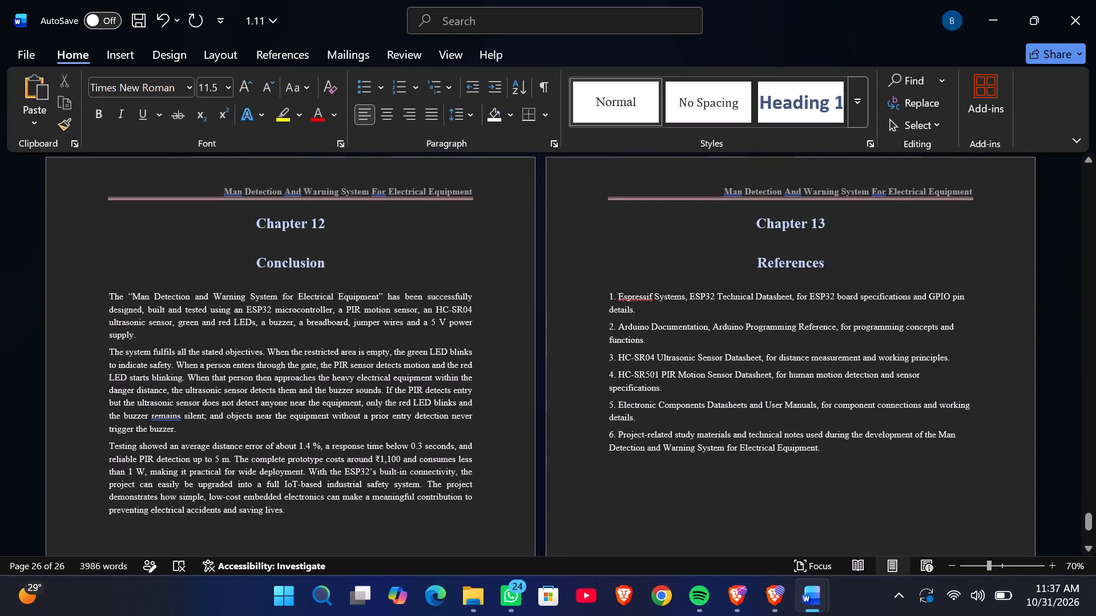
Make the numbers of references 1, 2 and 3 in Chapter 13 bold.
left_click_drag(602, 295, 664, 295)
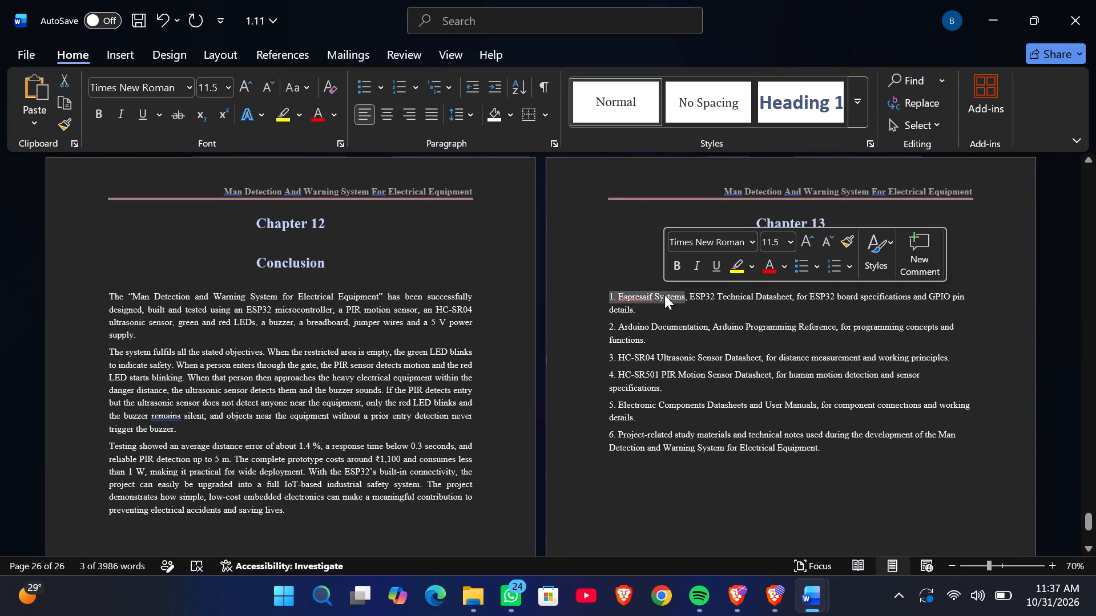
left_click(613, 296)
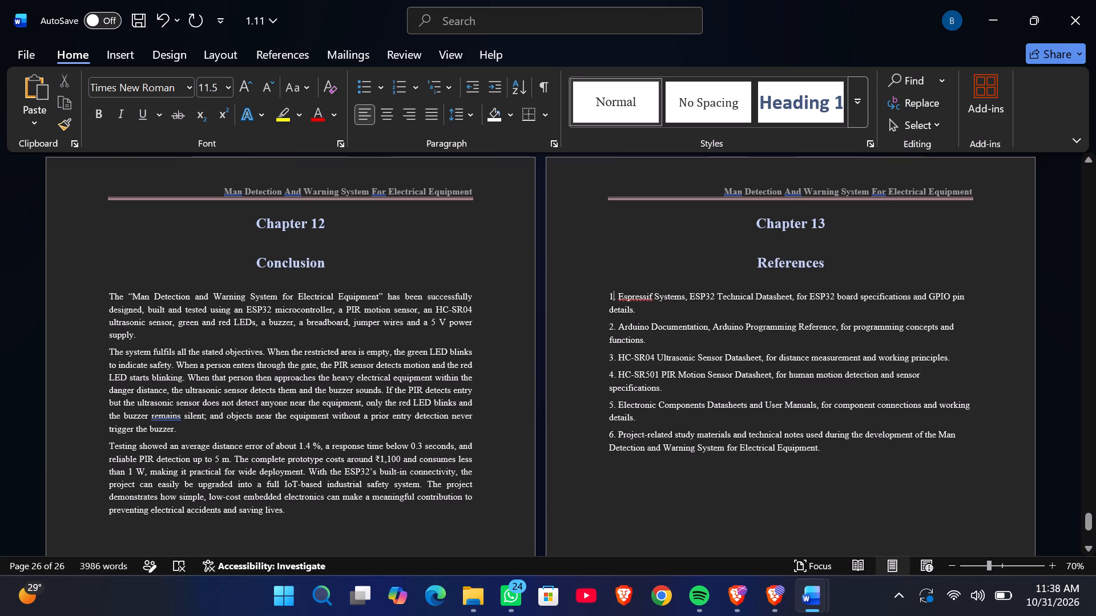
left_click(610, 294)
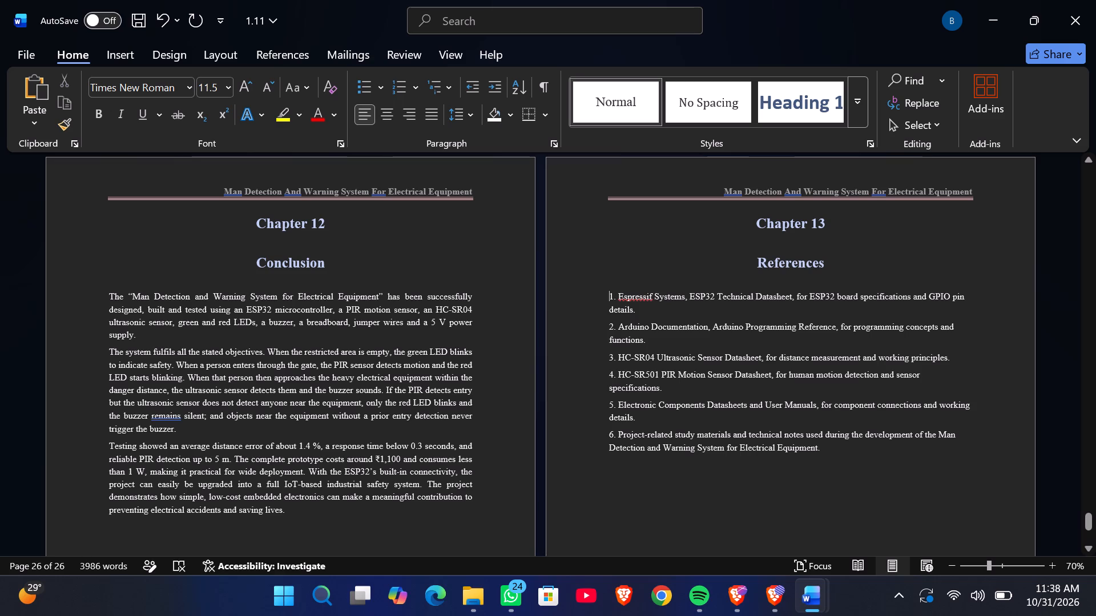
double_click(610, 294)
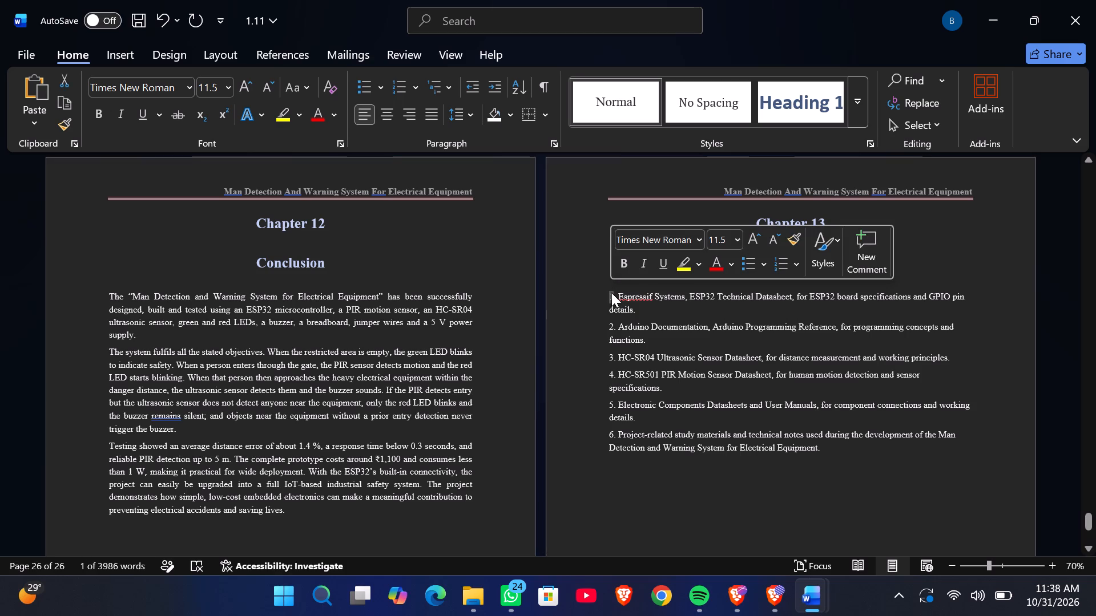
left_click(624, 273)
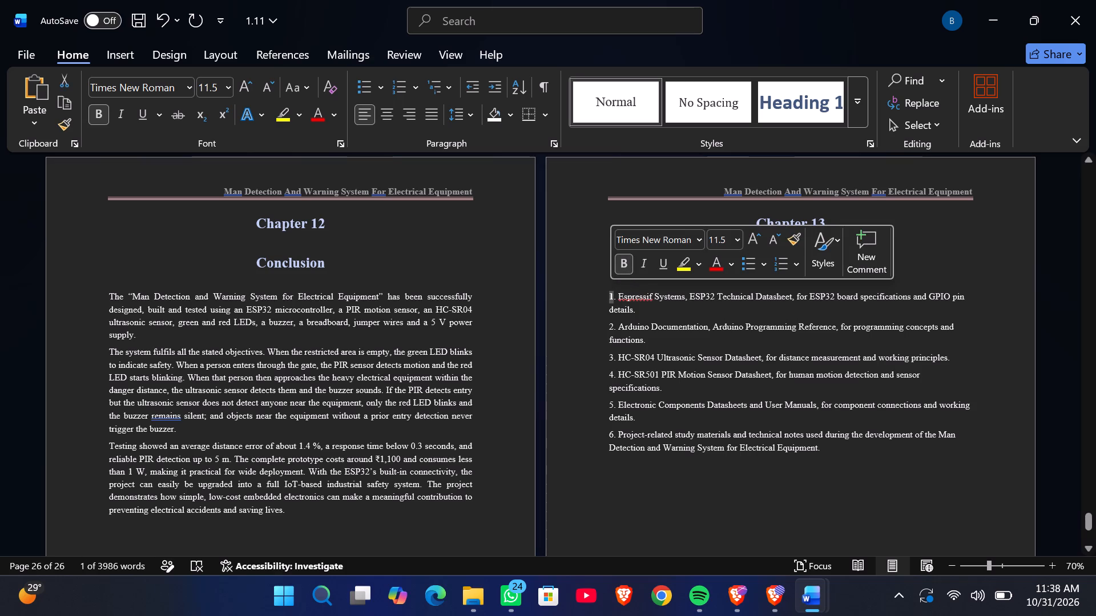
triple_click(613, 329)
left_click_drag(613, 329, 610, 330)
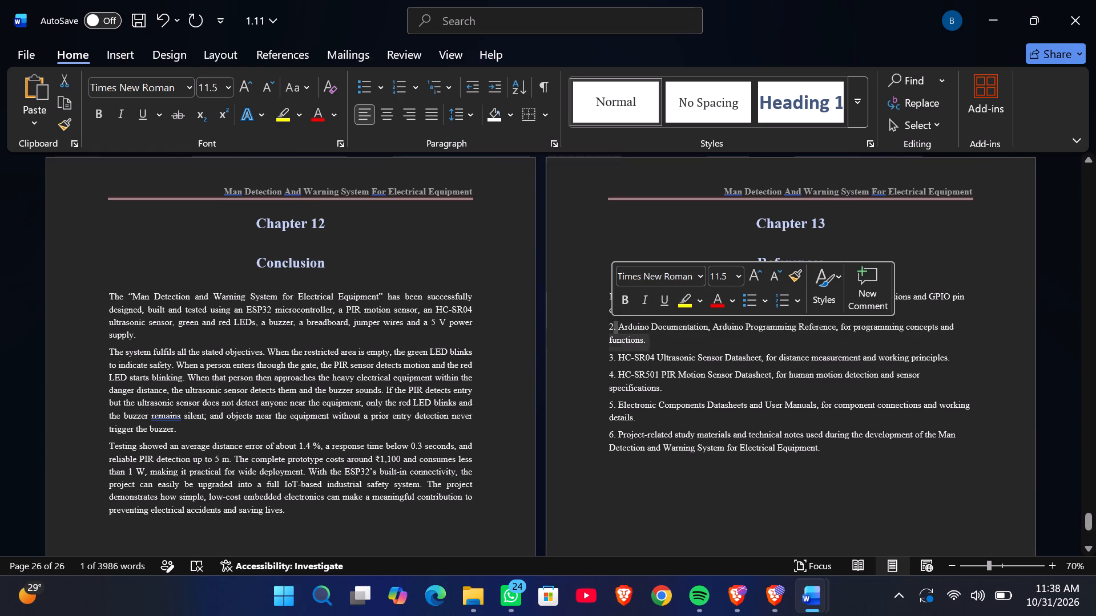
left_click_drag(610, 330, 602, 330)
left_click(613, 299)
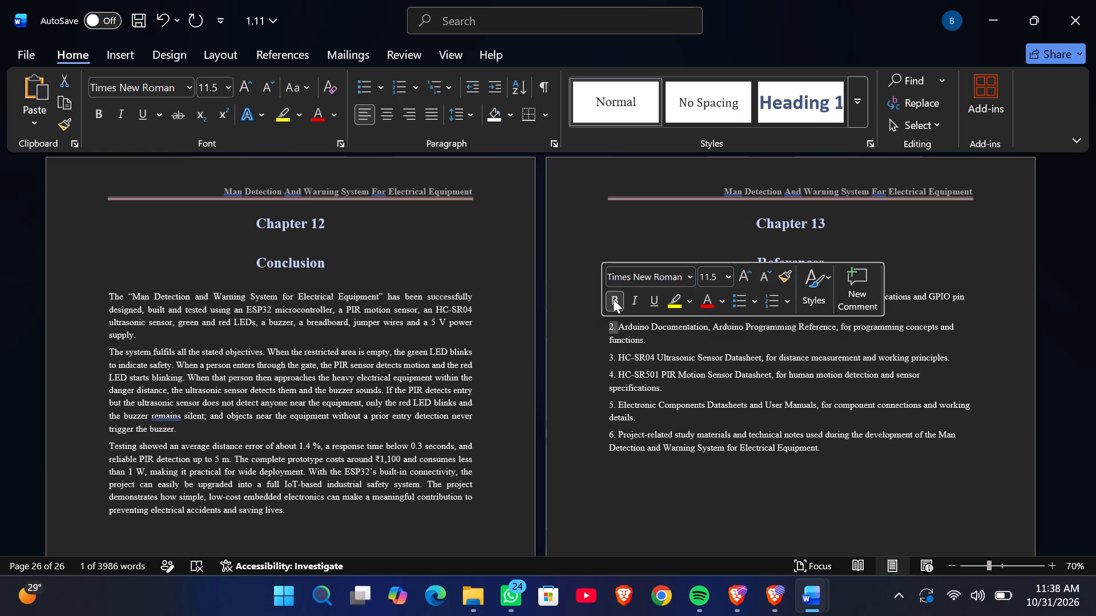
left_click(621, 353)
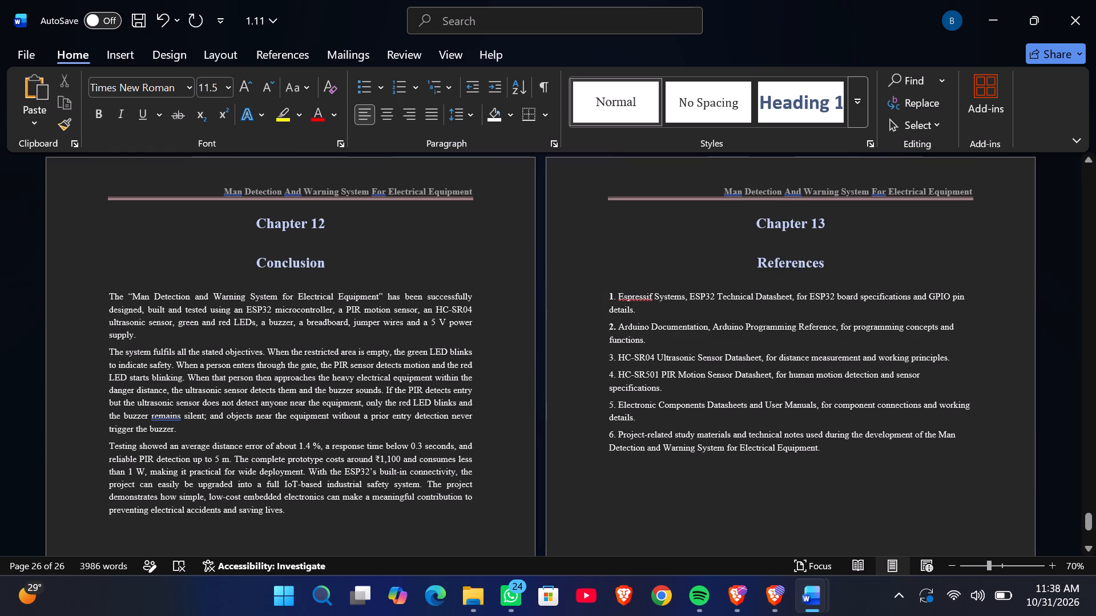
left_click(615, 358)
left_click_drag(615, 358, 602, 356)
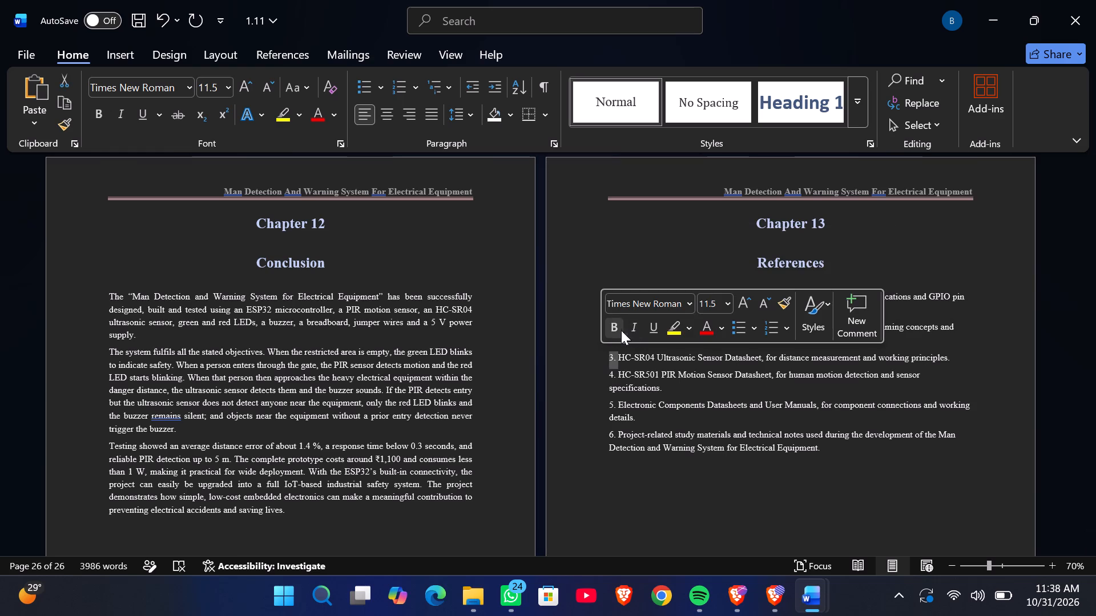
left_click(613, 330)
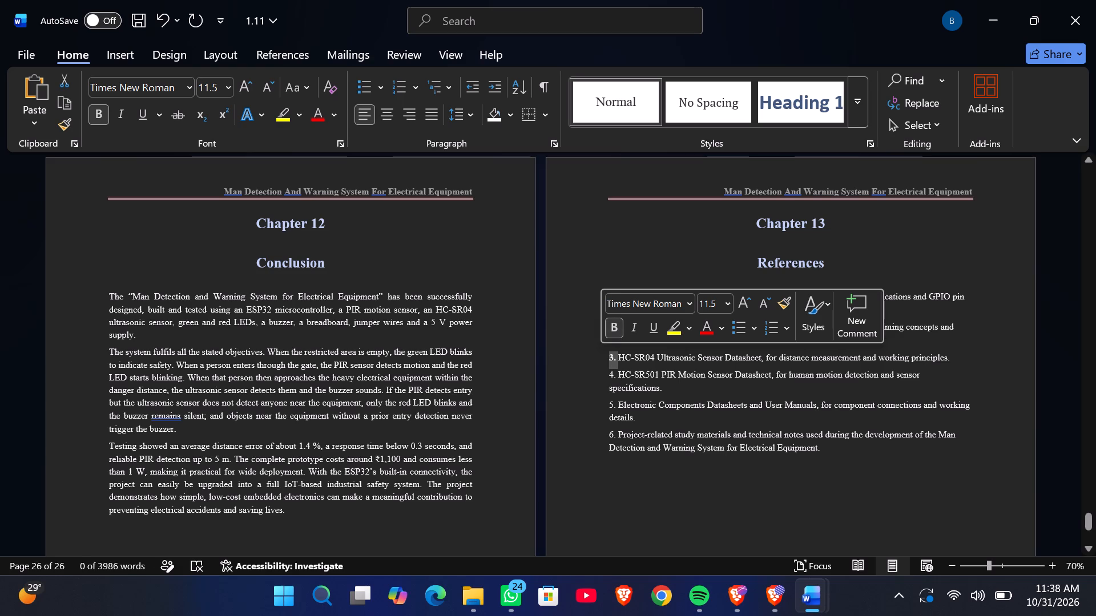
Make the numbers of references 4, 5 and 6 in Chapter 13 bold.
left_click_drag(616, 374, 598, 373)
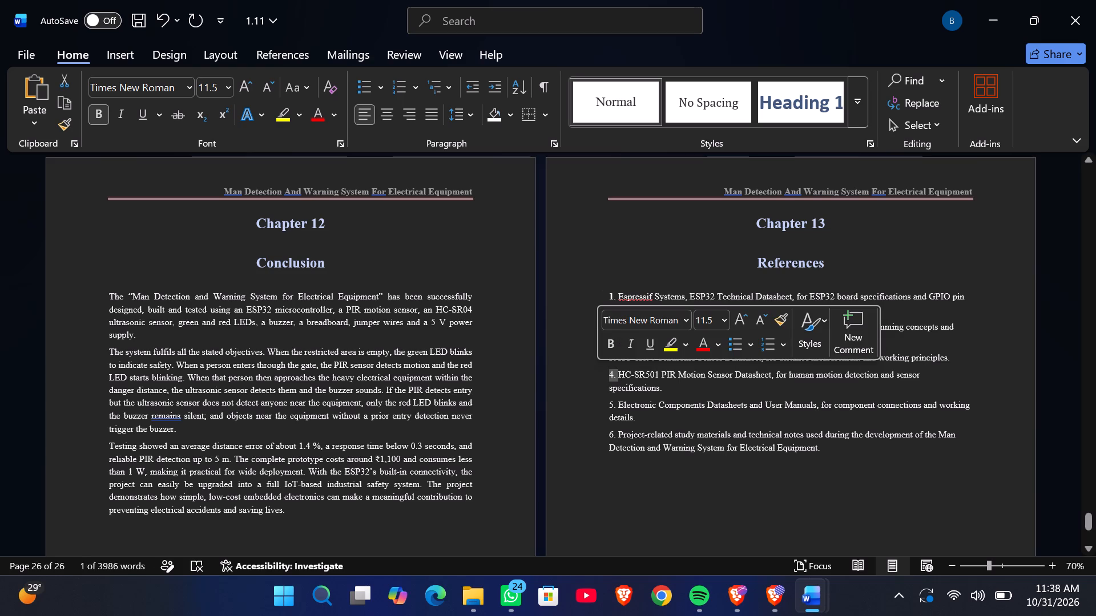
left_click(614, 344)
left_click_drag(615, 402, 606, 403)
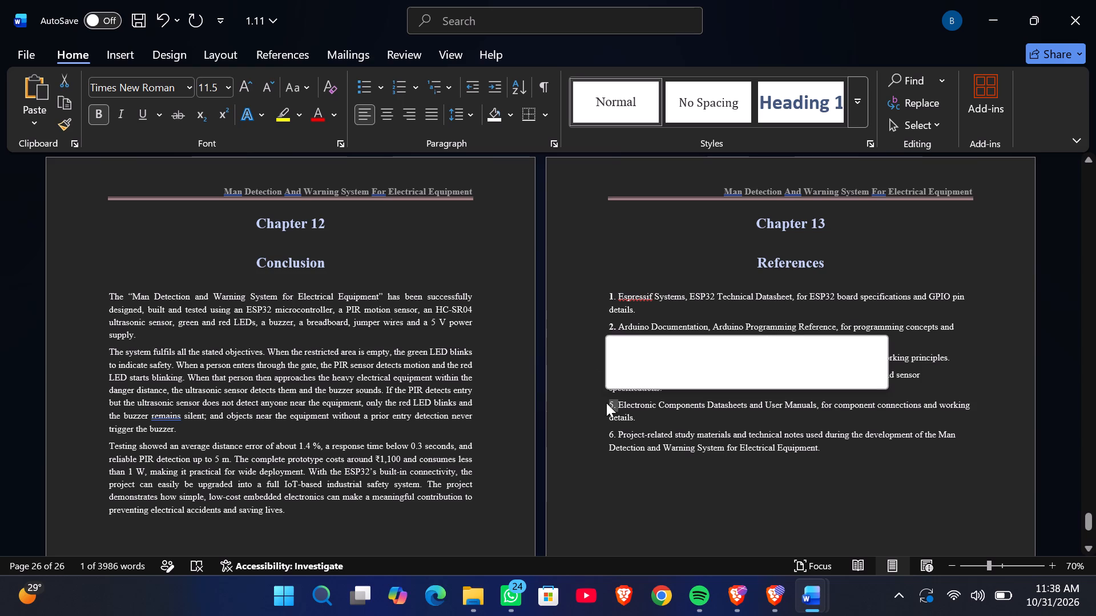
left_click(619, 371)
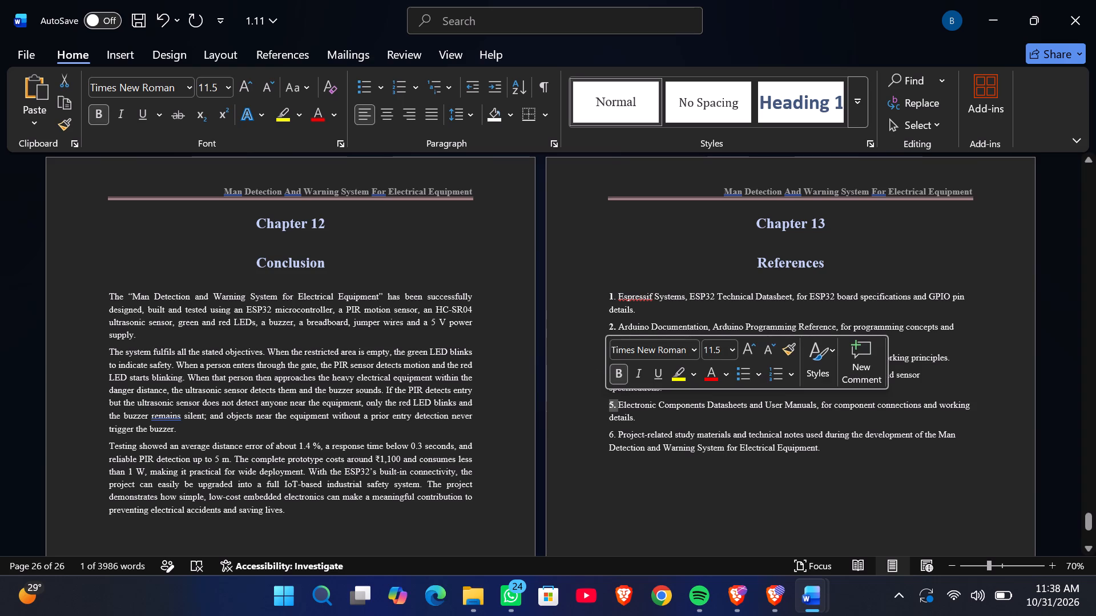
left_click_drag(613, 432, 601, 433)
left_click(601, 433)
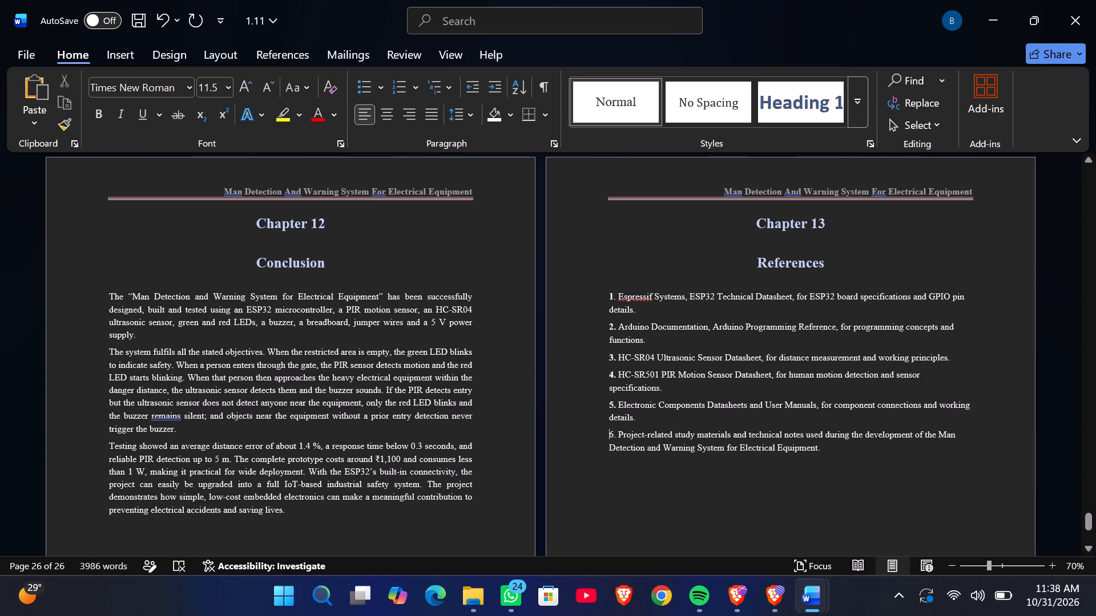
left_click_drag(615, 436, 587, 432)
left_click(601, 406)
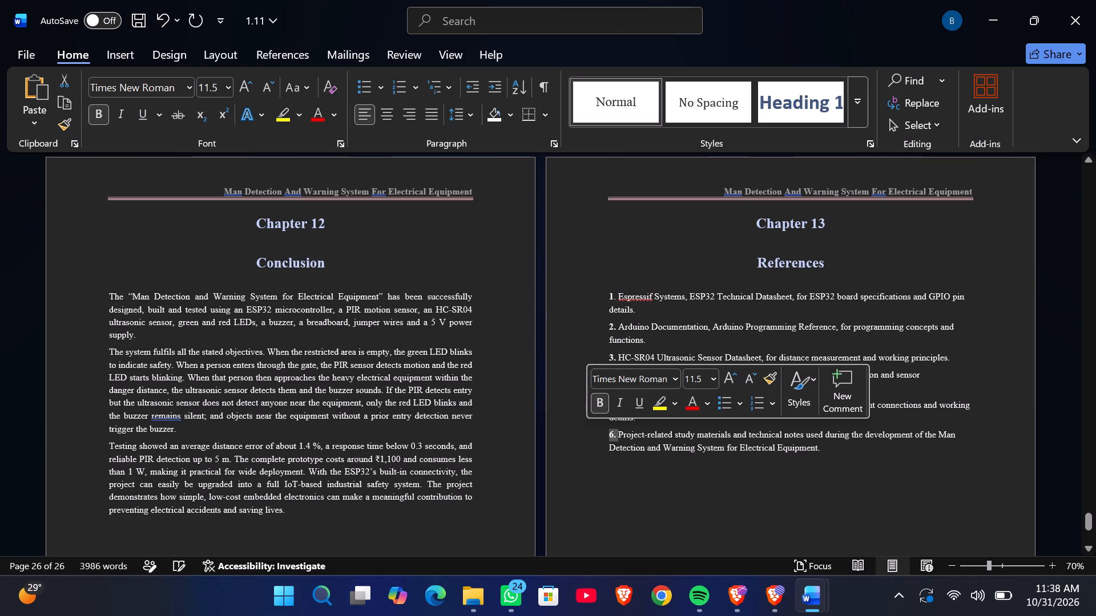
Apply bold to reference 1's number together with its period, matching the other reference numbers.
left_click_drag(615, 293, 606, 297)
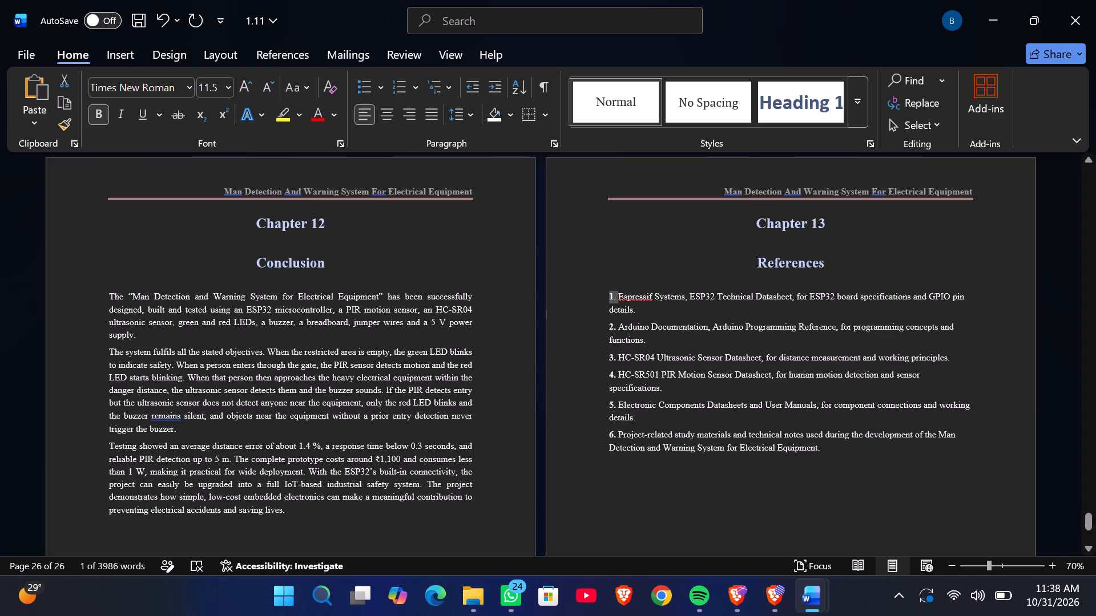
left_click_drag(606, 297, 605, 298)
left_click(618, 274)
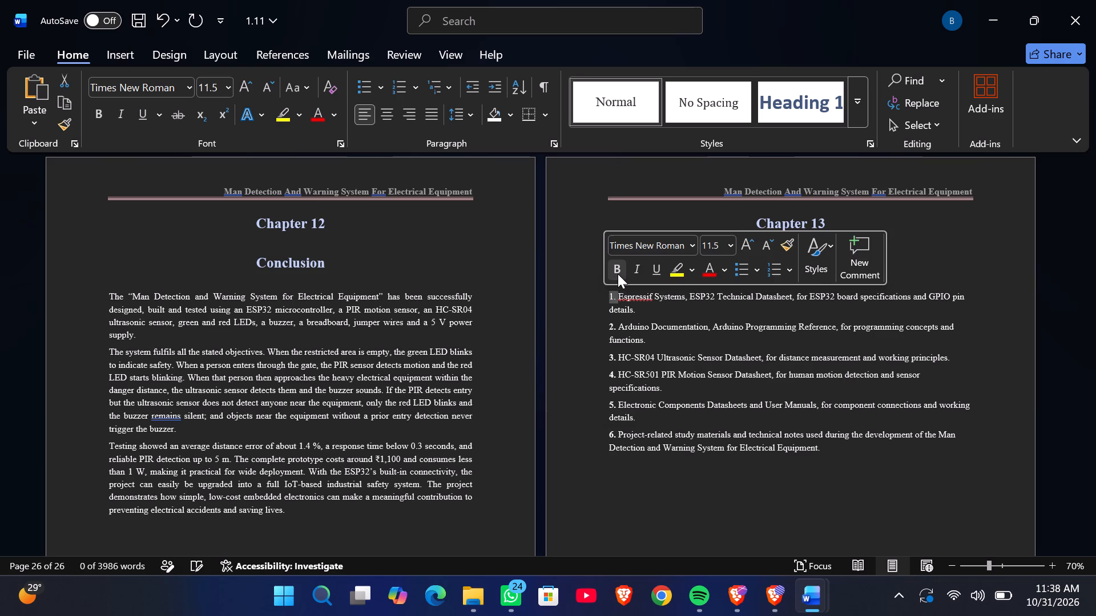
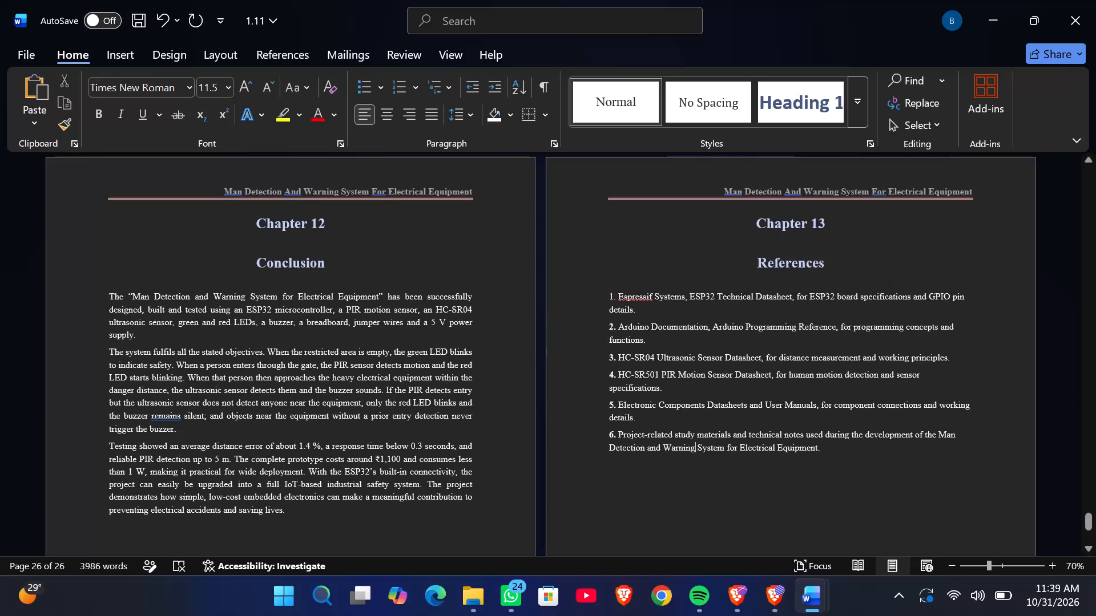
Review the report's chapters backwards from the References in Chapter 13 to the Introduction in Chapter 1.
scroll(393, 297, "up", 2)
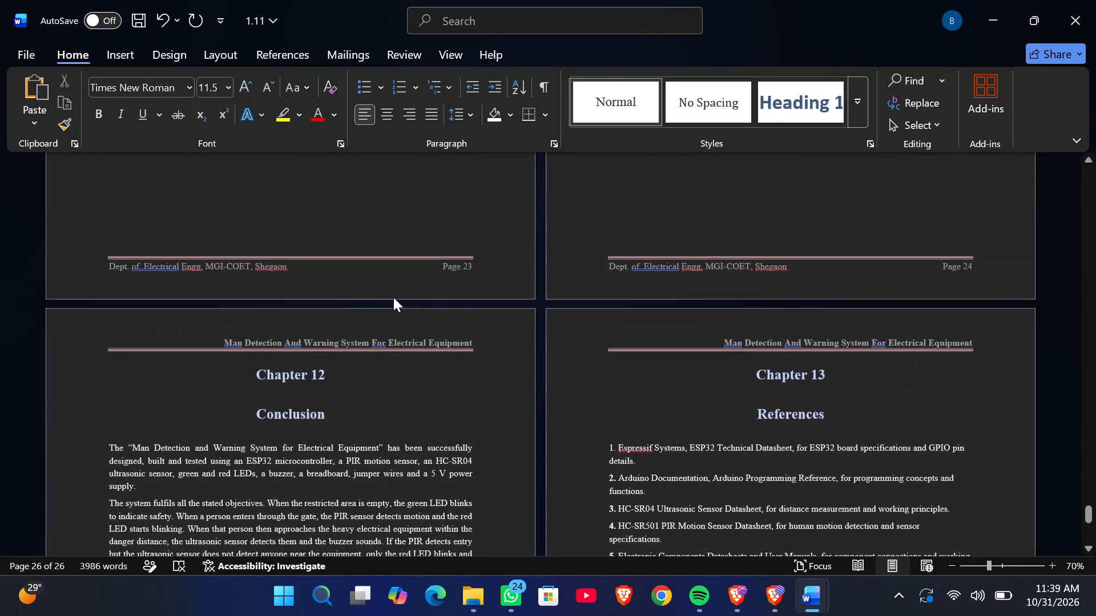
scroll(393, 297, "up", 2)
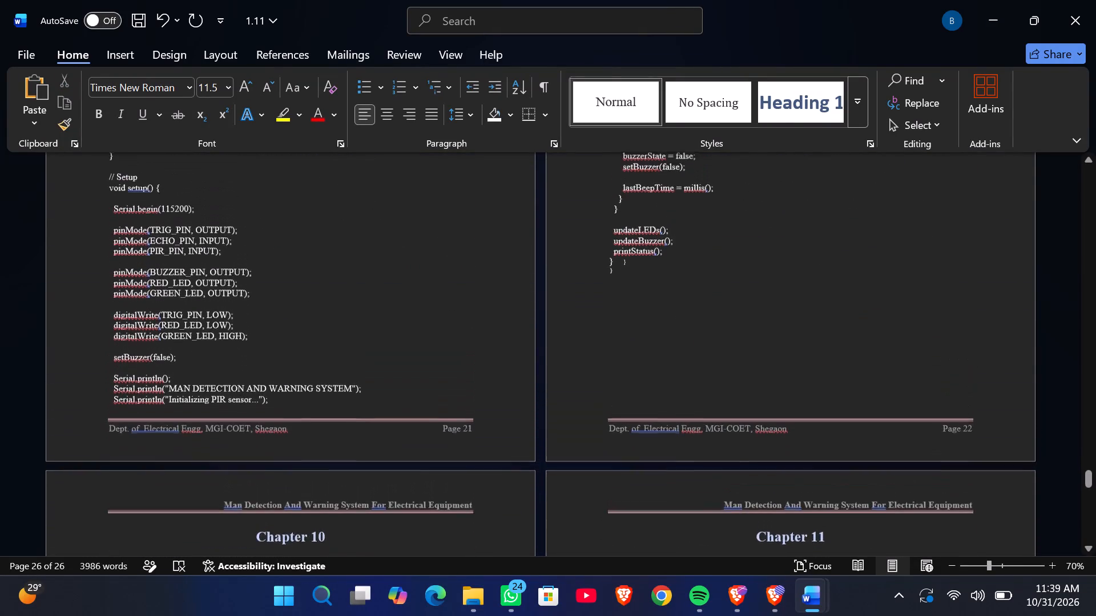
scroll(393, 297, "up", 19)
scroll(393, 297, "down", 2)
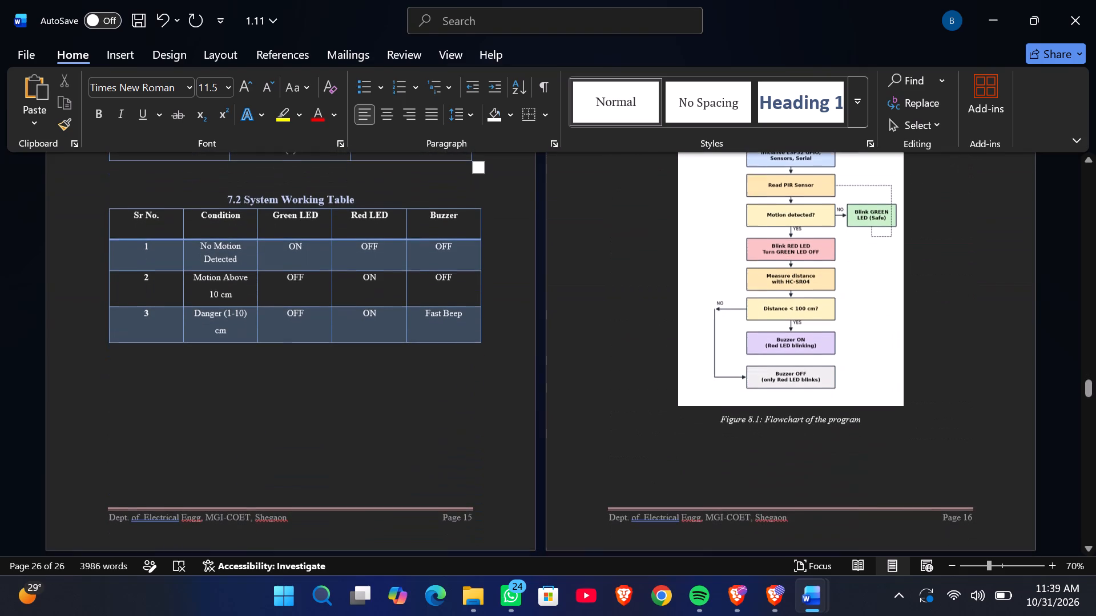
scroll(393, 297, "up", 1)
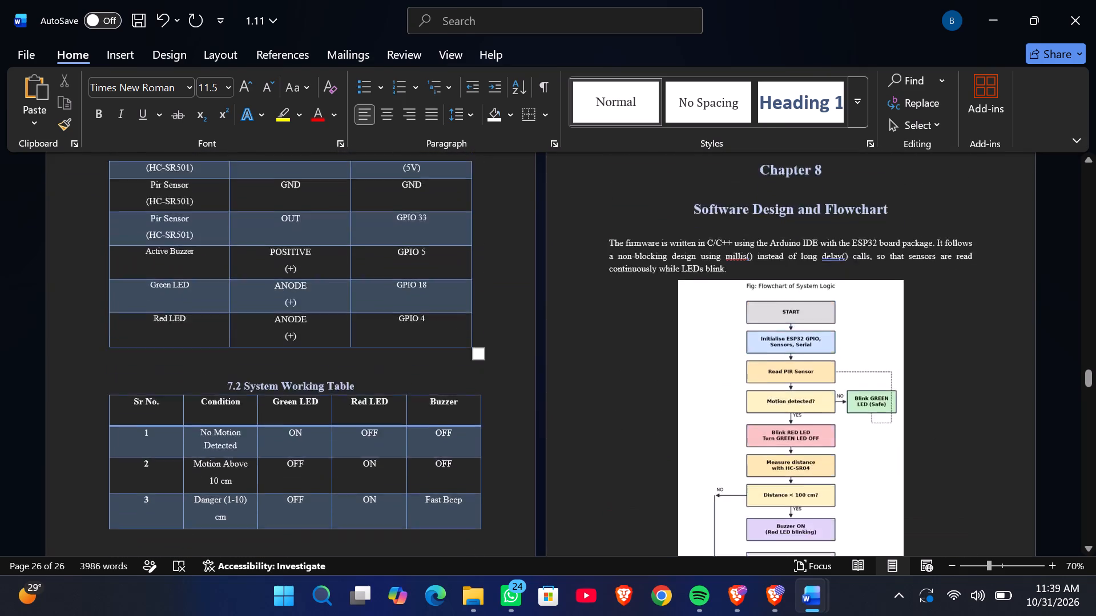
scroll(393, 297, "up", 12)
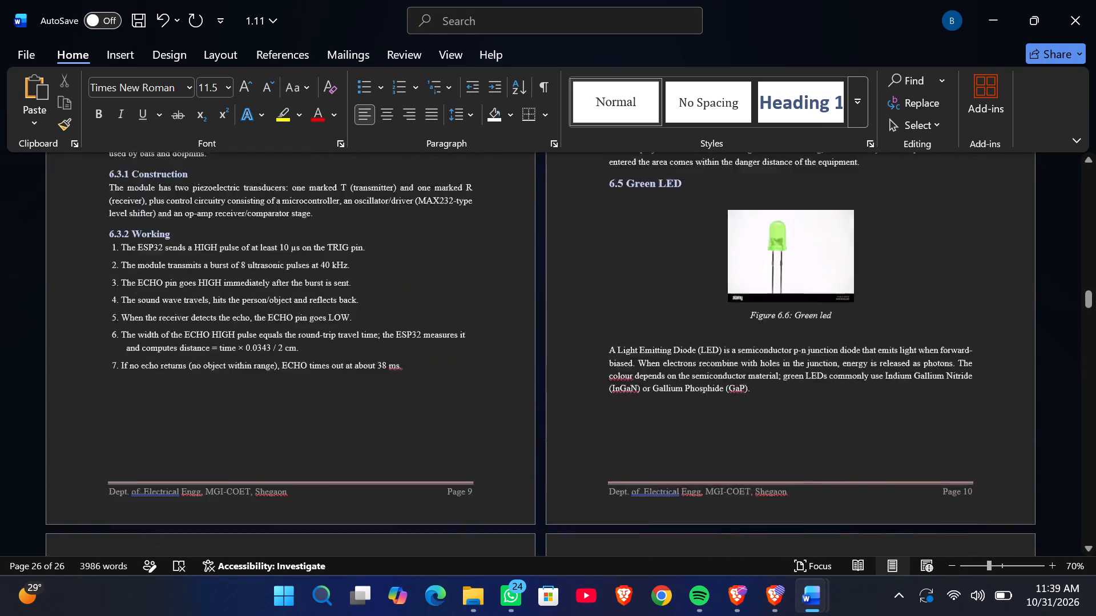
scroll(393, 297, "up", 2)
scroll(393, 297, "right", 3)
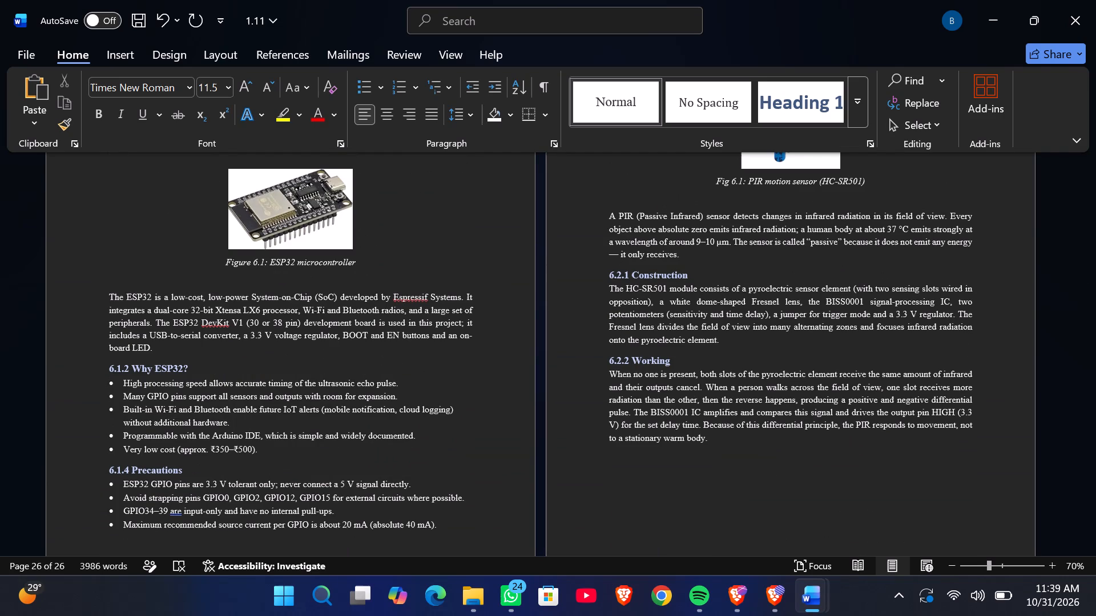
scroll(393, 297, "right", 1)
scroll(393, 297, "up", 2)
scroll(393, 297, "right", 1)
scroll(393, 297, "up", 3)
scroll(393, 297, "up", 20)
scroll(393, 297, "up", 1)
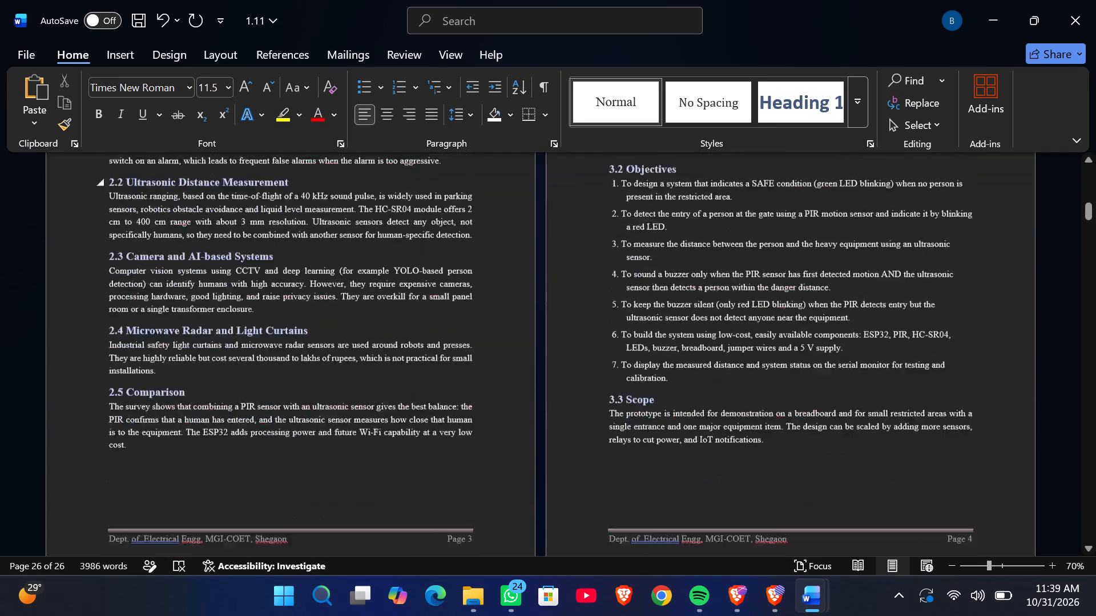
scroll(393, 297, "up", 12)
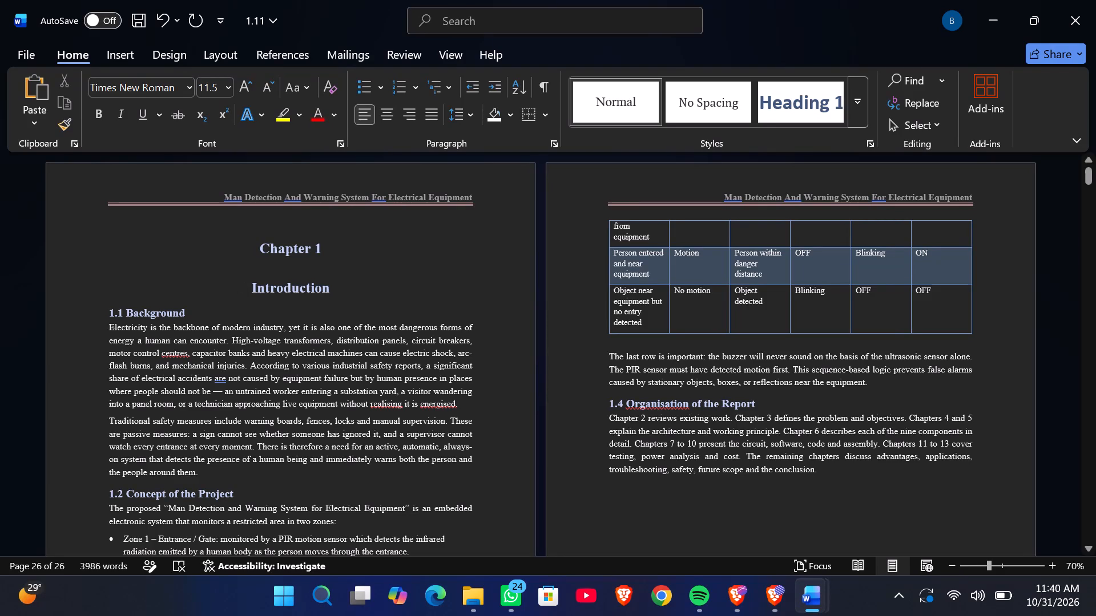
Look over the opening chapters, from the Introduction through Component Description, and return to the operating rules in Chapter 1.
scroll(769, 480, "down", 1)
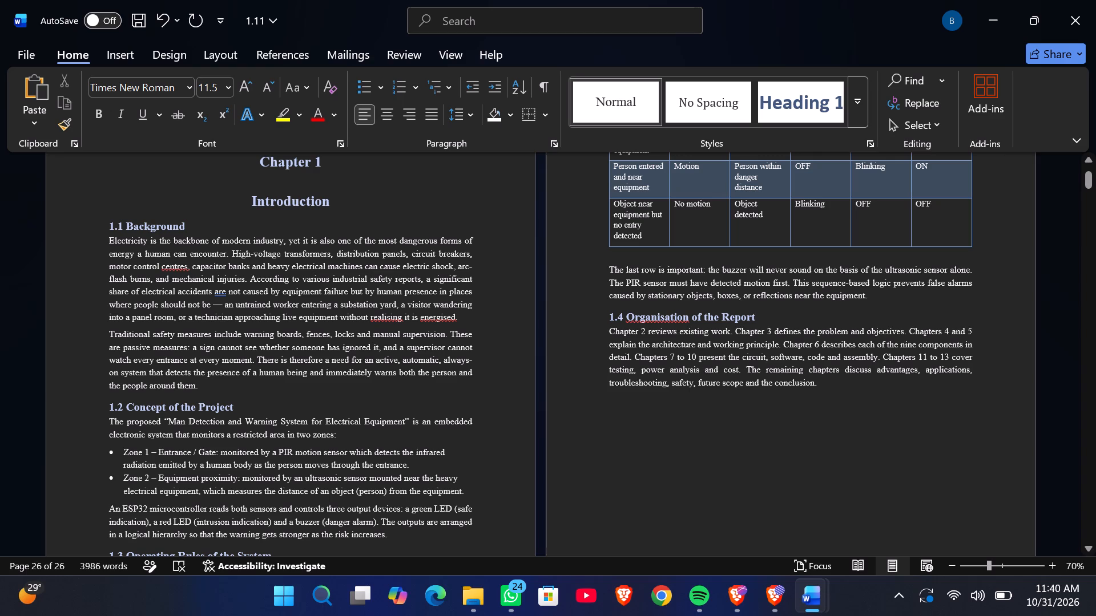
scroll(832, 403, "down", 6)
scroll(832, 403, "up", 1)
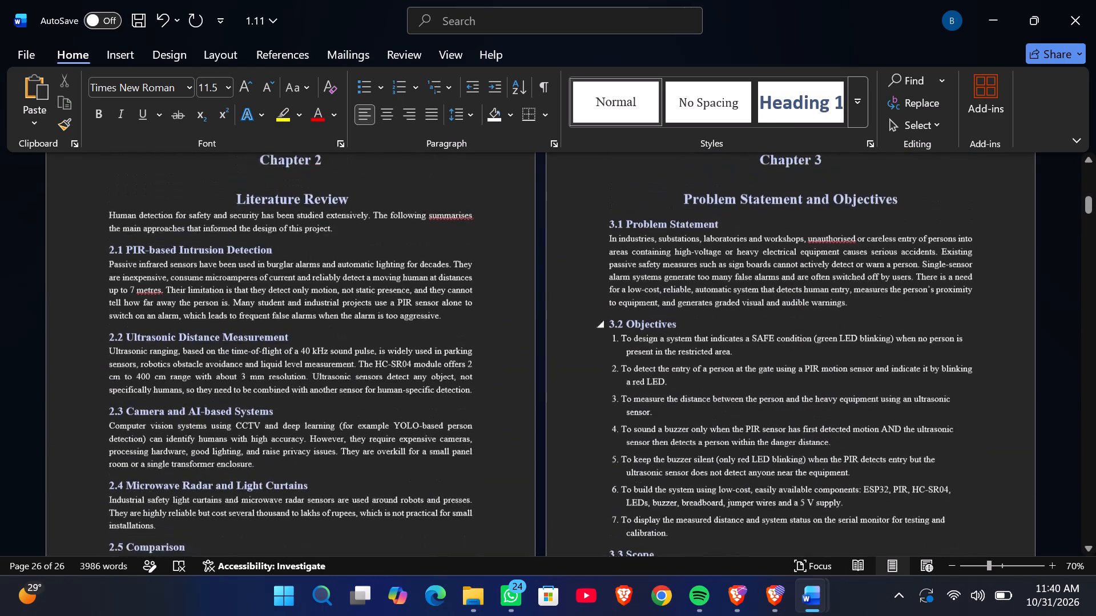
scroll(832, 403, "up", 2)
scroll(832, 403, "down", 1)
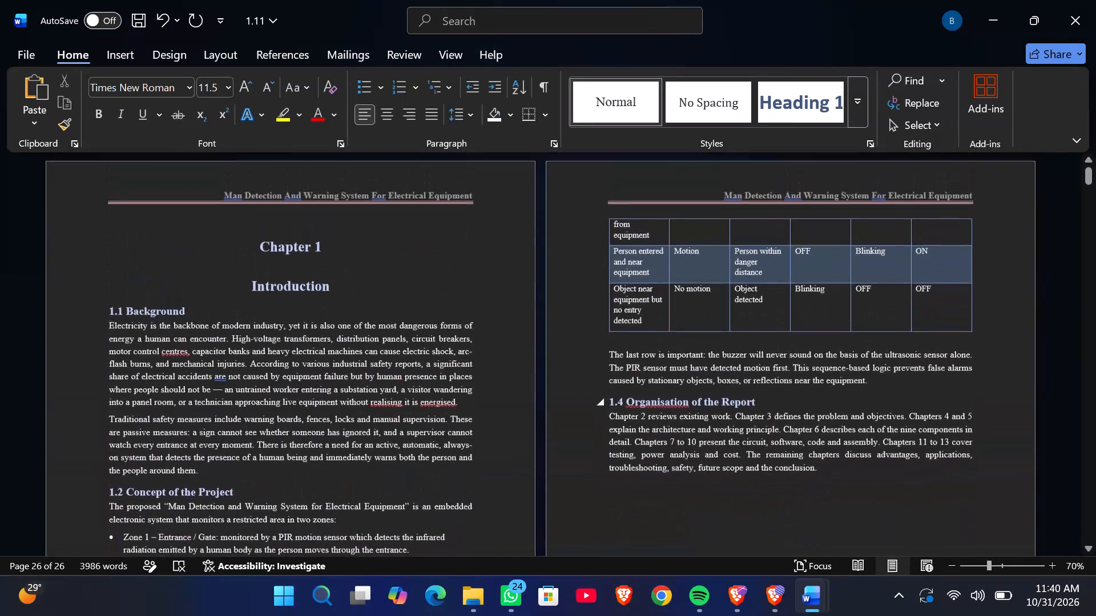
scroll(832, 403, "down", 1)
scroll(832, 403, "up", 1)
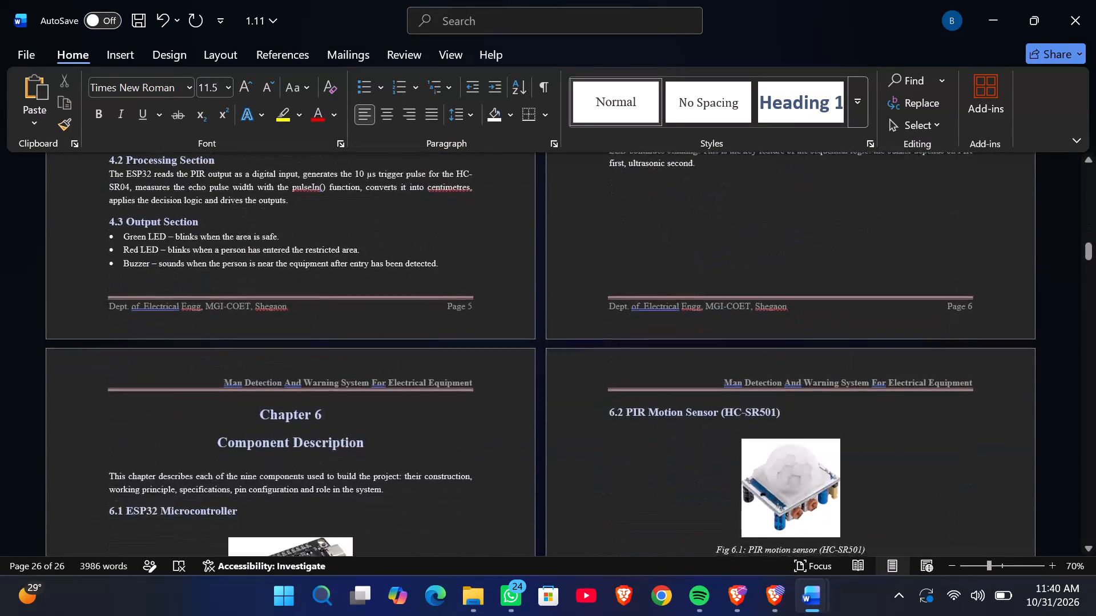
scroll(832, 403, "up", 2)
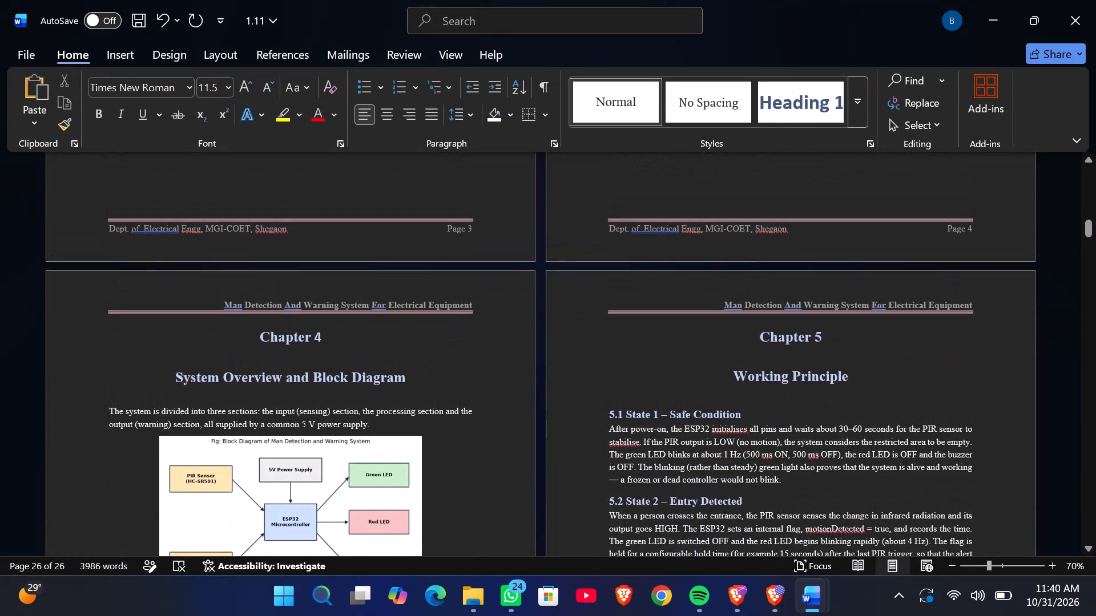
scroll(832, 403, "up", 1)
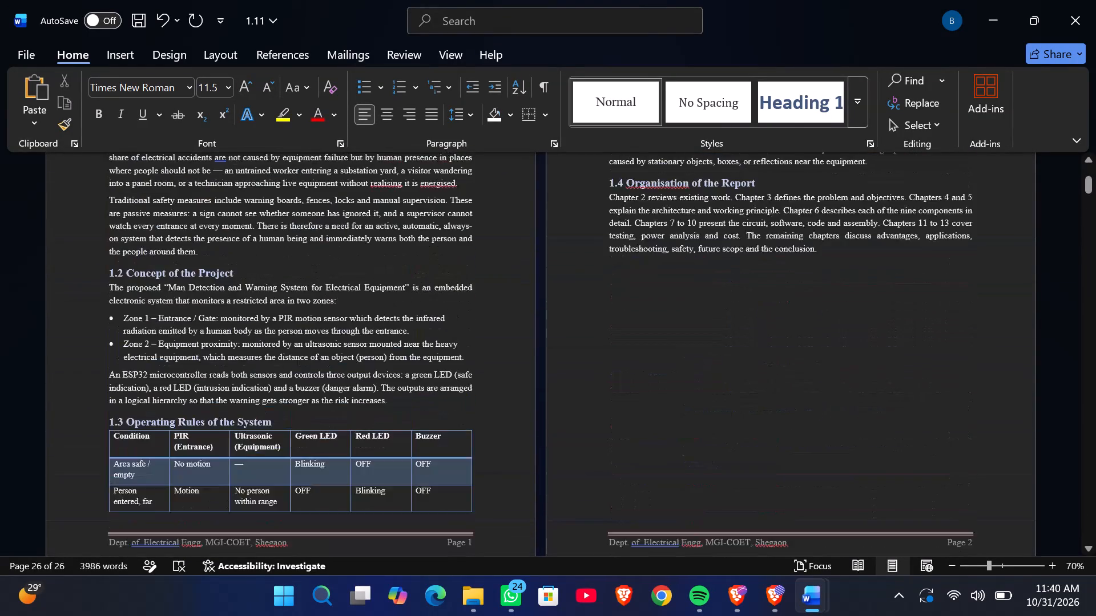
scroll(832, 403, "up", 2)
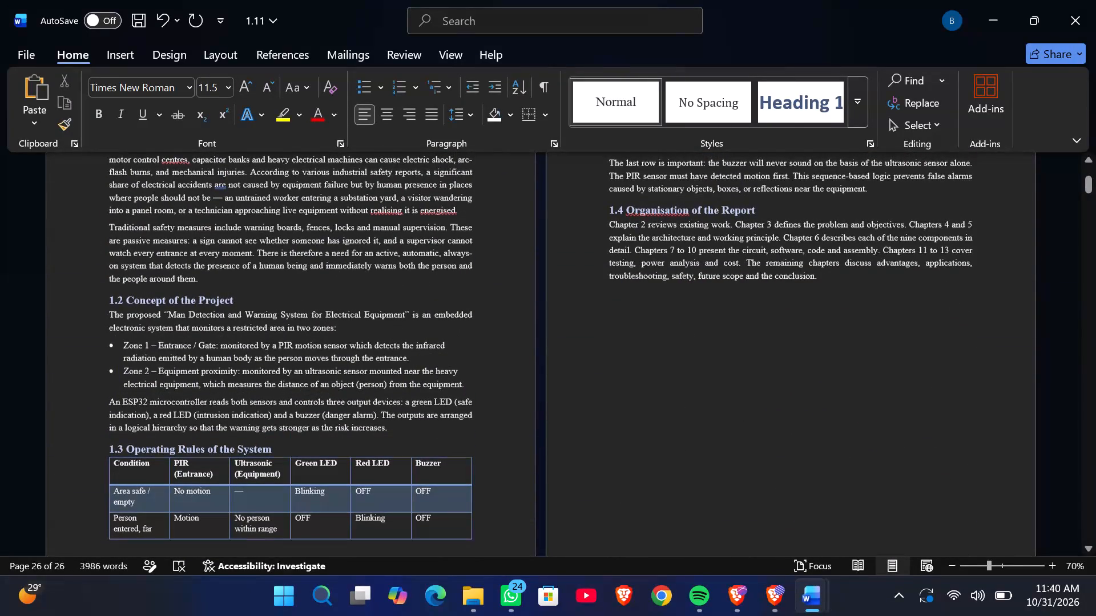
scroll(832, 403, "up", 2)
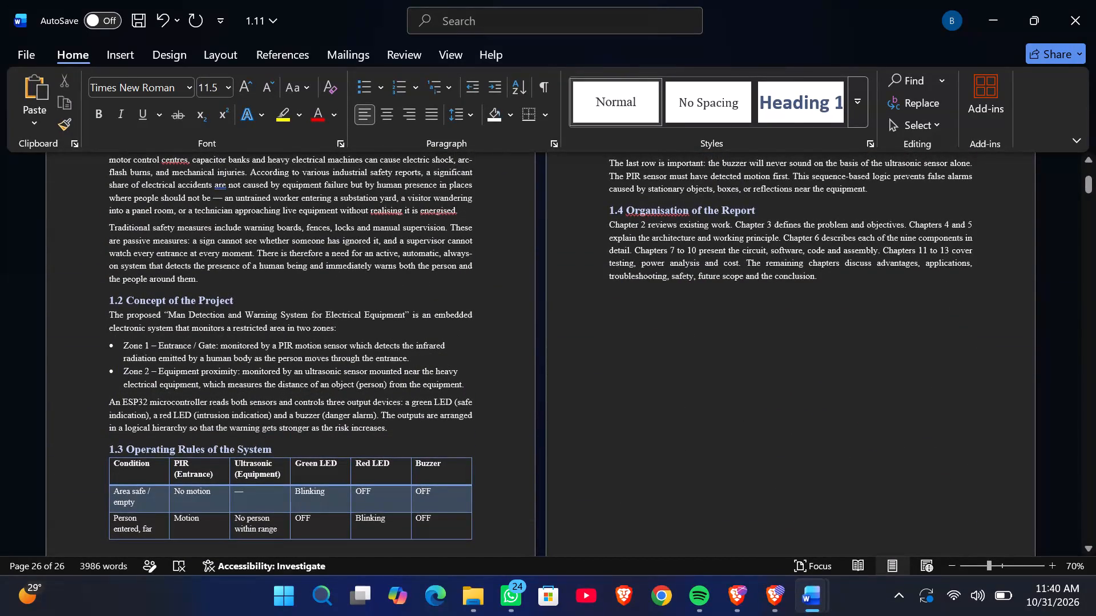
scroll(832, 403, "down", 5)
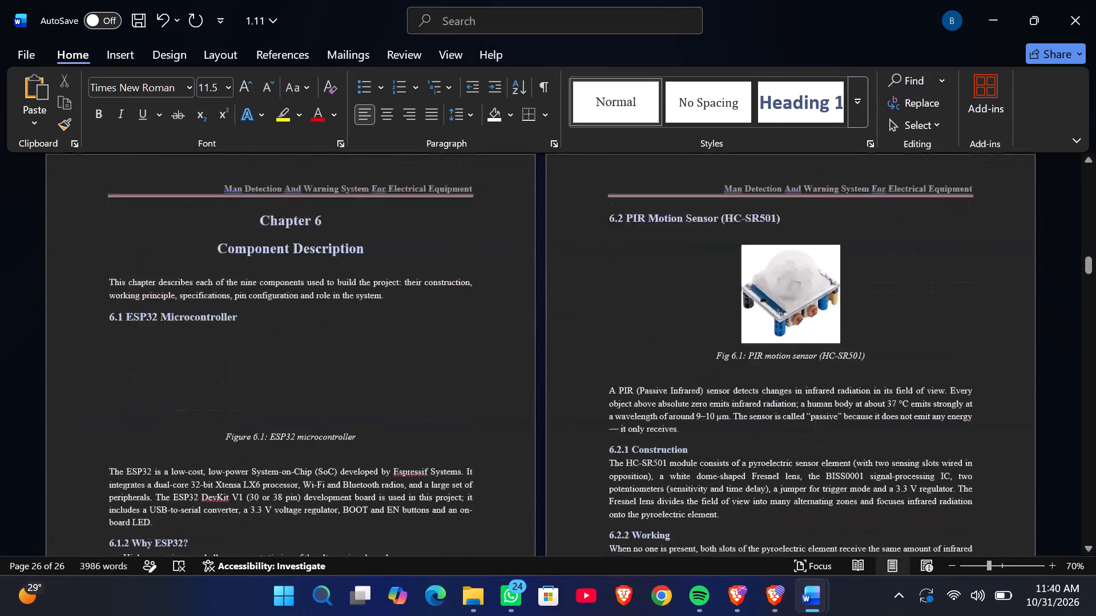
scroll(832, 403, "up", 1)
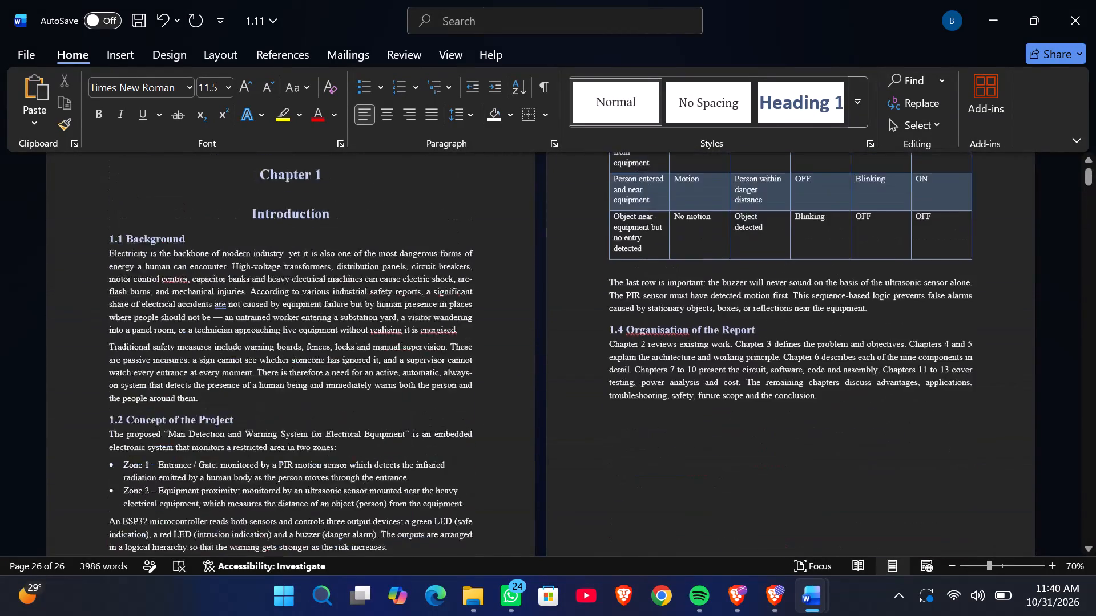
scroll(832, 403, "up", 2)
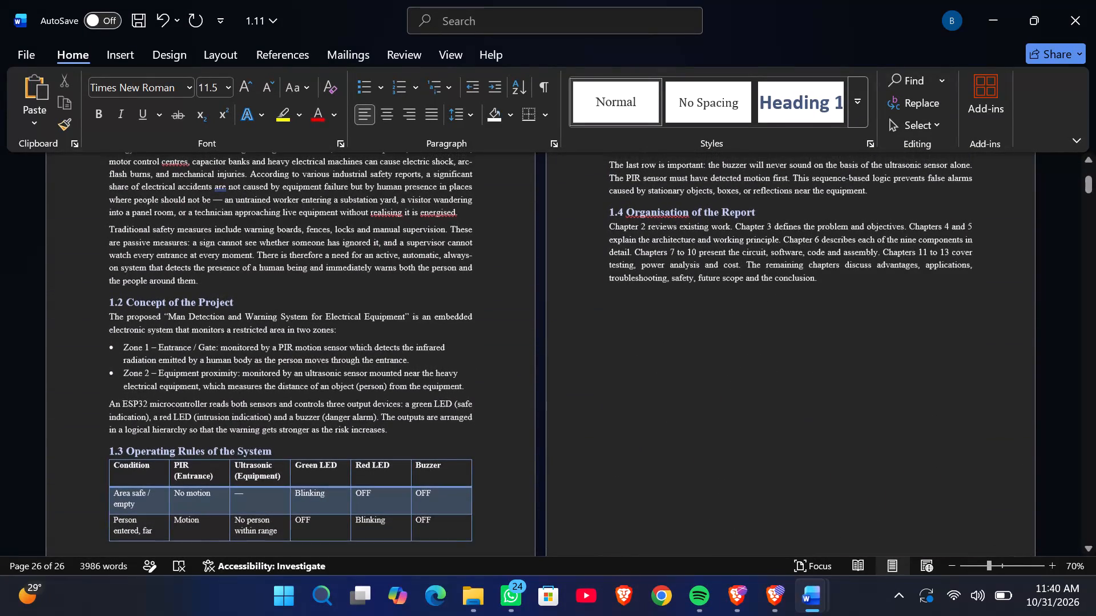
scroll(832, 403, "up", 2)
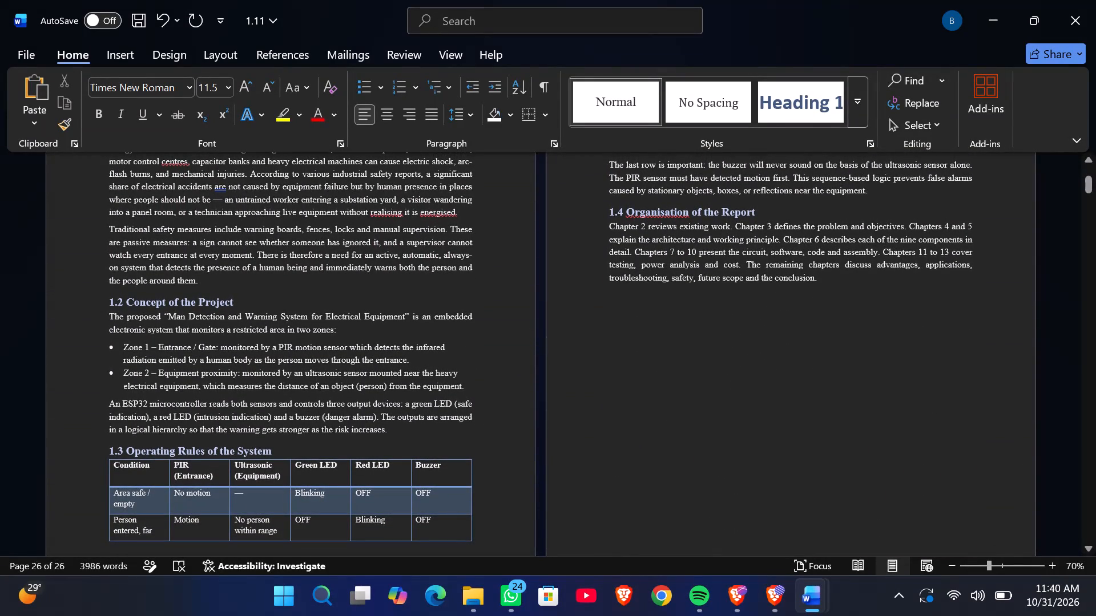
scroll(832, 403, "up", 1)
Check the component descriptions, circuit connections, flowchart and program code in Chapters 6 to 9, ending back at Chapter 1.
scroll(832, 403, "down", 1)
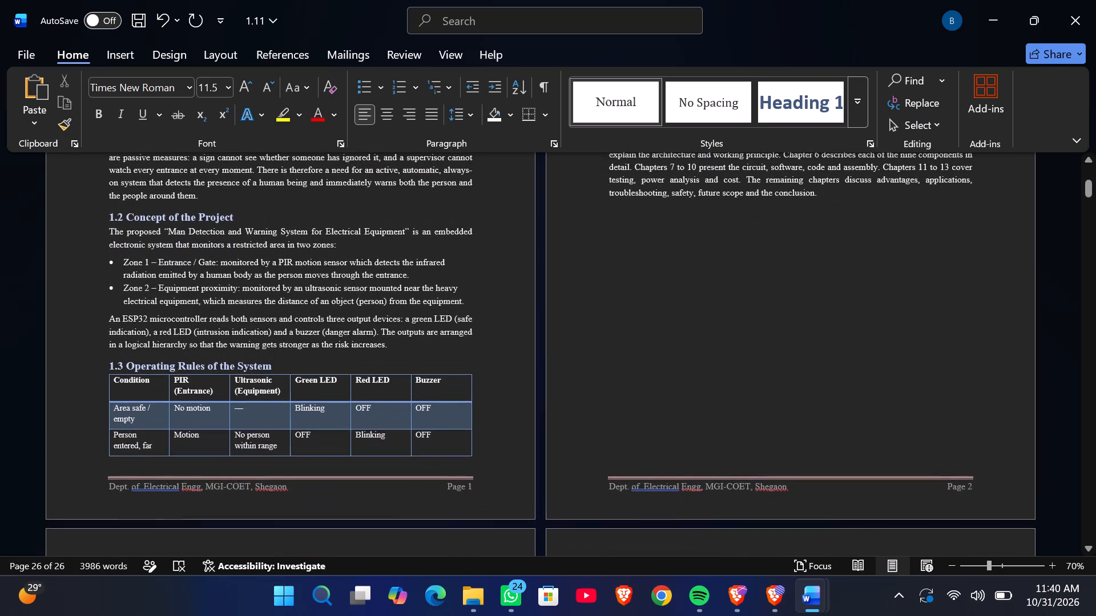
scroll(832, 403, "down", 6)
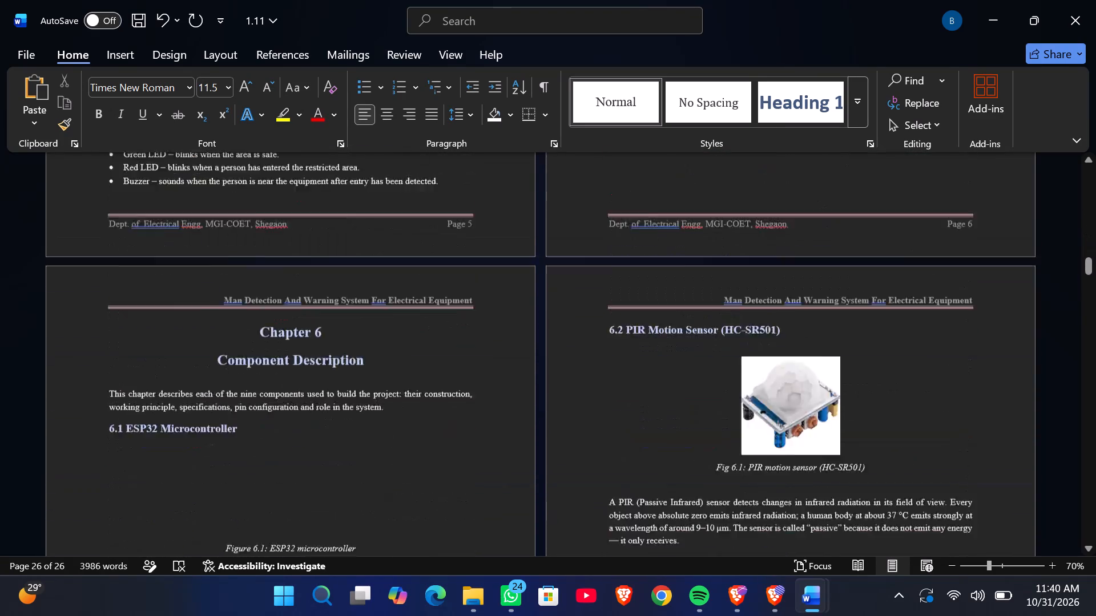
scroll(832, 403, "down", 4)
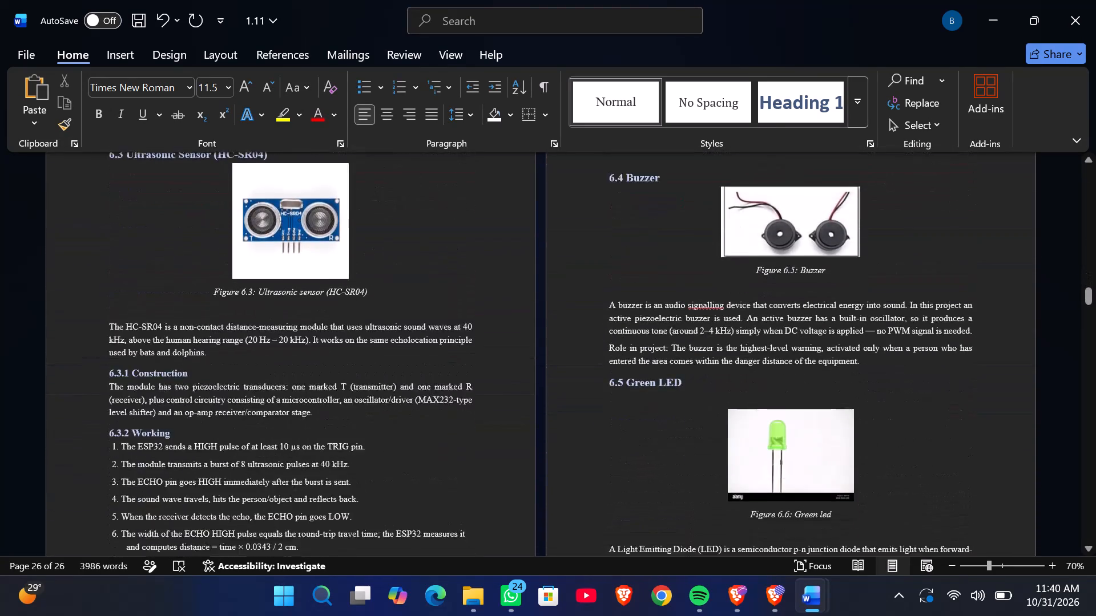
scroll(832, 403, "down", 5)
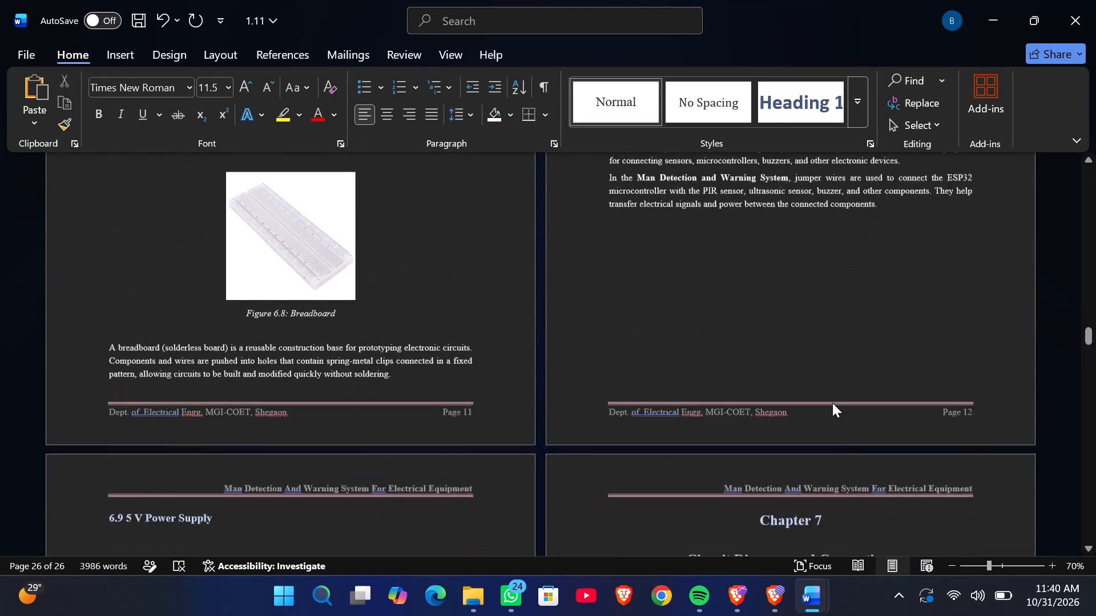
scroll(832, 403, "down", 4)
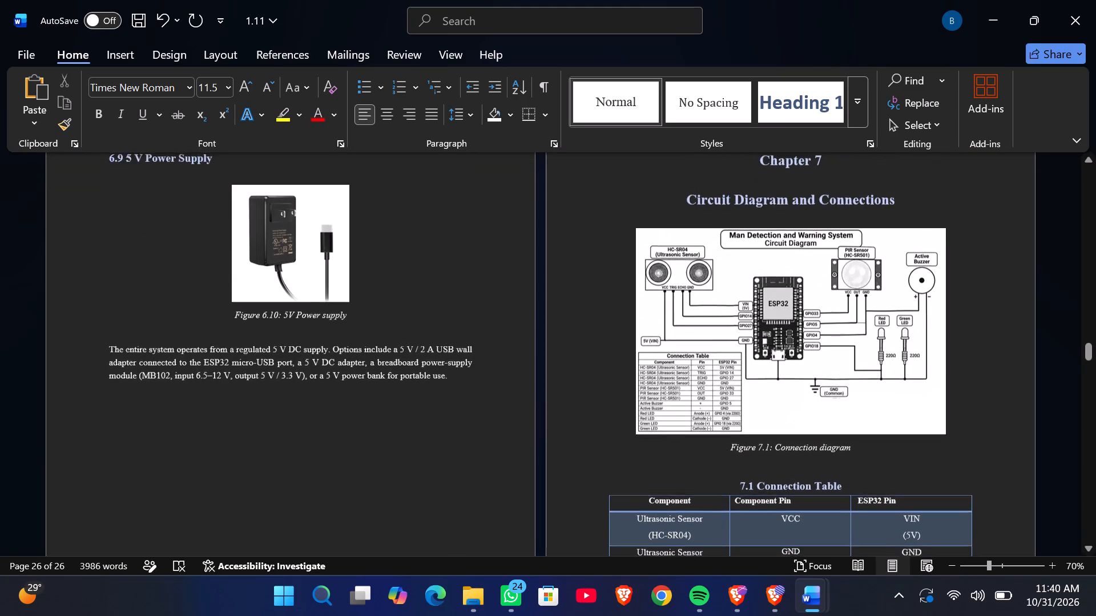
scroll(832, 403, "down", 10)
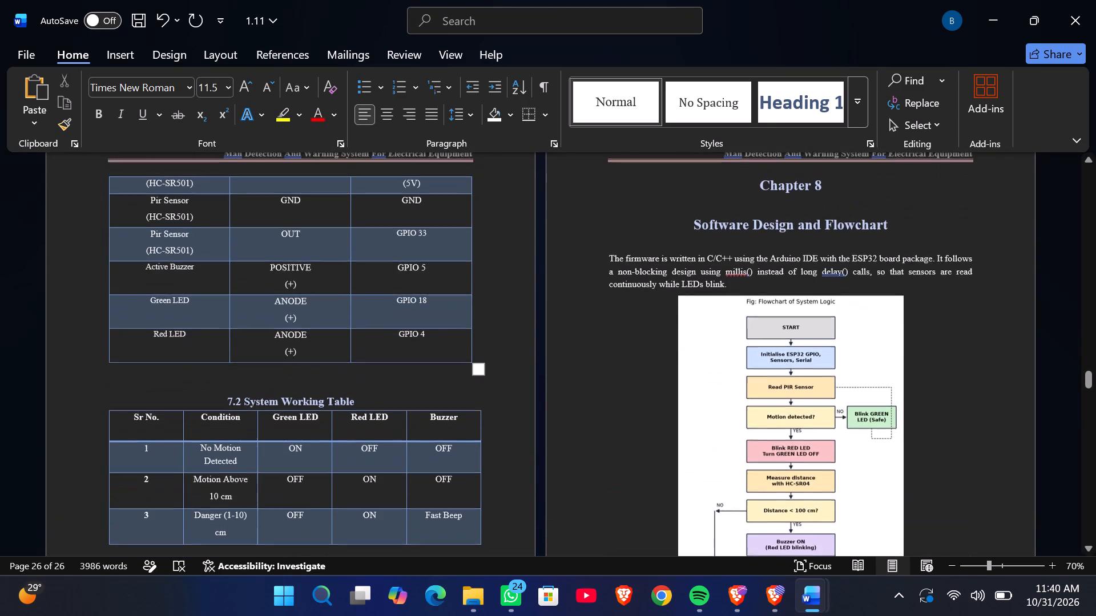
scroll(832, 403, "down", 8)
scroll(832, 403, "up", 20)
scroll(832, 403, "up", 1)
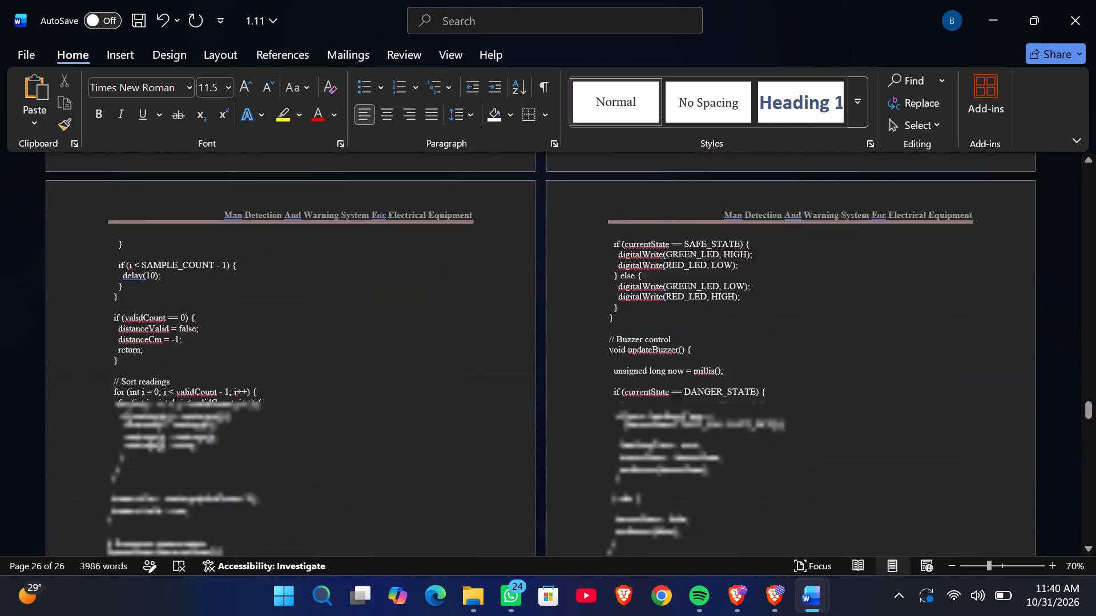
scroll(832, 403, "up", 20)
scroll(832, 403, "up", 20)
scroll(832, 403, "up", 7)
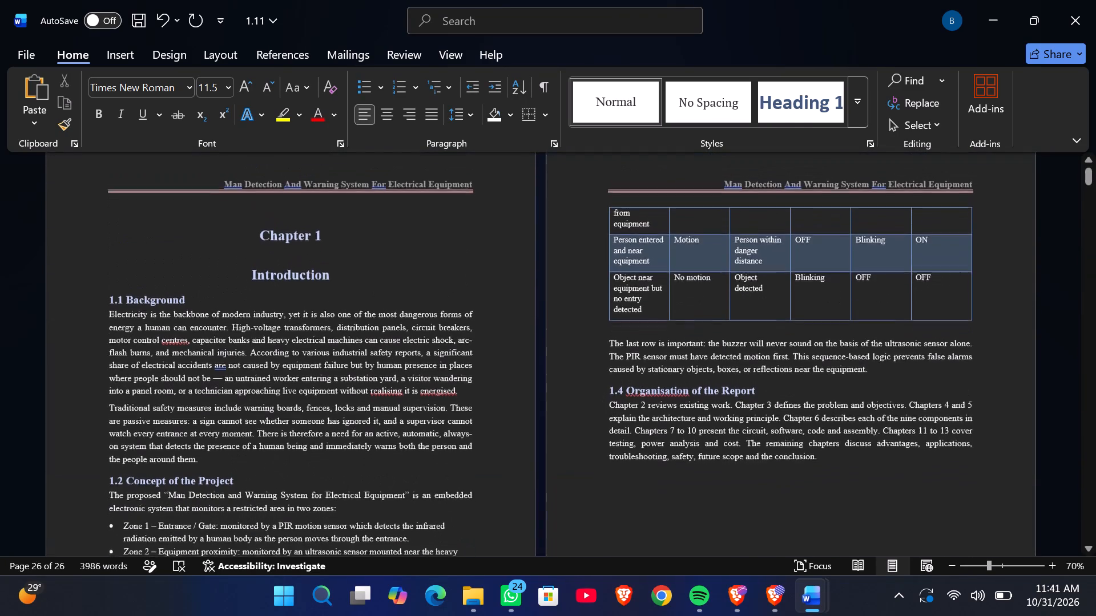
scroll(832, 403, "up", 12)
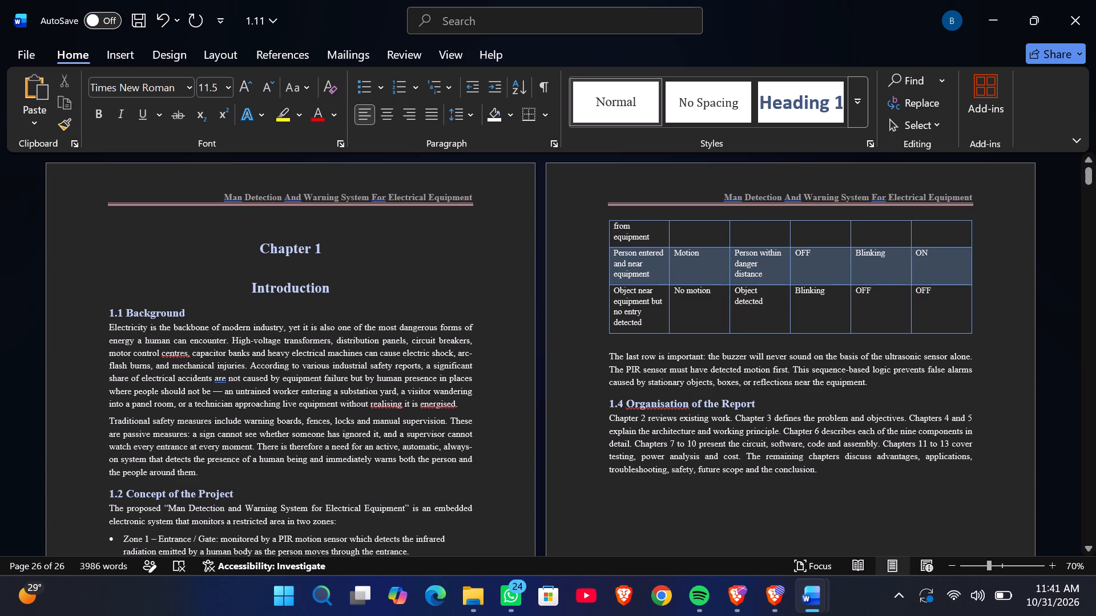
Examine the report through to the References, checking the headings and section numbering of Chapters 10 and 11.
scroll(777, 504, "down", 20)
scroll(777, 504, "down", 20)
scroll(777, 504, "down", 20)
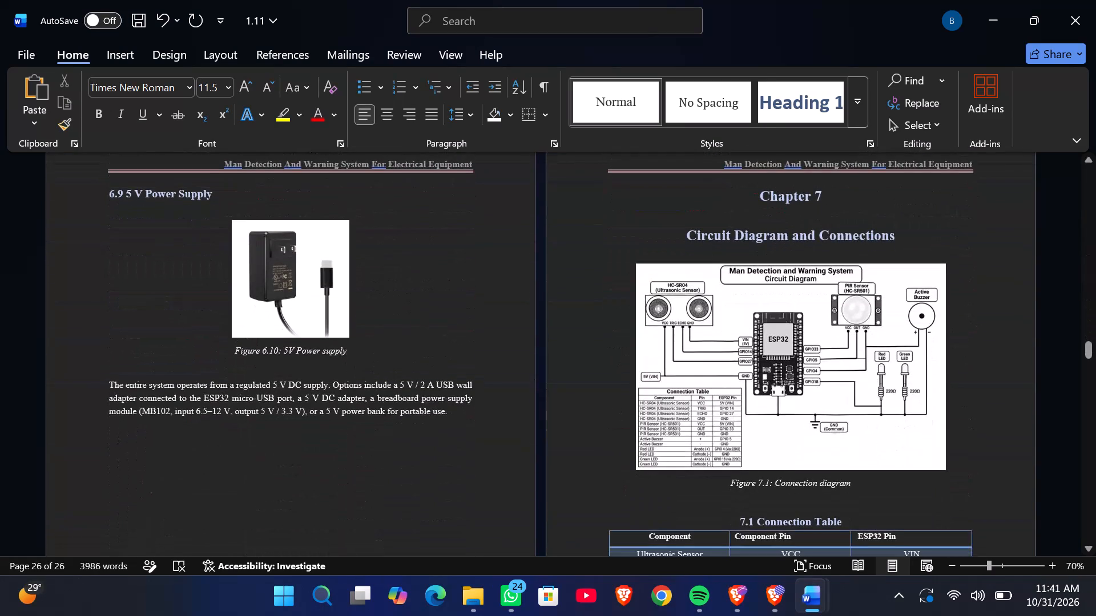
scroll(777, 504, "down", 20)
scroll(777, 504, "down", 20)
scroll(777, 504, "down", 20)
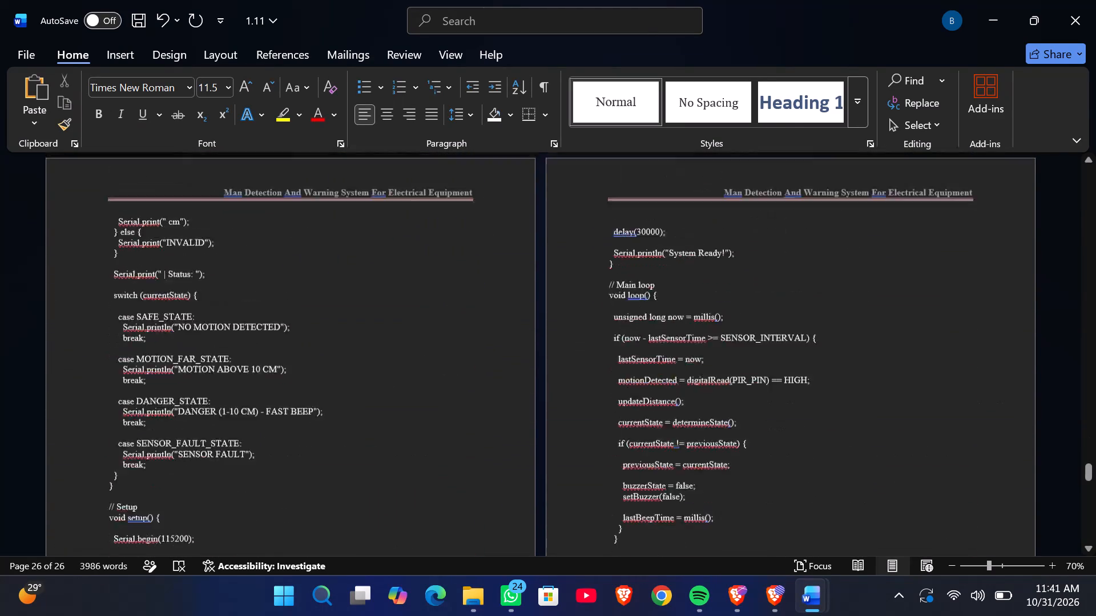
scroll(777, 504, "down", 11)
scroll(777, 504, "up", 2)
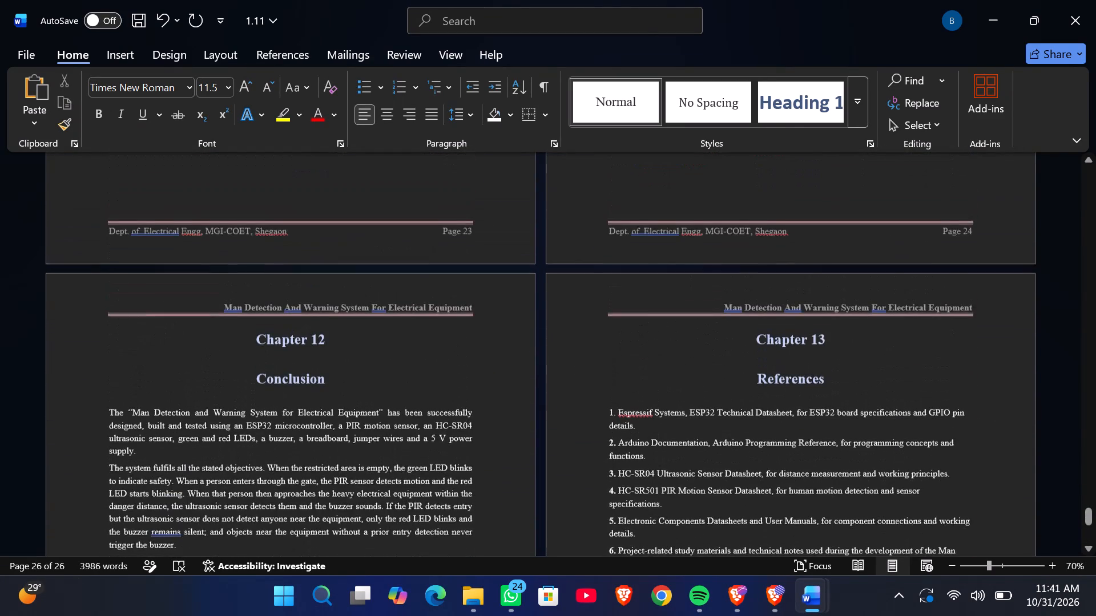
scroll(777, 504, "up", 3)
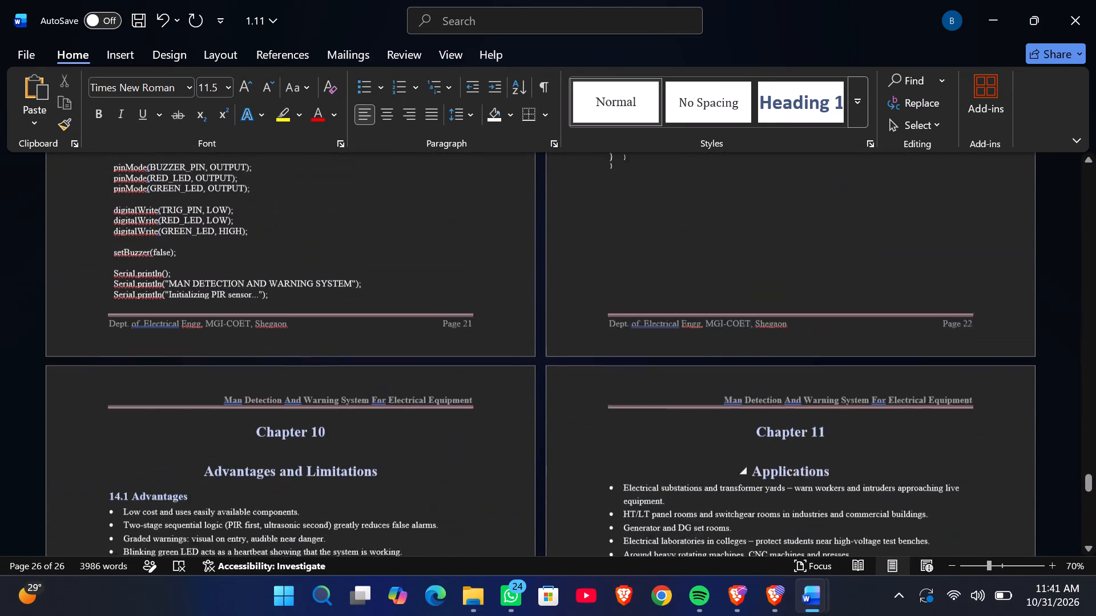
scroll(777, 504, "up", 3)
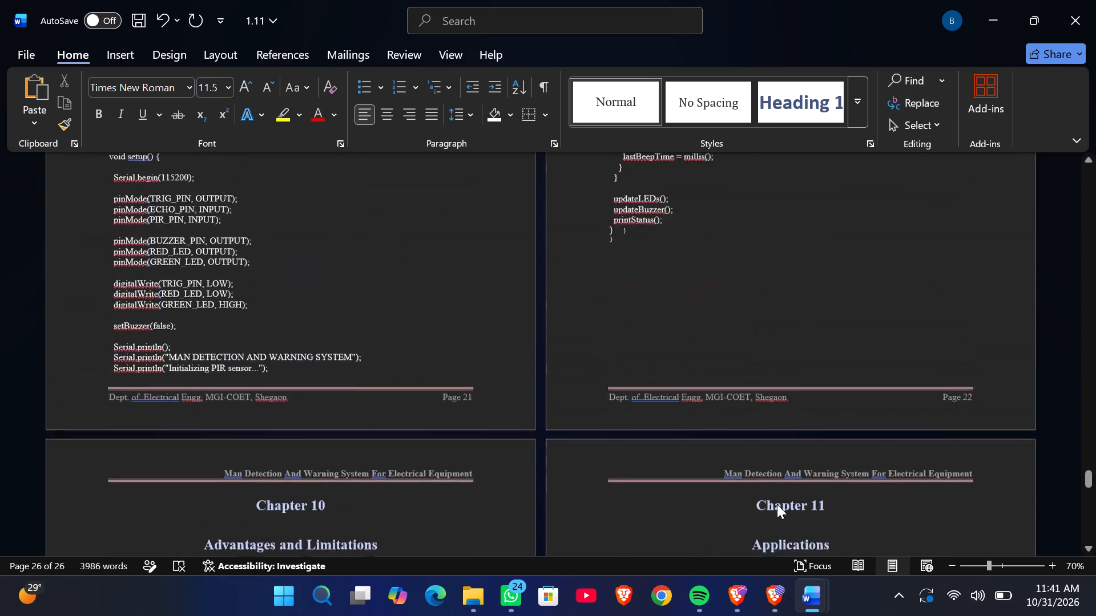
scroll(777, 504, "up", 2)
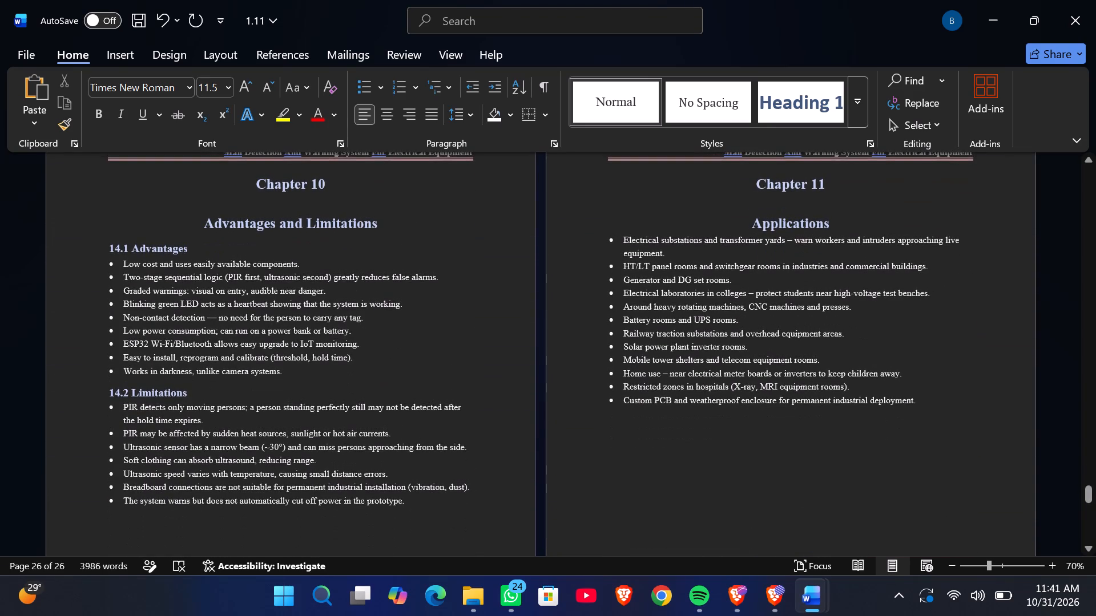
In section 1.4, Organisation of the Report, change the circuit, software, code and assembly chapter range to "Chapters 7 to 9".
scroll(777, 504, "up", 1)
scroll(777, 504, "up", 20)
scroll(777, 504, "up", 20)
scroll(777, 504, "up", 20)
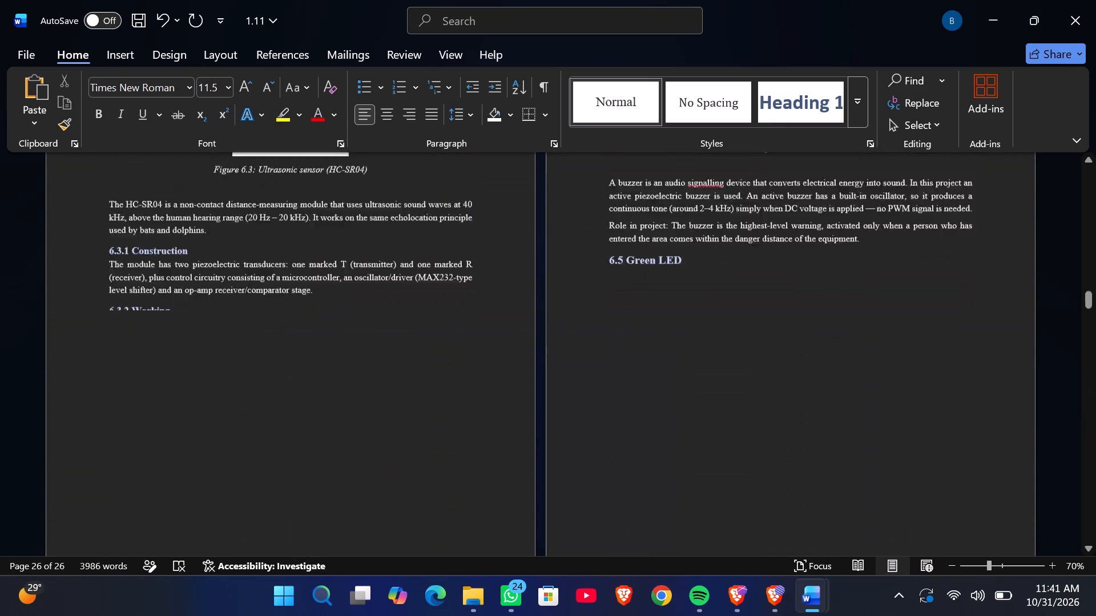
scroll(777, 504, "up", 20)
scroll(777, 504, "up", 20)
scroll(777, 504, "up", 20)
scroll(777, 504, "up", 5)
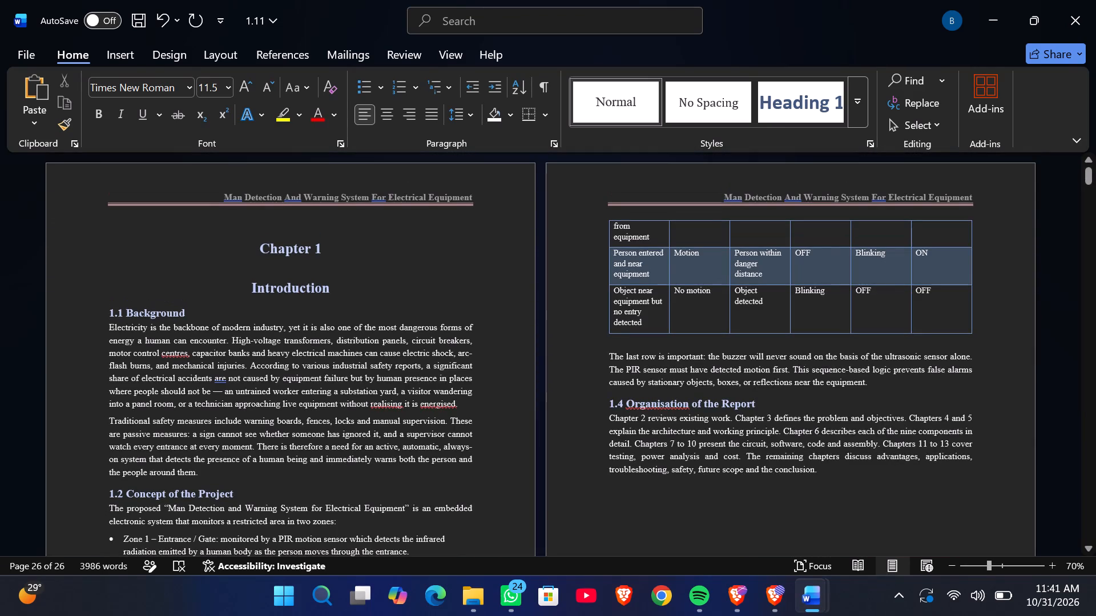
left_click(695, 439)
key("BackSpace")
key("9")
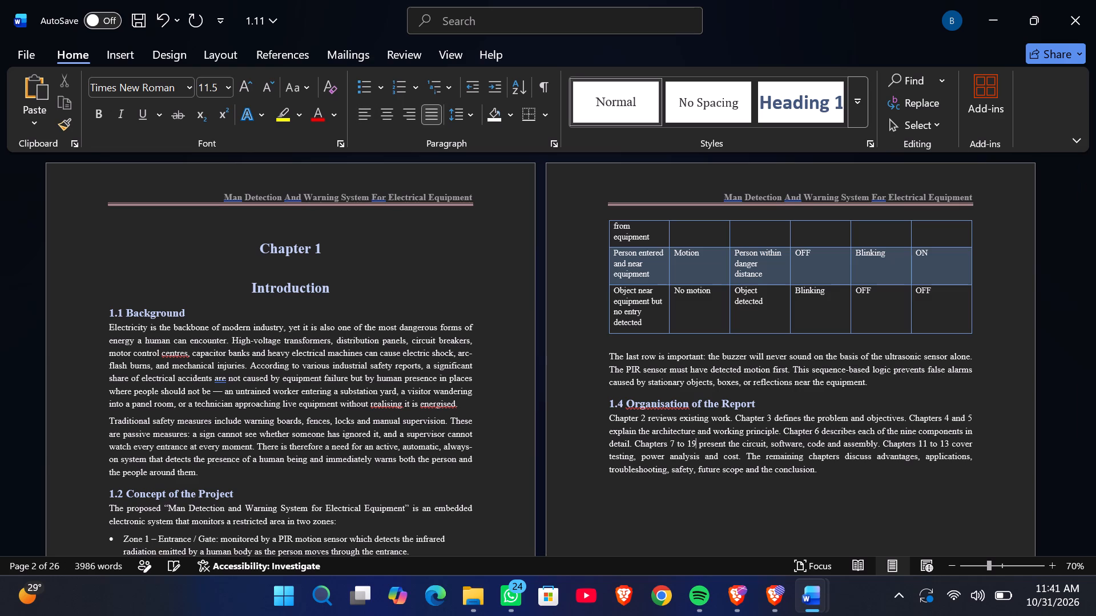
key("BackSpace")
key("BackSpace")
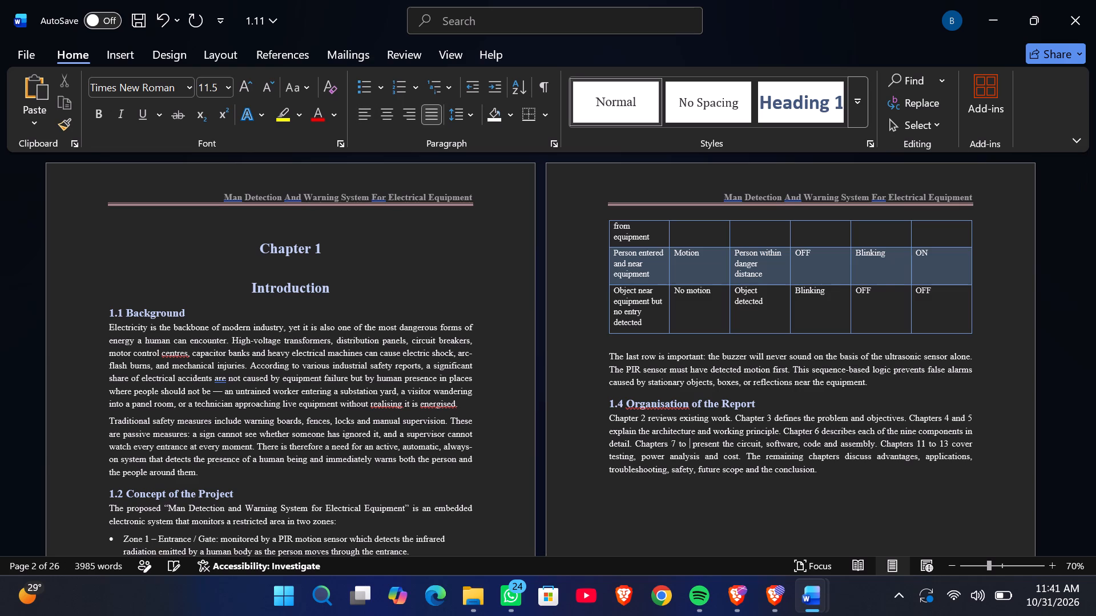
key("9")
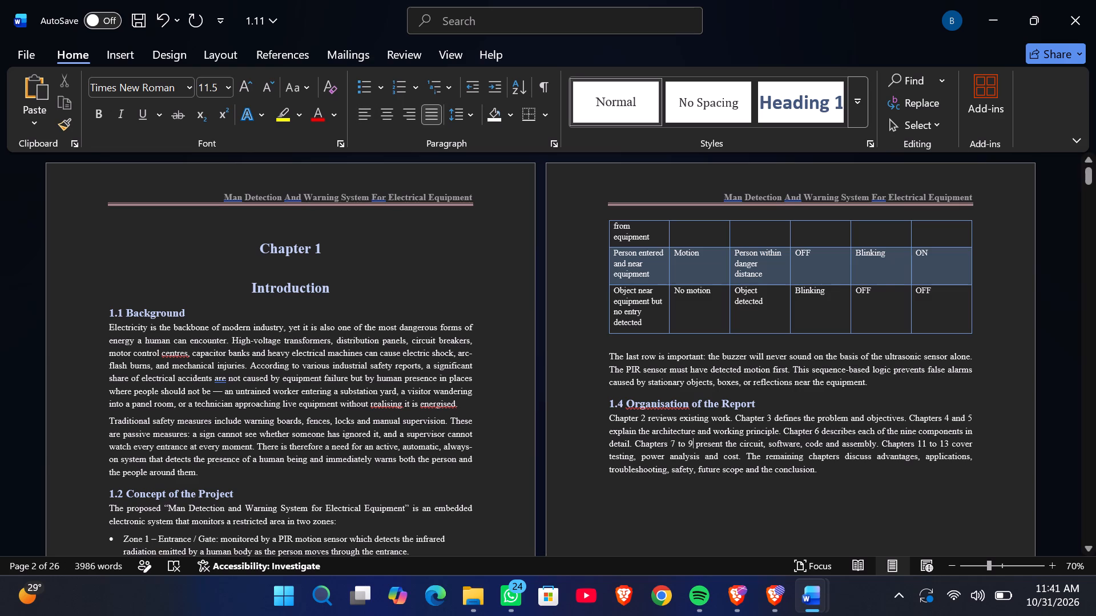
Check the chapter sequence through to the References and change the following range in section 1.4 to "Chapters 10 to 13".
scroll(925, 456, "down", 20)
scroll(925, 456, "down", 20)
scroll(925, 456, "down", 20)
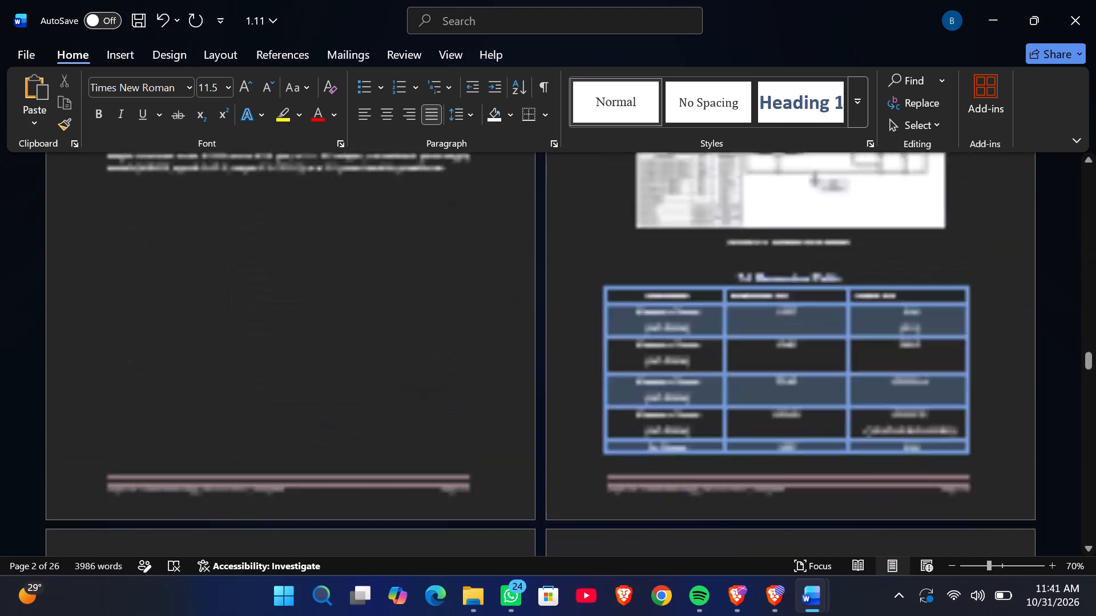
scroll(925, 456, "down", 16)
scroll(925, 456, "up", 4)
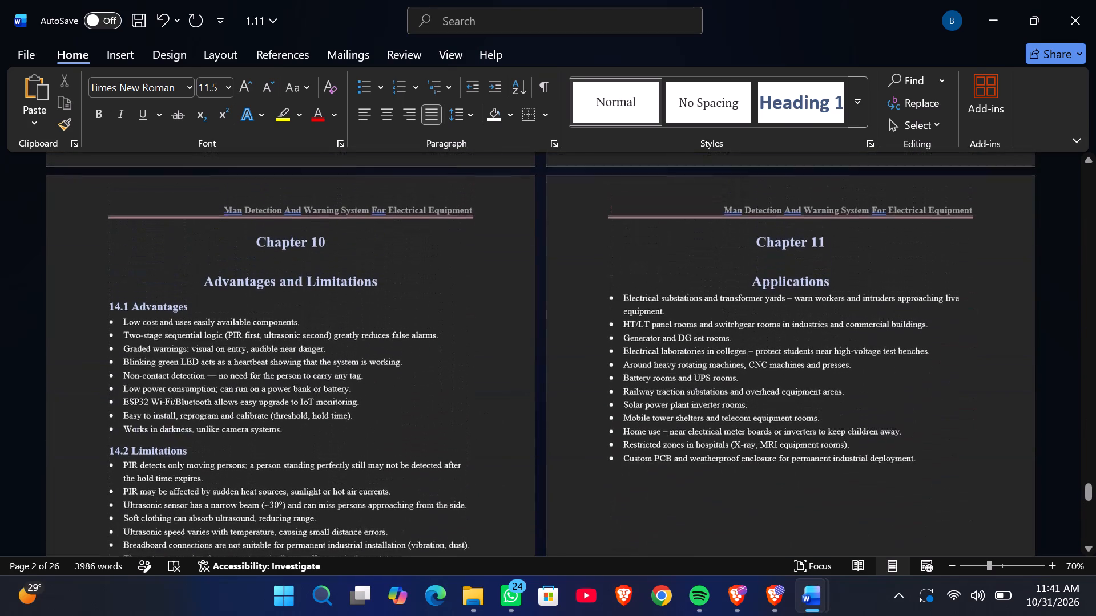
scroll(925, 456, "up", 1)
scroll(925, 456, "up", 20)
scroll(925, 456, "up", 18)
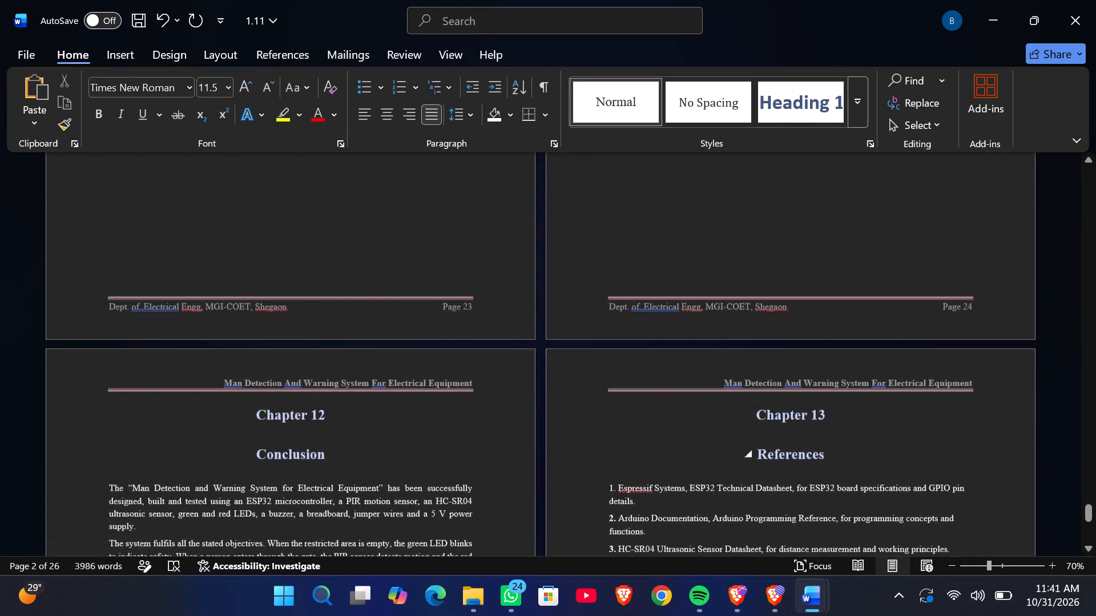
scroll(925, 456, "up", 20)
scroll(925, 456, "up", 20)
scroll(925, 456, "up", 20)
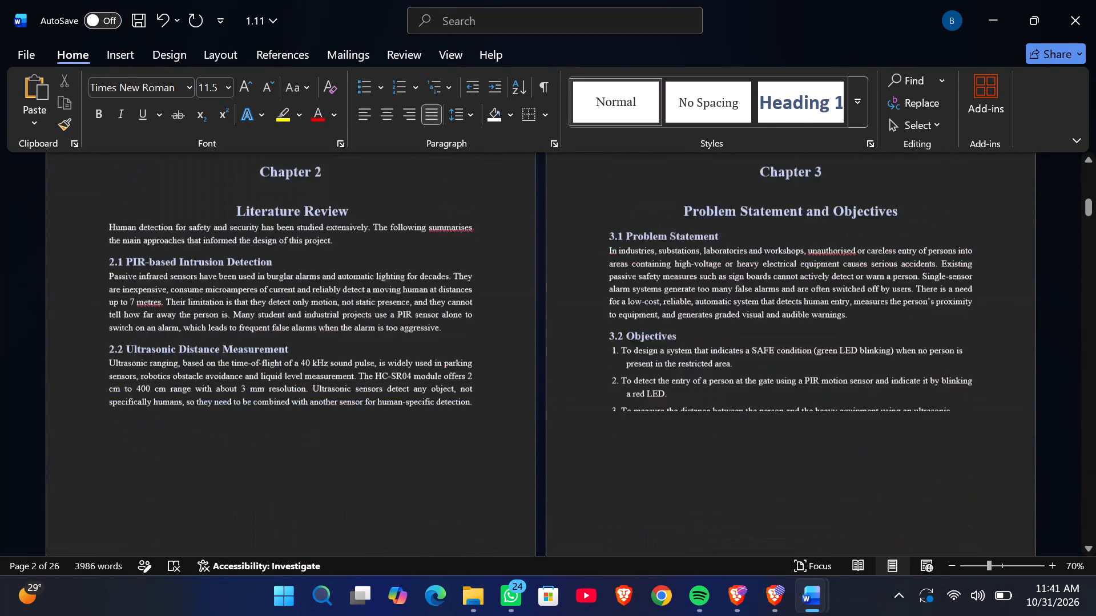
scroll(925, 456, "up", 1)
scroll(925, 456, "down", 14)
scroll(925, 456, "up", 2)
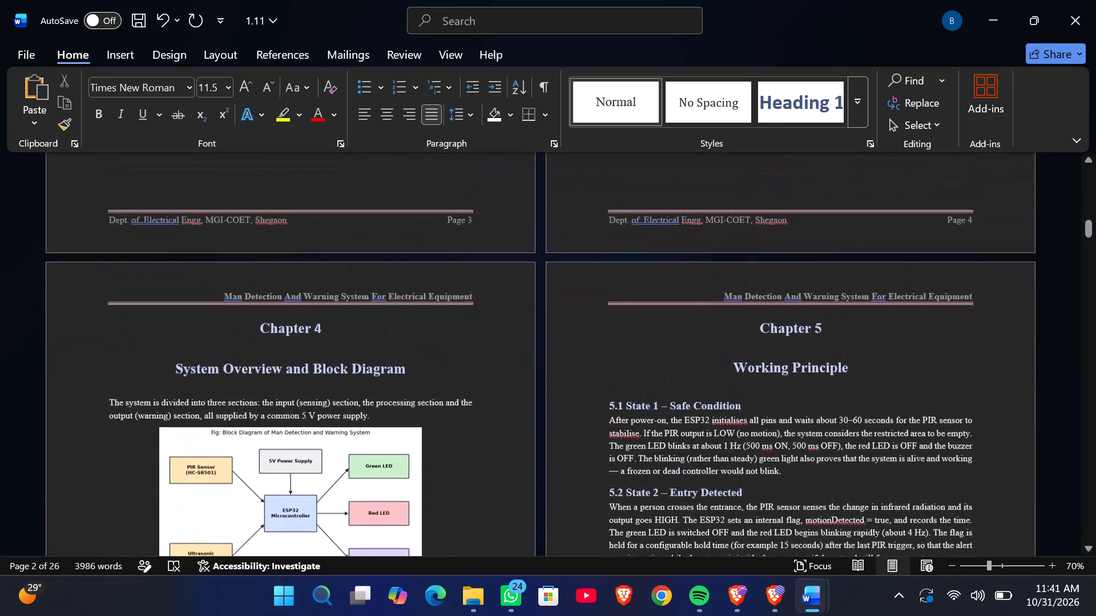
scroll(925, 456, "up", 3)
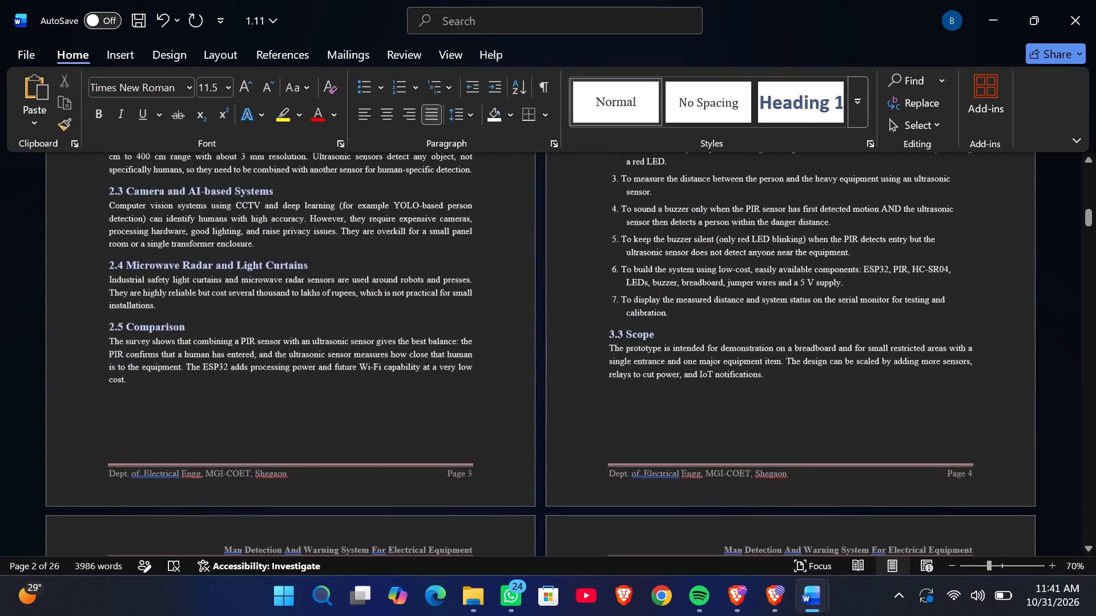
scroll(925, 456, "up", 7)
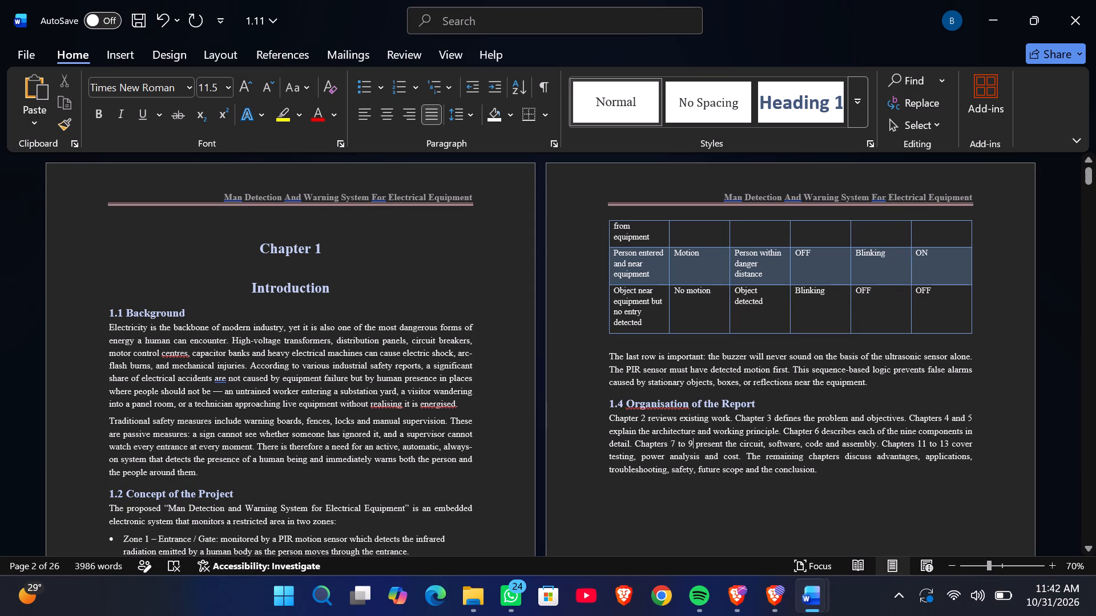
left_click(924, 440)
key("BackSpace")
key("0")
Delete "testing, power analysis and cost. The remaining chapters" from section 1.4, joining the text as "cover discuss advantages".
left_click(812, 455)
key("Right")
key("Right")
key("Right")
key("Right")
key("Right")
key("Right")
key("Right")
key("Right")
key("Right")
key("Left")
key("BackSpace")
key("BackSpace")
key("BackSpace")
key("BackSpace")
key("BackSpace")
key("BackSpace")
key("BackSpace")
key("BackSpace")
key("BackSpace")
key("BackSpace")
key("BackSpace")
key("BackSpace")
key("BackSpace")
key("BackSpace")
key("BackSpace")
key("BackSpace")
key("BackSpace")
key("BackSpace")
key("BackSpace")
key("BackSpace")
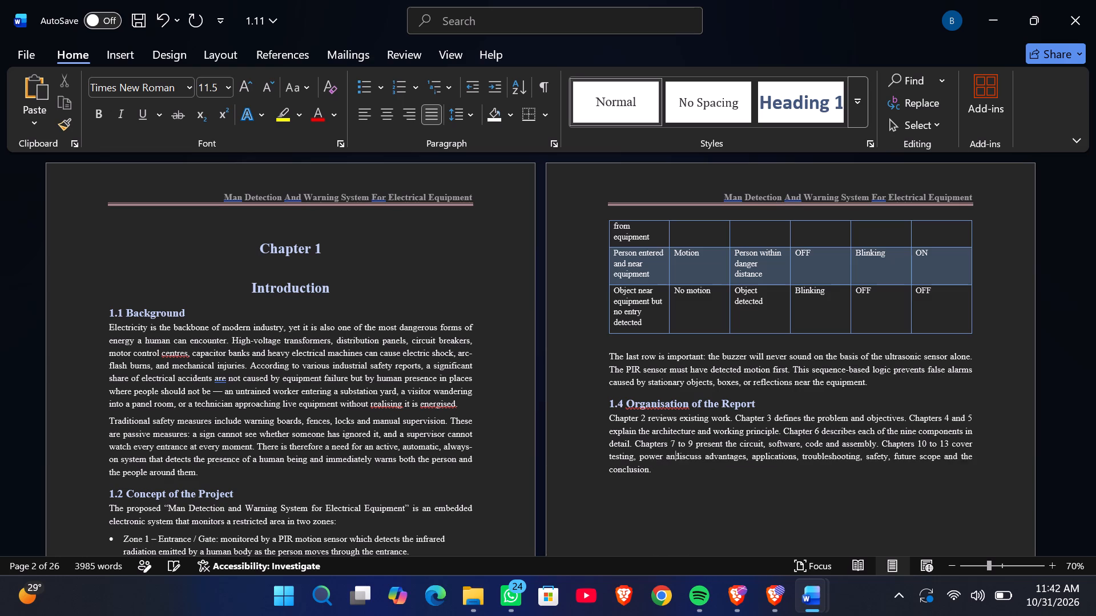
key("BackSpace")
key("BackSpace")
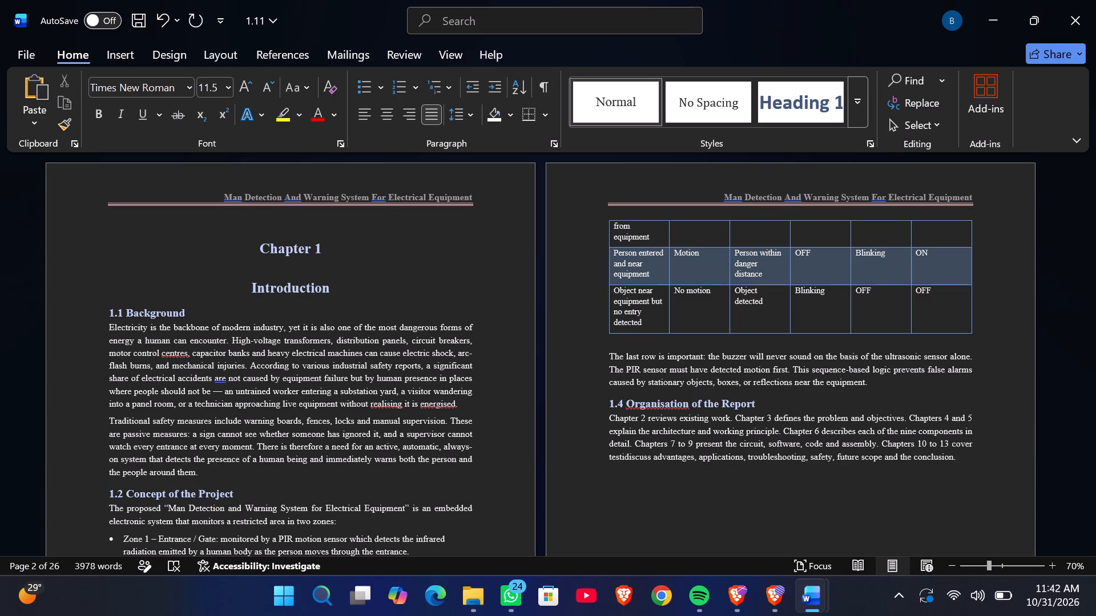
key("BackSpace")
key("BackSpace")
key("BackSpace")
key("BackSpace")
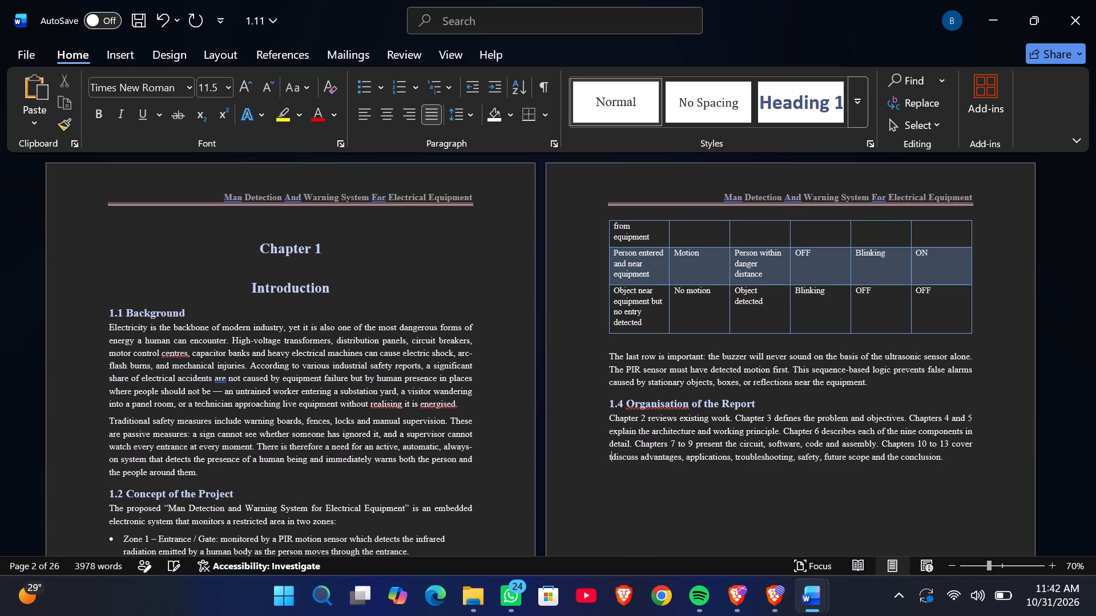
key("BackSpace")
key("BackSpace")
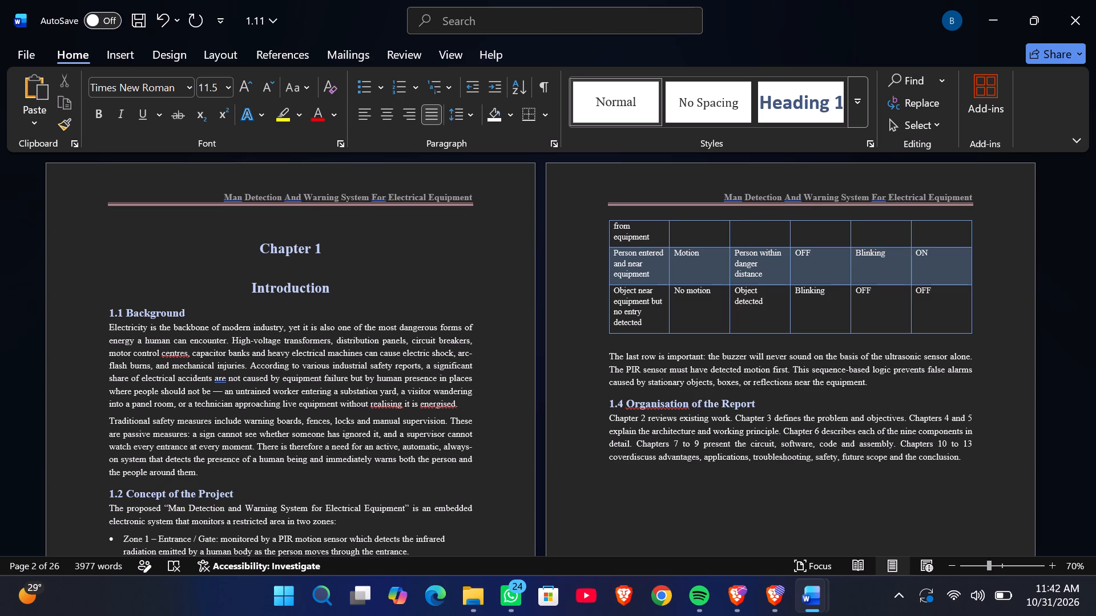
key("space")
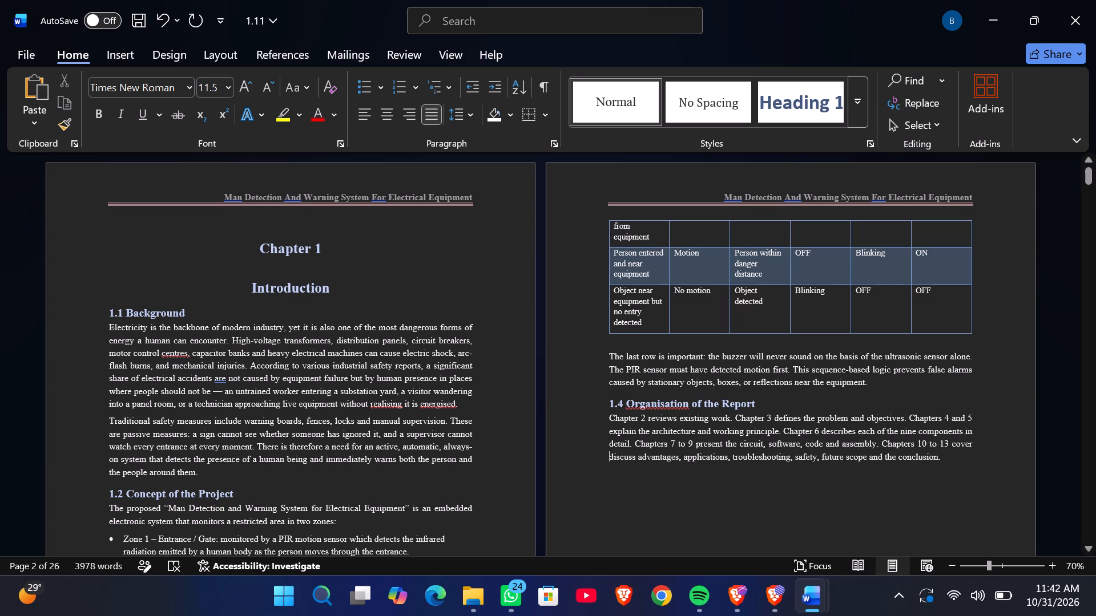
Remove the word "troubleshooting" from the list of remaining topics in section 1.4.
left_click(790, 459)
key("BackSpace")
key("BackSpace")
key("BackSpace")
key("BackSpace")
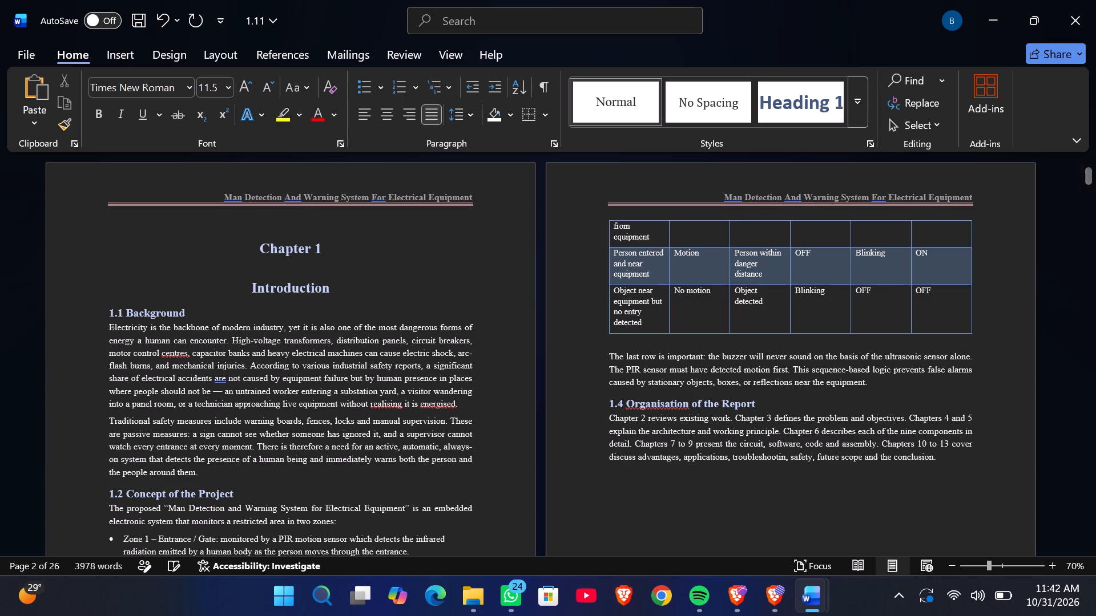
key("BackSpace")
key("BackSpace")
key("BackSpace")
key("BackSpace")
key("BackSpace")
key("BackSpace")
key("BackSpace")
key("BackSpace")
key("BackSpace")
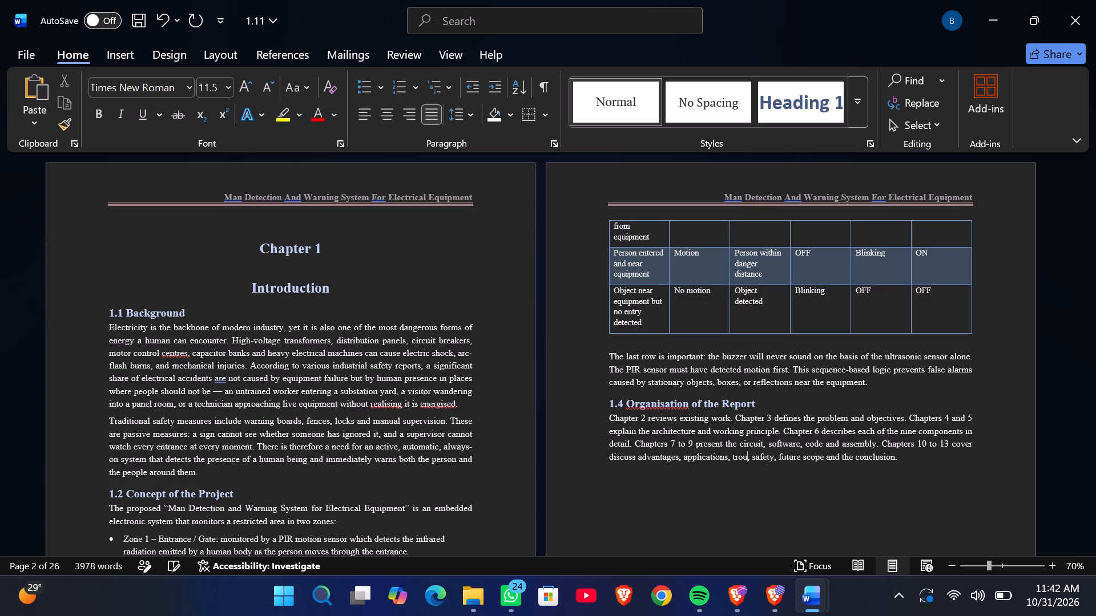
key("BackSpace")
key("BackSpace")
key("BackSpace")
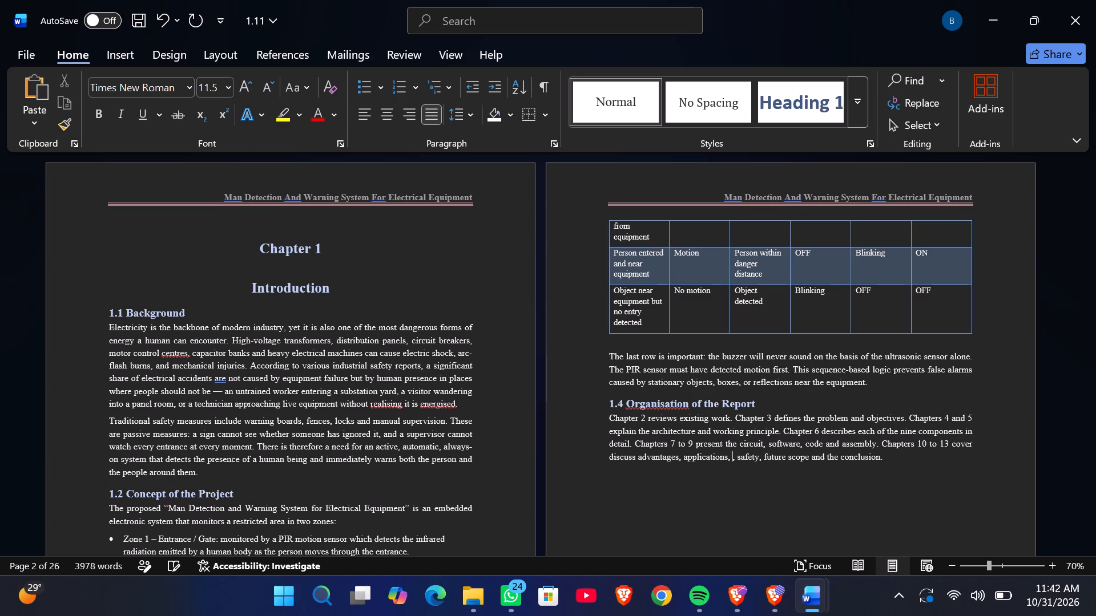
Remove "safety" and the surplus commas from section 1.4 so the list reads "applications, future scope and the conclusion".
key("Right")
key("Right")
key("Right")
key("Right")
key("Right")
key("Right")
key("Right")
key("Right")
key("Right")
key("BackSpace")
key("BackSpace")
key("BackSpace")
key("BackSpace")
key("BackSpace")
key("BackSpace")
key("BackSpace")
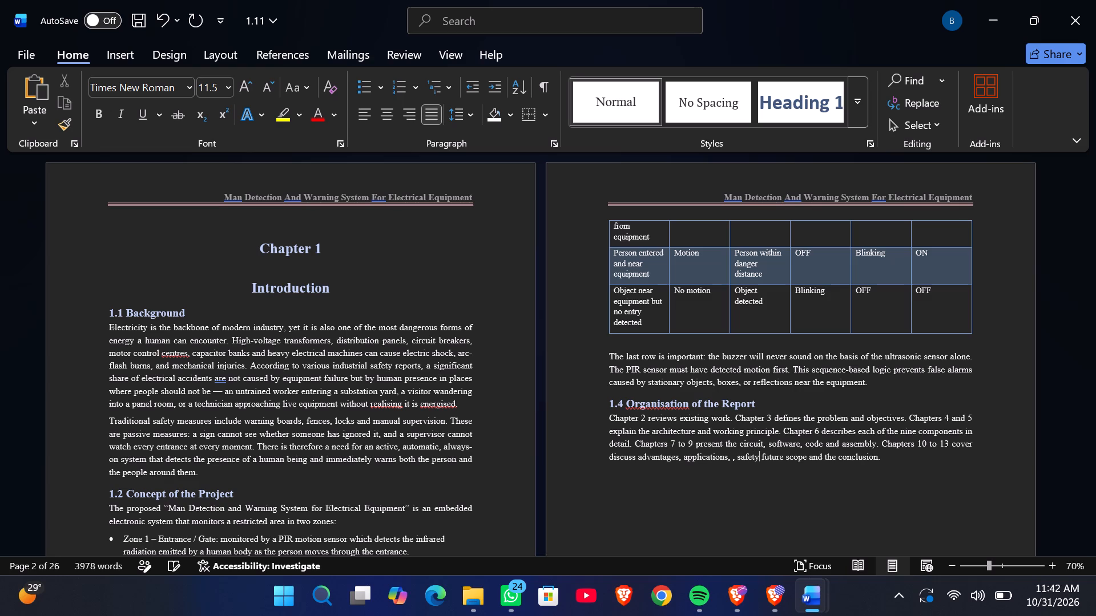
key("BackSpace")
key("BackSpace")
key("BackSpace")
key("BackSpace")
key("BackSpace")
Examine Chapters 10 to 13, from Advantages and Limitations to References, against the revised outline in section 1.4.
scroll(851, 504, "down", 20)
scroll(851, 504, "down", 20)
scroll(851, 504, "down", 17)
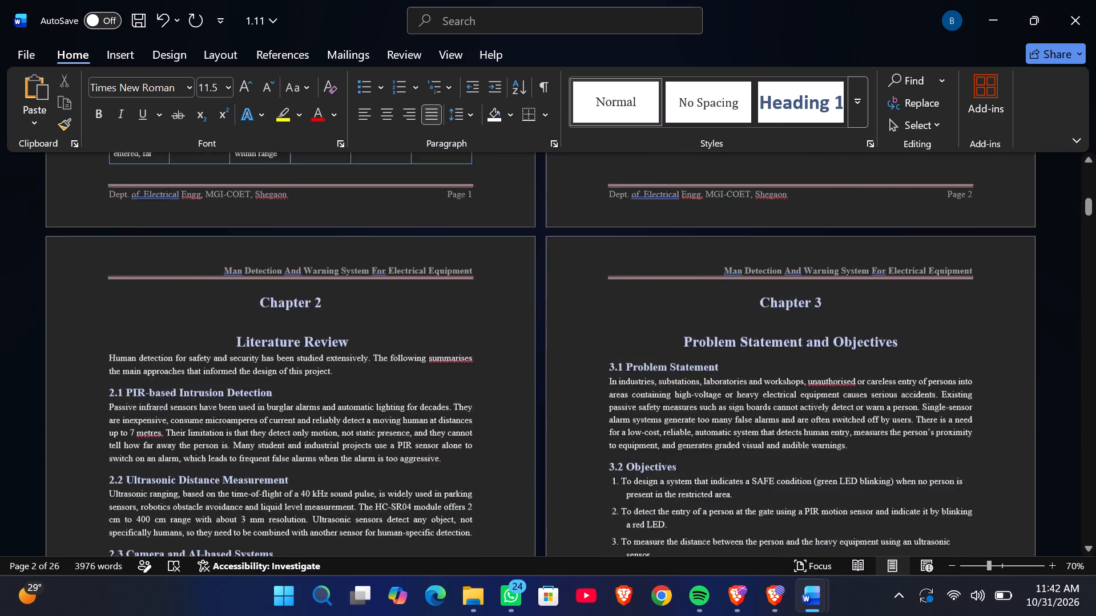
scroll(851, 504, "down", 20)
scroll(851, 504, "down", 20)
scroll(851, 504, "down", 20)
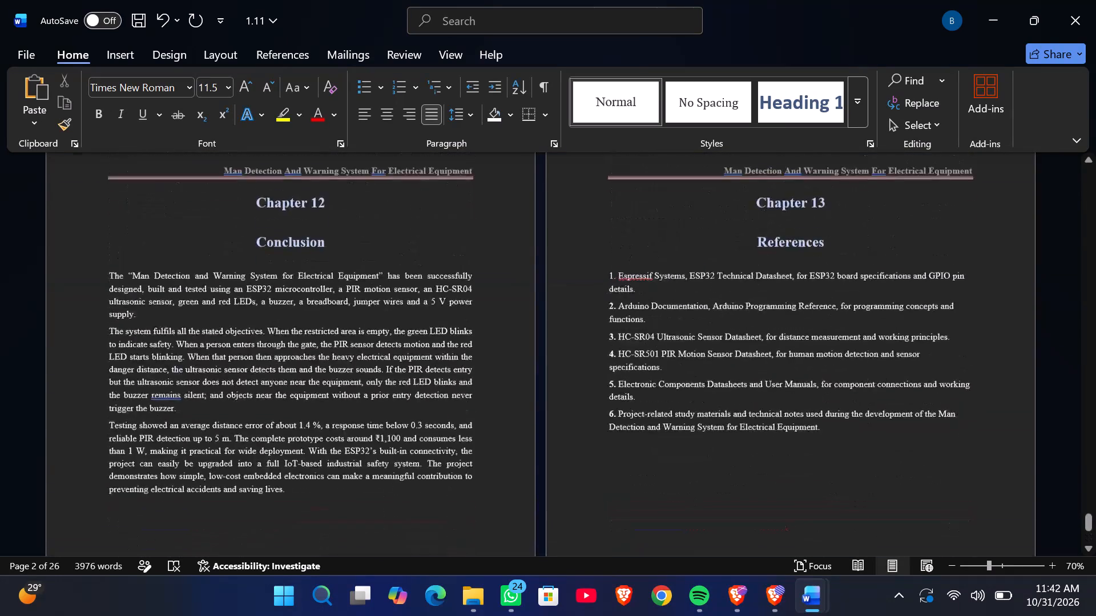
scroll(851, 504, "up", 13)
scroll(851, 504, "down", 3)
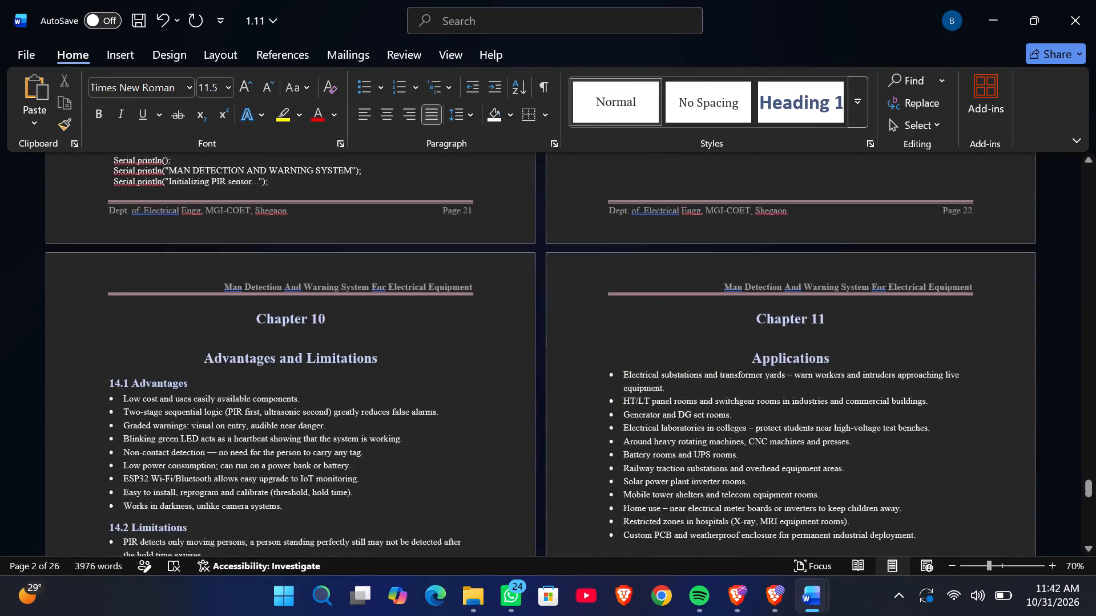
scroll(851, 504, "down", 1)
scroll(851, 504, "up", 6)
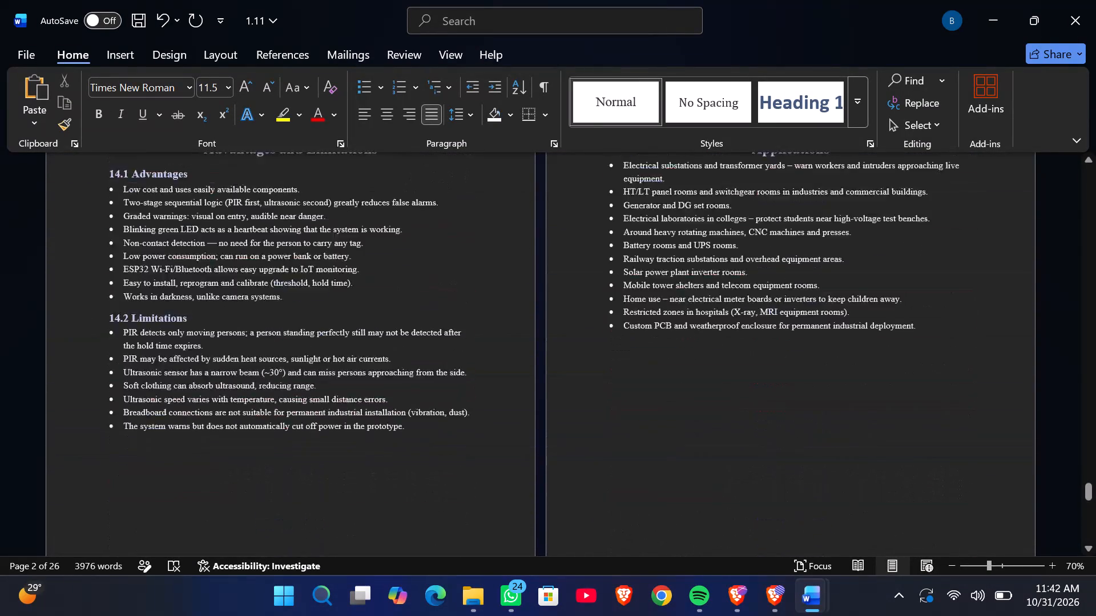
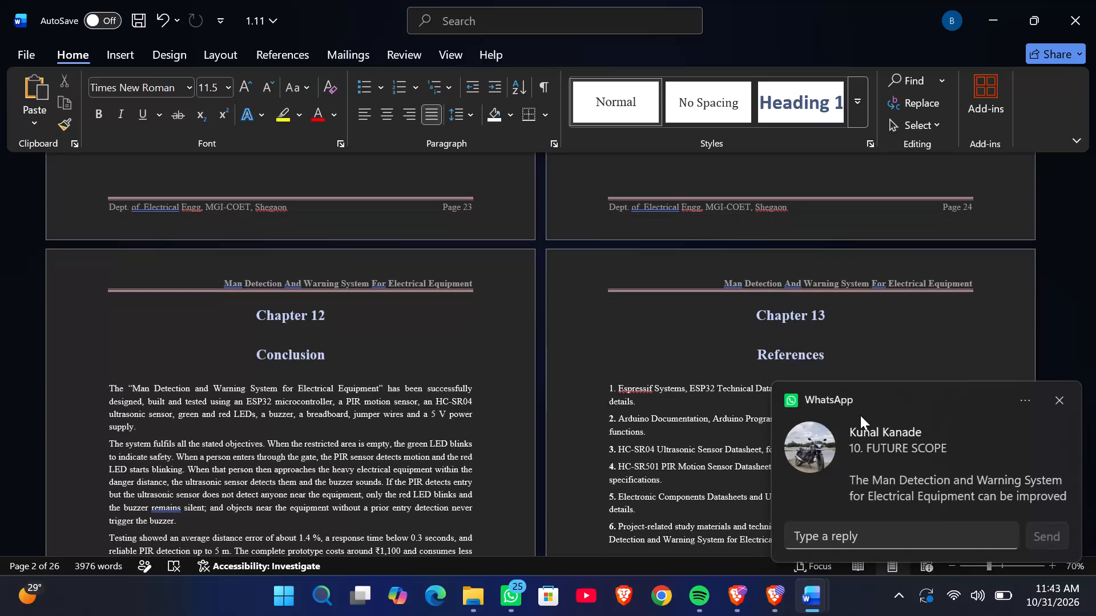
Insert a blank page after the last bullet of the Applications list in Chapter 11.
left_click(1060, 400)
scroll(955, 326, "up", 3)
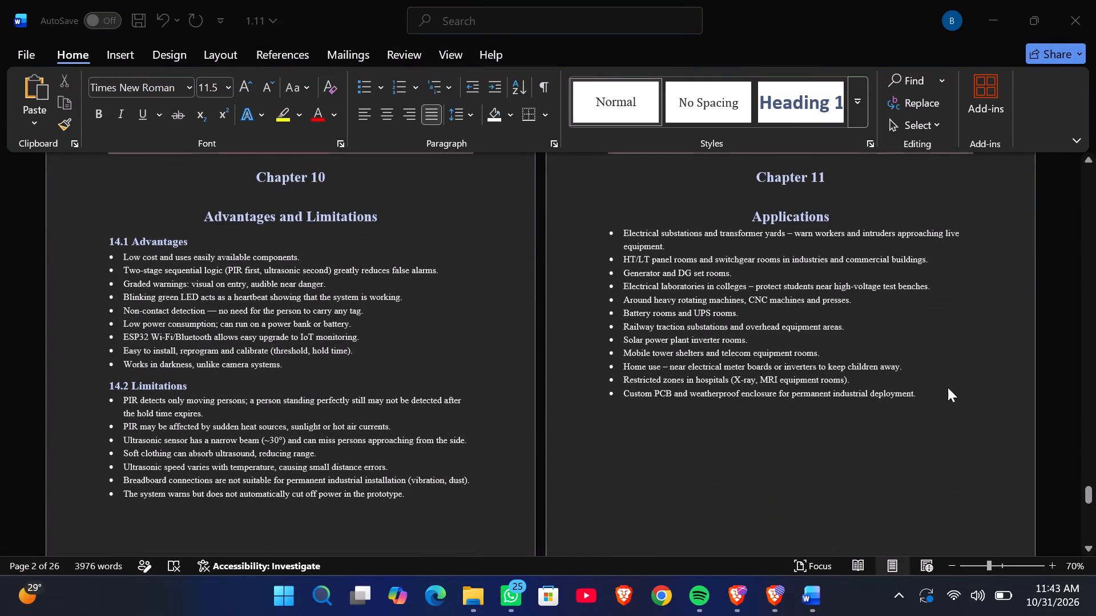
left_click(936, 400)
left_click(922, 398)
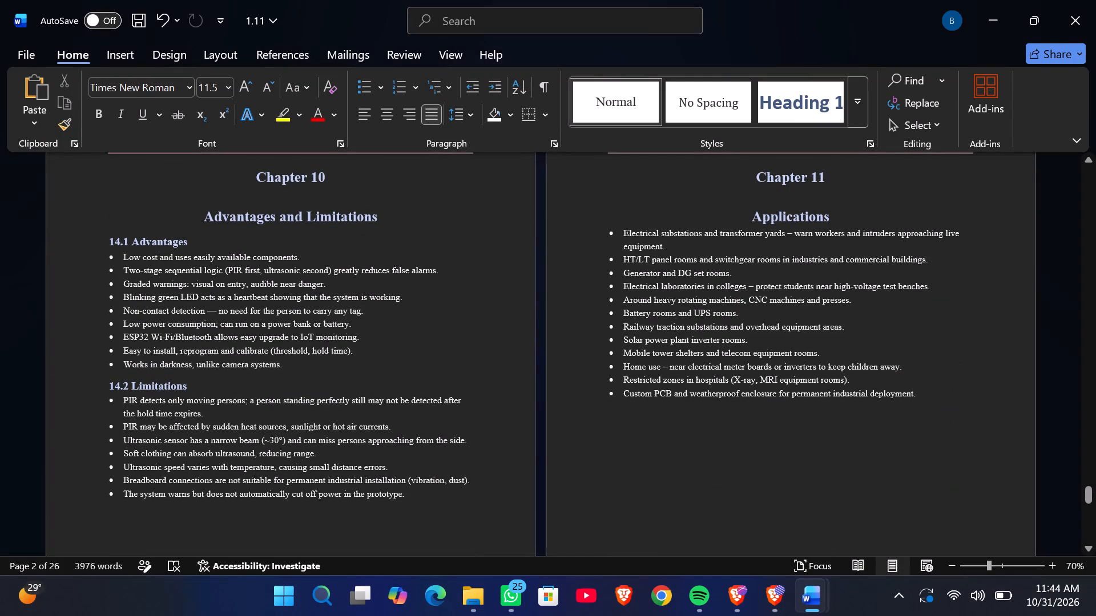
left_click(120, 58)
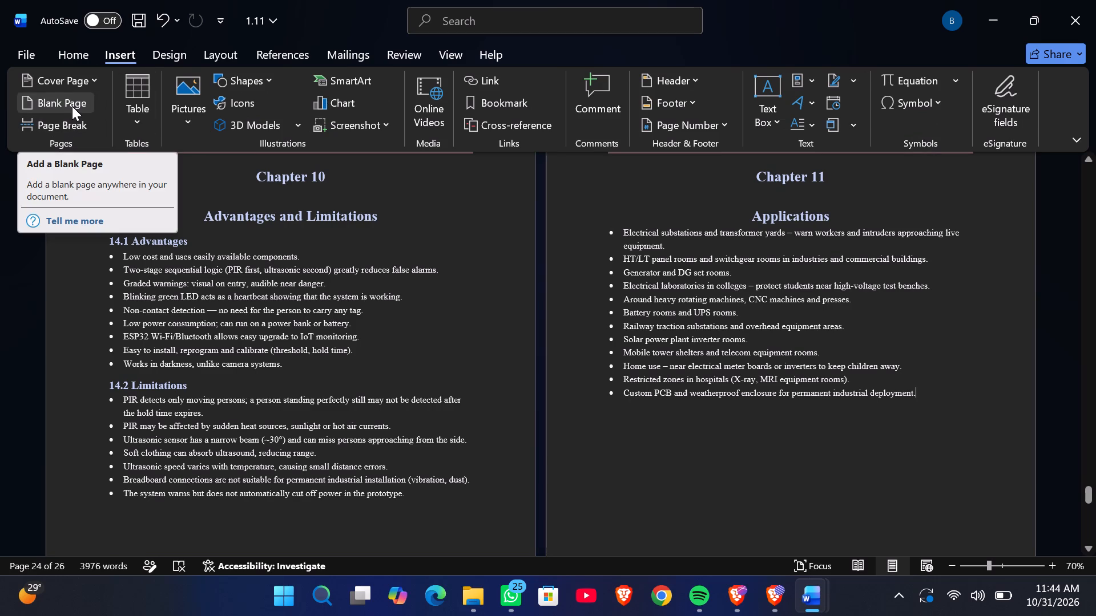
left_click(72, 106)
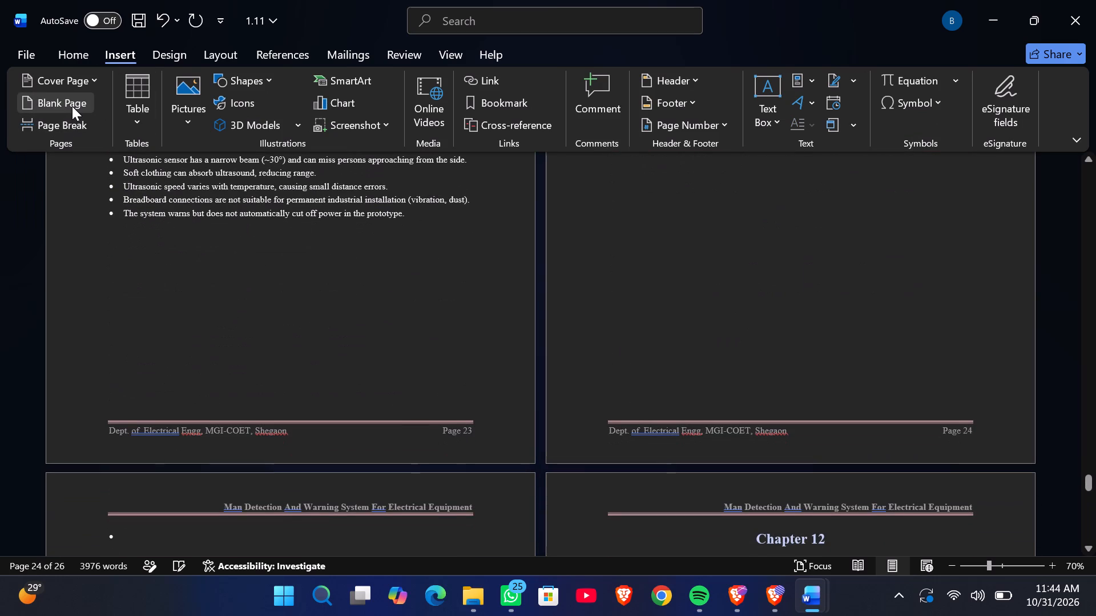
Place the insertion point at the empty bullet on the new page before the Chapter 12 Conclusion.
scroll(136, 299, "down", 3)
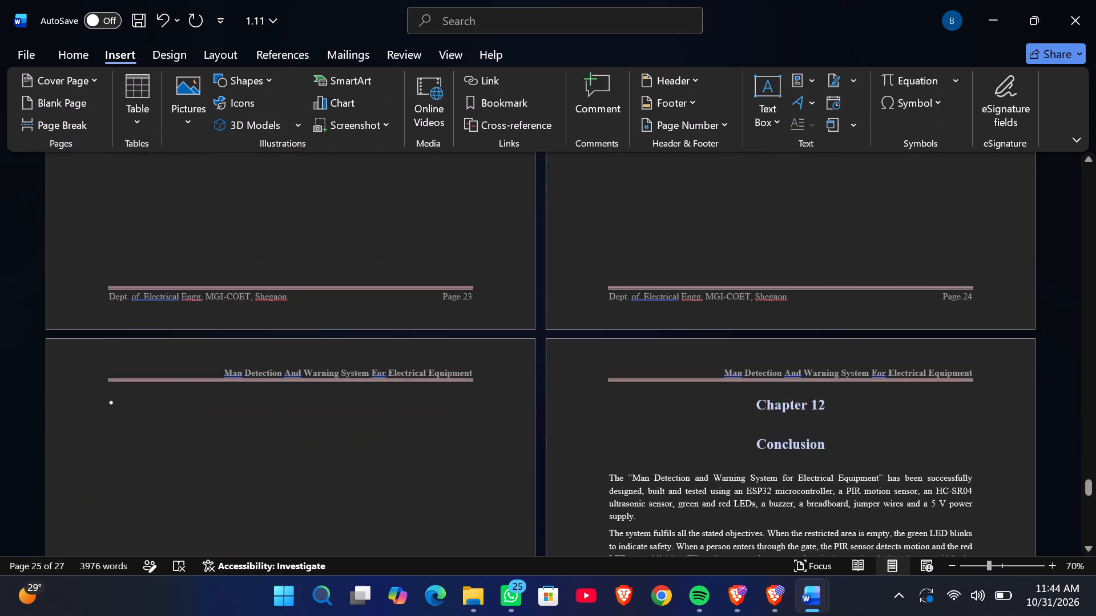
scroll(136, 299, "down", 4)
scroll(136, 299, "up", 1)
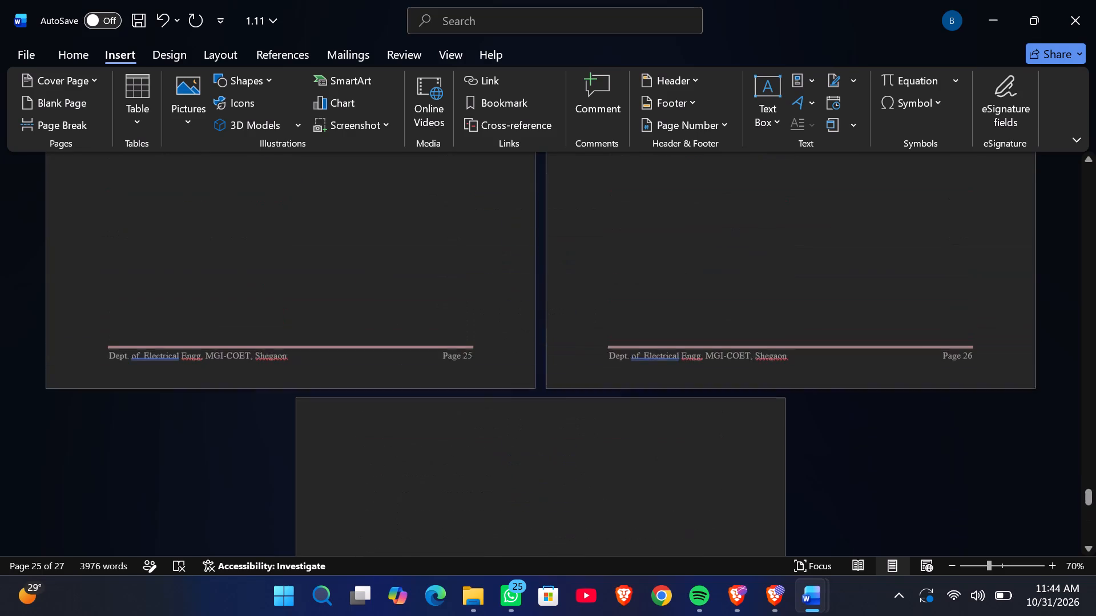
scroll(136, 299, "up", 1)
scroll(215, 397, "down", 3)
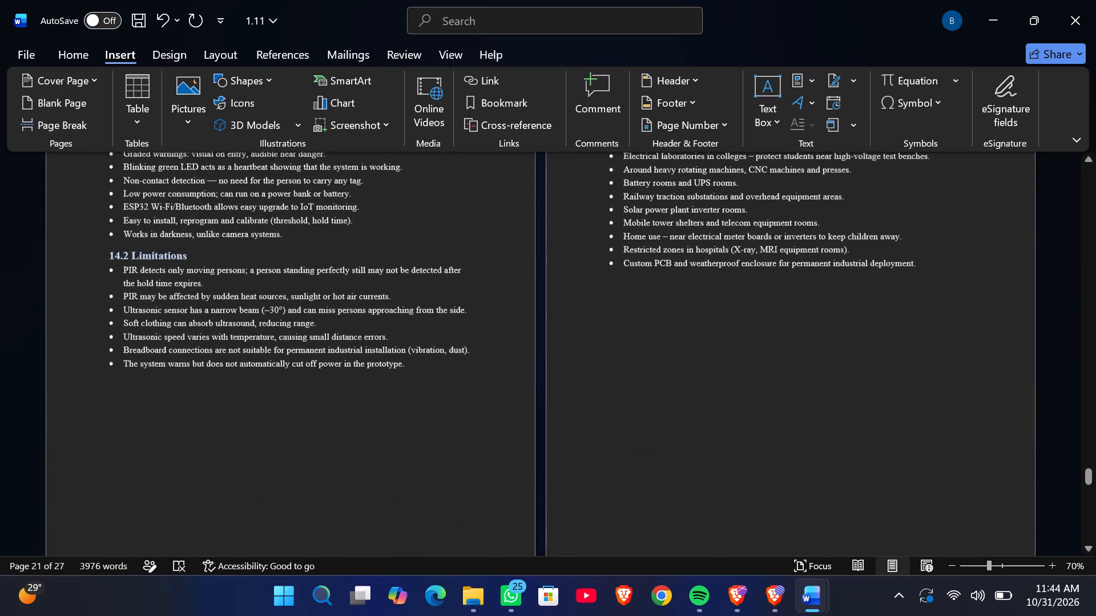
scroll(267, 496, "down", 3)
left_click(123, 441)
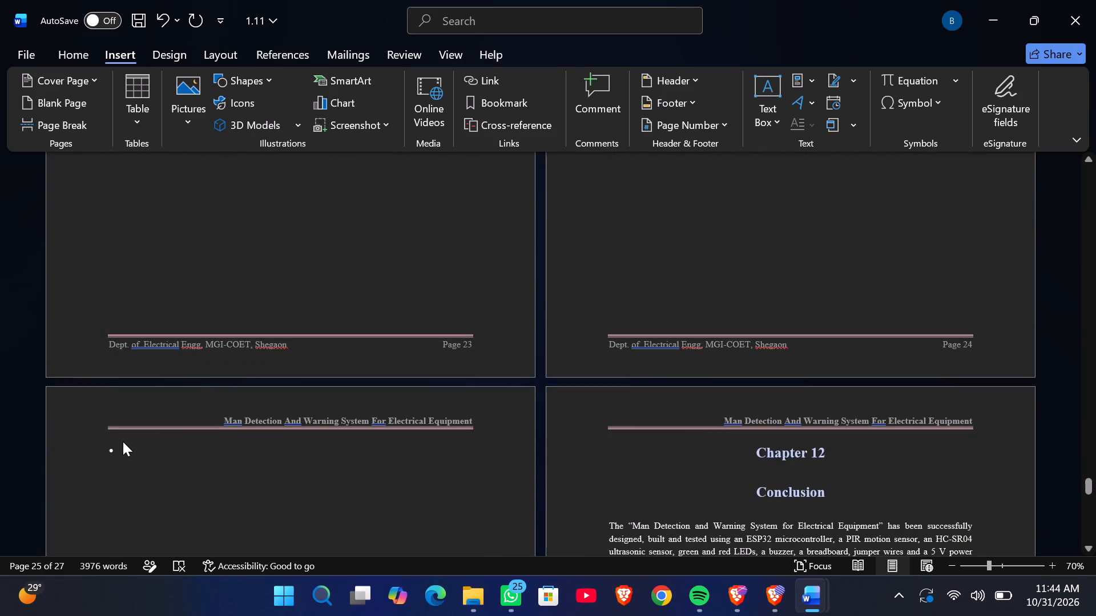
Remove the stray bullet from the empty line on page 25, before Chapter 12.
key("BackSpace")
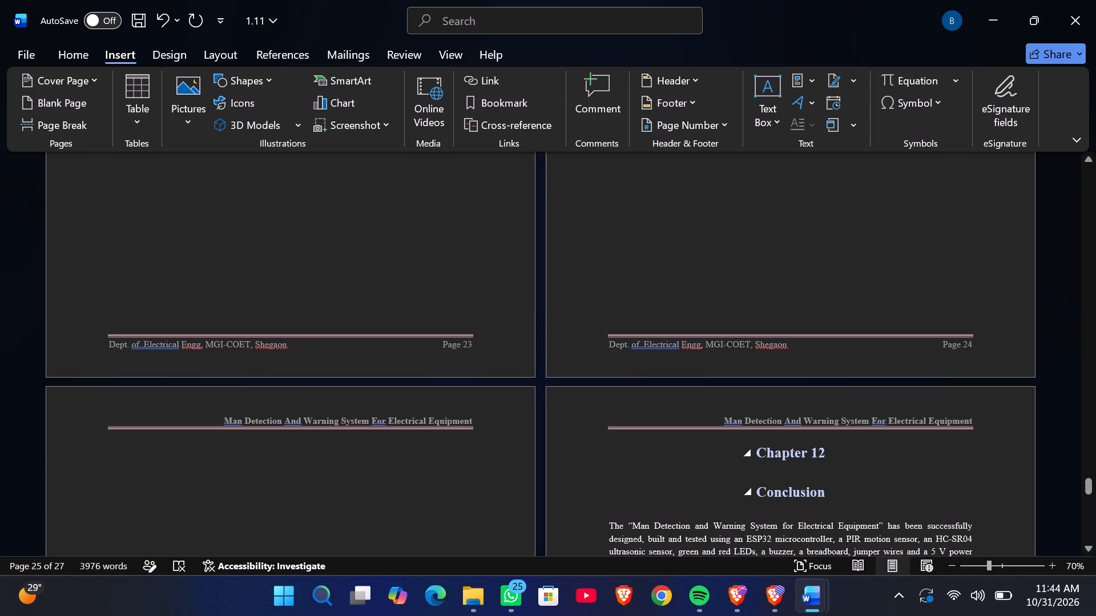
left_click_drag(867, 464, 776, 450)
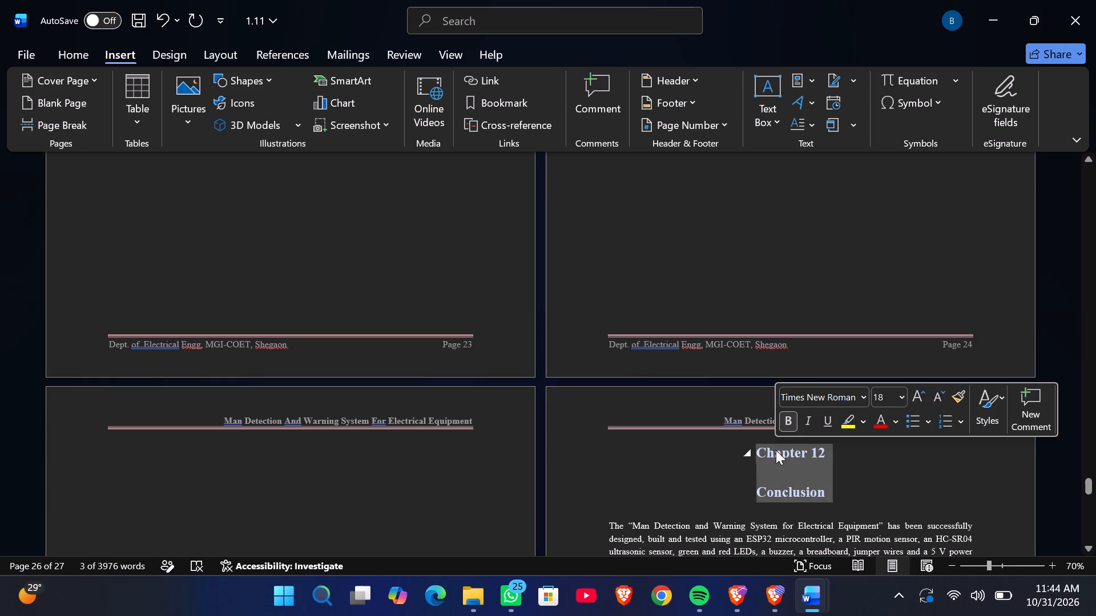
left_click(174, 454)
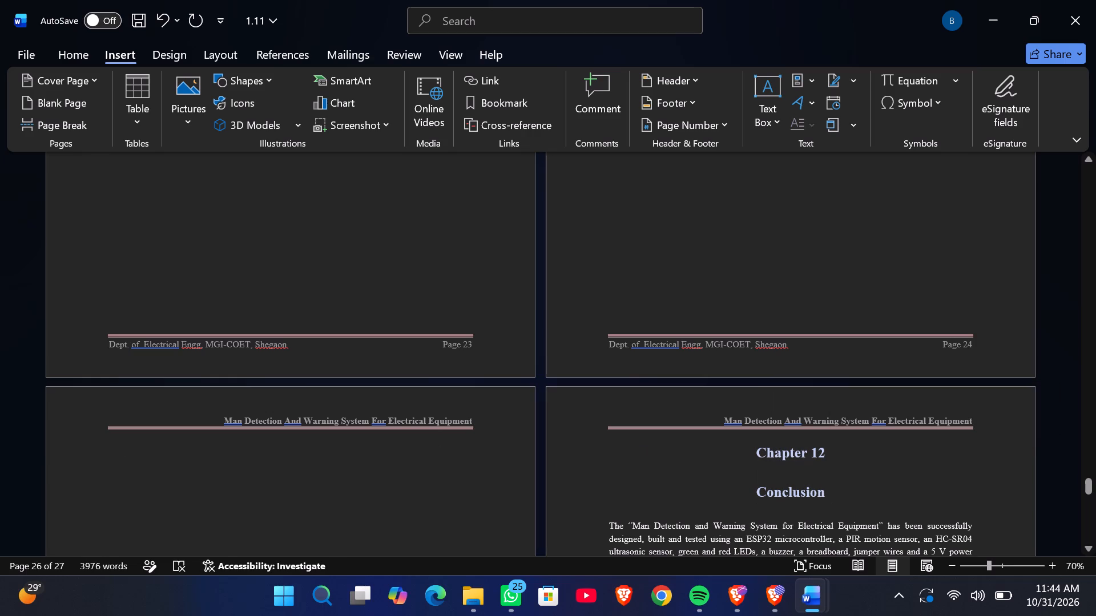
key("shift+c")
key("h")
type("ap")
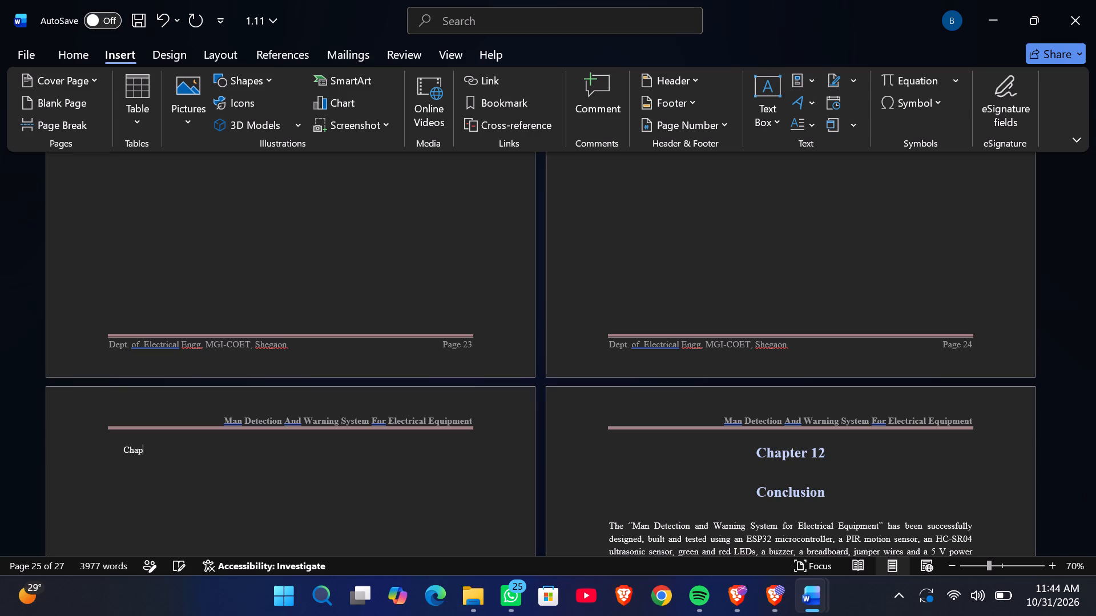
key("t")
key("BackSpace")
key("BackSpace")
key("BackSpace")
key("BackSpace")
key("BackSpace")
Set the font size of the empty line on page 25 to 18, matching the "Chapter 12" heading.
left_click(95, 53)
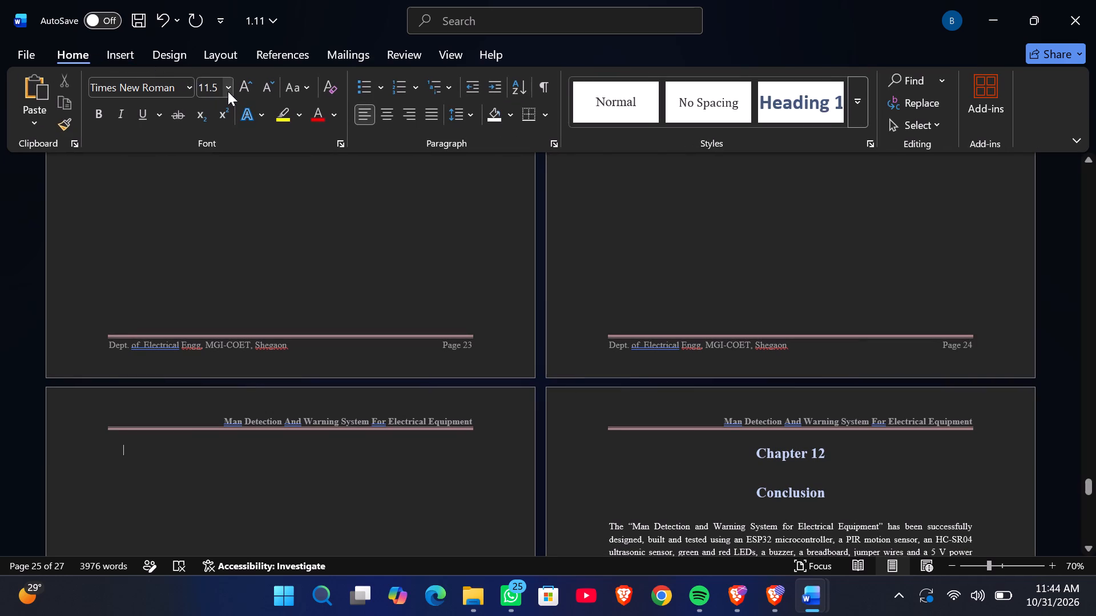
left_click_drag(828, 457, 771, 454)
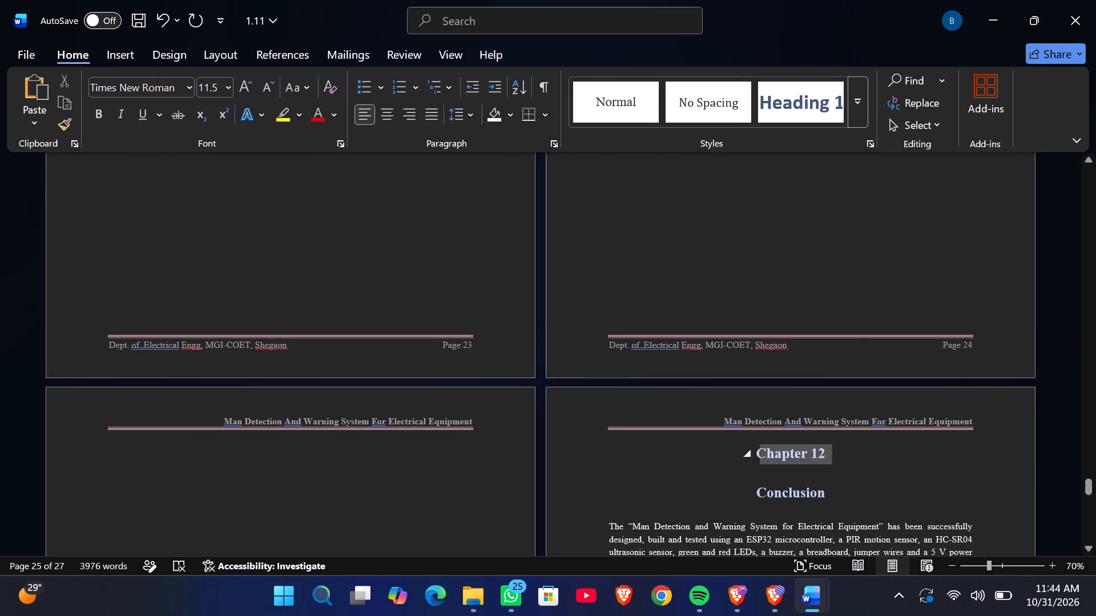
left_click_drag(771, 454, 759, 459)
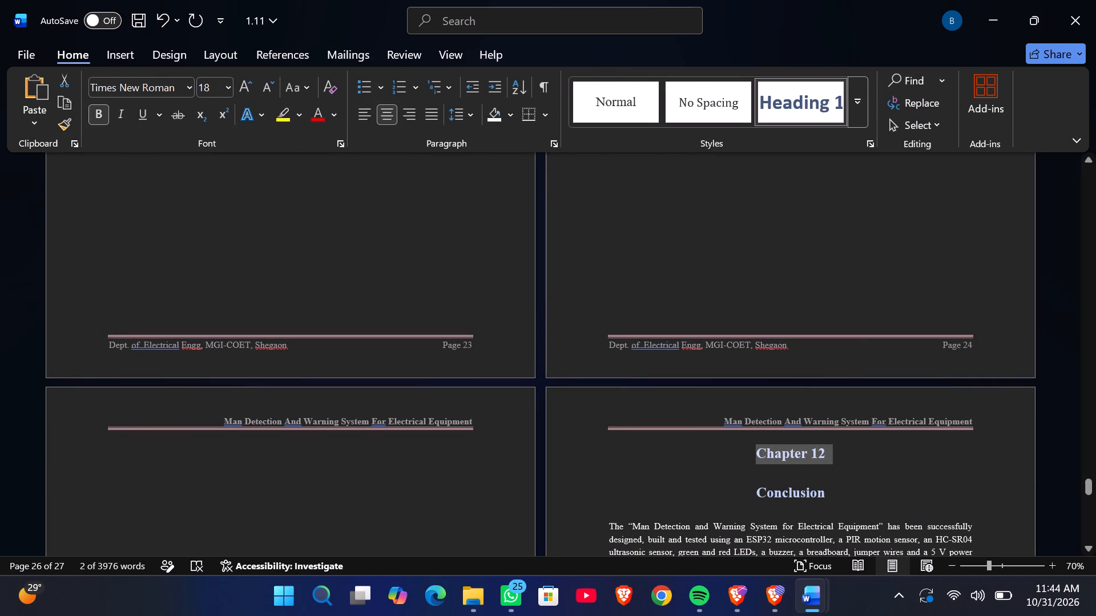
left_click(182, 445)
left_click(226, 80)
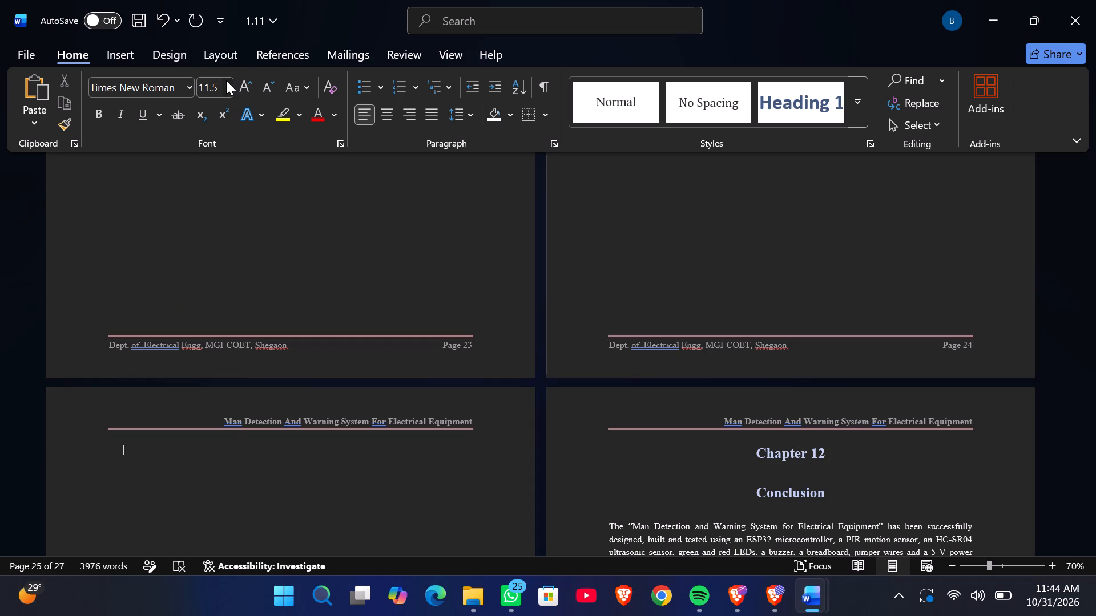
left_click(214, 261)
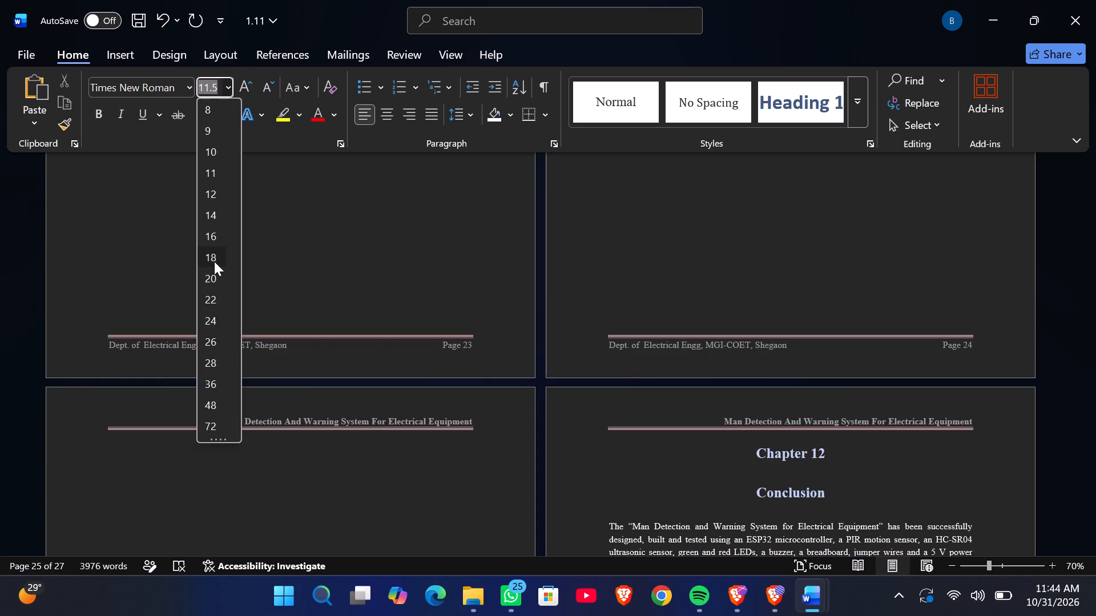
Apply the Heading 4 style to the empty line on page 25.
left_click(856, 108)
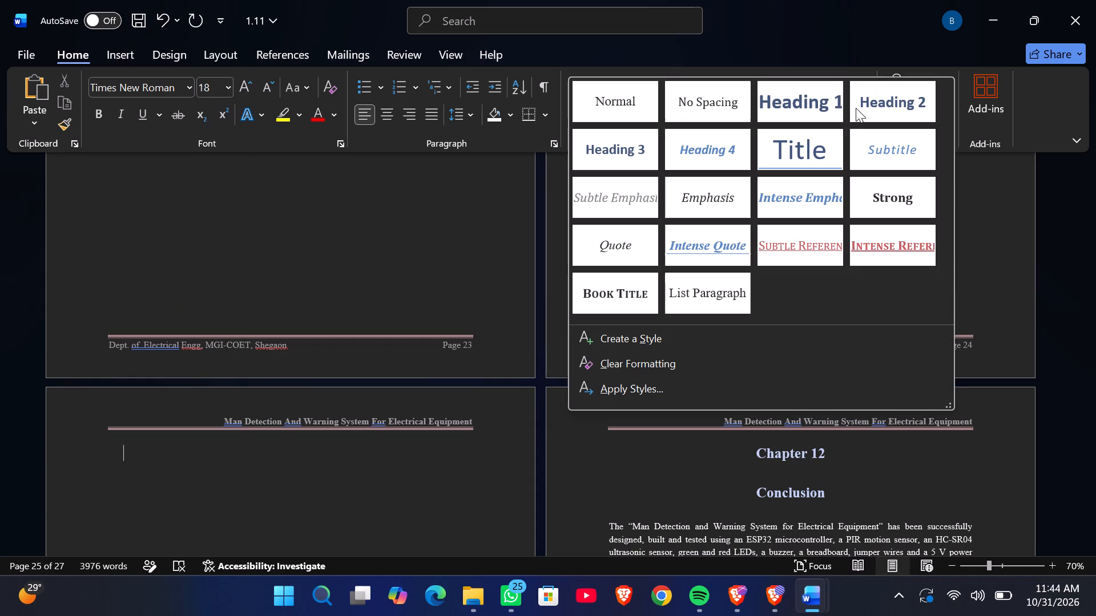
left_click(696, 157)
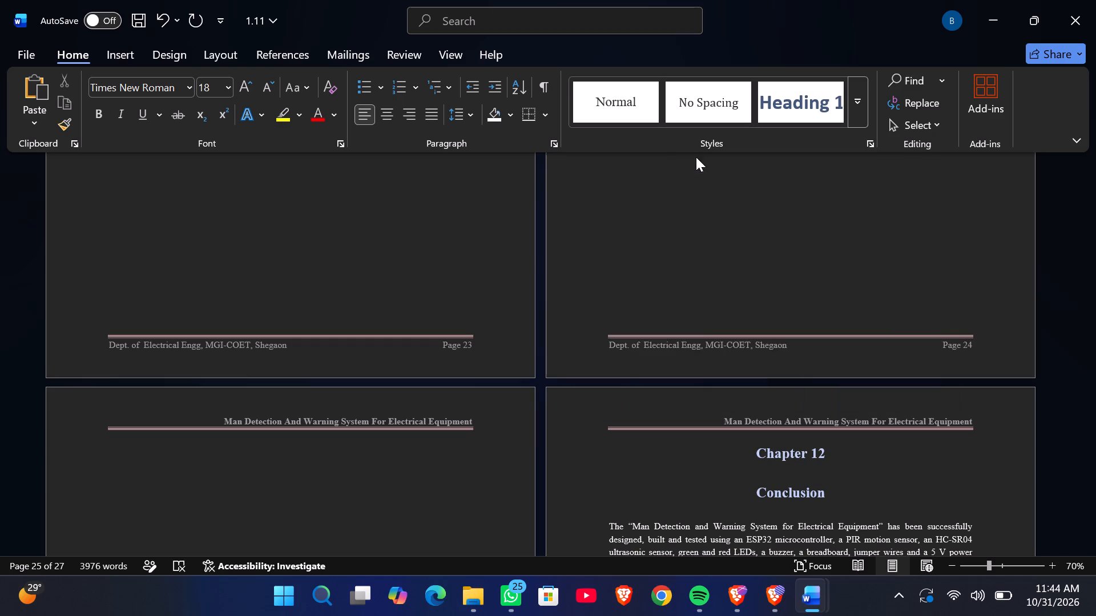
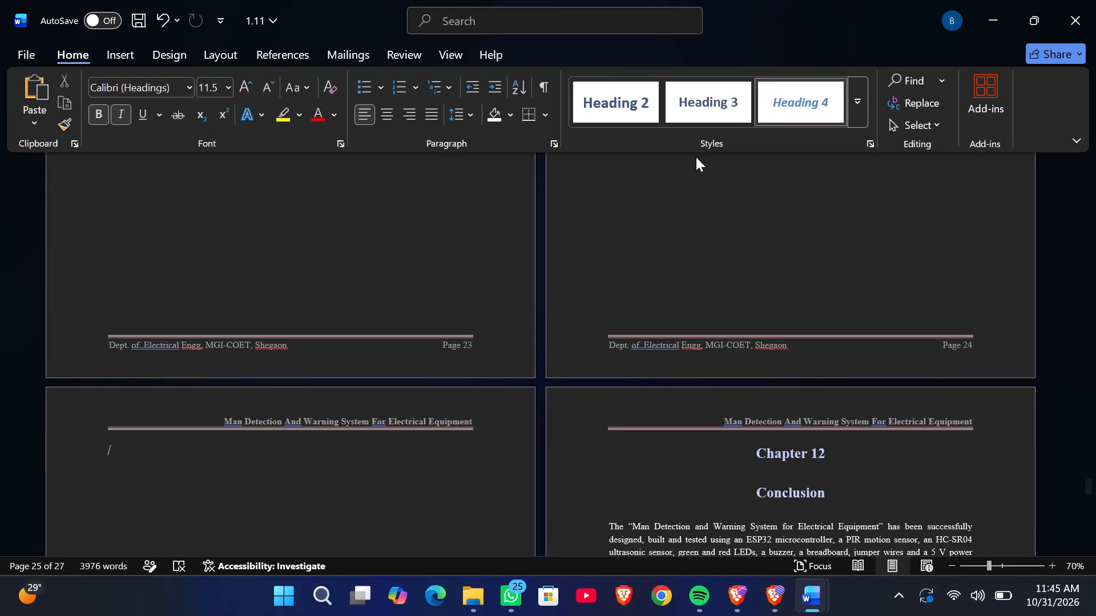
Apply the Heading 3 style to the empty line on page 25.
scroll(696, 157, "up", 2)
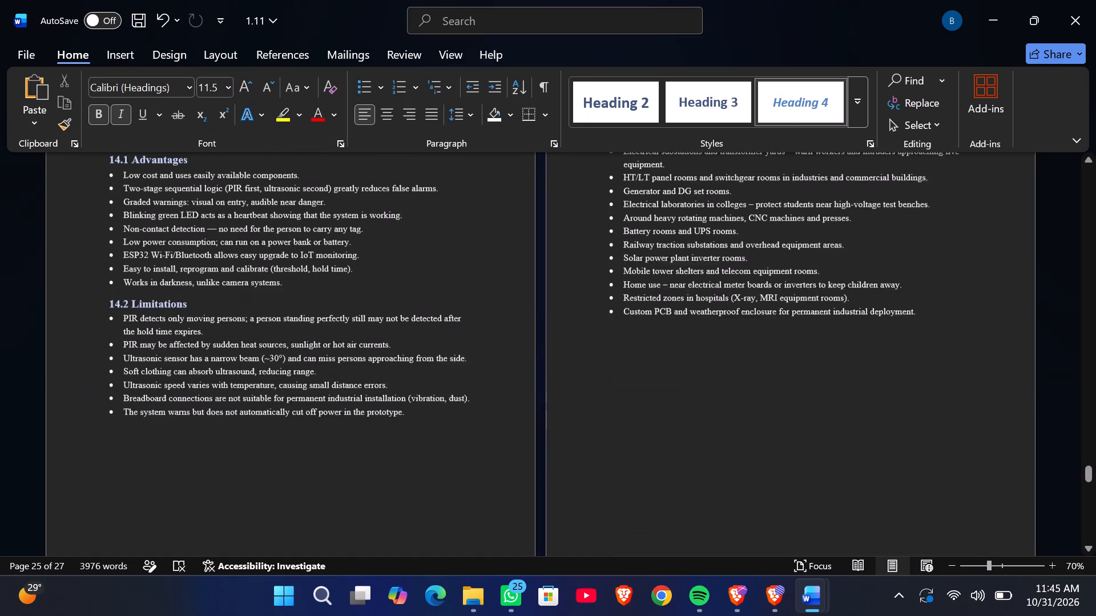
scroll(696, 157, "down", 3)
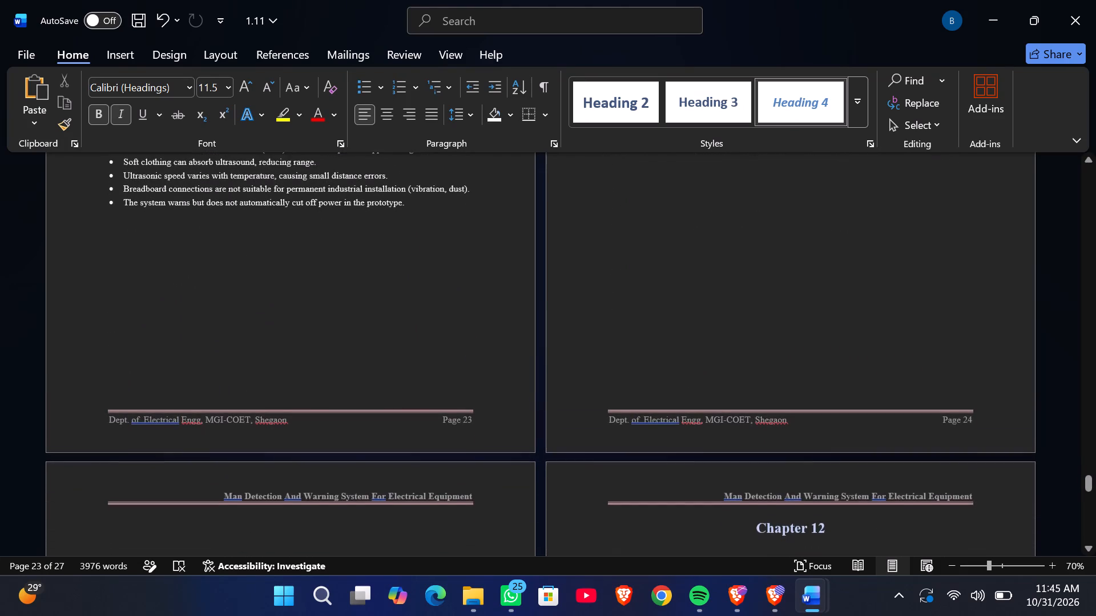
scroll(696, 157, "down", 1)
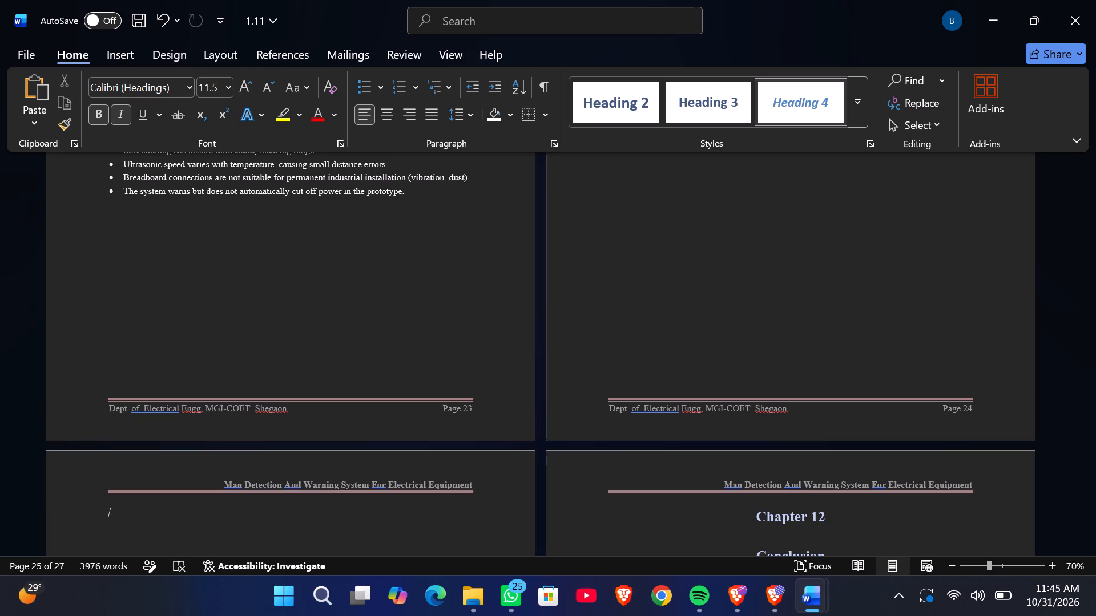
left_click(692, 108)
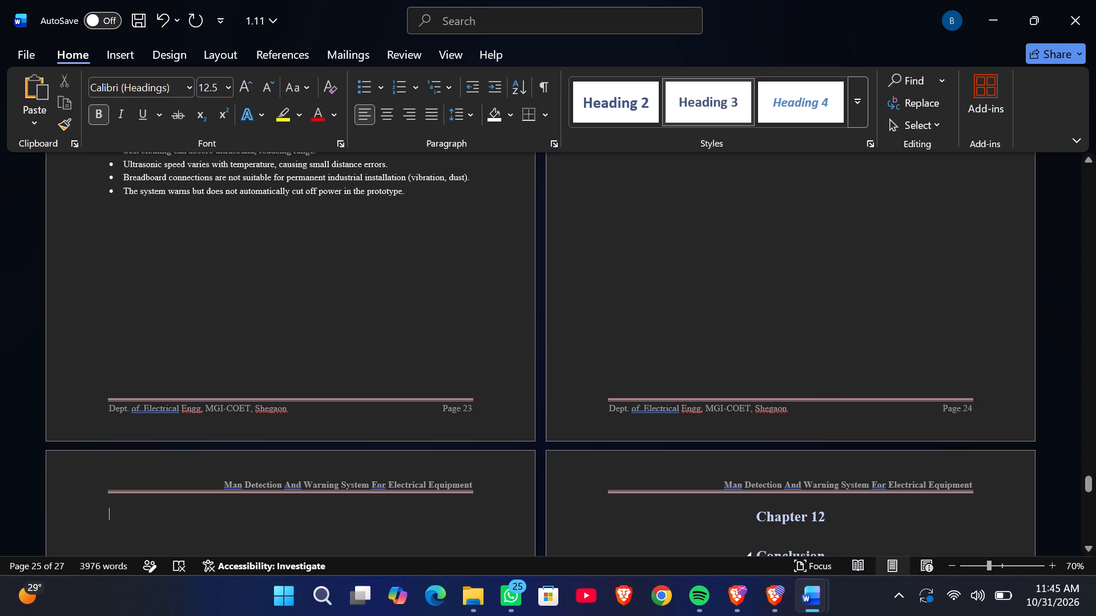
Check the style of the page 26 "Chapter 12" heading and apply the same Heading 1 style to the empty line on page 25.
left_click_drag(827, 517, 720, 510)
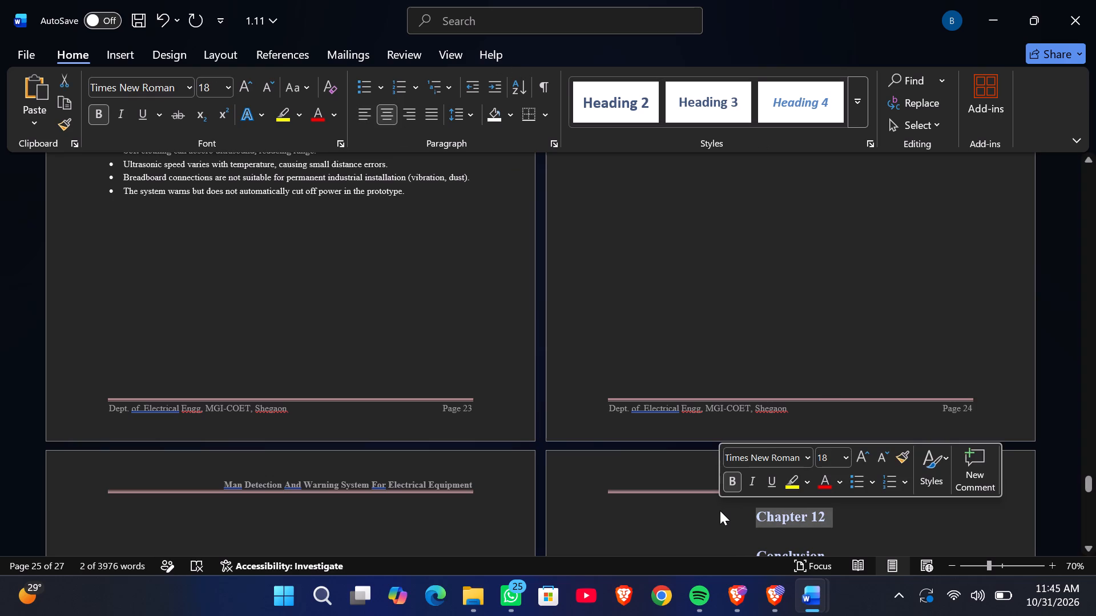
left_click(863, 82)
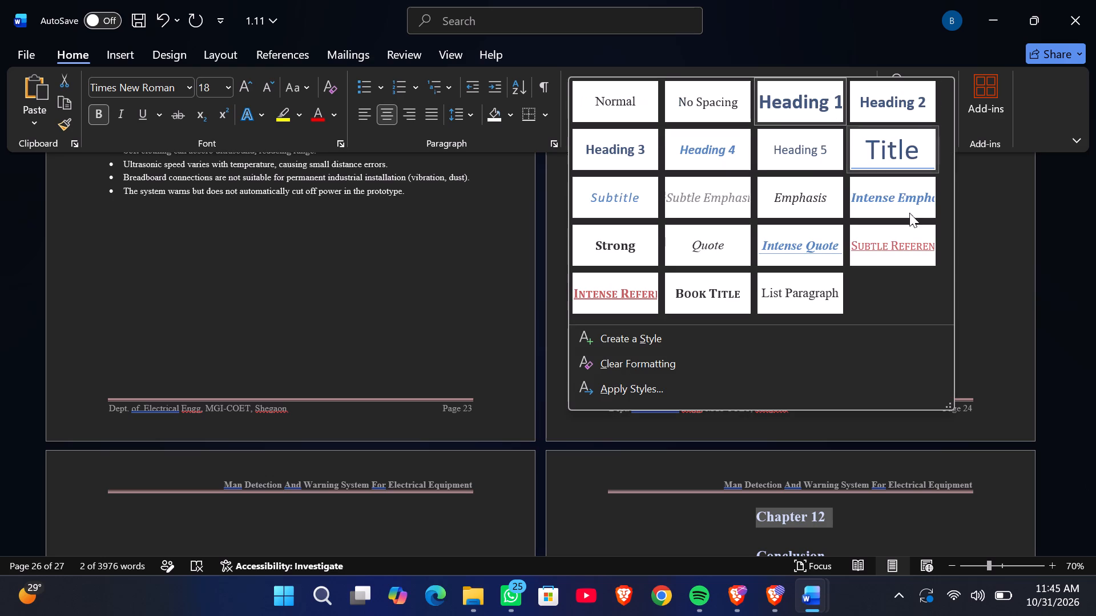
left_click(333, 499)
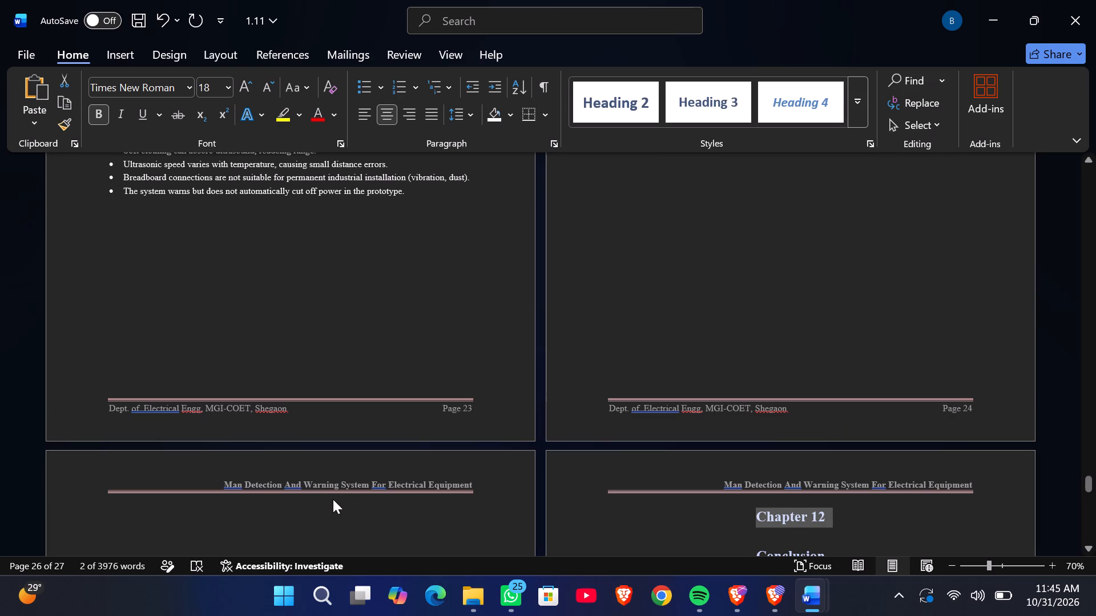
left_click(263, 506)
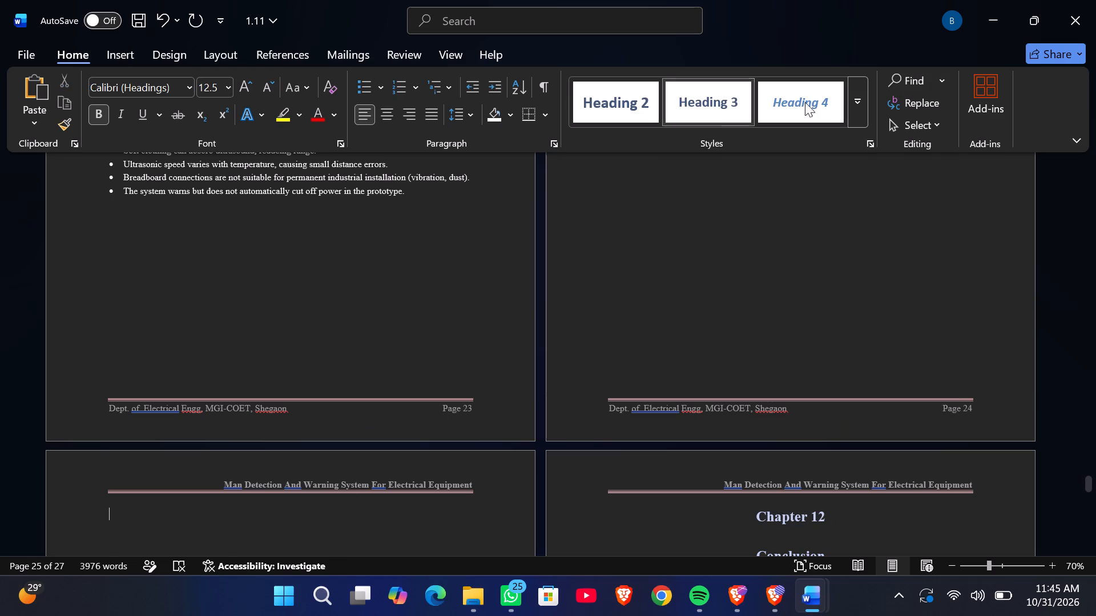
left_click(851, 102)
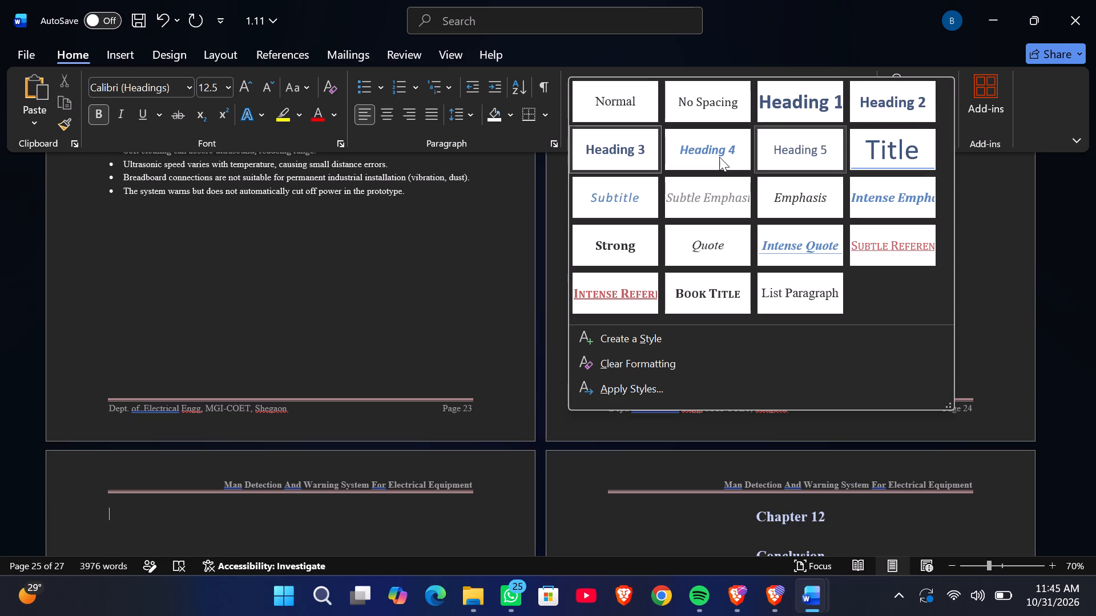
left_click(832, 100)
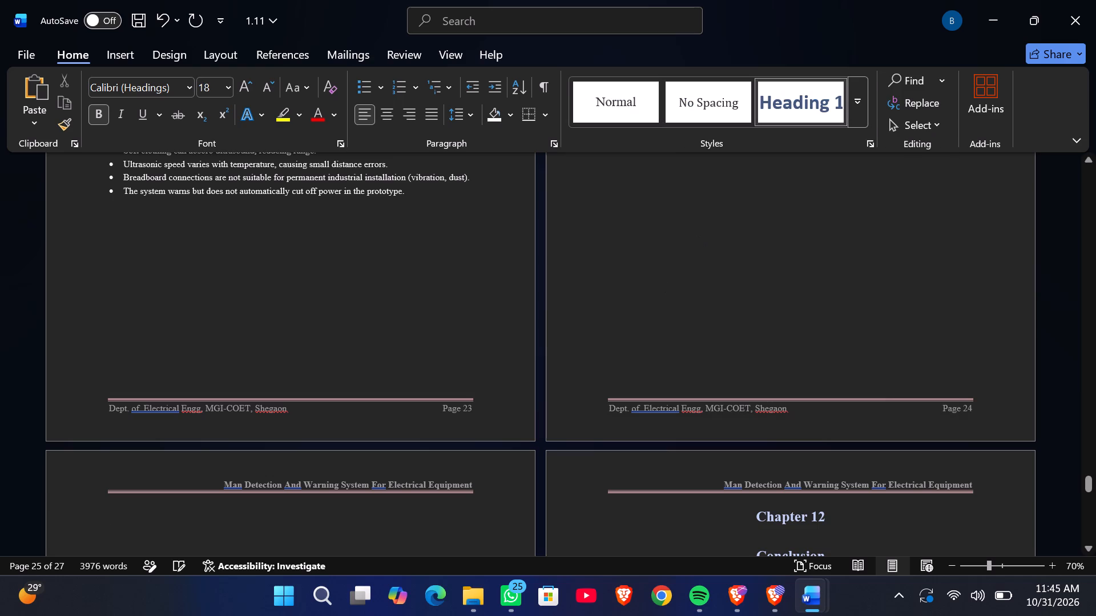
Enter the heading text "Chapter 12" on the Heading 1 line of page 25.
key("c")
key("BackSpace")
key("c")
type("hape")
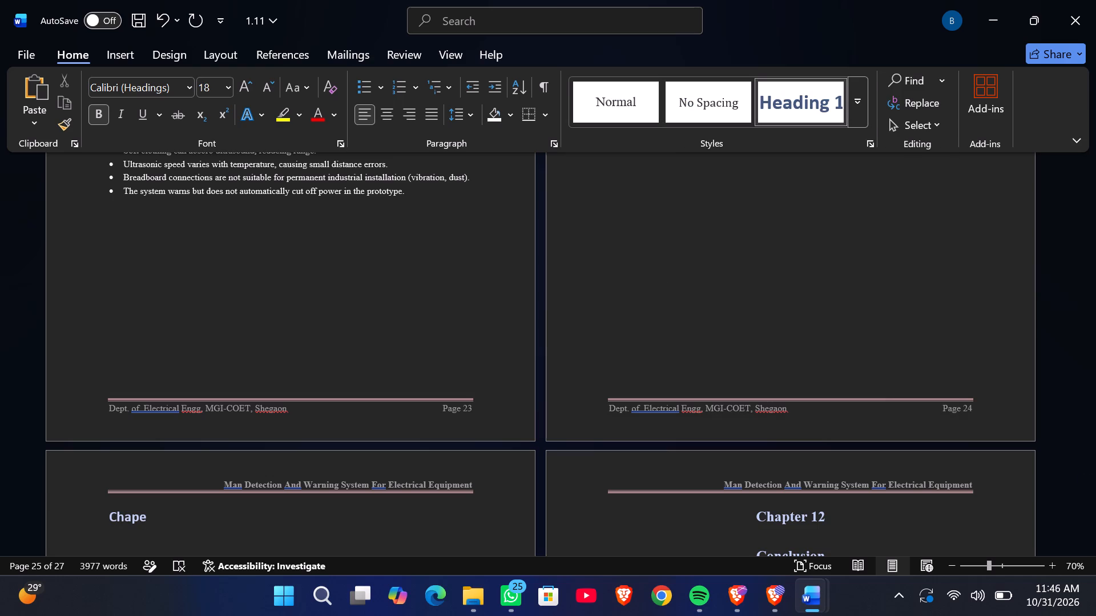
key("BackSpace")
type("ter")
key("space")
type("12")
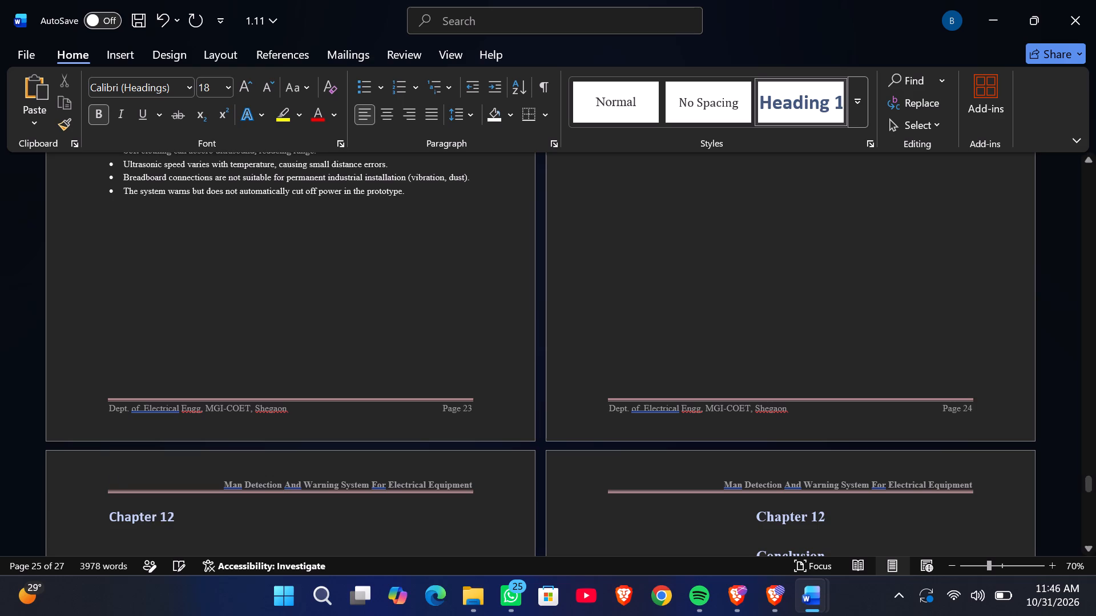
Set the new "Chapter 12" heading on page 25 in Times New Roman and center it.
left_click_drag(194, 521, 117, 516)
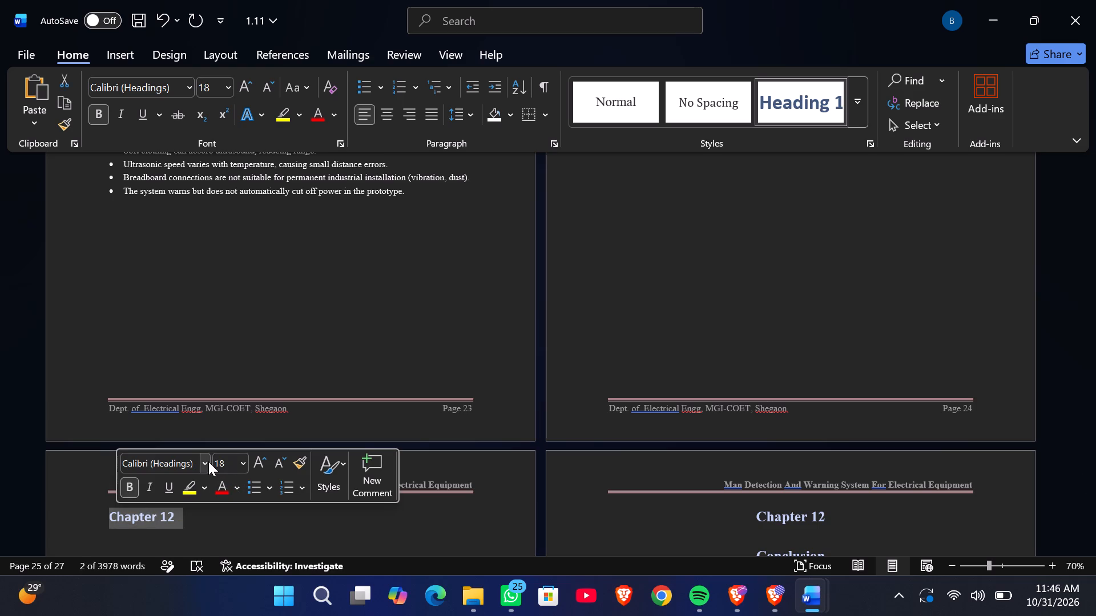
left_click(208, 461)
left_click(271, 130)
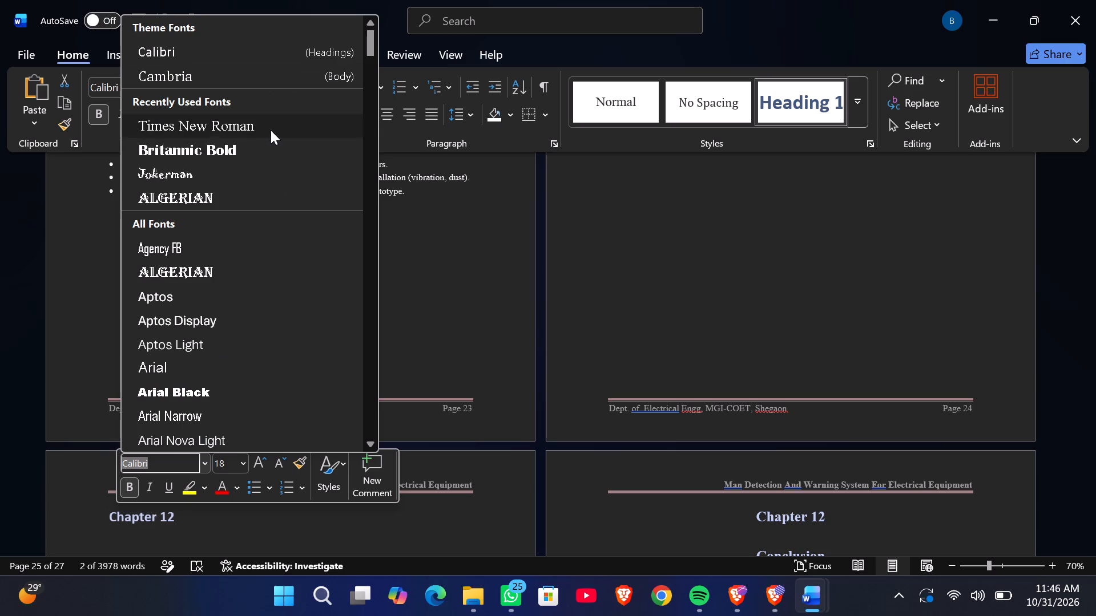
left_click(384, 114)
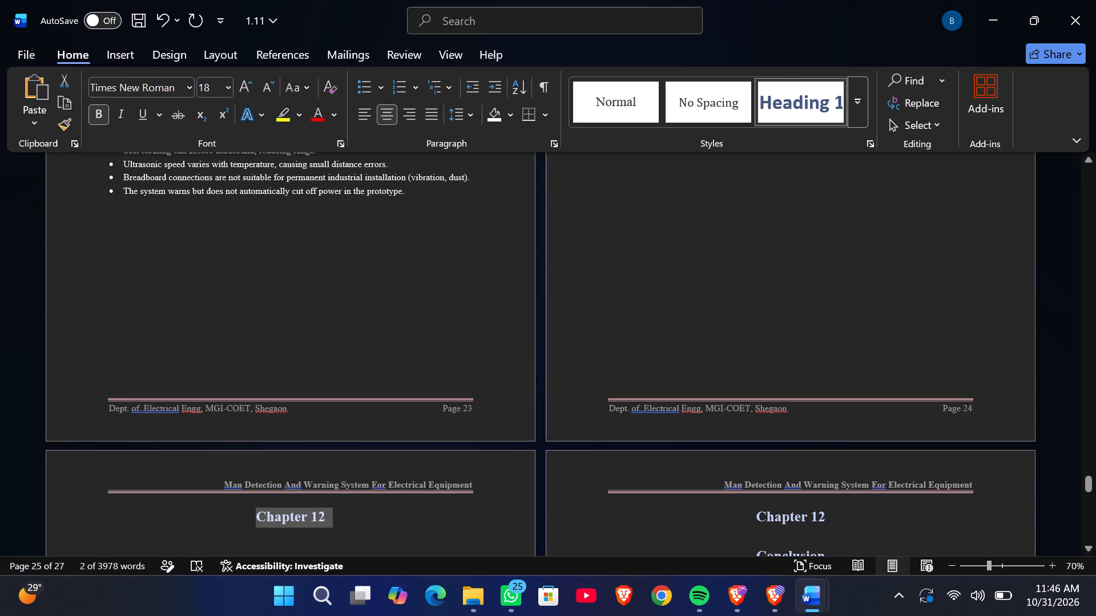
Add a new line below the "Chapter 12" heading on page 25 and set the font size there to 18.
left_click(328, 530)
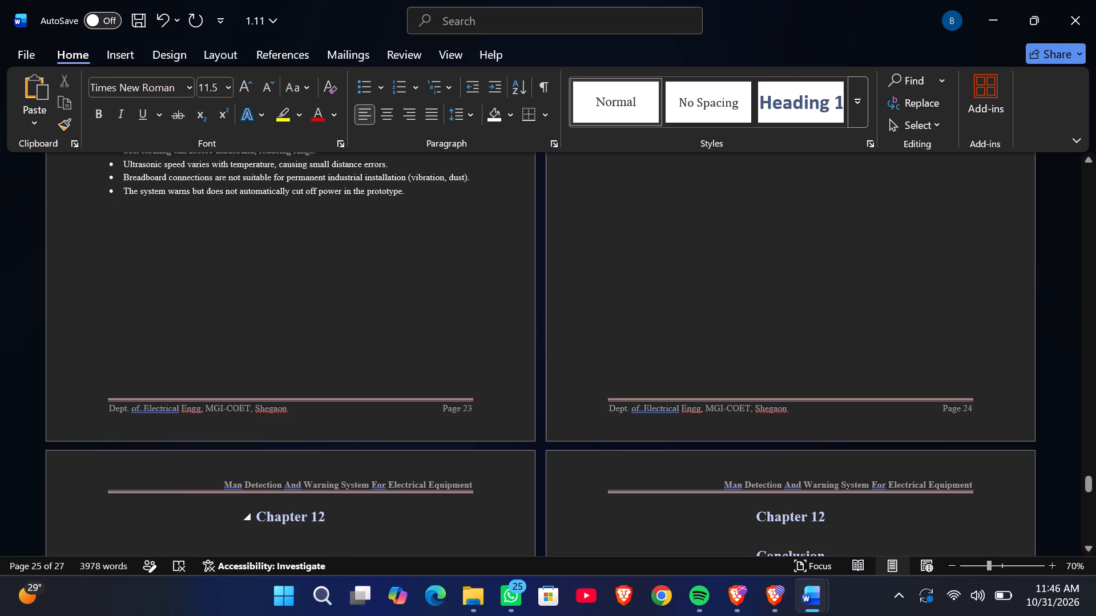
left_click(331, 518)
key("Return")
scroll(331, 518, "down", 2)
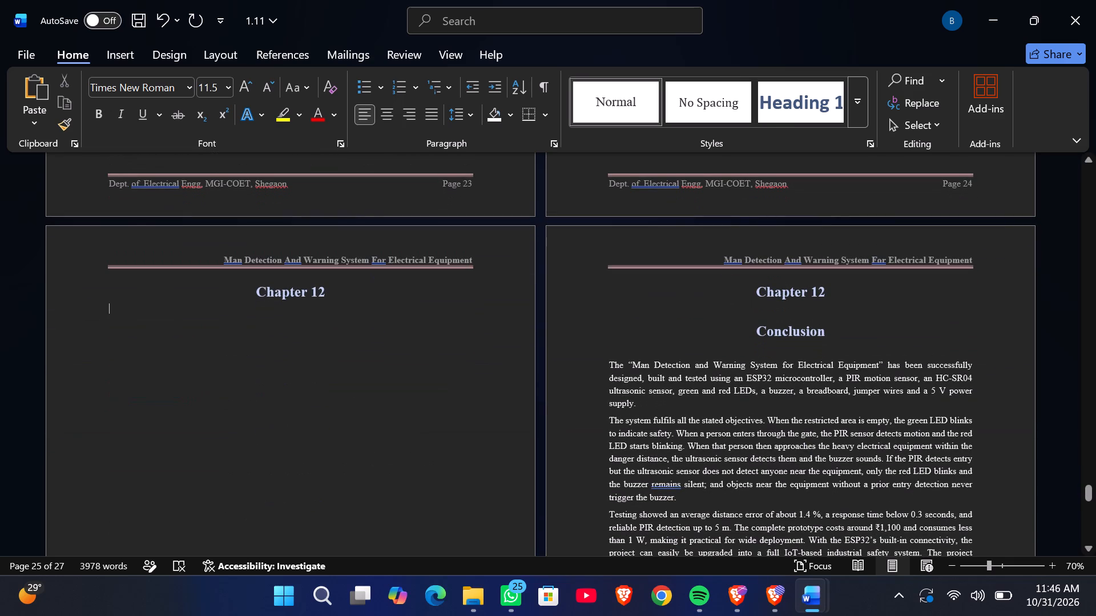
key("shift+f")
key("BackSpace")
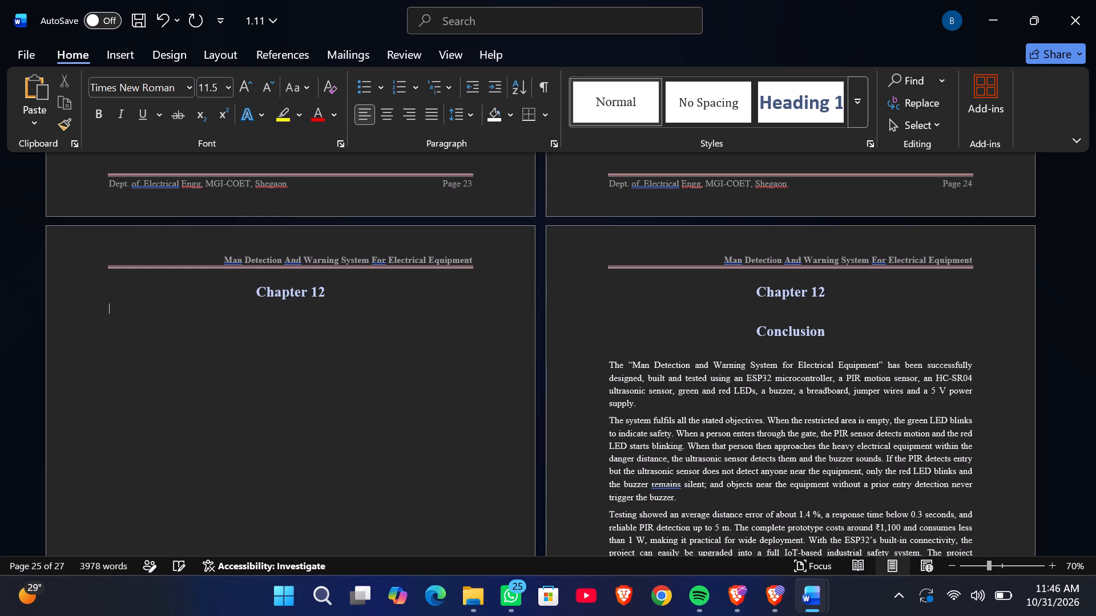
left_click(222, 82)
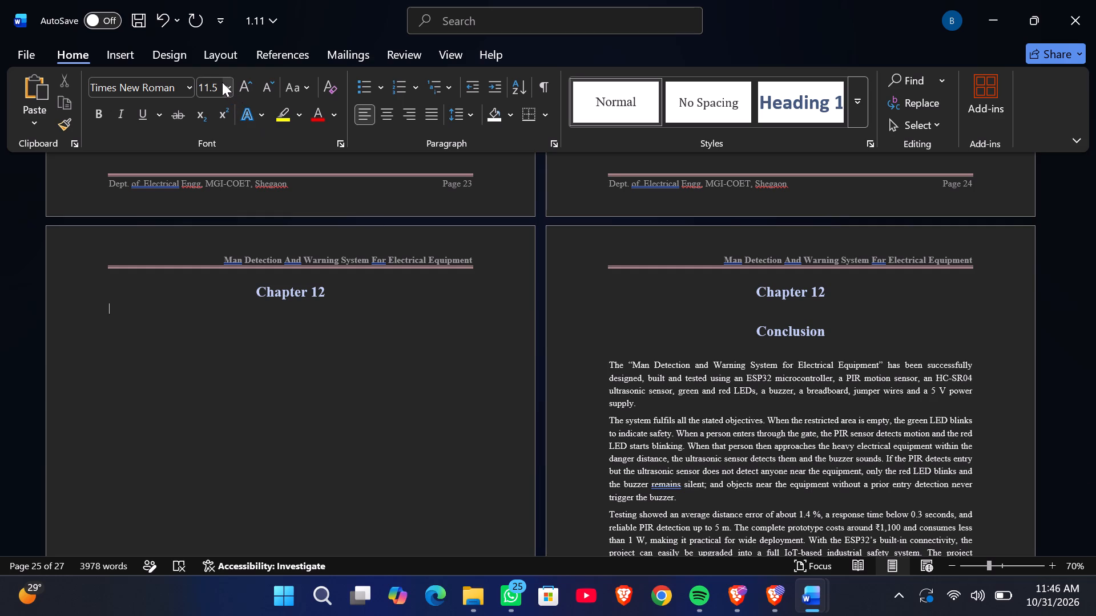
left_click(227, 86)
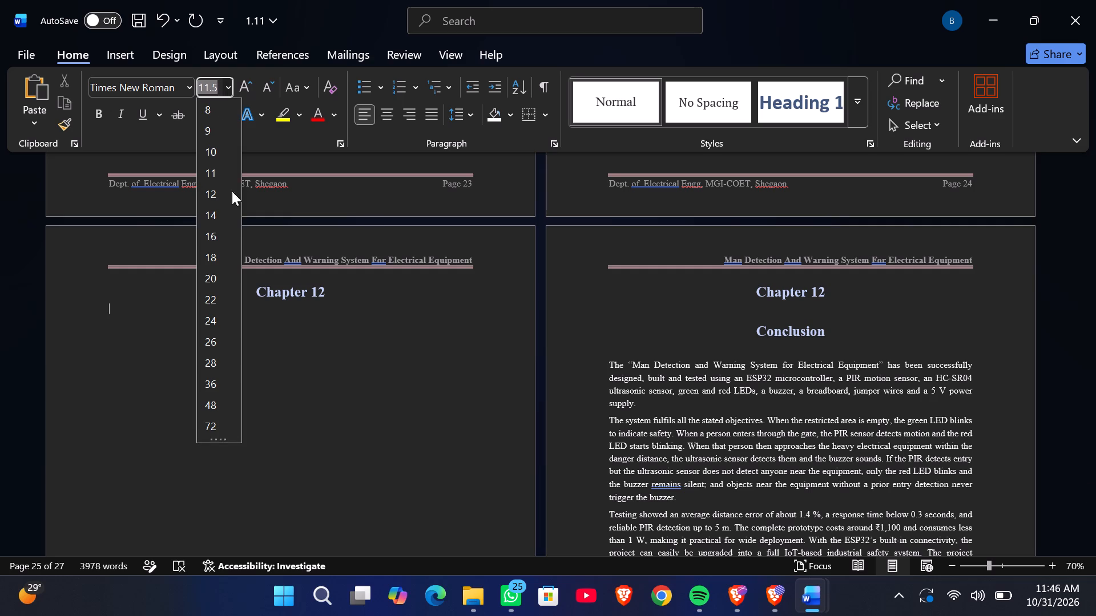
left_click(220, 257)
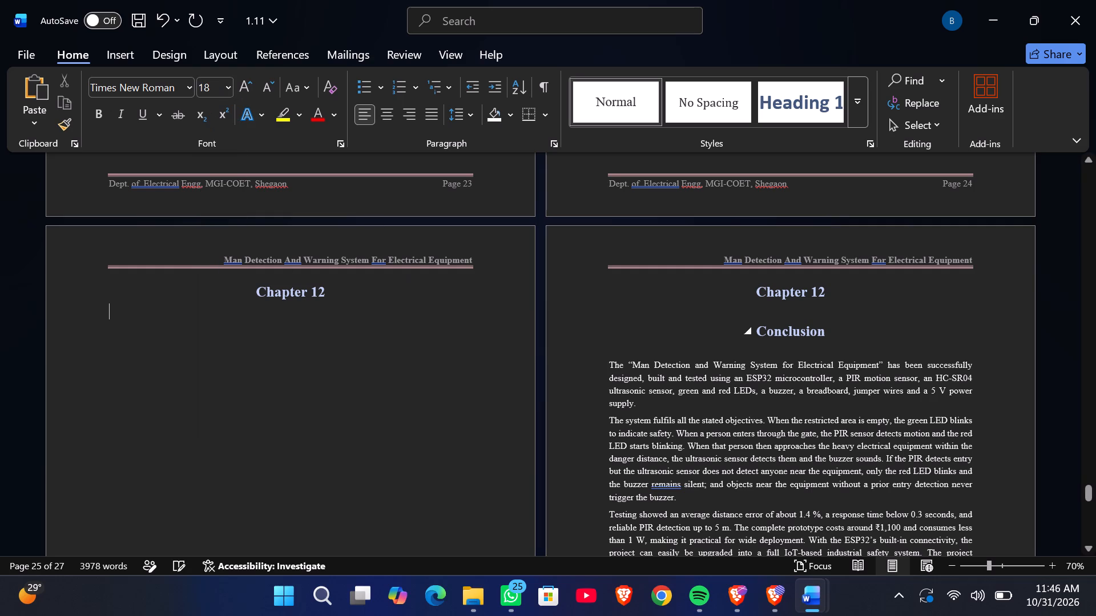
Insert another line directly below the page 25 "Chapter 12" heading, at size 18 with the Heading 1 style, matching the "Conclusion" heading.
left_click_drag(843, 330, 723, 325)
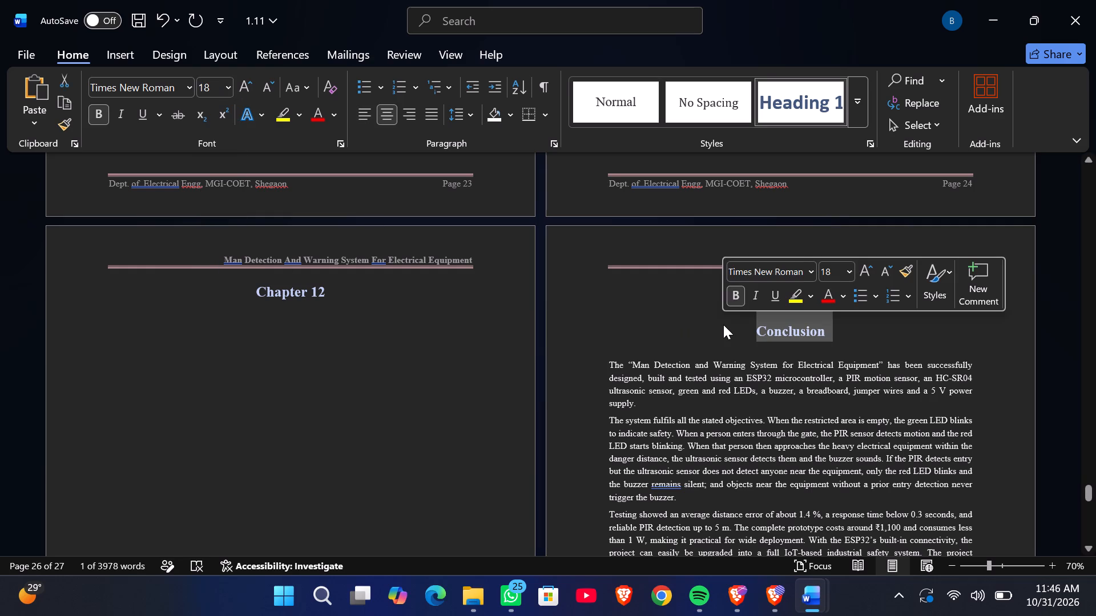
left_click(343, 295)
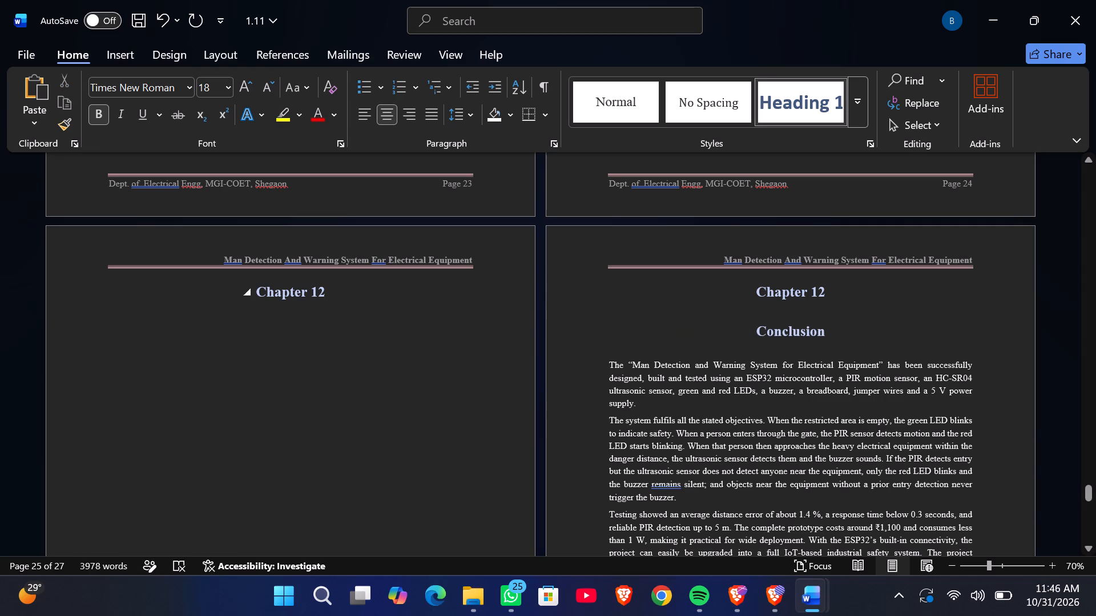
key("Return")
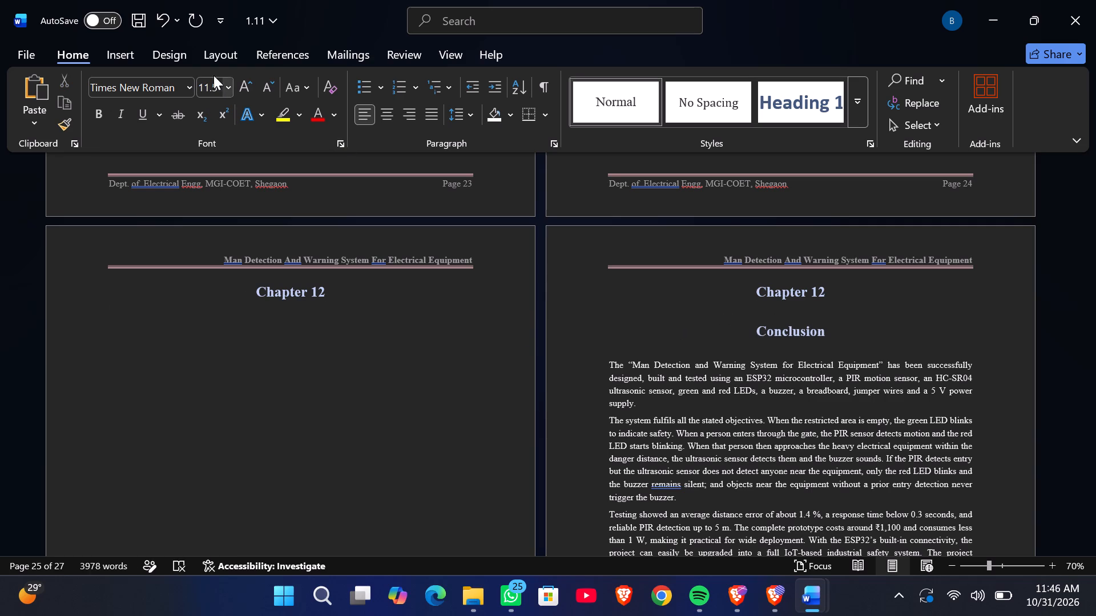
left_click(225, 84)
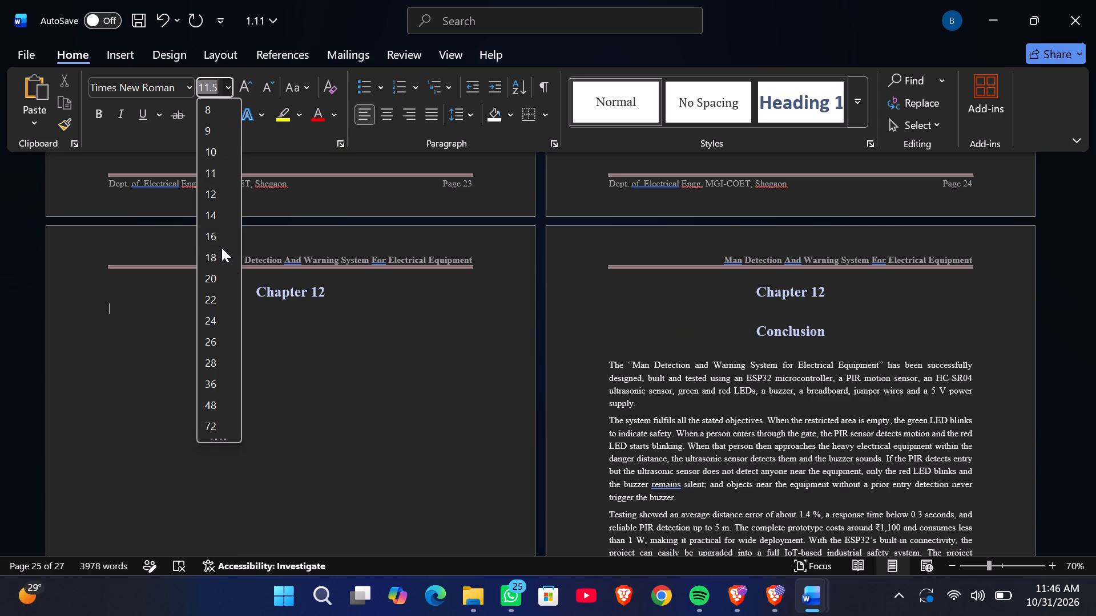
left_click(213, 254)
key("f")
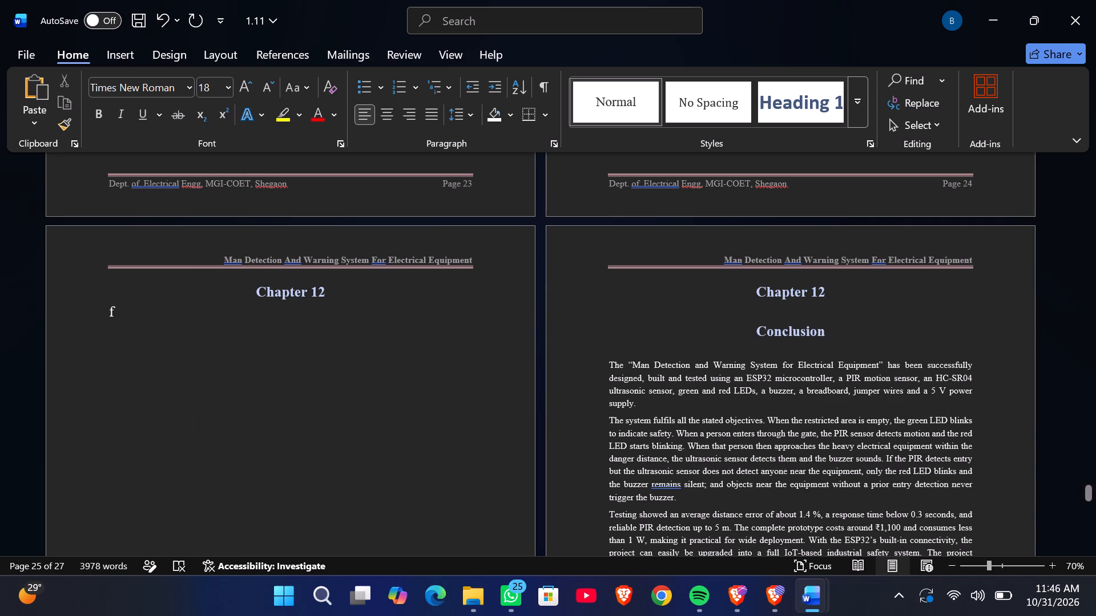
key("BackSpace")
left_click(783, 101)
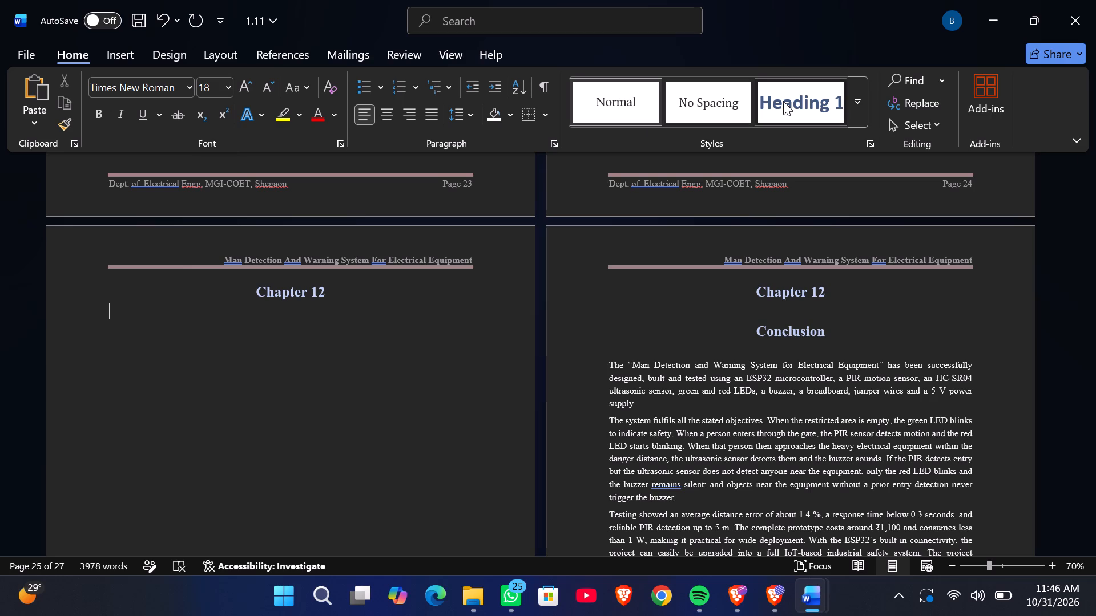
Enter the chapter title "FUTURE SCOPE" on the Heading 1 line below "Chapter 12" on page 25.
type("FUTER")
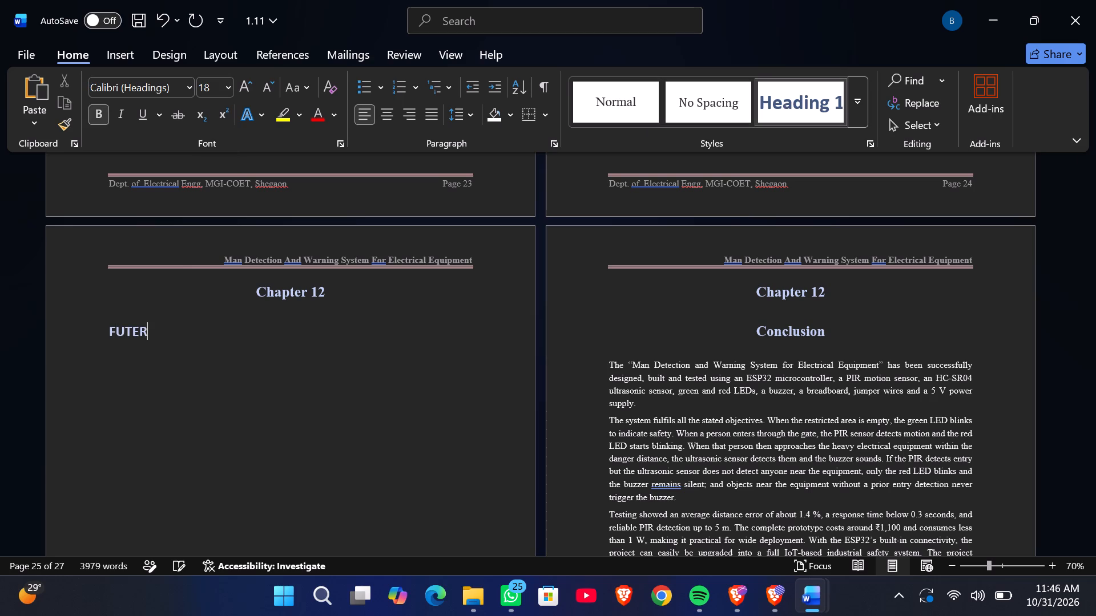
key("e")
key("Left")
key("Left")
key("BackSpace")
key("u")
key("Right")
key("Right")
key("space")
type("SCOPE")
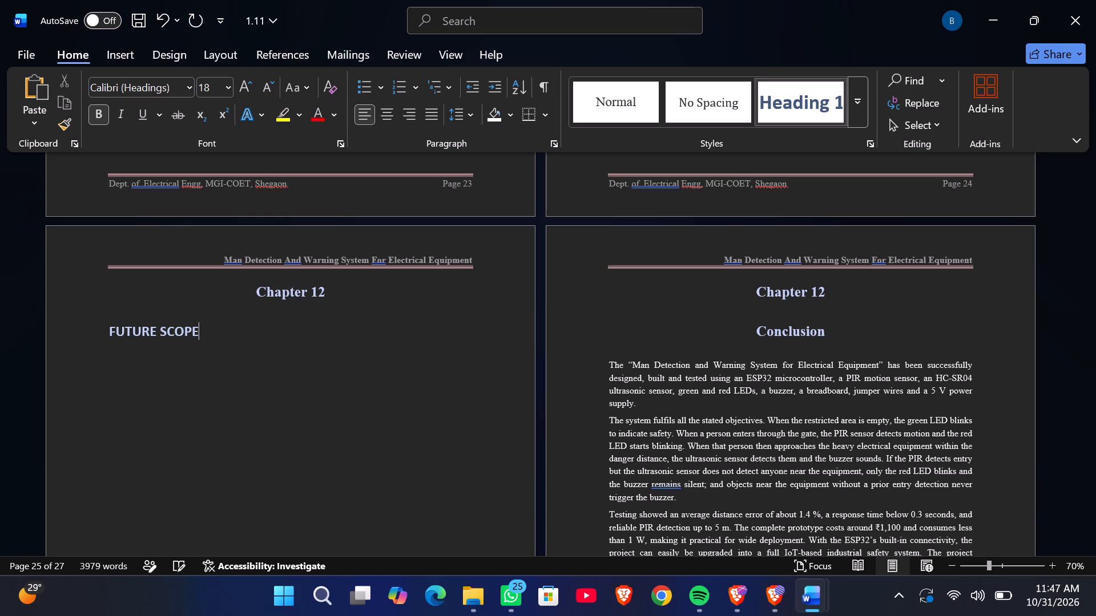
Set the "FUTURE SCOPE" heading on page 25 in Times New Roman and center it.
left_click_drag(239, 331, 134, 332)
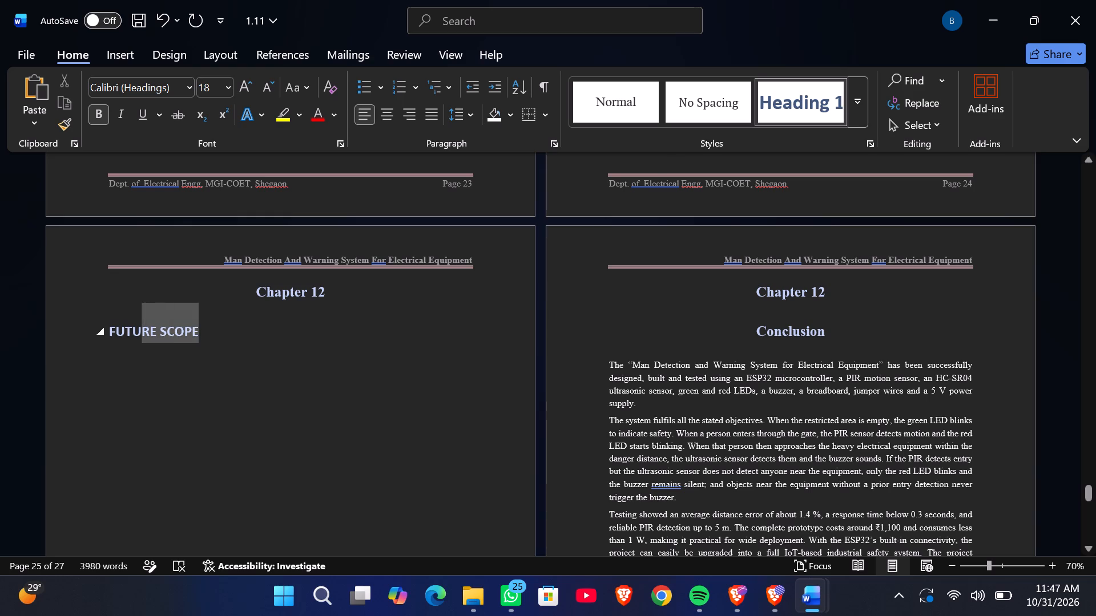
left_click_drag(134, 332, 115, 332)
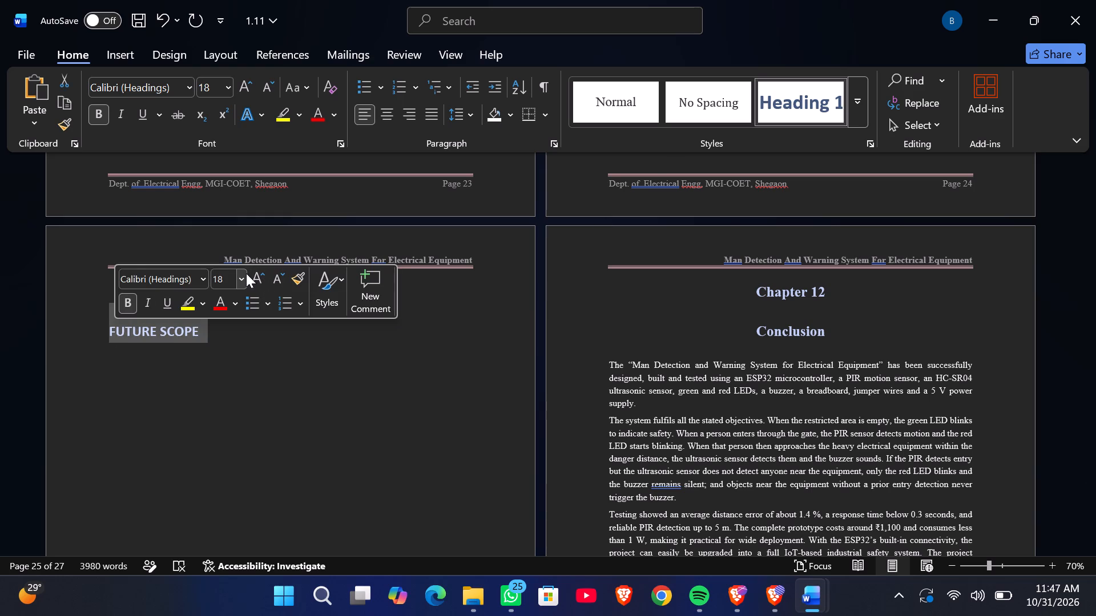
left_click(246, 273)
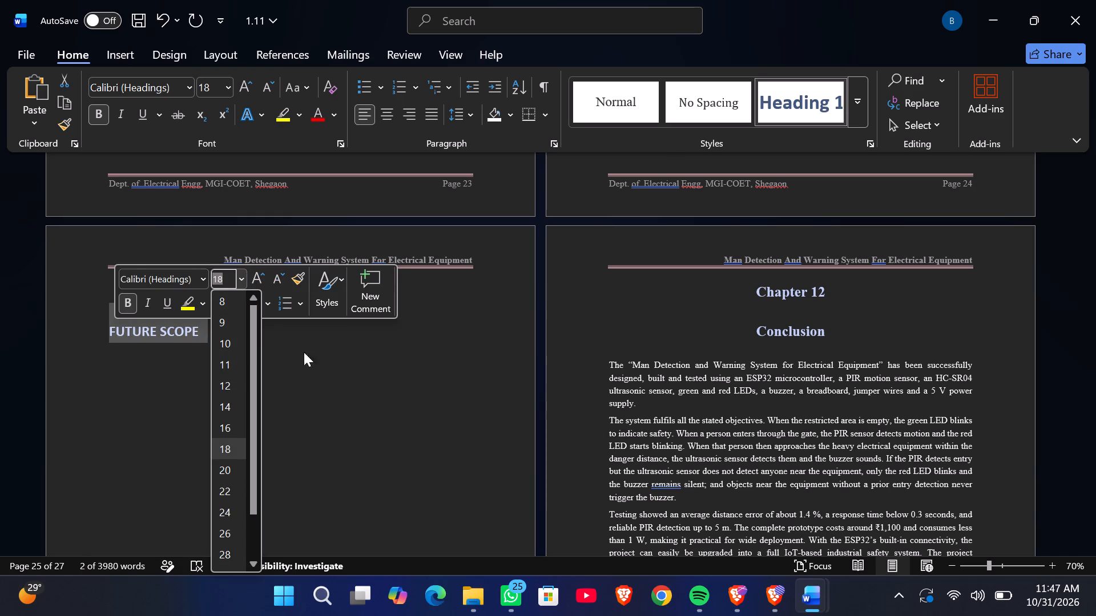
left_click(197, 272)
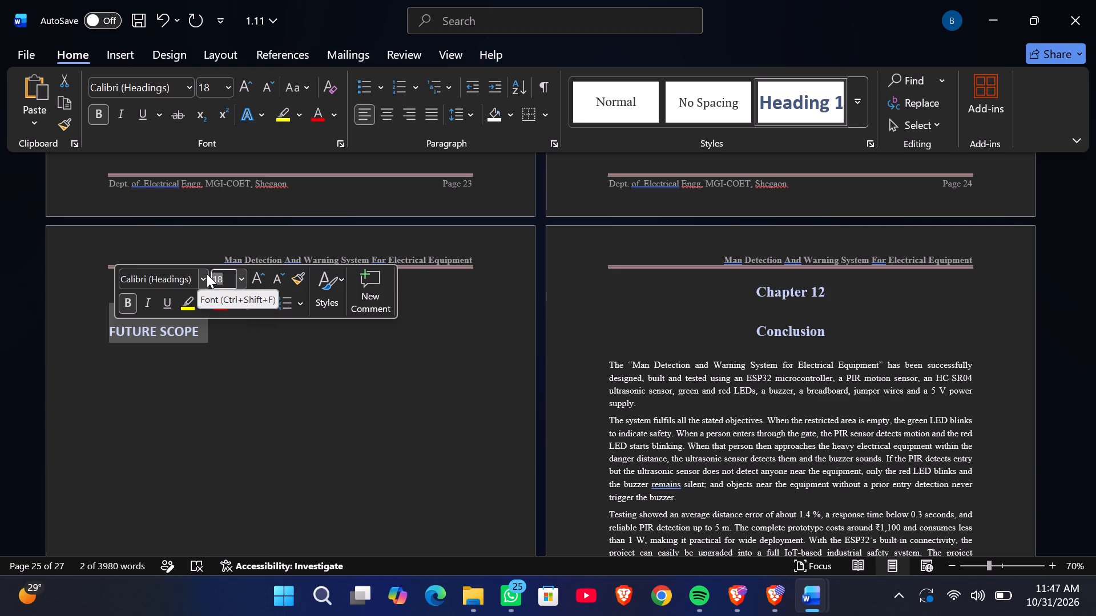
left_click(203, 276)
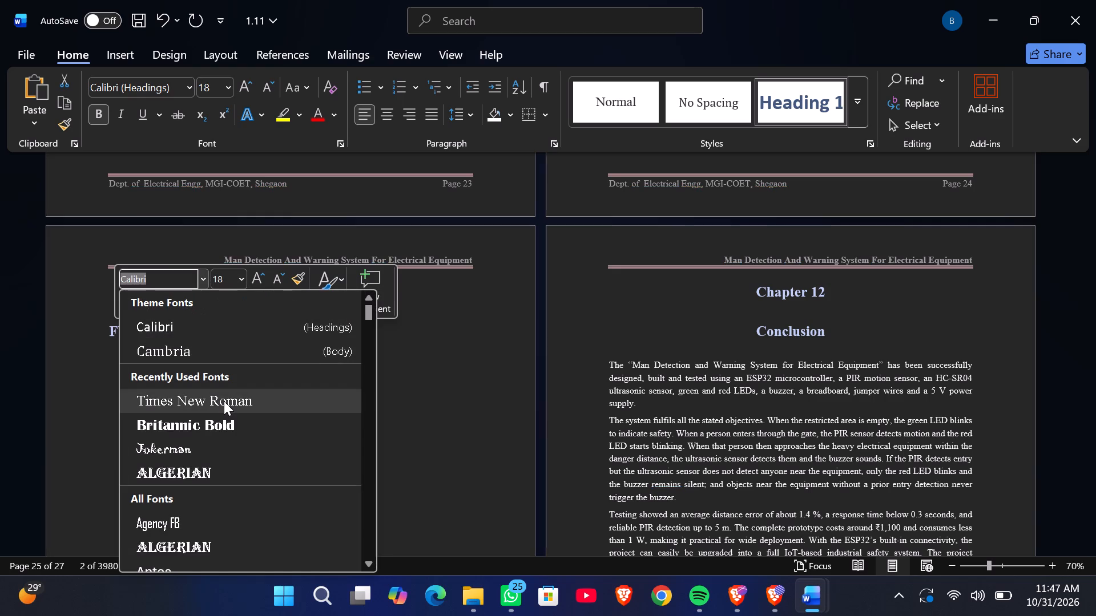
left_click(224, 401)
left_click(223, 363)
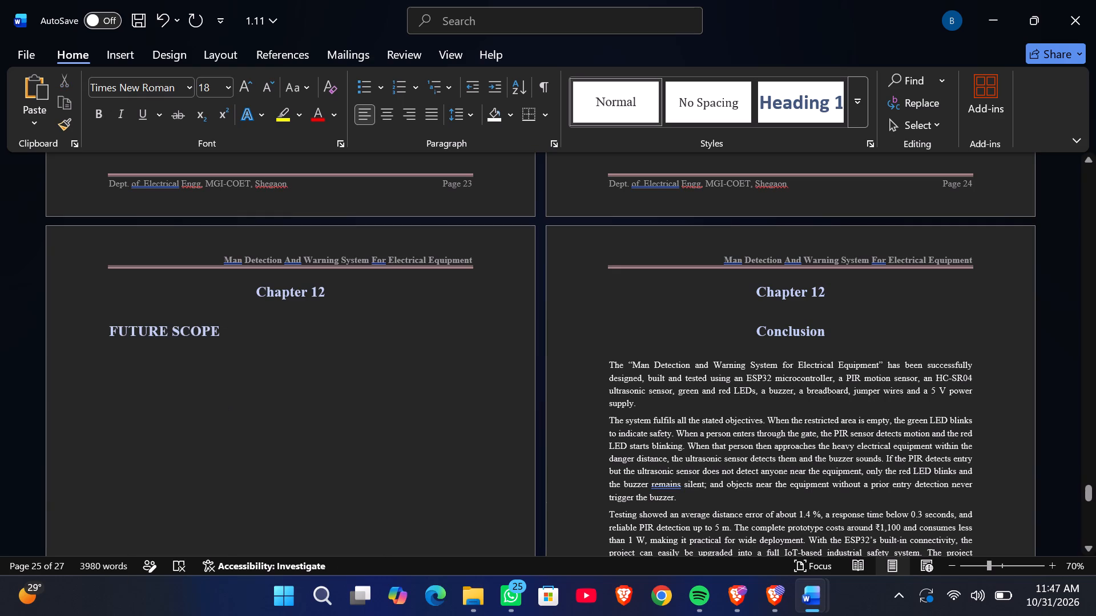
left_click(142, 328)
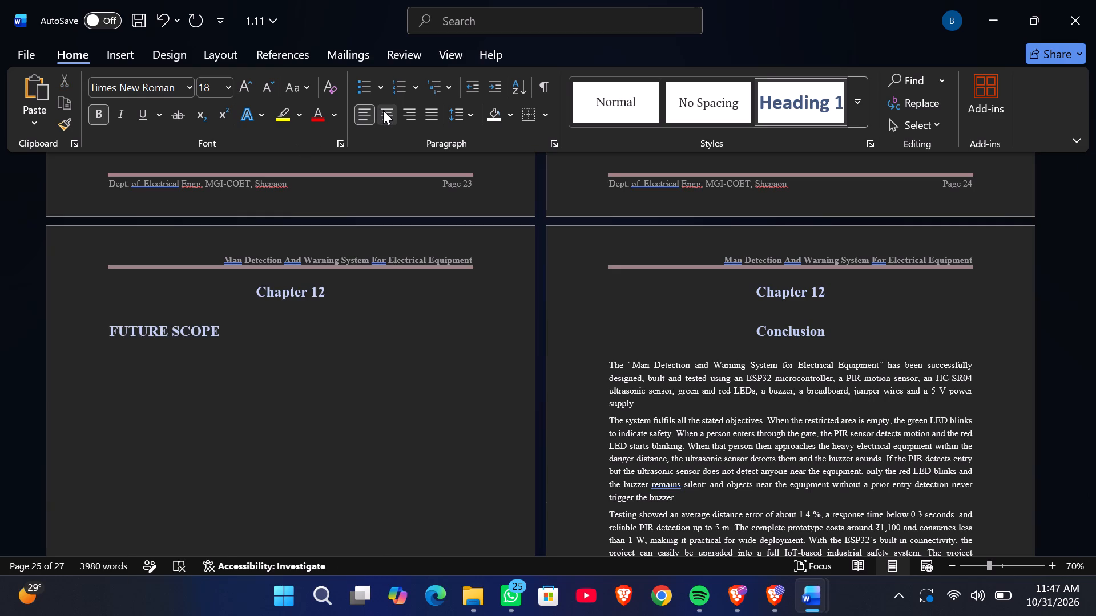
left_click(383, 110)
Compare the font and size of the "FUTURE SCOPE" heading with the "Chapter 12" and "Conclusion" headings on page 26.
scroll(423, 404, "down", 1)
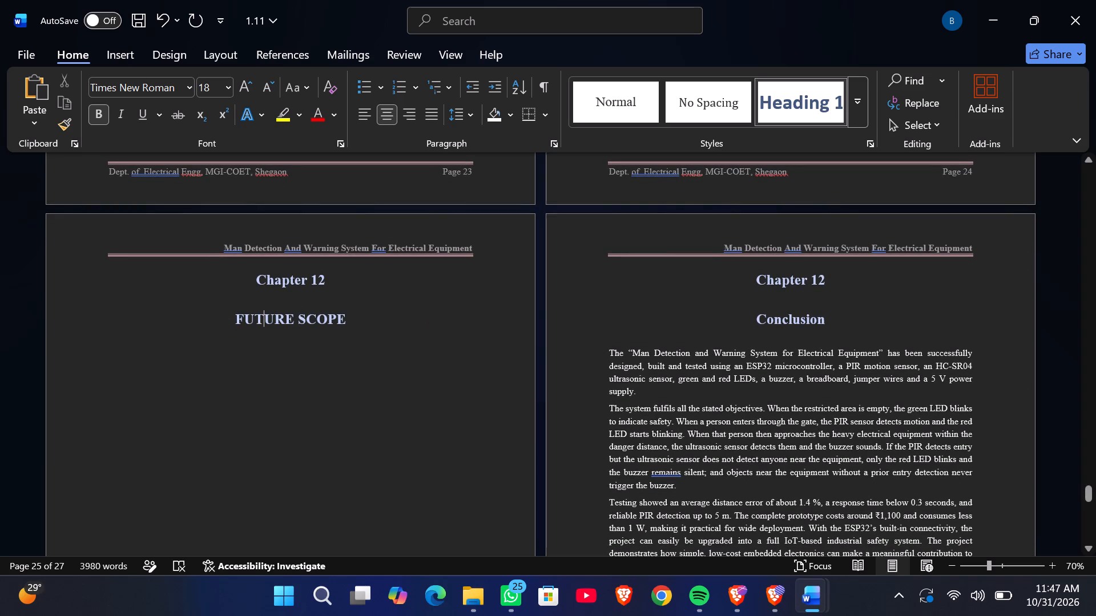
left_click_drag(848, 320, 708, 315)
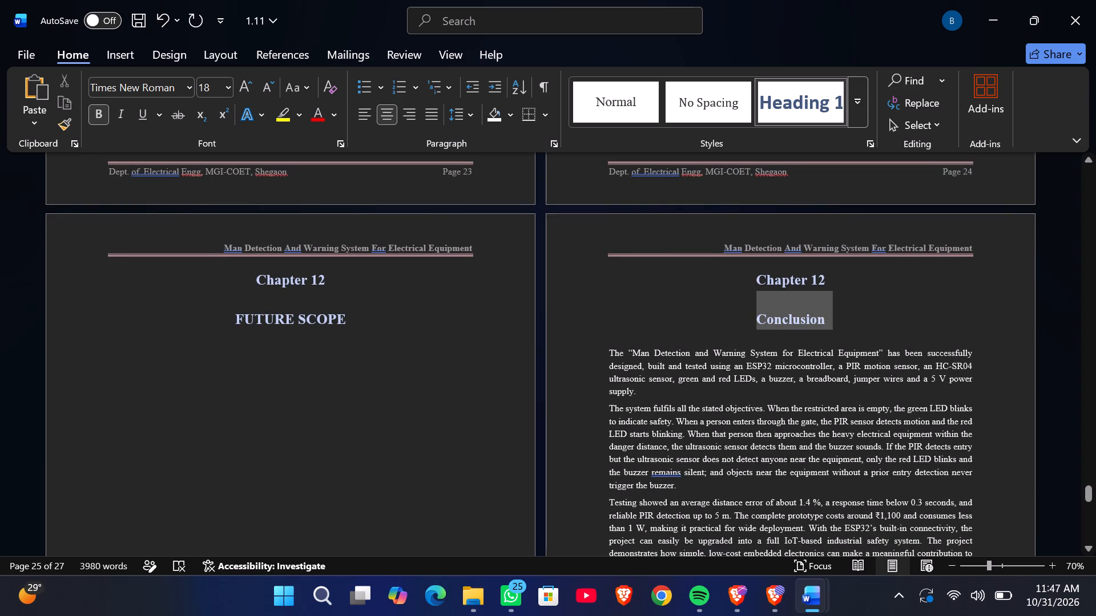
left_click_drag(708, 315, 709, 315)
left_click(703, 307)
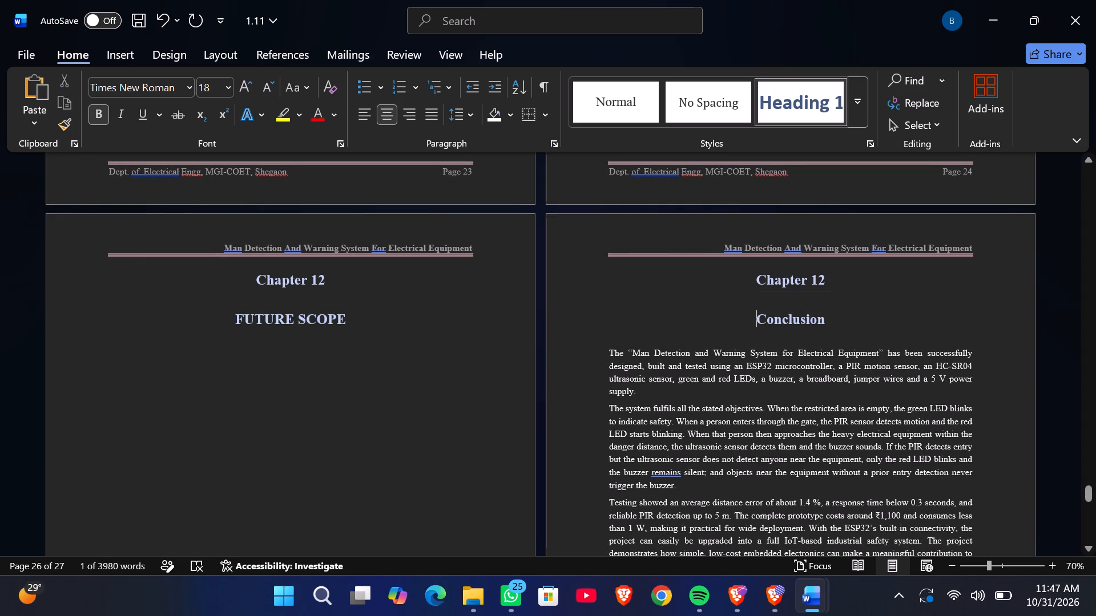
left_click_drag(358, 317, 236, 319)
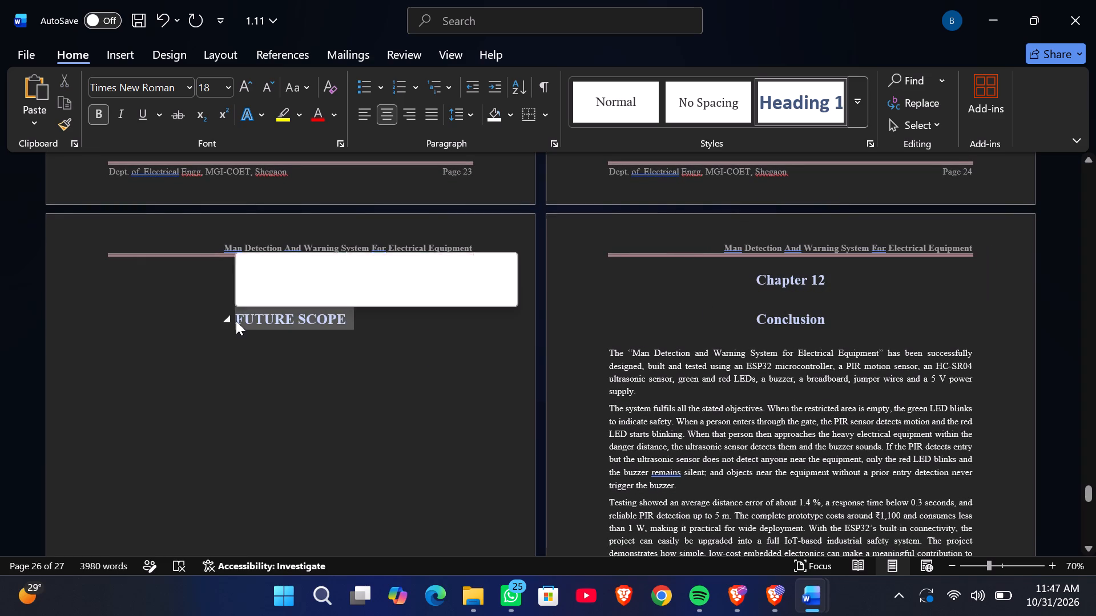
left_click_drag(847, 286, 805, 300)
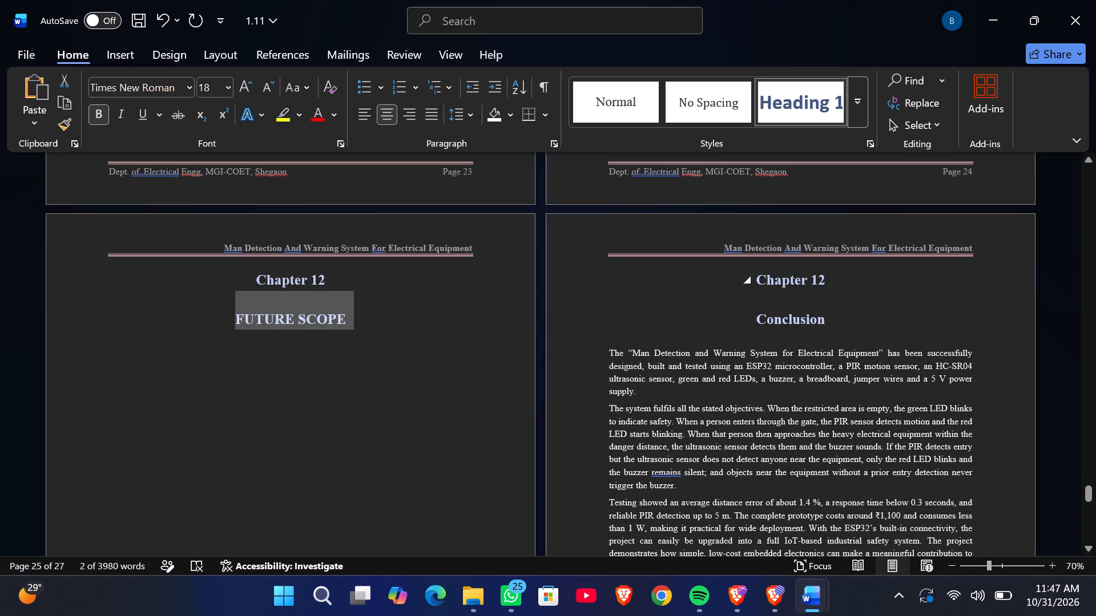
left_click_drag(805, 300, 752, 280)
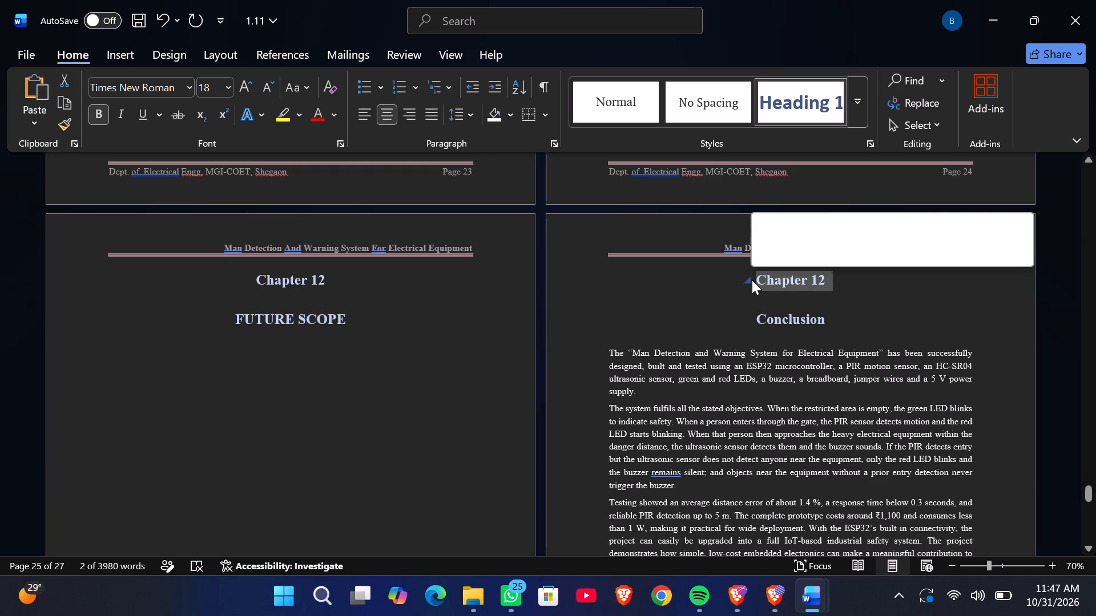
left_click_drag(362, 321, 334, 321)
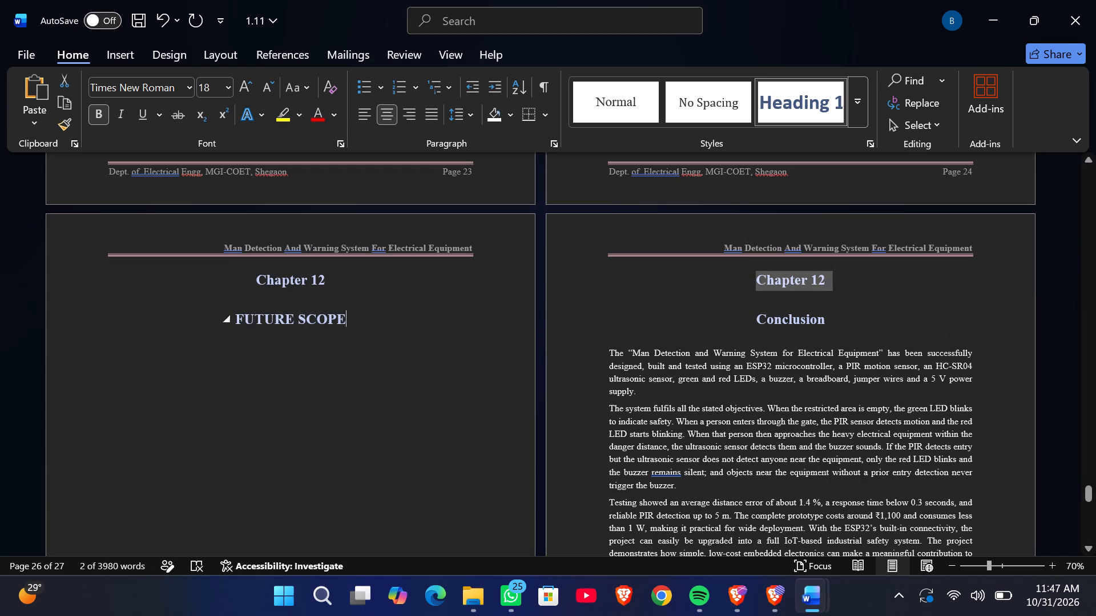
left_click_drag(334, 321, 105, 308)
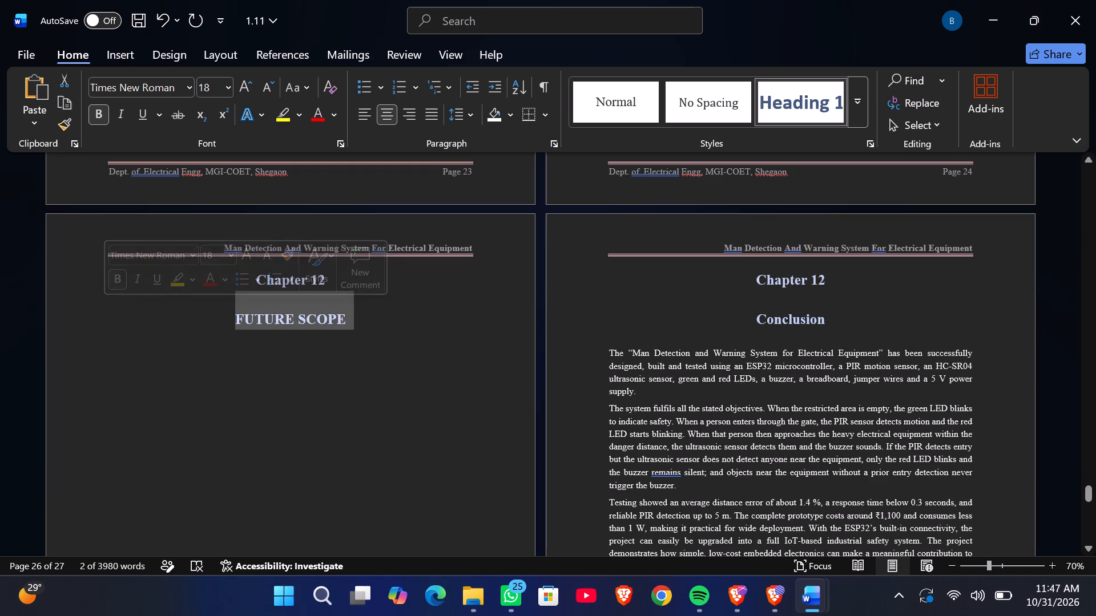
left_click(443, 340)
Replace the all-caps chapter title on page 25 with "Future Scope" and start a new line below it.
scroll(443, 340, "down", 4, "ctrl")
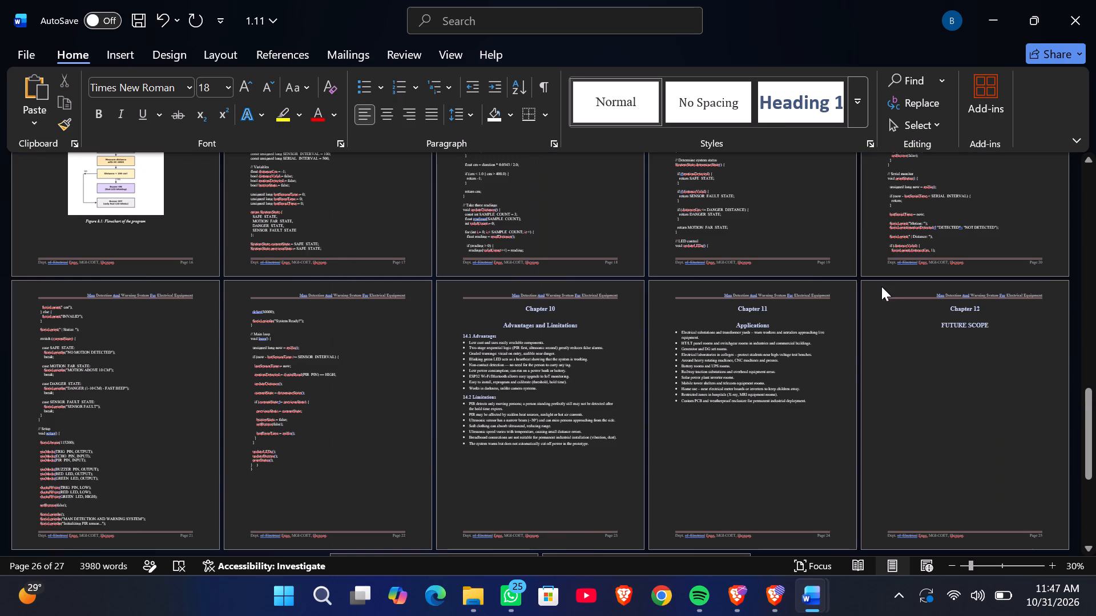
scroll(959, 414, "down", 2)
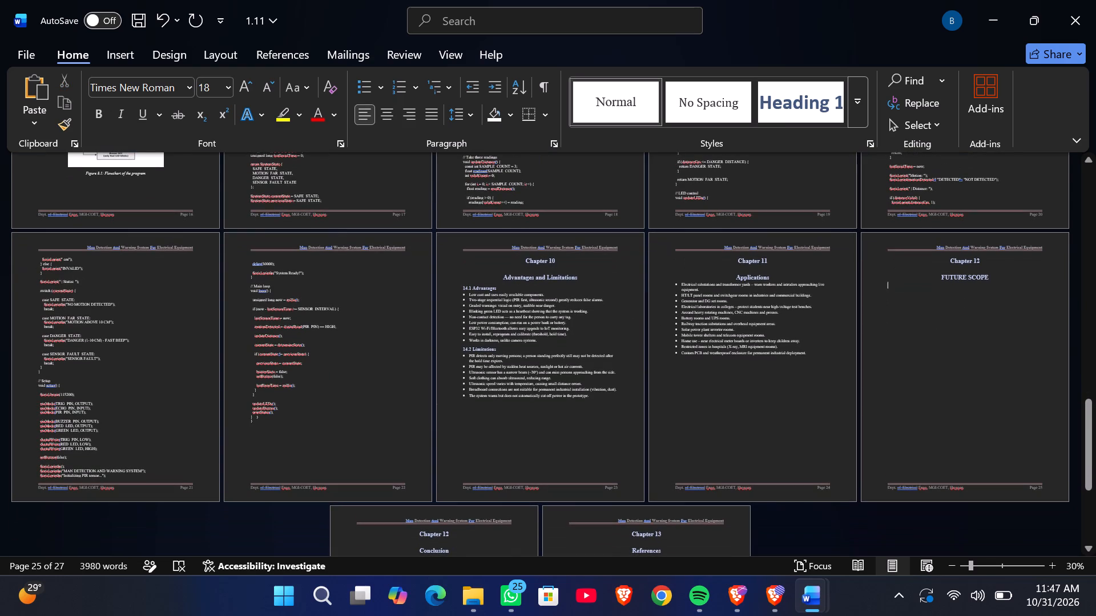
left_click(1005, 275)
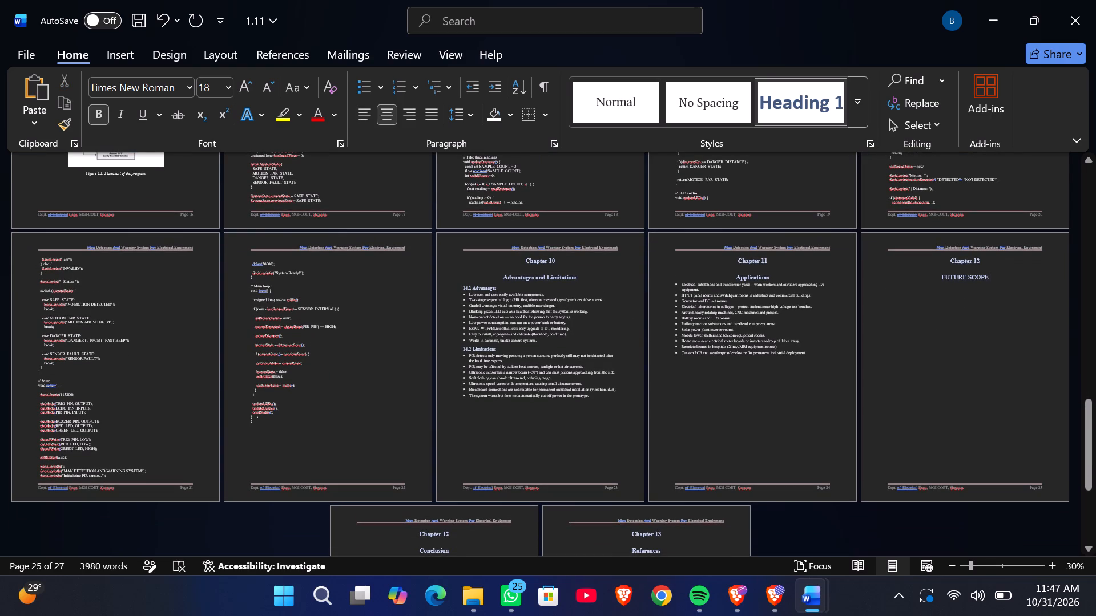
key("BackSpace")
key("BackSpace")
key("BackSpace")
key("BackSpace")
key("BackSpace")
key("BackSpace")
key("BackSpace")
key("BackSpace")
key("BackSpace")
key("BackSpace")
key("BackSpace")
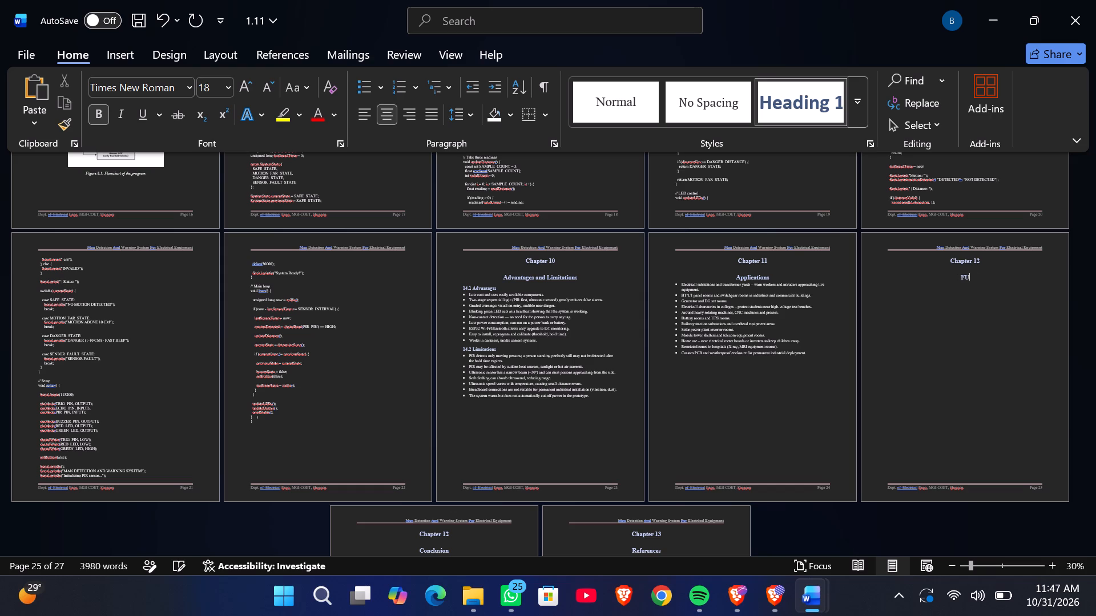
key("BackSpace")
key("u")
key("BackSpace")
key("u")
key("t")
type("ure")
key("space")
key("backslash")
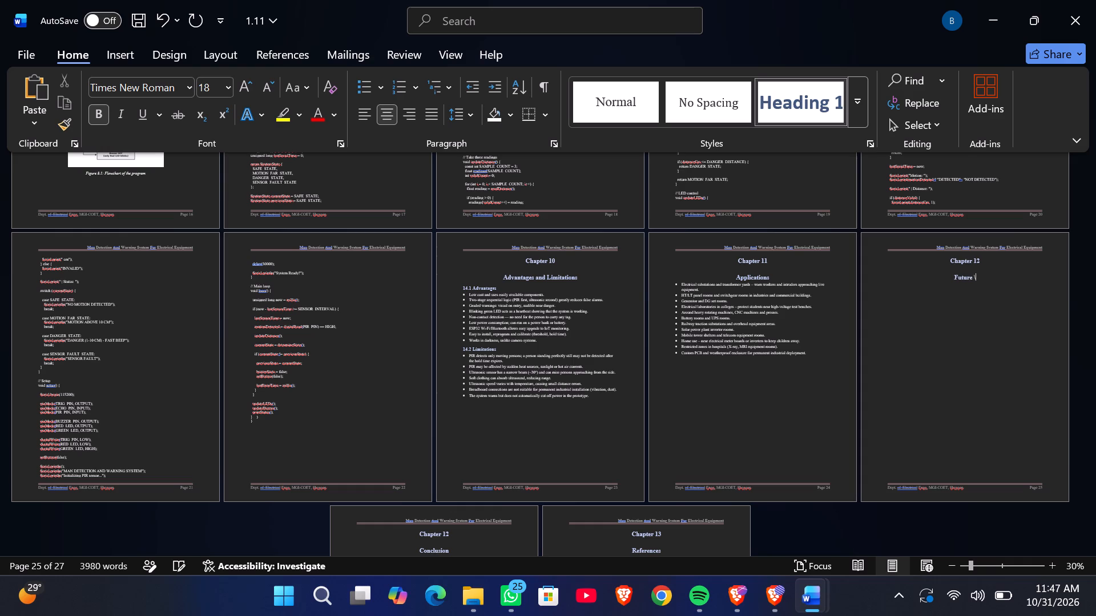
key("BackSpace")
key("shift+s")
type("cope")
key("Return")
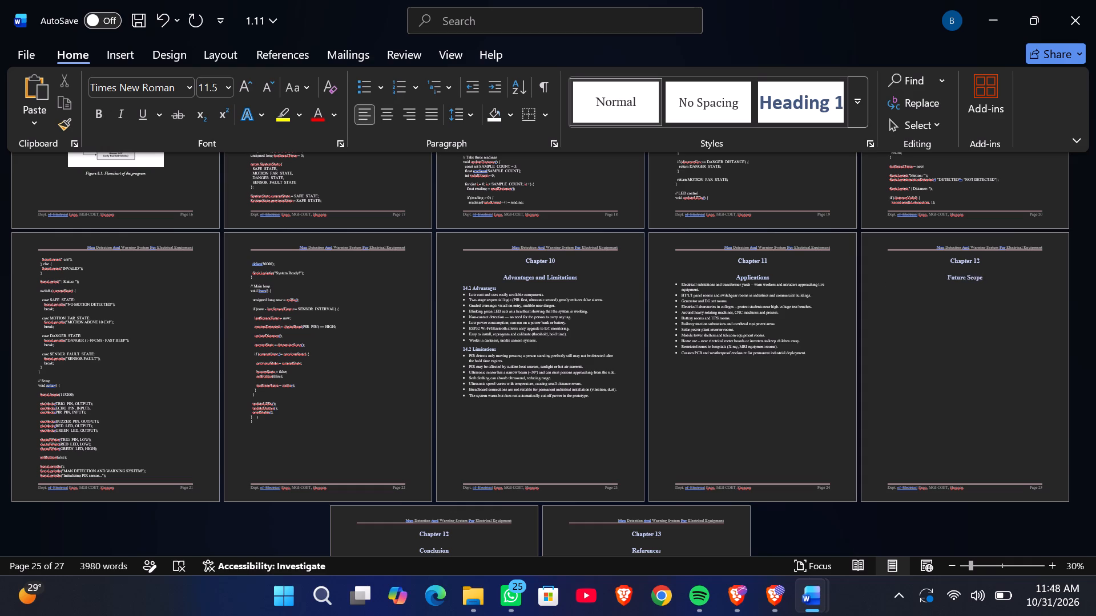
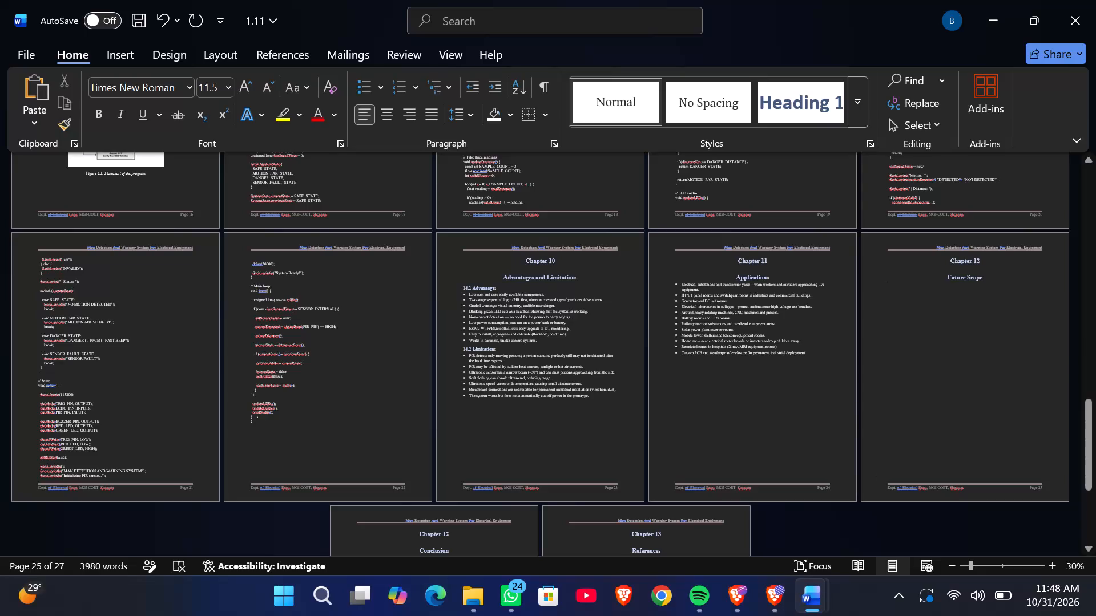
Paste the copied introduction and eight numbered points, IoT Integration through Data Monitoring, below the "Future Scope" heading on page 25.
key("ctrl+v")
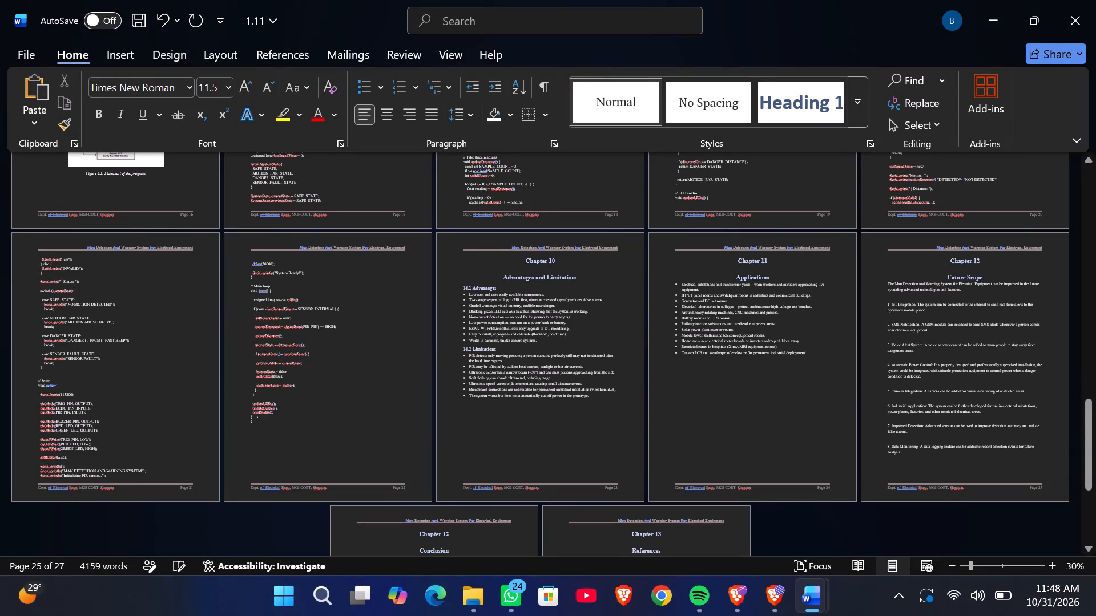
Remove the blank lines before points 2, 3 and 4 of the Future Scope list, keeping the gap above point 1.
scroll(937, 302, "up", 3, "ctrl")
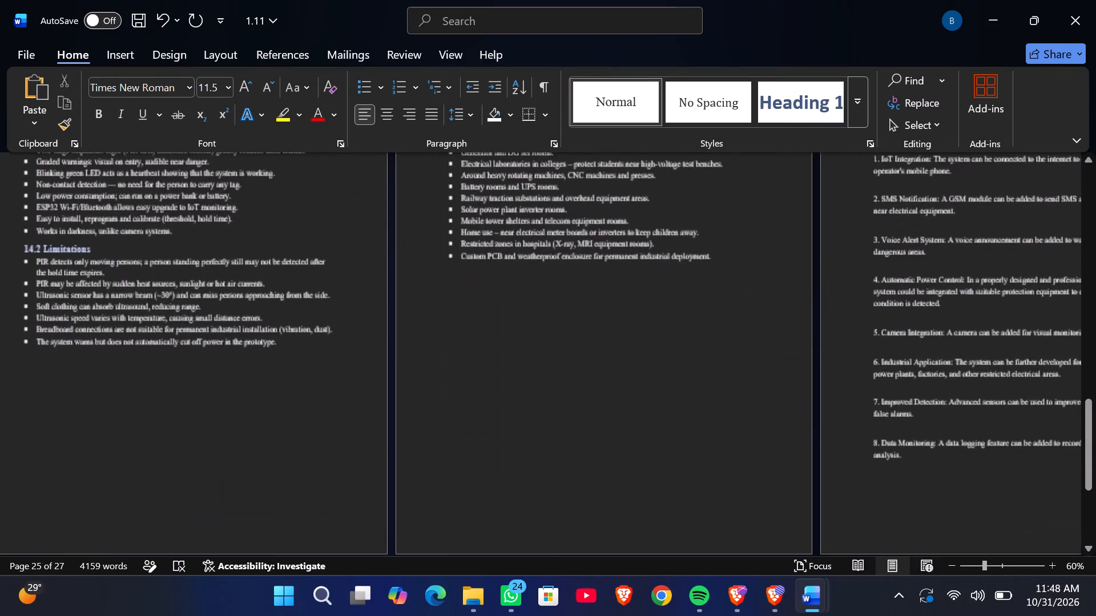
scroll(937, 302, "up", 2)
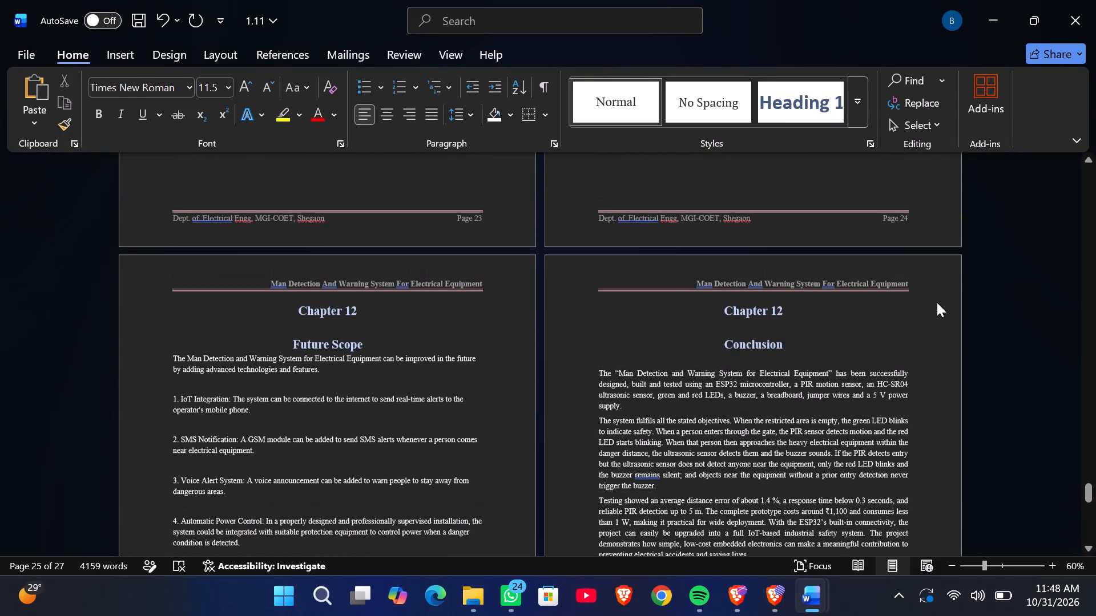
left_click(170, 400)
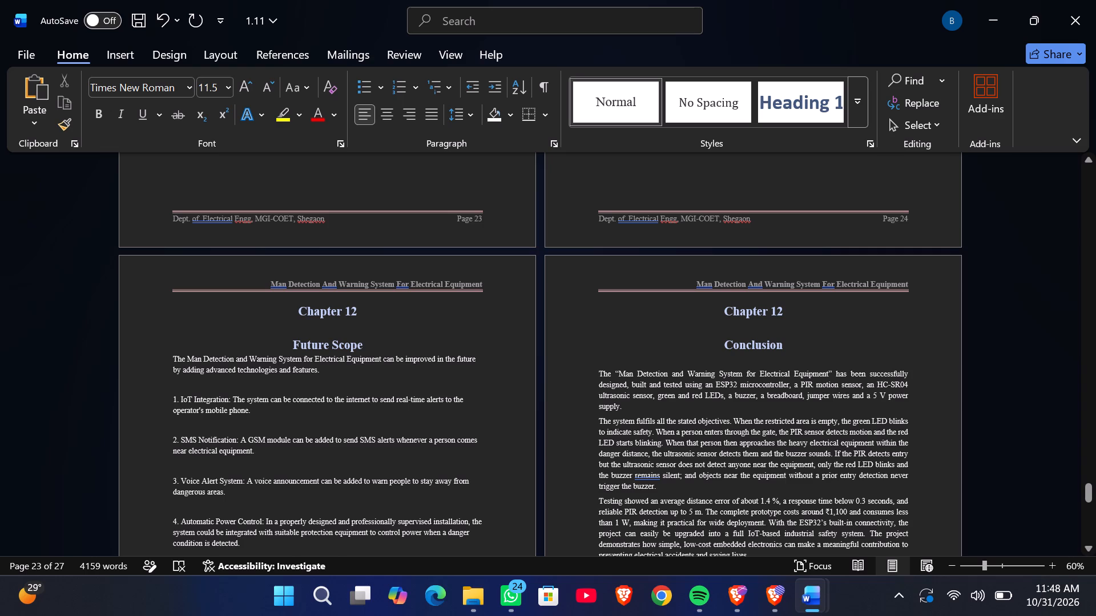
key("BackSpace")
key("Return")
left_click(172, 440)
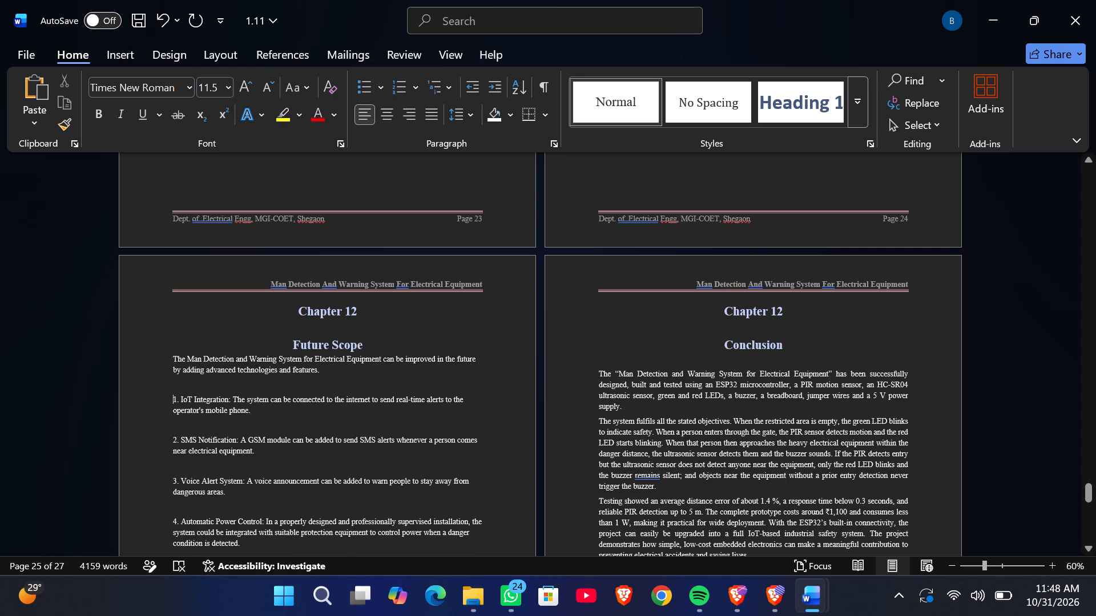
key("BackSpace")
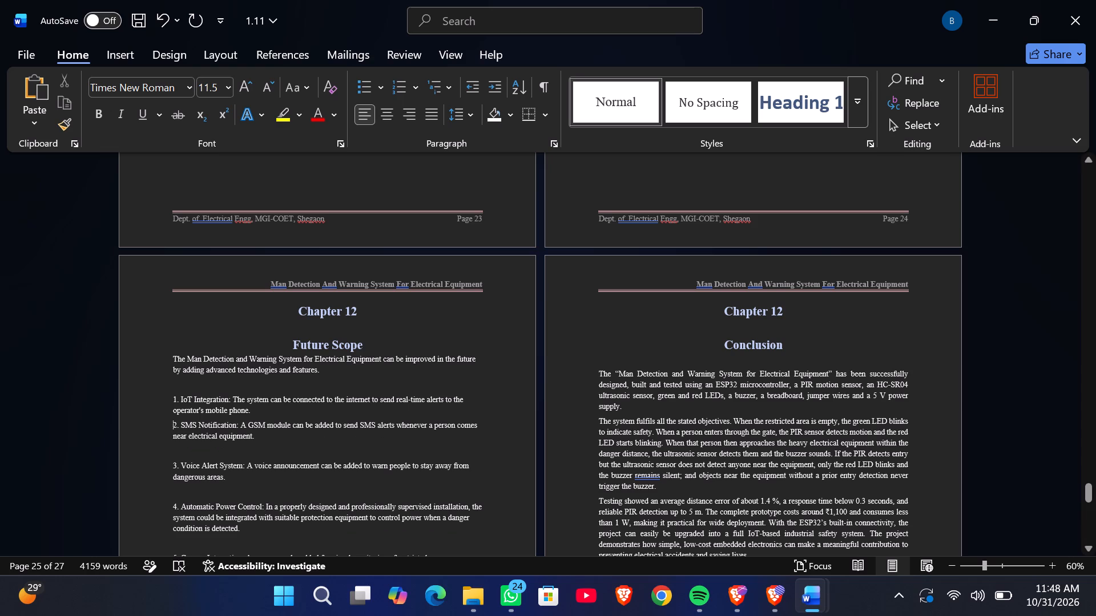
left_click(168, 464)
key("BackSpace")
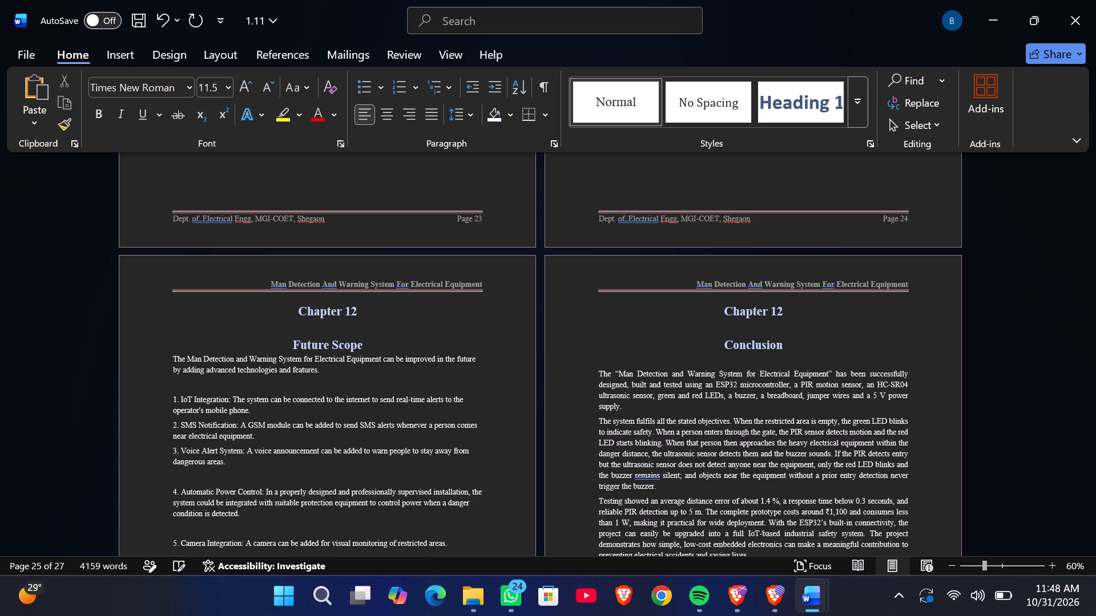
left_click(172, 492)
key("BackSpace")
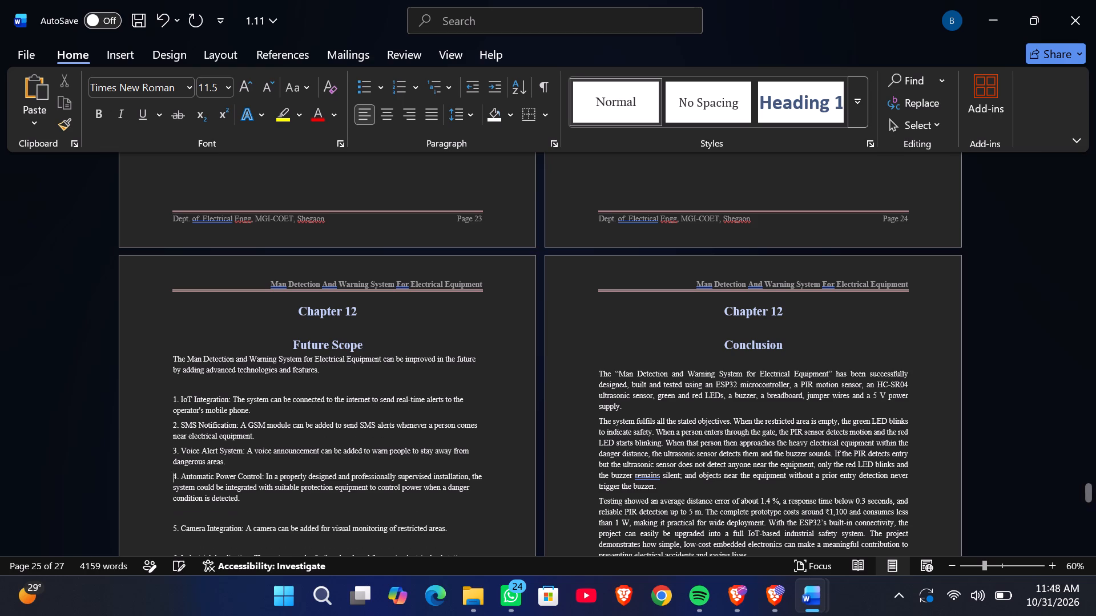
Remove the blank lines before points 5, 6, 7 and 8 of the Future Scope list.
key("Down")
key("Down")
key("Down")
key("Down")
key("BackSpace")
key("Down")
key("Down")
key("Down")
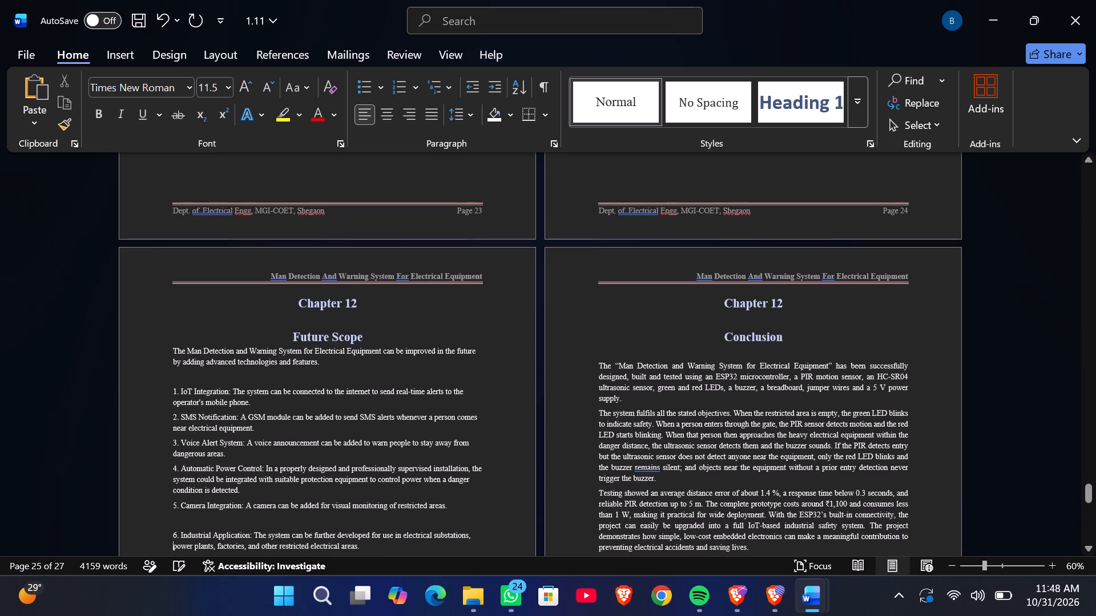
key("Up")
key("BackSpace")
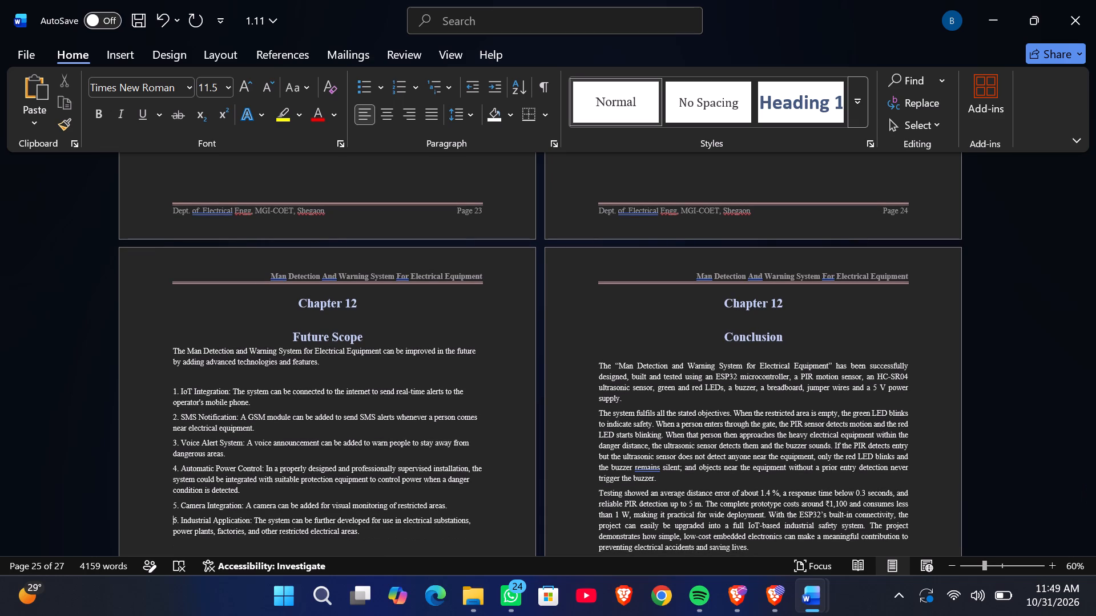
key("Down")
key("Down")
key("Down")
key("BackSpace")
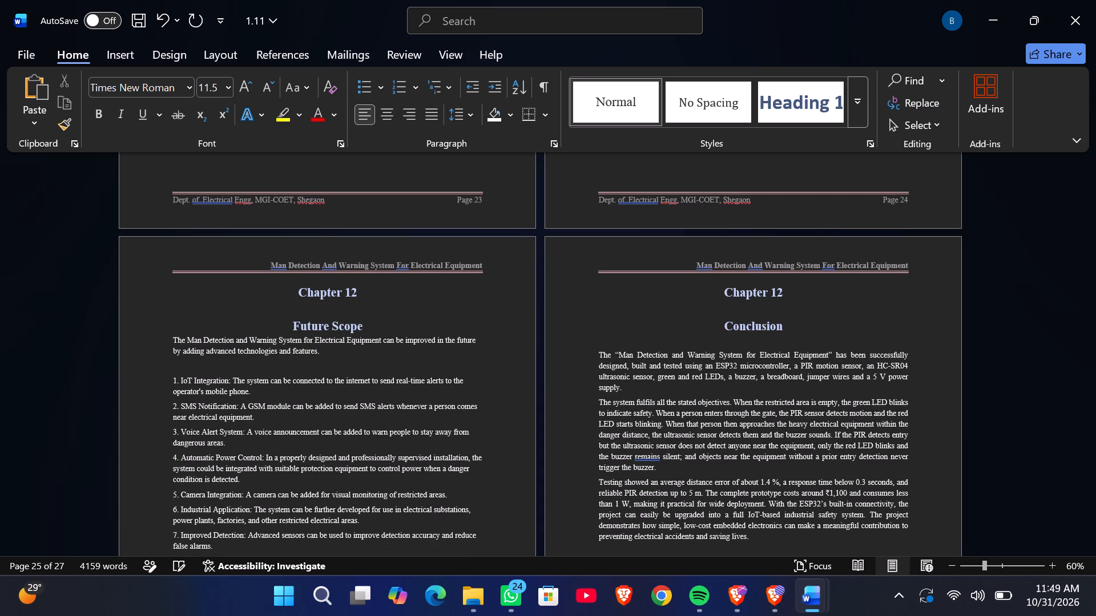
key("Down")
key("Down")
key("Down")
key("BackSpace")
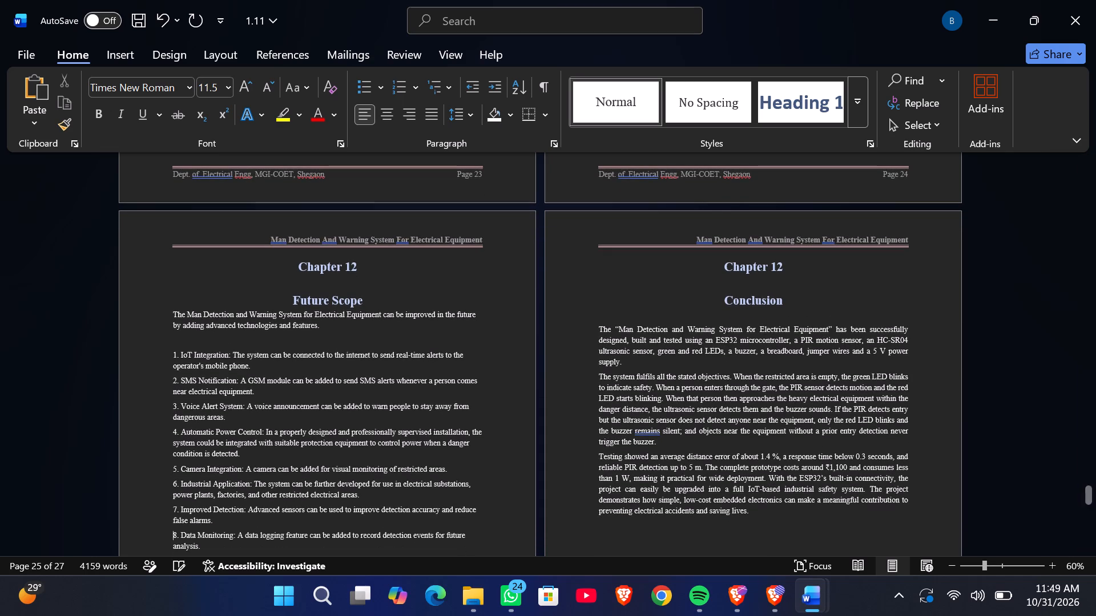
Make the label "8. Data Monitoring:" bold in the Future Scope list.
key("Down")
key("Down")
key("Down")
key("Down")
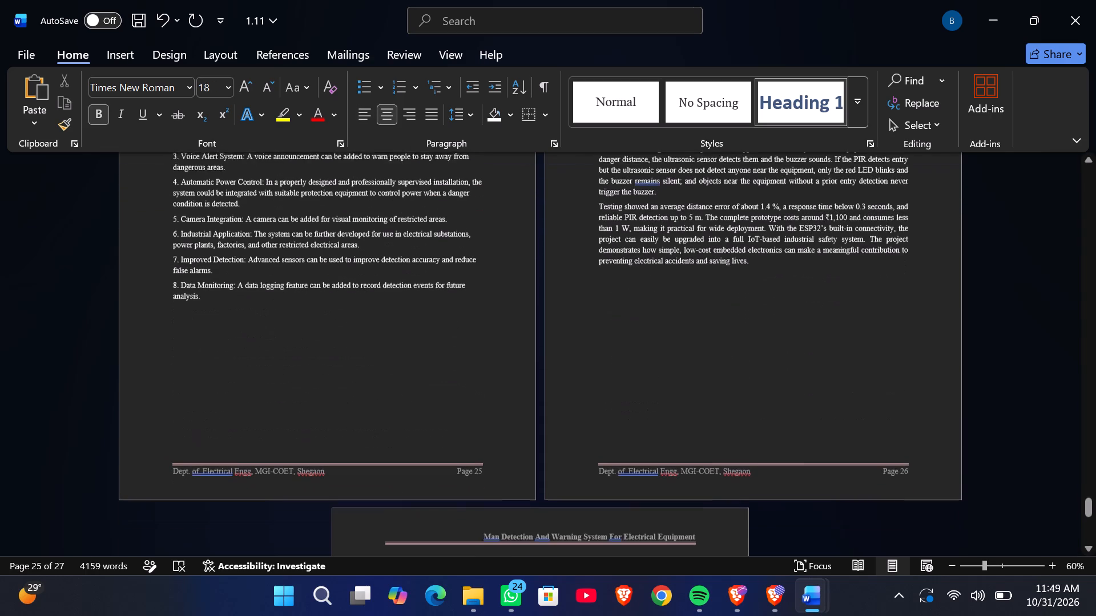
key("Up")
key("Up")
key("Up")
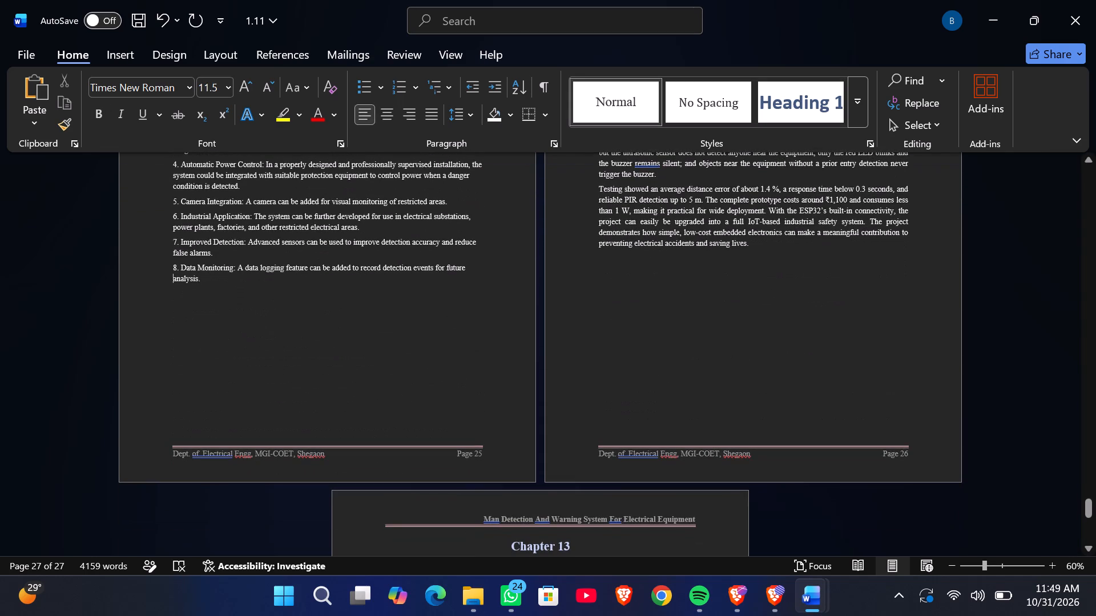
key("Up")
left_click_drag(238, 267, 184, 262)
left_click_drag(184, 262, 170, 266)
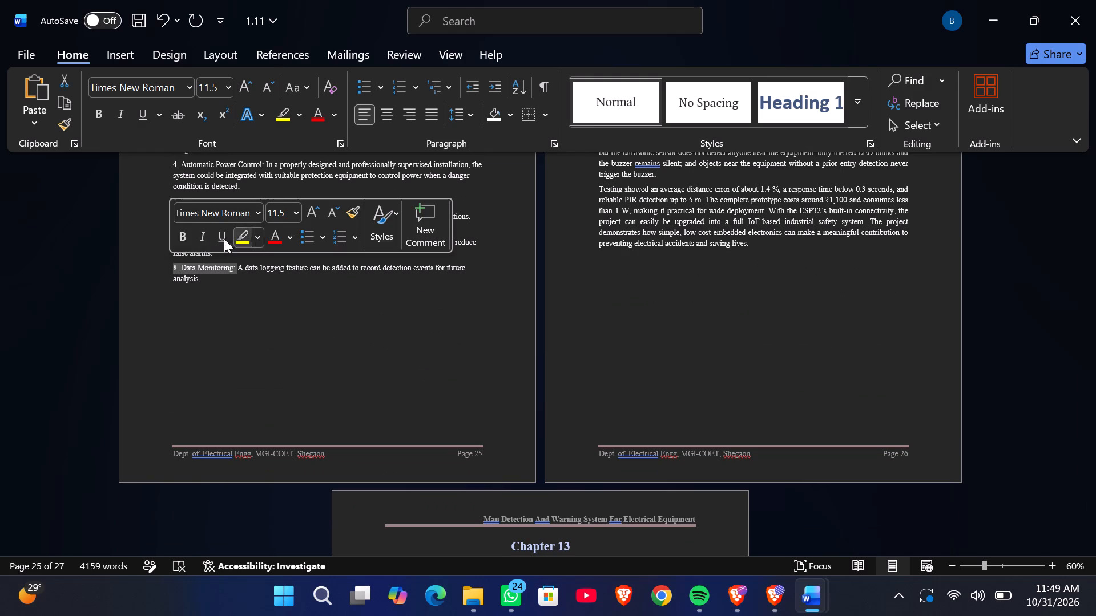
left_click(176, 236)
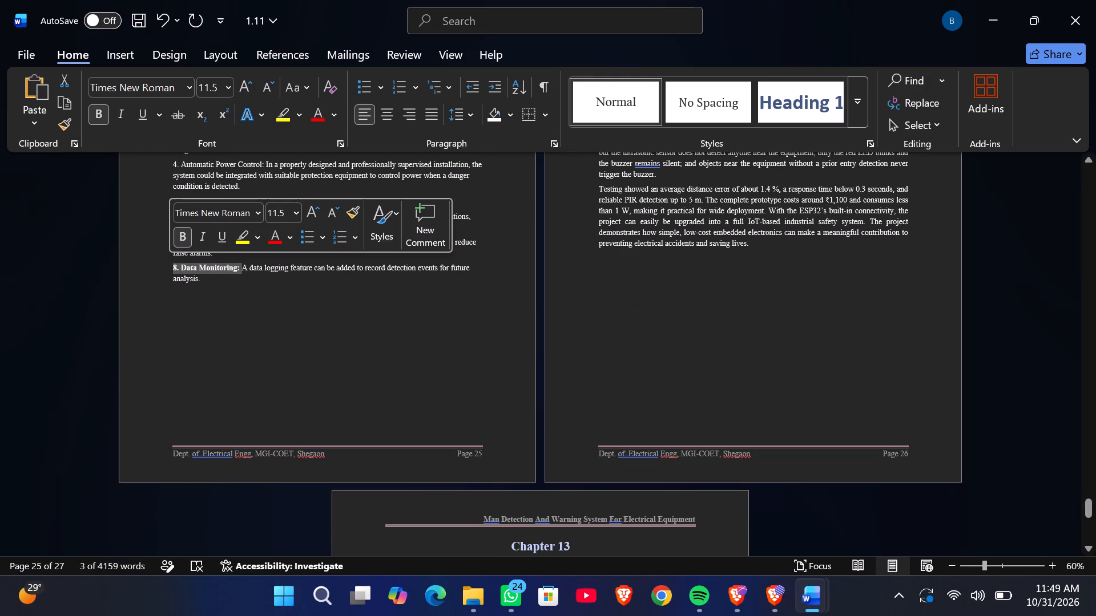
Make the labels "7. Improved Detection:" and "6. Industrial Application:" bold in the Future Scope list.
scroll(261, 327, "up", 1)
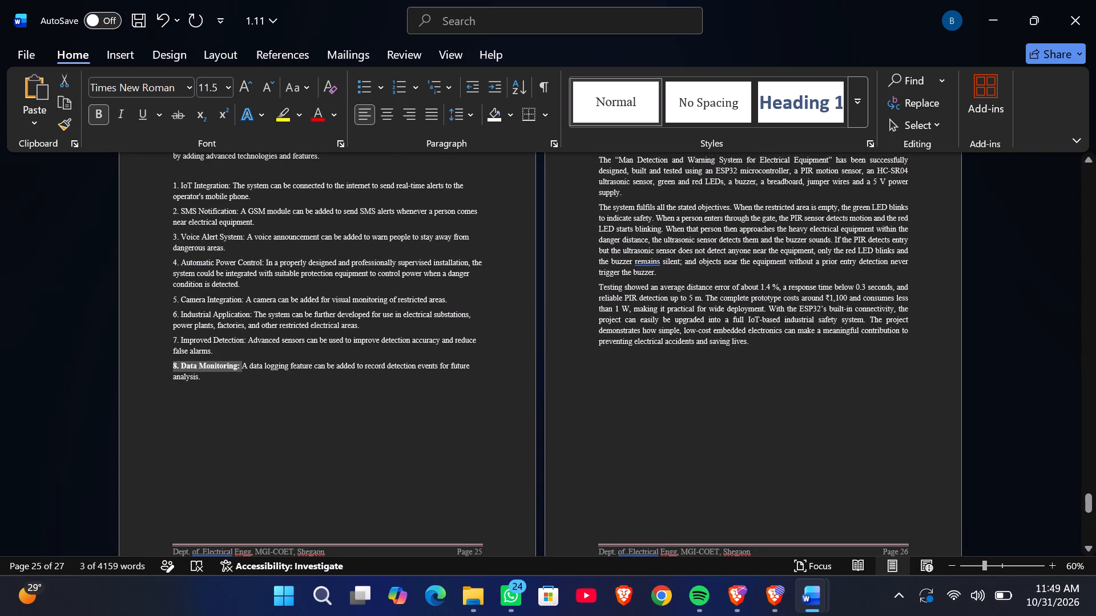
left_click_drag(248, 341, 158, 335)
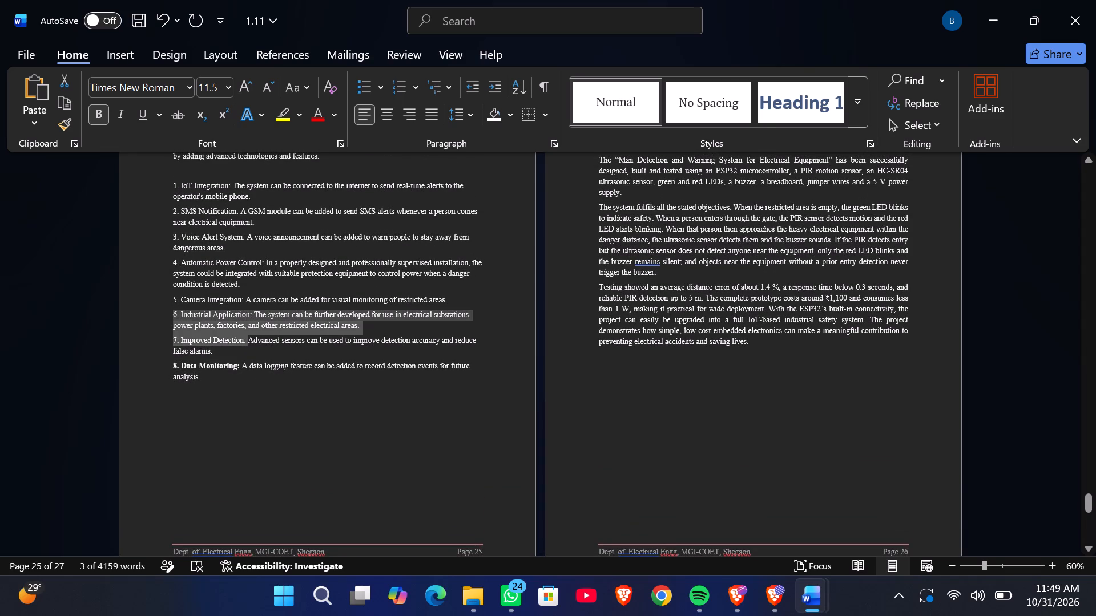
left_click_drag(158, 335, 149, 343)
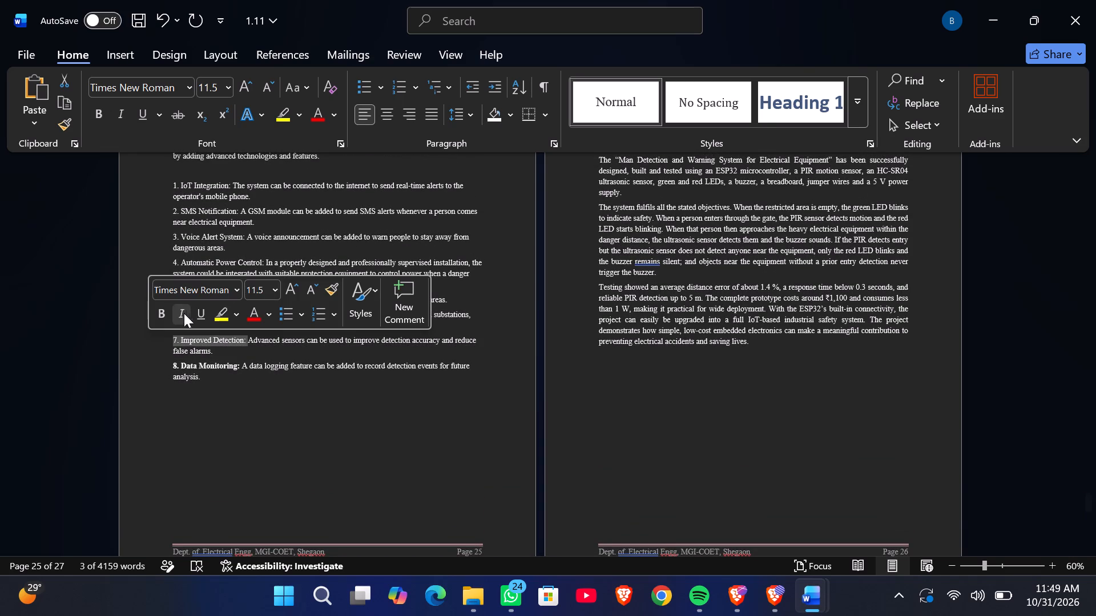
left_click(166, 311)
left_click(267, 403)
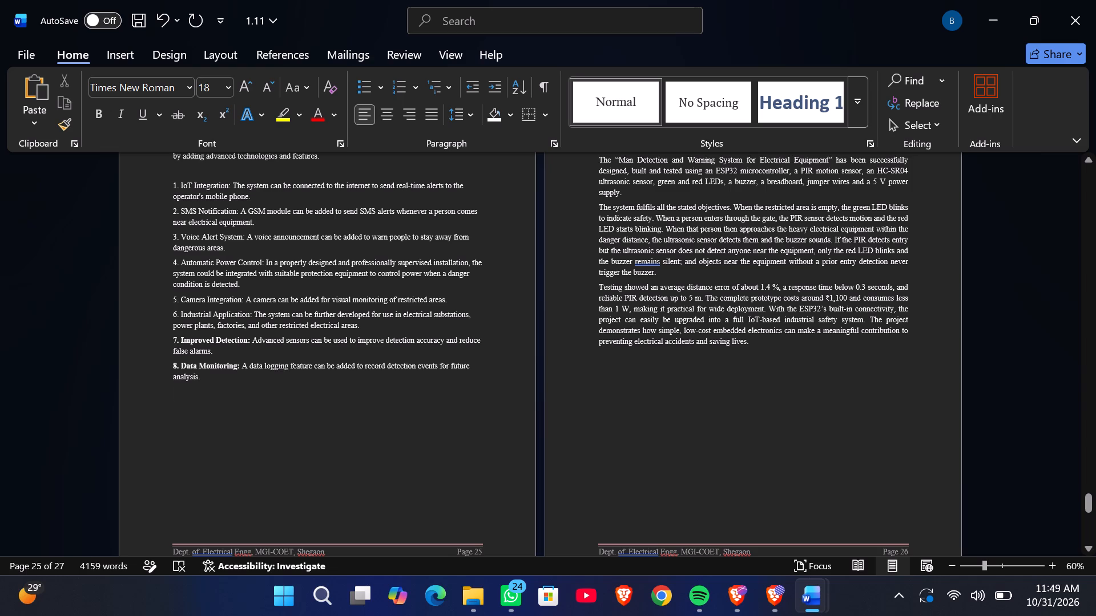
left_click_drag(251, 314, 168, 311)
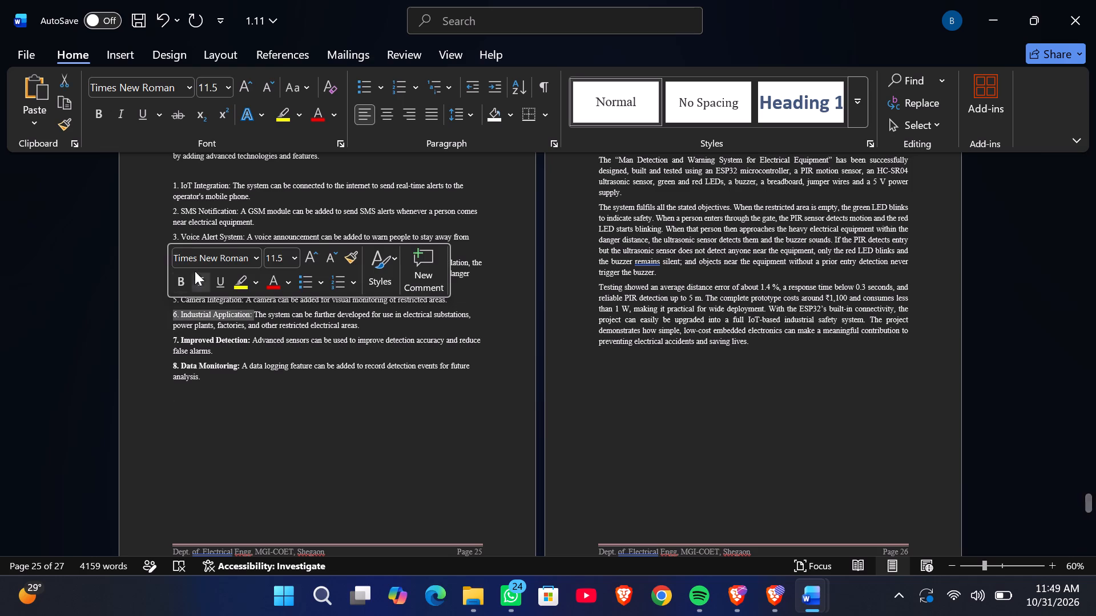
left_click(186, 271)
left_click(186, 273)
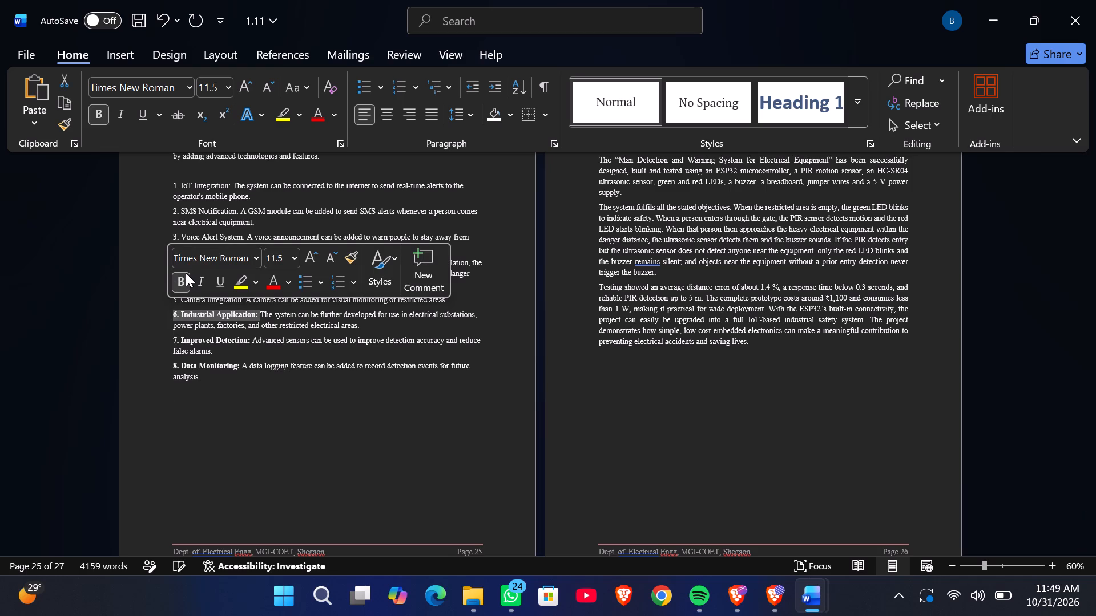
left_click(250, 433)
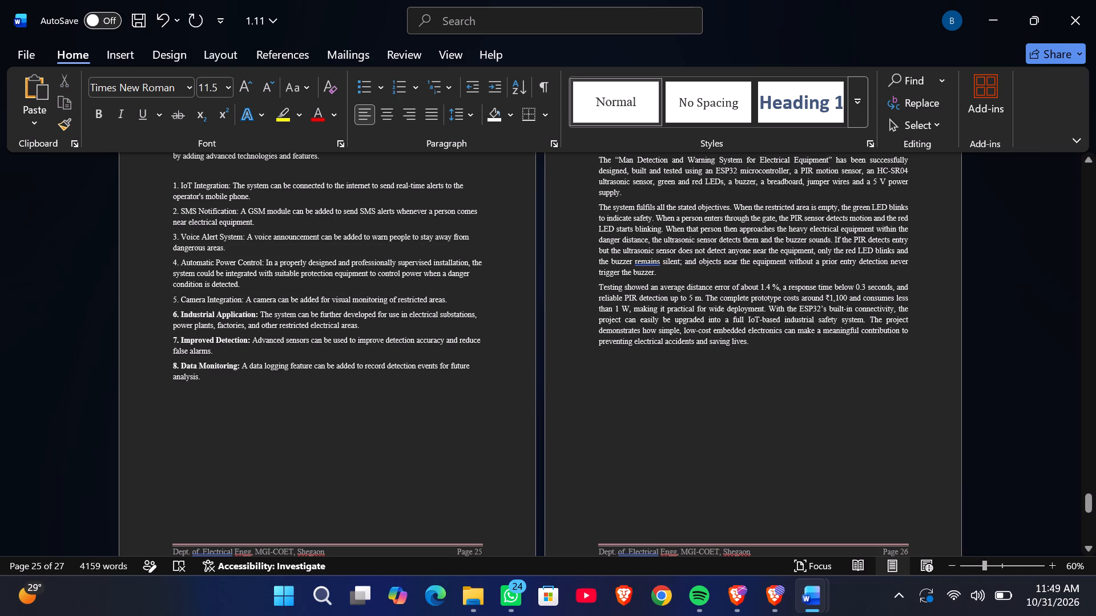
Make the labels "5. Camera Integration:" and "4. Automatic Power Control:" bold in the Future Scope list.
left_click_drag(244, 301, 161, 305)
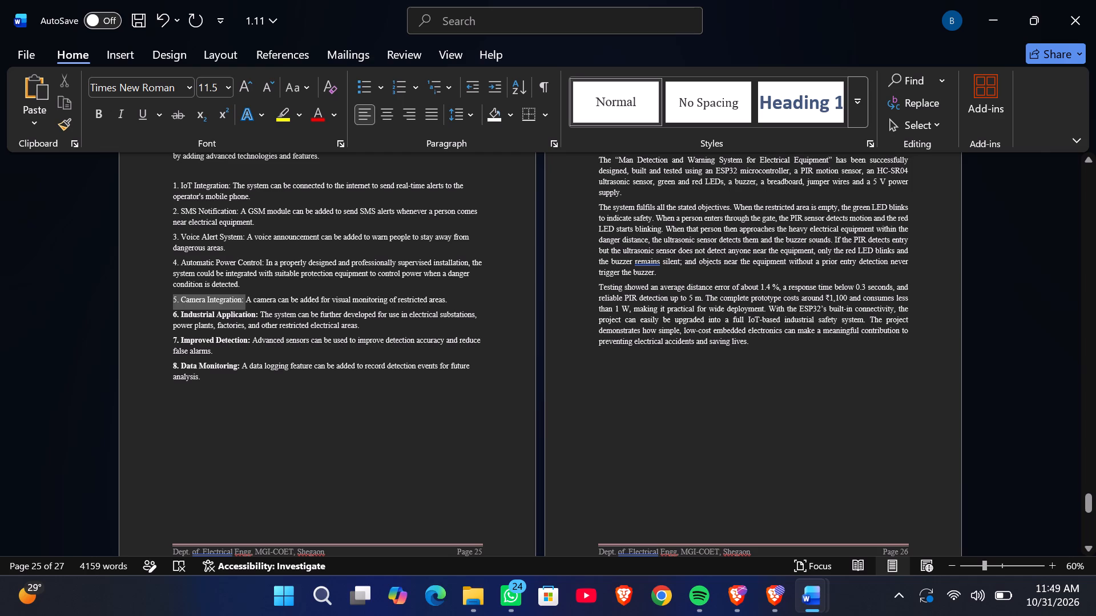
left_click_drag(161, 305, 159, 304)
left_click(168, 275)
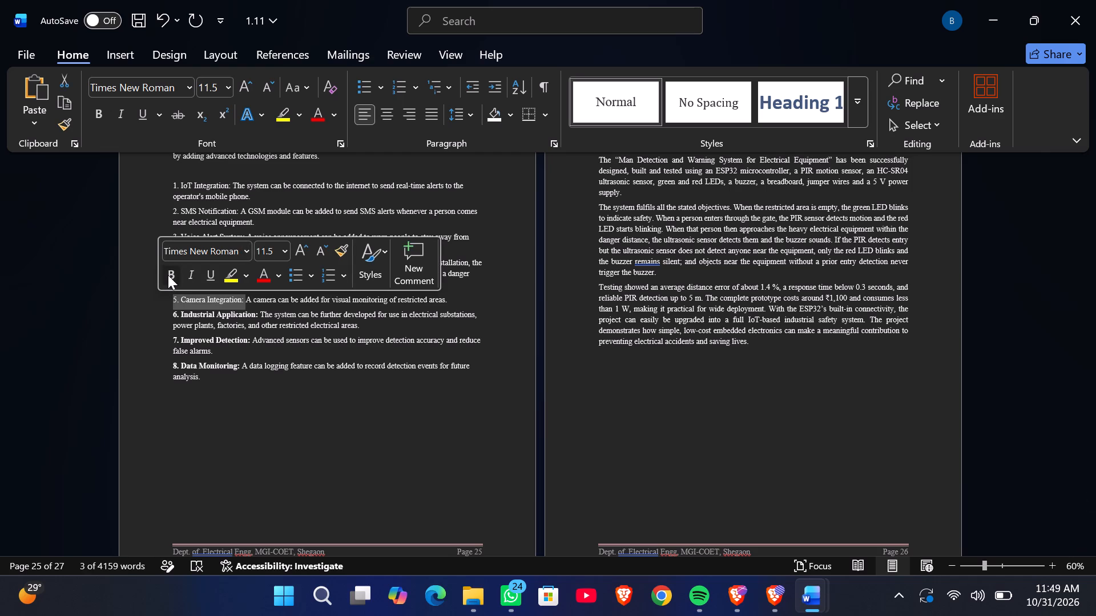
left_click(106, 300)
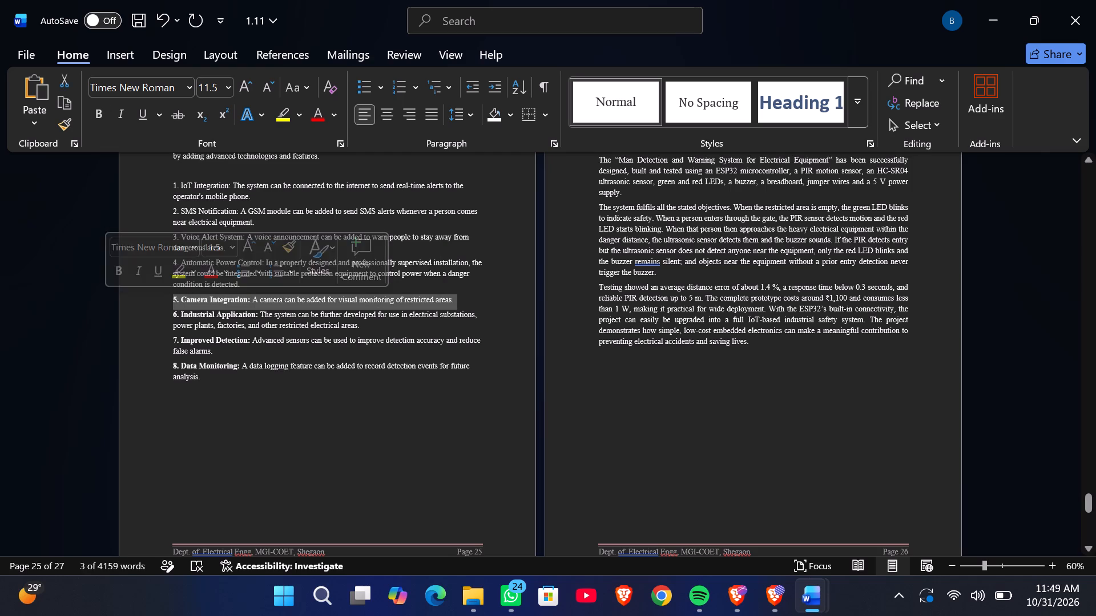
left_click(150, 330)
left_click(216, 439)
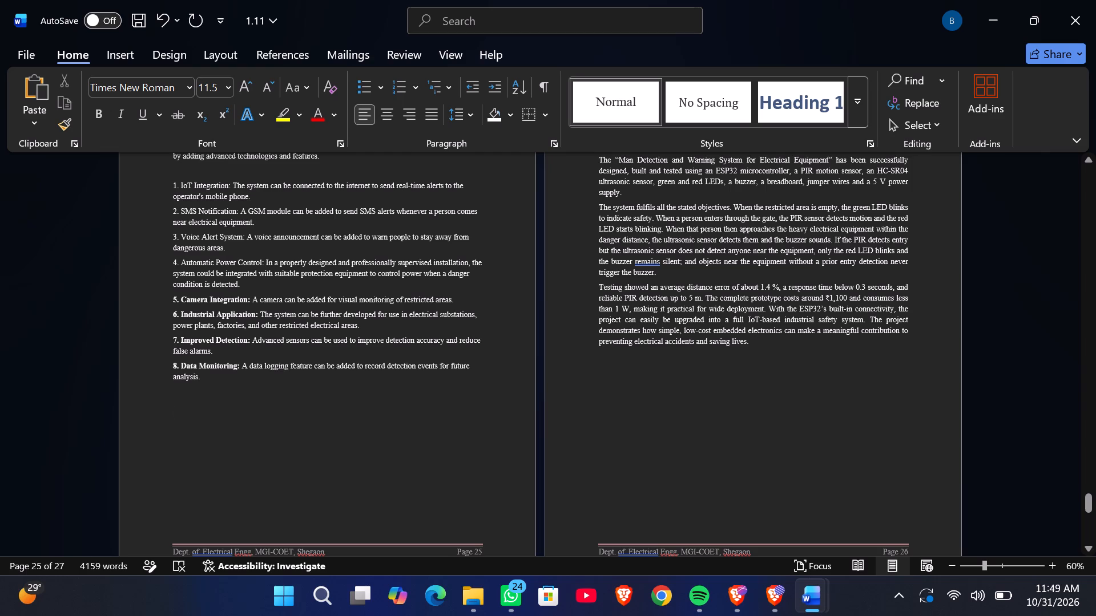
left_click_drag(263, 262, 164, 264)
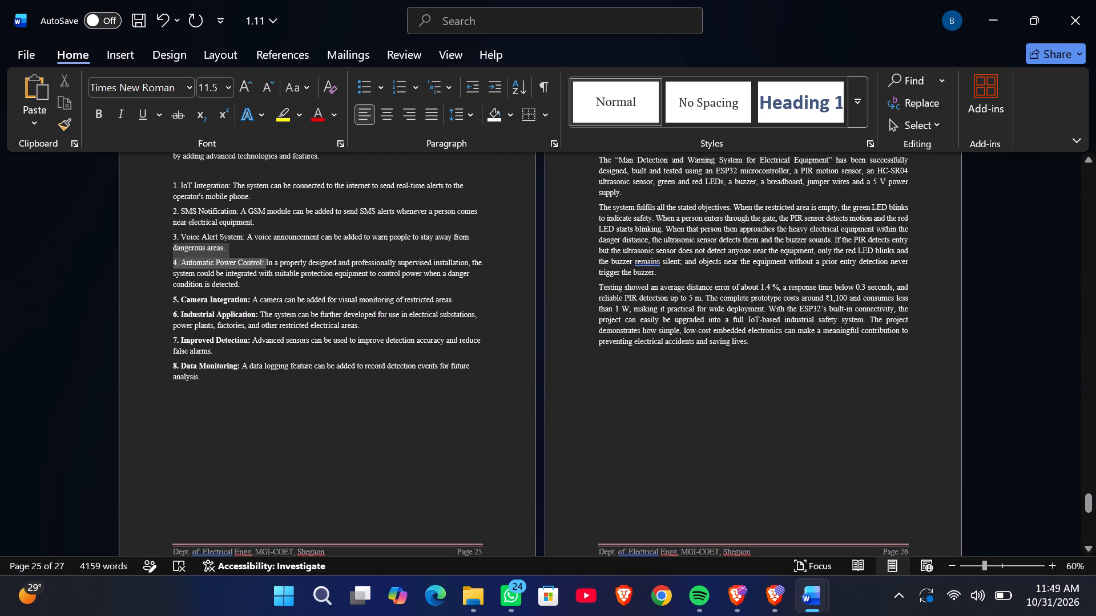
left_click_drag(164, 264, 162, 265)
left_click(172, 232)
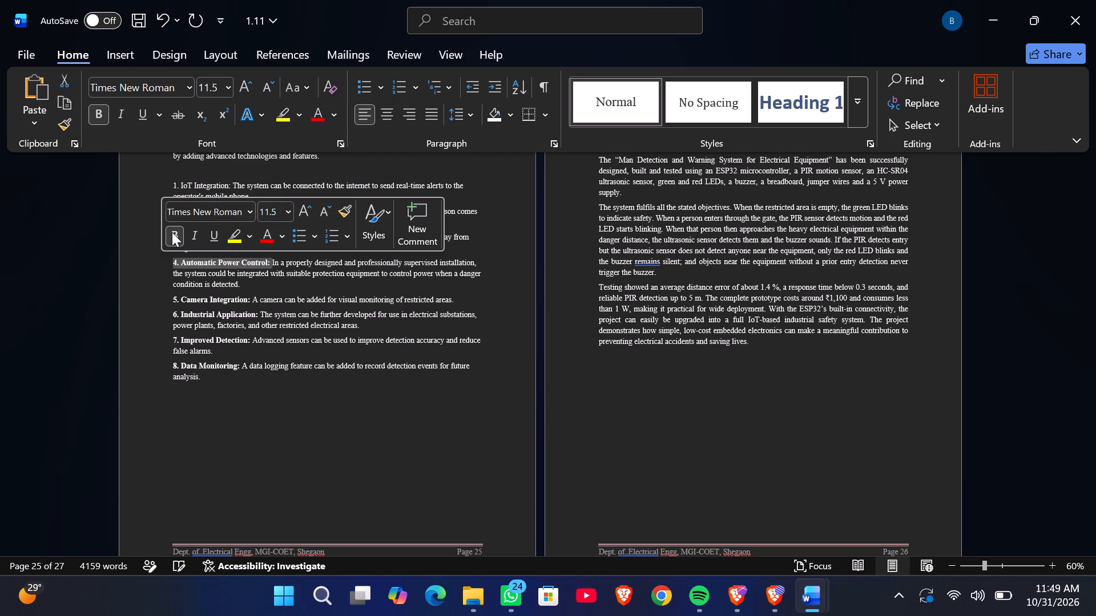
scroll(245, 346, "up", 1)
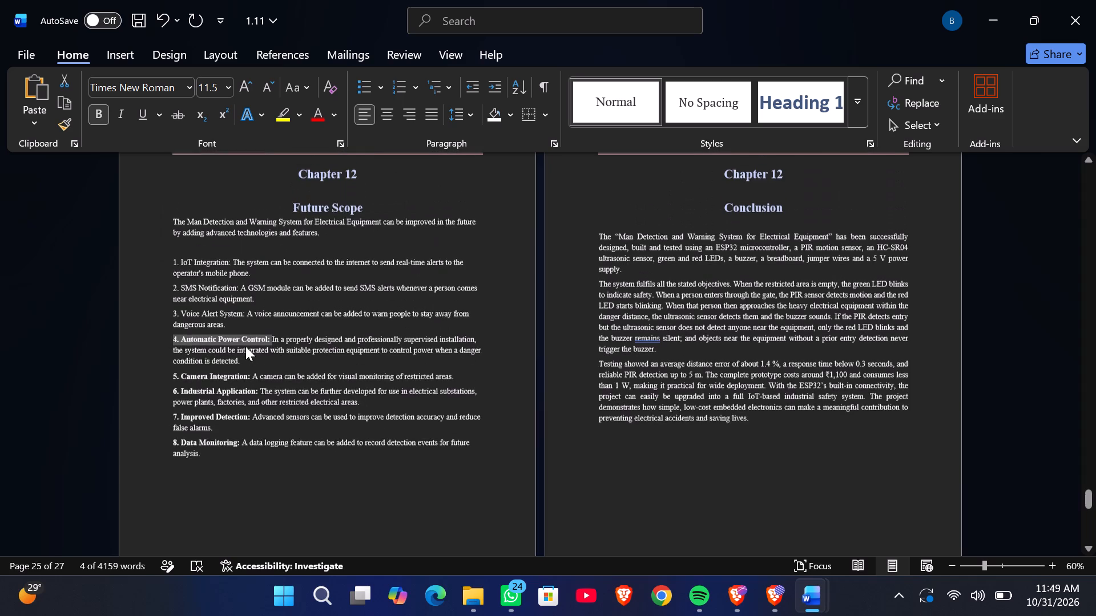
Make the labels "3. Voice Alert System:" and "2. SMS Notification:" bold in the Future Scope list.
left_click_drag(244, 315, 204, 330)
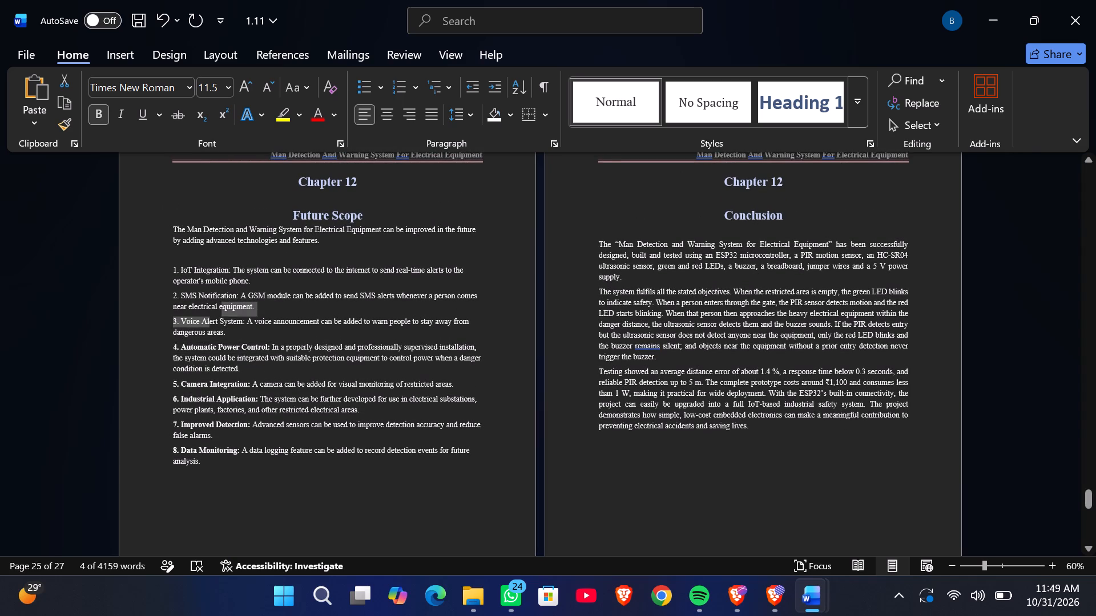
left_click_drag(204, 330, 166, 334)
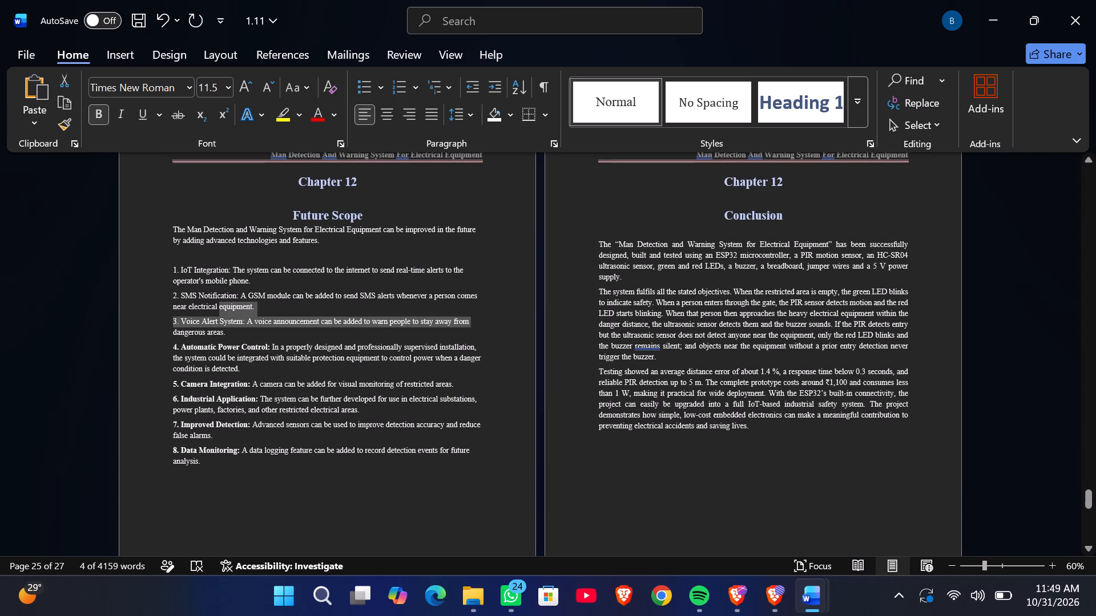
left_click_drag(166, 334, 166, 334)
left_click(256, 323)
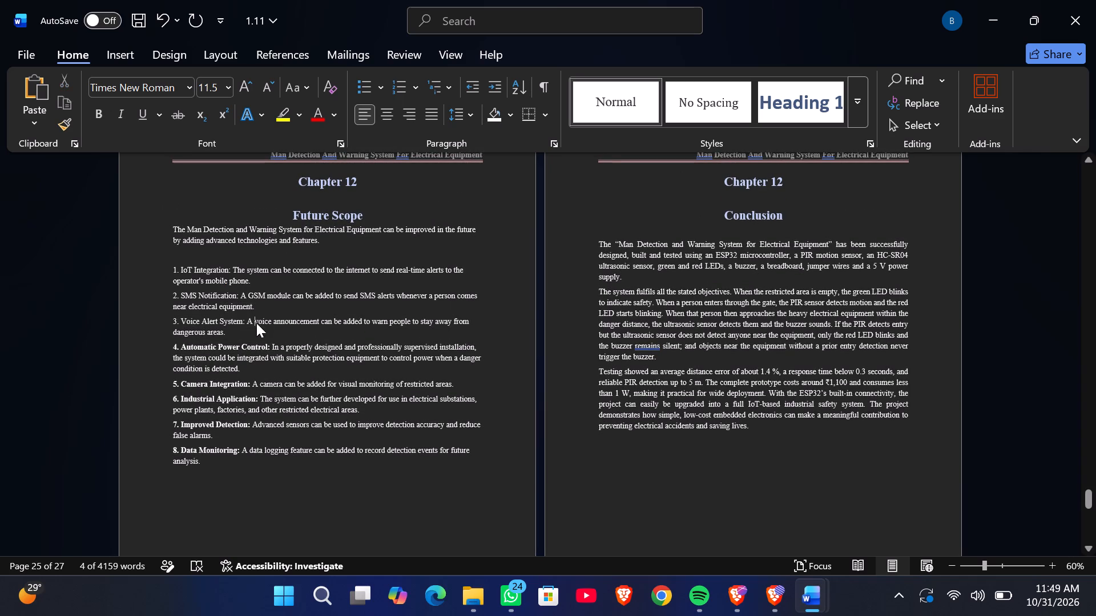
left_click_drag(244, 322, 202, 323)
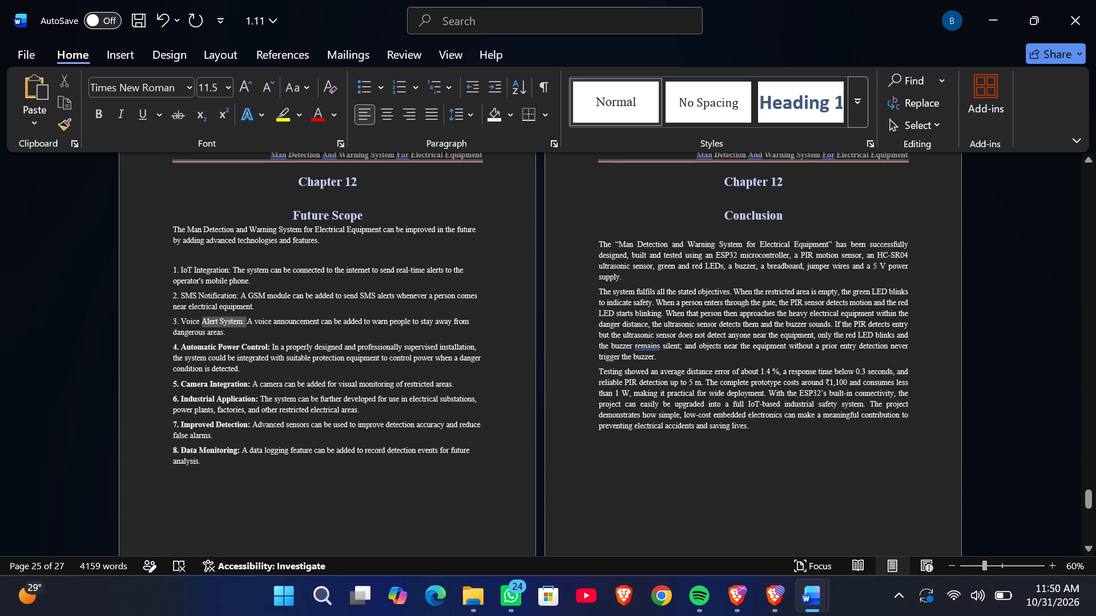
left_click_drag(202, 323, 168, 322)
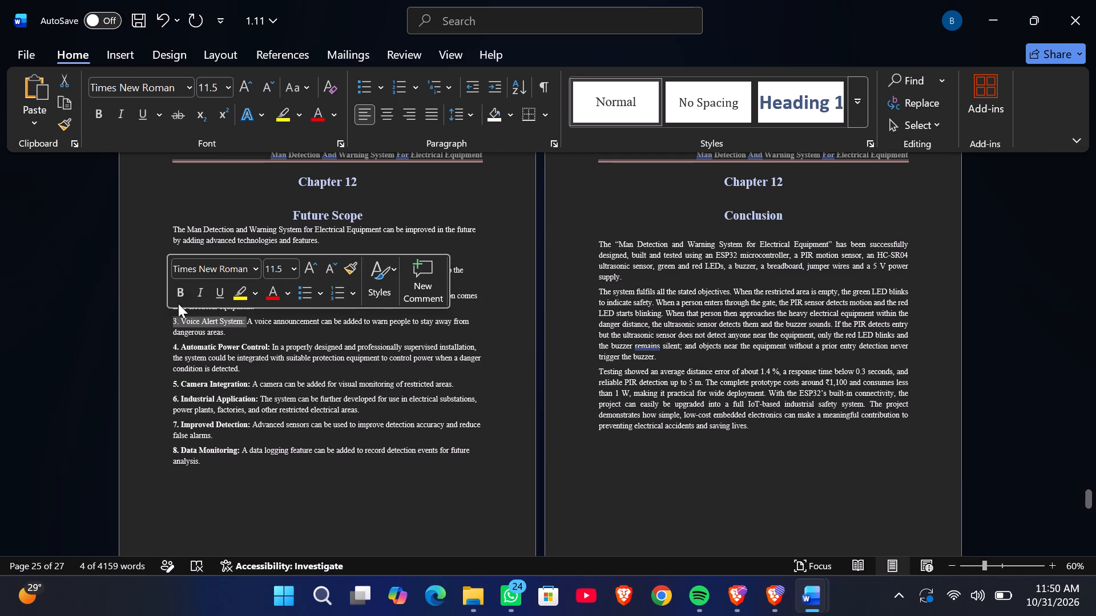
left_click(184, 287)
scroll(211, 377, "up", 2)
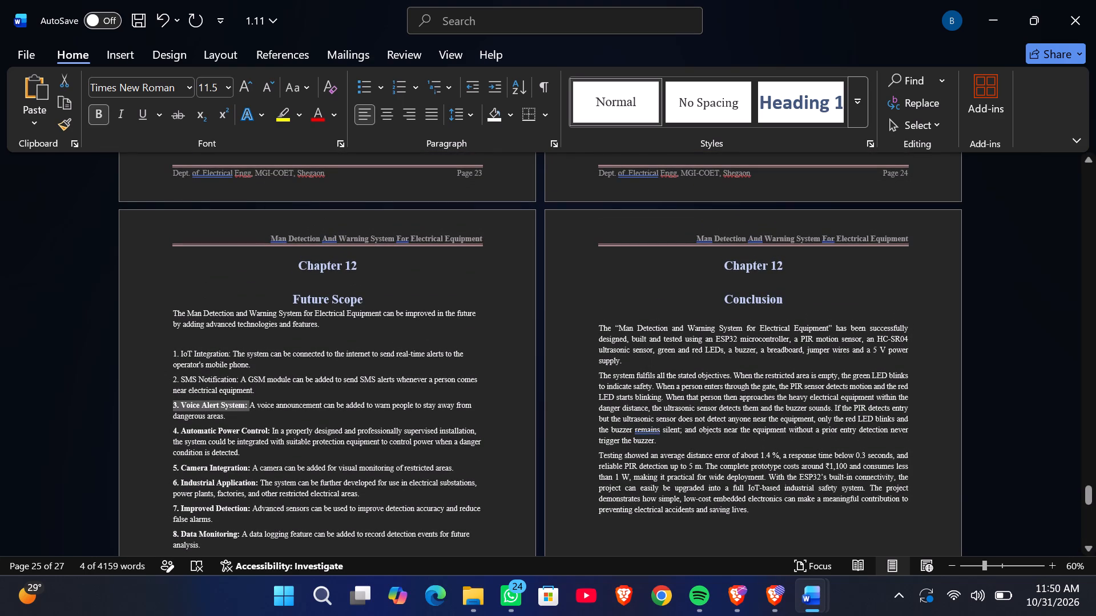
left_click_drag(240, 379, 134, 377)
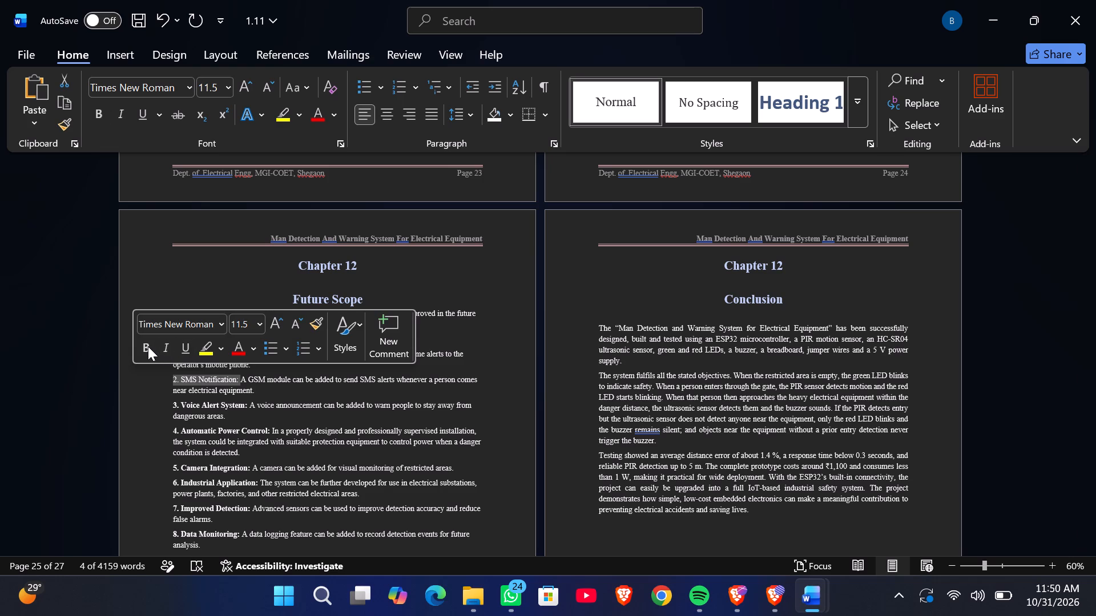
left_click(148, 346)
Make the beginning of the "1. IoT Integration:" label bold in the Future Scope list.
scroll(307, 419, "up", 1)
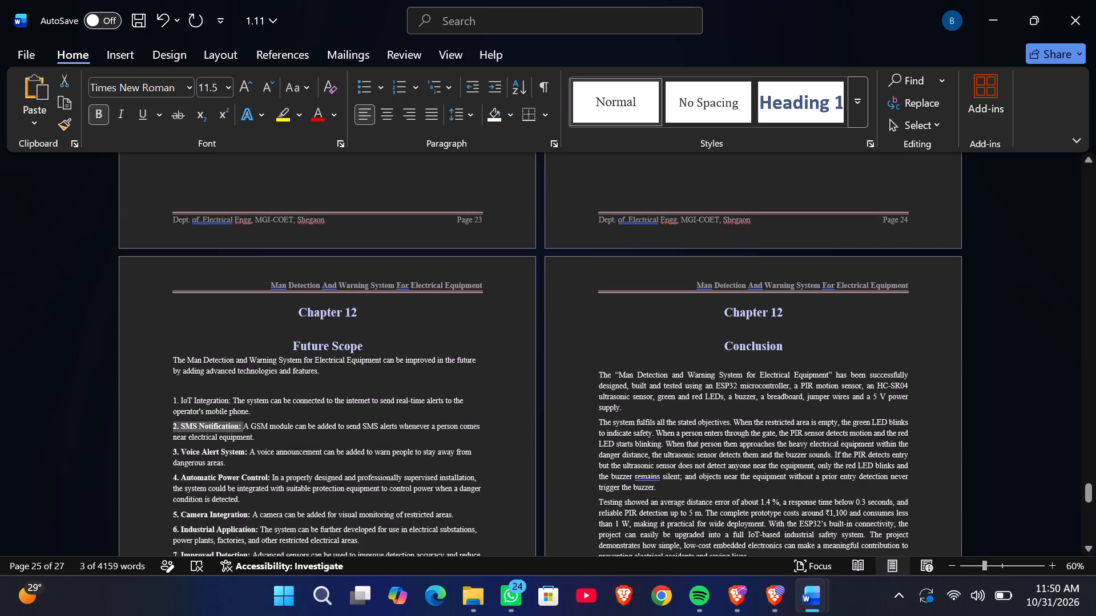
left_click_drag(232, 396, 189, 401)
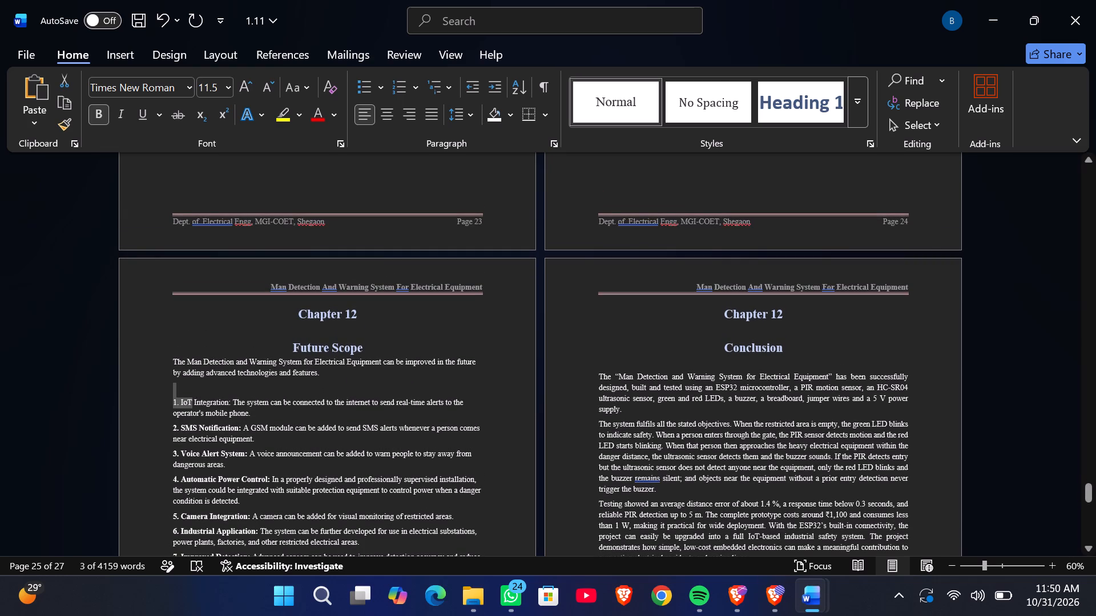
left_click_drag(189, 401, 188, 401)
left_click(205, 375)
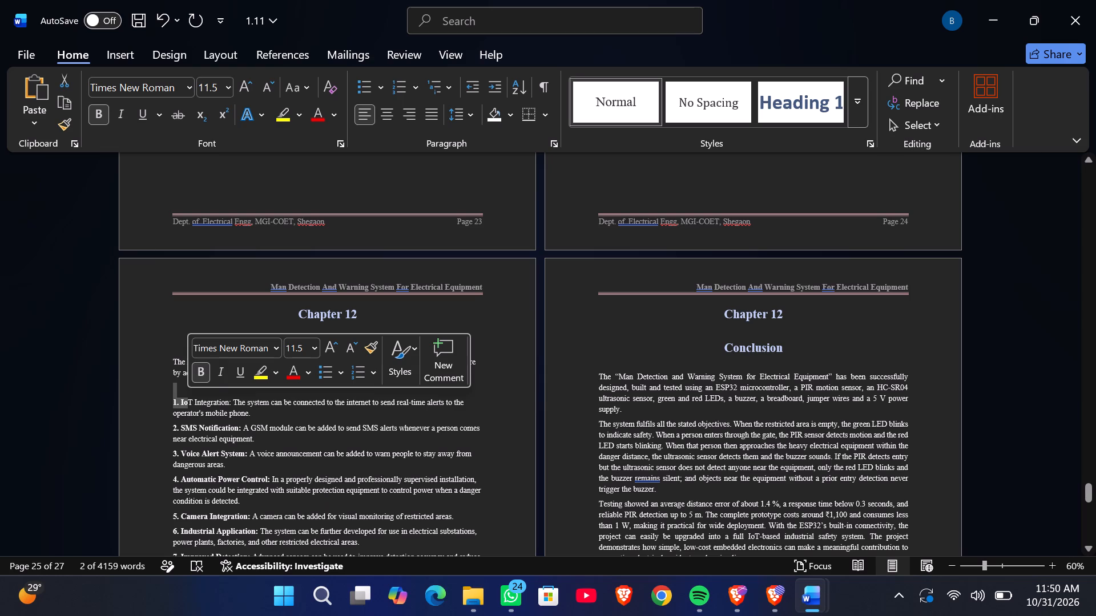
Convert the IoT Integration and SMS Notification points of the Future Scope list into left-aligned bullet points.
left_click(171, 404)
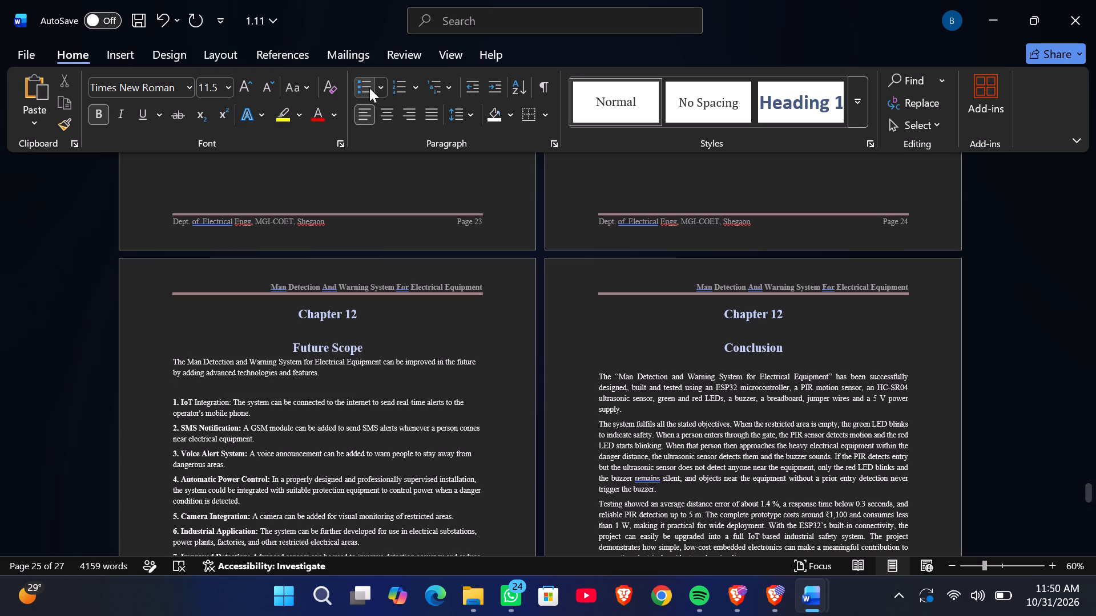
left_click(361, 92)
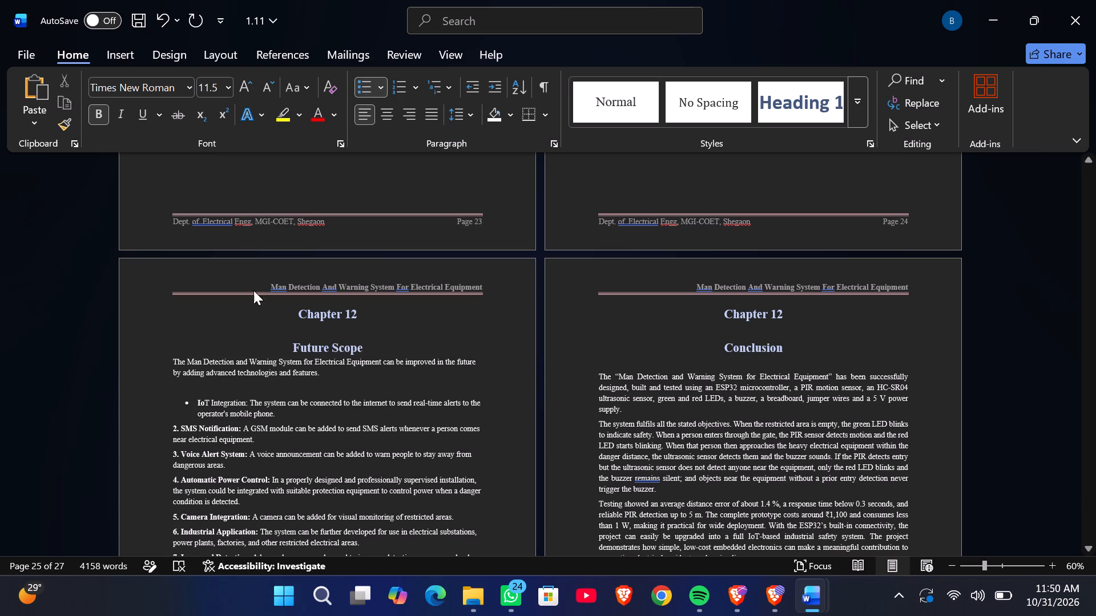
left_click(170, 423)
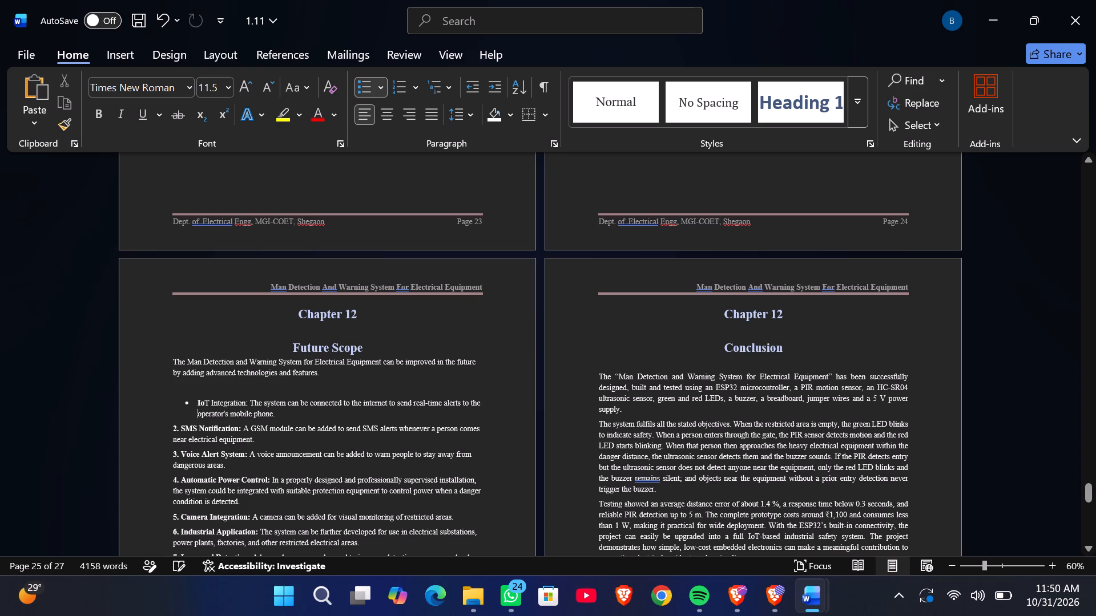
left_click(170, 424)
left_click(367, 79)
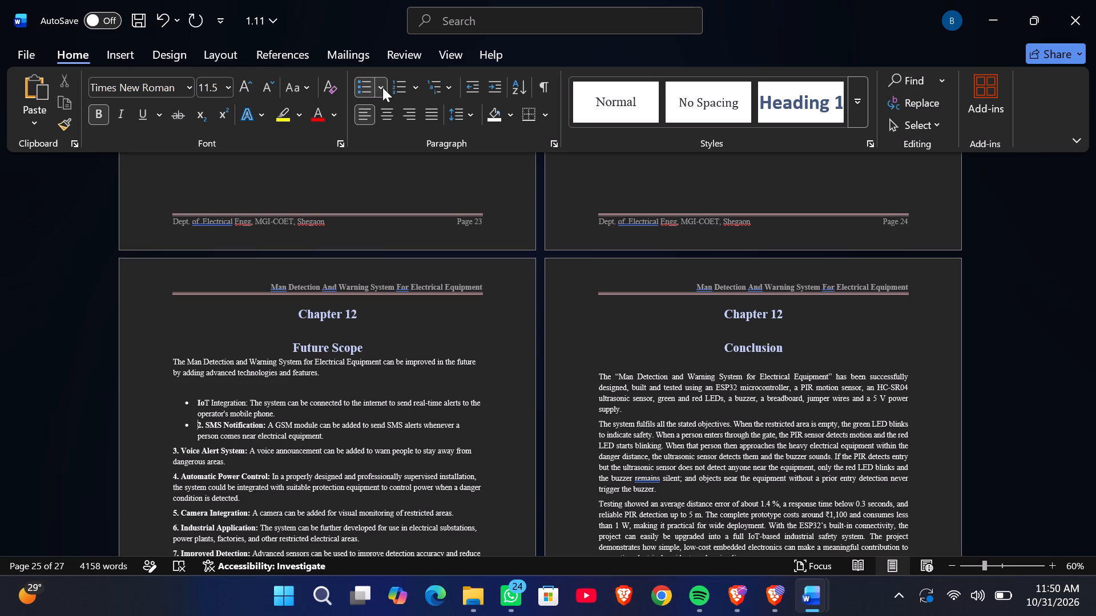
left_click(440, 113)
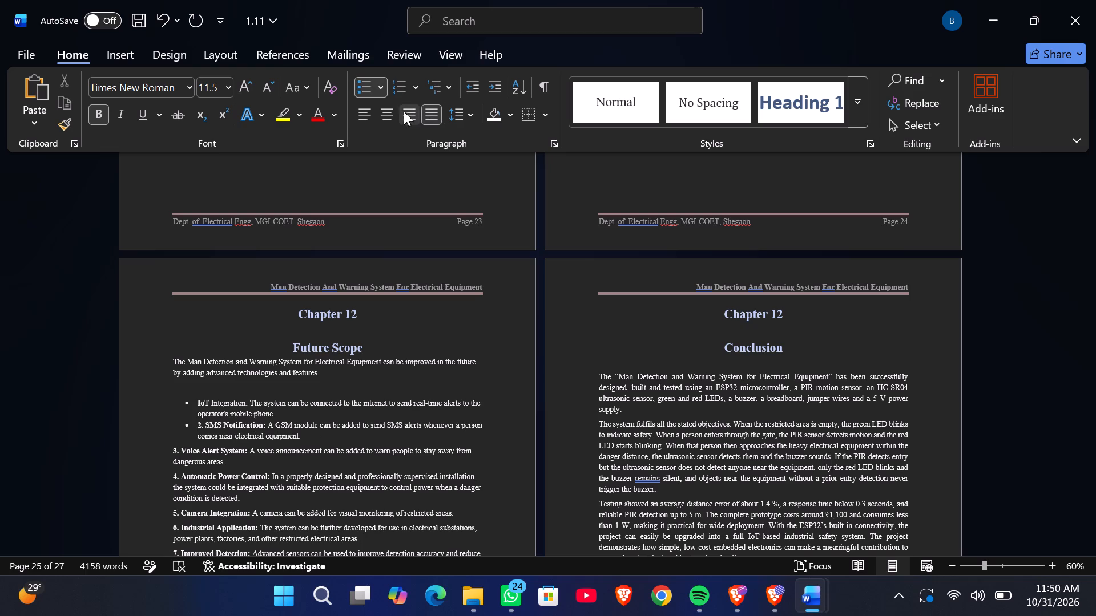
left_click(372, 114)
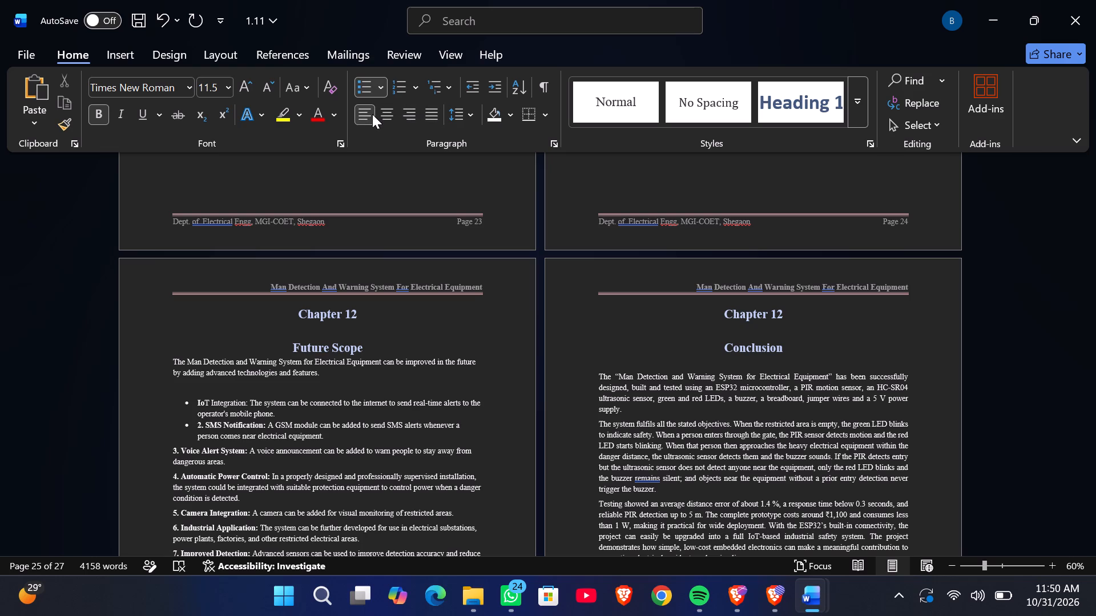
Examine the bulleted lists in the Advantages and Limitations and Applications chapters for comparison with the Future Scope list.
left_click(202, 428)
scroll(311, 429, "up", 3)
scroll(311, 429, "right", 1)
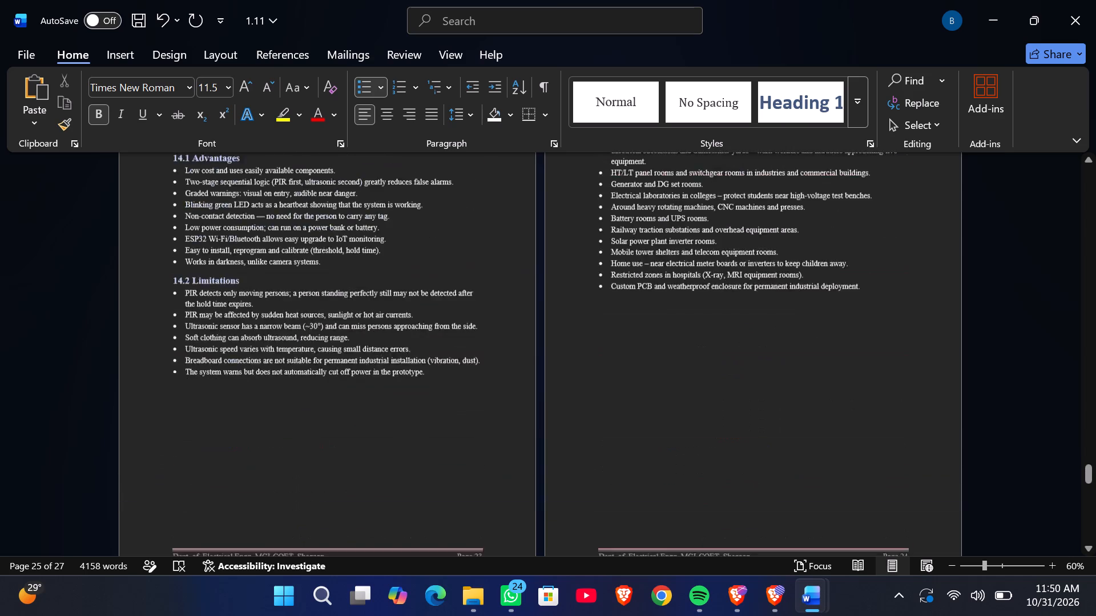
scroll(311, 429, "right", 1)
scroll(311, 429, "up", 1)
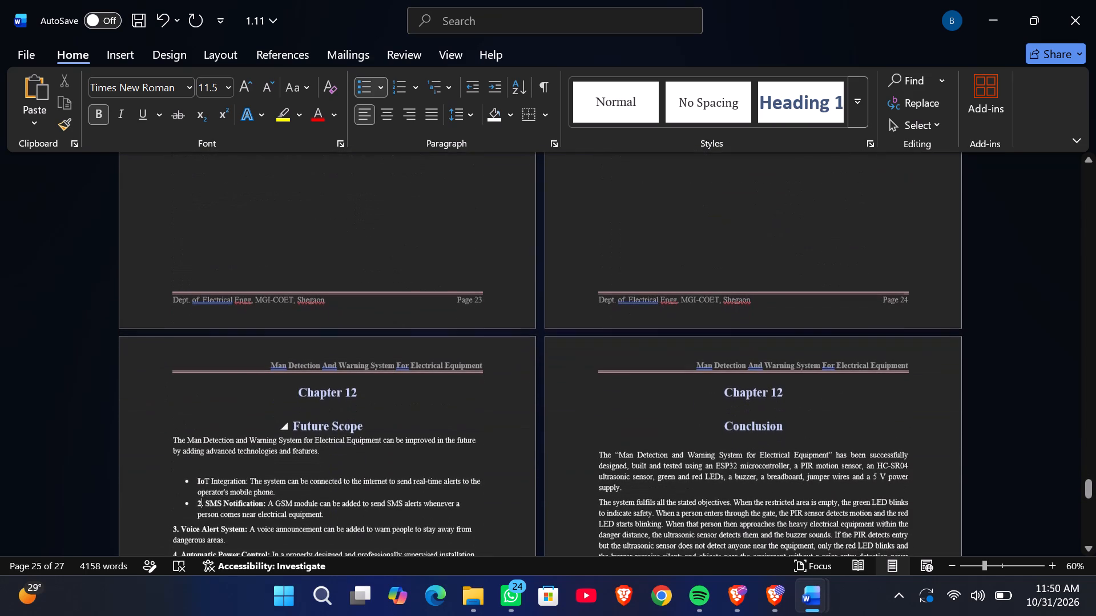
scroll(311, 429, "up", 3)
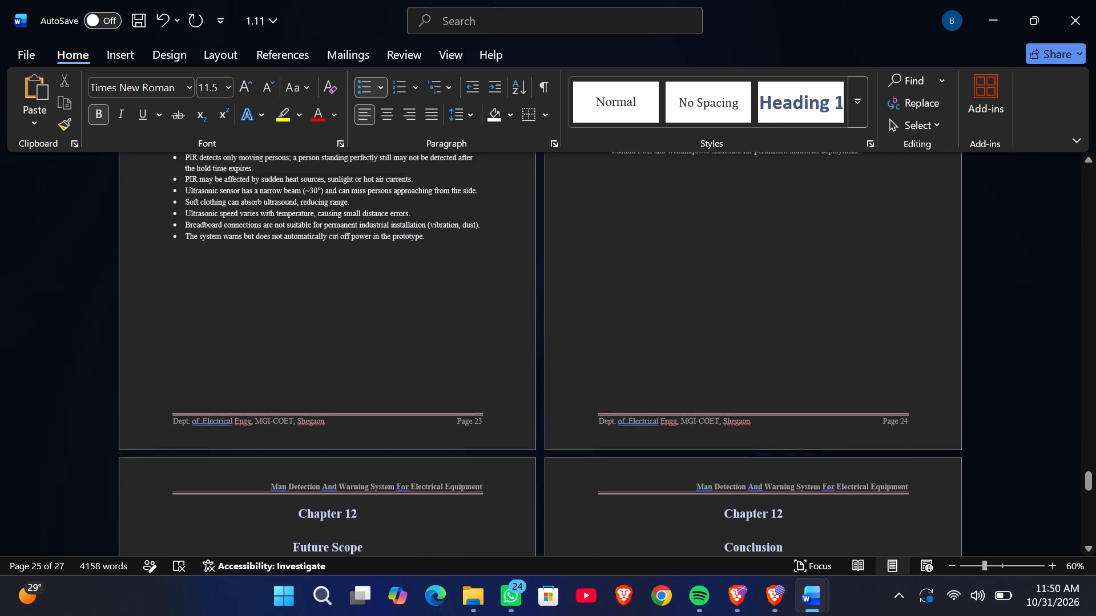
scroll(311, 429, "up", 1)
scroll(311, 429, "down", 1)
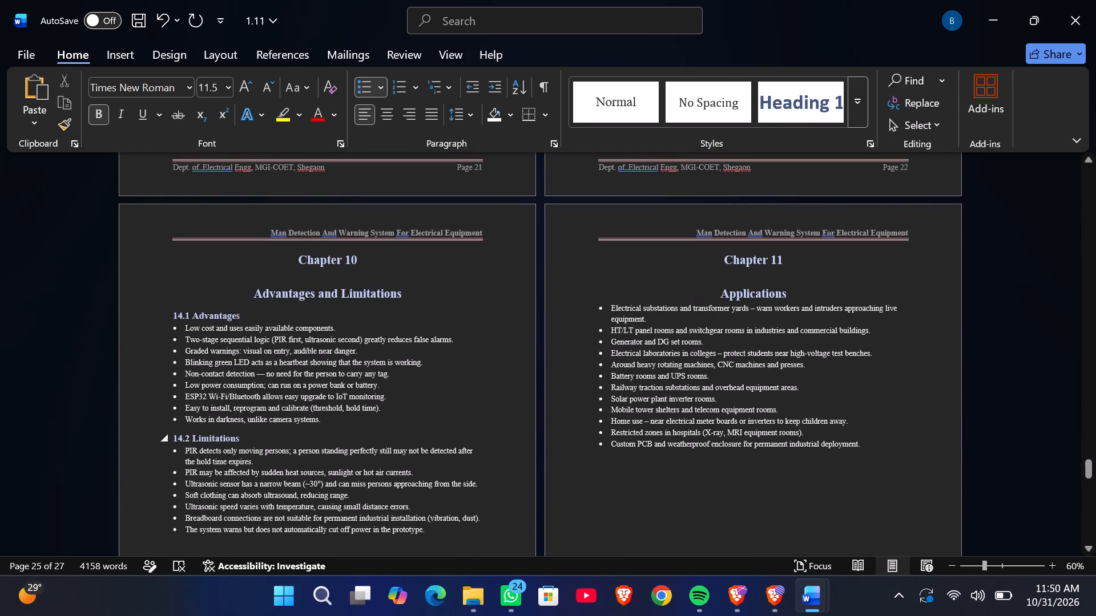
scroll(311, 429, "down", 2)
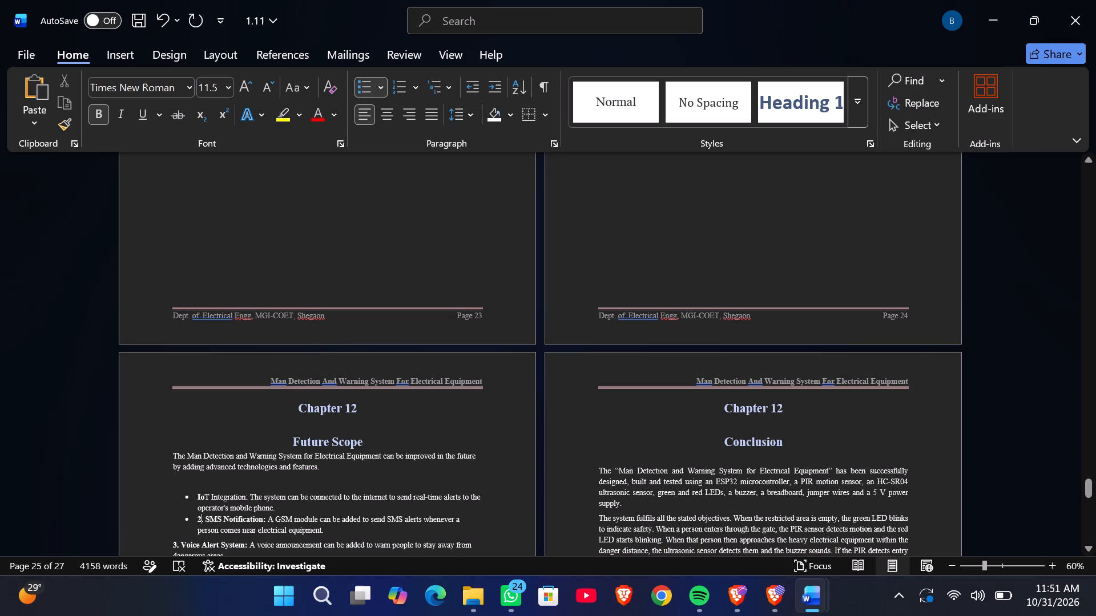
Delete the number "2." before the SMS Notification bullet in the Future Scope list.
key("BackSpace")
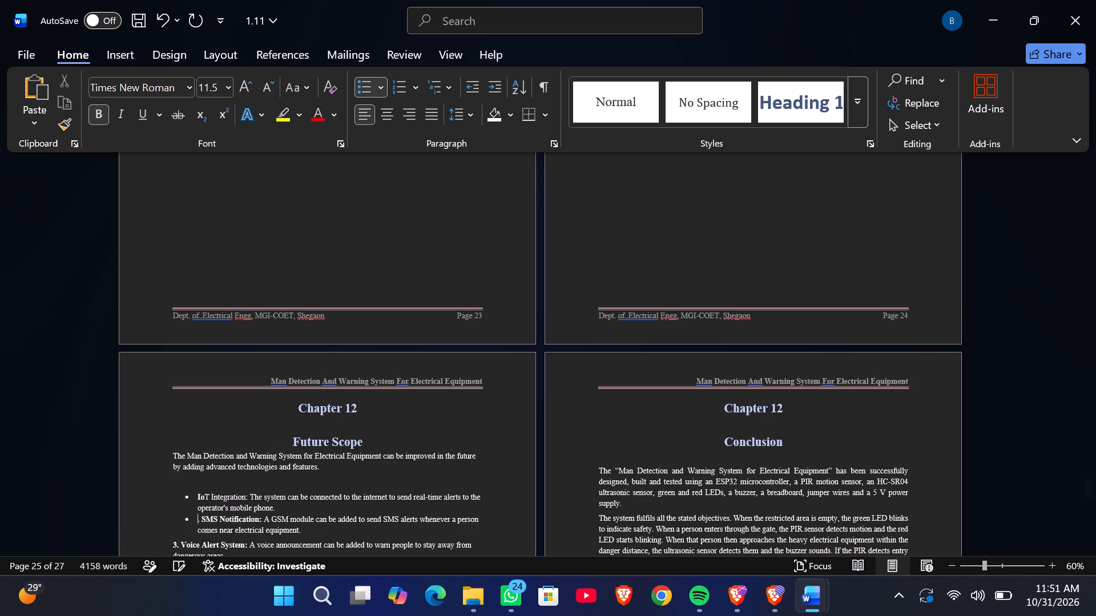
key("Right")
key("Right")
key("BackSpace")
key("BackSpace")
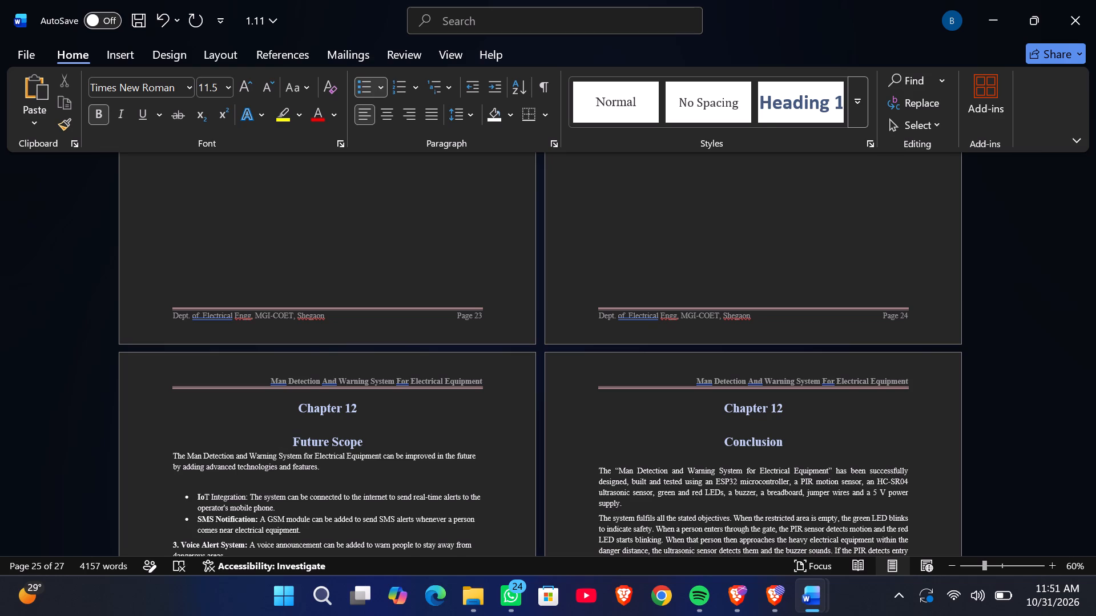
Convert the Voice Alert System point into a bullet point and delete its number "3.".
scroll(205, 516, "down", 3)
left_click(172, 400)
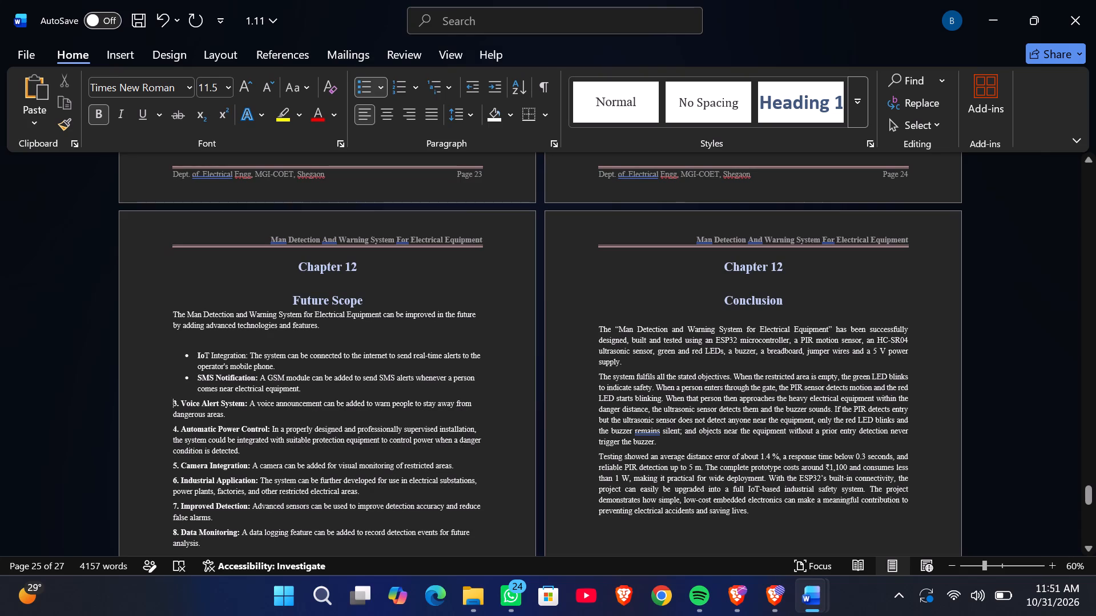
left_click(359, 90)
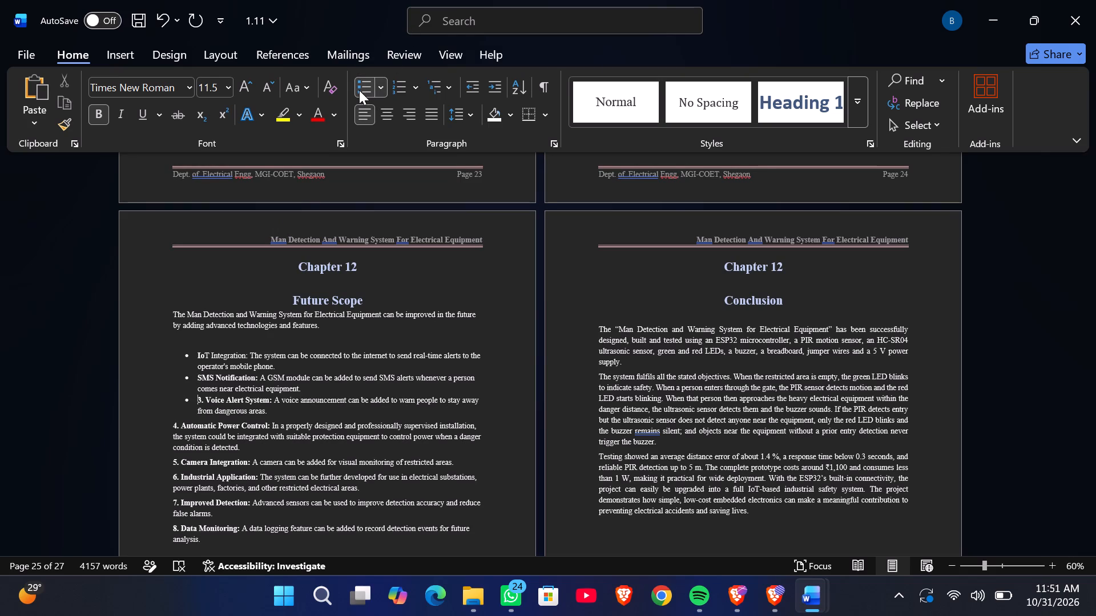
left_click(207, 401)
key("BackSpace")
key("BackSpace")
key("BackSpace")
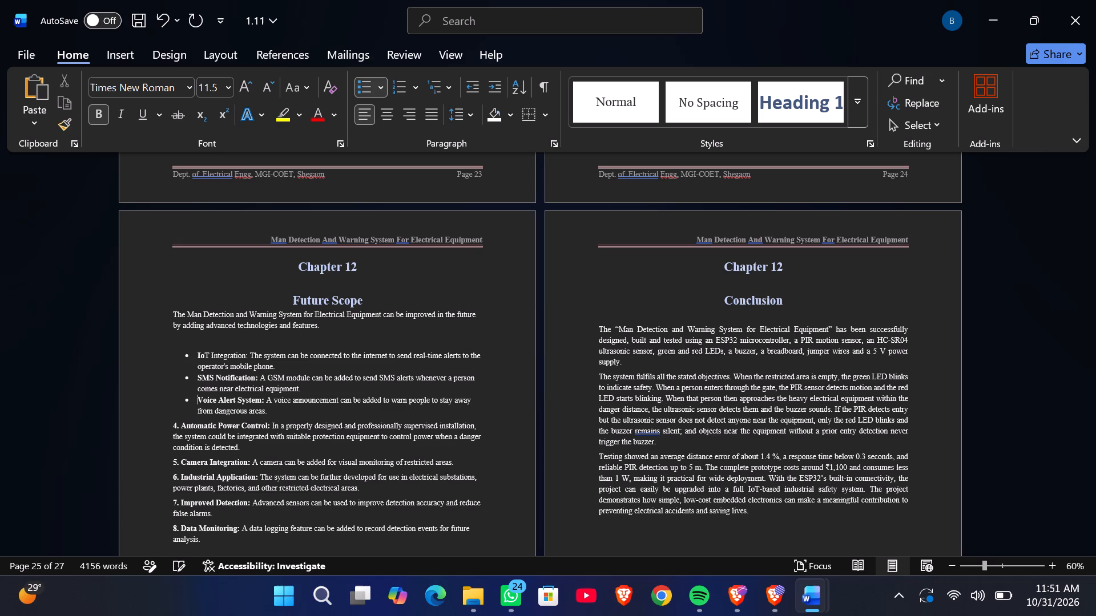
Convert the Automatic Power Control and Camera Integration points of the Future Scope list into bullet points.
left_click(181, 425)
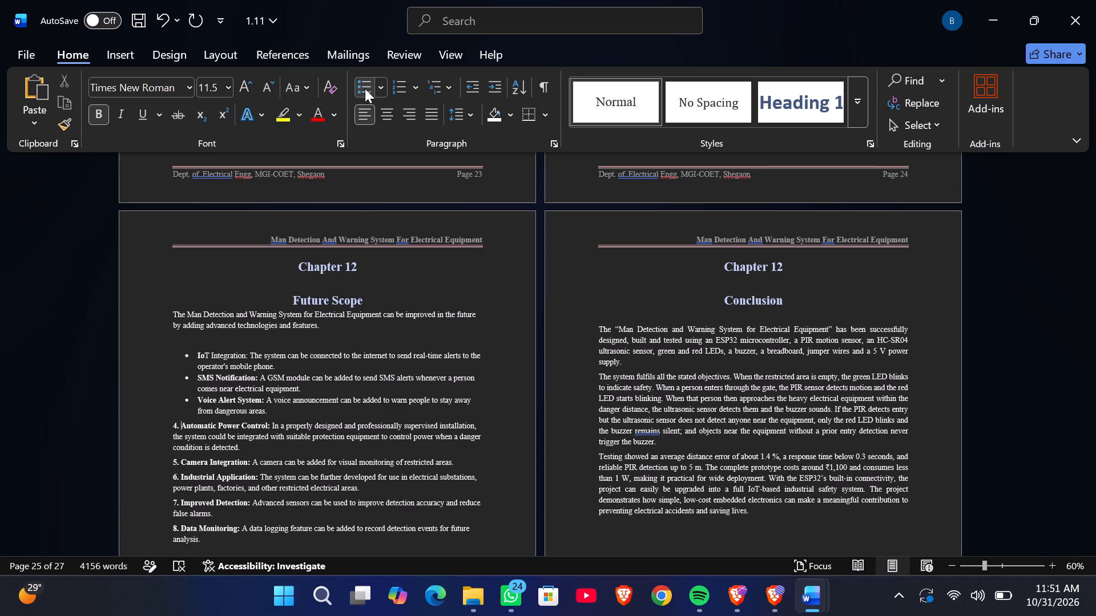
left_click(365, 88)
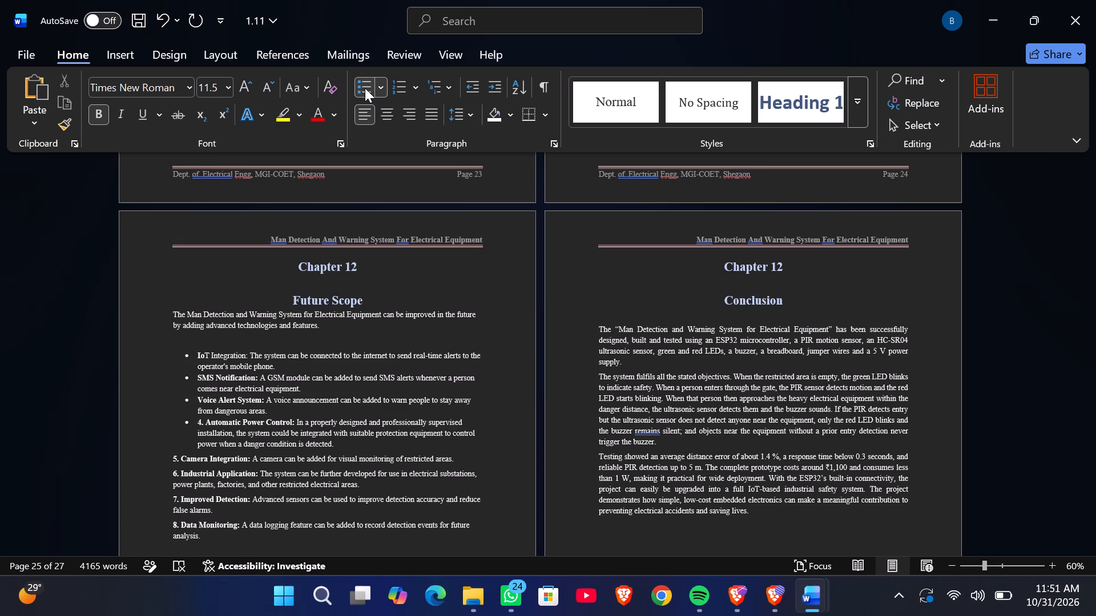
key("Down")
key("Down")
key("Down")
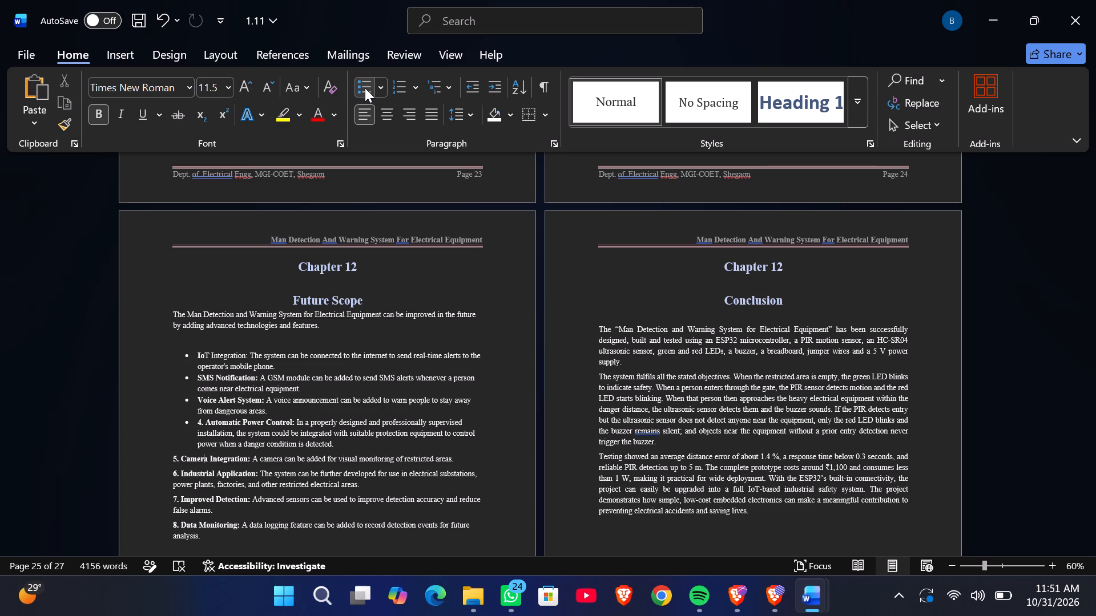
key("Down")
key("Up")
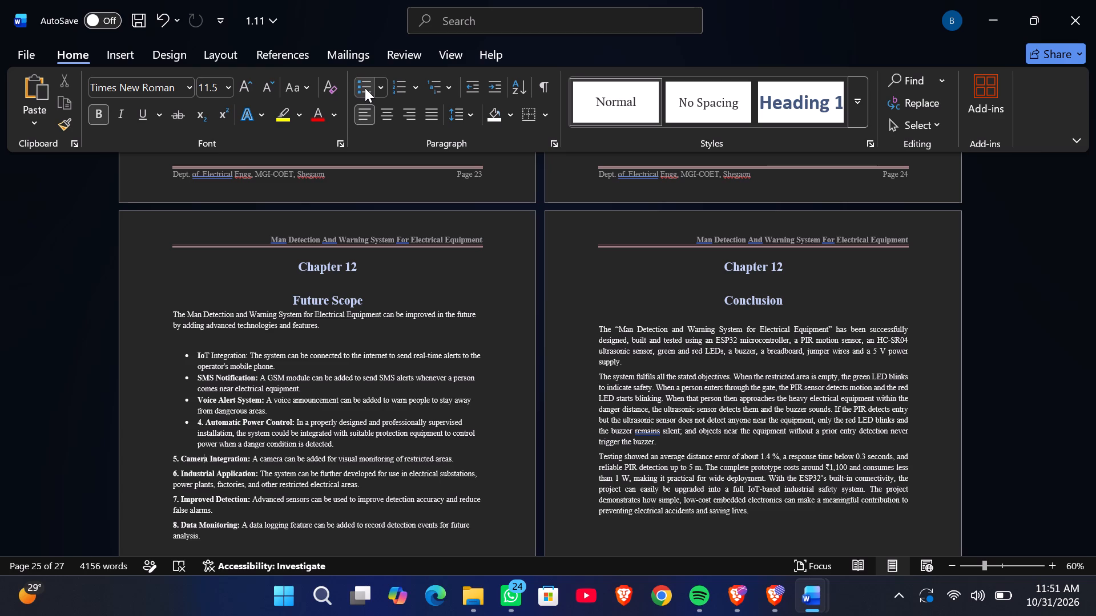
left_click(365, 88)
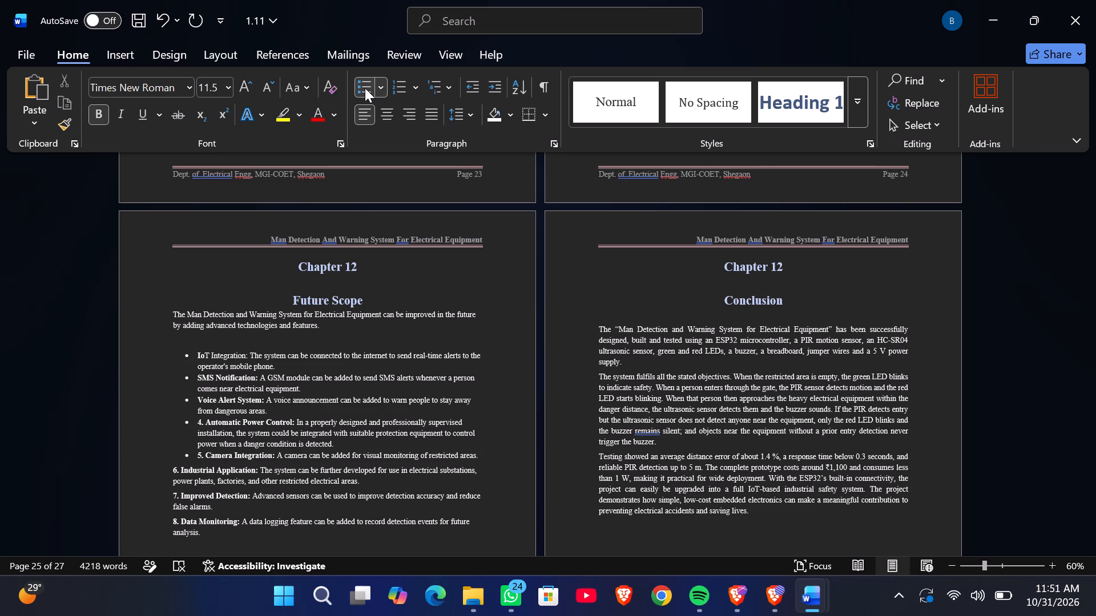
Convert the Industrial Application, Improved Detection and Data Monitoring points of the Future Scope list into bullet points.
key("Down")
key("Down")
key("Up")
left_click(365, 88)
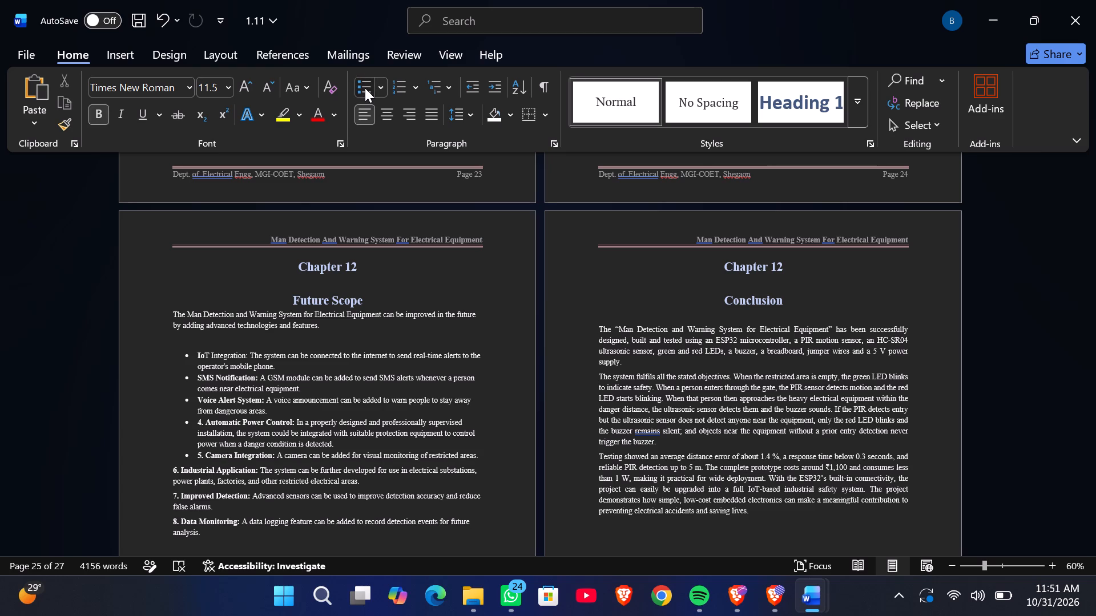
key("Down")
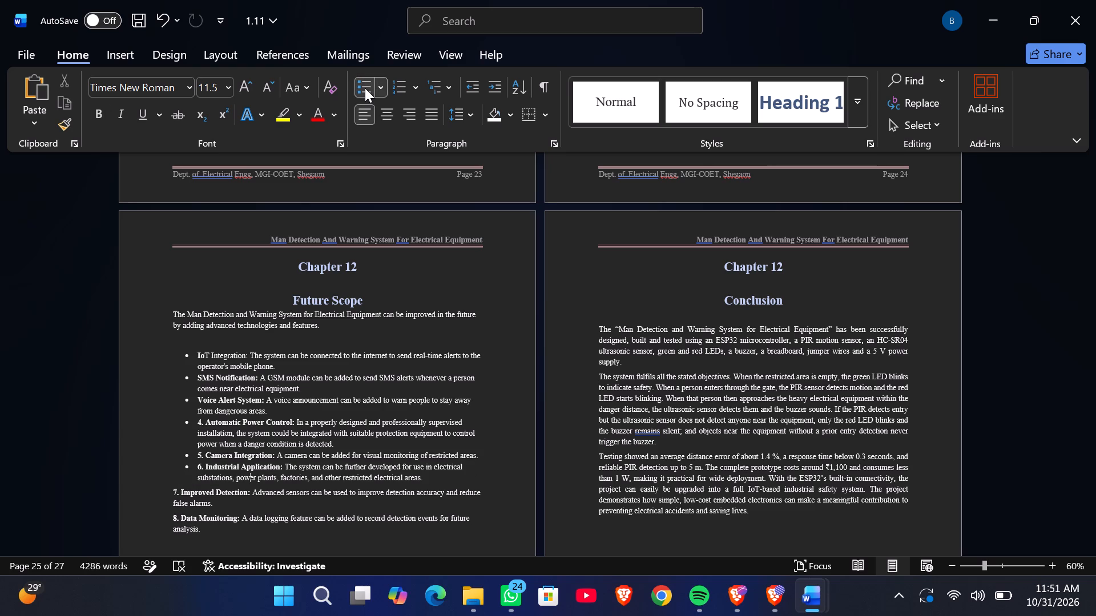
key("Down")
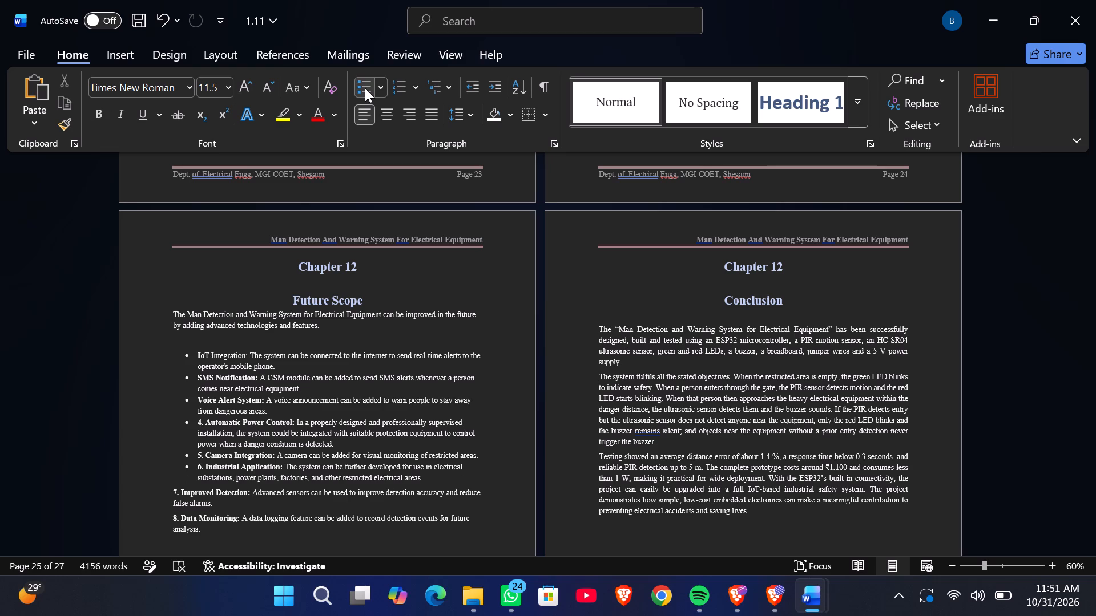
left_click(365, 88)
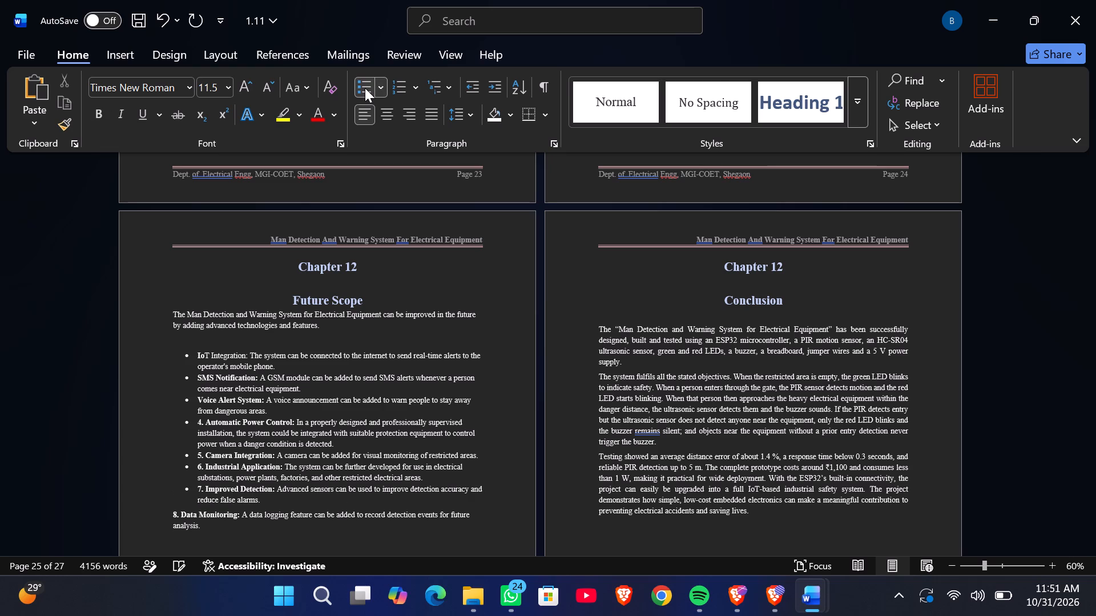
key("Down")
key("Down")
left_click(365, 88)
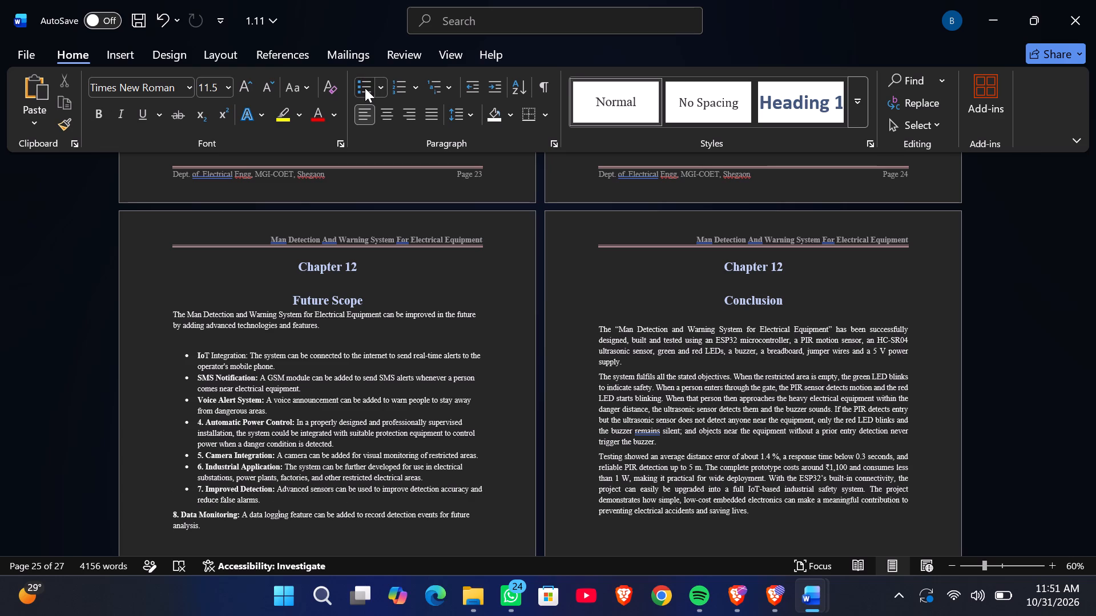
Delete the numbers "8." and "7." before the Data Monitoring and Improved Detection bullets in the Future Scope list.
left_click(206, 511)
key("BackSpace")
key("BackSpace")
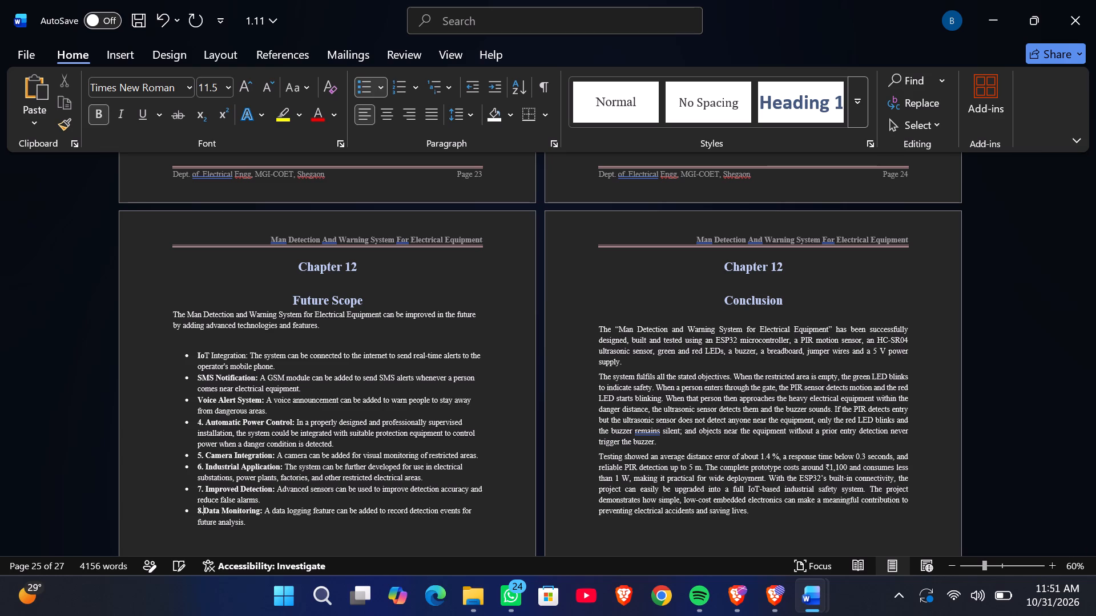
key("BackSpace")
key("Up")
key("Up")
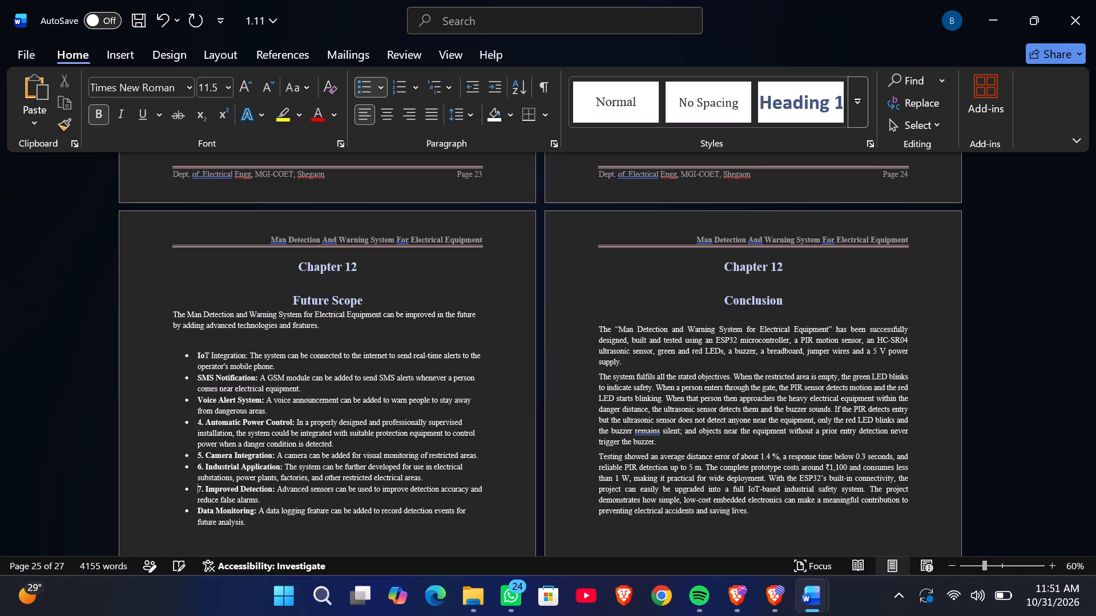
key("Right")
key("Right")
key("Right")
key("BackSpace")
key("BackSpace")
key("BackSpace")
Delete the numbers "6." and "5." before the Industrial Application and Camera Integration bullets in the Future Scope list.
key("Up")
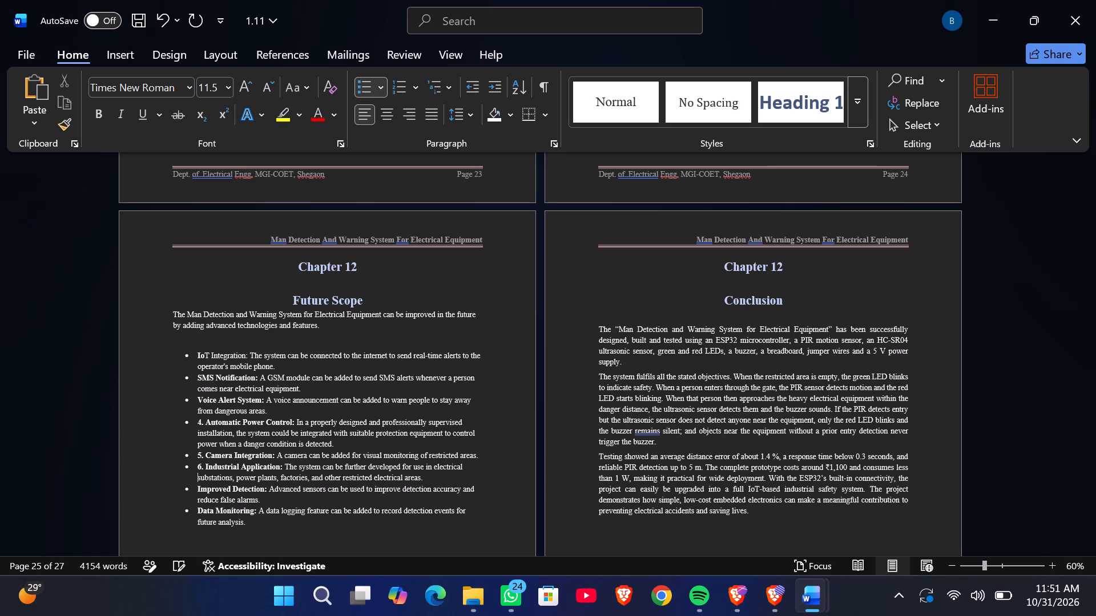
key("Up")
key("Right")
key("Right")
key("Right")
key("BackSpace")
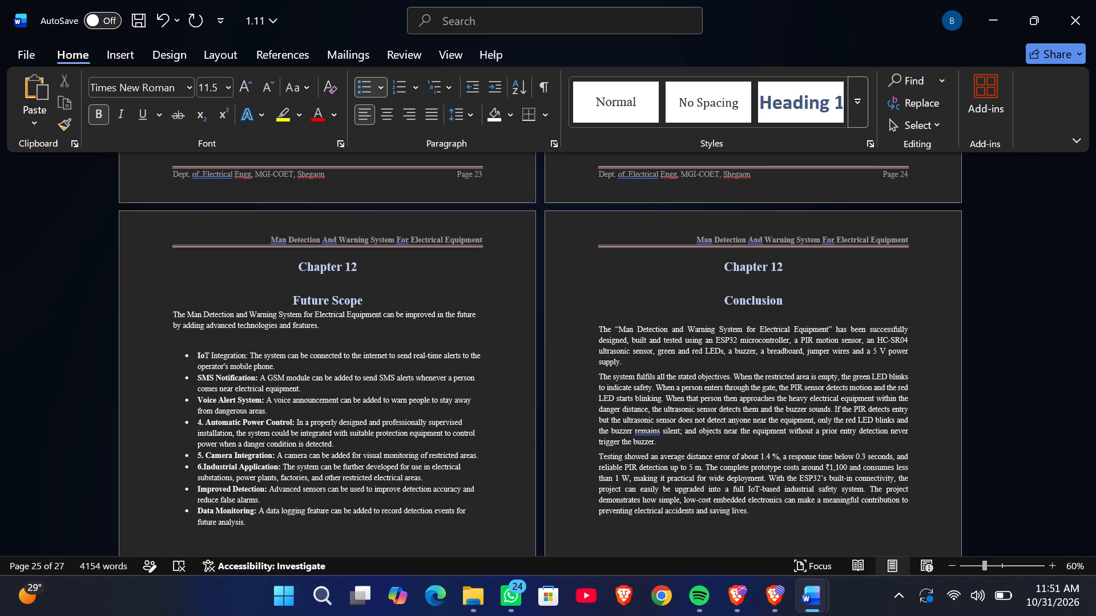
key("BackSpace")
key("BackSpace")
key("Up")
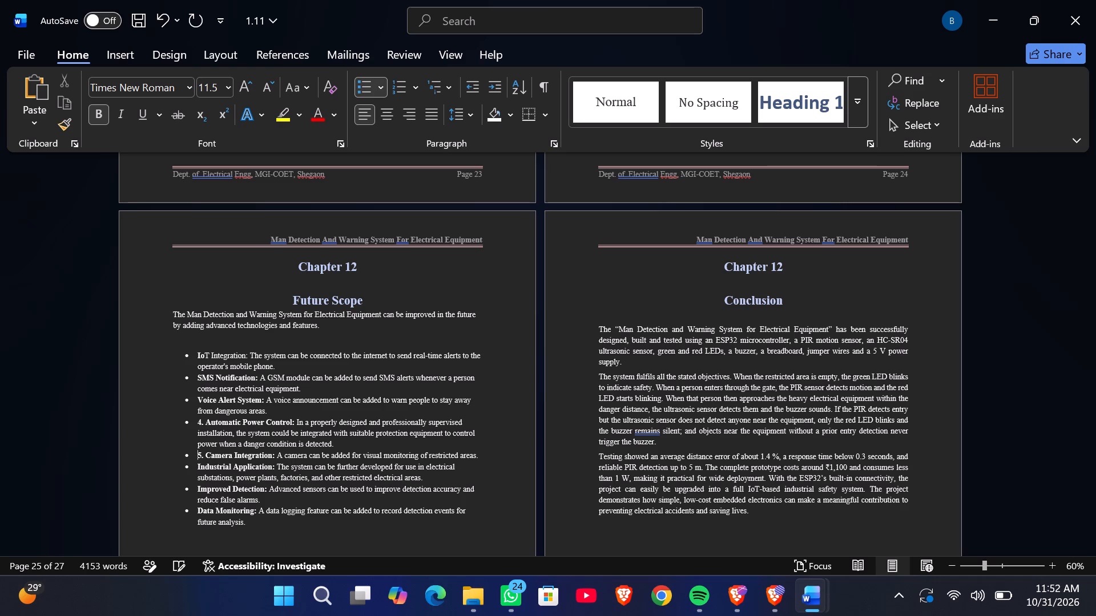
key("Right")
key("Right")
key("Right")
key("BackSpace")
key("BackSpace")
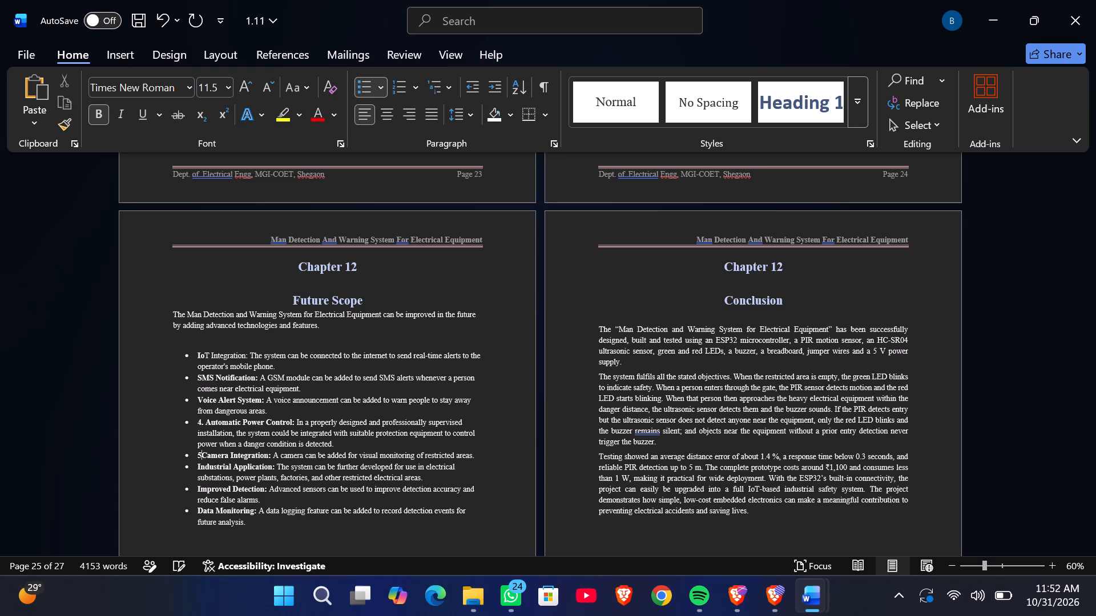
key("BackSpace")
Delete the number "4." before the Automatic Power Control bullet in the Future Scope list.
key("Up")
key("Up")
key("Up")
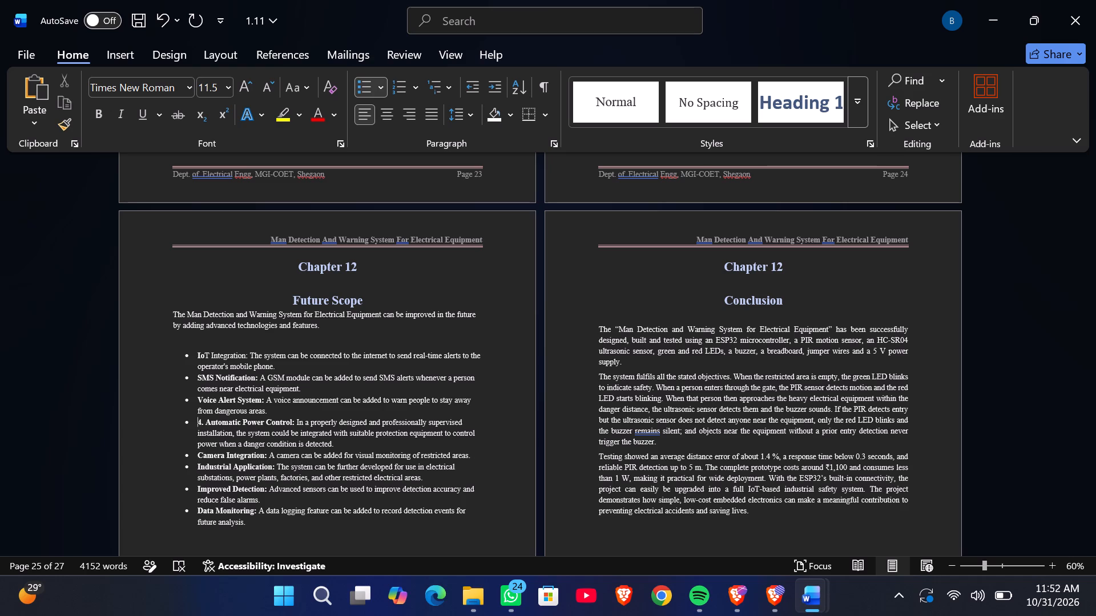
key("Right")
key("Right")
key("Right")
key("BackSpace")
key("BackSpace")
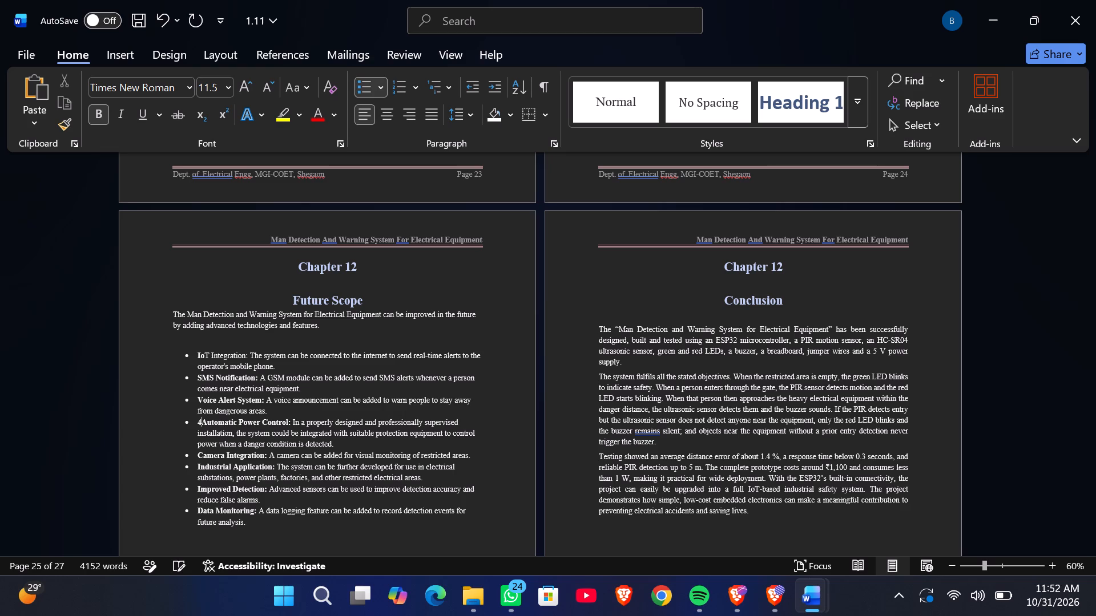
key("BackSpace")
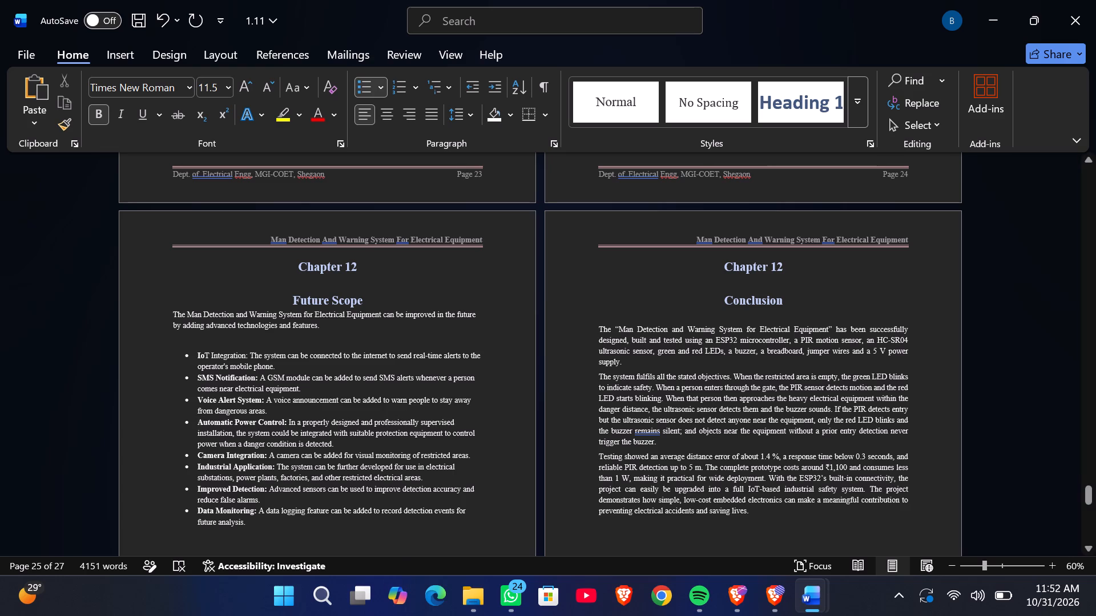
Renumber the Conclusion chapter heading as Chapter 13.
scroll(420, 506, "down", 2)
scroll(574, 379, "up", 3)
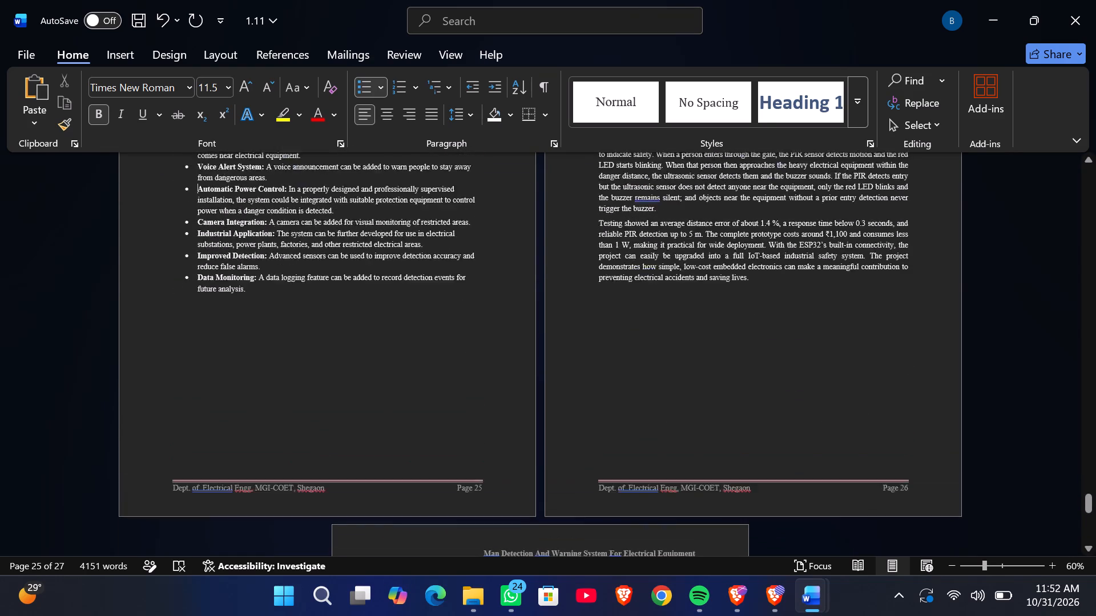
scroll(574, 379, "up", 2)
left_click(779, 333)
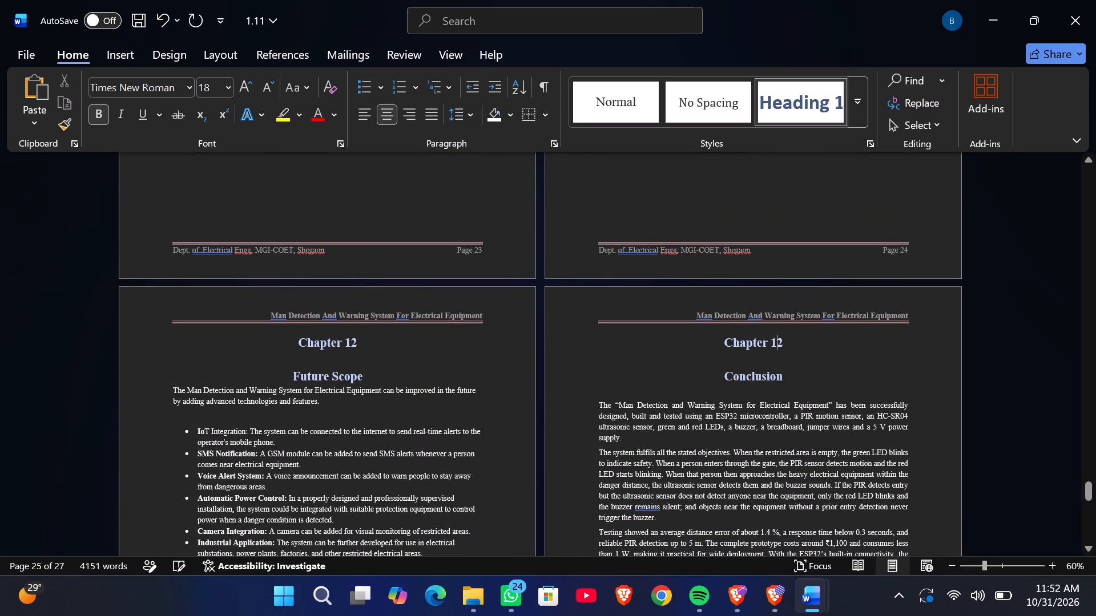
left_click(786, 344)
key("BackSpace")
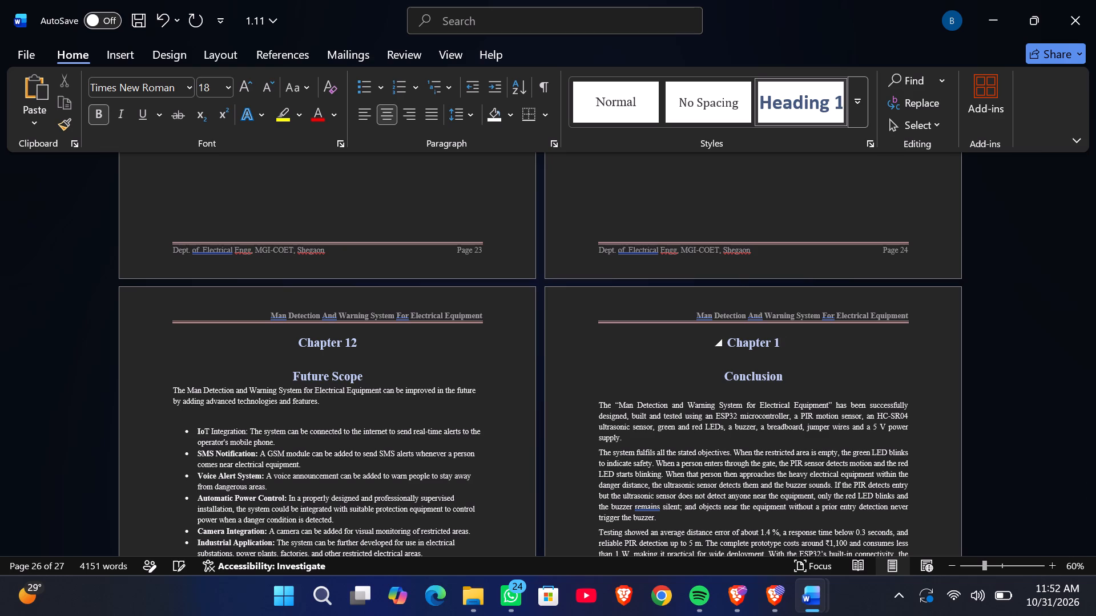
key("3")
Renumber the References chapter heading as Chapter 14.
scroll(786, 344, "down", 5)
scroll(629, 201, "up", 2)
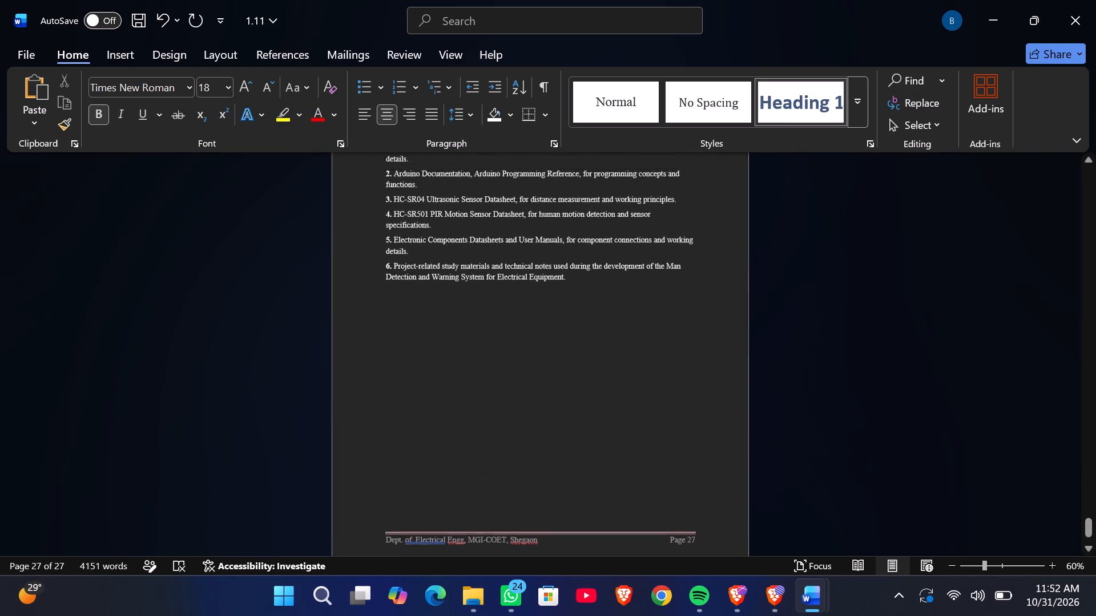
scroll(629, 201, "up", 1)
left_click(586, 218)
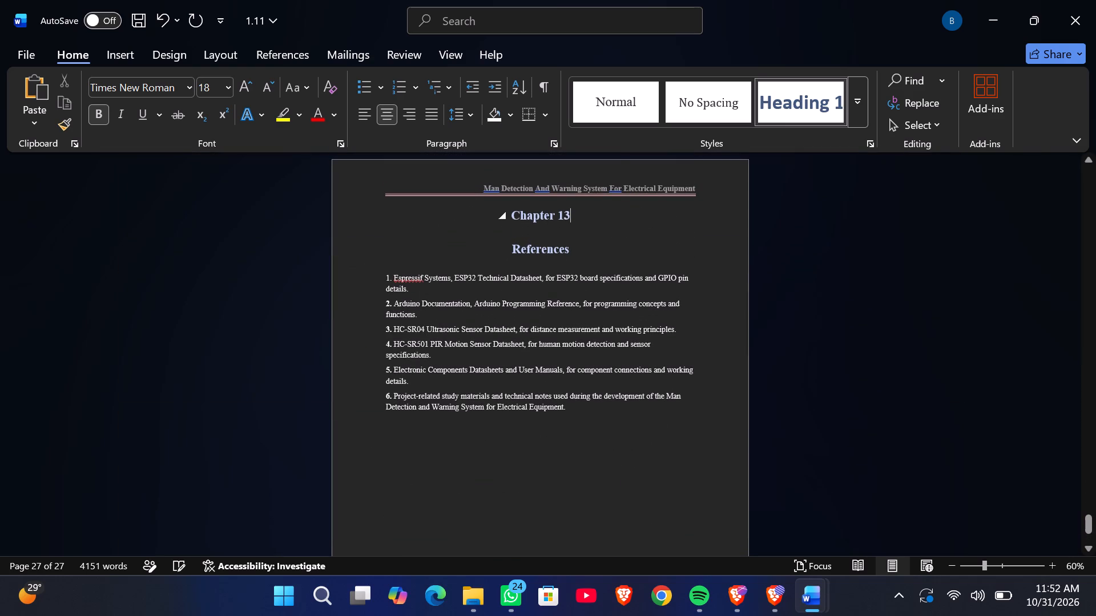
key("BackSpace")
key("4")
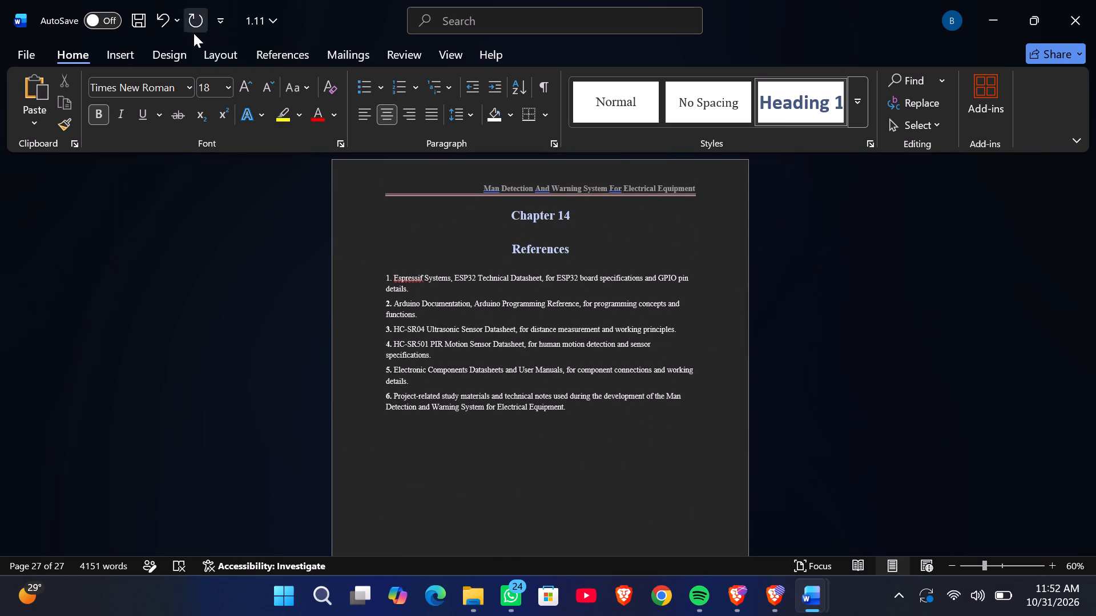
Save the report document.
left_click(142, 19)
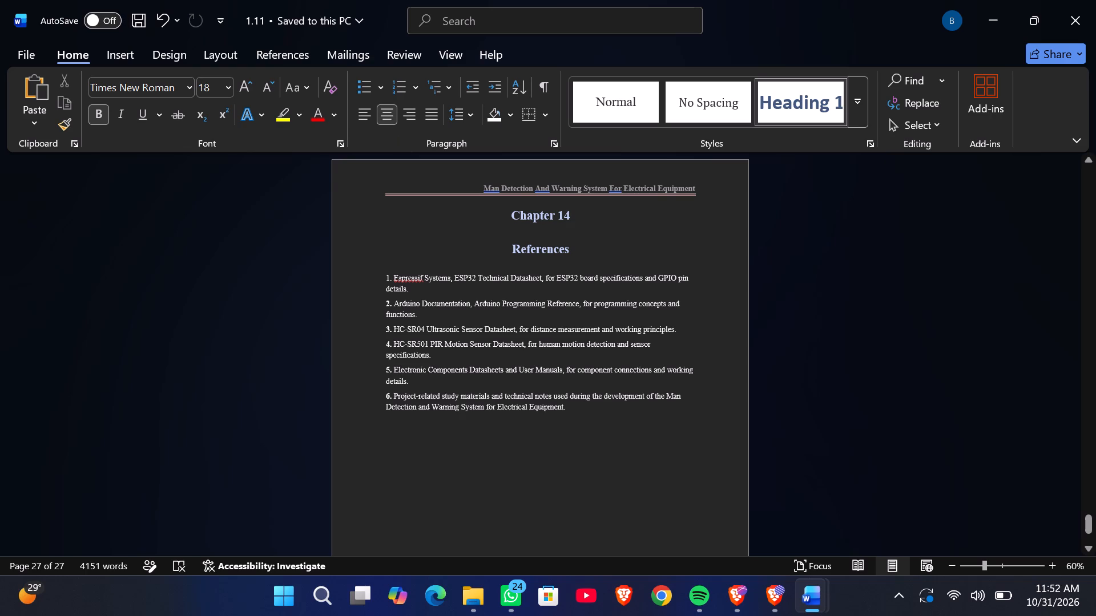
Insert a blank line between the Future Scope heading and its introductory paragraph.
scroll(388, 274, "up", 4)
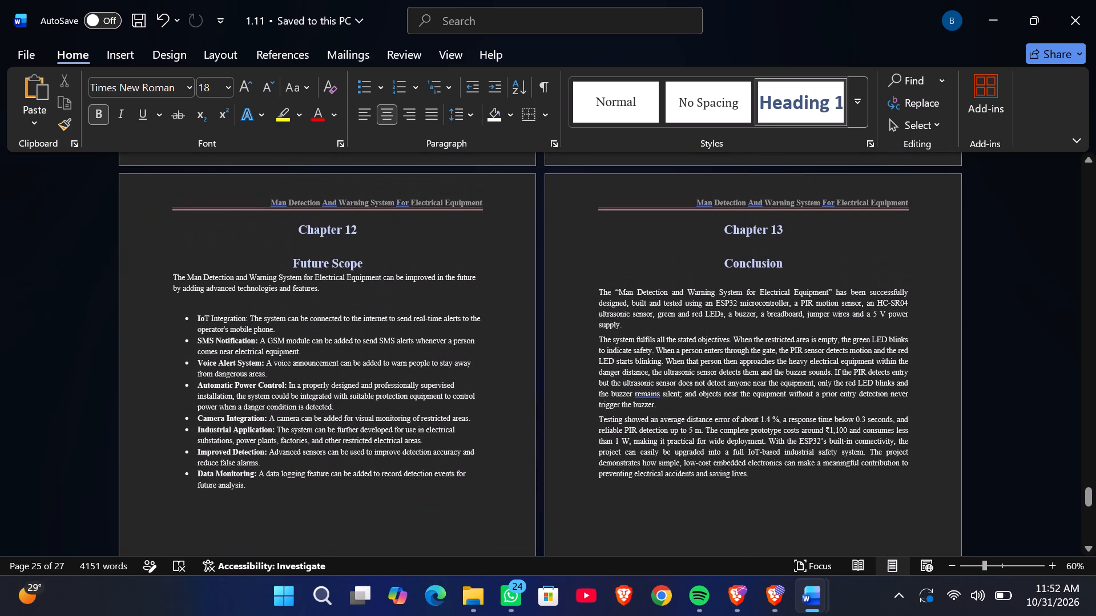
left_click(358, 262)
left_click(362, 261)
key("Return")
Delete "and assembly" from the sentence about Chapters 7 to 9 in section 1.4, Organisation of the Report.
scroll(459, 420, "up", 4)
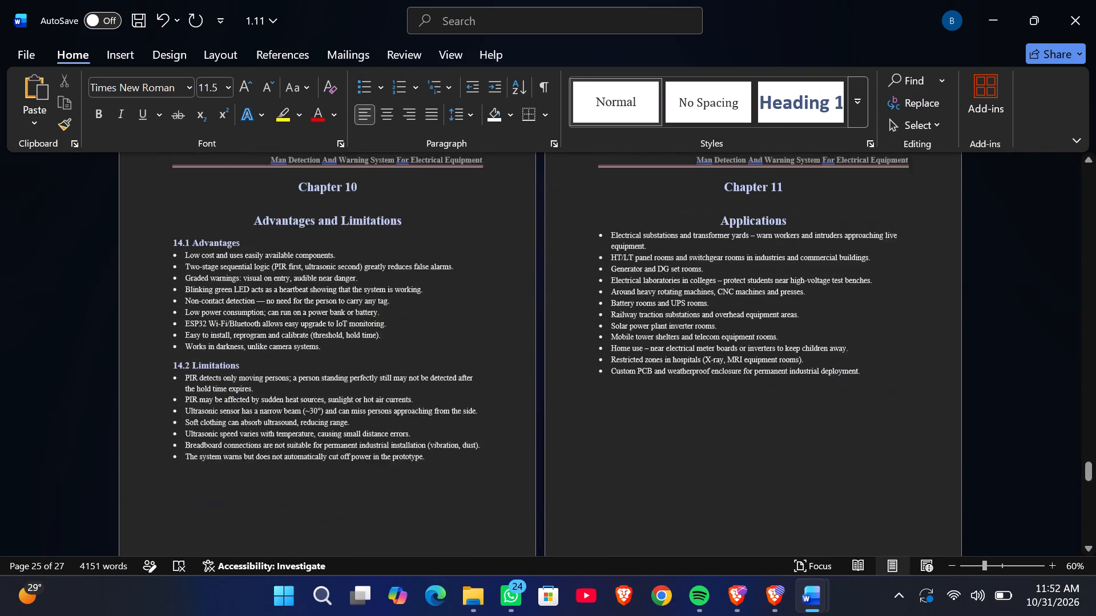
scroll(459, 420, "up", 3)
scroll(459, 420, "down", 1)
scroll(459, 420, "up", 1)
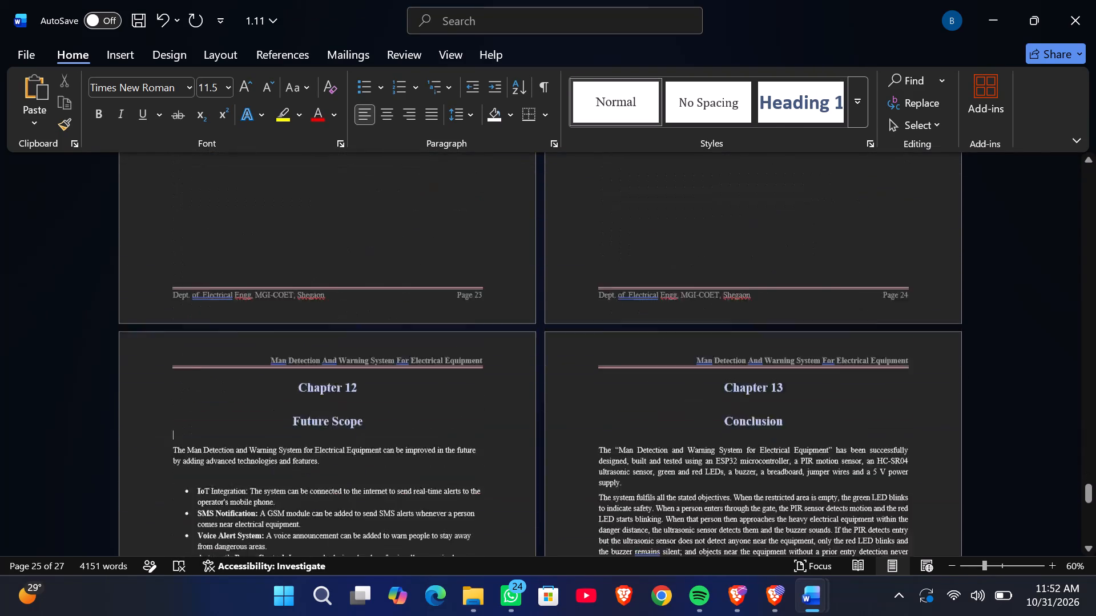
scroll(459, 420, "up", 1)
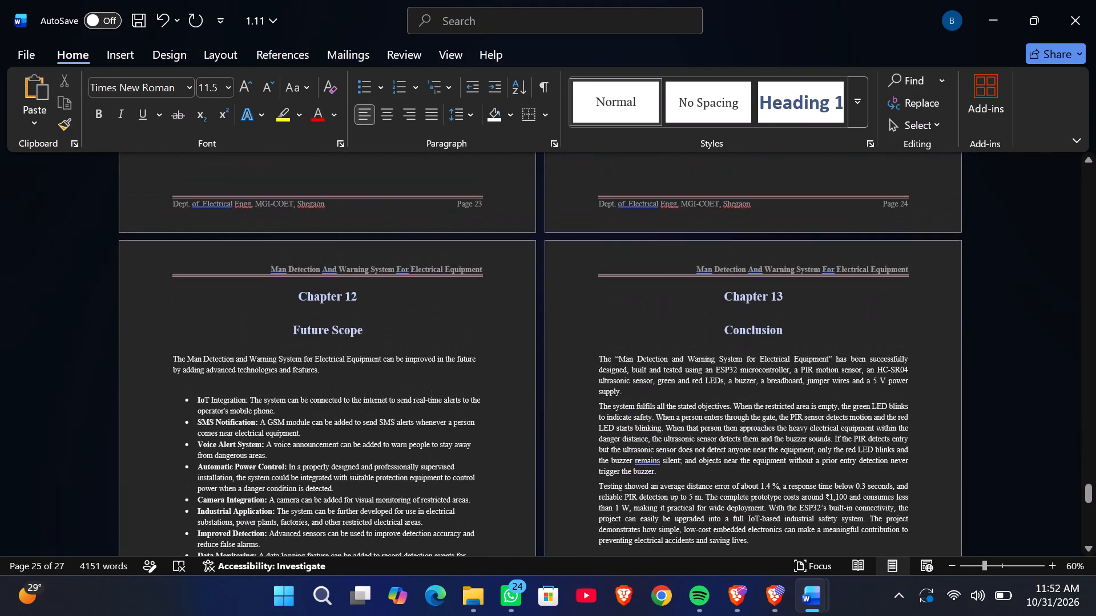
scroll(459, 420, "up", 20)
scroll(459, 420, "up", 20)
scroll(459, 420, "up", 20)
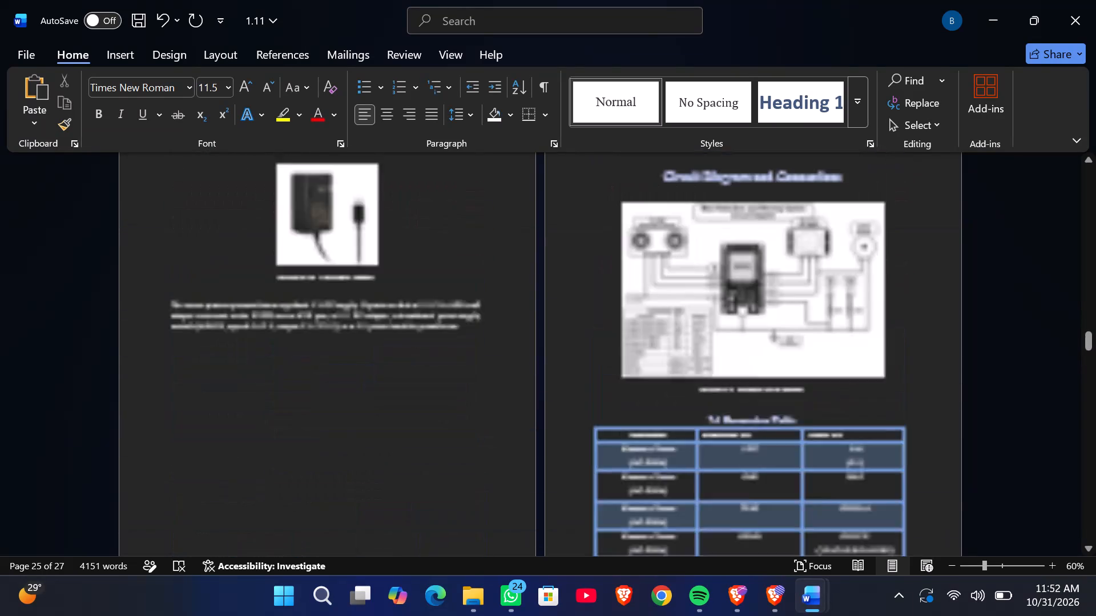
scroll(459, 420, "up", 20)
scroll(459, 420, "up", 20)
scroll(459, 420, "up", 20)
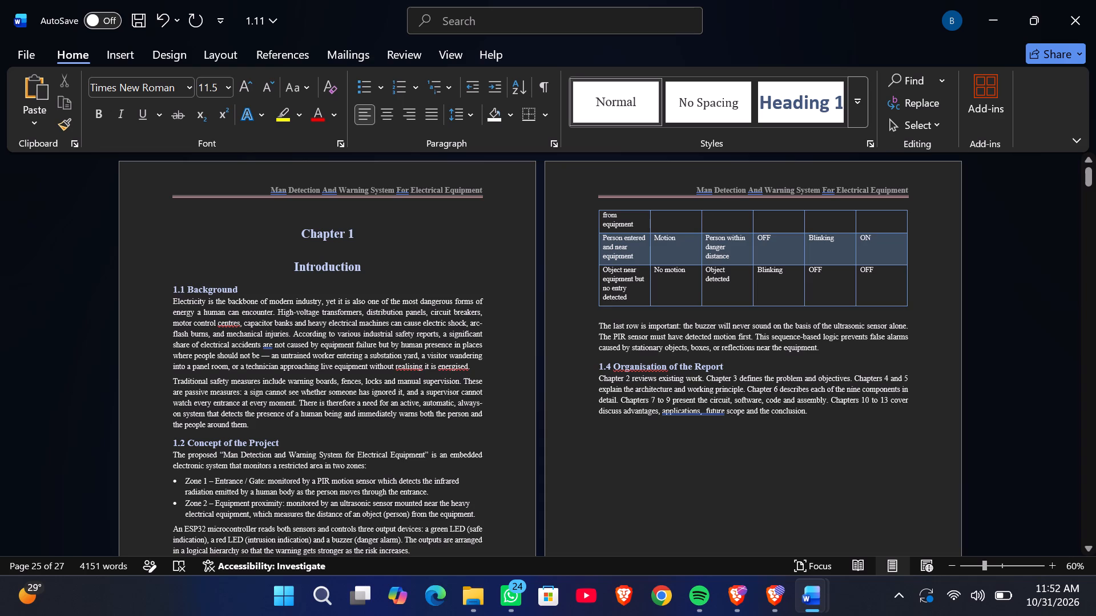
left_click(827, 399)
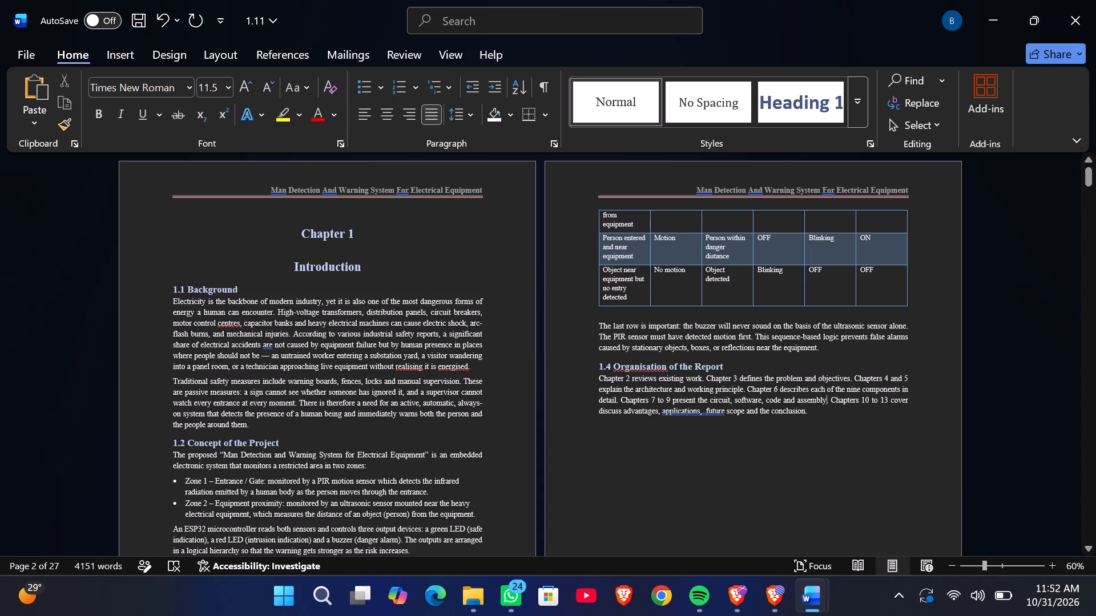
key("Left")
key("Right")
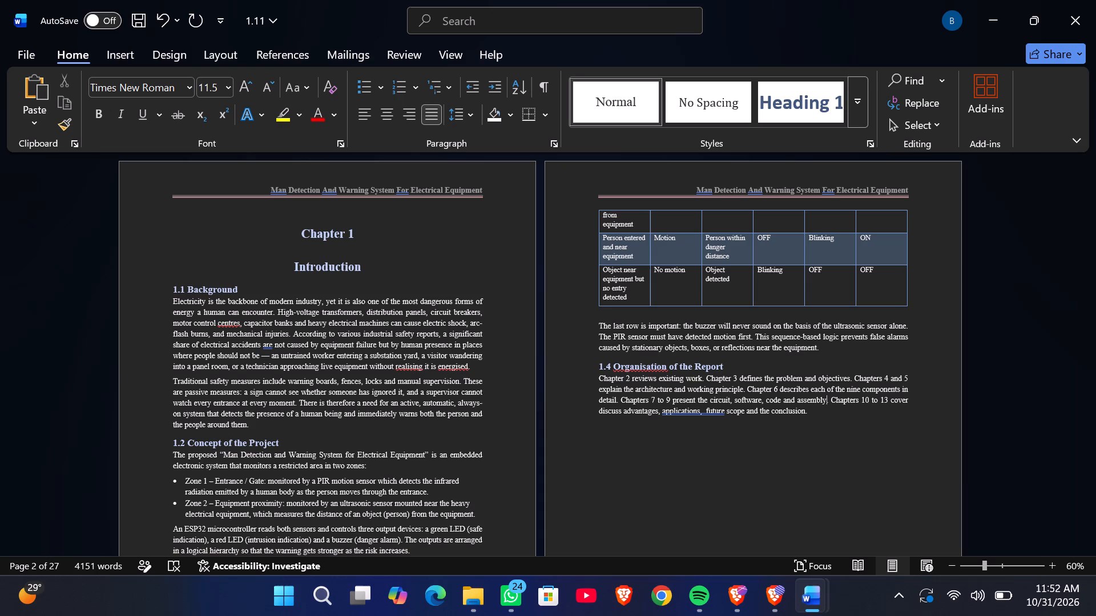
key("BackSpace")
key("BackSpace")
key("BackSpace")
key("BackSpace")
key("BackSpace")
key("BackSpace")
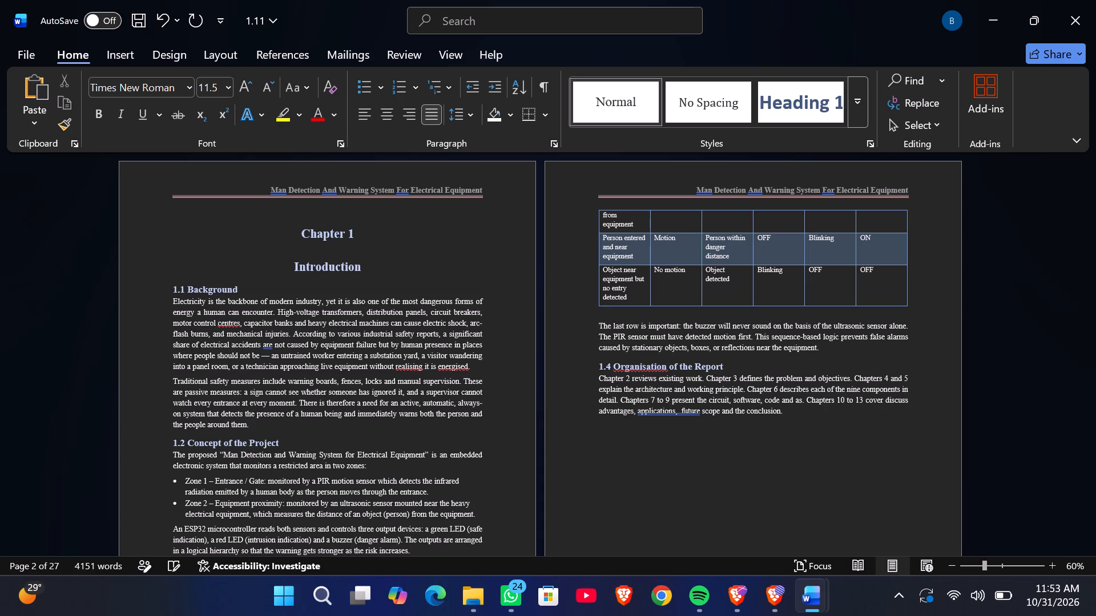
key("BackSpace")
key("BackSpace")
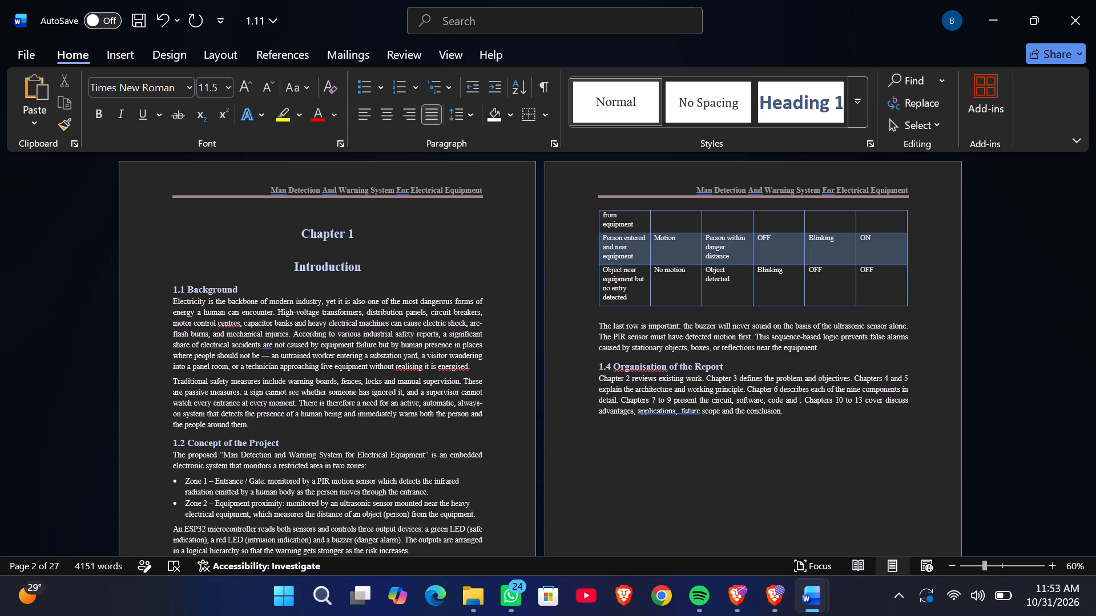
key("BackSpace")
key("BackSpace")
key("BackSpace")
key("BackSpace")
key("BackSpace")
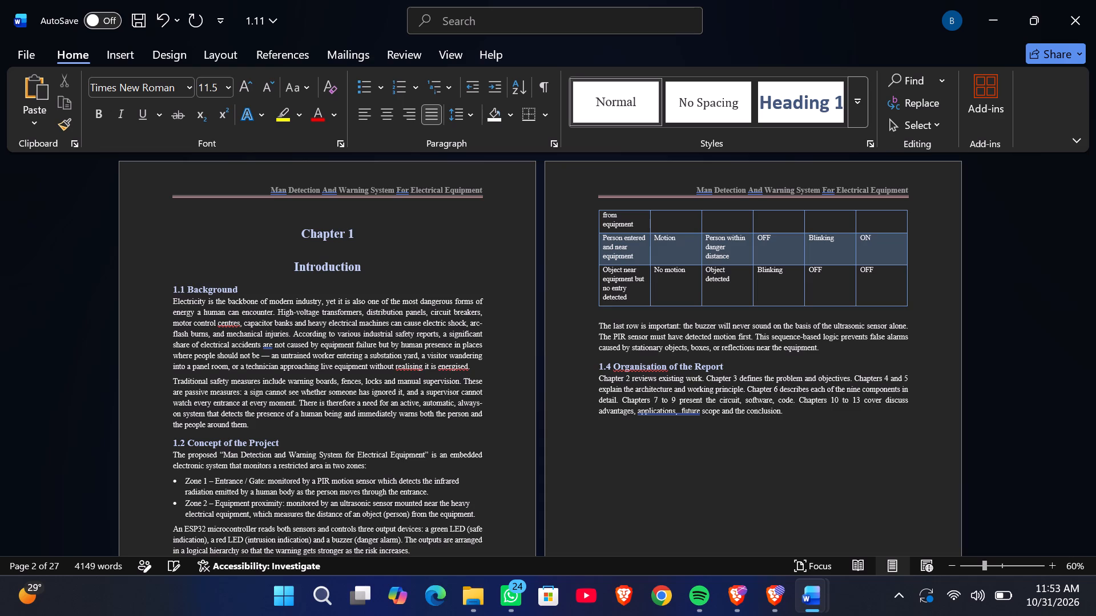
Insert "and" before "code" in the section 1.4 sentence about Chapters 7 to 9.
left_click(776, 398)
key("space")
type("and")
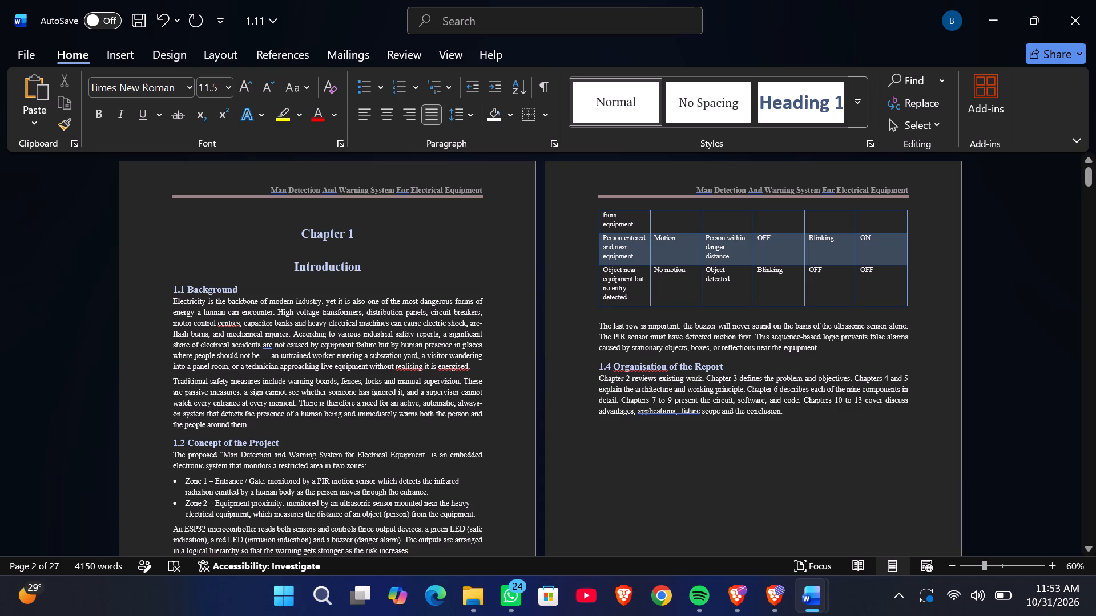
Check the report's chapter numbering and change the last chapter range in section 1.4 to "Chapters 10 to 14".
scroll(779, 401, "down", 14)
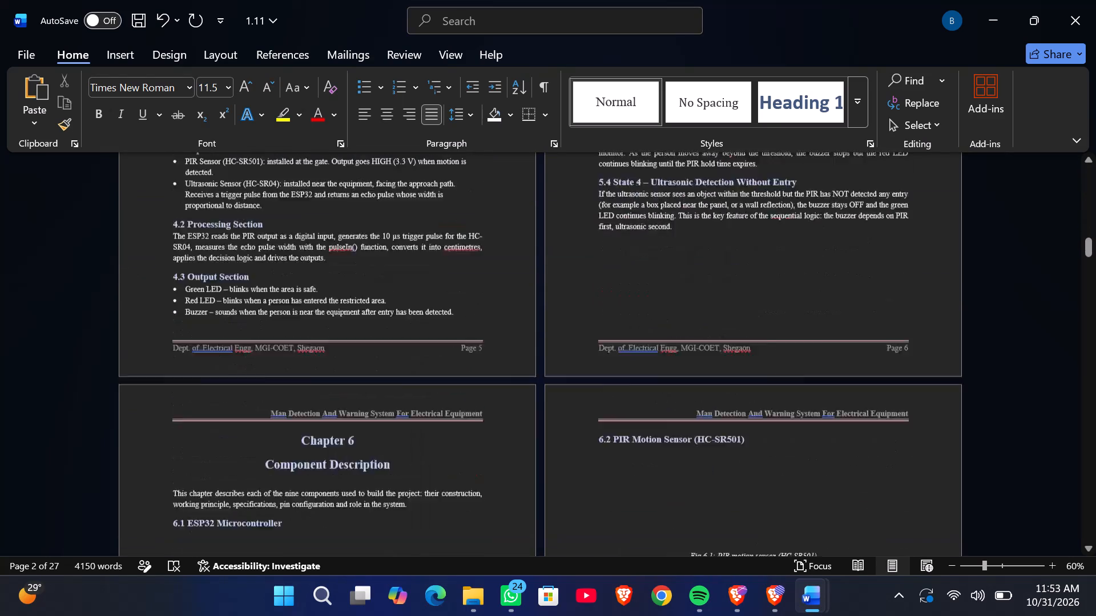
scroll(779, 401, "down", 10)
scroll(779, 401, "up", 7)
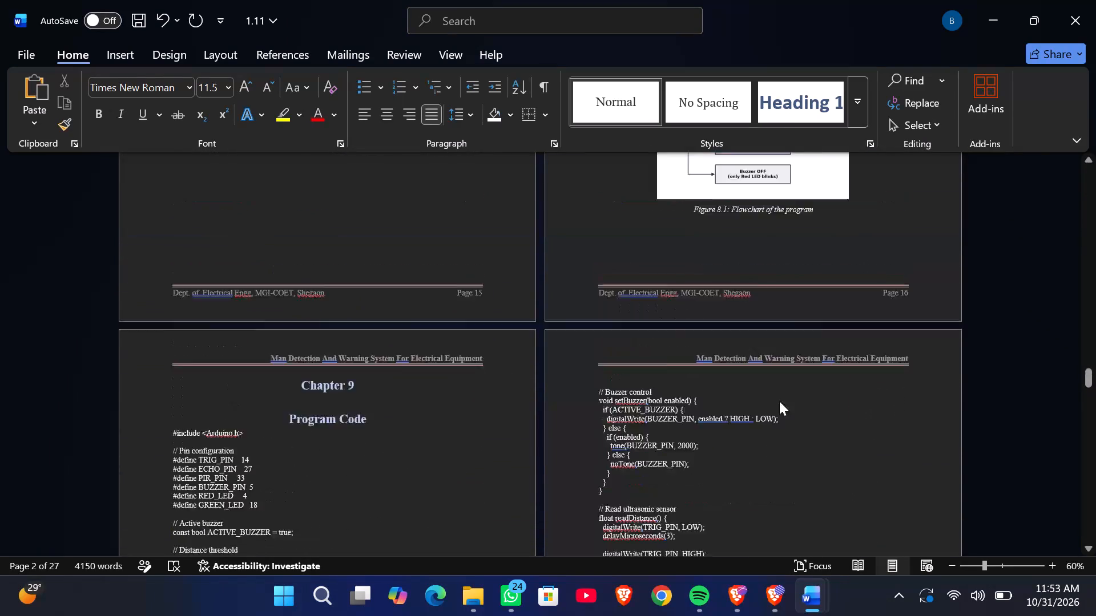
scroll(779, 401, "up", 20)
scroll(779, 401, "up", 20)
scroll(779, 401, "up", 20)
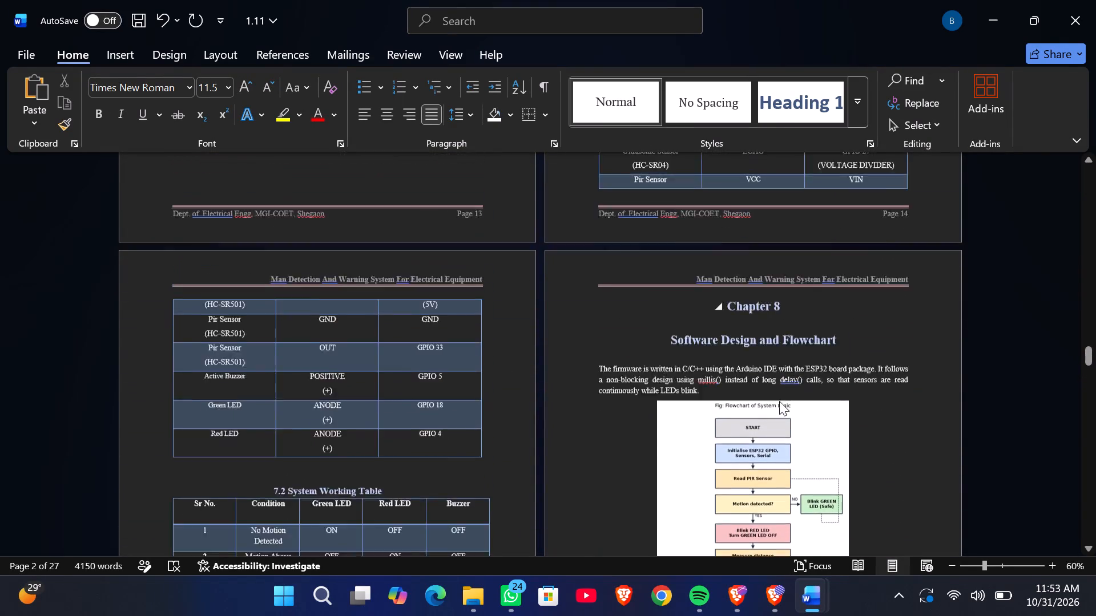
scroll(779, 401, "up", 20)
scroll(779, 401, "up", 13)
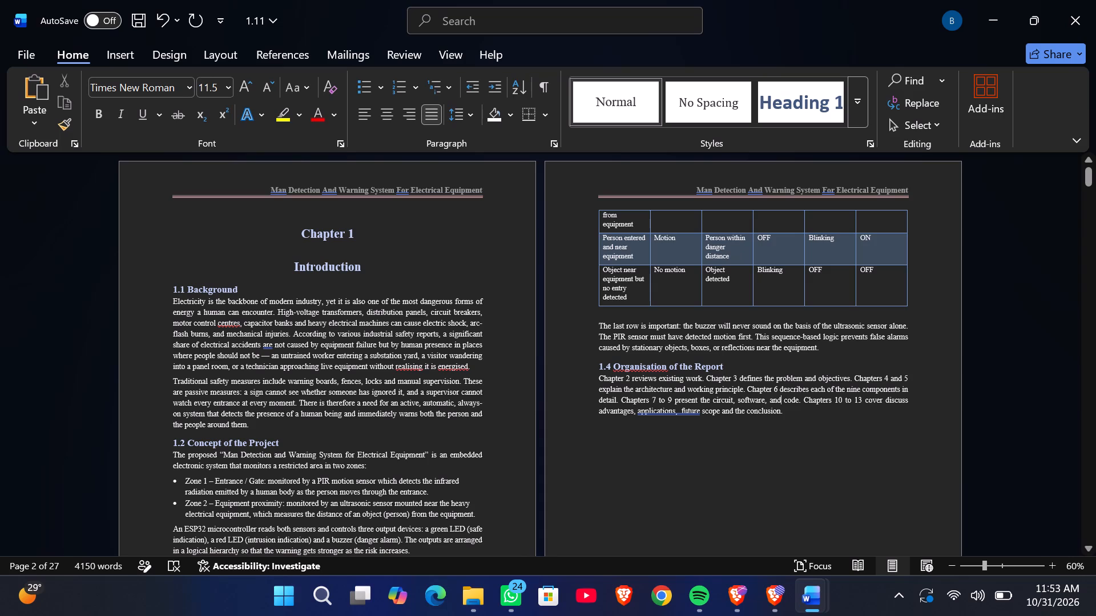
scroll(863, 417, "down", 10)
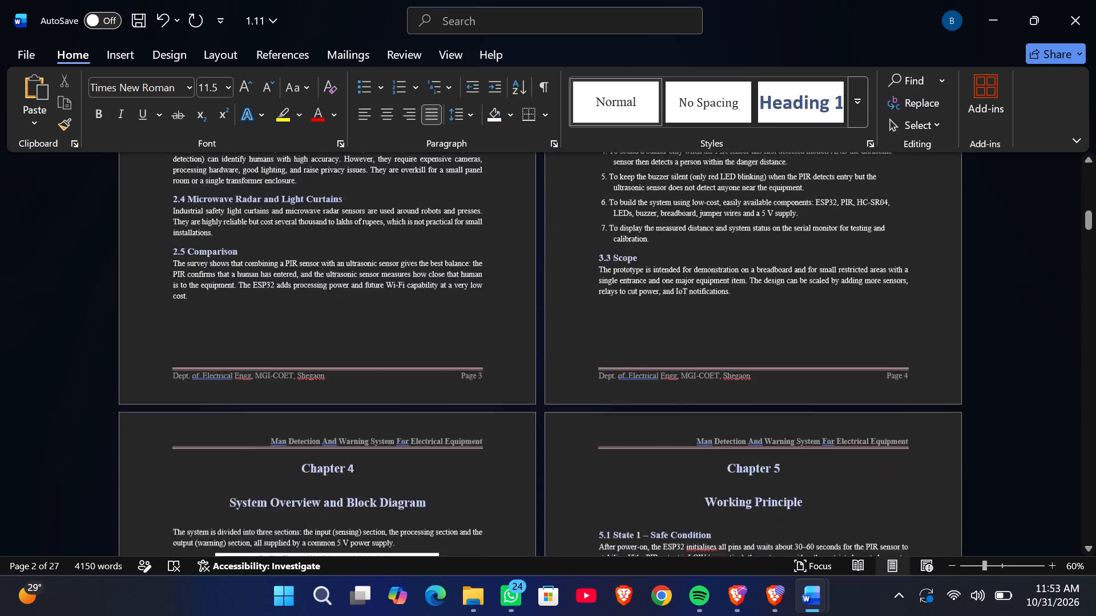
scroll(863, 417, "down", 12)
scroll(863, 417, "up", 20)
scroll(863, 417, "up", 20)
scroll(863, 417, "up", 12)
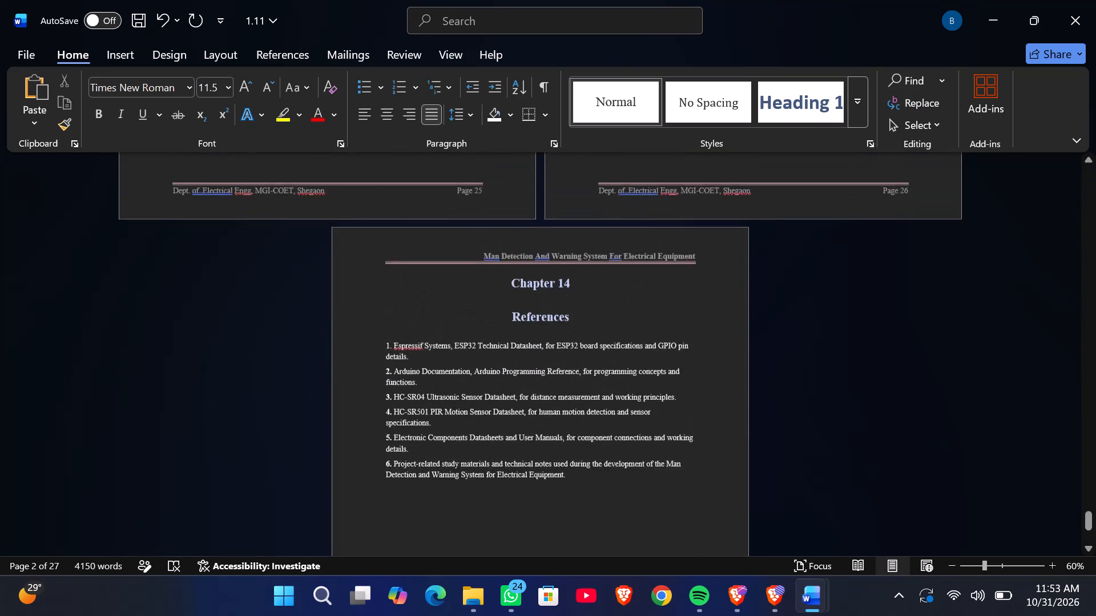
scroll(863, 417, "up", 20)
scroll(863, 417, "up", 20)
scroll(863, 417, "up", 20)
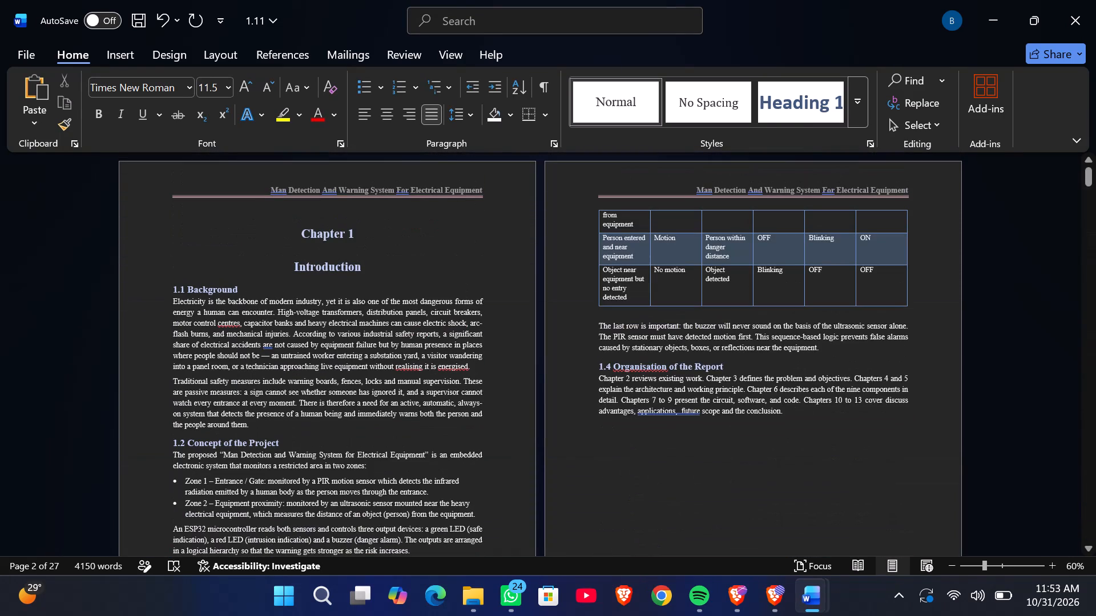
left_click(863, 400)
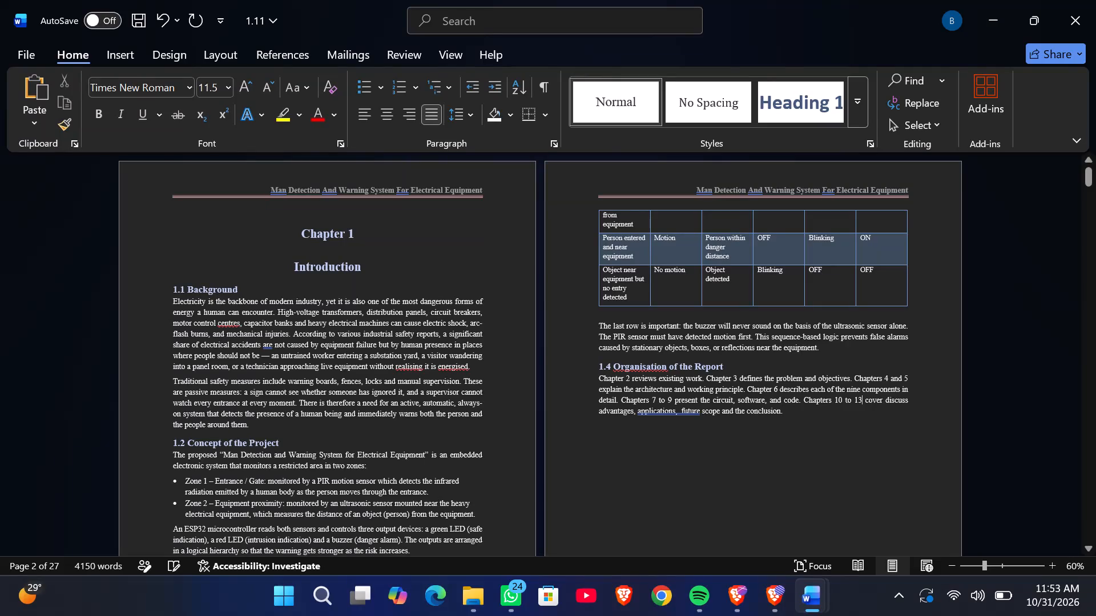
key("BackSpace")
key("4")
Delete the full stop at the end of the last sentence in section 1.4, Organisation of the Report.
left_click(801, 414)
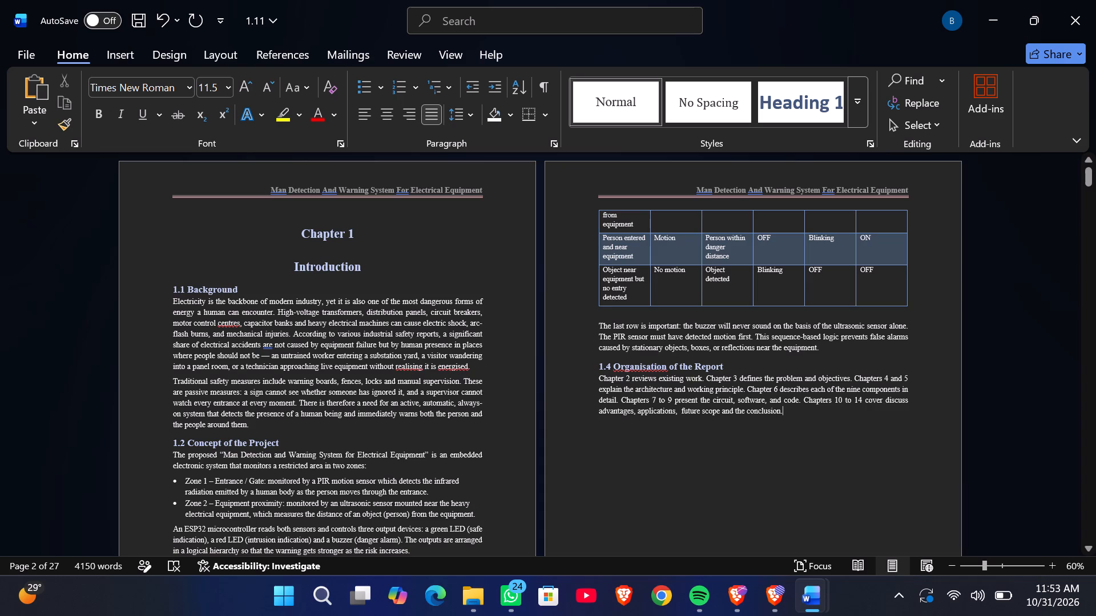
key("space")
key("BackSpace")
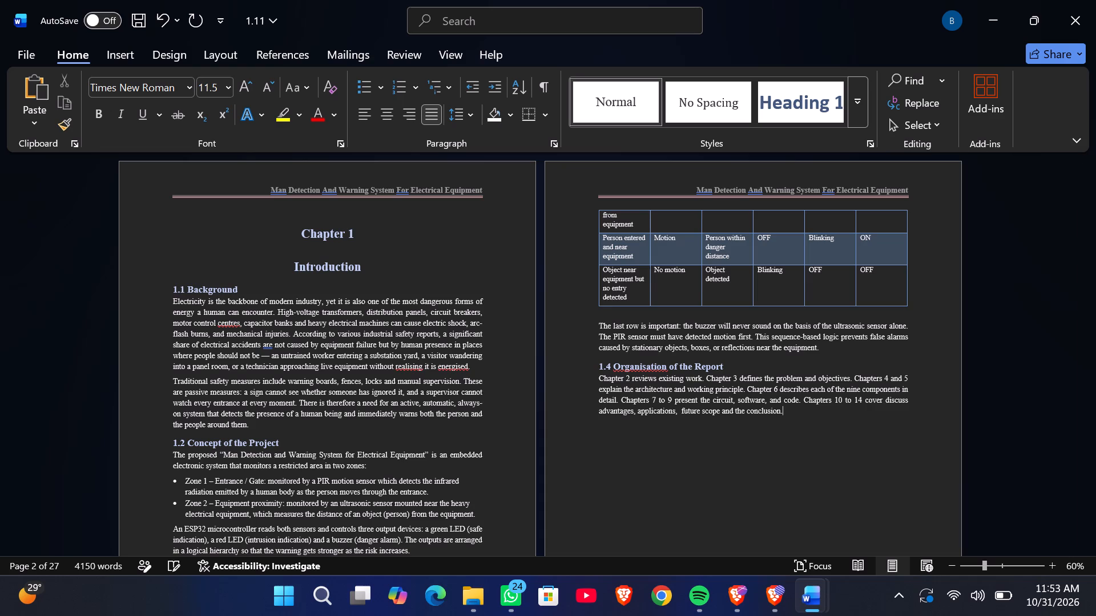
key("BackSpace")
Replace "and the" between "future scope" and "conclusion" with a comma in the last sentence of section 1.4.
key("Left")
key("Left")
key("Left")
key("Left")
key("Left")
key("Left")
key("Left")
key("Left")
key("Left")
key("Left")
key("Left")
key("Left")
key("Left")
key("Left")
key("BackSpace")
key("BackSpace")
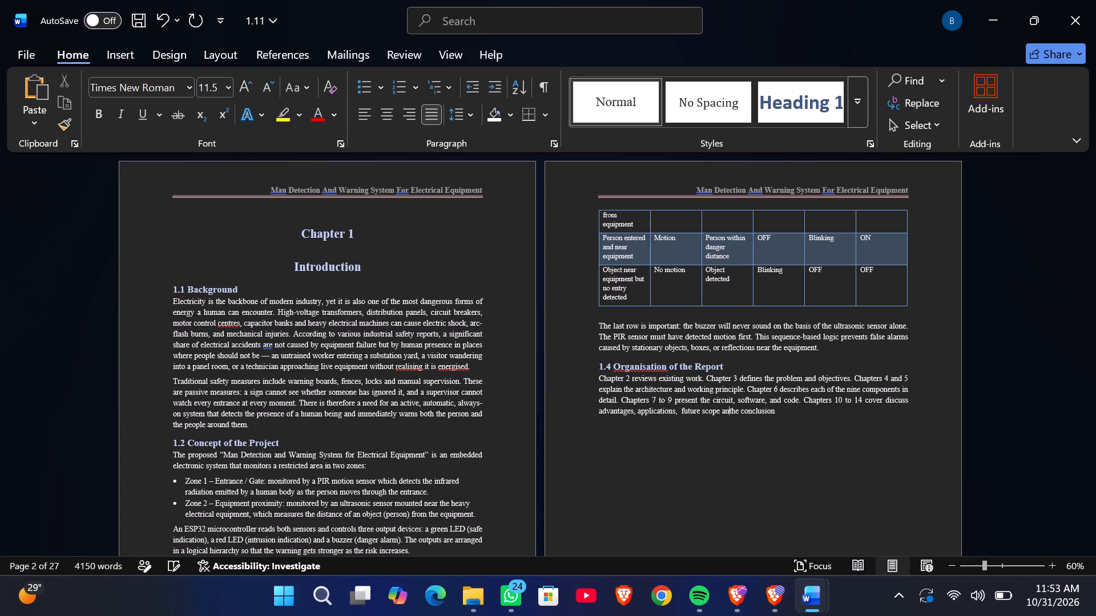
key("BackSpace")
key("BackSpace")
key("Right")
key("Right")
key("Right")
key("Right")
key("BackSpace")
key("BackSpace")
key("BackSpace")
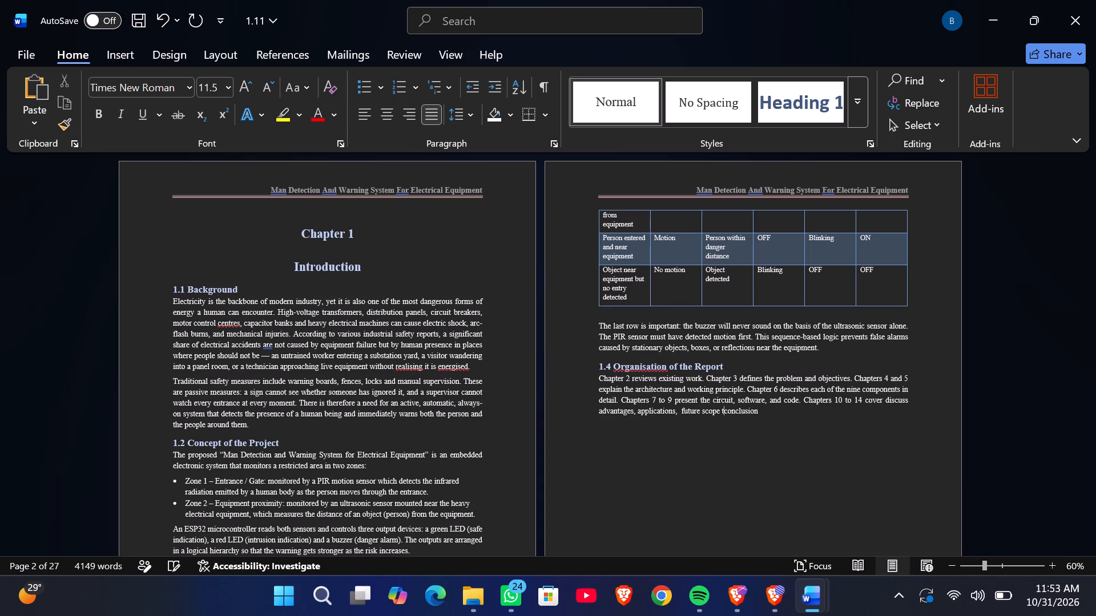
key("BackSpace")
key("BackSpace")
type(",")
key("space")
Add "and the references" after "conclusion" at the end of section 1.4.
key("Right")
key("Right")
key("Right")
key("Right")
key("Right")
key("Right")
key("Right")
key("Right")
key("Right")
key("Right")
key("Right")
key("Left")
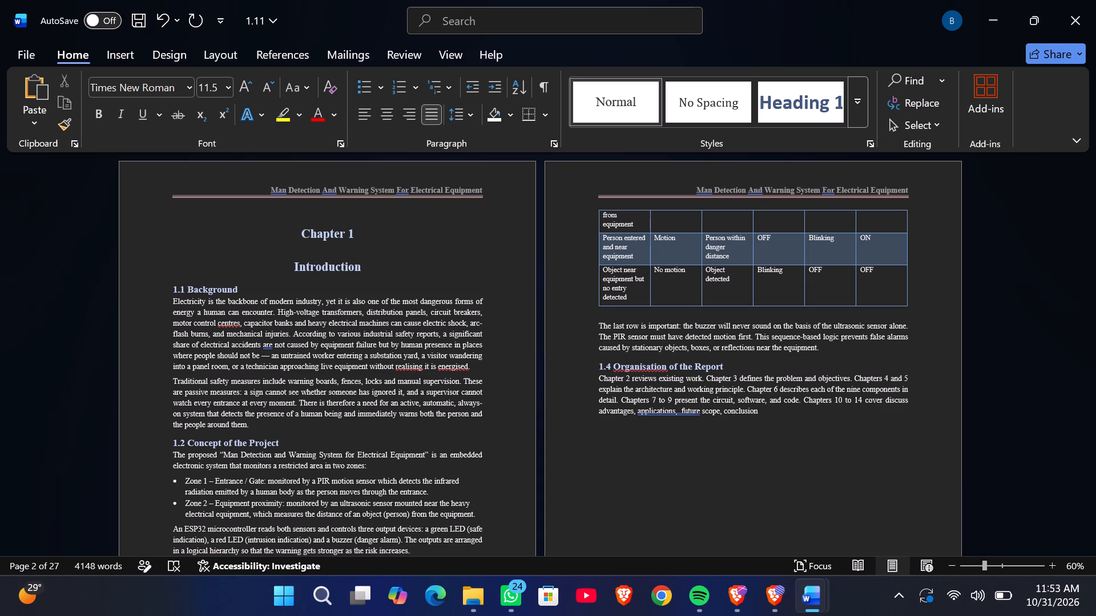
key("space")
type("and")
key("space")
type("thre")
key("BackSpace")
key("BackSpace")
type("e")
key("space")
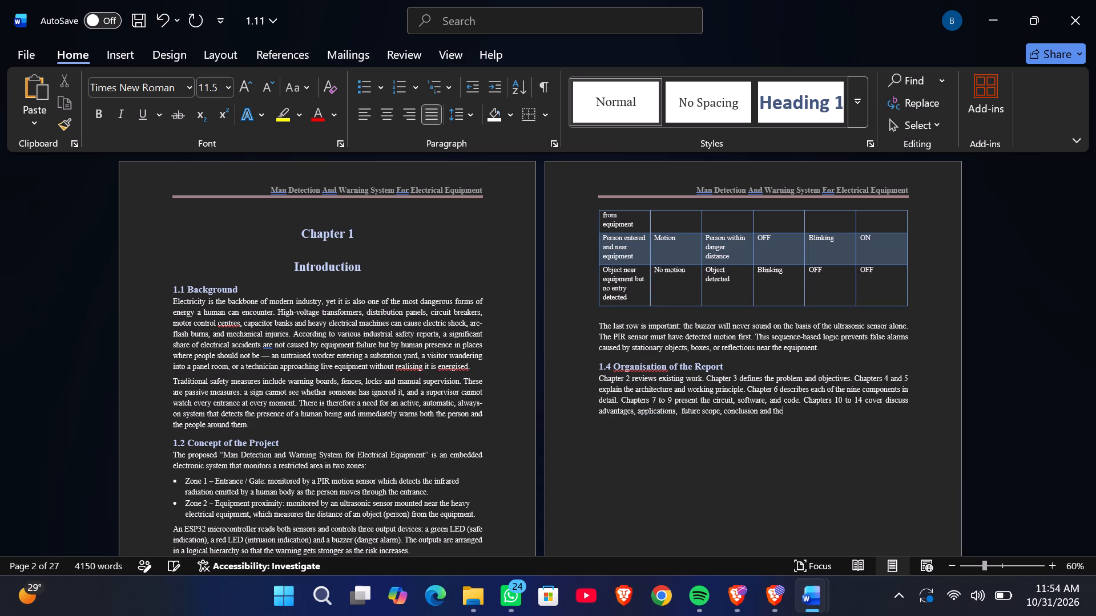
type("refe")
type("rences")
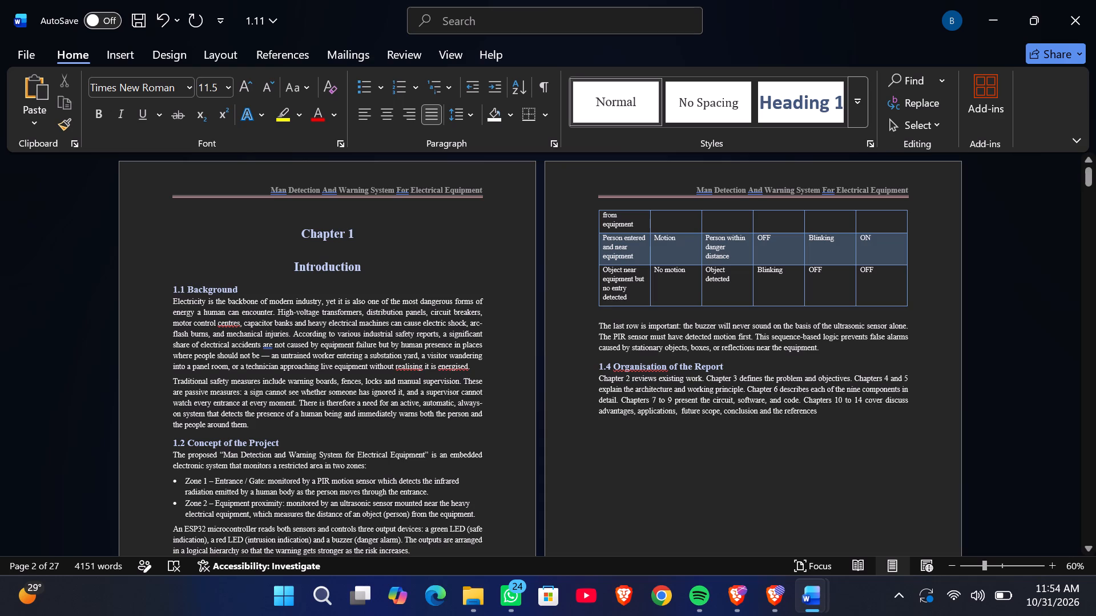
Insert "limitations," after "advantages," in the section 1.4 sentence about Chapters 10 to 14.
left_click(633, 411)
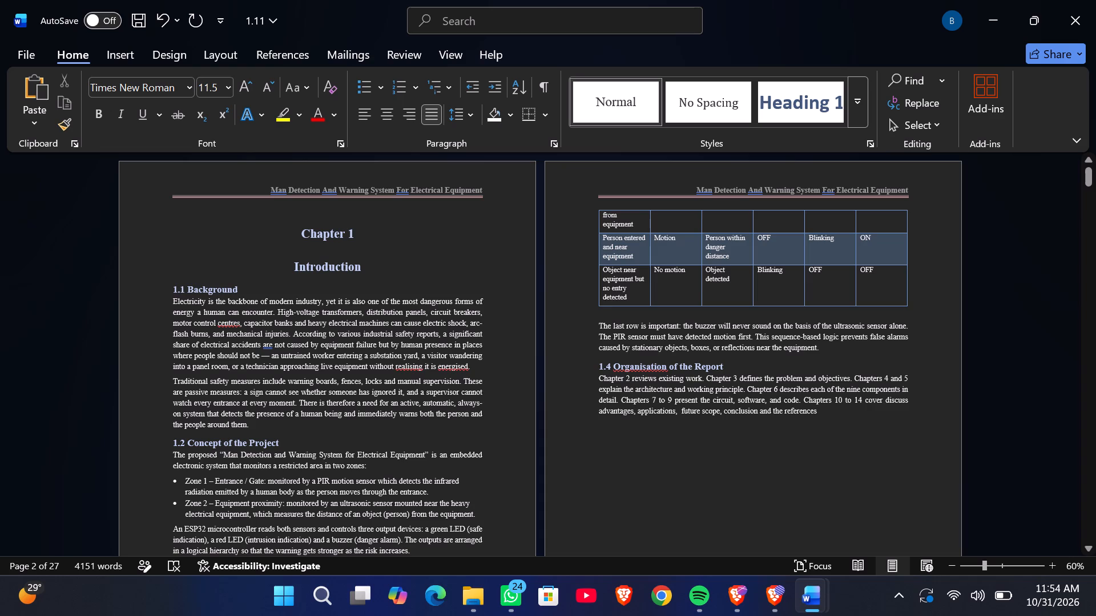
left_click(634, 411)
key("Right")
key("space")
type("limitations")
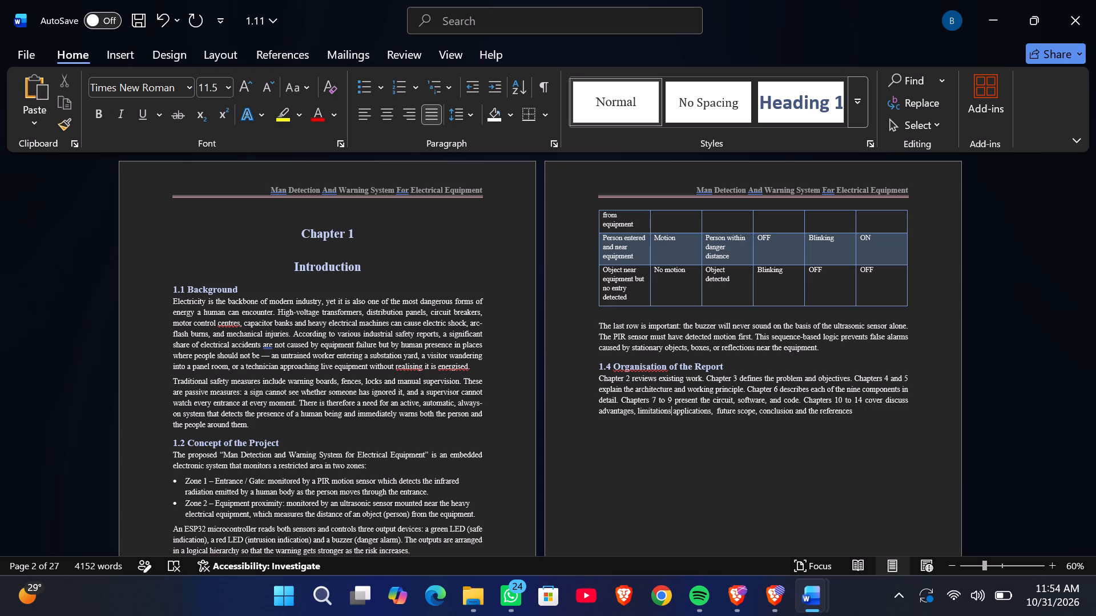
key("comma")
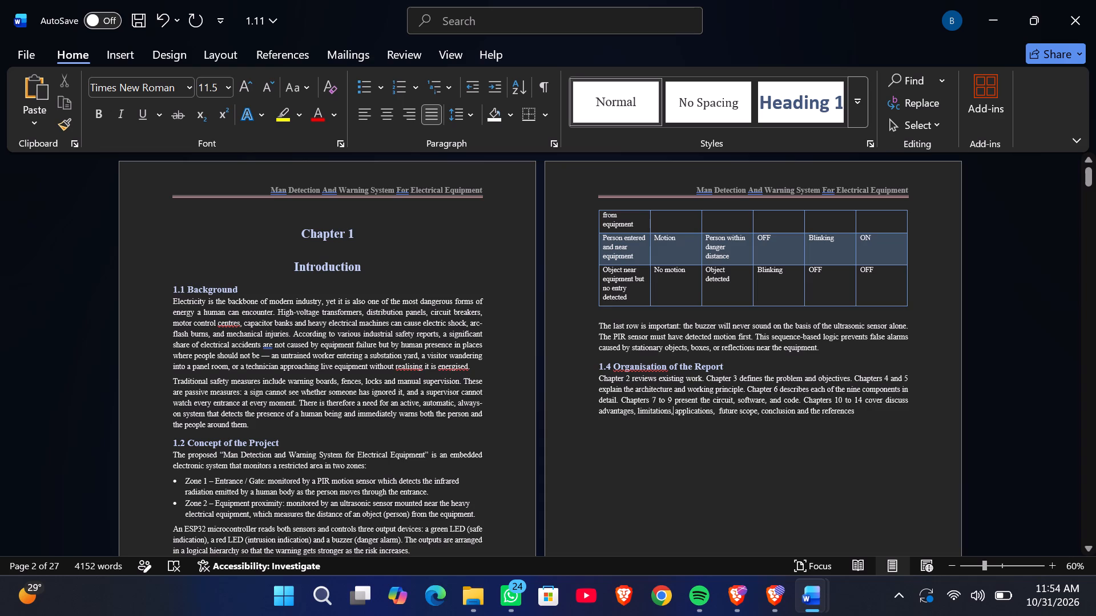
Review the report's content and layout from Chapter 2, Literature Review, through Chapter 8, Software Design and Flowchart.
scroll(956, 443, "down", 4)
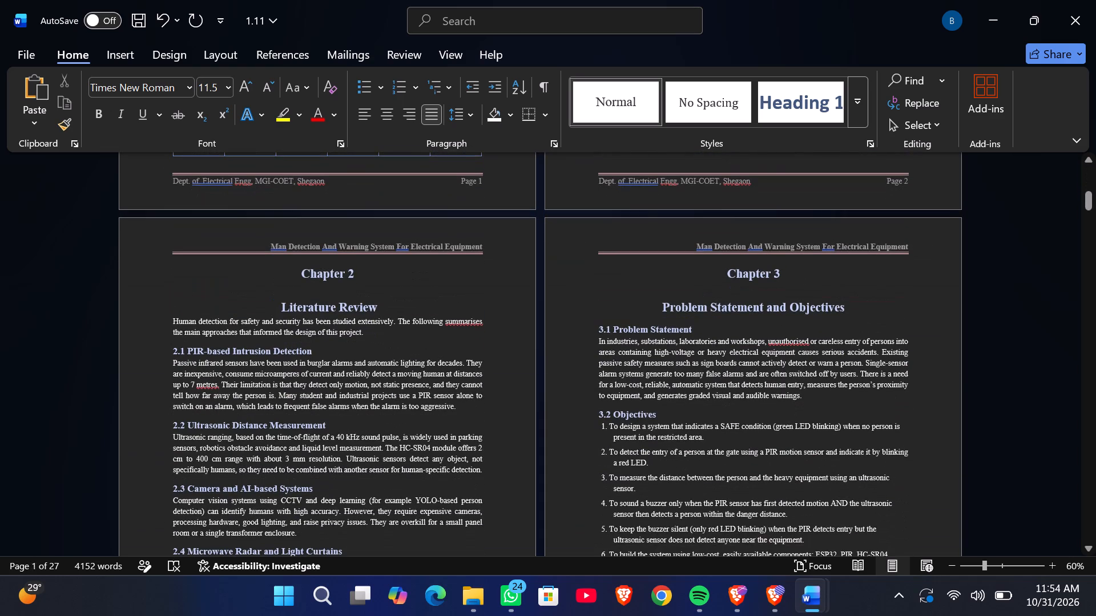
scroll(869, 402, "down", 2)
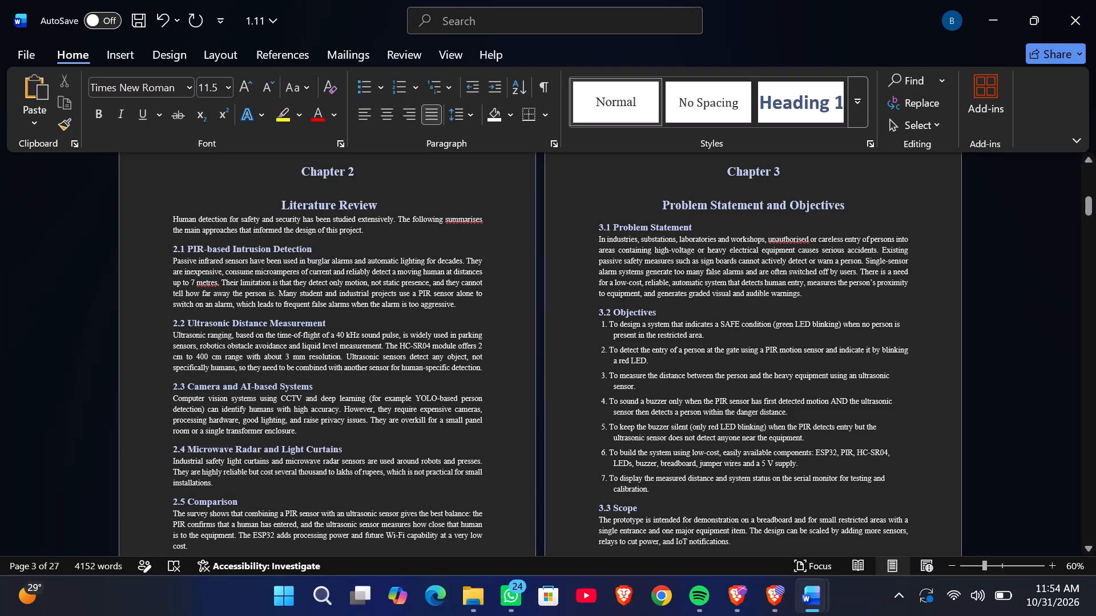
scroll(869, 402, "down", 3)
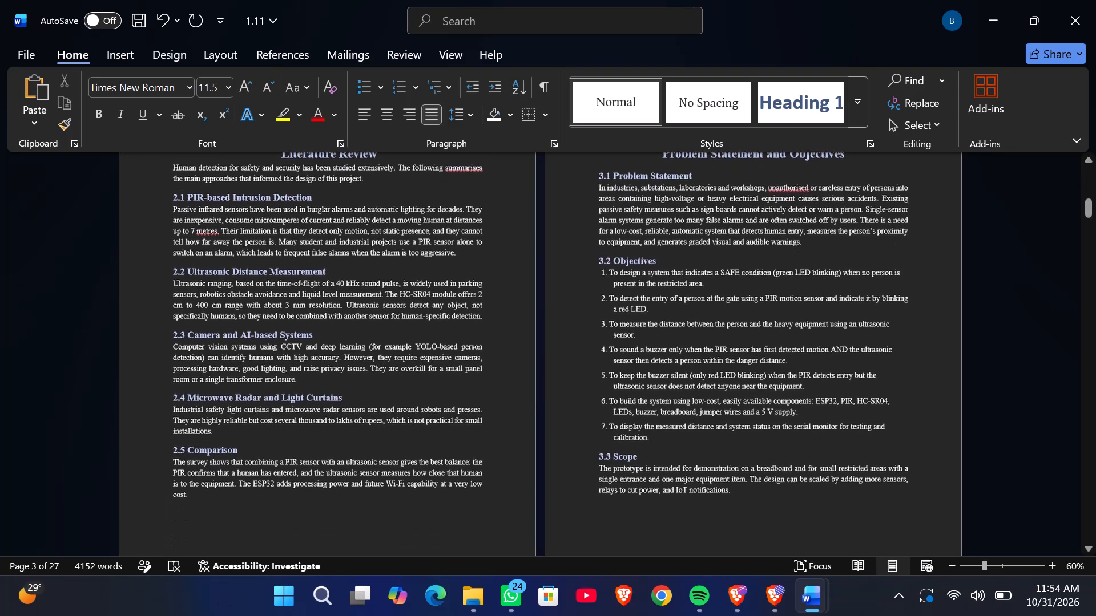
scroll(869, 402, "down", 6)
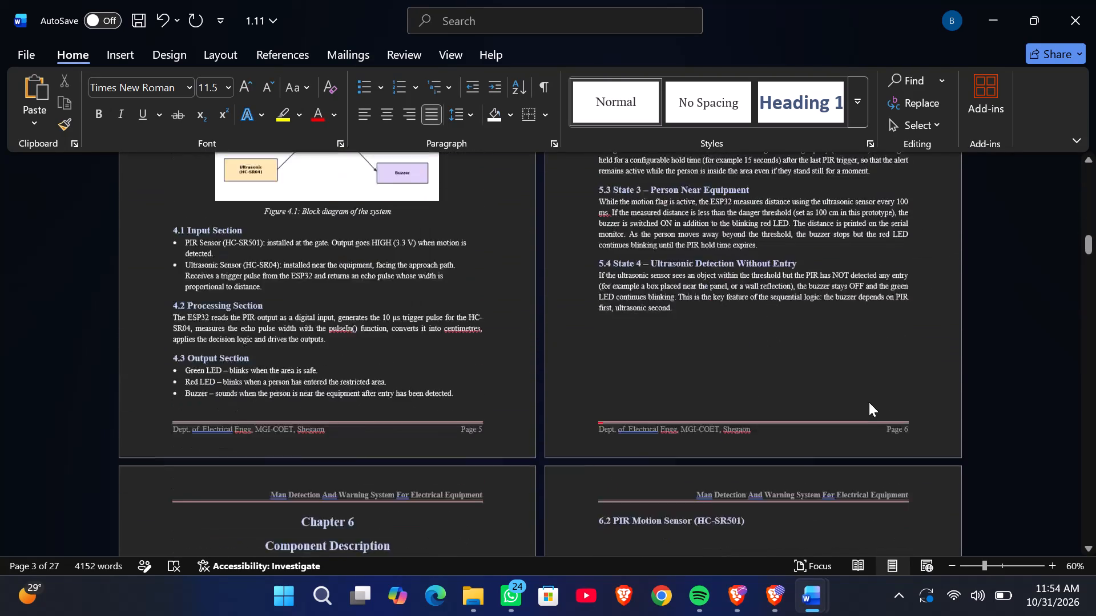
scroll(869, 402, "down", 17)
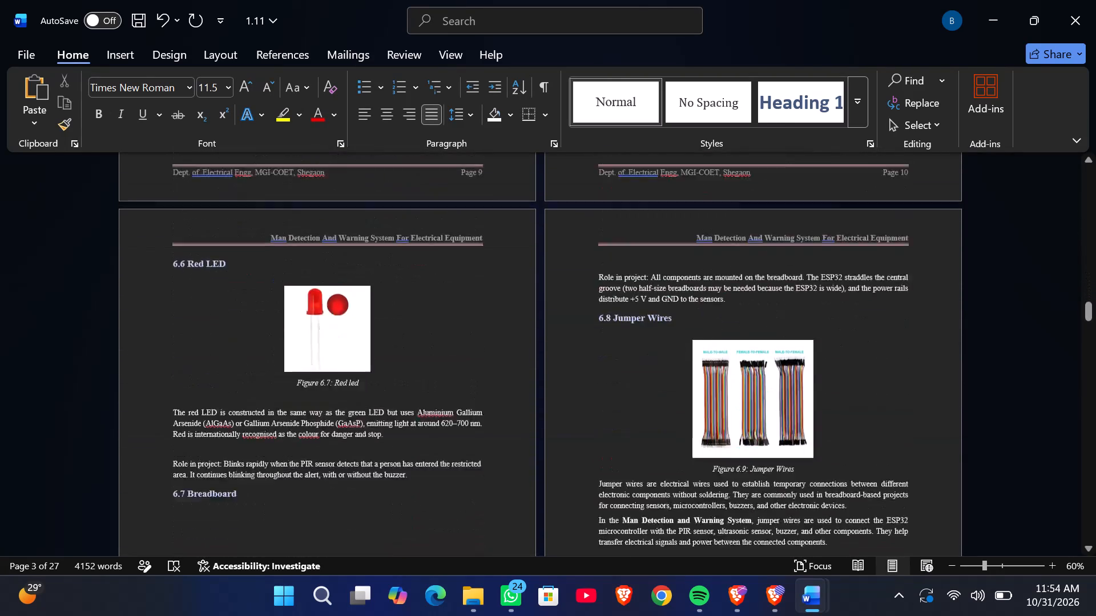
scroll(869, 402, "down", 12)
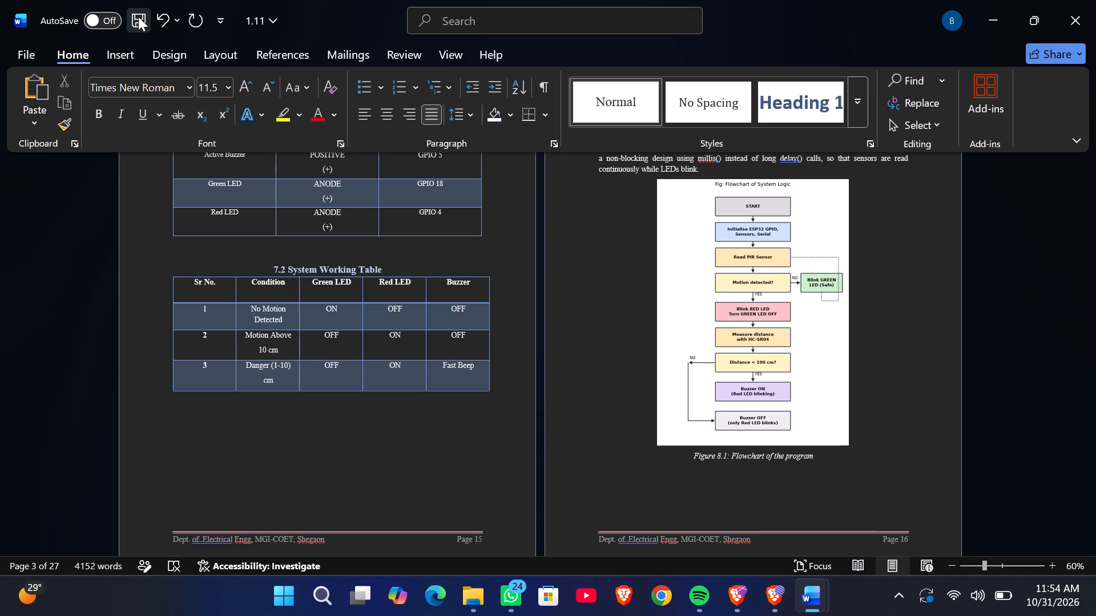
Save the report document.
left_click(138, 17)
Review the report's pages from Chapter 6 through Chapter 13, Conclusion, including the connection tables, flowchart, program code and Future Scope bullets.
scroll(453, 243, "down", 3)
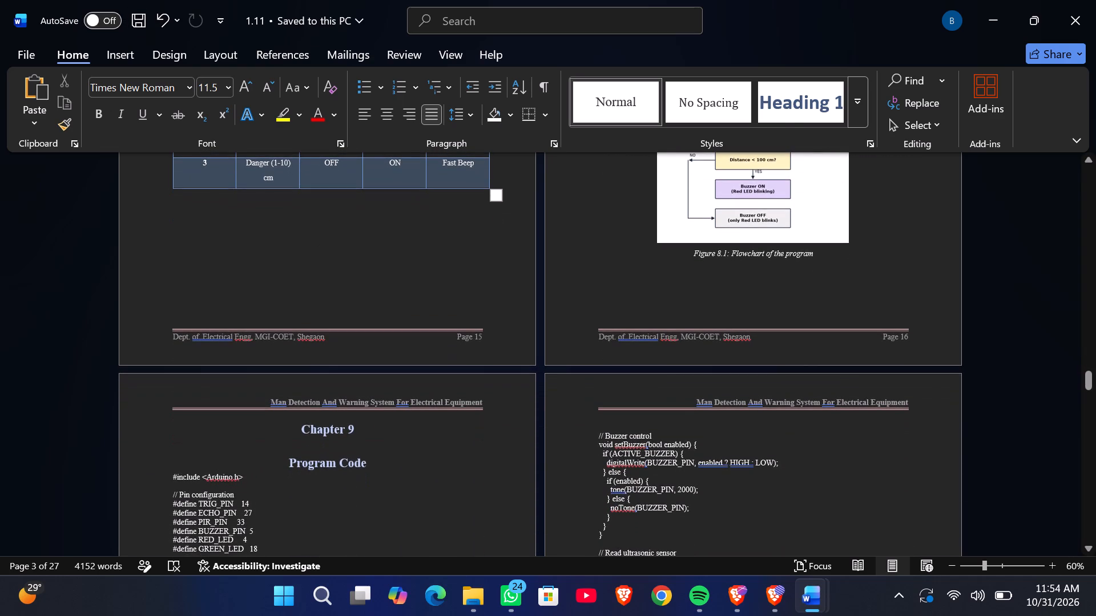
scroll(453, 243, "down", 13)
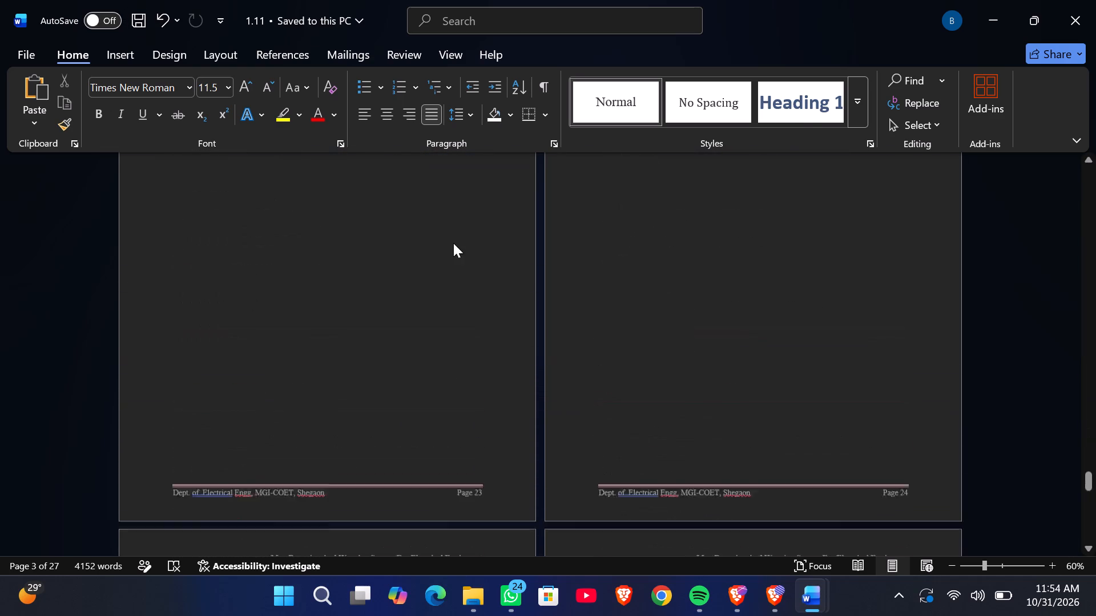
scroll(453, 243, "down", 5)
scroll(562, 366, "up", 5)
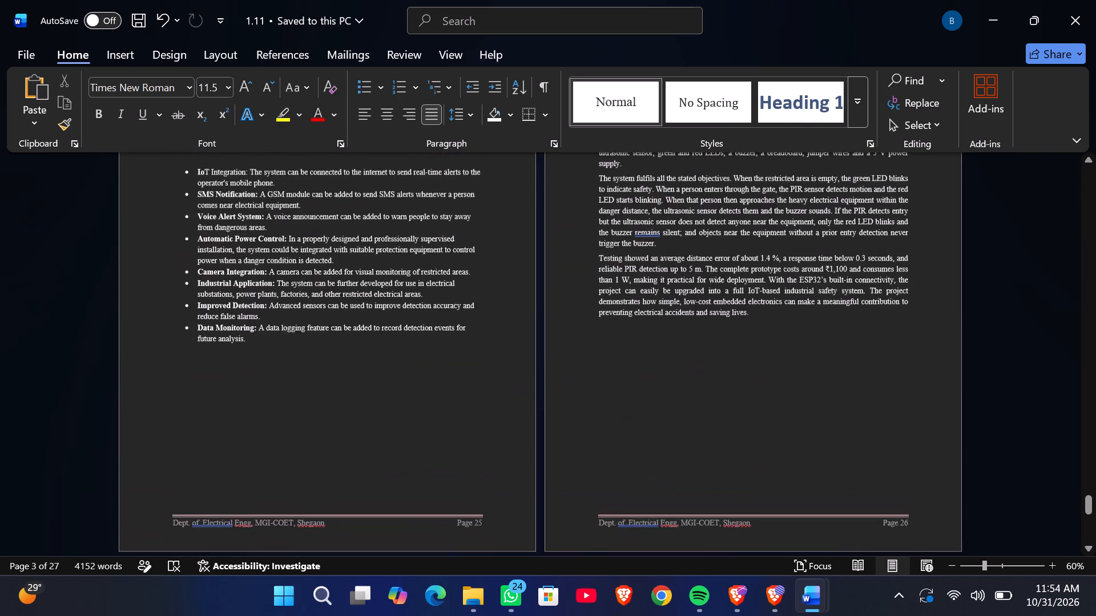
scroll(562, 366, "up", 3)
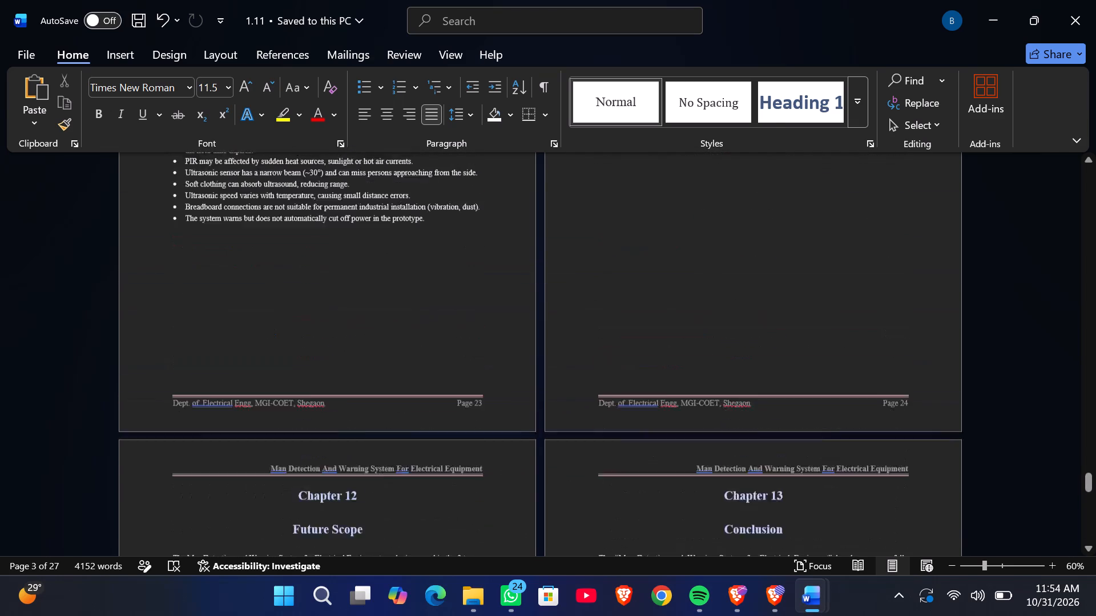
scroll(562, 366, "up", 5)
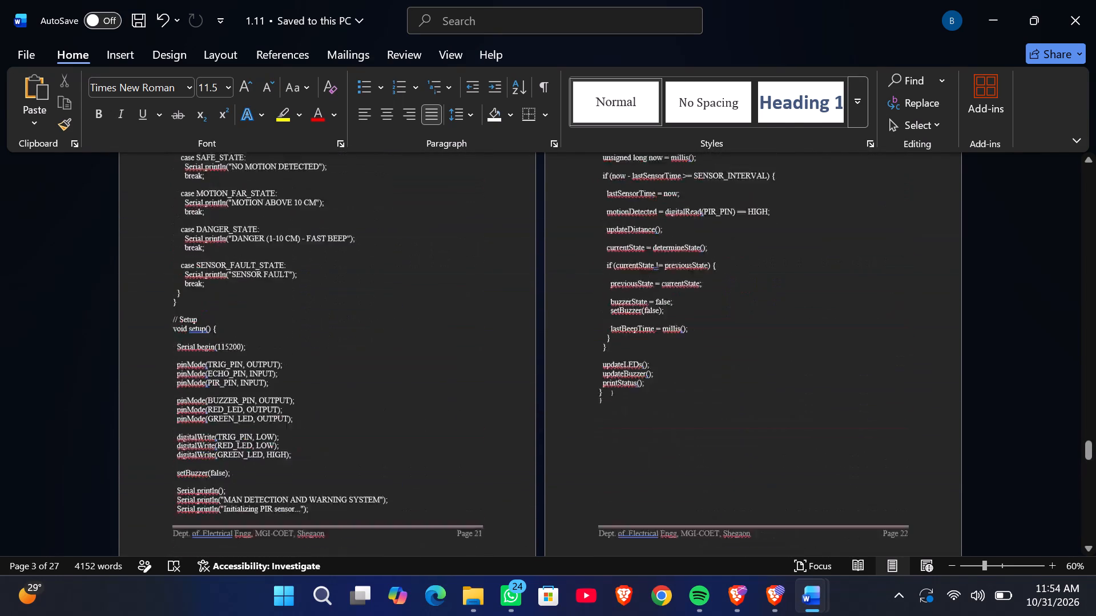
scroll(562, 366, "up", 7)
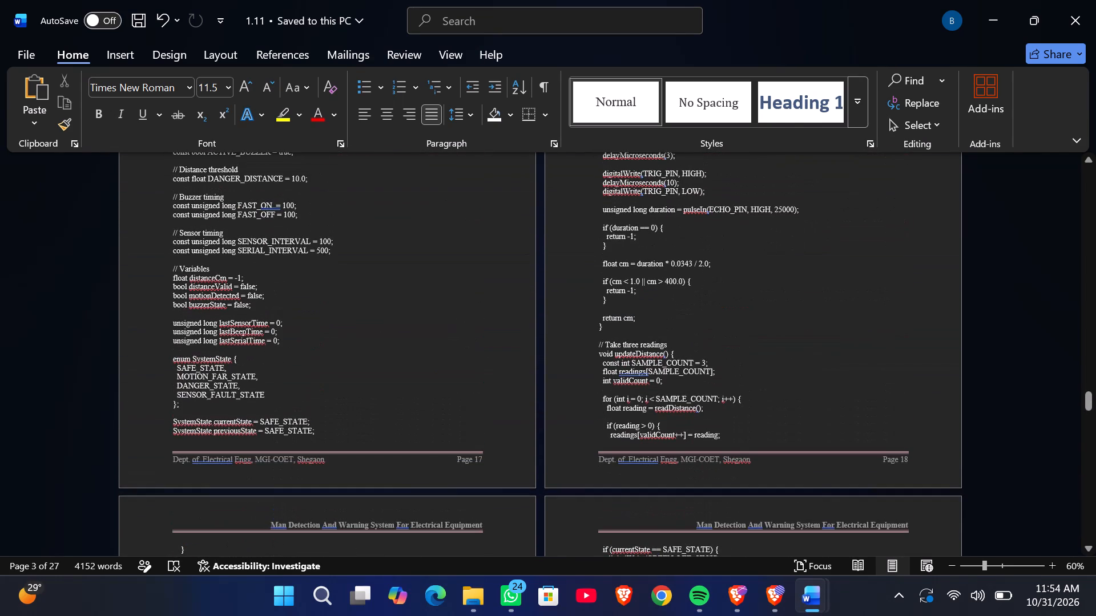
scroll(562, 366, "up", 15)
scroll(562, 366, "down", 1)
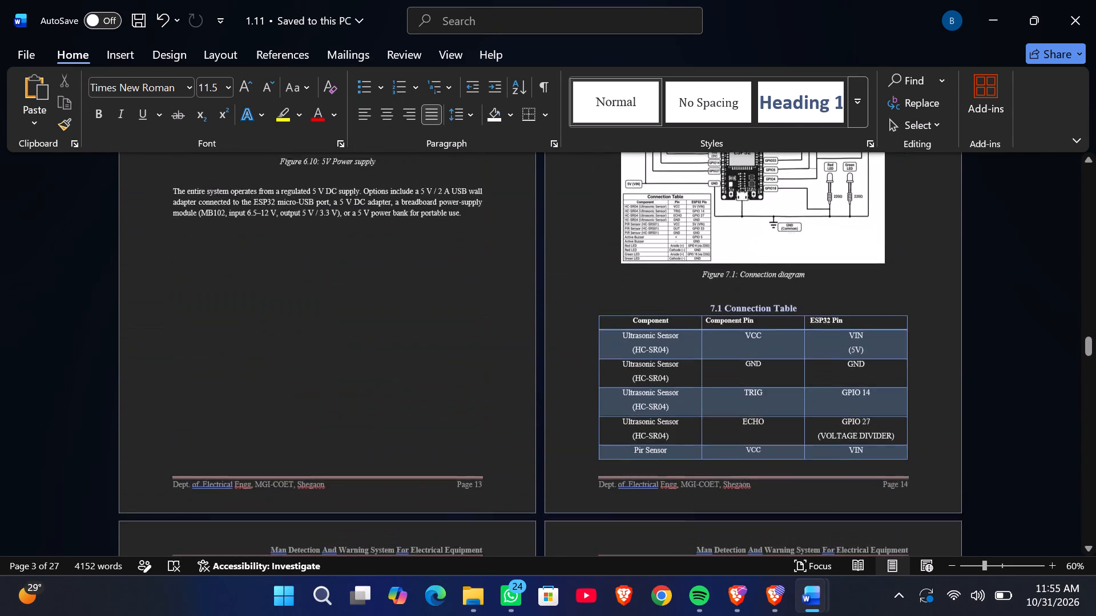
scroll(562, 366, "down", 1)
scroll(562, 366, "up", 3)
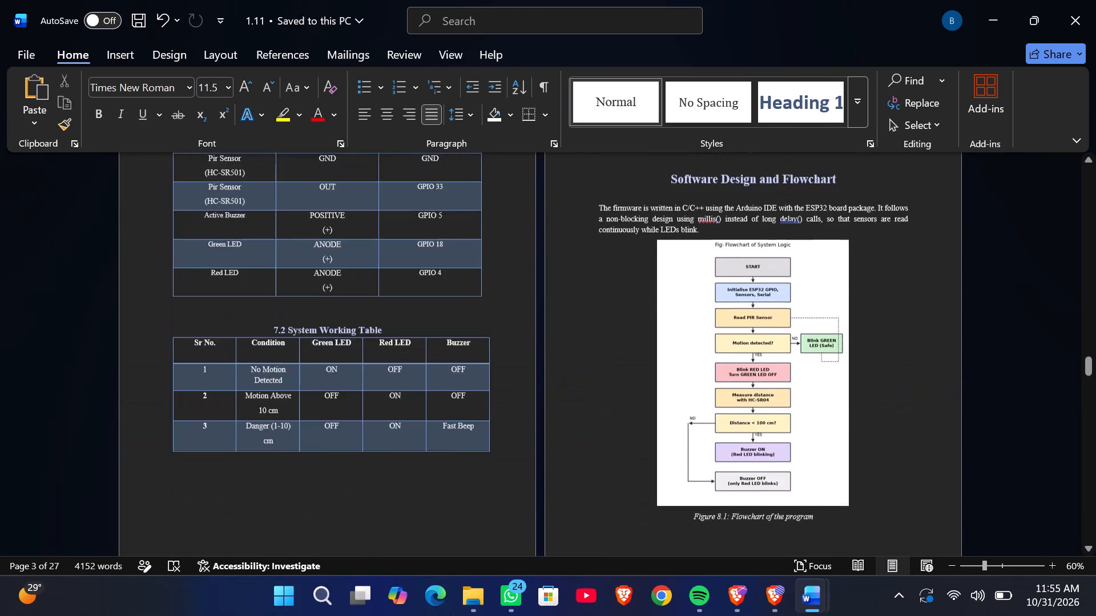
scroll(562, 366, "up", 2)
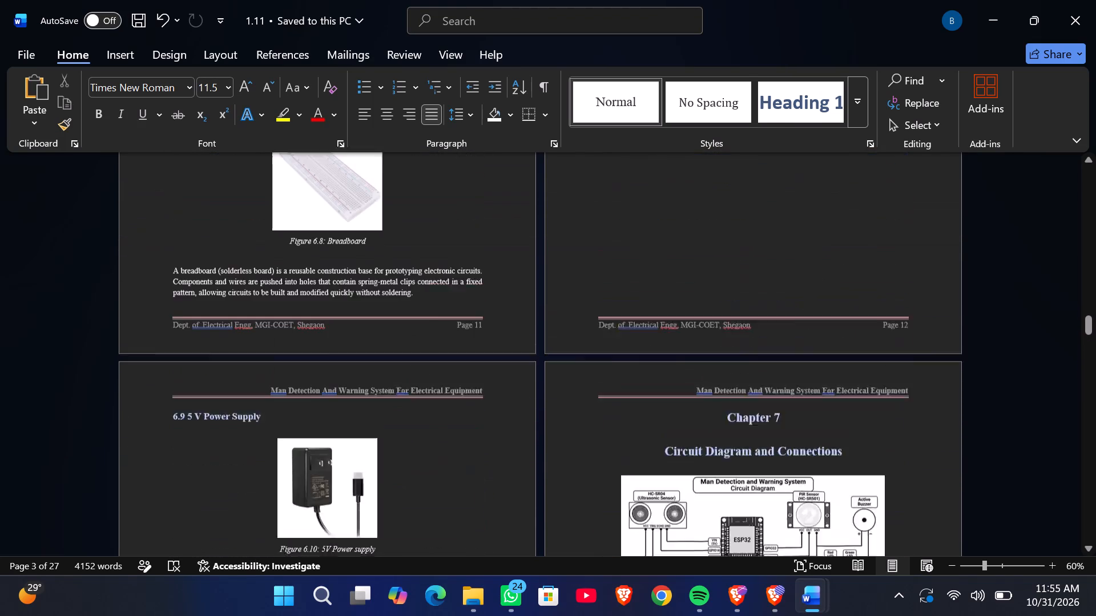
scroll(562, 366, "down", 1)
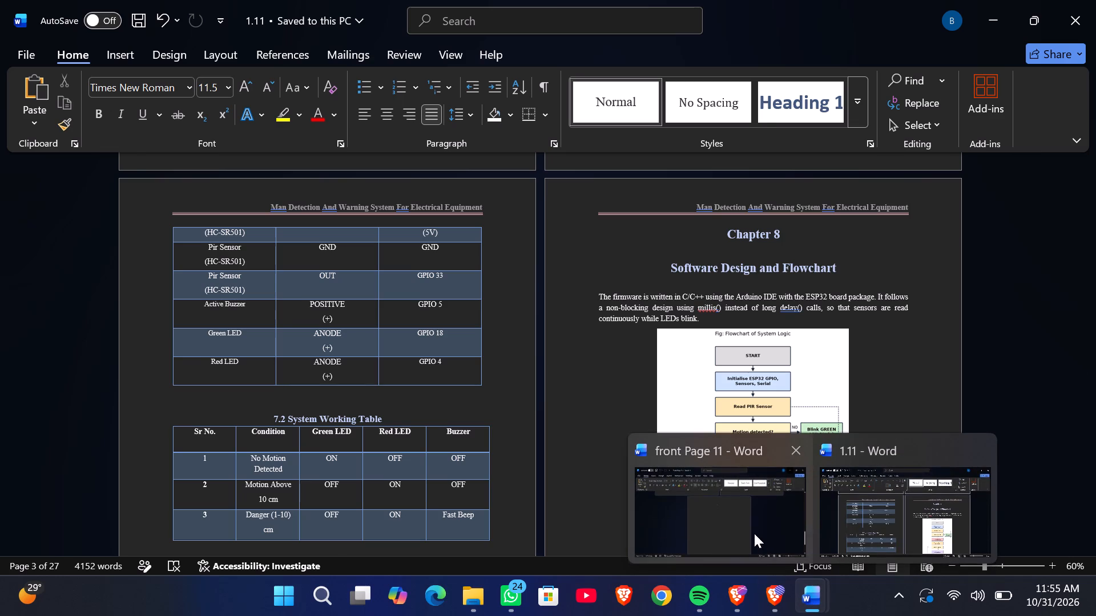
Switch to the front Page 11 document and look over its pages back to the cover and certificate.
left_click(751, 524)
scroll(653, 432, "up", 7)
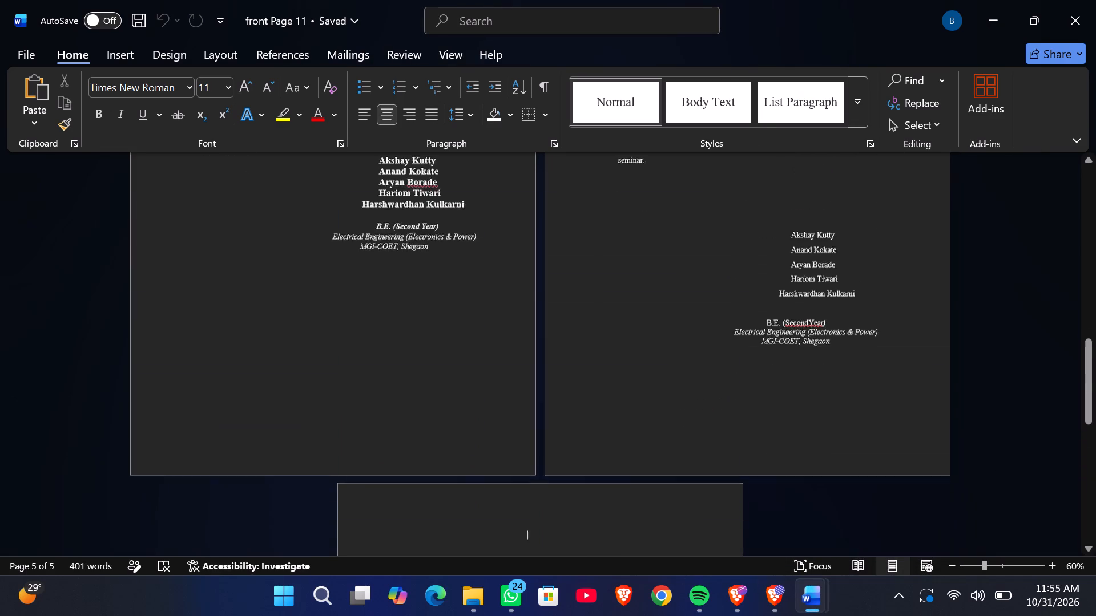
scroll(653, 432, "up", 18)
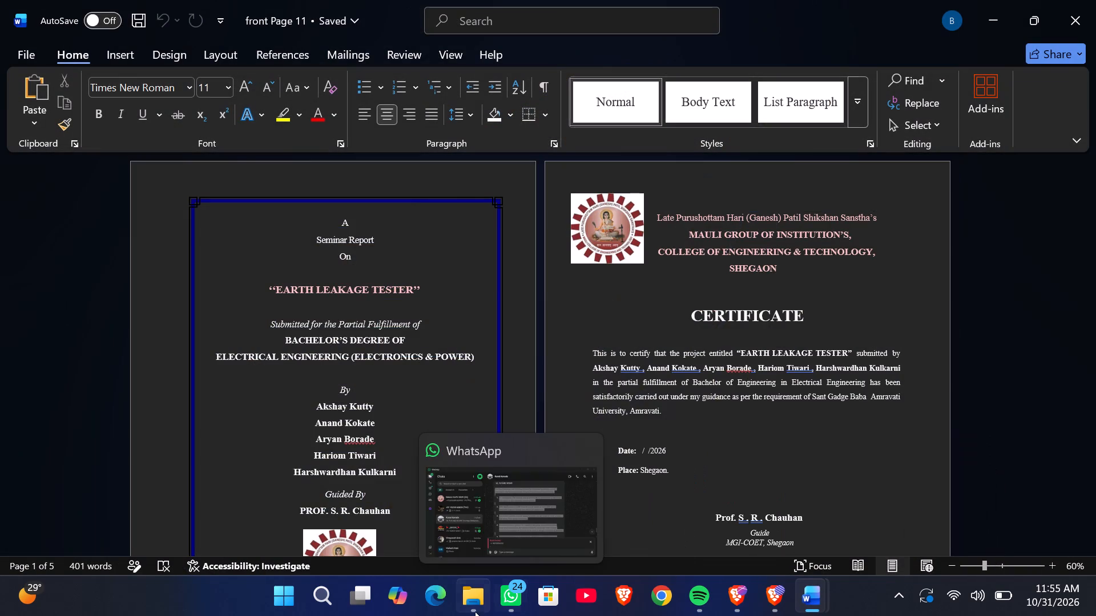
Switch to File Explorer, look through the recent files, and search Home for "1.22".
left_click(469, 606)
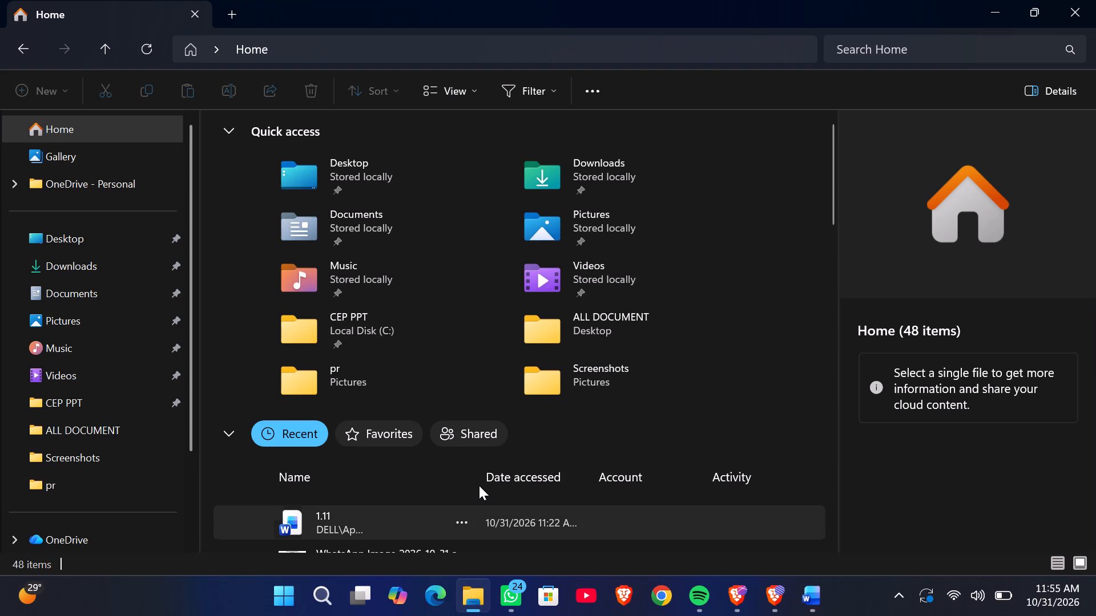
scroll(479, 485, "down", 2)
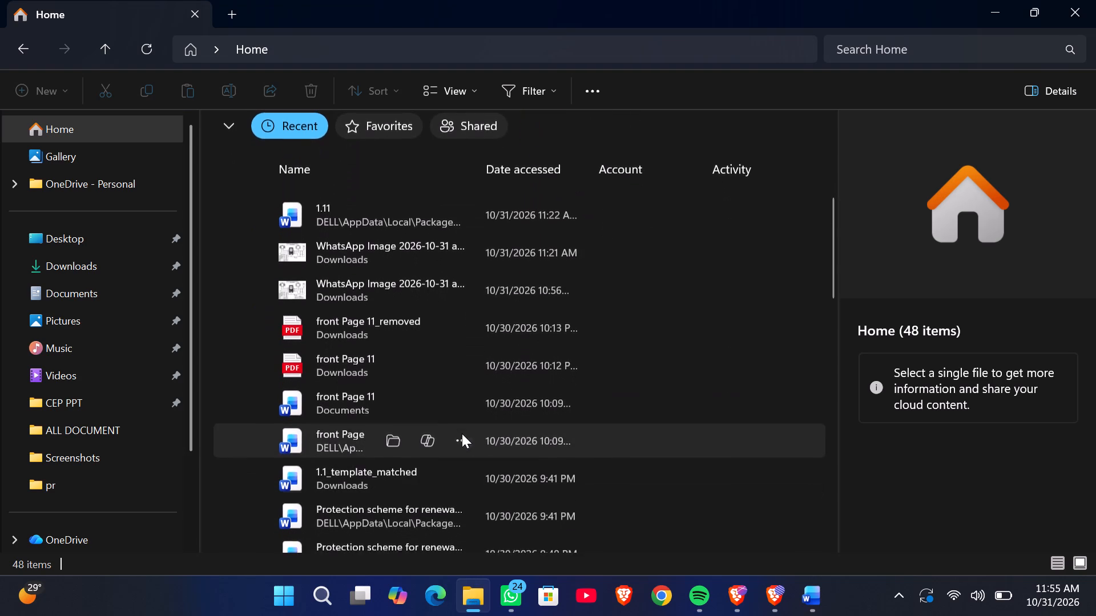
scroll(462, 433, "down", 3)
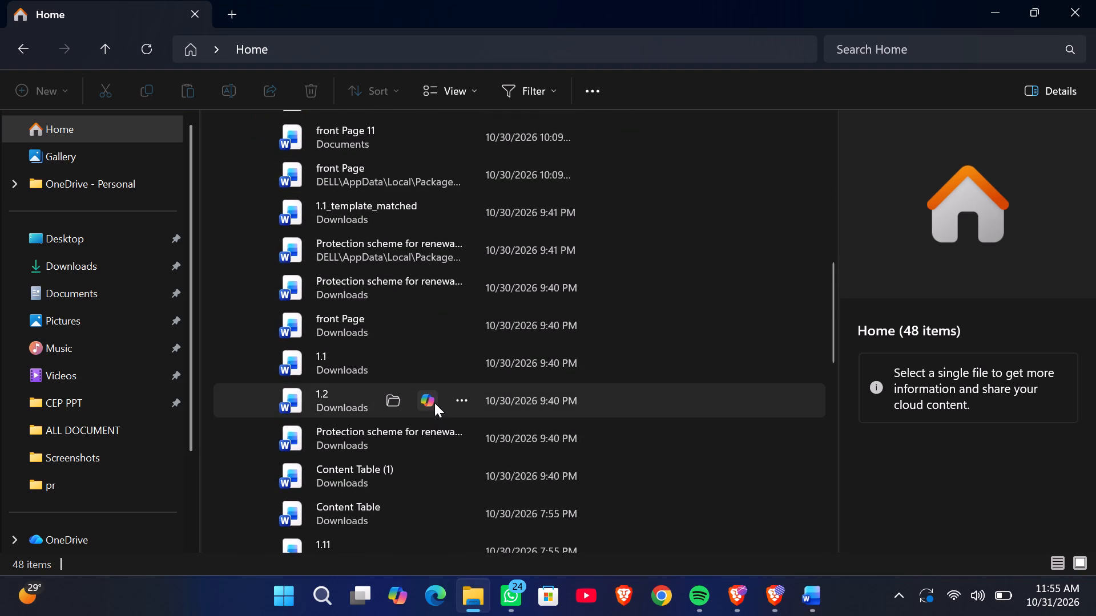
scroll(434, 403, "down", 3)
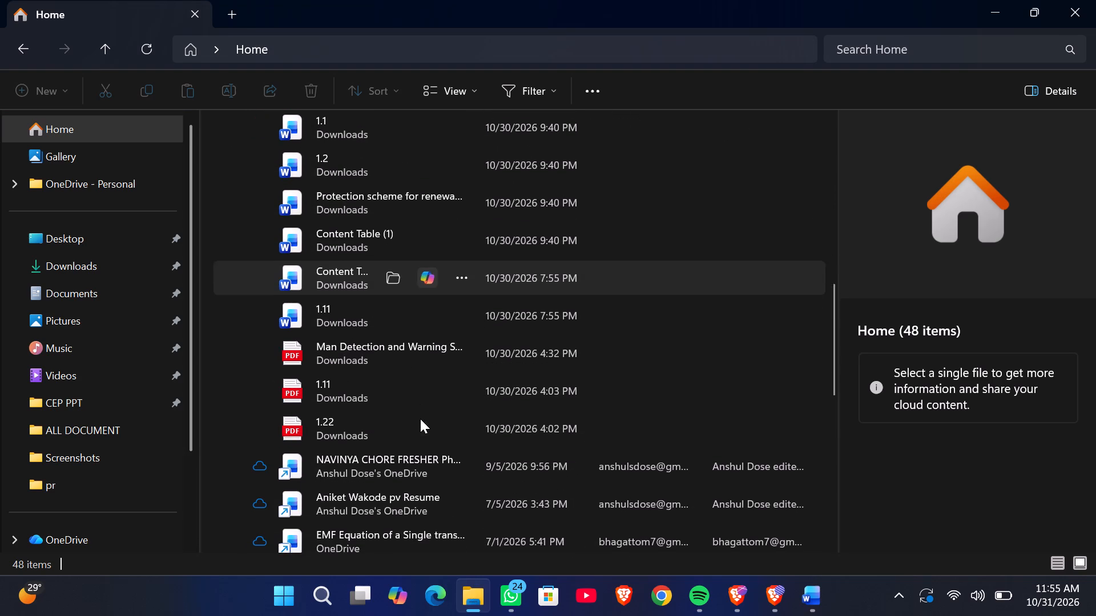
scroll(401, 444, "down", 1)
scroll(531, 306, "down", 2)
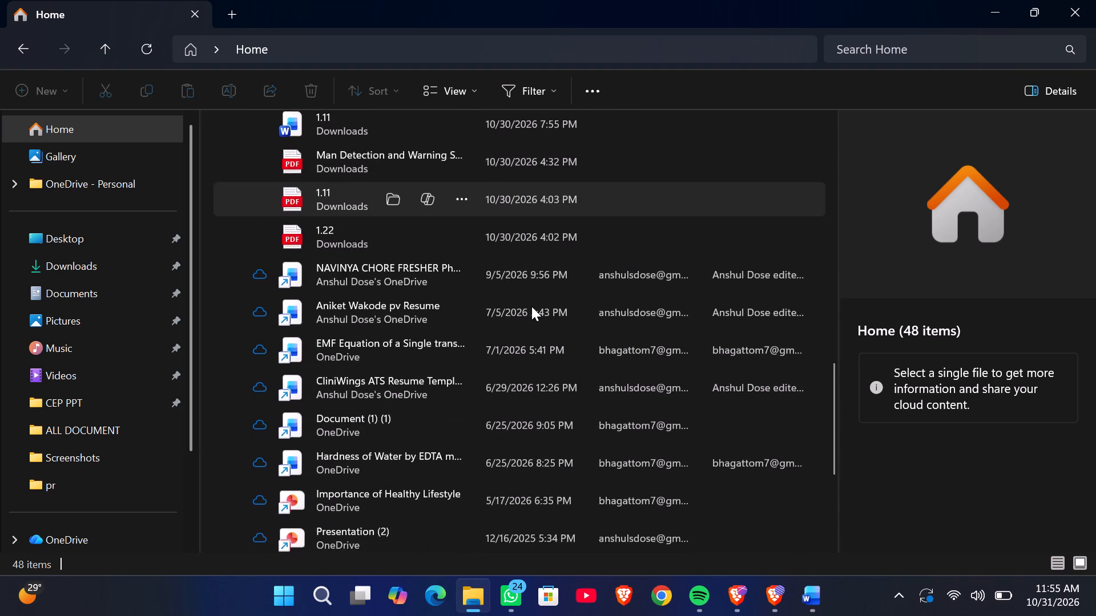
scroll(531, 306, "down", 4)
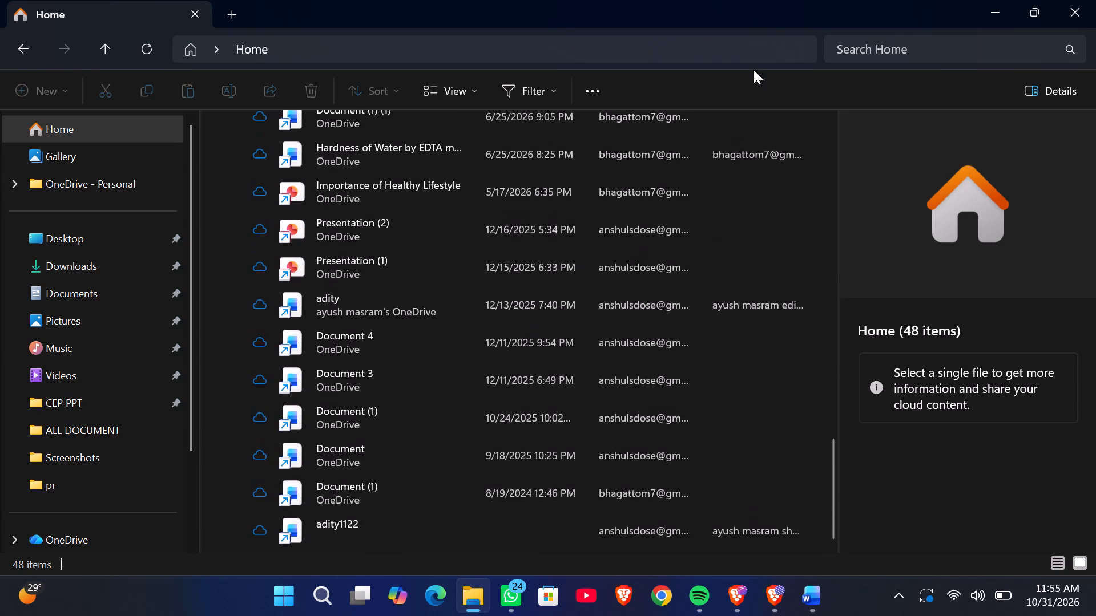
left_click(901, 43)
key("1")
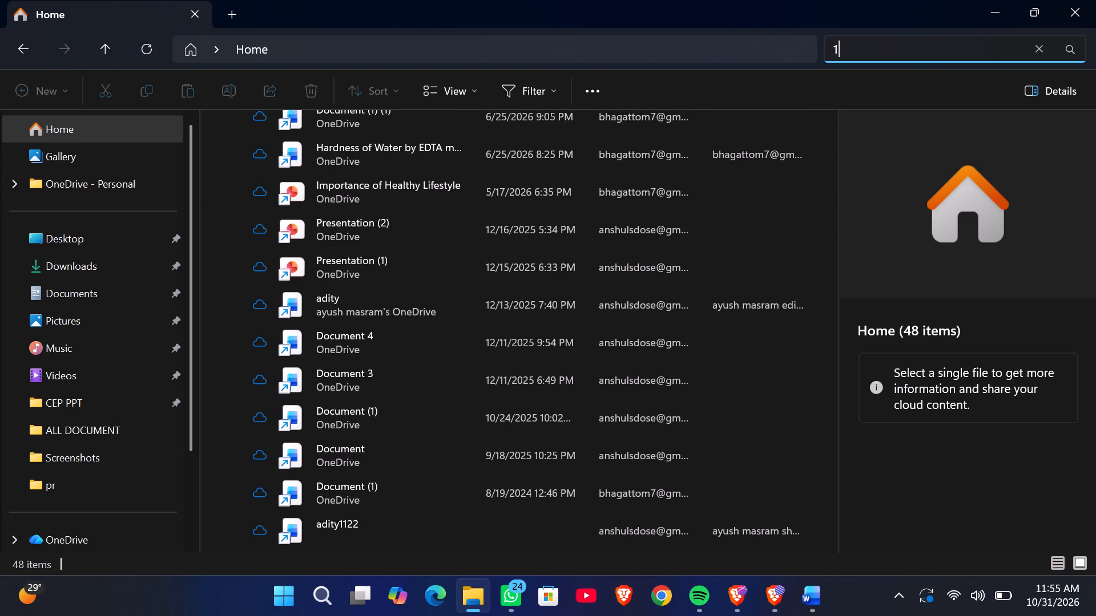
type(".22")
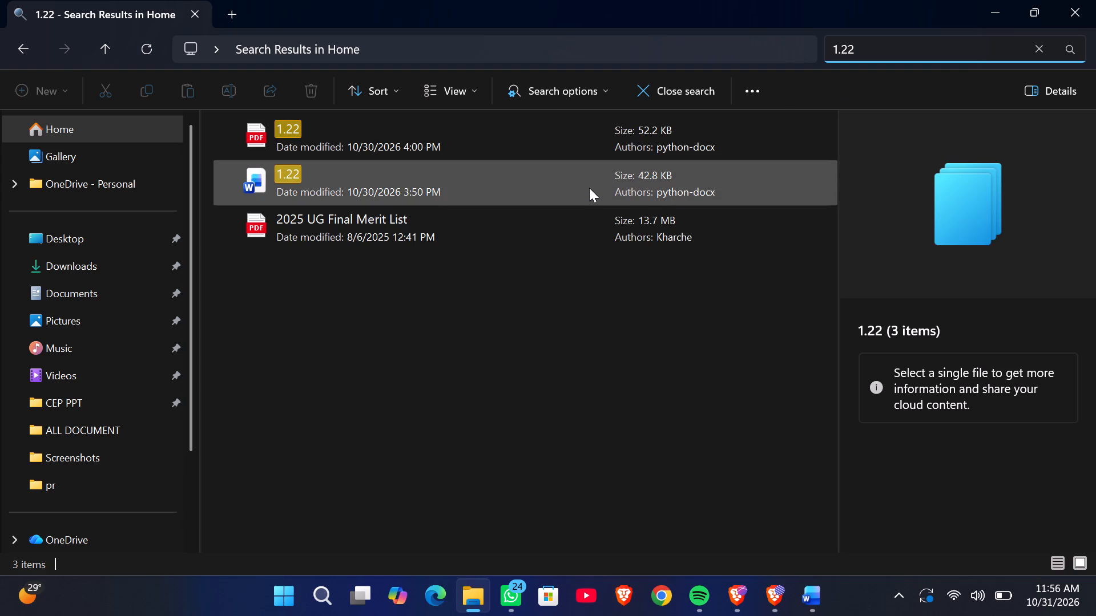
Open the 1.22 Word document from the search results and enable editing on its Table of Contents.
double_click(589, 188)
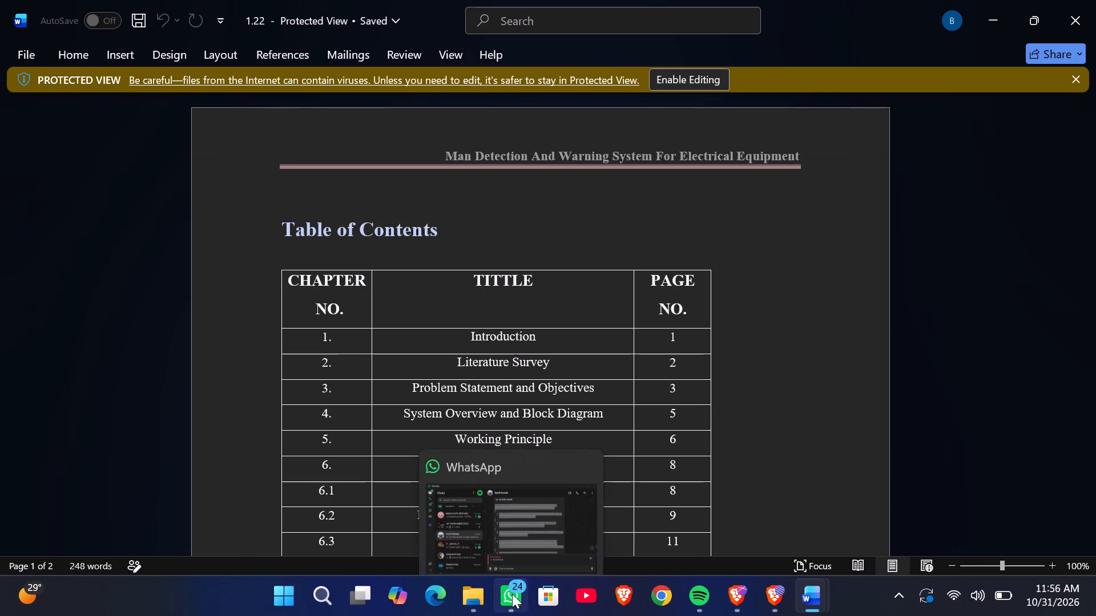
left_click(713, 76)
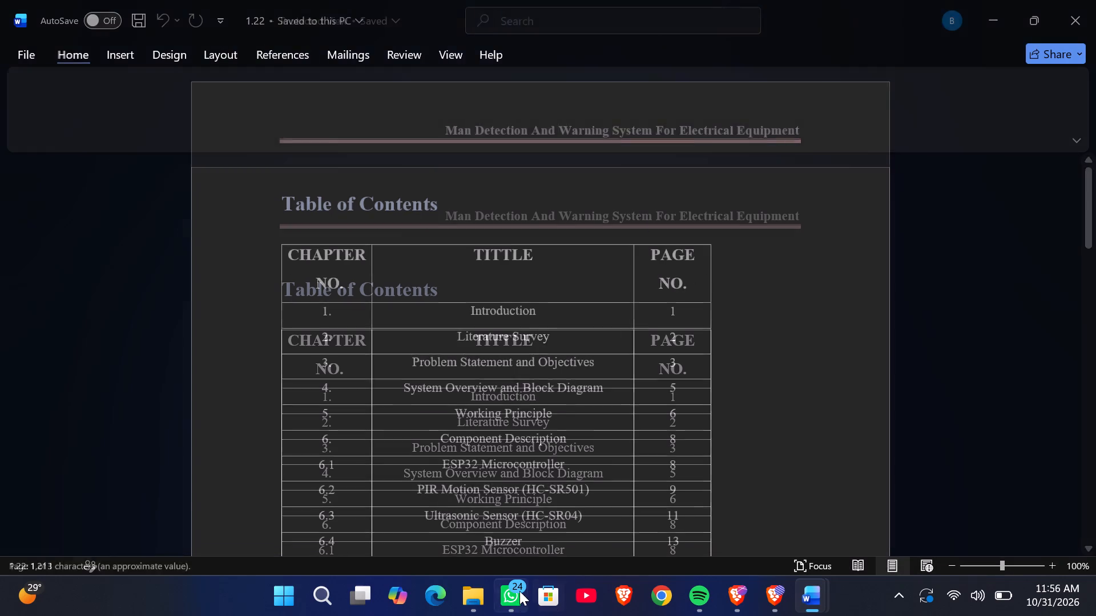
Switch to WhatsApp.
left_click(519, 590)
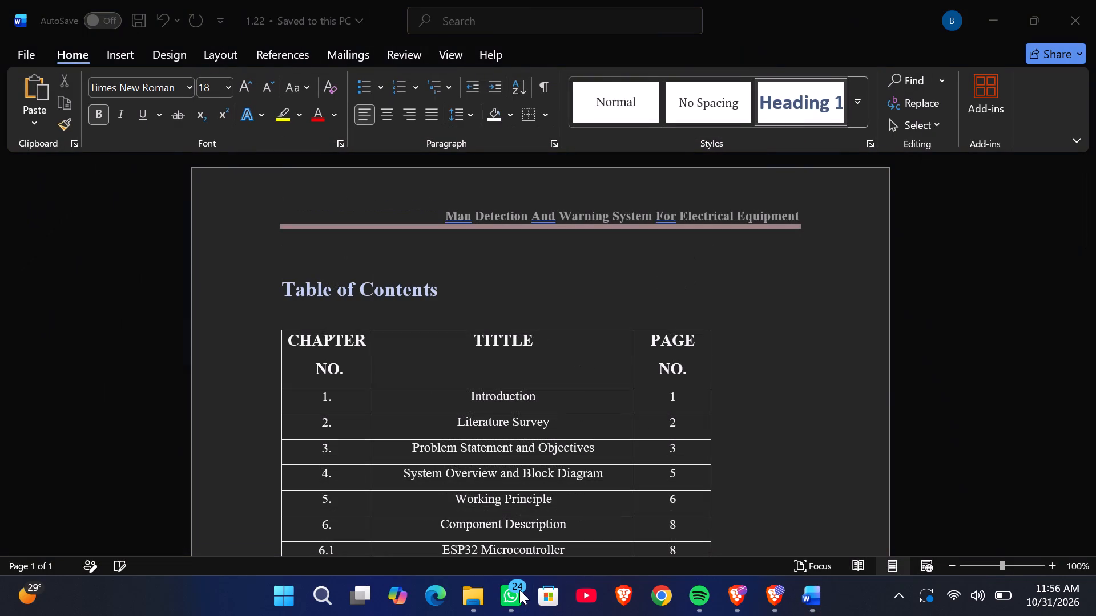
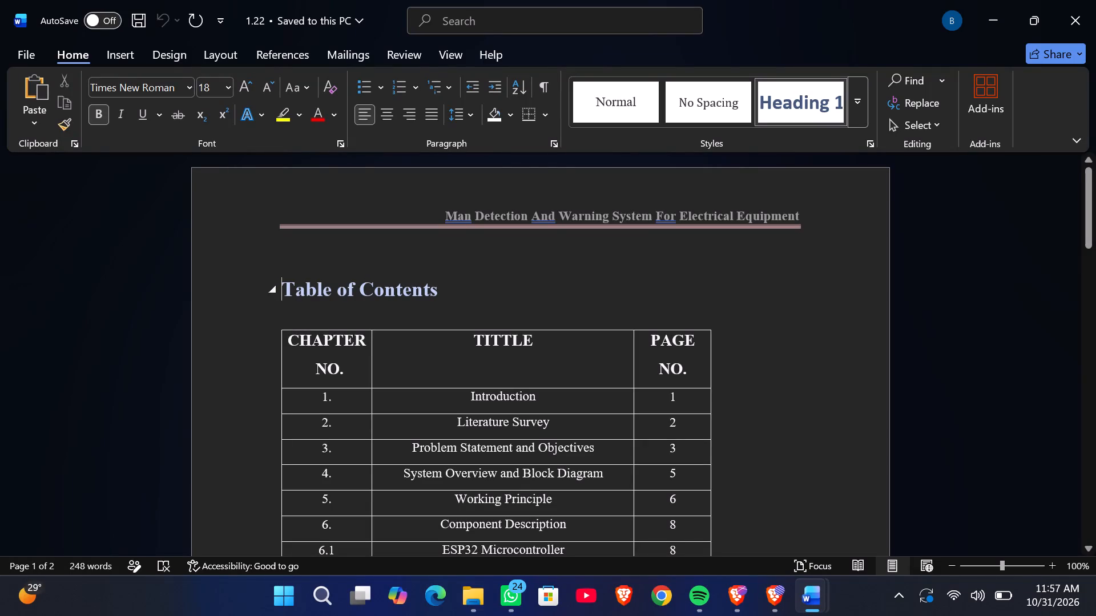
Centre the "Table of Contents" heading above the chapter table.
left_click(280, 293)
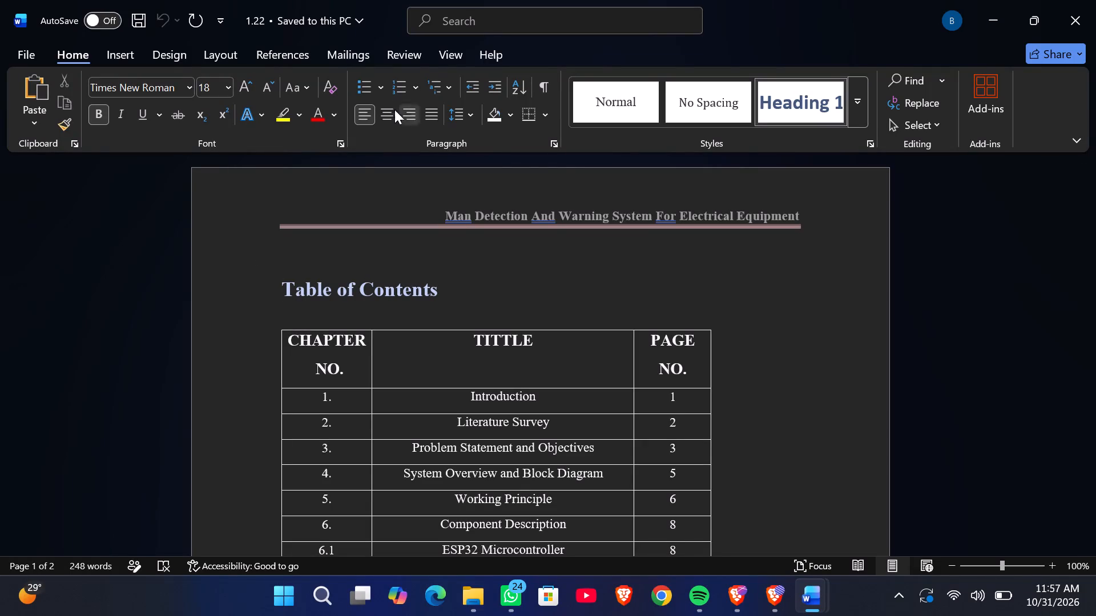
left_click(387, 112)
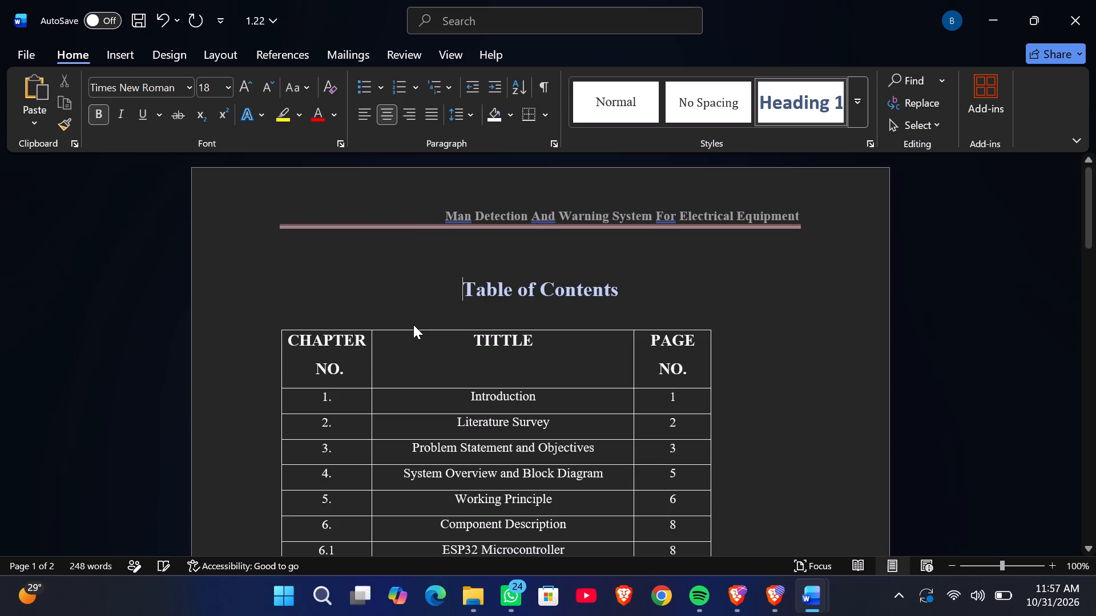
scroll(413, 325, "down", 1)
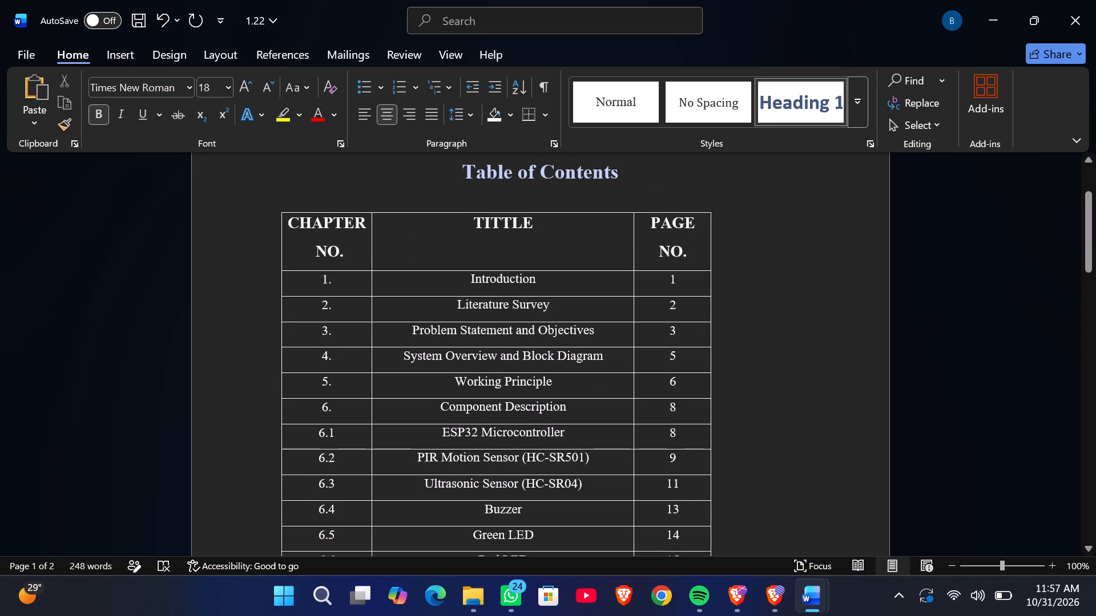
Select the whole Table of Contents table and center it horizontally on the page.
left_click(283, 212)
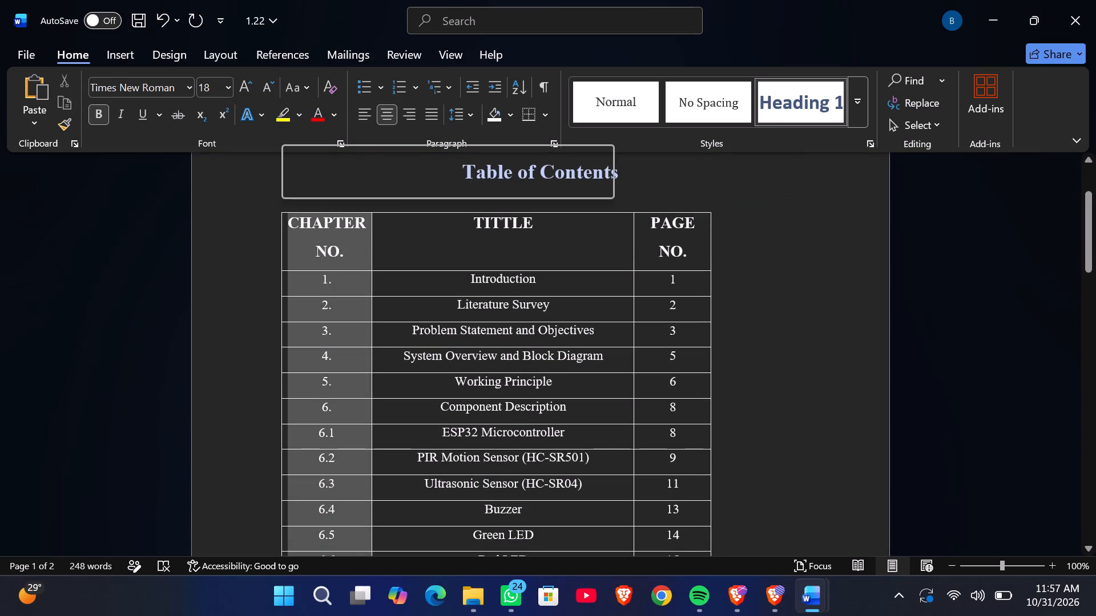
left_click(390, 238)
left_click(301, 221)
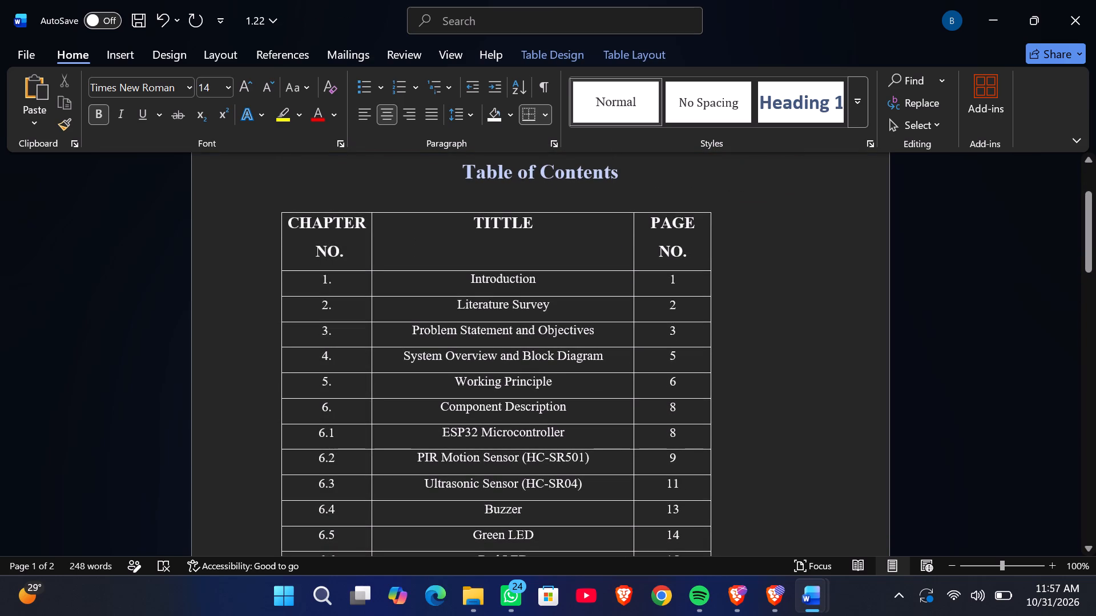
left_click(312, 246)
left_click(354, 256)
left_click(303, 208)
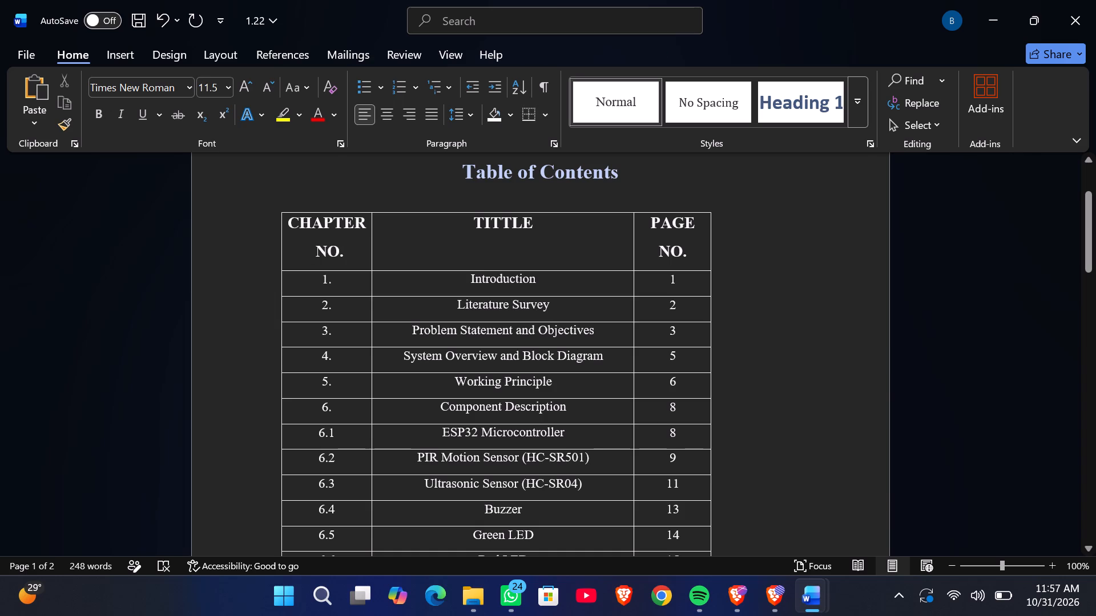
left_click(271, 232)
scroll(857, 327, "down", 1)
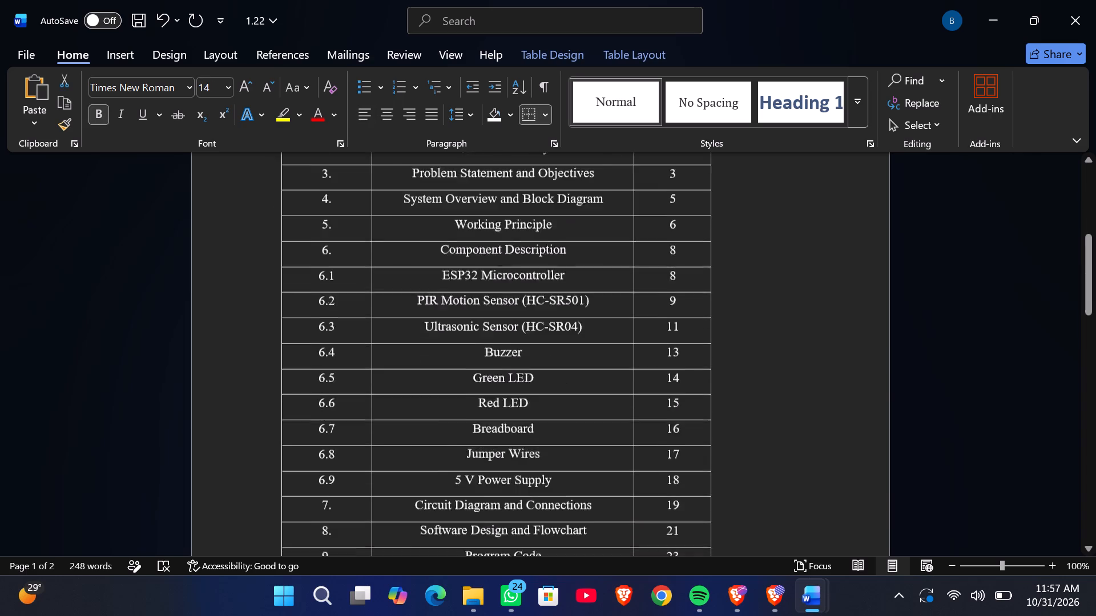
scroll(857, 327, "down", 1)
left_click(736, 327)
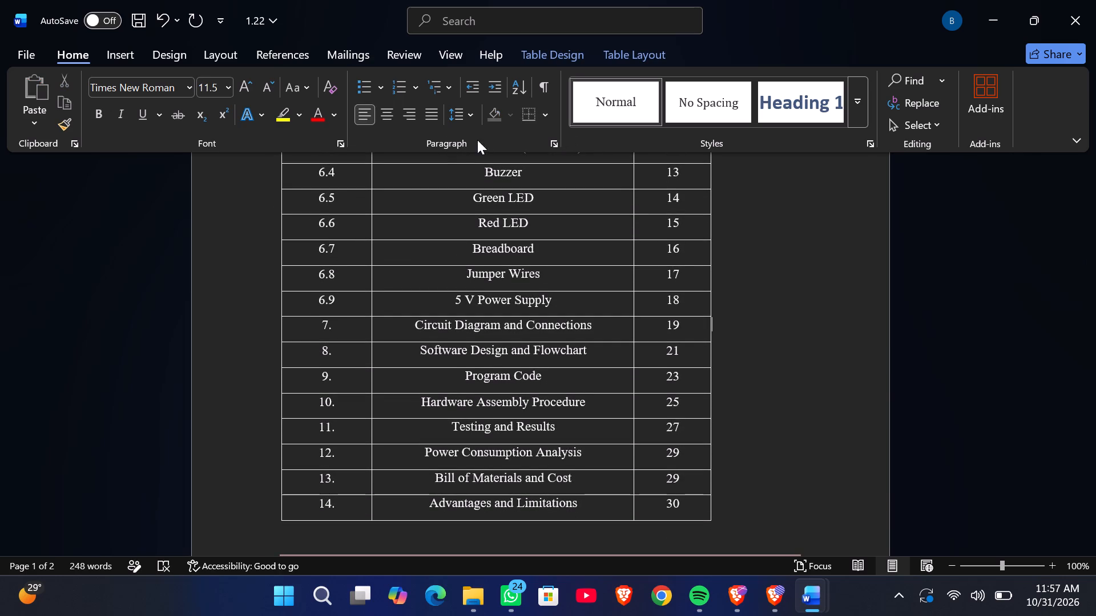
left_click(386, 109)
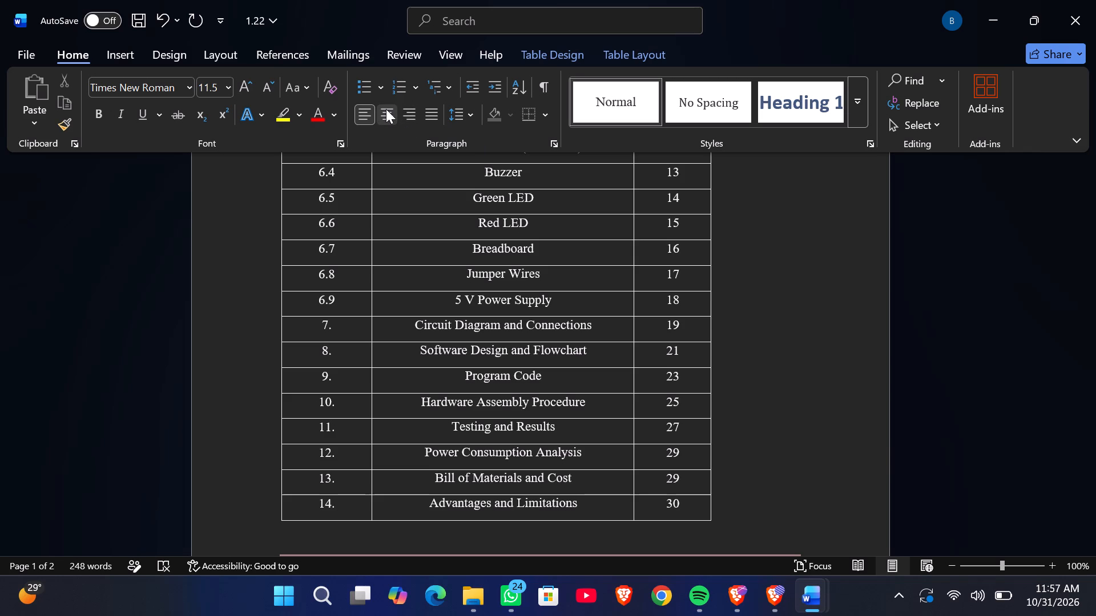
left_click(386, 109)
scroll(464, 279, "up", 3)
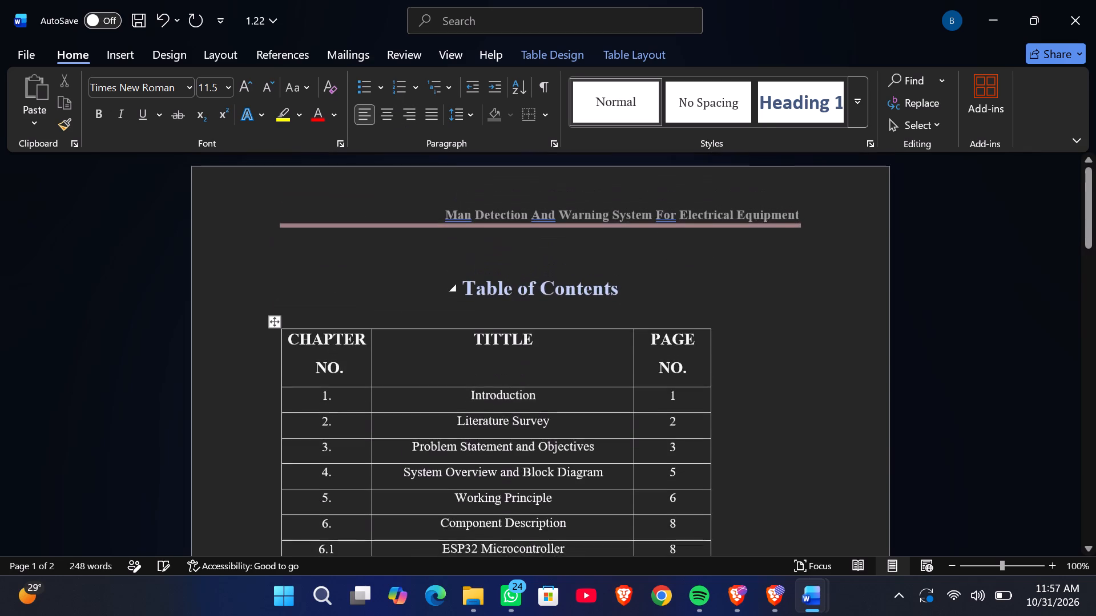
left_click(274, 303)
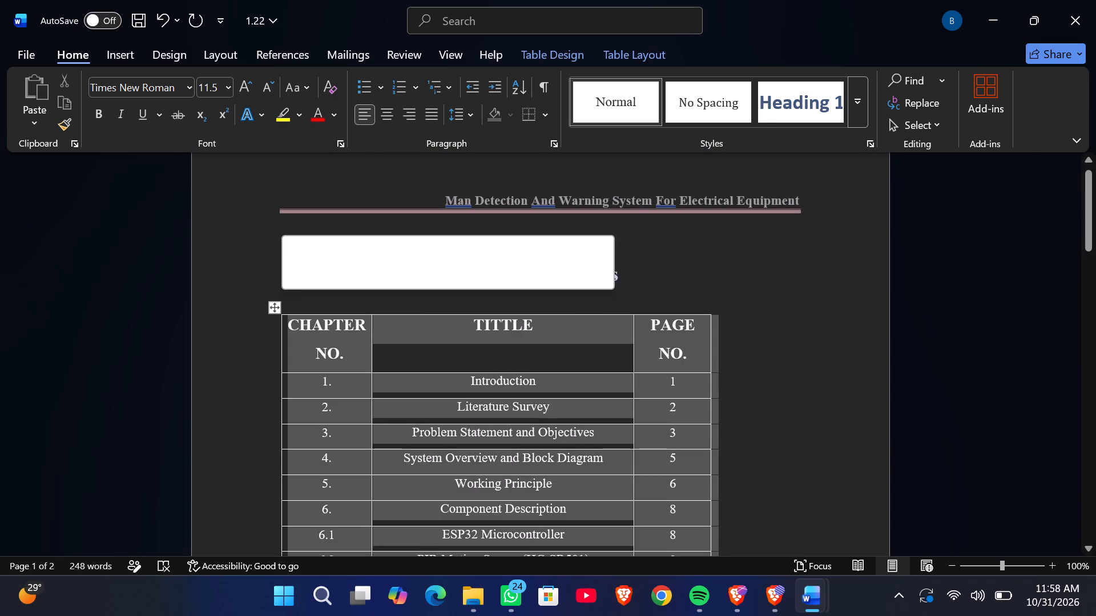
left_click(386, 111)
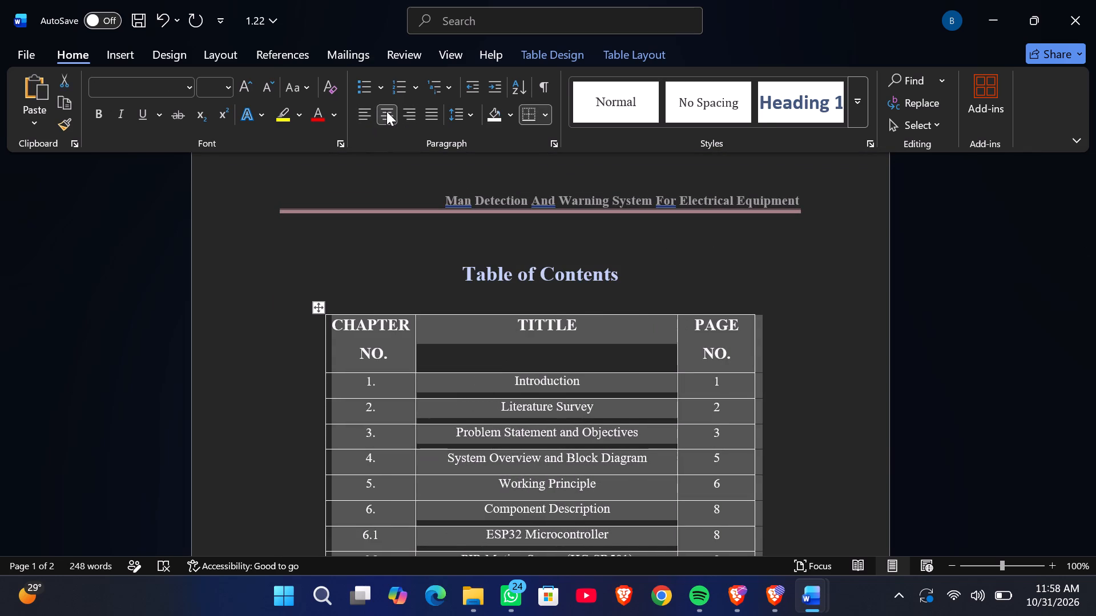
Center the Table Of Figures heading and the whole table beneath it on the page.
scroll(386, 111, "up", 1)
scroll(432, 217, "down", 1)
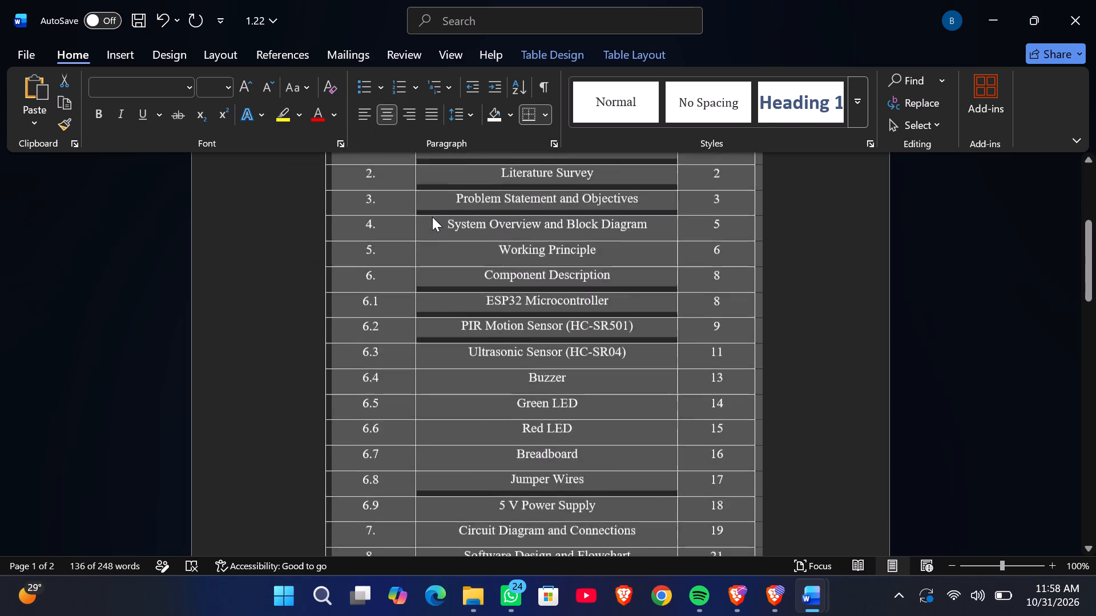
scroll(432, 217, "down", 2)
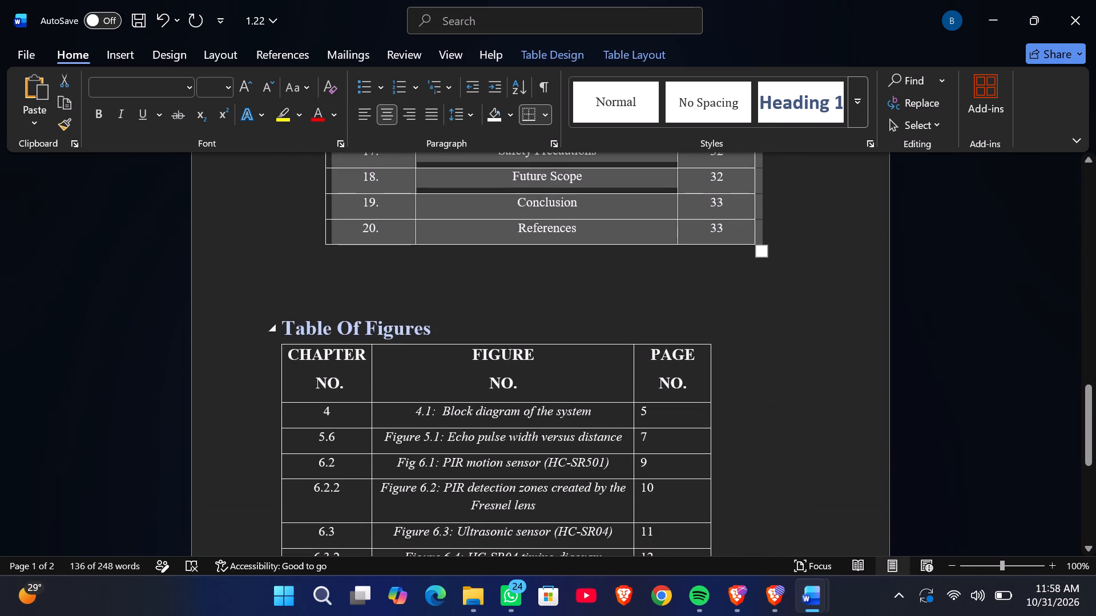
left_click(421, 331)
left_click(386, 107)
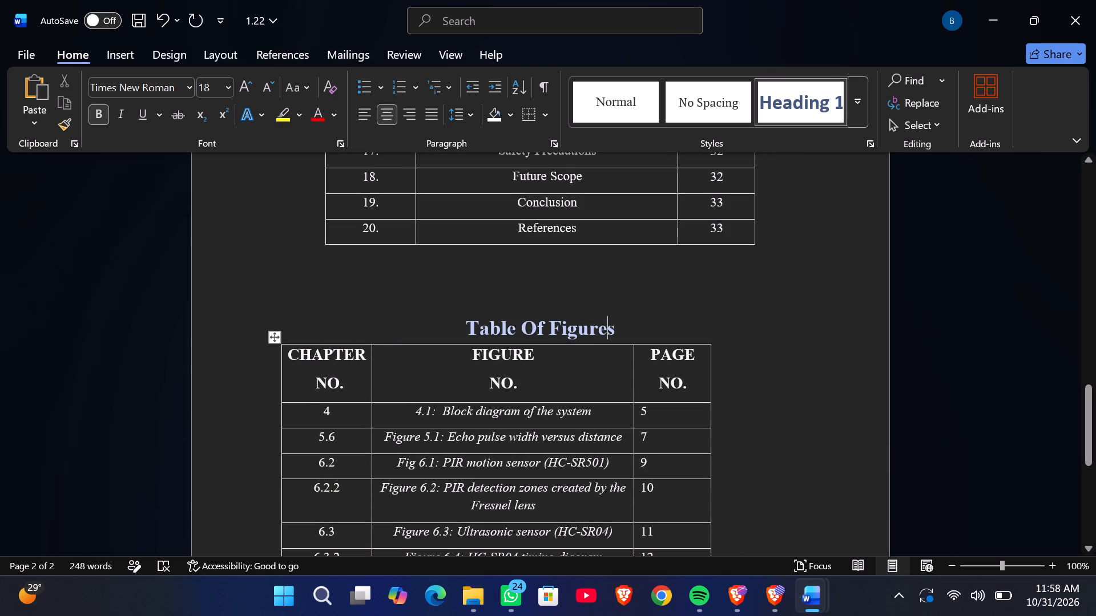
left_click(275, 338)
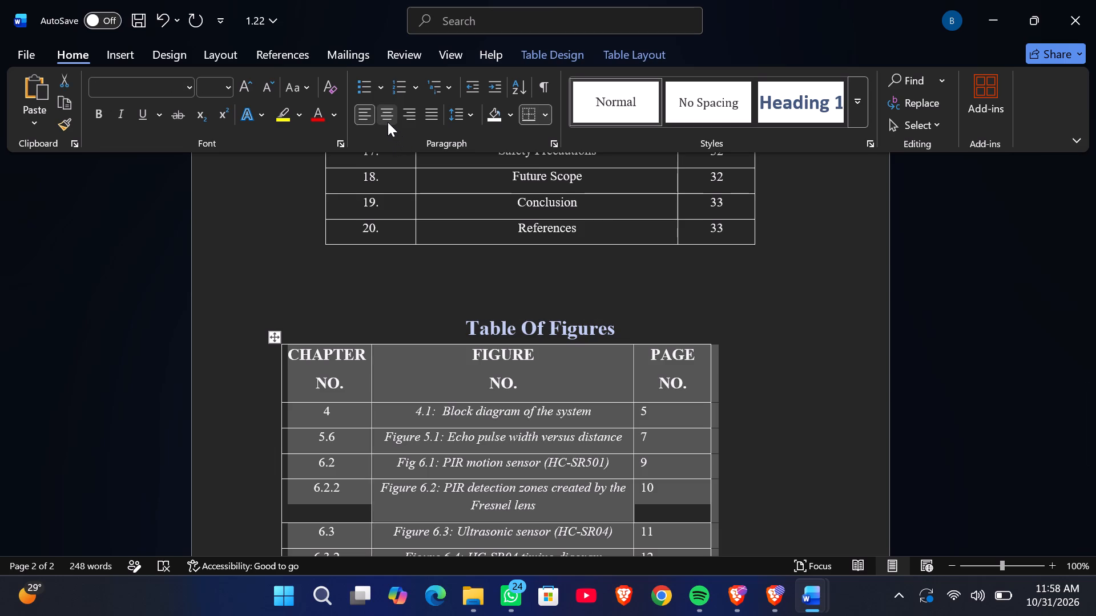
left_click(388, 122)
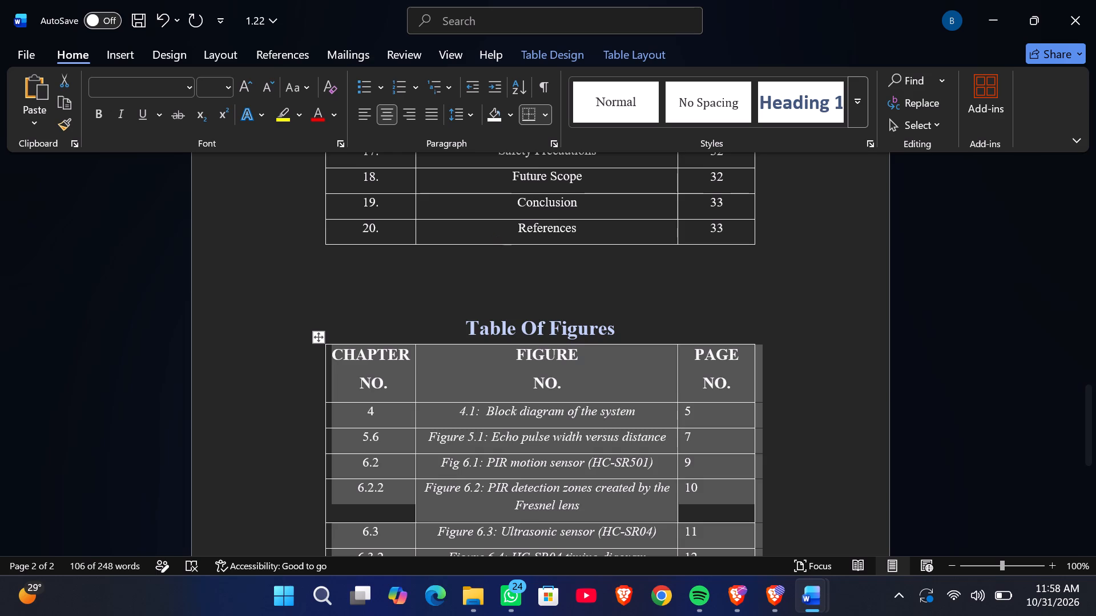
left_click(510, 230)
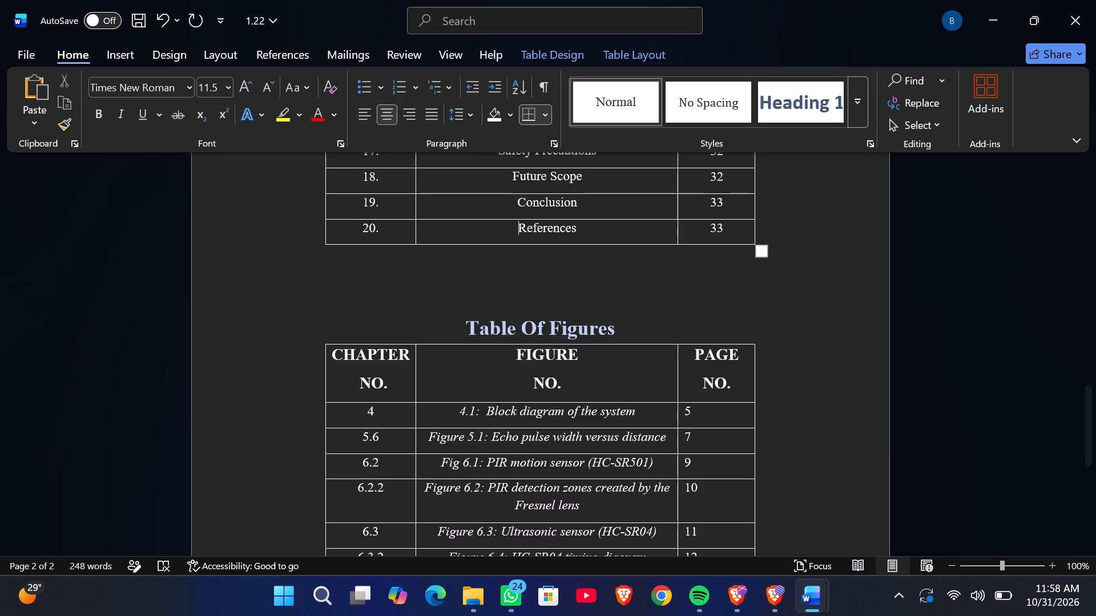
Add a blank line between the Table Of Figures heading and its table.
scroll(681, 477, "up", 2)
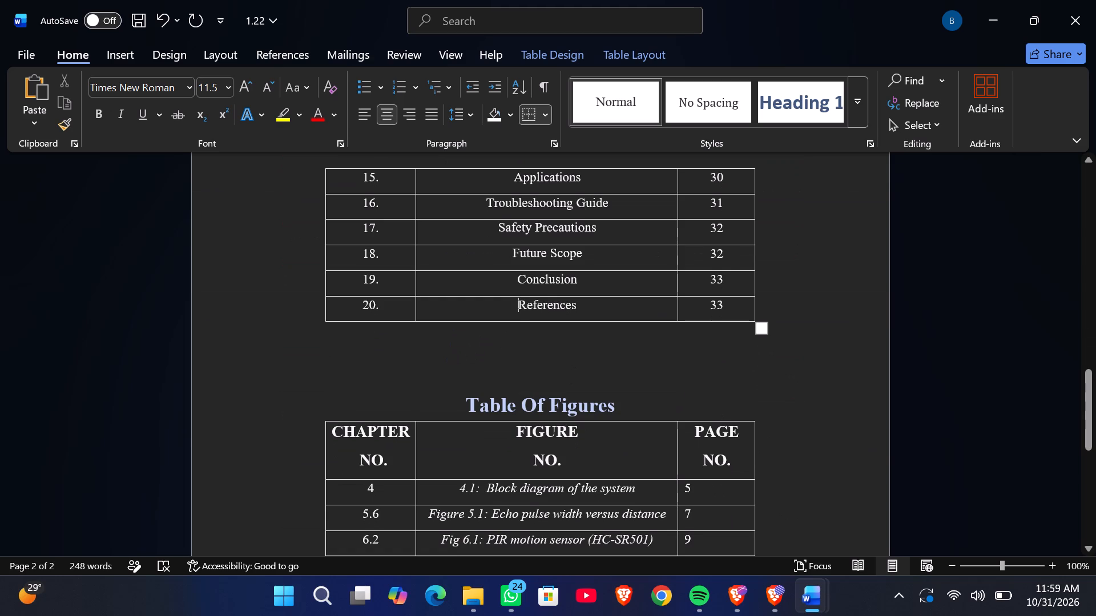
left_click(643, 408)
key("Return")
Look over the layout of the Table Of Figures and the Table of Contents rows above it.
scroll(643, 408, "down", 2)
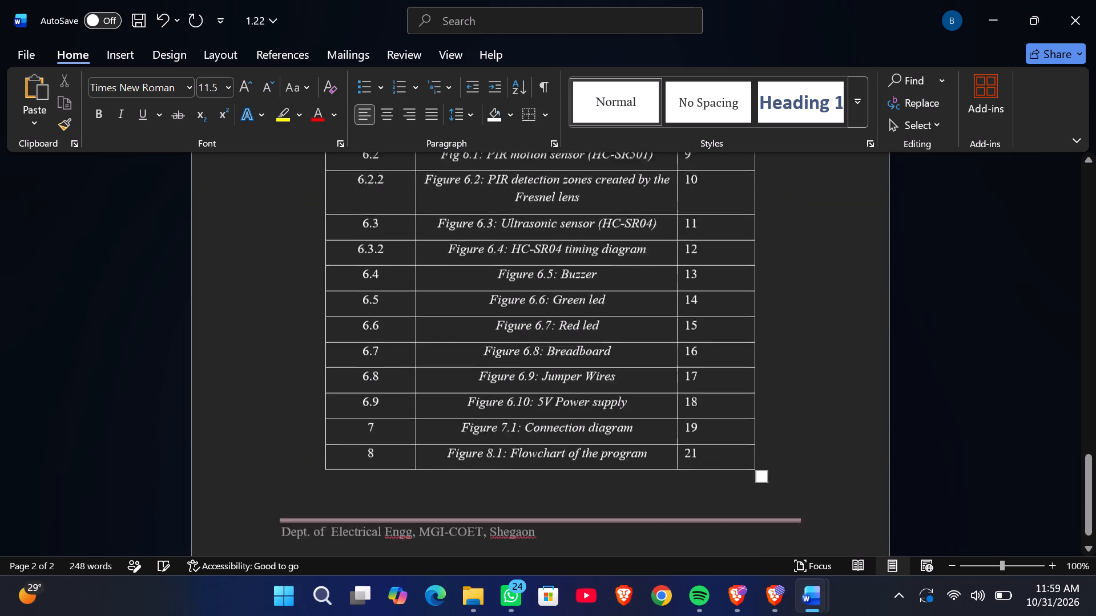
scroll(643, 408, "down", 2)
scroll(643, 408, "up", 1)
scroll(643, 408, "right", 1)
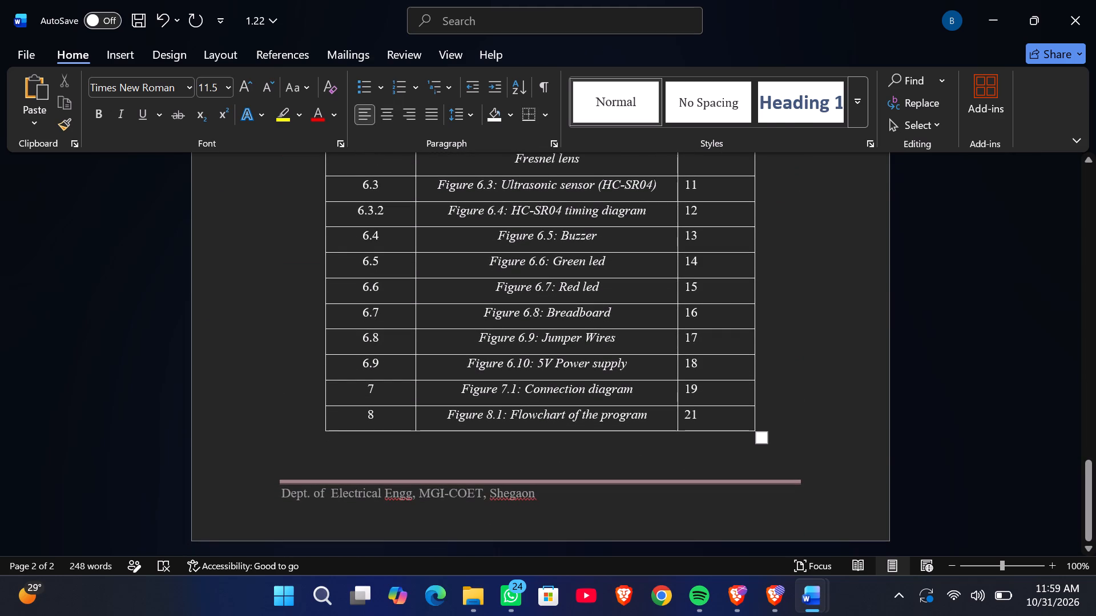
scroll(643, 408, "up", 2)
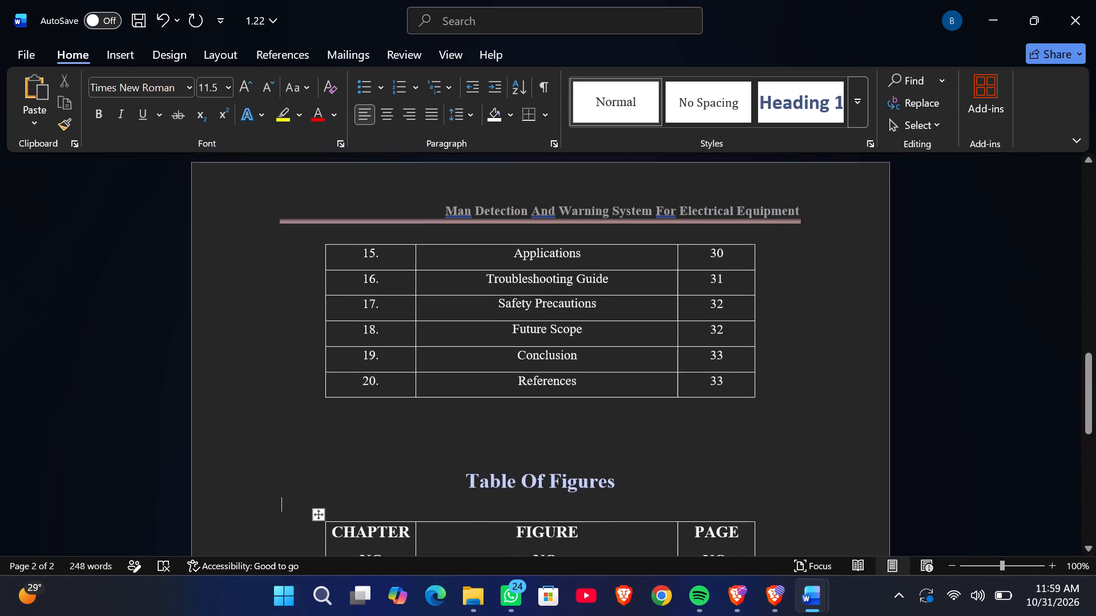
scroll(643, 408, "up", 3)
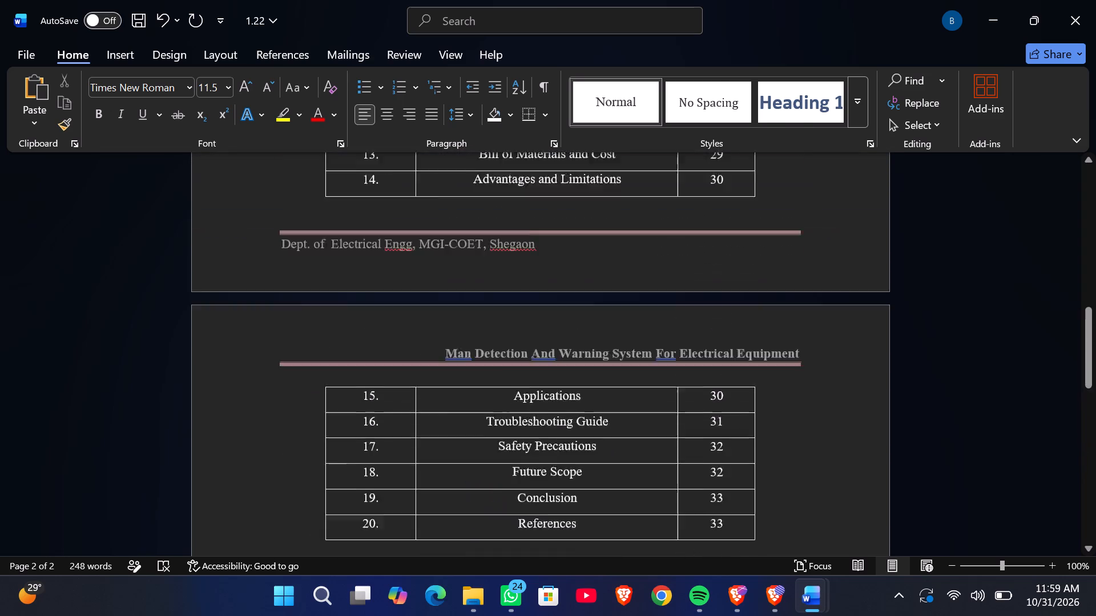
scroll(643, 408, "up", 2)
Insert a page break between the end of the contents table and the Table Of Figures heading.
scroll(643, 408, "down", 3)
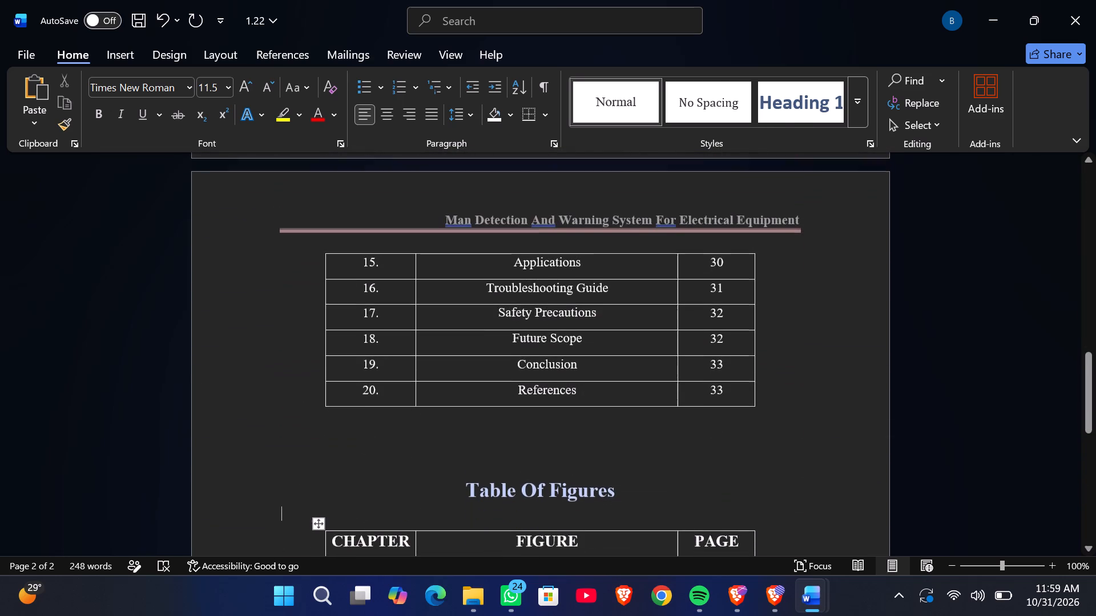
left_click(657, 472)
left_click(614, 445)
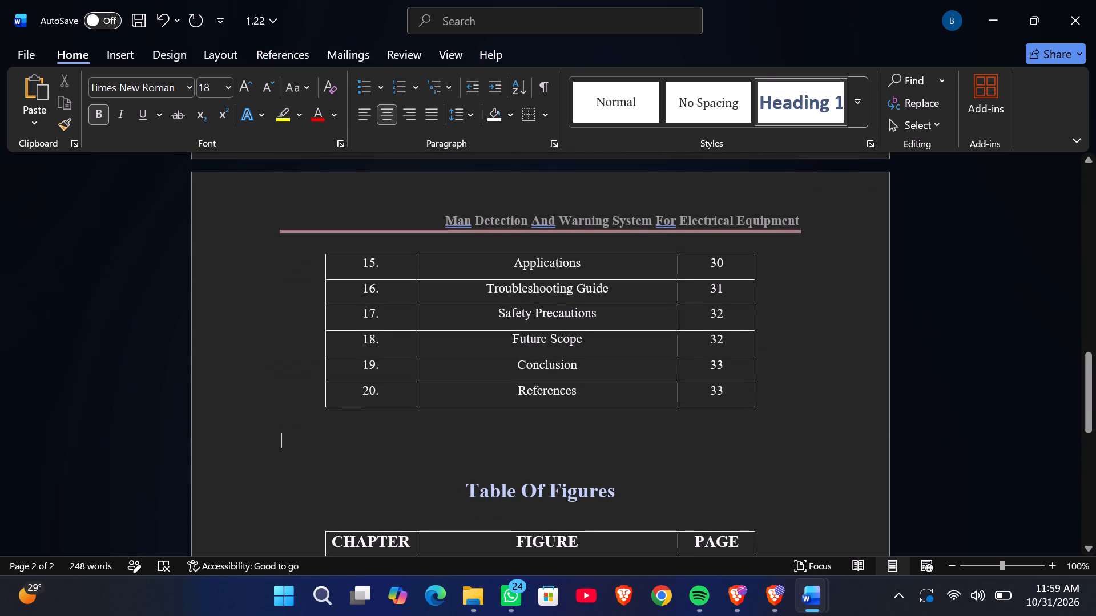
left_click(127, 48)
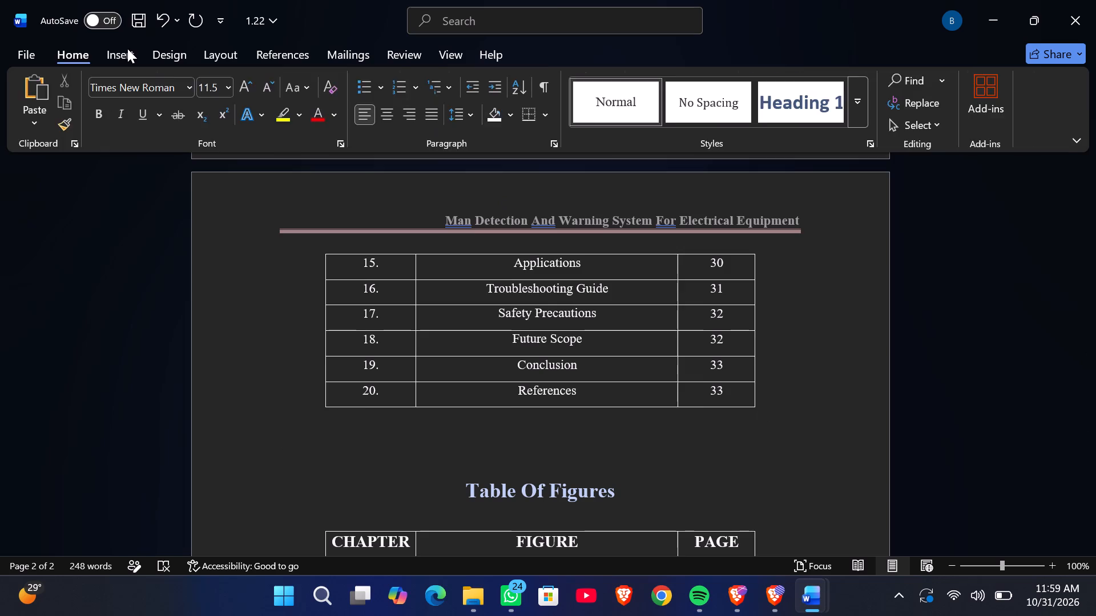
left_click(78, 117)
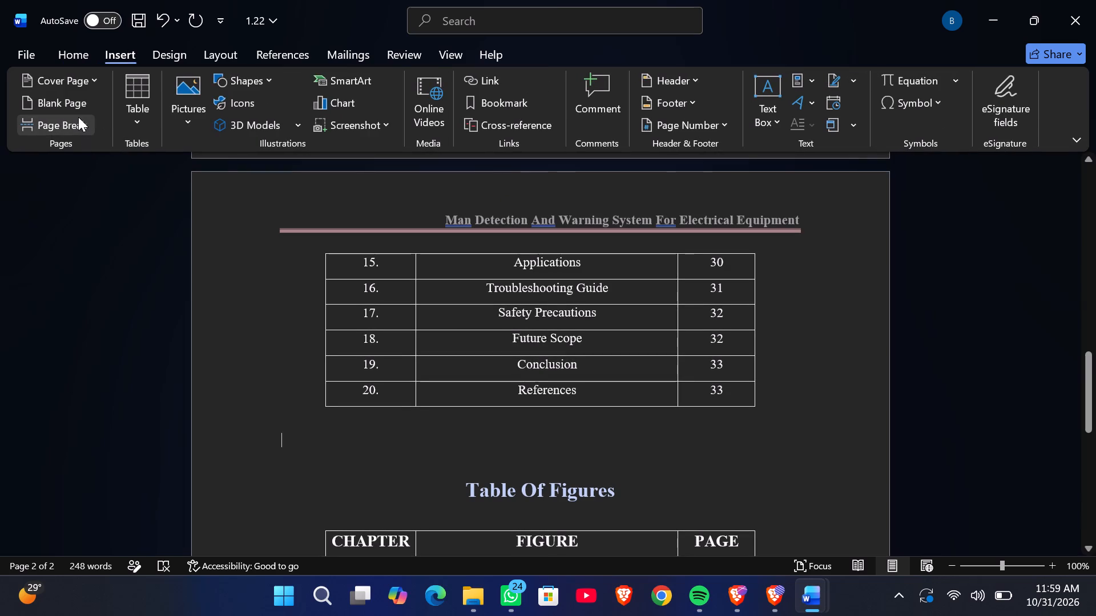
Change the chapter 2 title in the Table of Contents to "Literature Review".
scroll(369, 322, "up", 7)
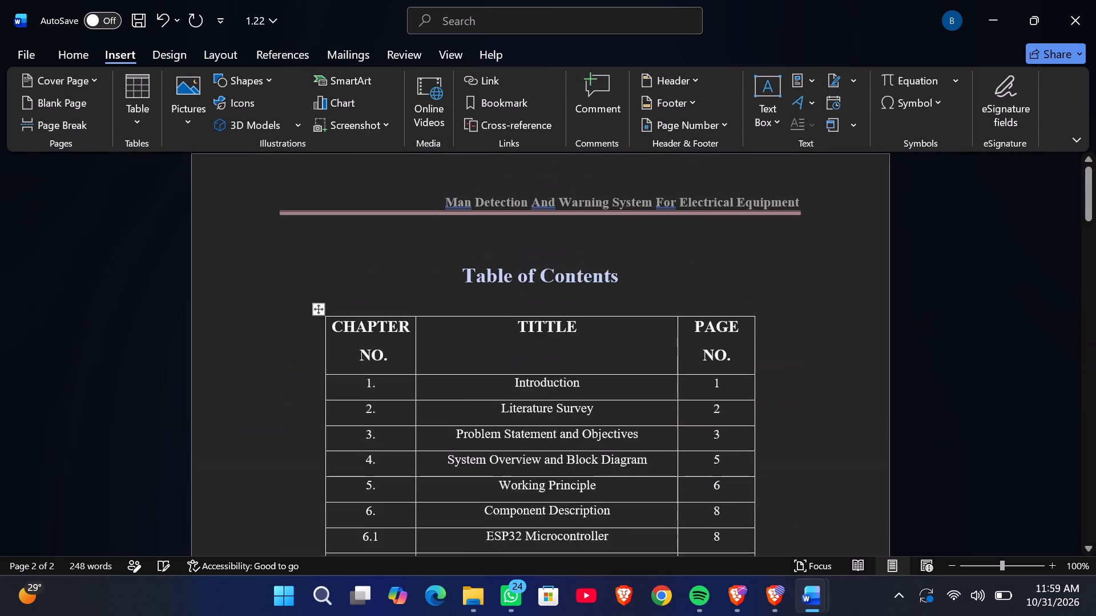
scroll(369, 322, "down", 1)
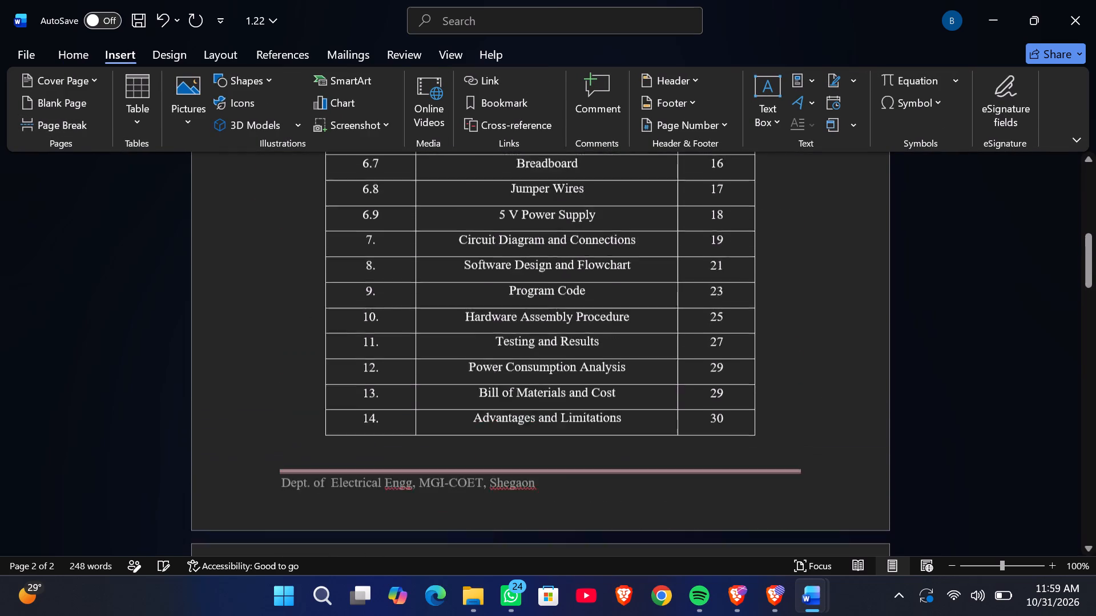
scroll(369, 322, "down", 1)
scroll(369, 322, "up", 1)
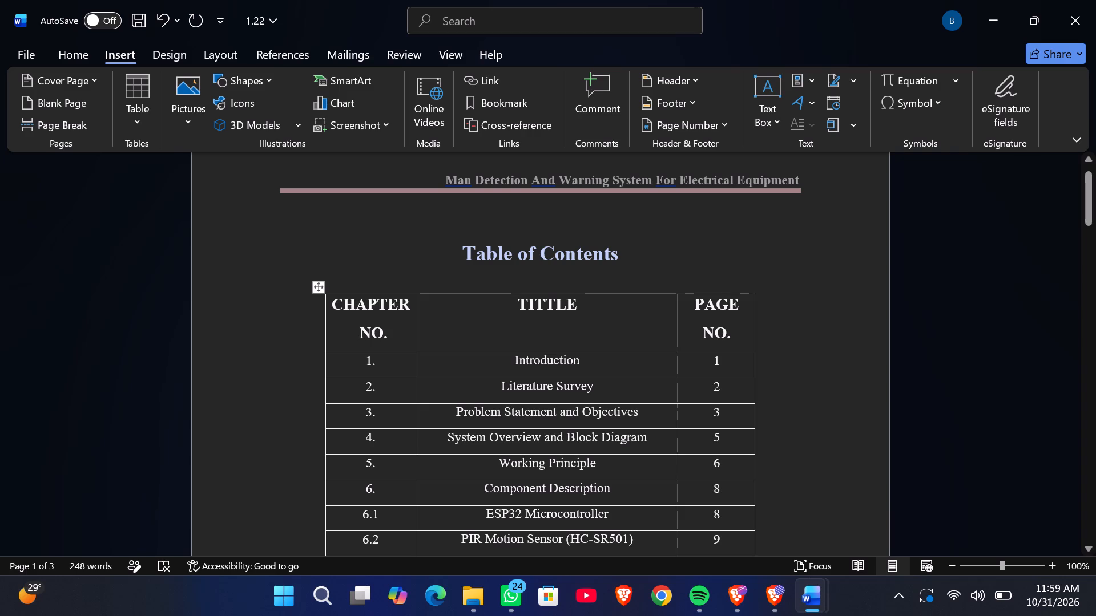
left_click(610, 388)
key("BackSpace")
key("BackSpace")
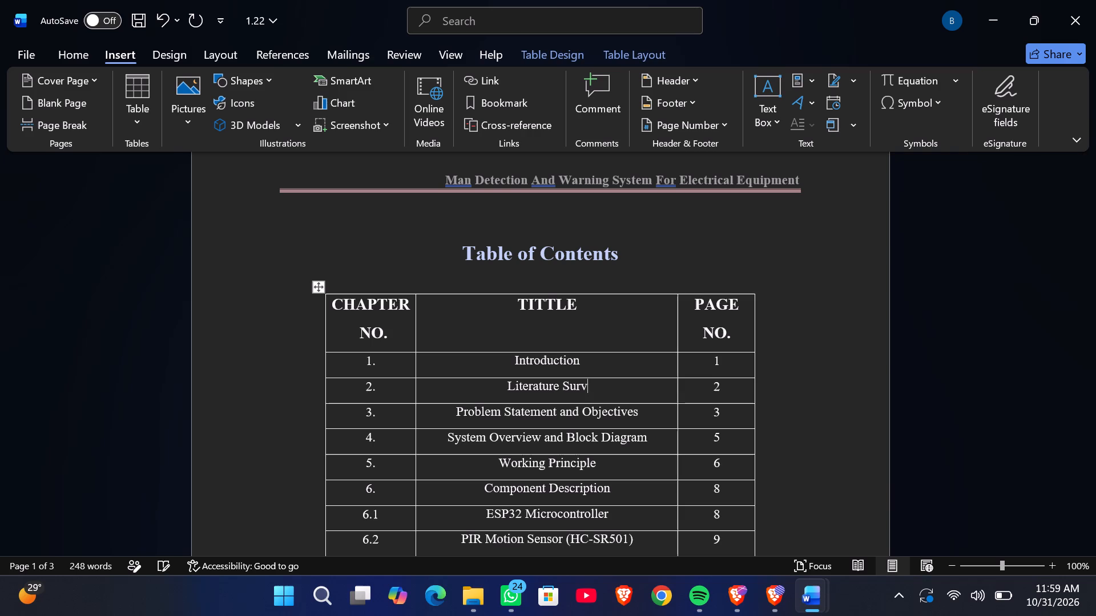
key("BackSpace")
key("BackSpace")
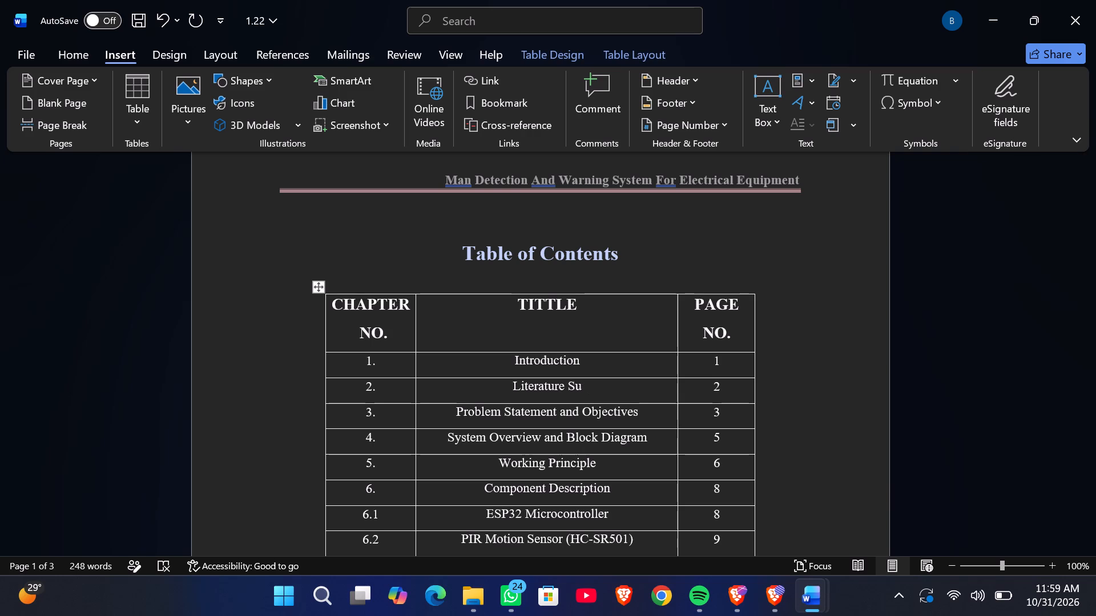
key("BackSpace")
key("BackSpace")
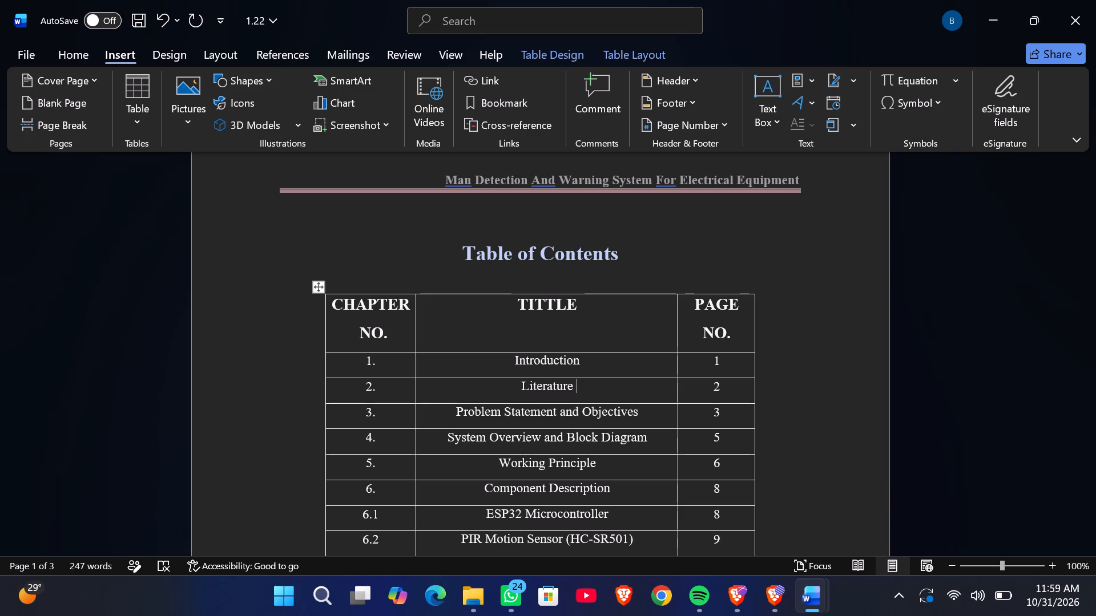
key("r")
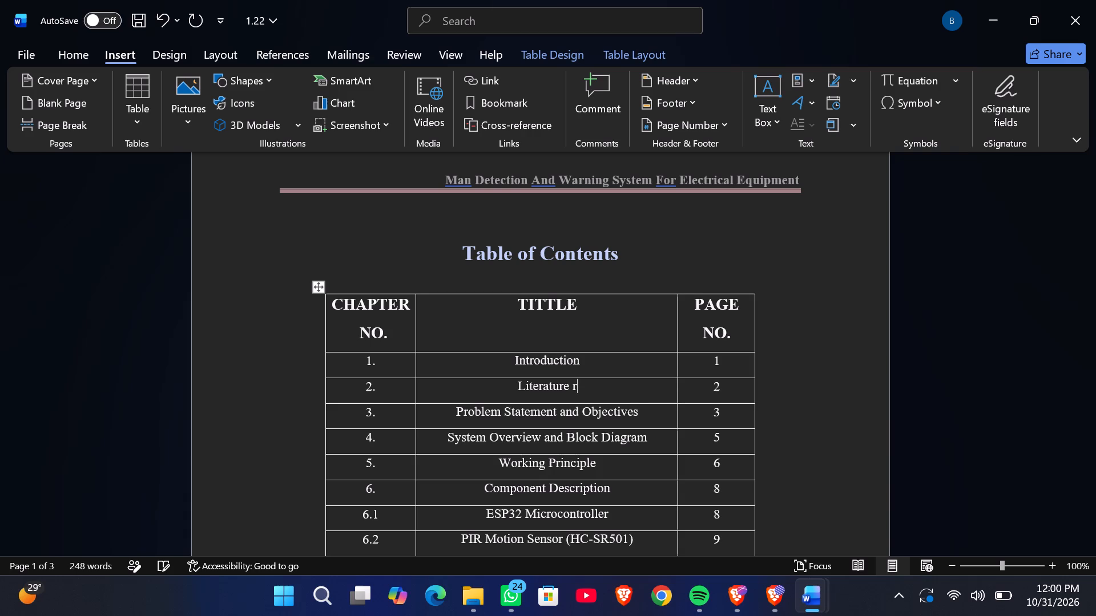
key("BackSpace")
key("shift+r")
type("eview")
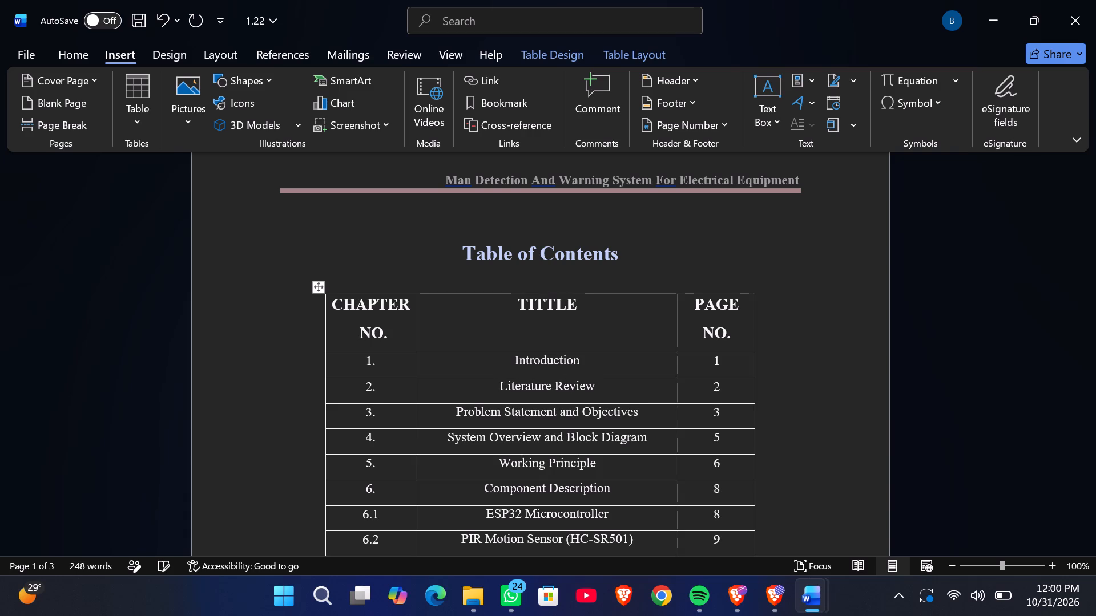
Set the Table of Contents page numbers to 3 for Literature Review and 4 for Problem Statement and Objectives.
key("Right")
key("Right")
key("BackSpace")
key("3")
key("Down")
key("Left")
key("Left")
key("Right")
key("Right")
key("BackSpace")
key("4")
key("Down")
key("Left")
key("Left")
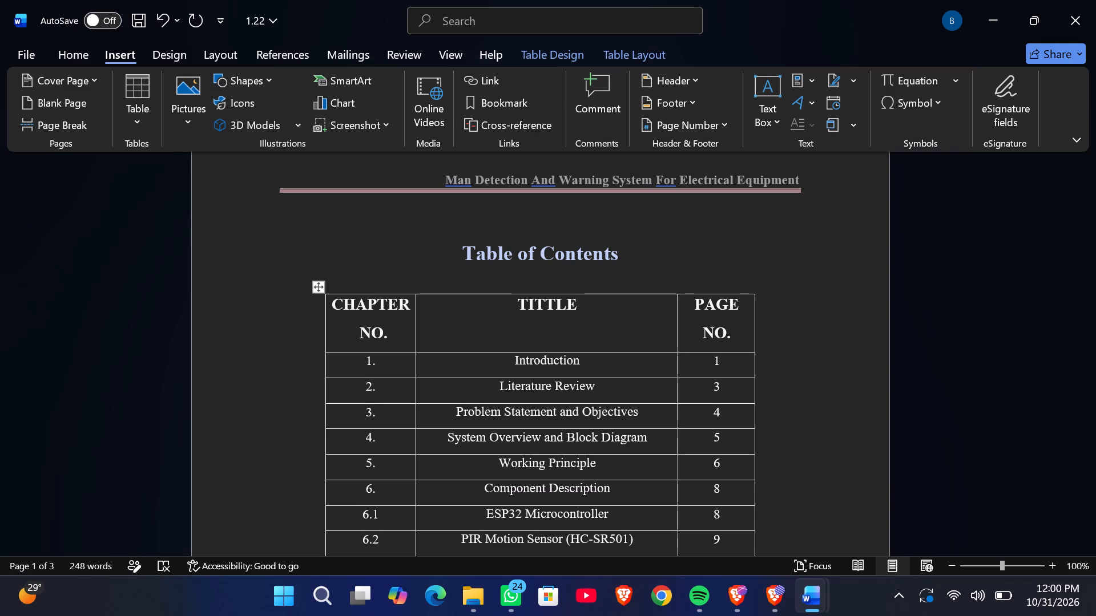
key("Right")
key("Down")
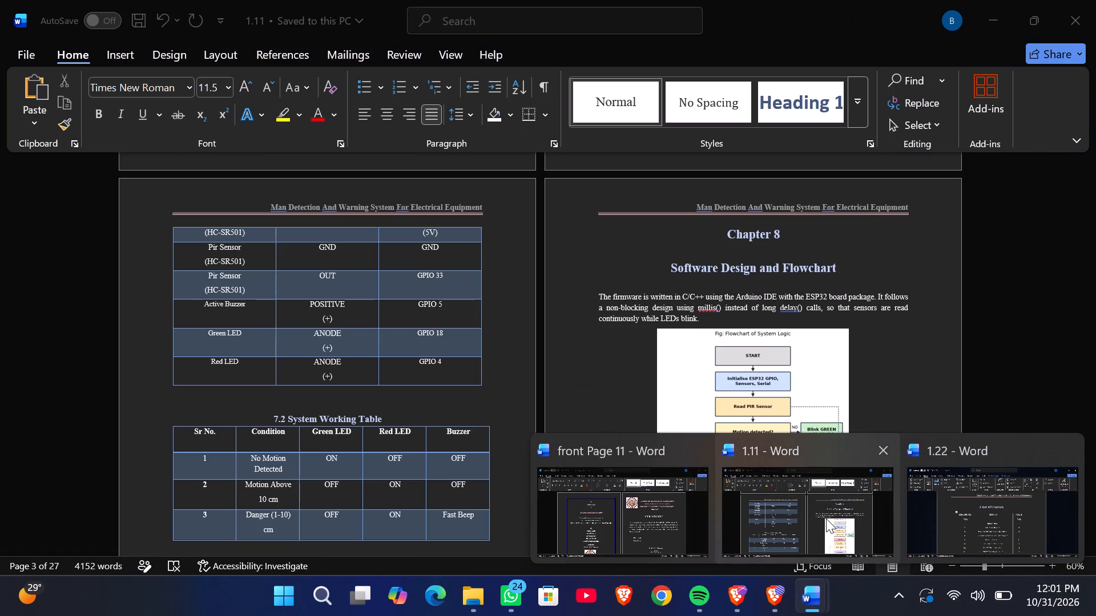
Switch to the 1.11 report document and save it.
left_click(826, 518)
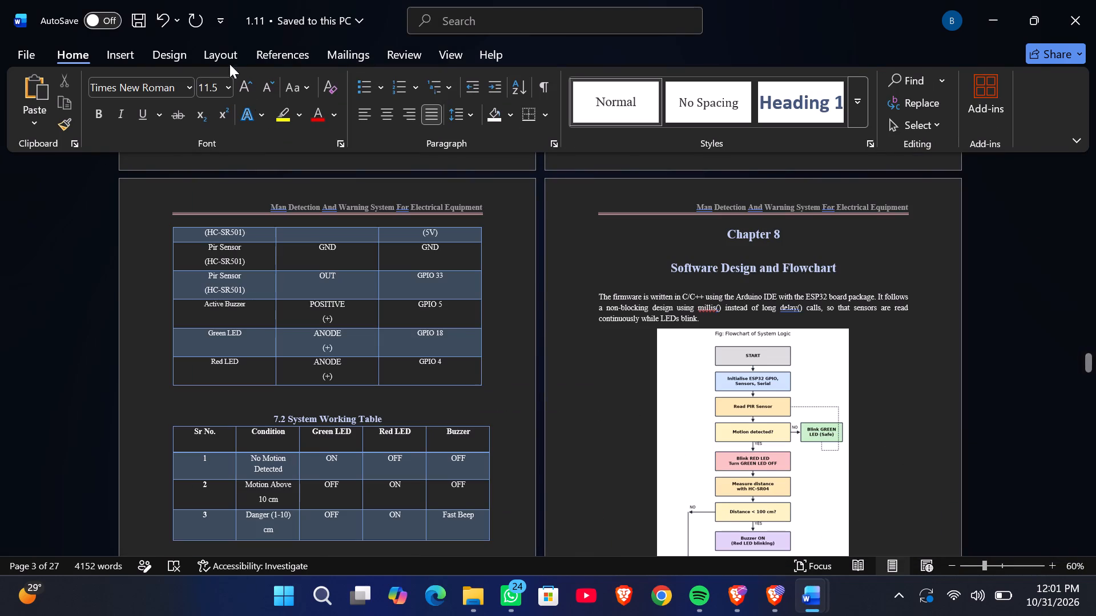
left_click(140, 18)
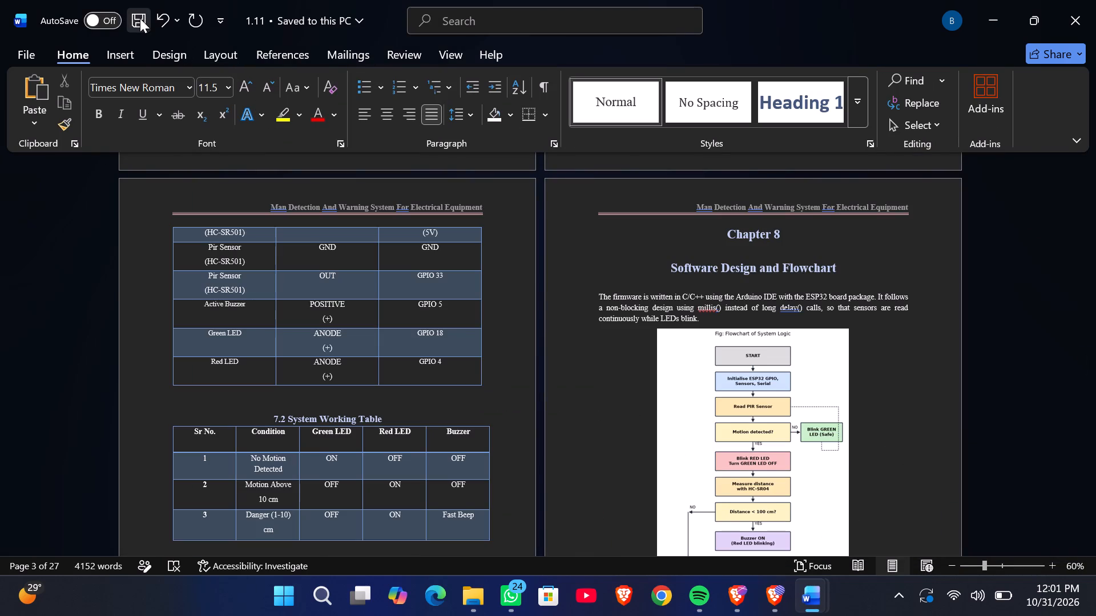
Switch to File Explorer and select the 1.11 document among the recent files in Home.
left_click(465, 586)
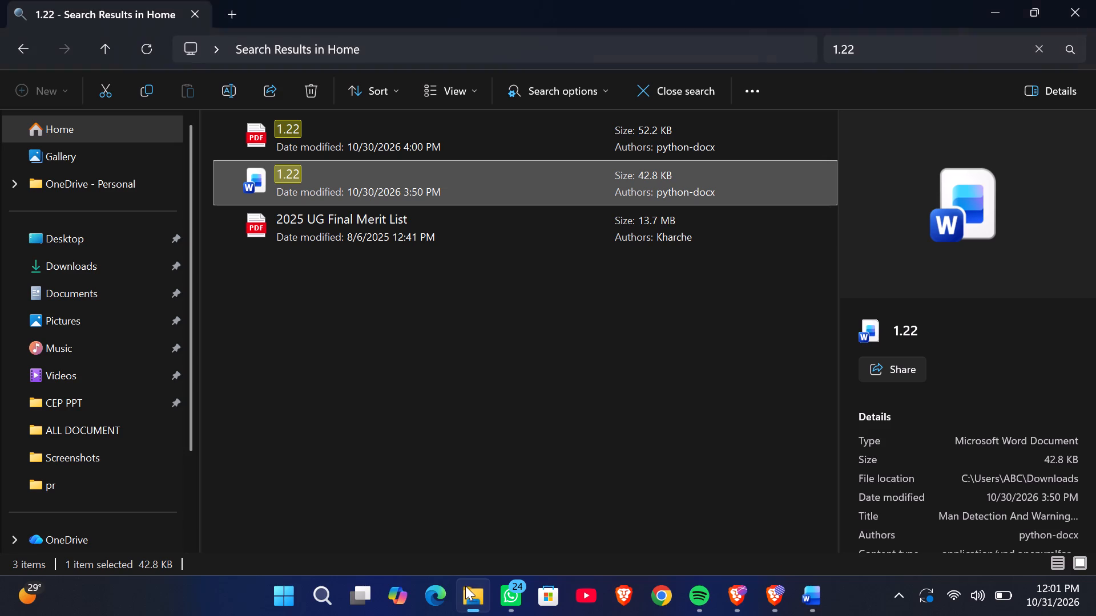
left_click(110, 129)
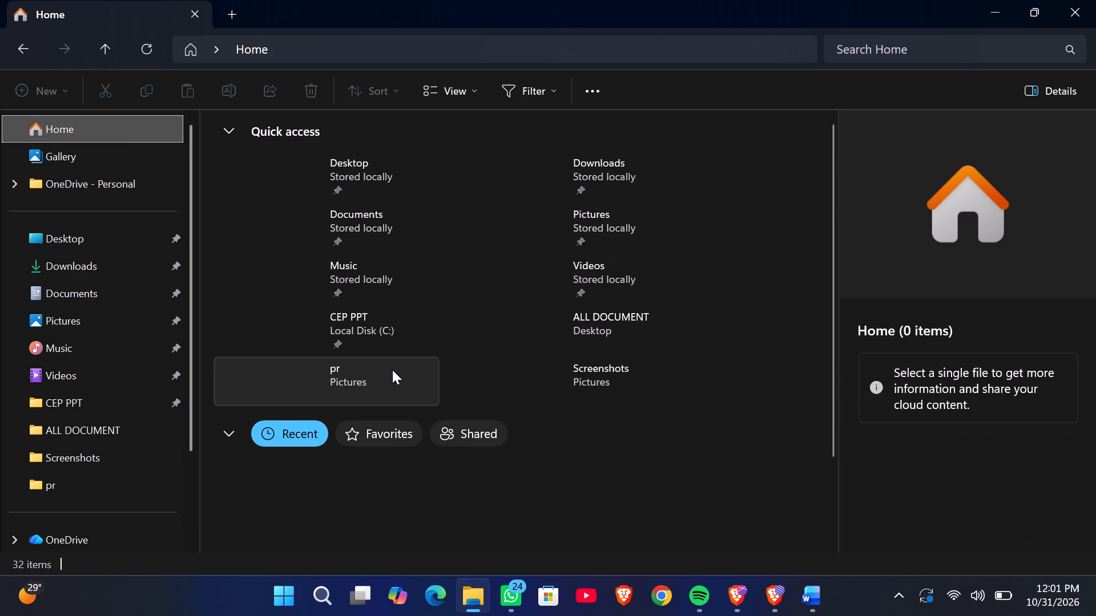
scroll(423, 437, "down", 1)
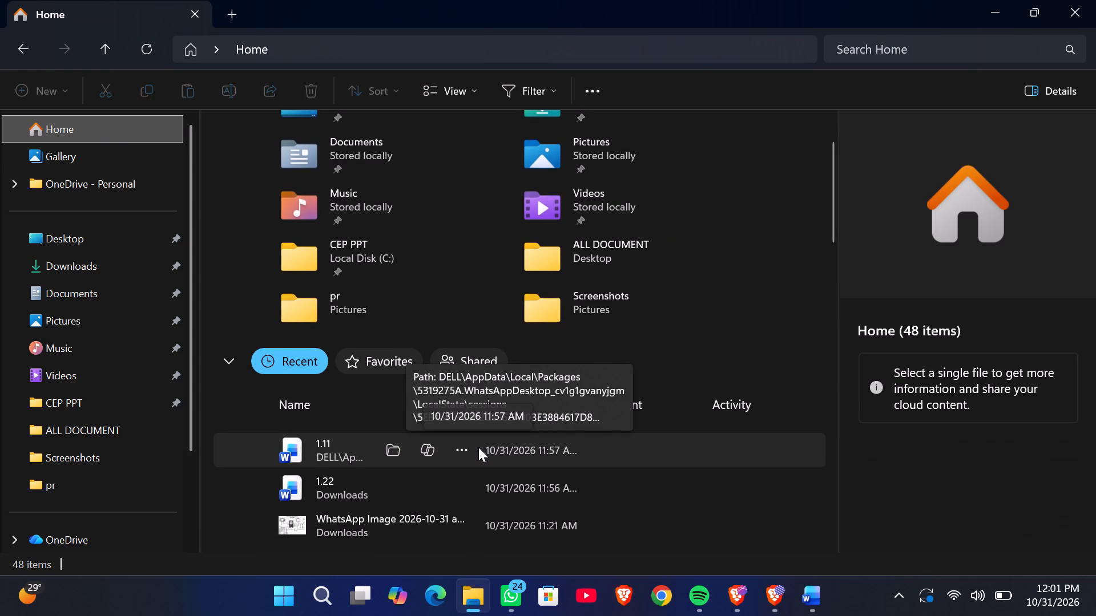
left_click(360, 447)
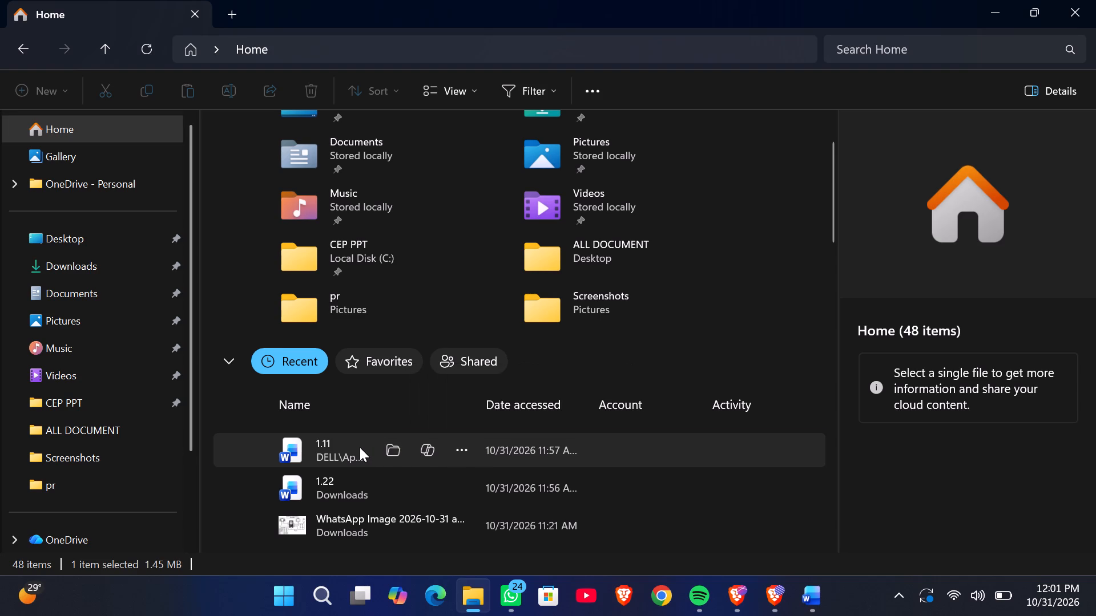
Open the 1.11 report from the recent files and look through its component and connection pages.
double_click(360, 447)
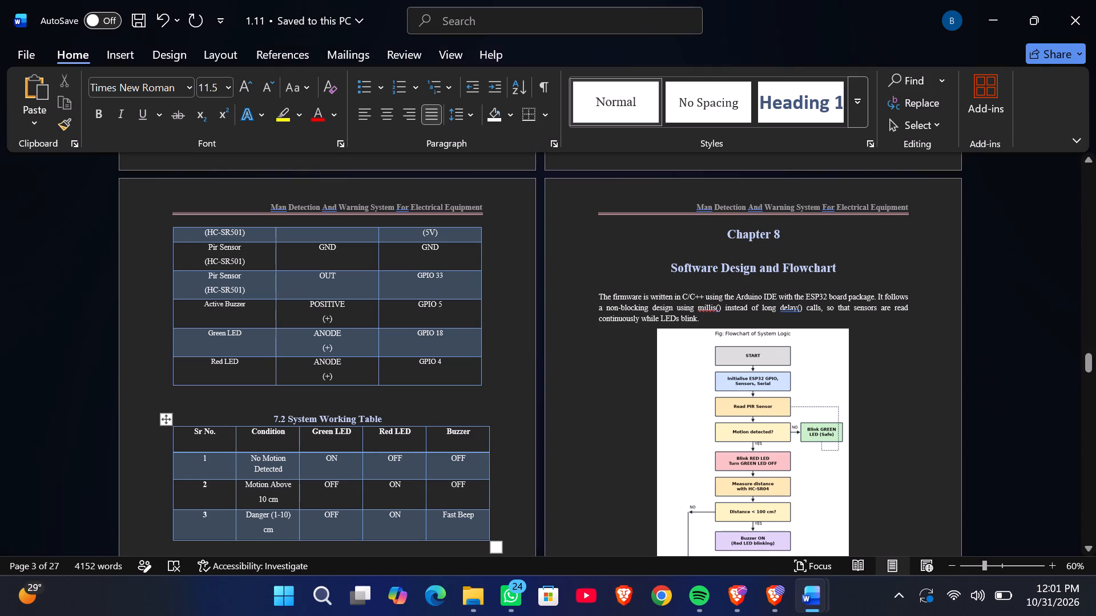
scroll(553, 406, "down", 20)
scroll(553, 406, "down", 20)
scroll(553, 406, "down", 20)
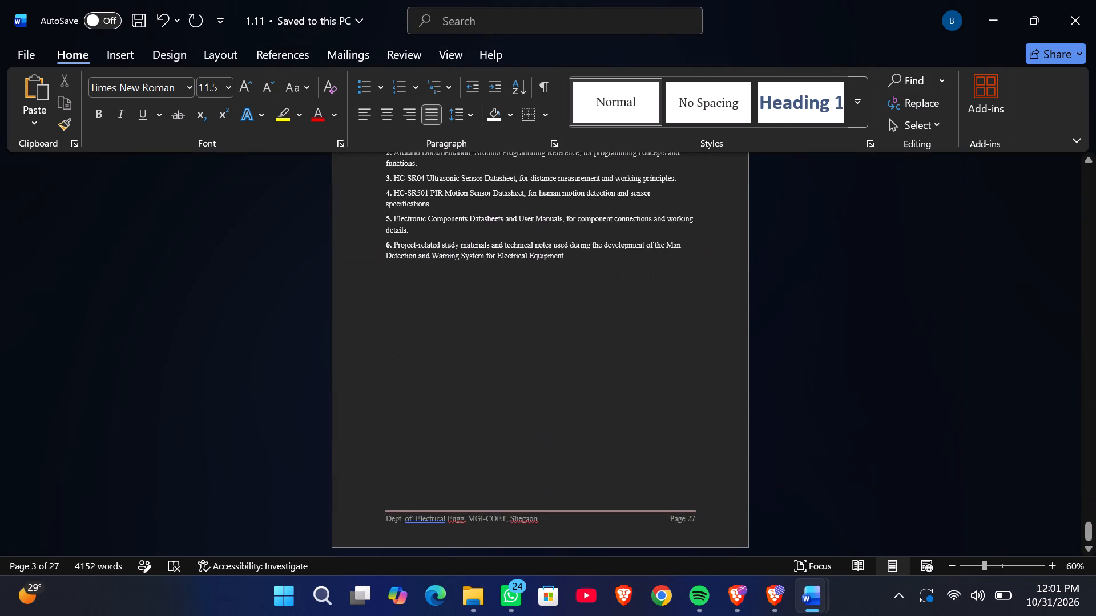
scroll(553, 406, "up", 20)
scroll(553, 406, "up", 20)
scroll(553, 406, "up", 20)
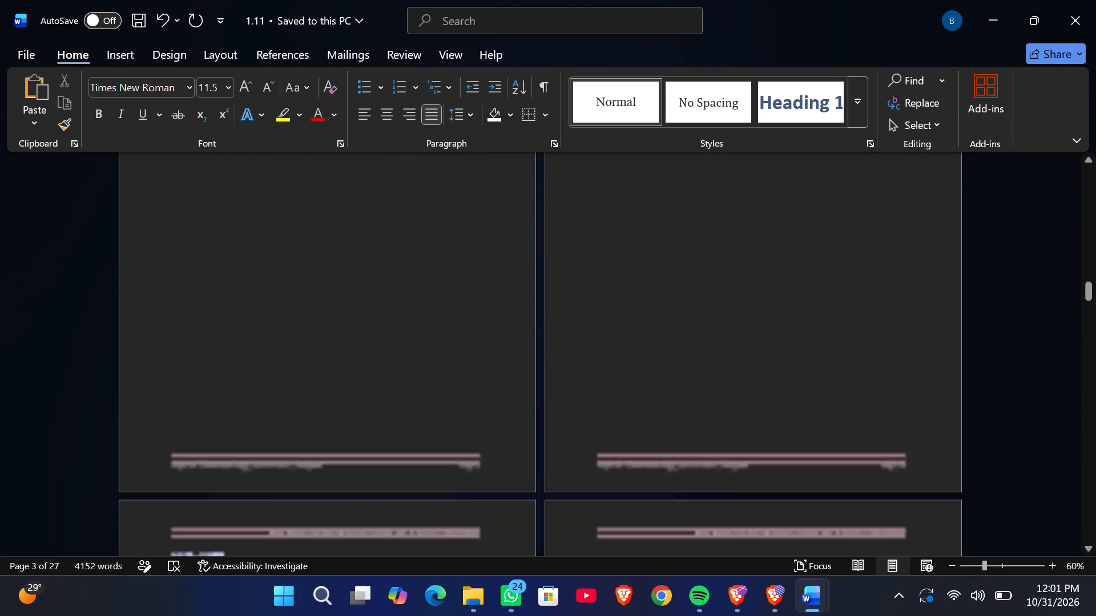
scroll(553, 406, "up", 20)
scroll(553, 406, "up", 11)
scroll(553, 406, "down", 11)
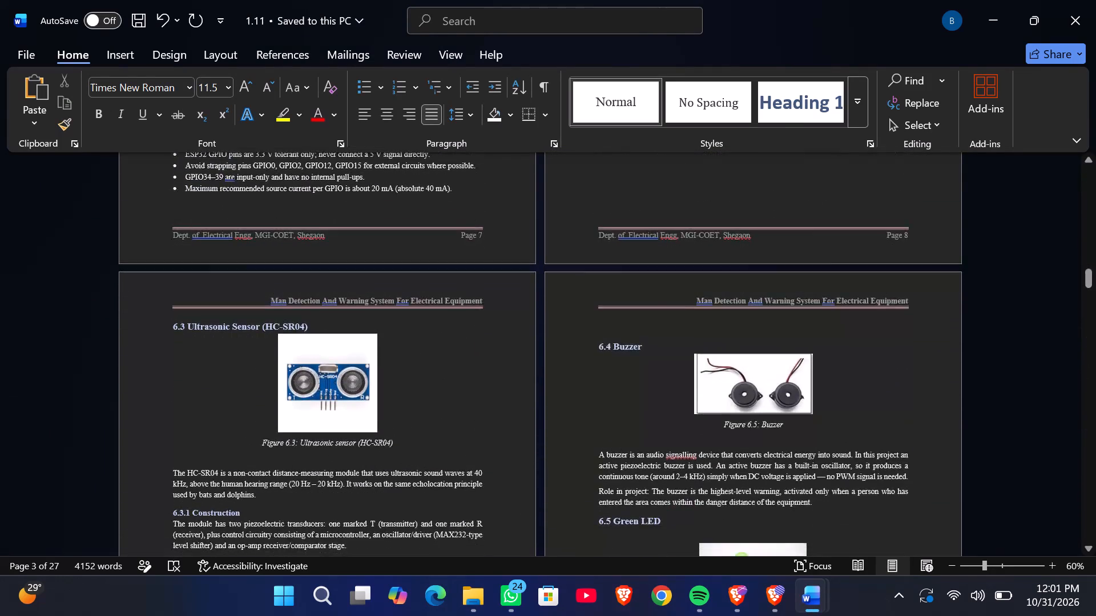
scroll(553, 406, "down", 12)
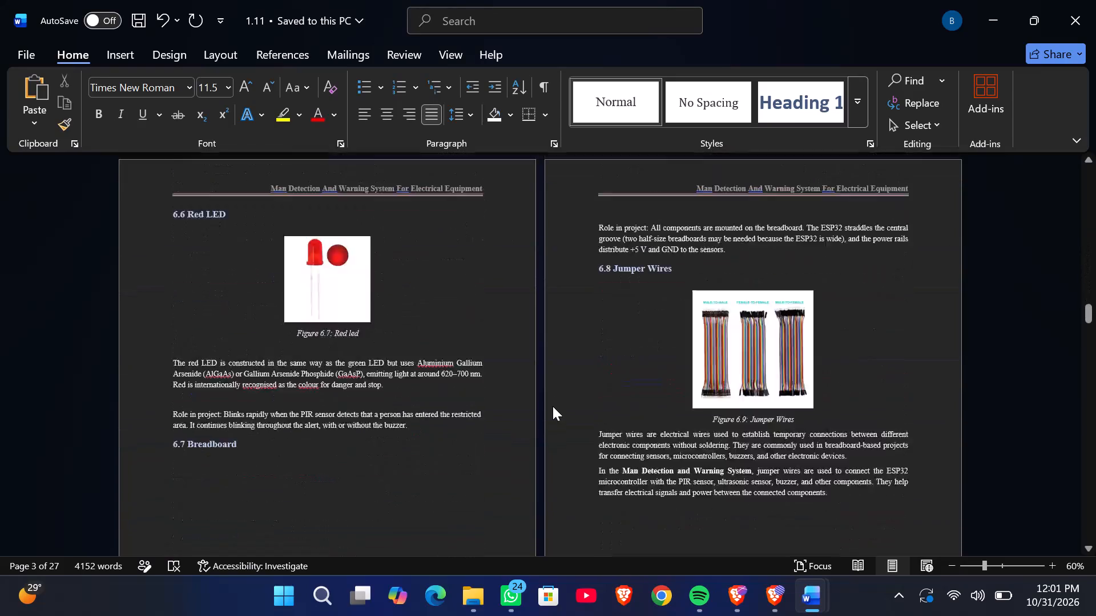
scroll(553, 406, "down", 4)
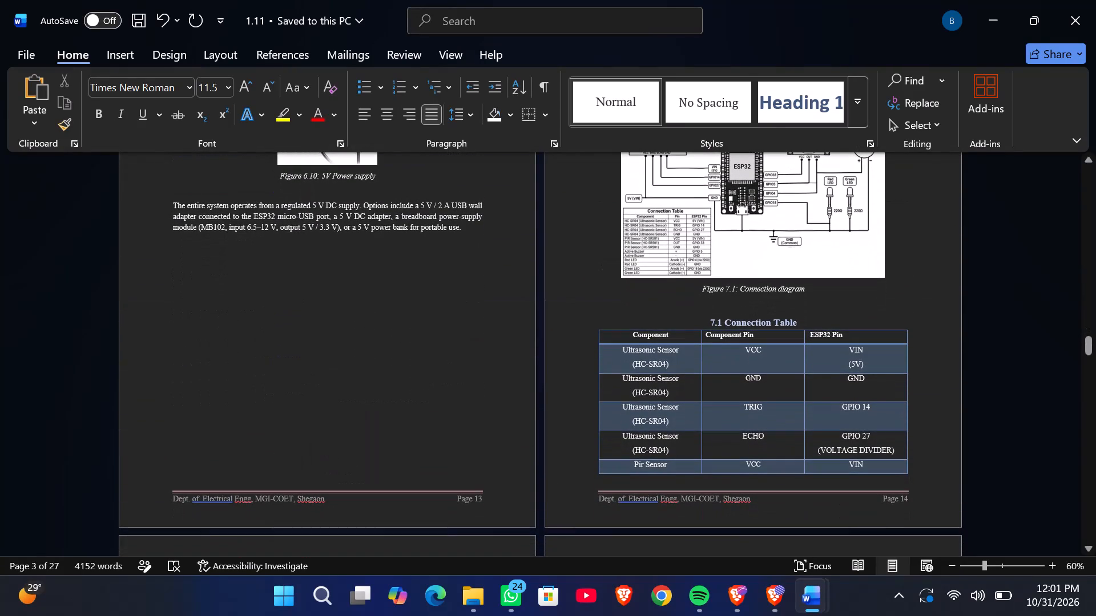
Save the 1.11 report document.
left_click(144, 22)
left_click(144, 22)
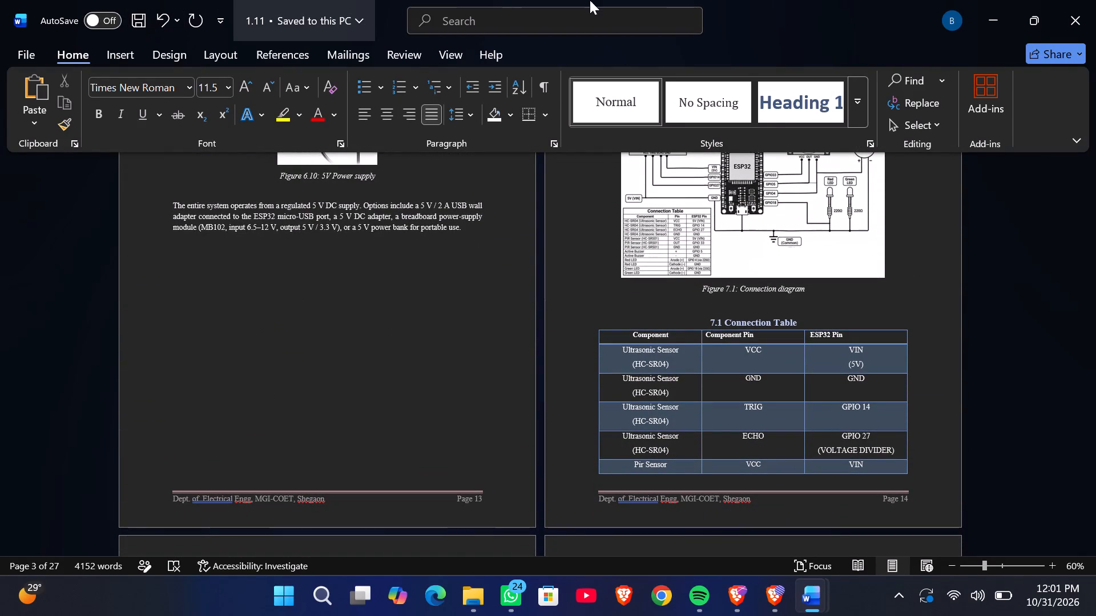
Switch back to File Explorer and start sharing the 1.11 document from the recent files.
left_click(979, 8)
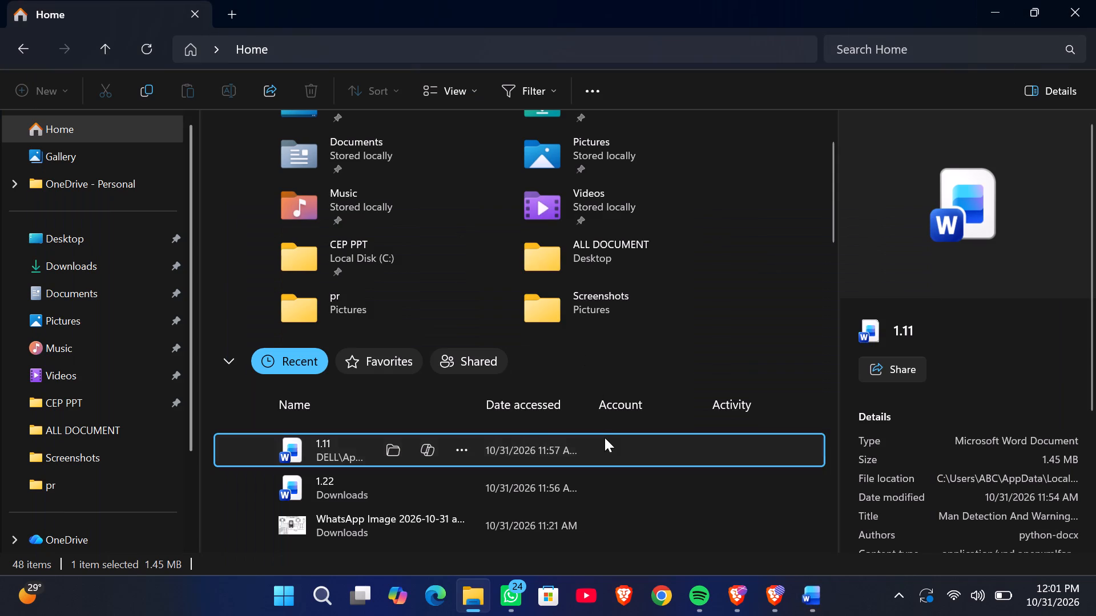
right_click(598, 439)
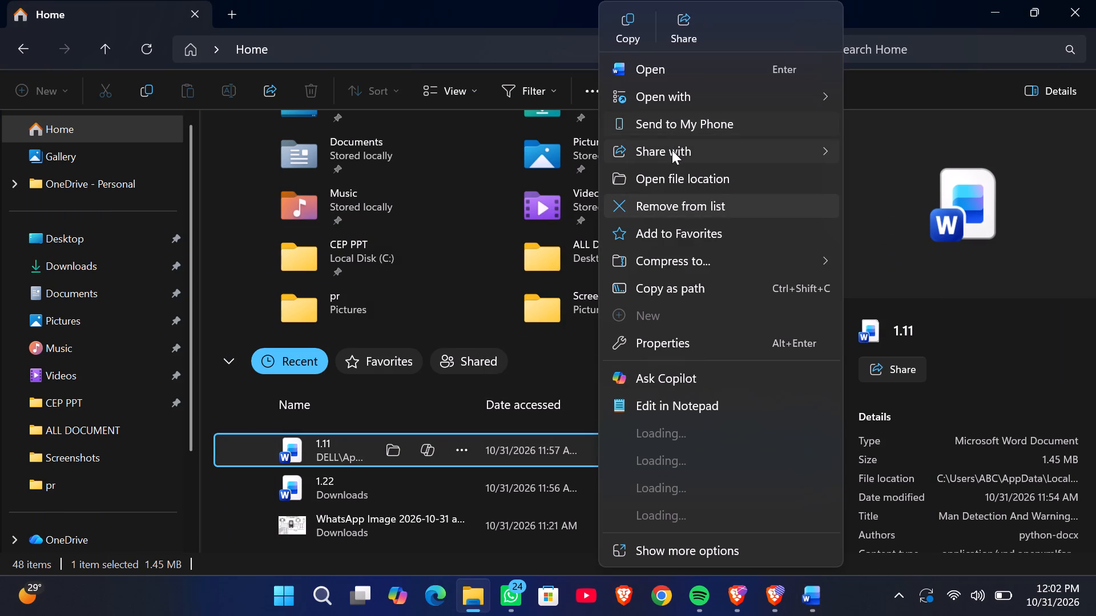
left_click(672, 150)
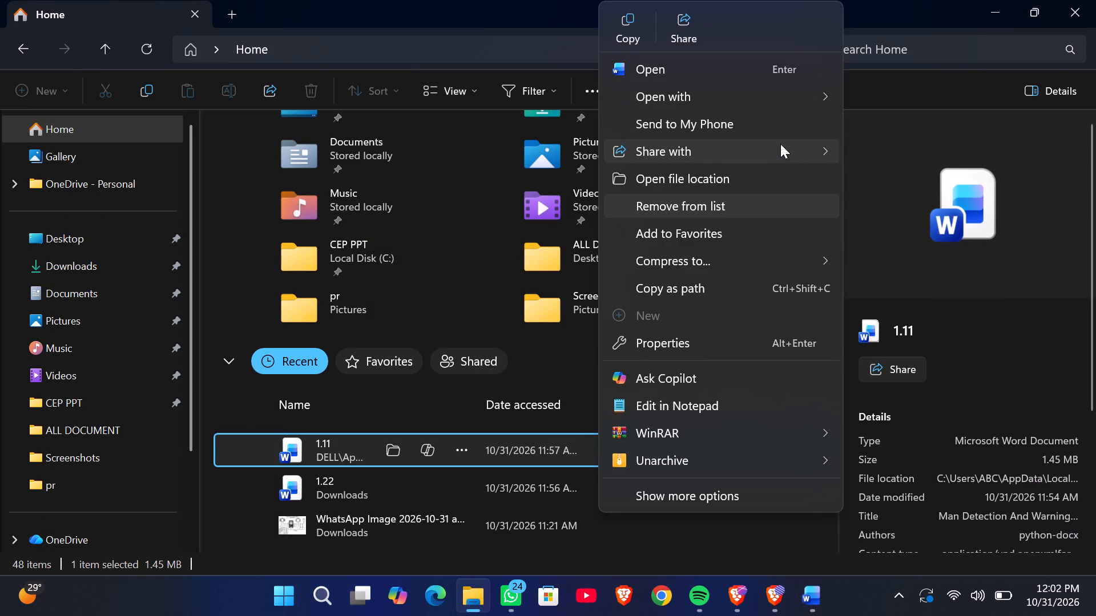
left_click(780, 144)
left_click(897, 151)
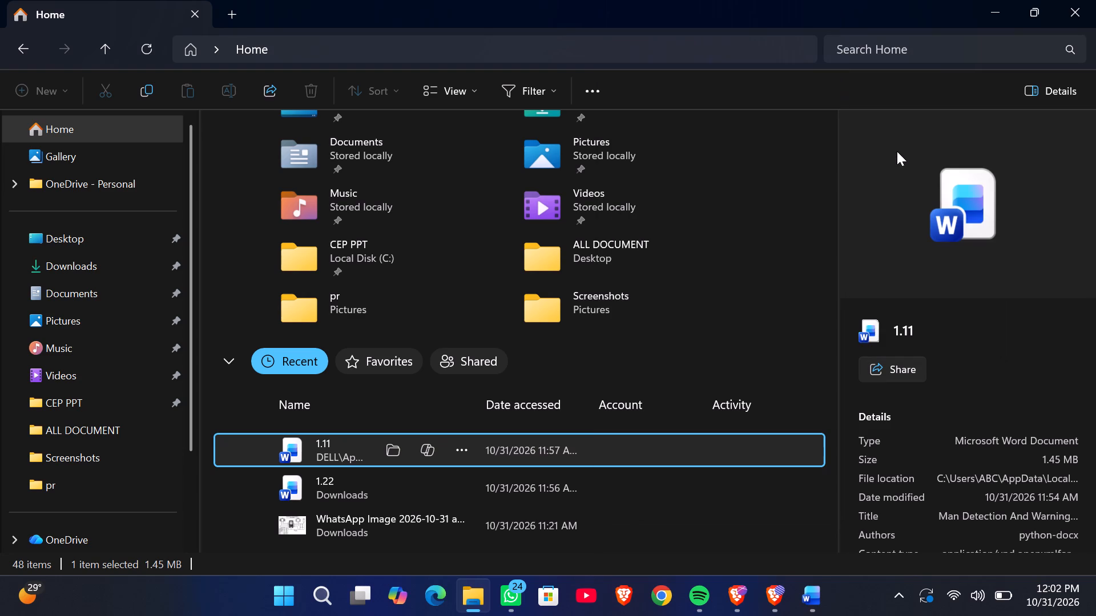
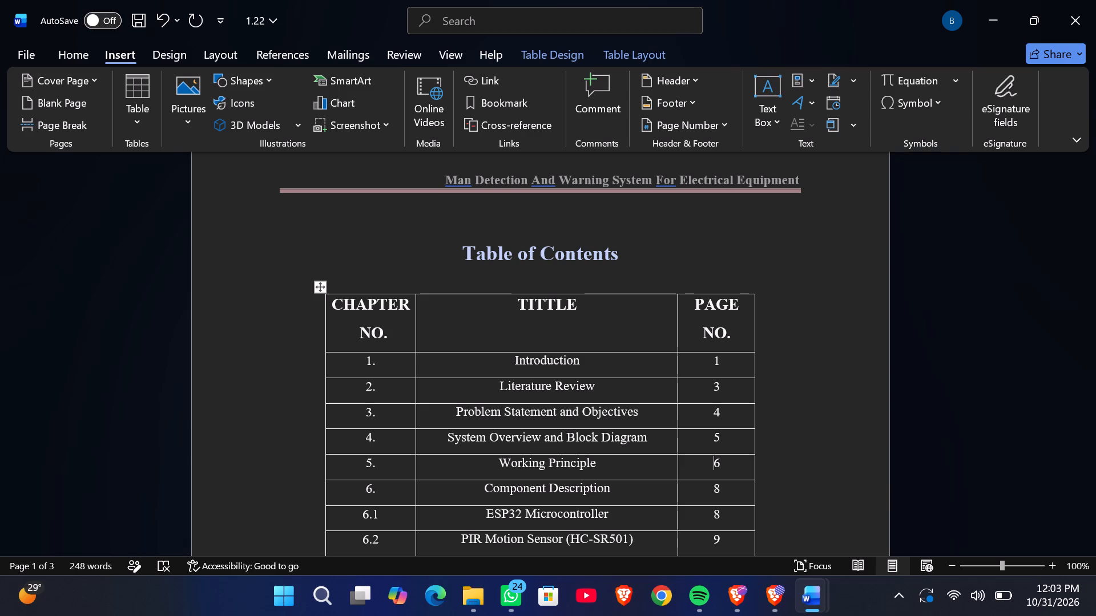
Set the Table of Contents page number for Component Description to 7.
key("Up")
key("Up")
key("Up")
key("Down")
key("Down")
key("Right")
key("Down")
key("Down")
key("BackSpace")
key("7")
Delete the Table of Contents rows 6.1 to 6.9, from ESP32 Microcontroller through 5 V Power Supply.
scroll(658, 519, "down", 1)
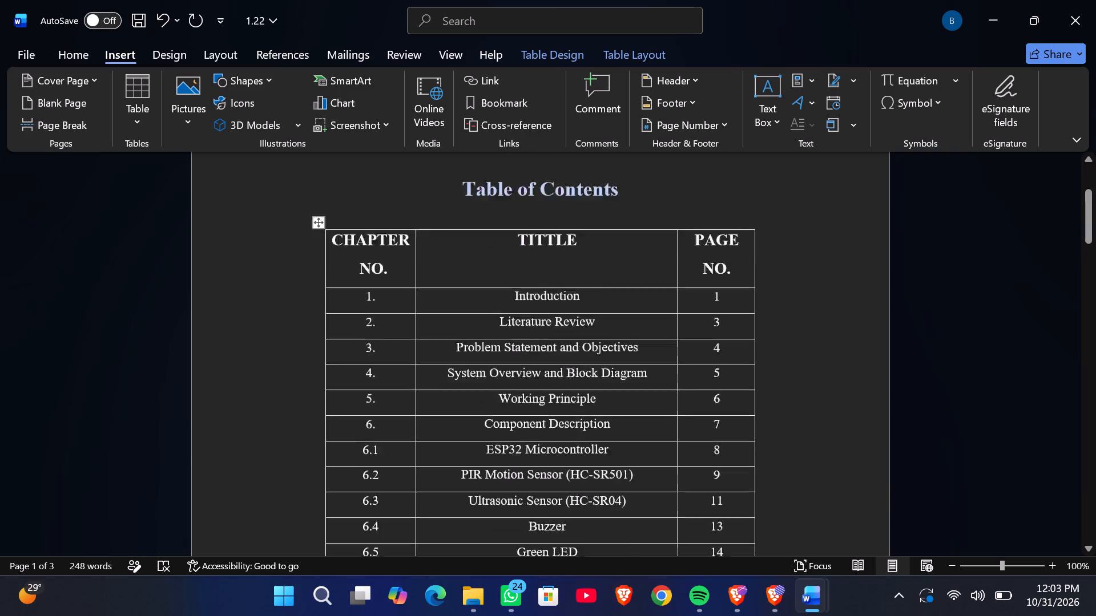
scroll(658, 519, "down", 1)
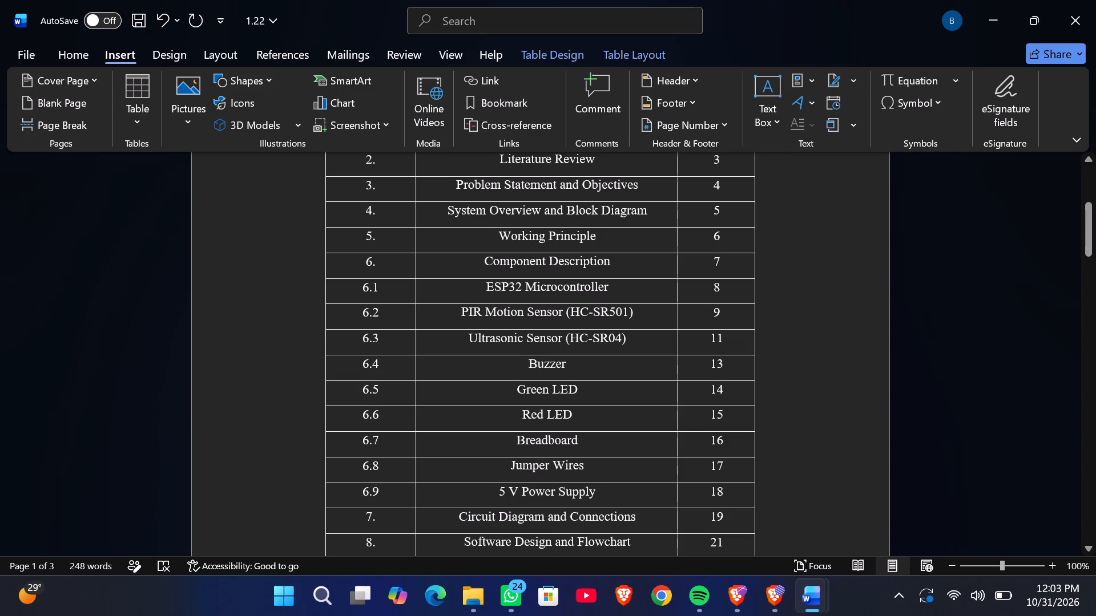
left_click_drag(739, 490, 672, 421)
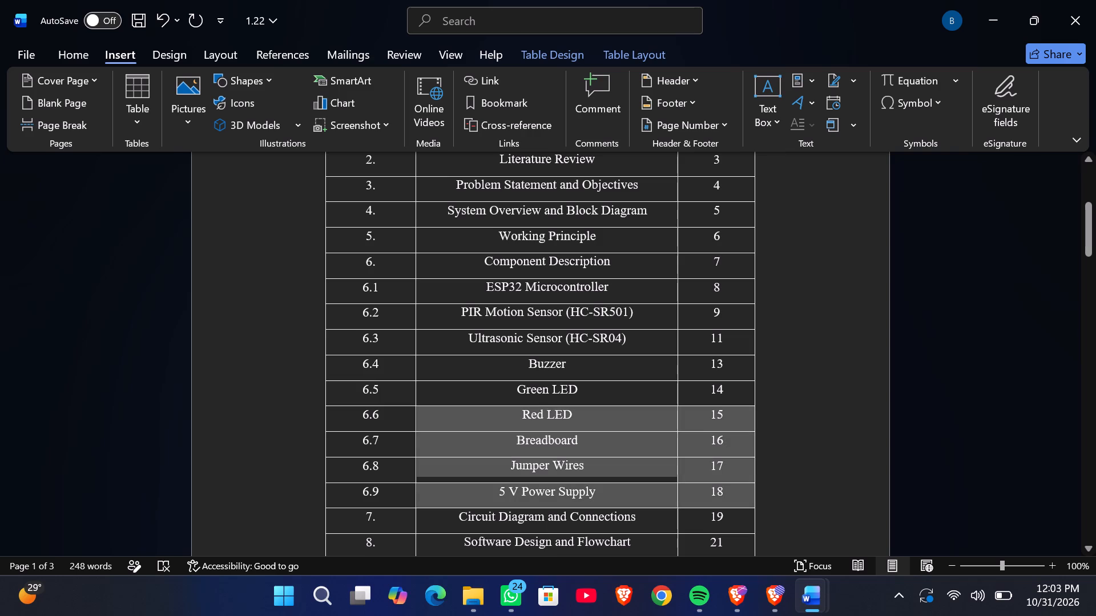
left_click_drag(672, 421, 460, 301)
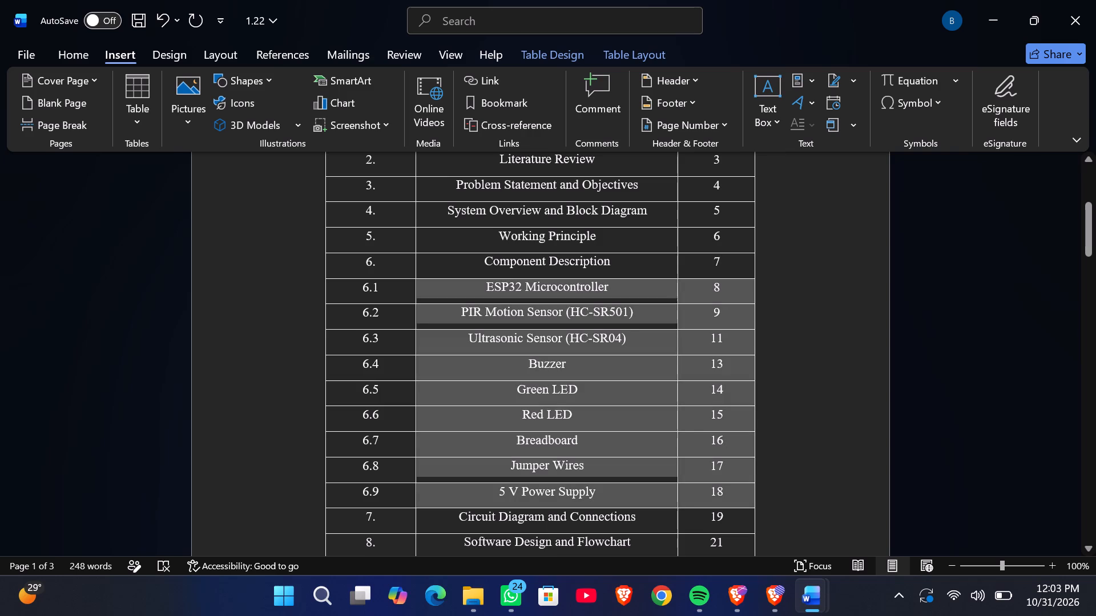
left_click_drag(460, 301, 360, 292)
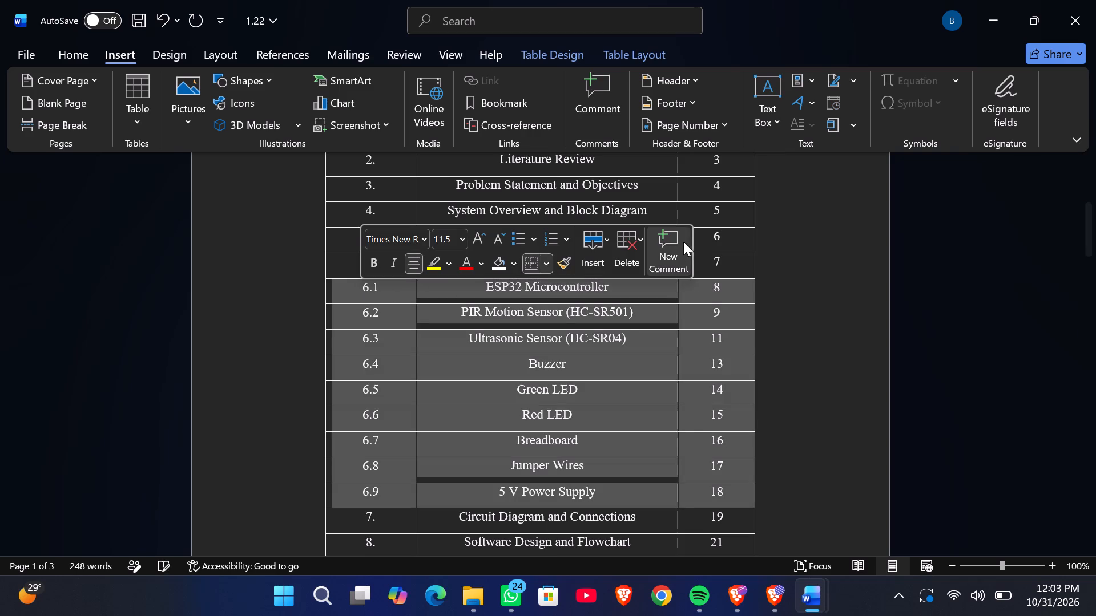
left_click(641, 255)
left_click(661, 341)
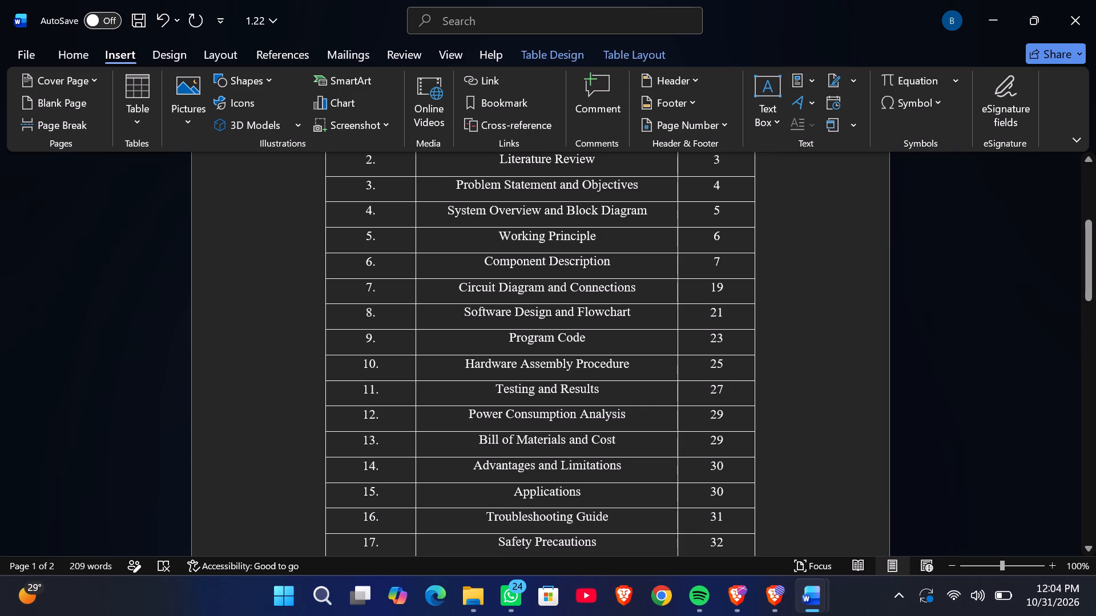
Set the page numbers to 14 for Circuit Diagram and Connections, 16 for Software Design and Flowchart, and 17 for Program Code.
left_click(728, 290)
key("BackSpace")
key("4")
key("Down")
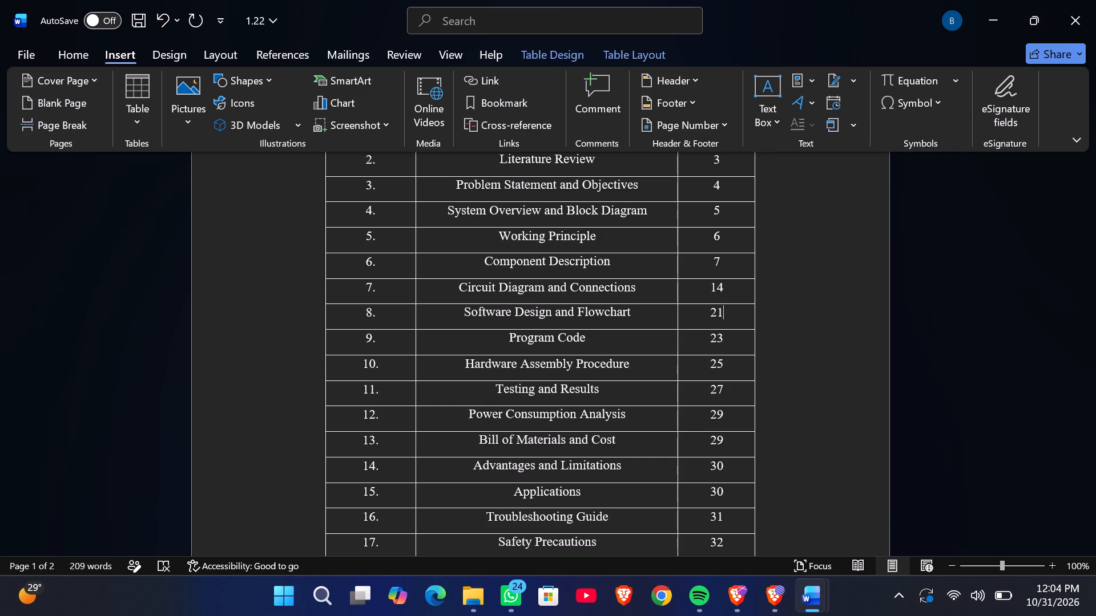
key("BackSpace")
key("BackSpace")
type("16")
key("Down")
key("BackSpace")
key("BackSpace")
type("17")
key("Down")
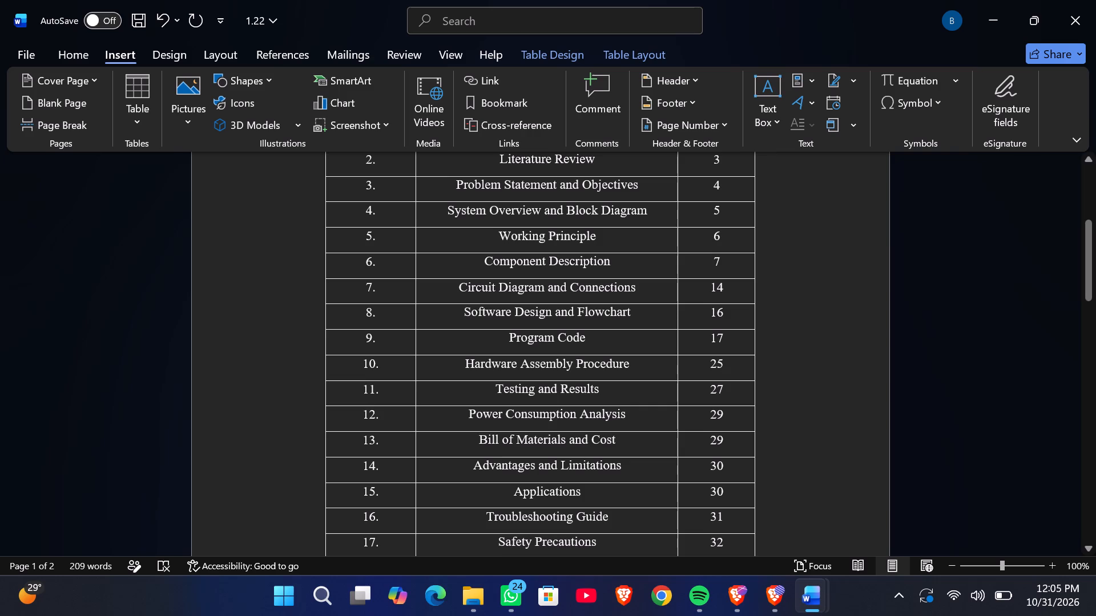
Delete the Table of Contents rows for chapters 10 to 13, from Hardware Assembly Procedure through Bill of Materials and Cost.
left_click_drag(727, 437, 674, 414)
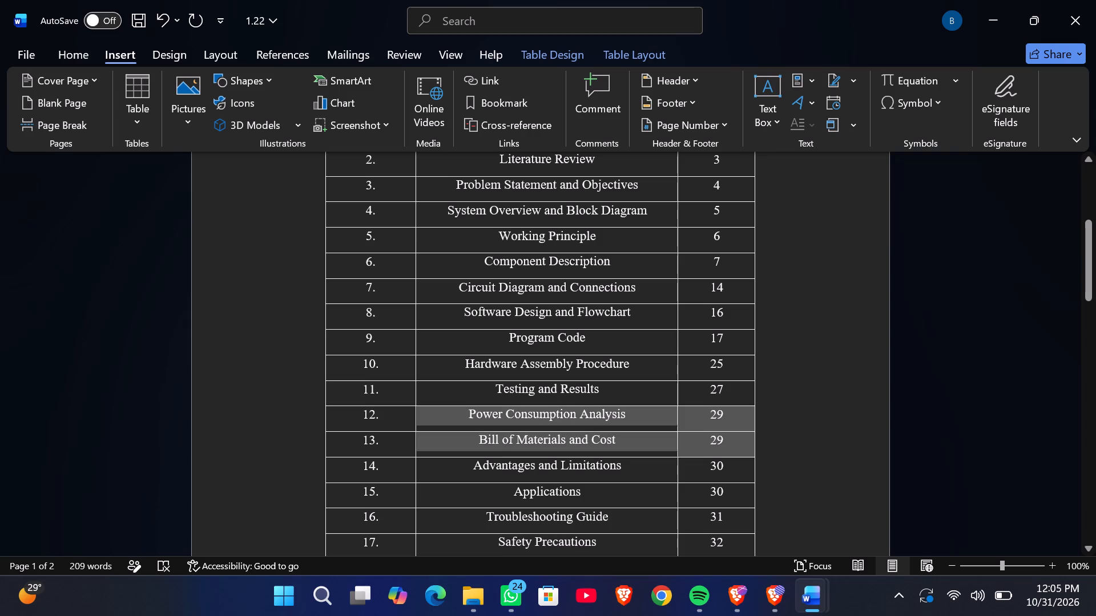
left_click_drag(674, 414, 401, 374)
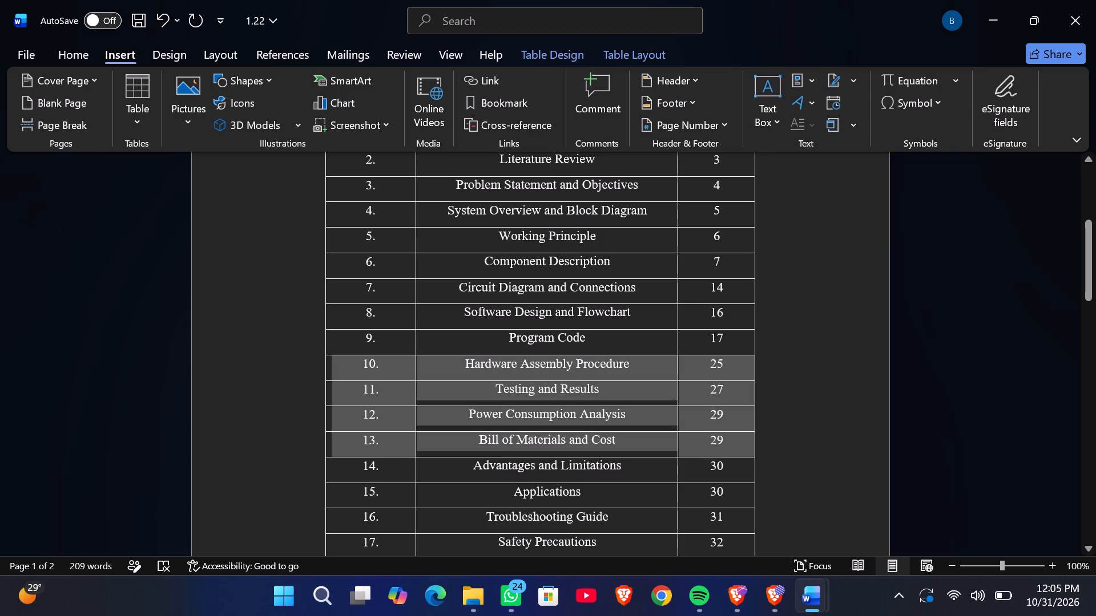
left_click_drag(401, 374, 378, 373)
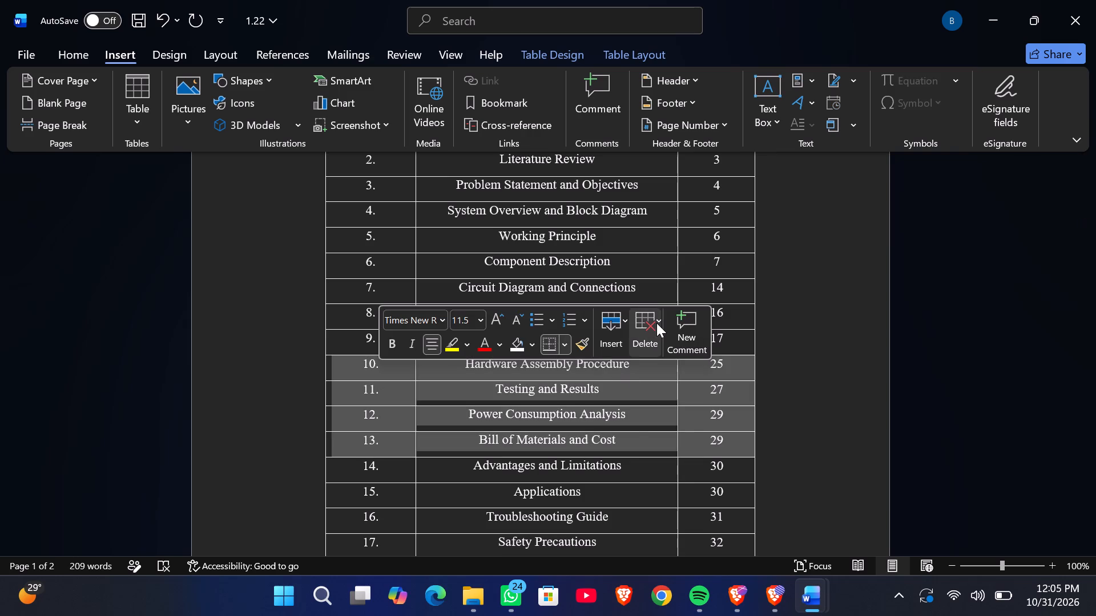
left_click(656, 323)
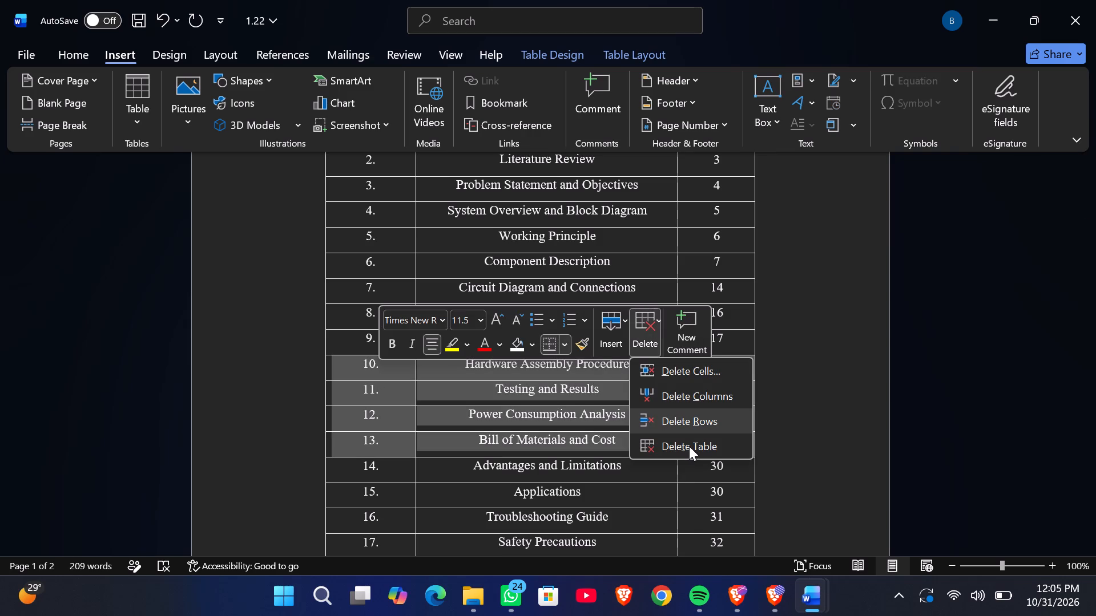
left_click(700, 423)
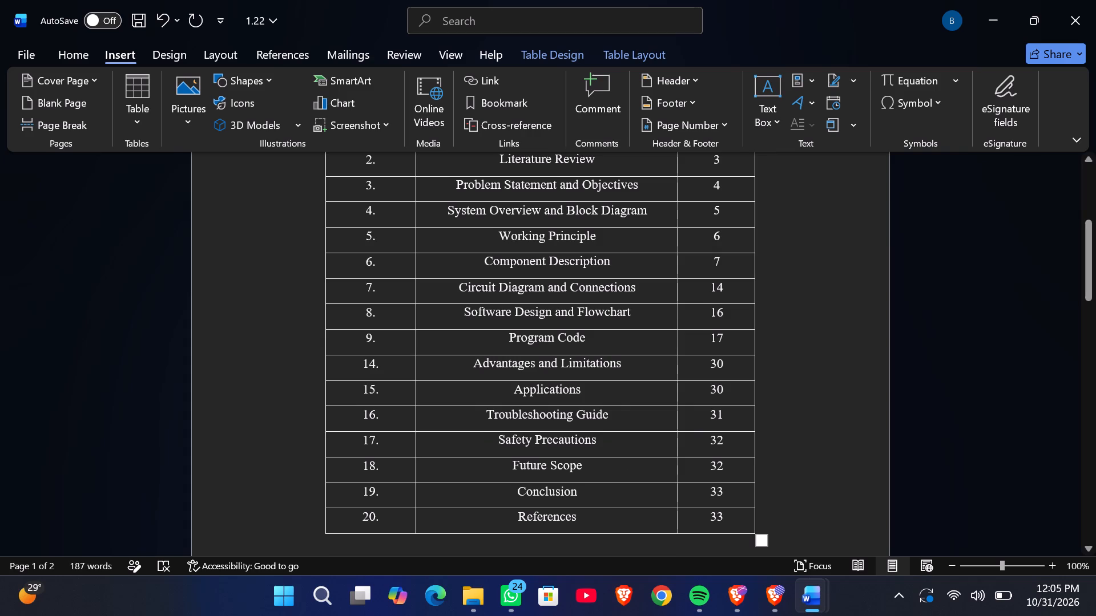
Set the page number for Advantages and Limitations to 23.
left_click(746, 373)
key("BackSpace")
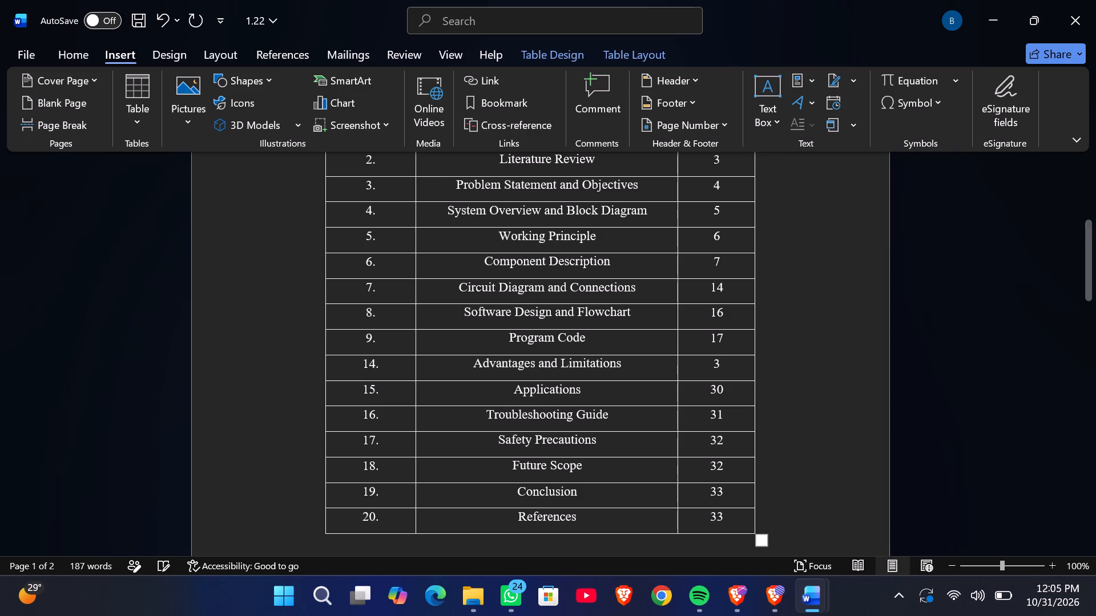
key("BackSpace")
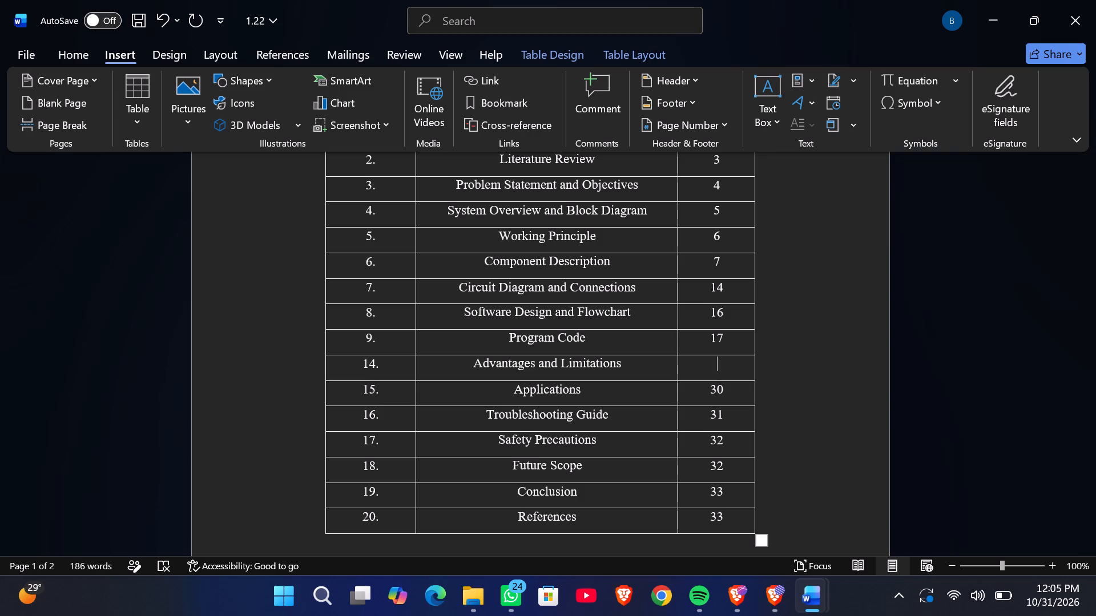
type("23")
key("Left")
key("Left")
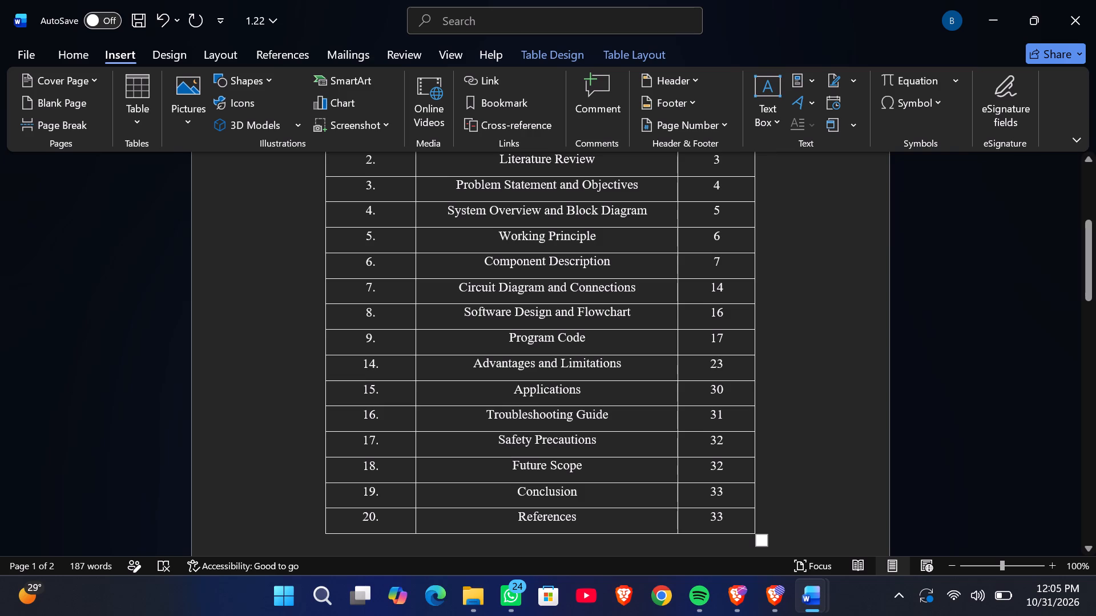
Renumber the chapters from Advantages and Limitations through Future Scope as 10 to 14.
left_click(375, 366)
key("BackSpace")
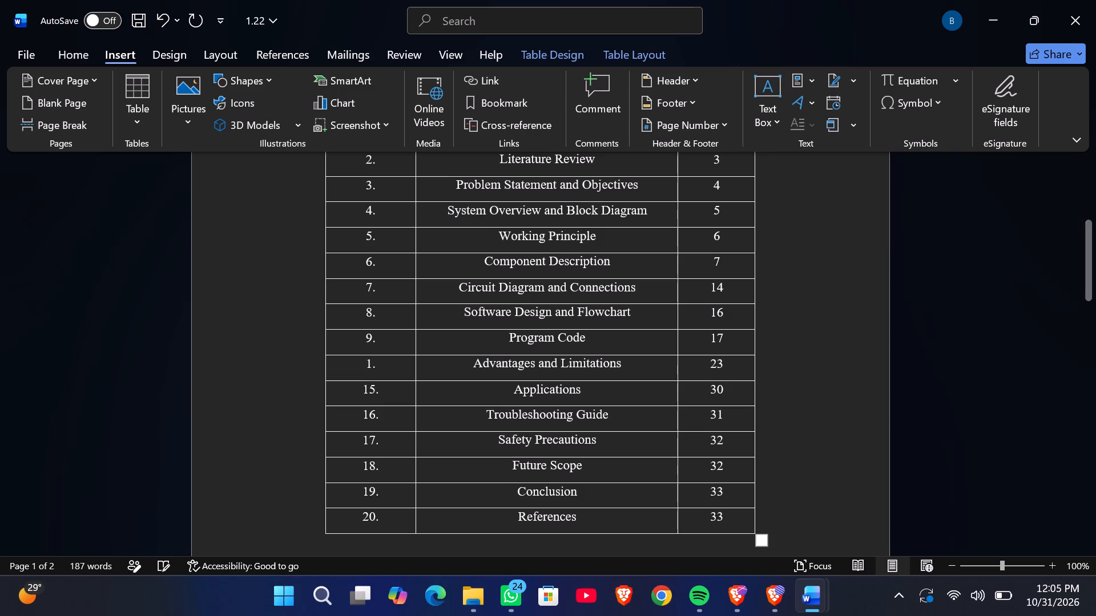
key("0")
key("Down")
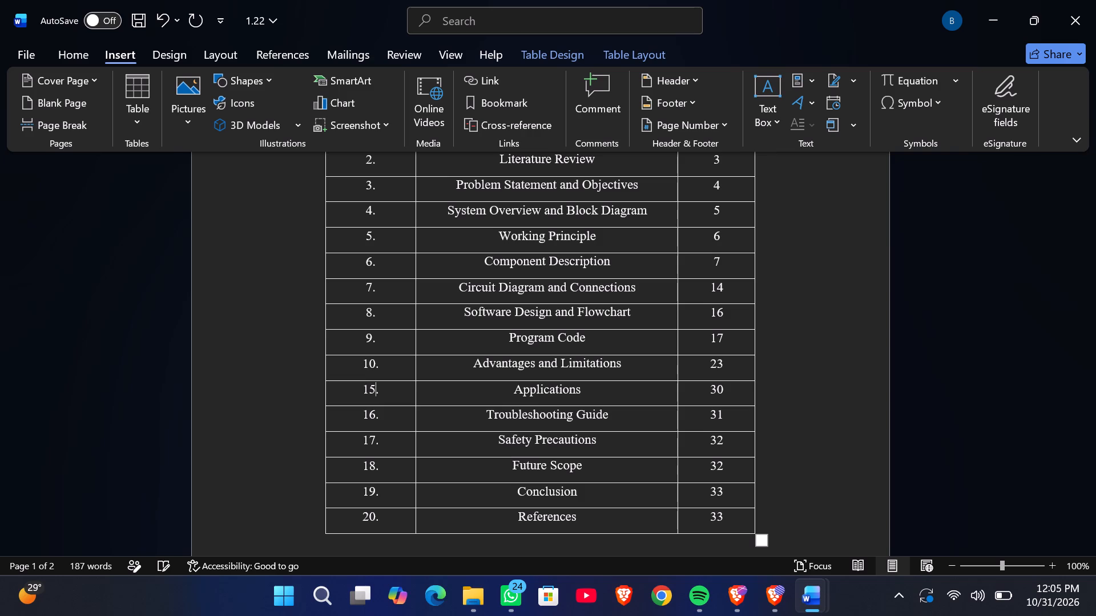
key("BackSpace")
key("1")
key("Down")
key("BackSpace")
key("2")
key("Down")
key("BackSpace")
key("3")
key("Down")
key("BackSpace")
key("4")
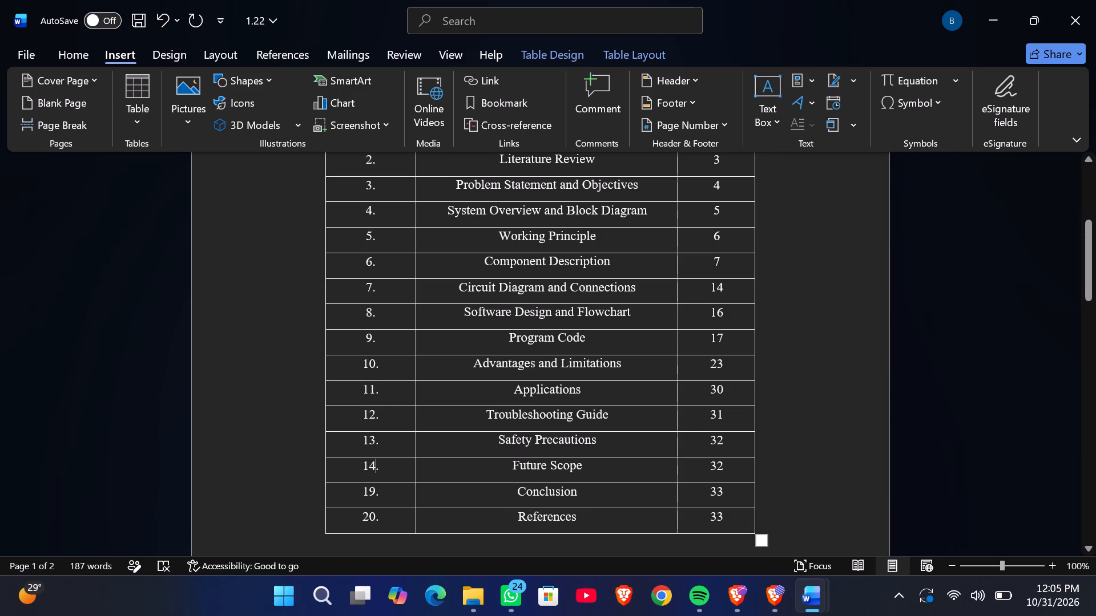
Change the Table of Contents chapter numbers to 13 for Conclusion and 24 for References.
left_click(376, 488)
key("BackSpace")
key("3")
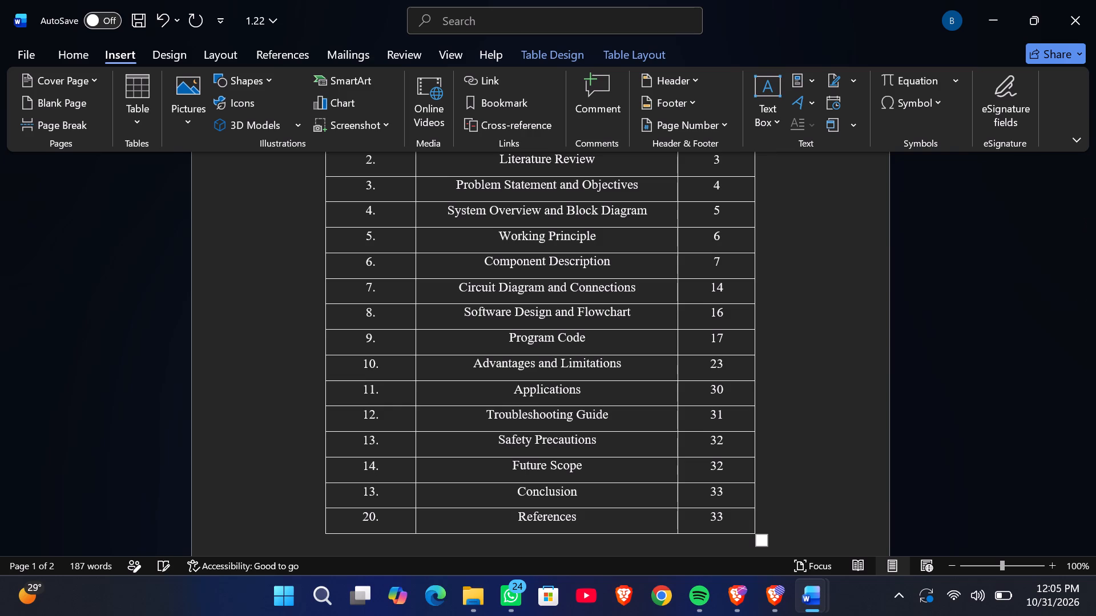
key("Down")
key("BackSpace")
key("4")
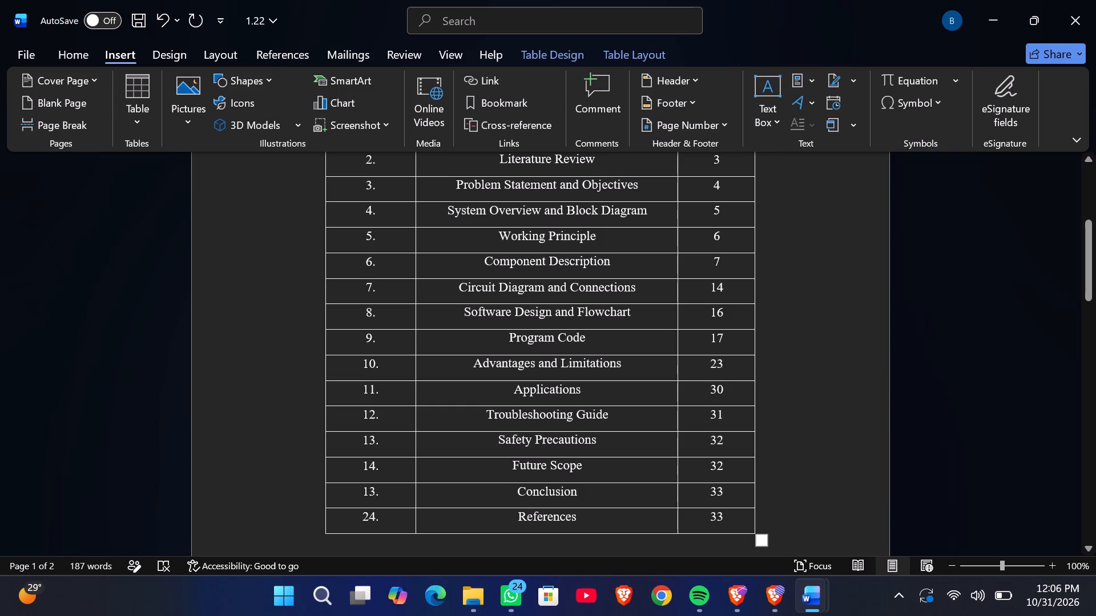
Delete the Troubleshooting Guide and Safety Precautions rows from the Table of Contents.
left_click_drag(744, 440, 515, 418)
left_click_drag(515, 418, 370, 427)
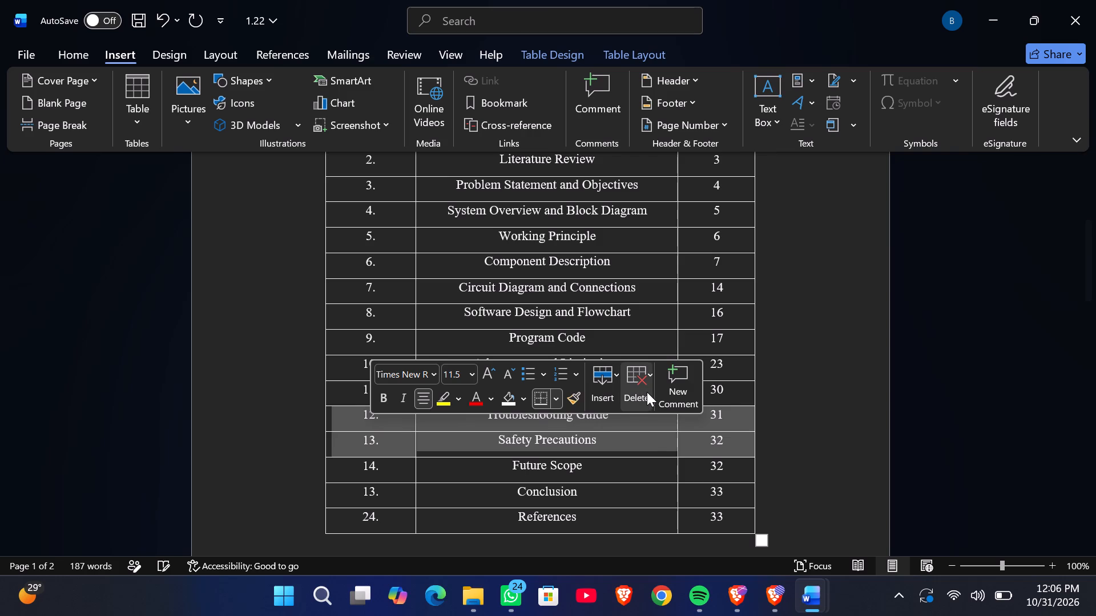
left_click(647, 392)
left_click(682, 479)
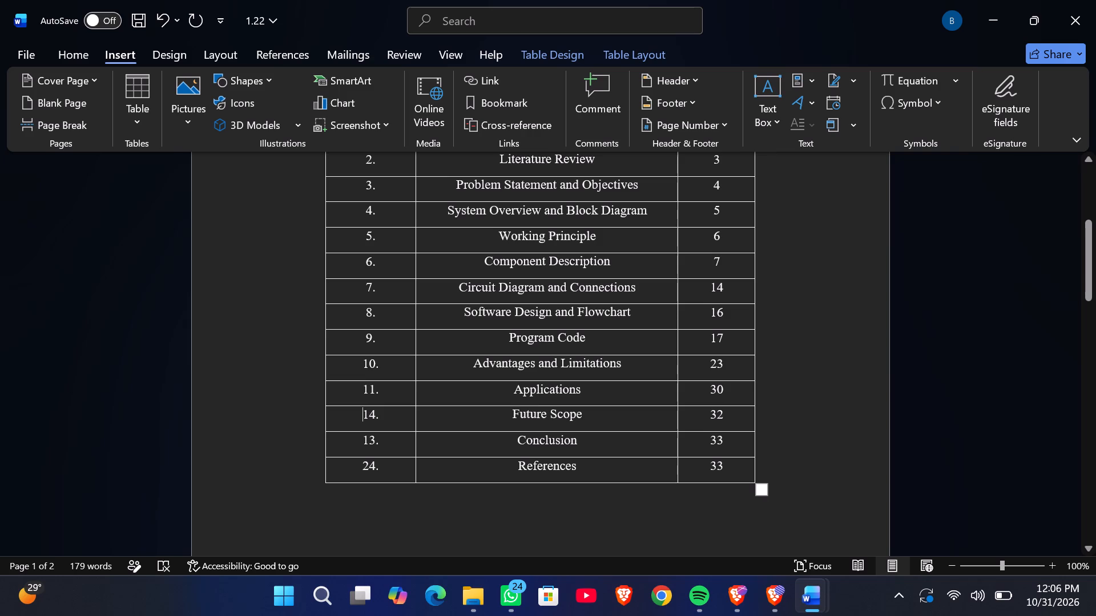
Set the page number for Applications to 24.
left_click(725, 388)
key("BackSpace")
key("BackSpace")
type("24")
Renumber Future Scope as chapter 12 and References as chapter 14 in the Table of Contents.
scroll(388, 392, "up", 1)
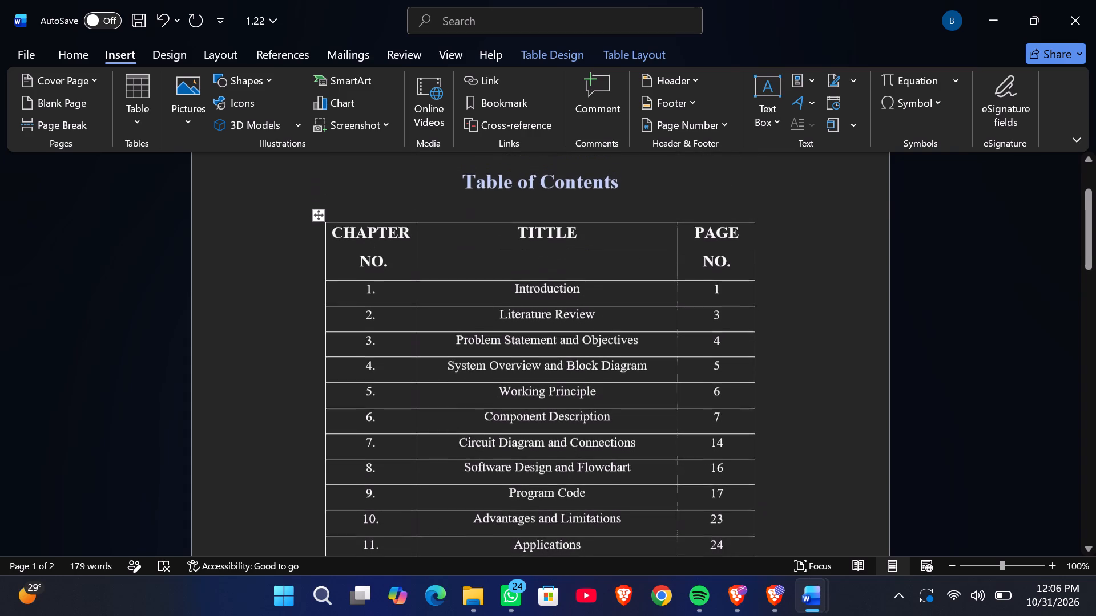
scroll(388, 392, "up", 1)
scroll(388, 392, "down", 1)
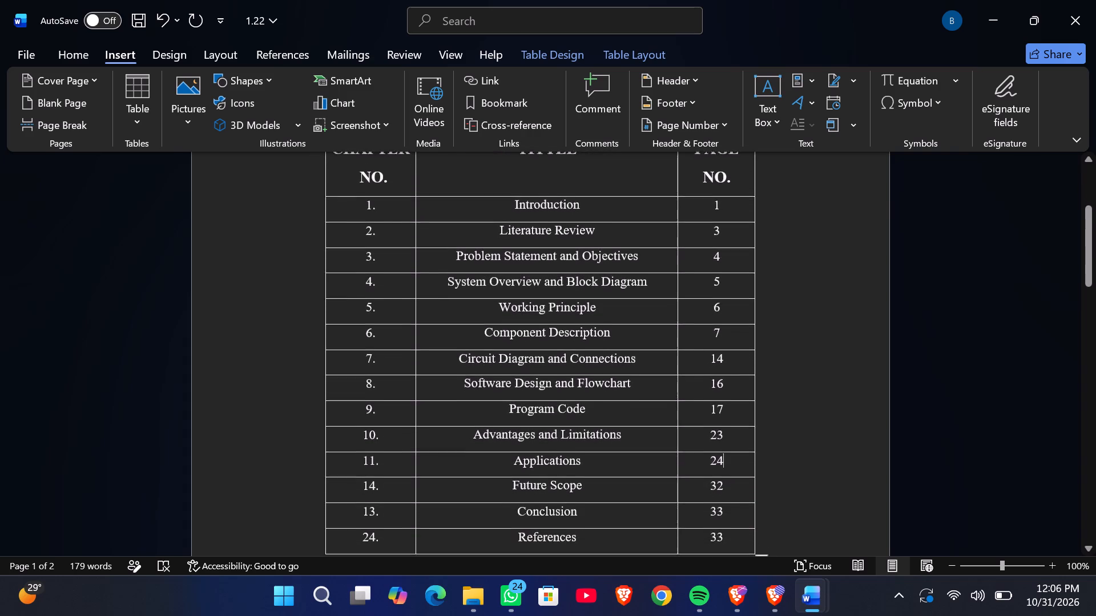
scroll(388, 392, "down", 1)
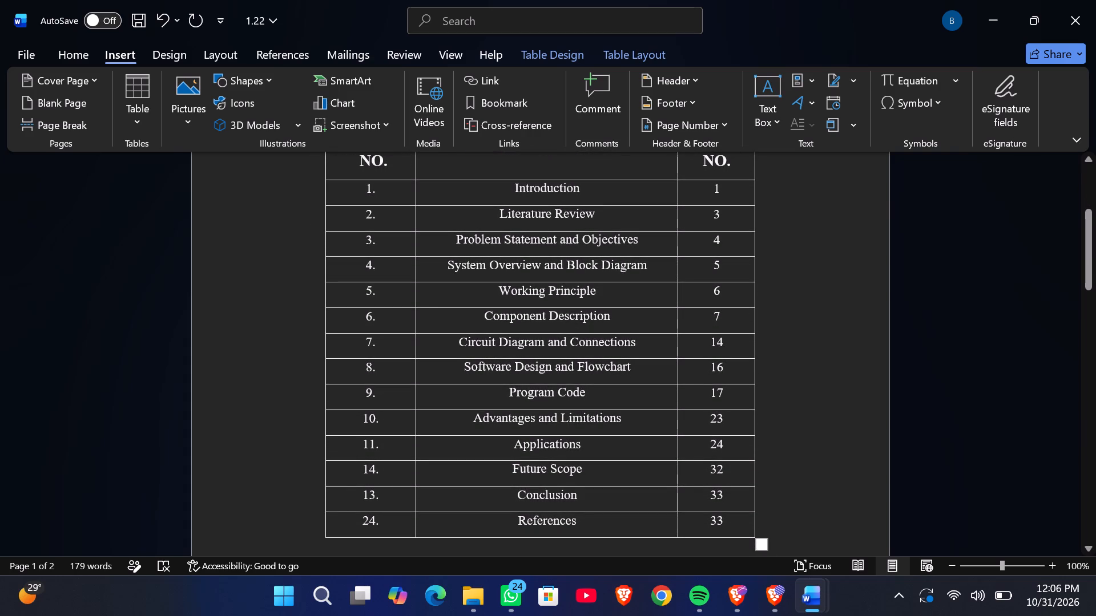
scroll(388, 392, "down", 1)
left_click(375, 469)
key("BackSpace")
key("2")
left_click(368, 521)
key("BackSpace")
key("1")
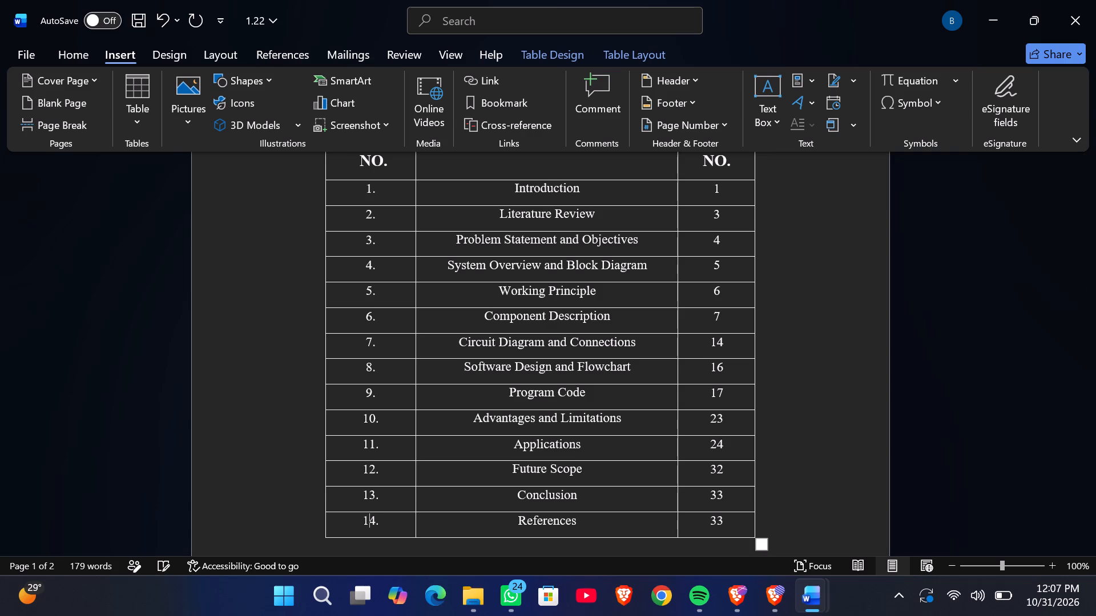
key("Right")
key("Right")
key("Right")
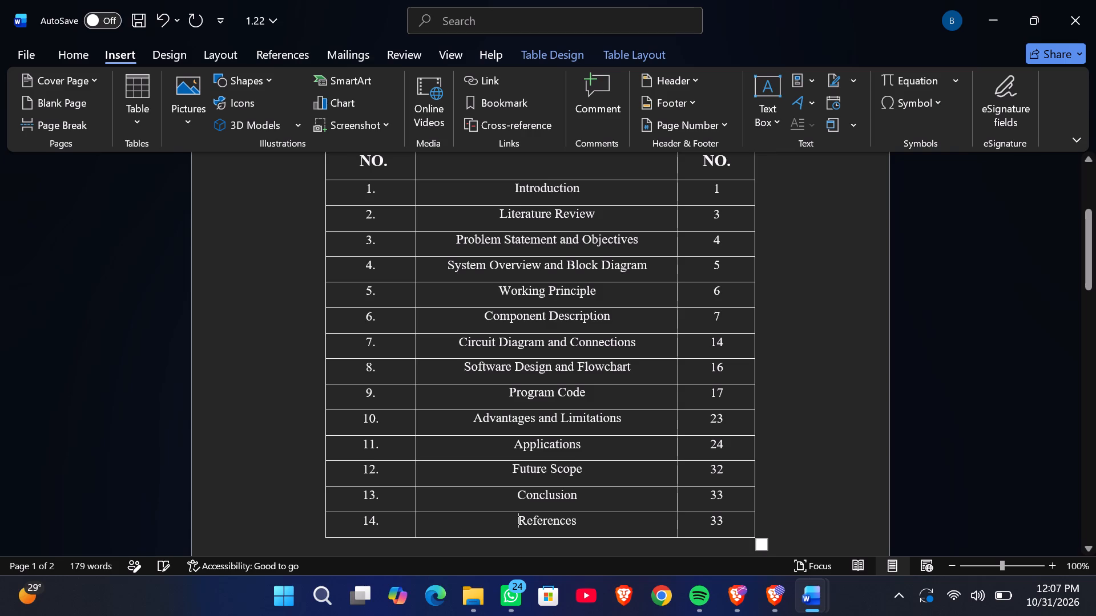
Set the page numbers to 25 for Future Scope, 26 for Conclusion, and 27 for References.
left_click(731, 423)
left_click(732, 471)
key("BackSpace")
key("BackSpace")
type("25")
key("Down")
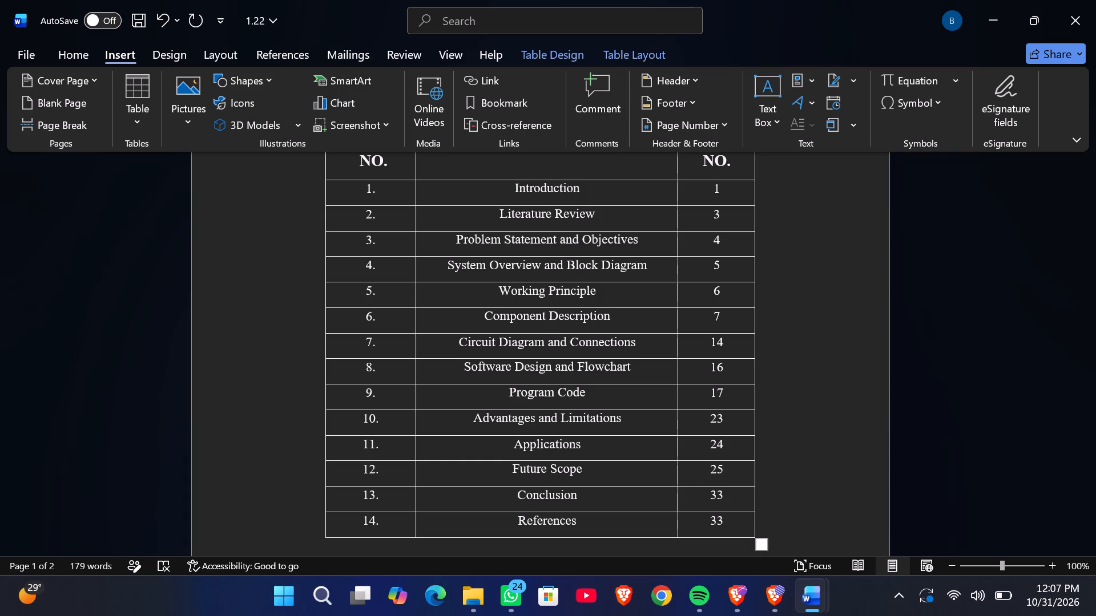
key("BackSpace")
key("BackSpace")
type("26")
key("Down")
key("BackSpace")
key("BackSpace")
type("27")
left_click(853, 346)
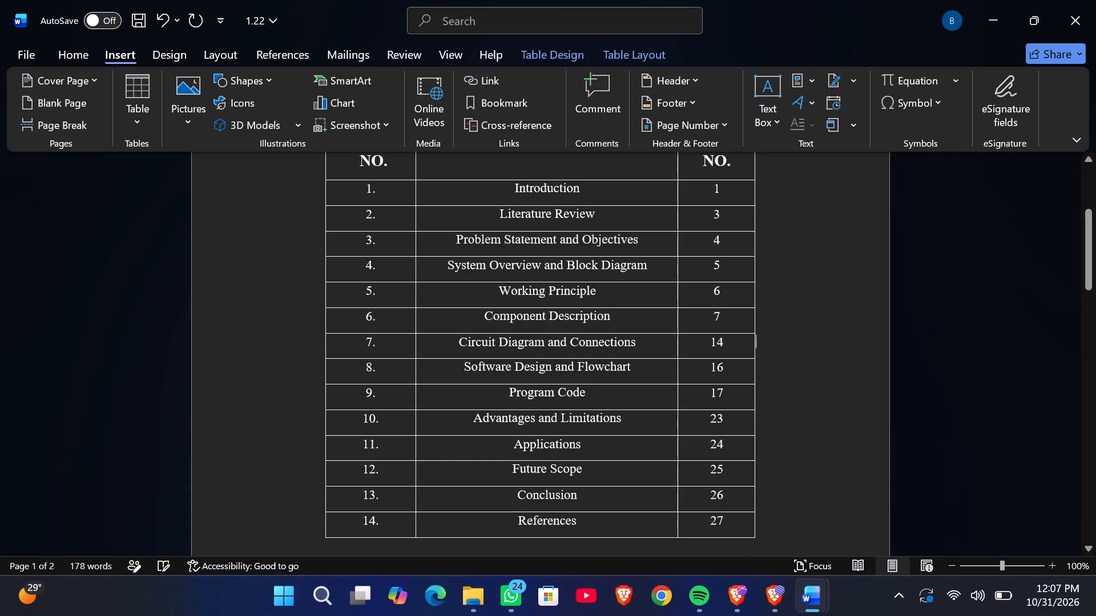
Delete the Figure 5.1 echo pulse width and Figure 6.2 PIR detection zones rows from the Table Of Figures.
scroll(853, 346, "down", 5, "ctrl")
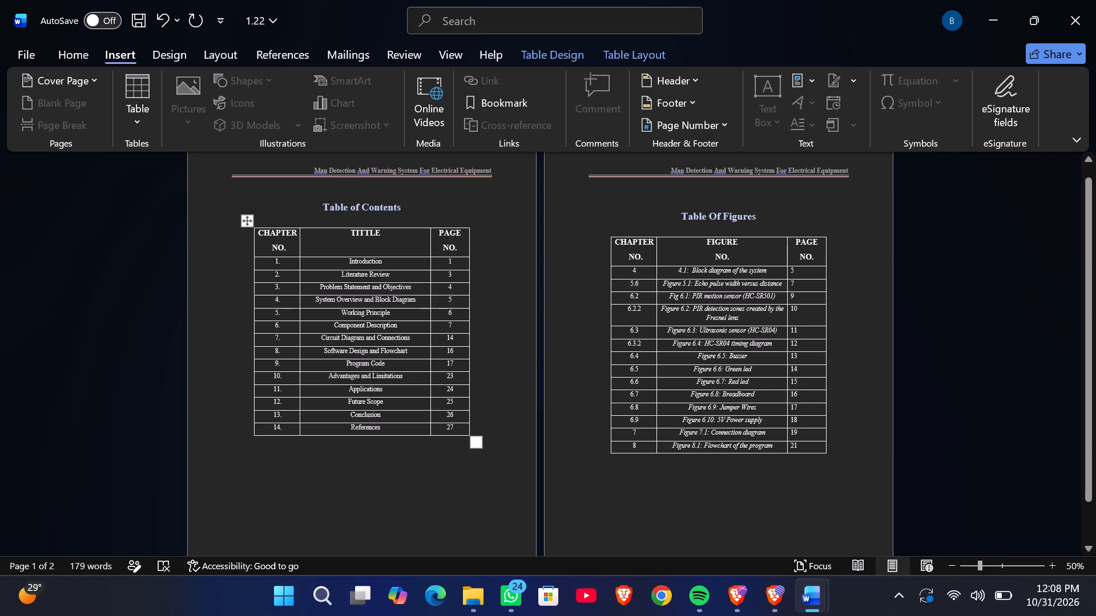
scroll(763, 274, "up", 2, "ctrl")
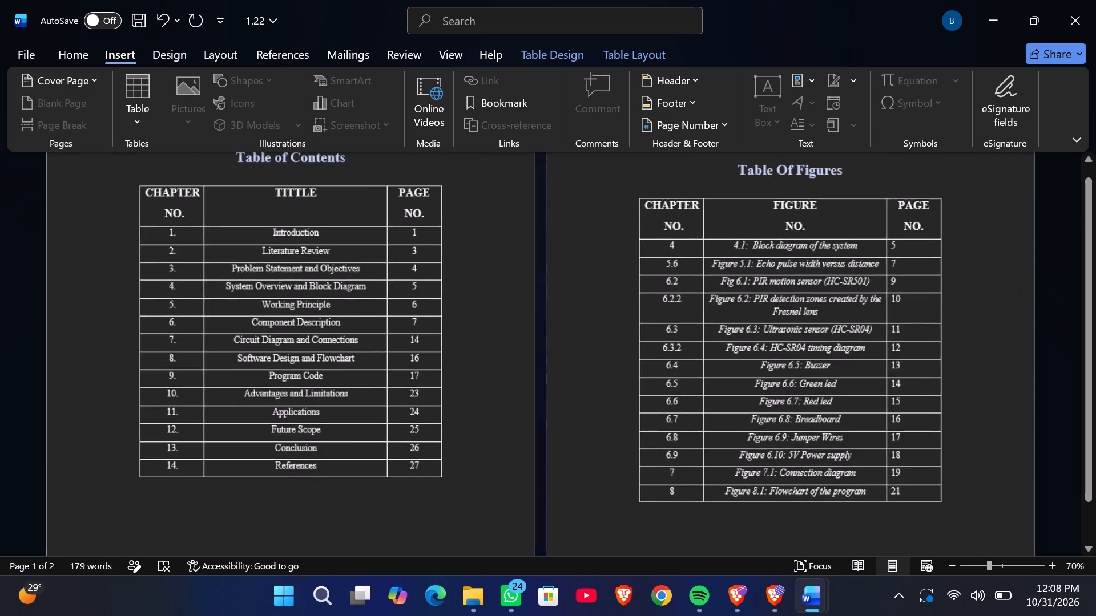
scroll(763, 274, "up", 2, "ctrl")
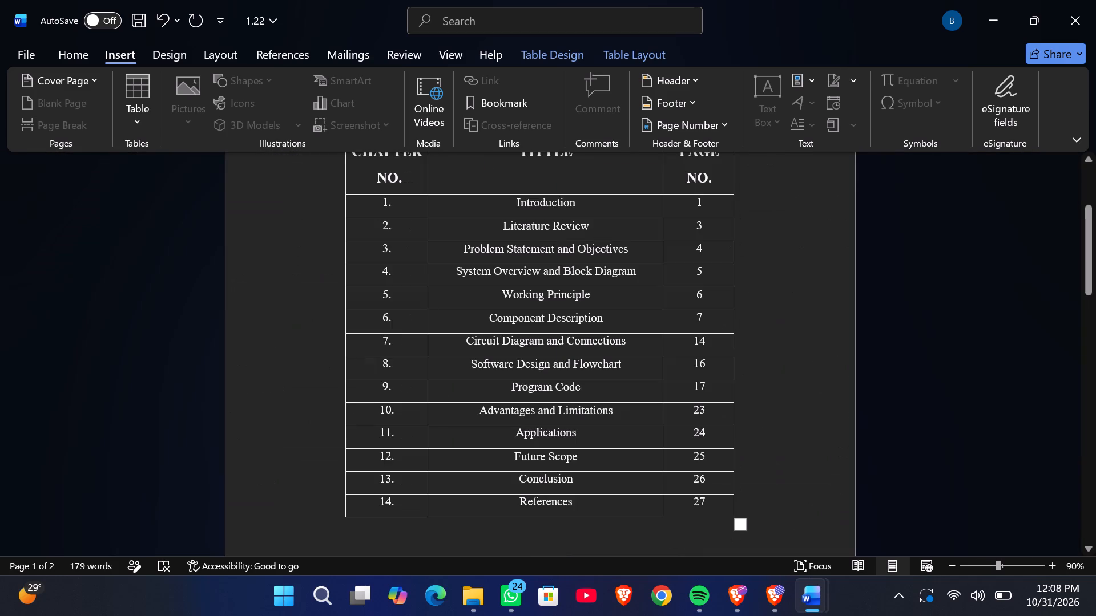
scroll(461, 198, "down", 8)
scroll(543, 335, "up", 2)
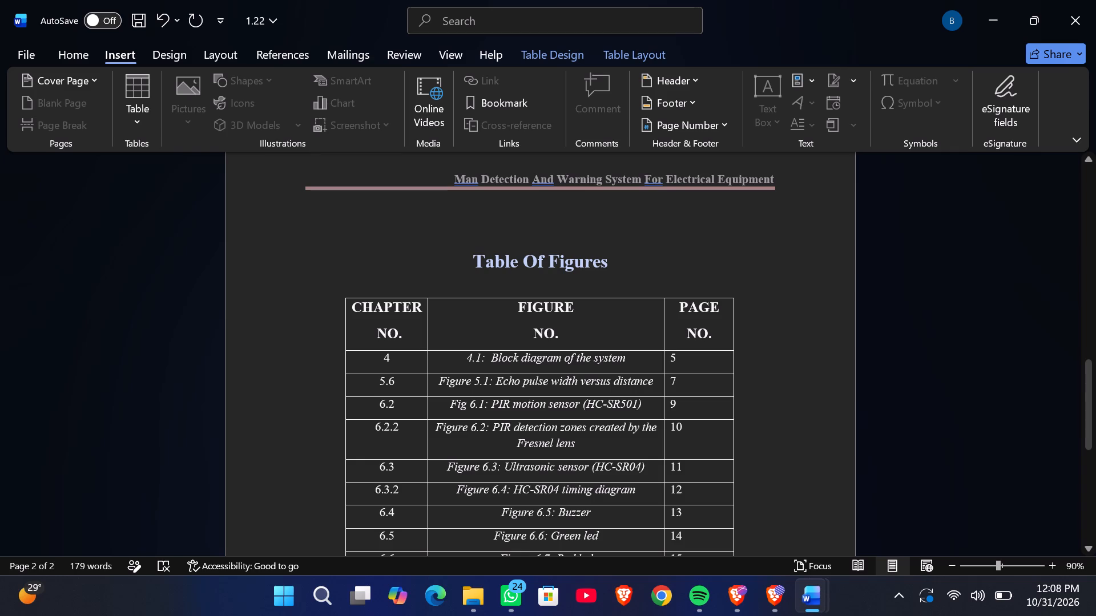
left_click_drag(731, 386, 426, 393)
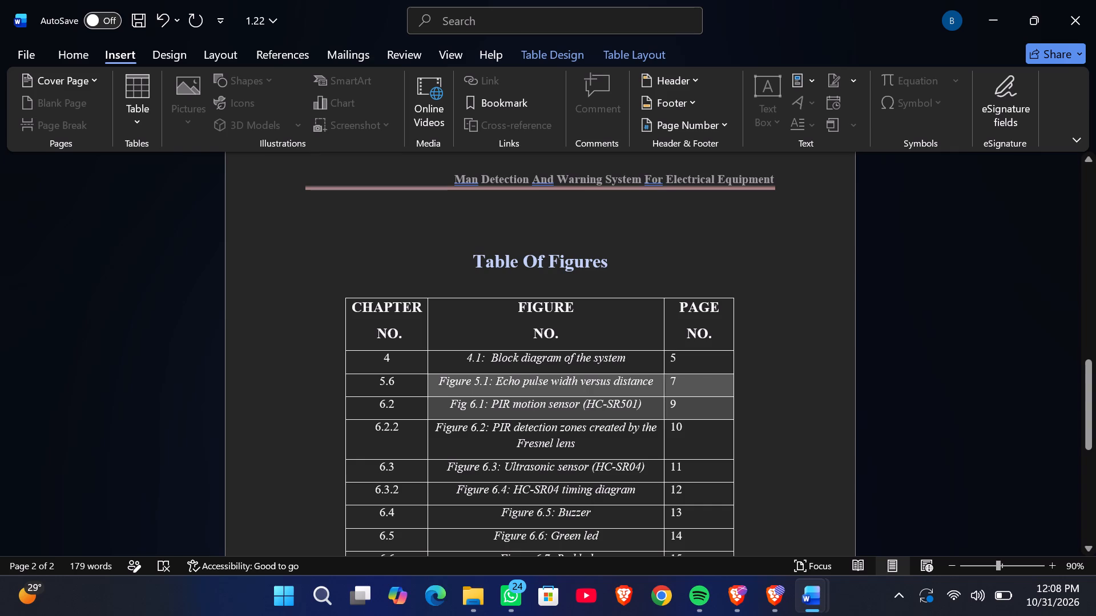
left_click_drag(426, 393, 370, 391)
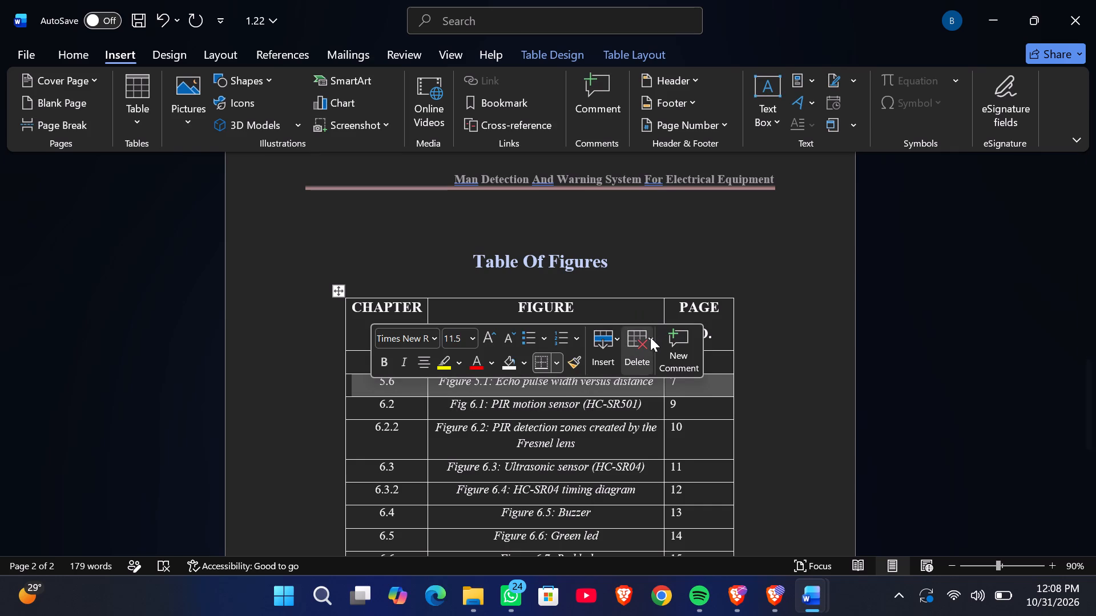
left_click(650, 337)
left_click(672, 438)
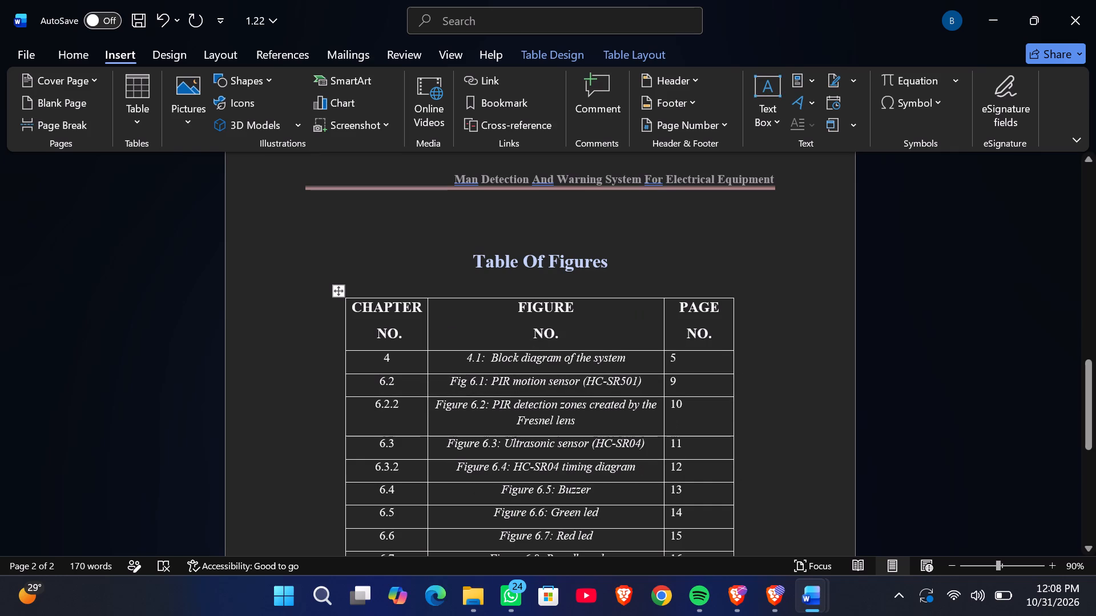
left_click_drag(726, 406, 365, 419)
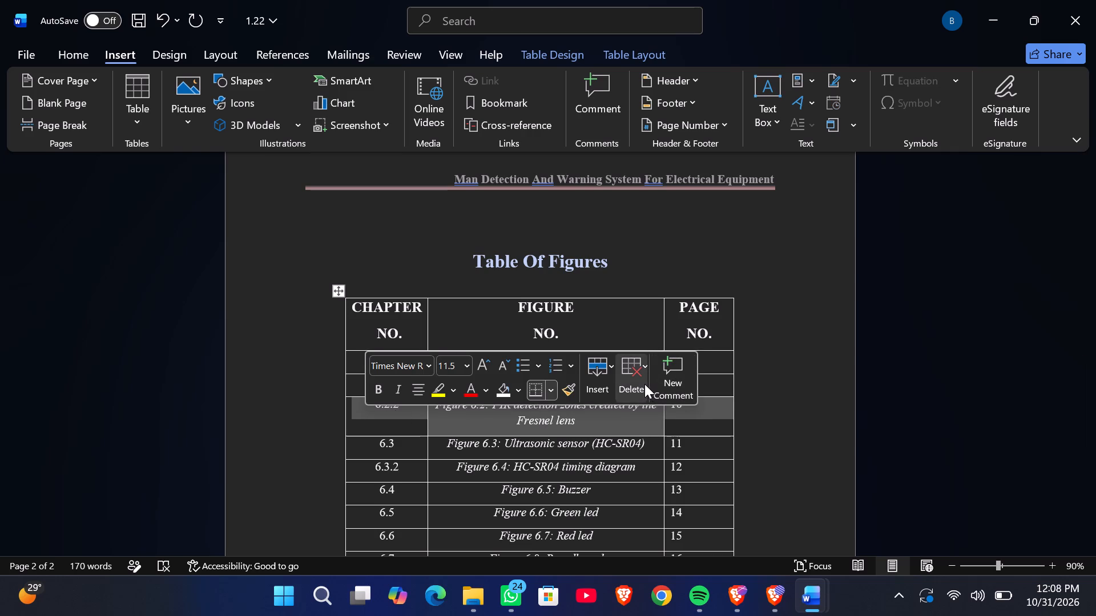
left_click(644, 384)
left_click(679, 459)
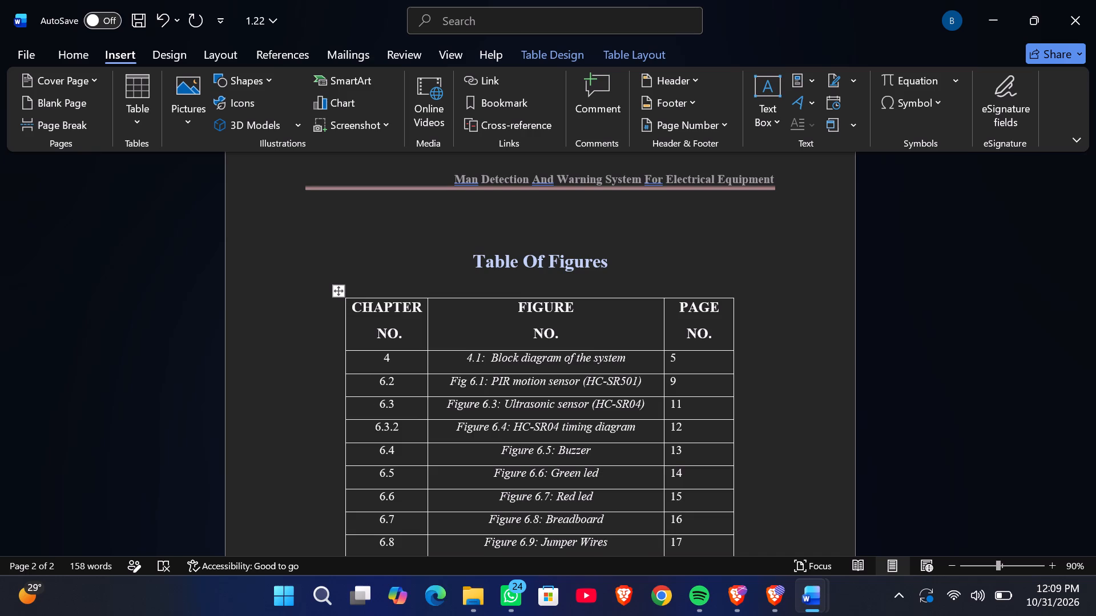
Set the chapter number of the Fig 6.1 PIR motion sensor row to 6.
left_click(411, 385)
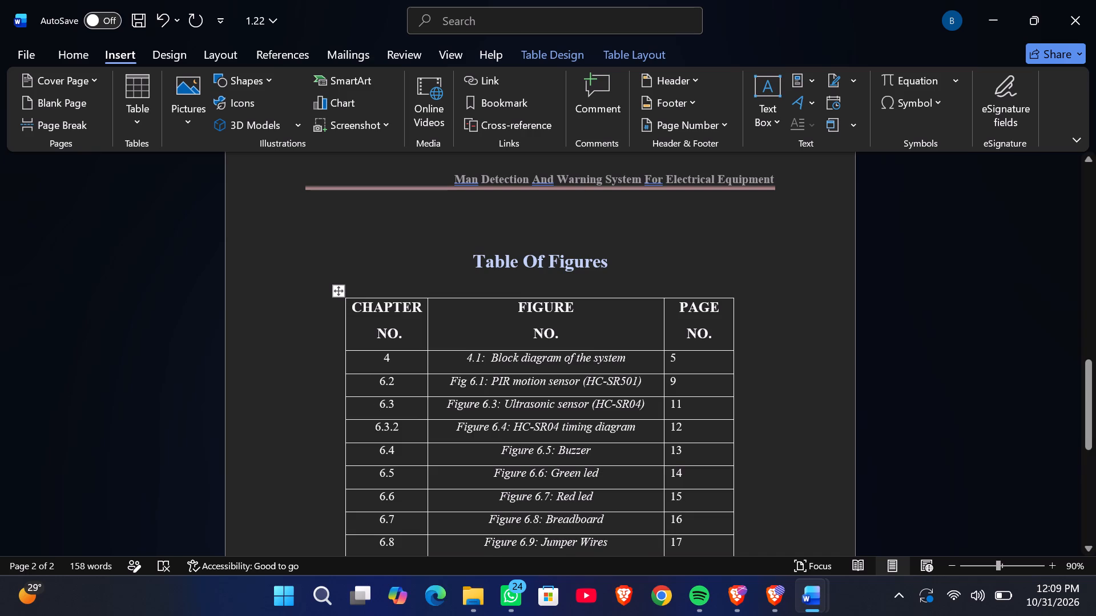
key("BackSpace")
key("BackSpace")
Insert a row above the Fig 6.1 PIR motion sensor row in the Table Of Figures and enter chapter number 6.
left_click(699, 371)
left_click(685, 374)
left_click(336, 378)
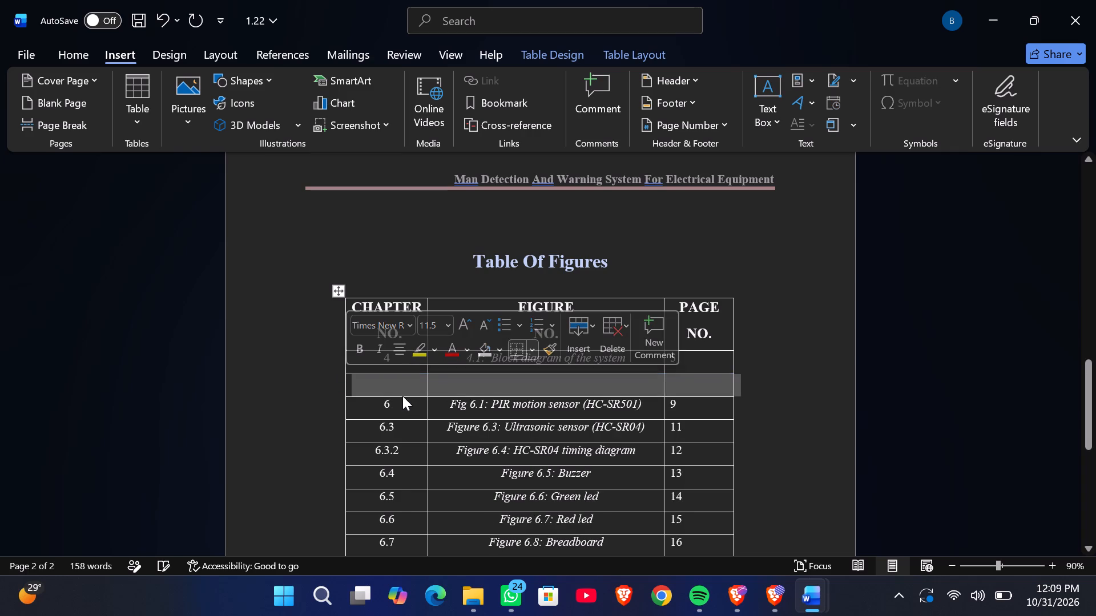
left_click(402, 382)
key("6")
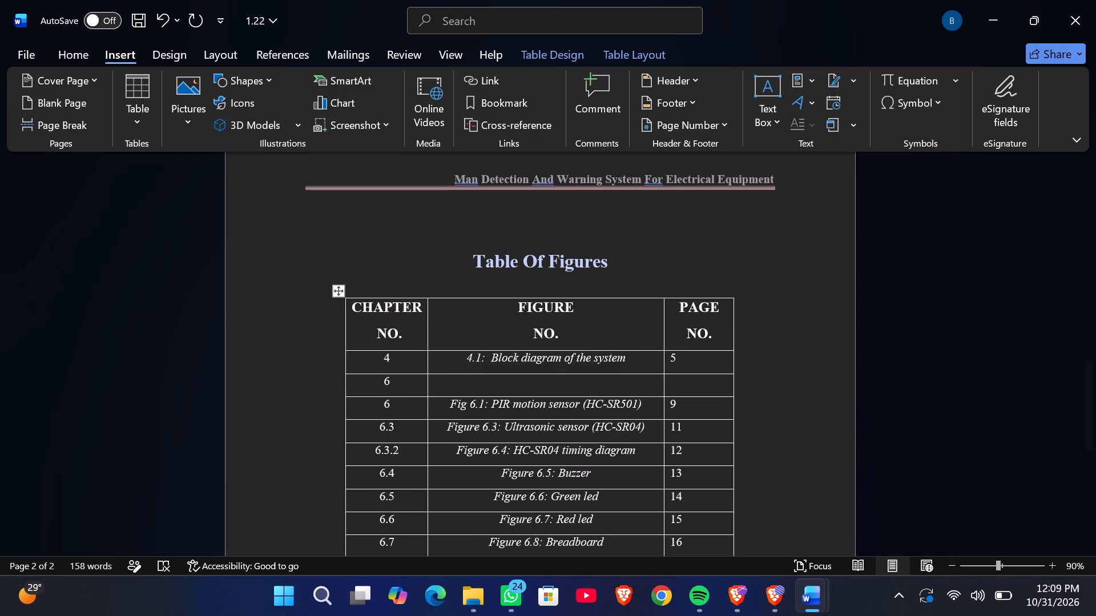
Complete the new row with the figure title "6.1: ESP32 Microcontroller" and page number 7.
left_click(496, 386)
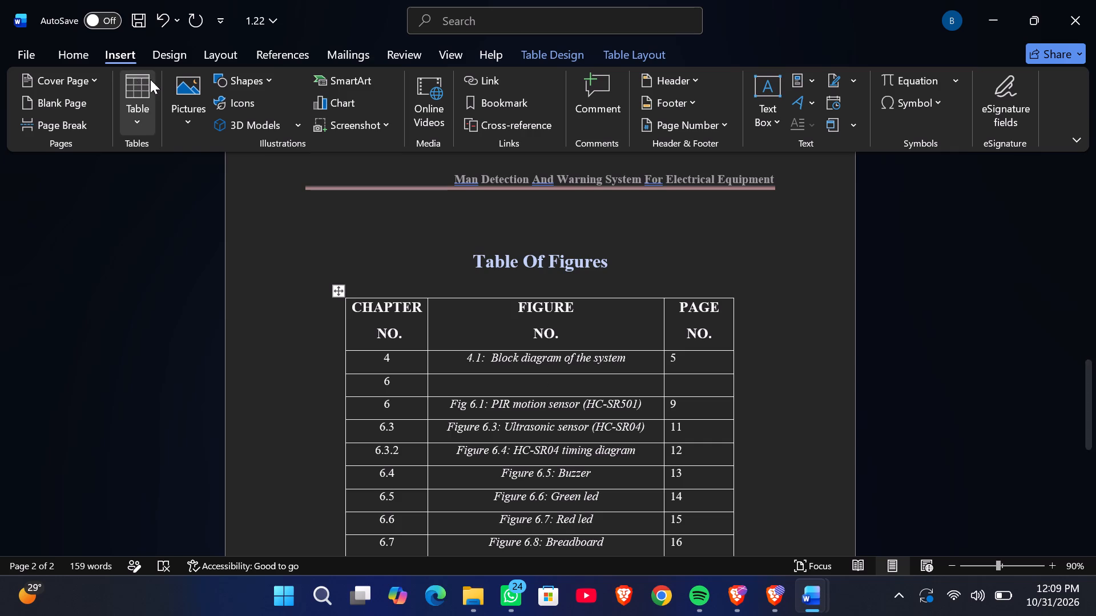
left_click(68, 50)
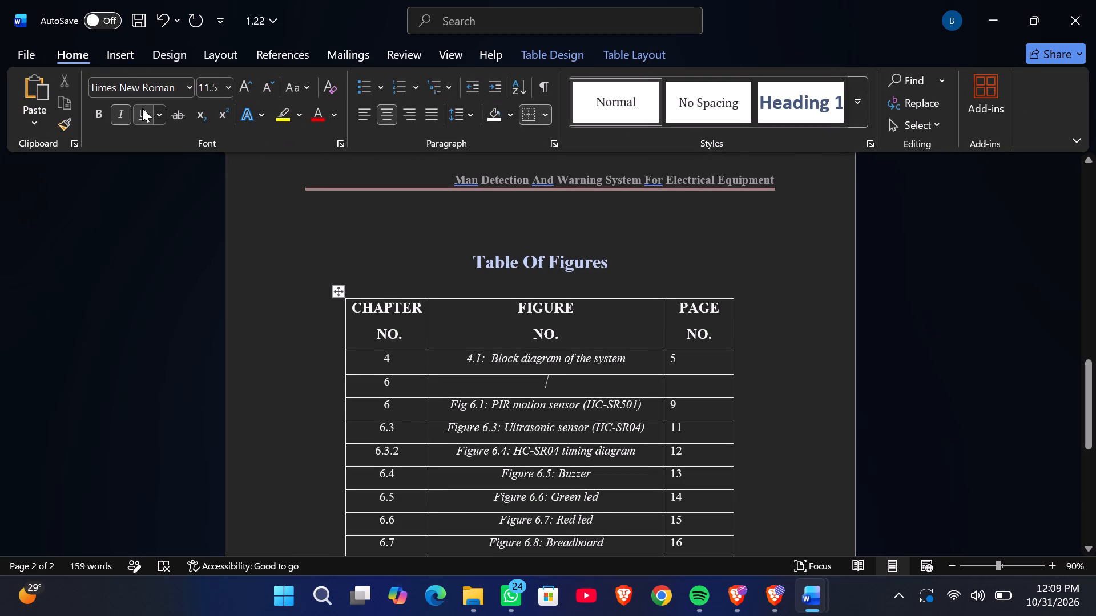
key("6")
key("period")
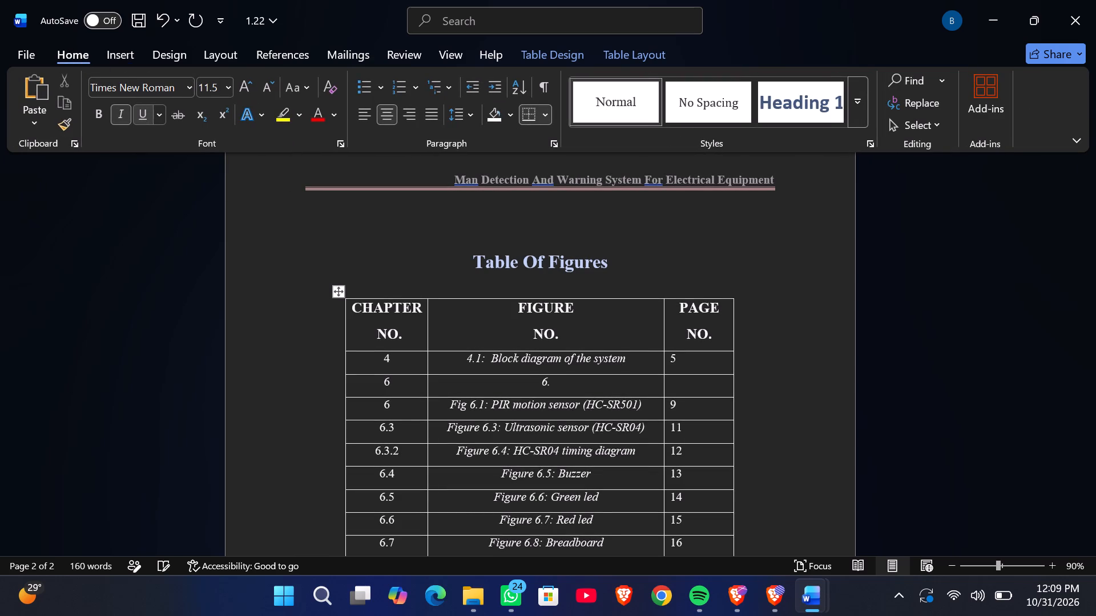
key("1")
key("semicolon")
key("BackSpace")
type(":")
key("space")
key("shift+e")
key("shift+p")
key("shift+BackSpace")
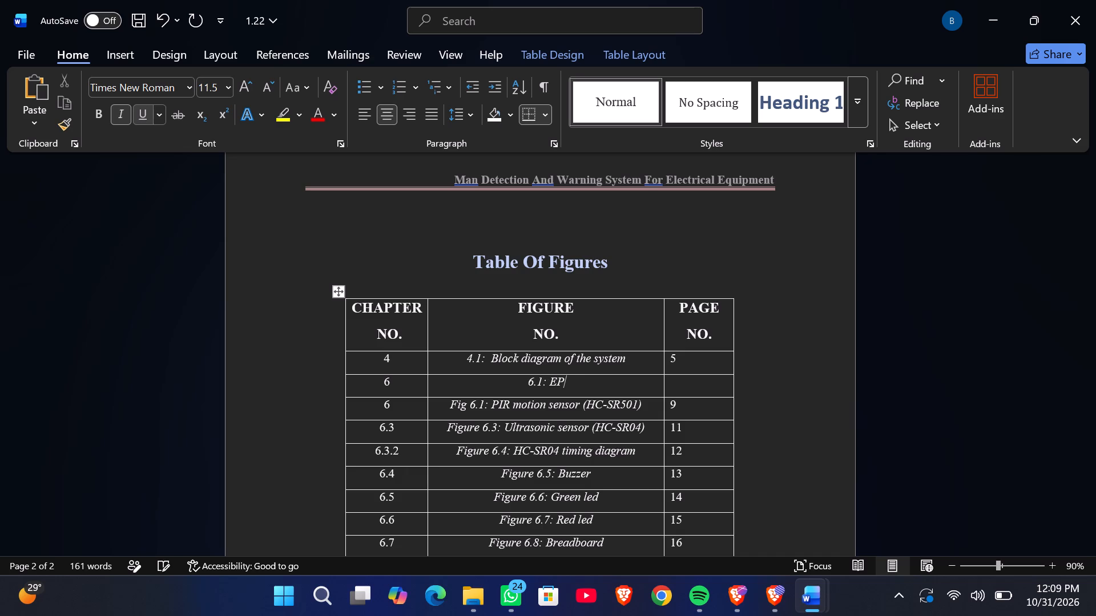
type("SP")
key("shift+numbersign")
key("BackSpace")
type("32 Mictr")
key("BackSpace")
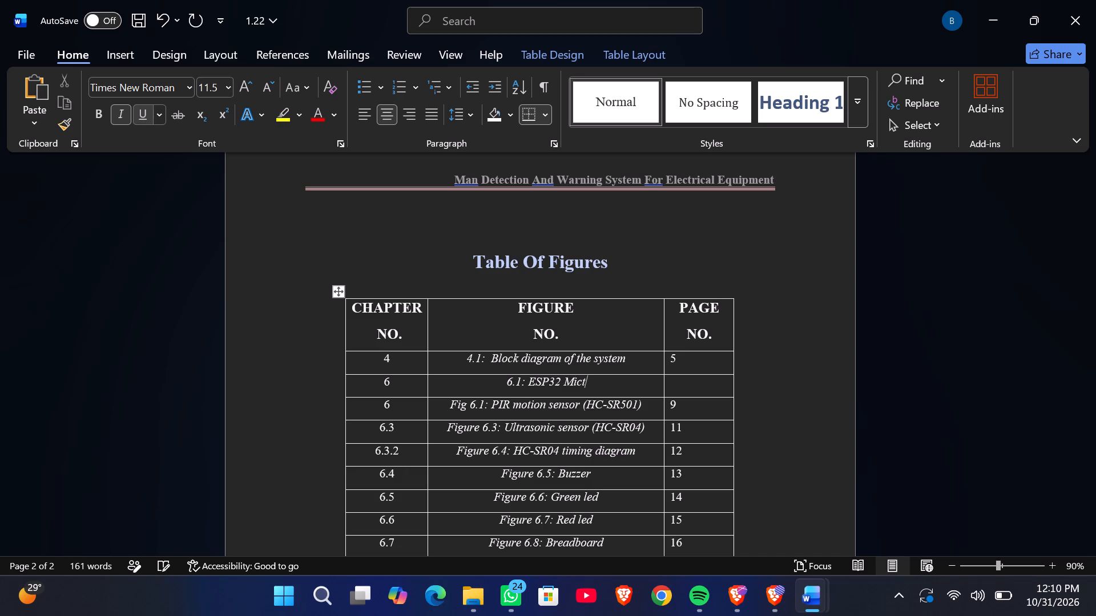
key("BackSpace")
type("rocont")
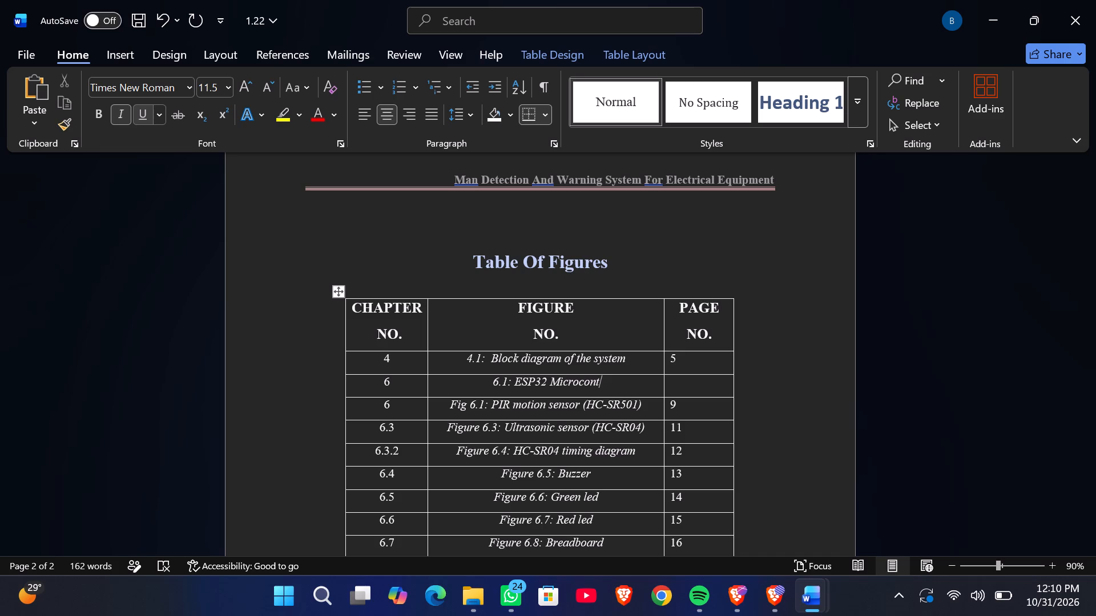
type("roller")
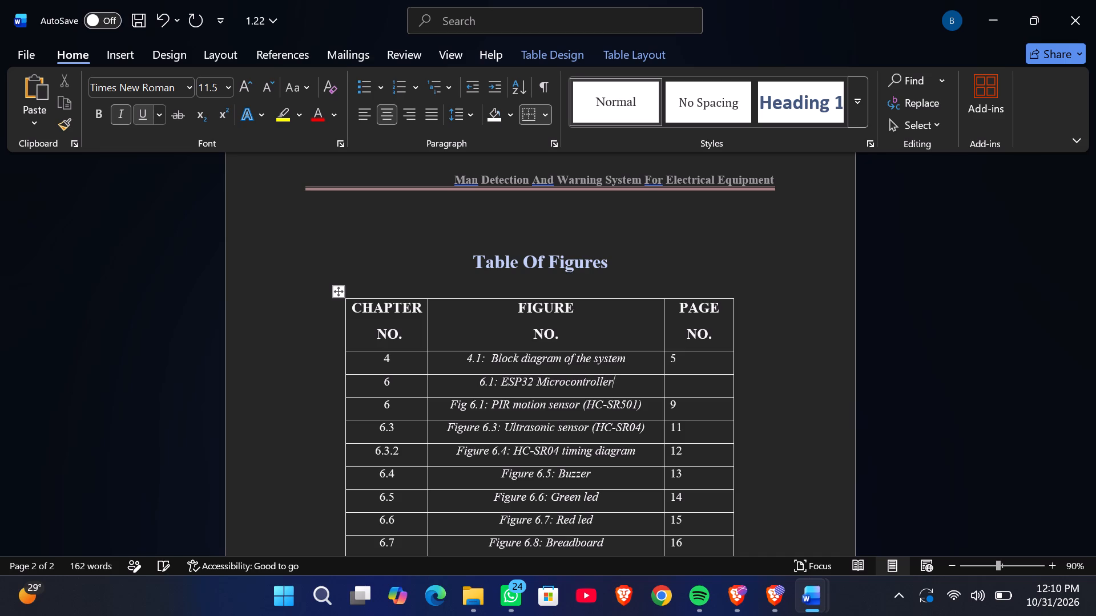
left_click(699, 387)
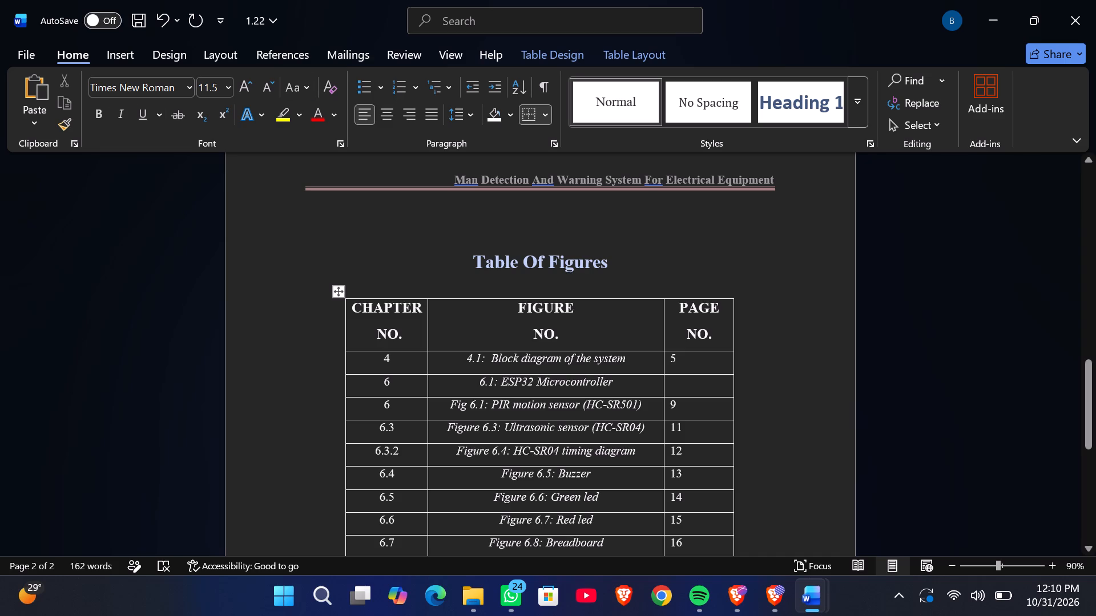
key("7")
Renumber the PIR motion sensor (HC-SR501) figure as Fig 6.2.
key("Down")
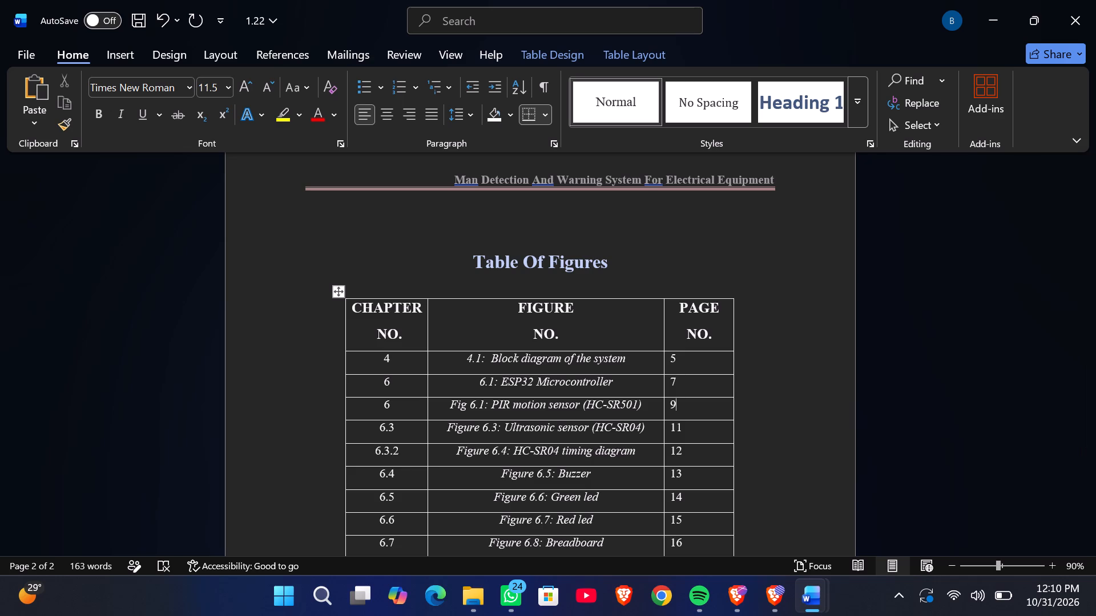
key("Left")
key("Left")
key("Left")
key("Left")
key("Left")
key("Left")
key("Left")
key("Left")
key("Left")
key("Left")
key("Left")
key("Left")
key("Left")
key("Left")
key("Left")
key("Left")
key("Left")
key("Left")
key("Left")
key("Left")
key("Left")
key("Left")
key("Left")
key("Left")
key("Left")
key("Left")
key("Left")
key("Left")
key("Left")
key("Left")
key("Left")
key("Left")
key("Left")
key("BackSpace")
key("2")
Set the page number of the PIR motion sensor figure to 8.
key("Right")
key("Right")
key("Right")
key("Right")
key("Right")
key("Right")
key("Right")
key("Right")
key("Right")
key("Right")
key("Right")
key("Right")
key("Right")
key("Right")
key("Right")
key("Right")
key("Right")
key("Right")
key("Right")
key("Right")
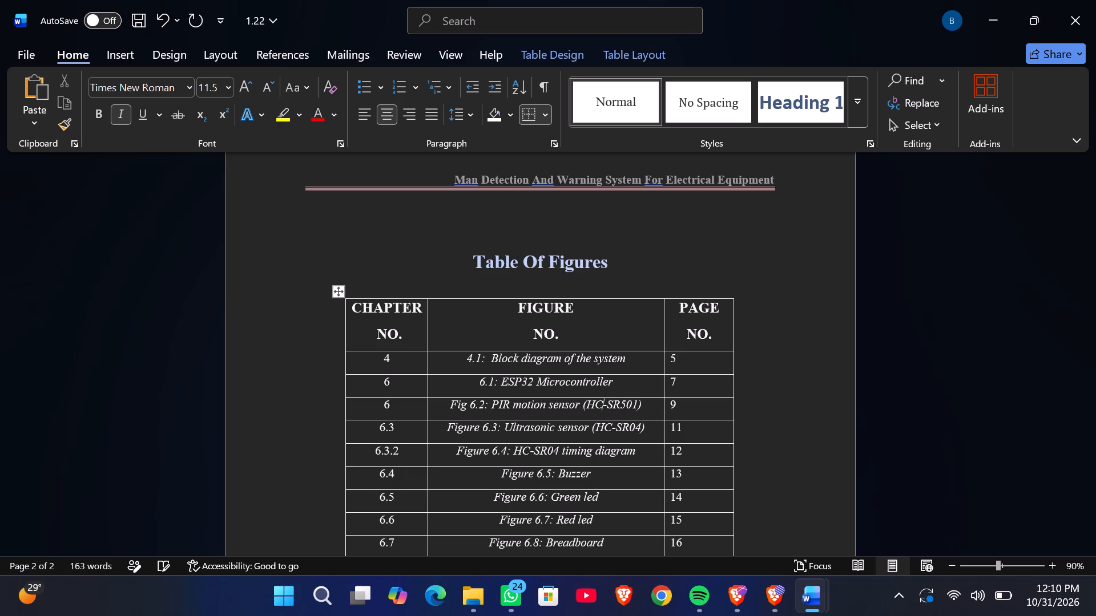
key("Right")
key("BackSpace")
key("8")
Set the page number of the Figure 6.3 Ultrasonic sensor row to 9.
key("Down")
key("Left")
key("Left")
key("Left")
key("Left")
key("Left")
key("Left")
key("Left")
key("Left")
key("Left")
key("Left")
key("Left")
key("Left")
key("Left")
key("Left")
key("Left")
key("Left")
key("Left")
key("Left")
key("Left")
key("Right")
key("Right")
key("Right")
key("Right")
key("Right")
key("Right")
key("Right")
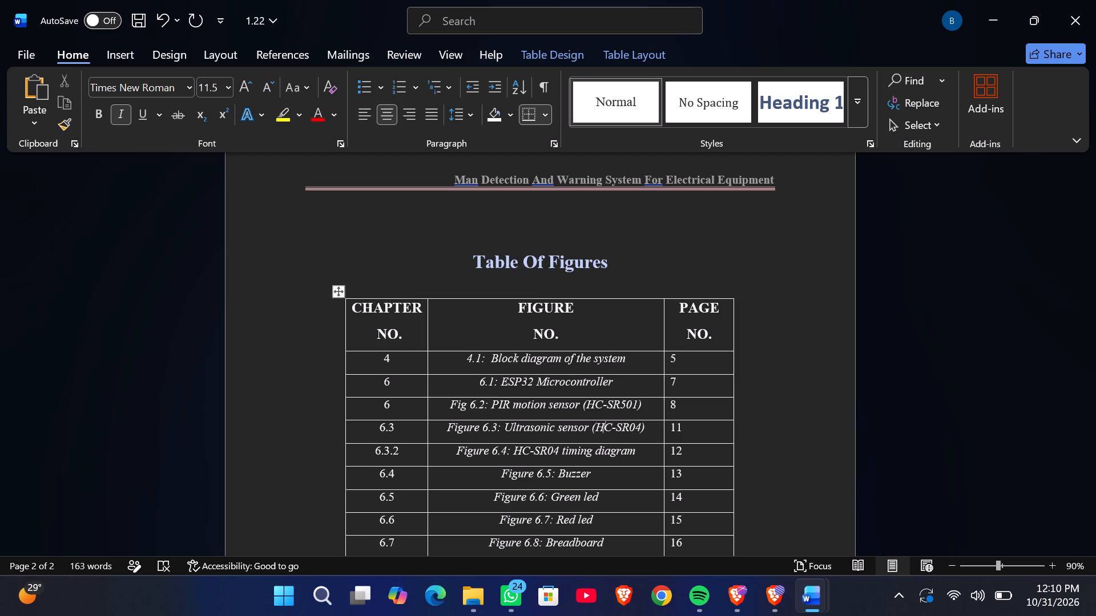
key("Right")
key("Right")
key("Right")
key("Right")
key("Right")
key("Right")
key("Right")
key("Right")
key("Right")
key("Right")
key("BackSpace")
key("BackSpace")
key("9")
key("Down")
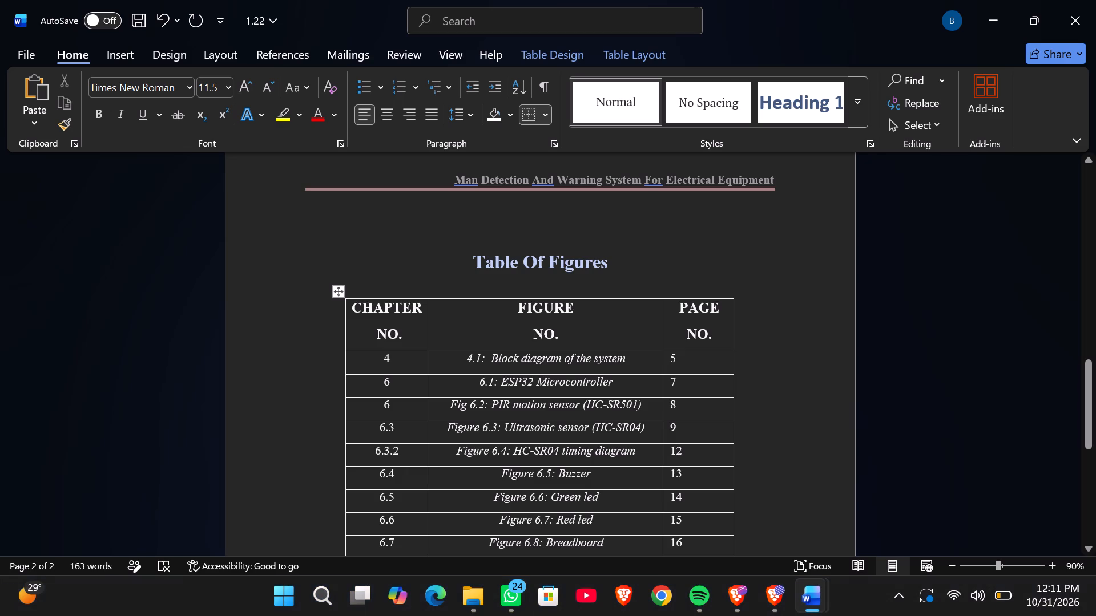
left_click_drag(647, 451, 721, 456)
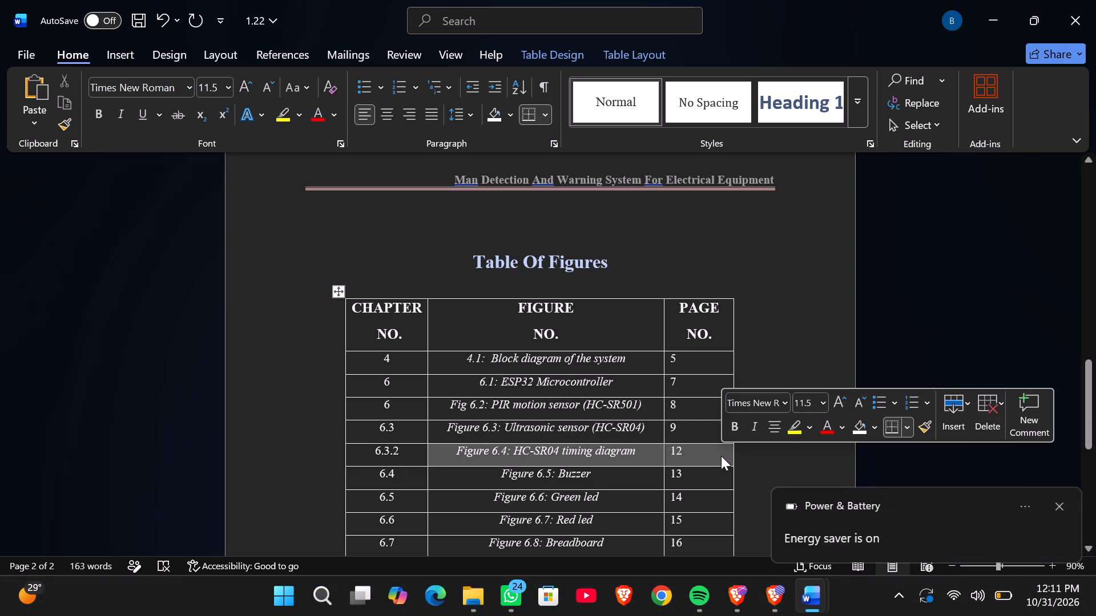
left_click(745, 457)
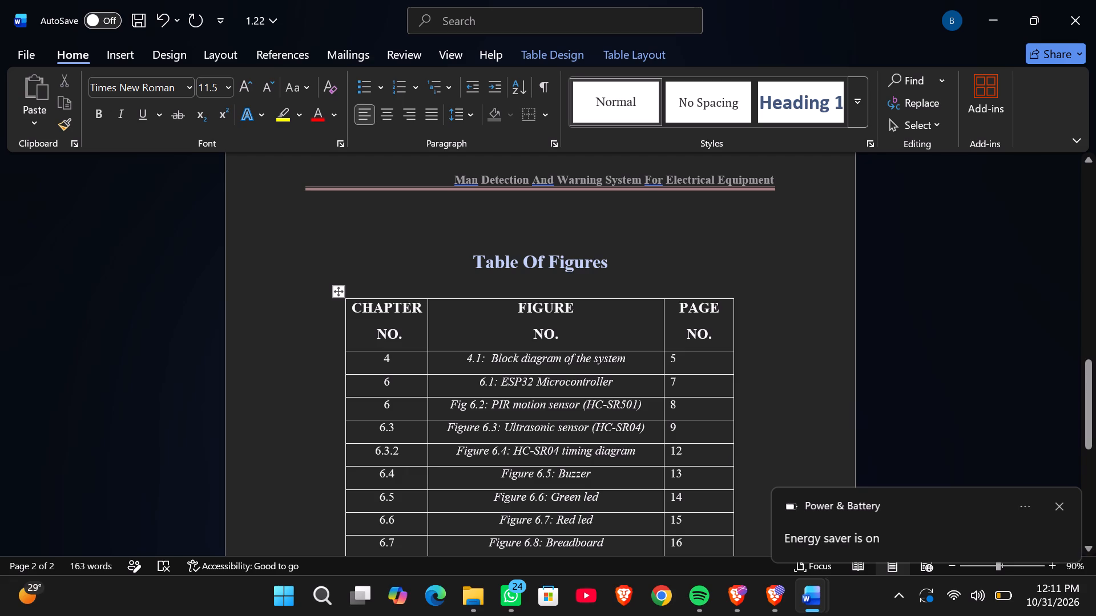
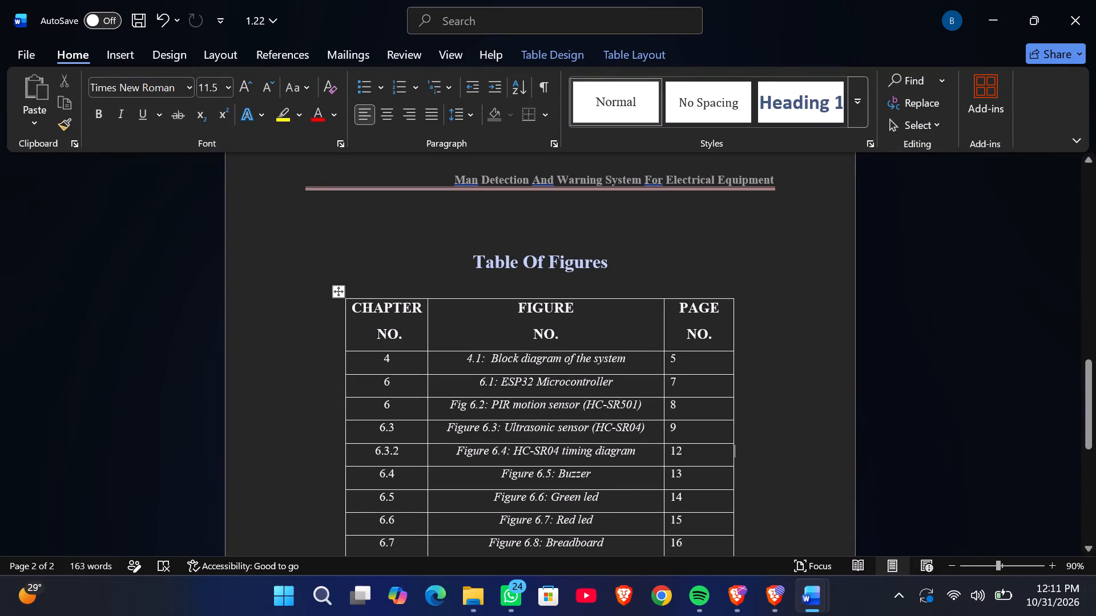
Delete the Figure 6.4 HC-SR04 timing diagram row from the Table Of Figures.
left_click_drag(724, 453, 352, 456)
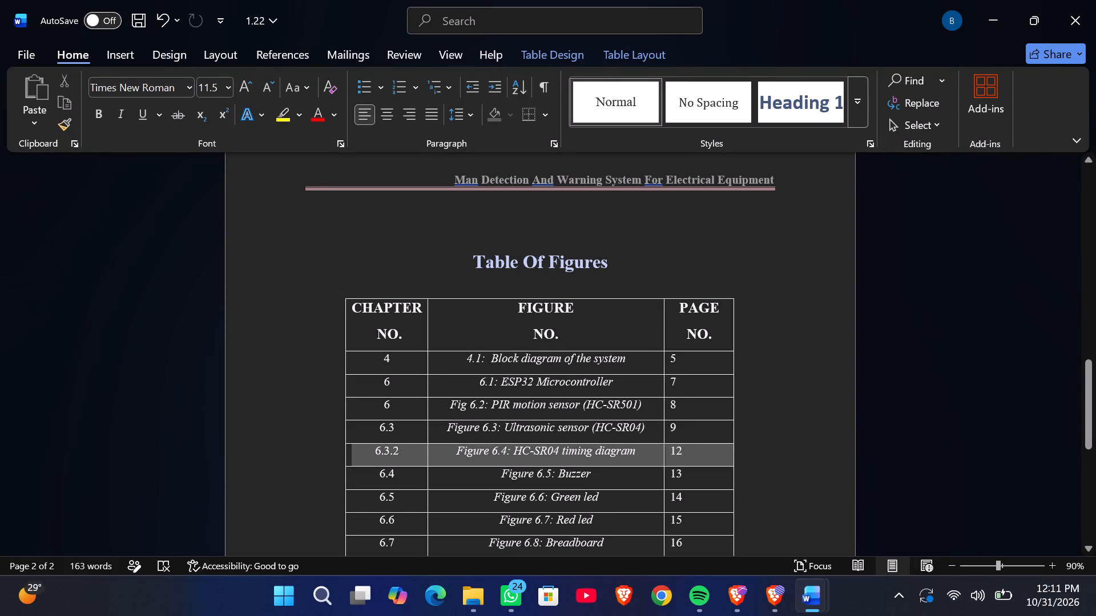
left_click_drag(352, 456, 351, 455)
left_click(626, 412)
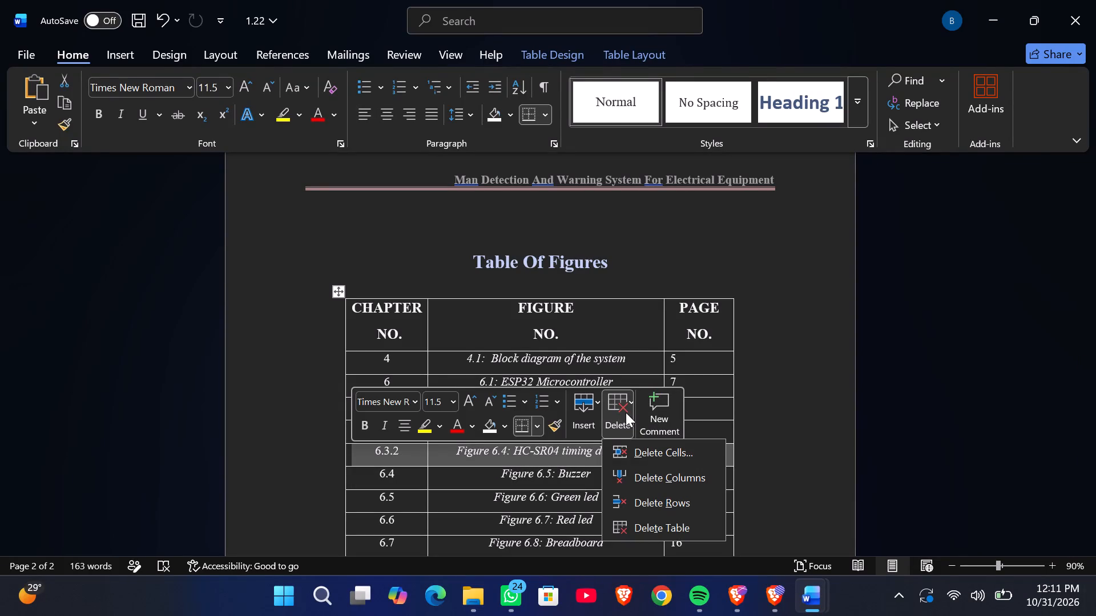
left_click(673, 508)
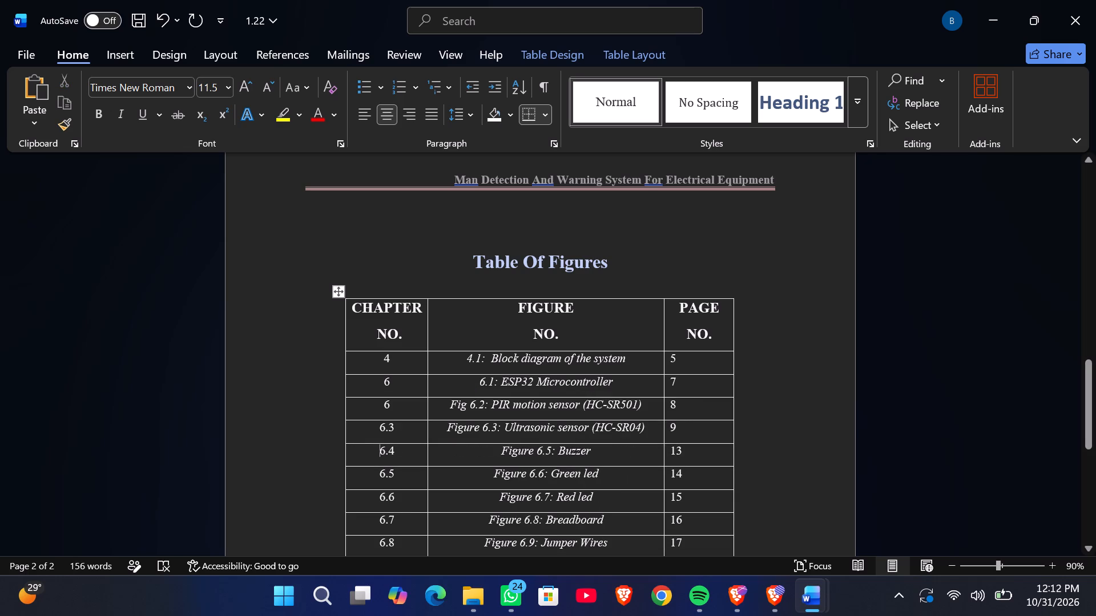
Renumber the figures following the Ultrasonic sensor row consecutively: Buzzer as Figure 6.4, Green led as 6.5 and Red led as 6.6.
left_click(552, 453)
key("BackSpace")
key("4")
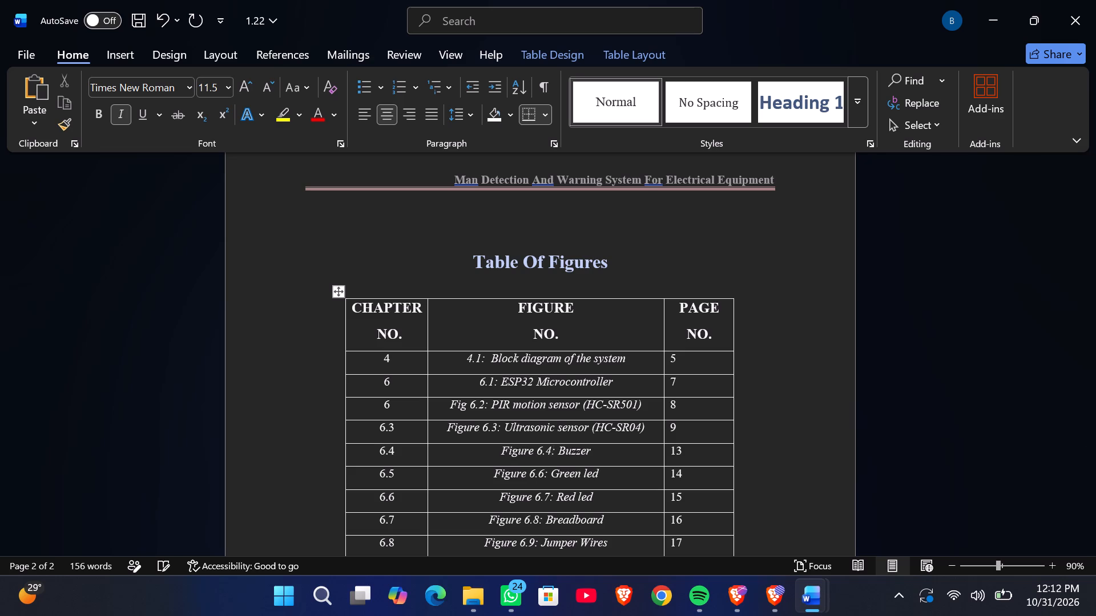
key("Down")
key("Left")
key("Left")
key("BackSpace")
key("5")
key("Down")
key("Right")
key("BackSpace")
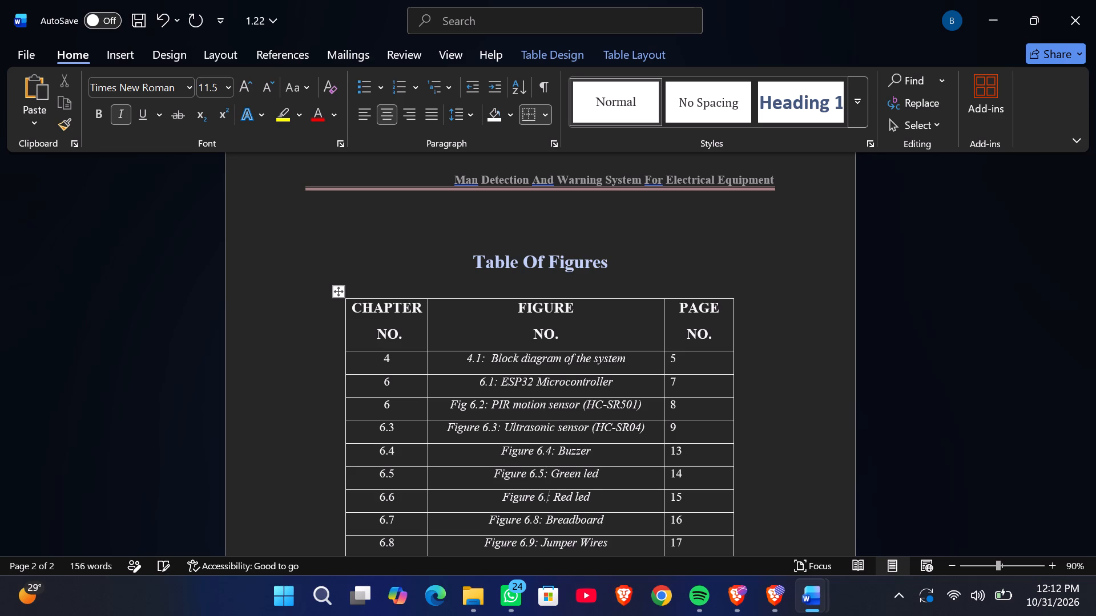
key("6")
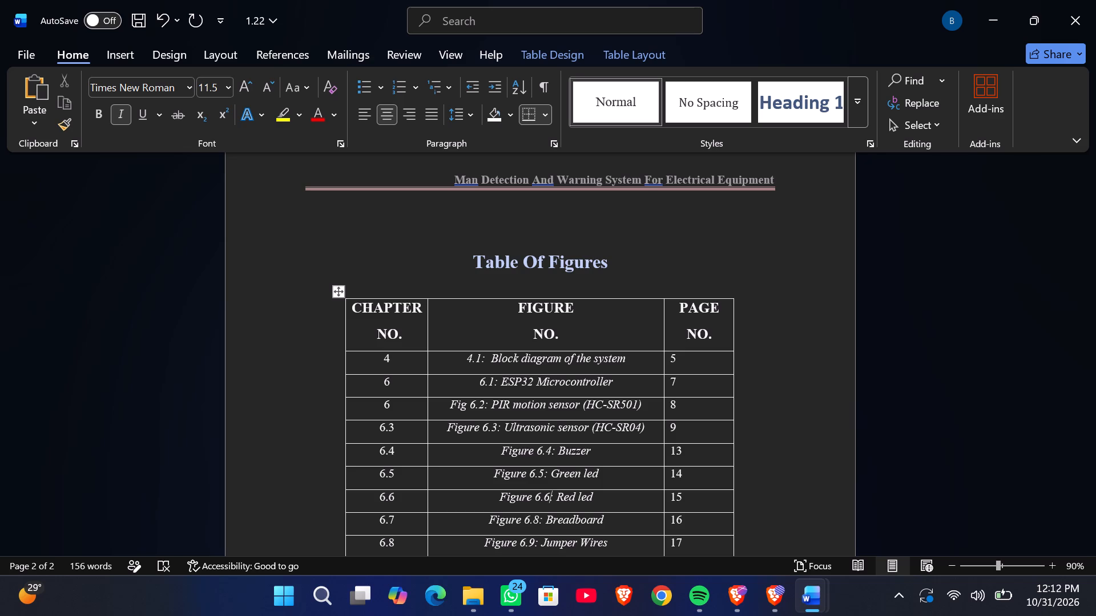
key("Down")
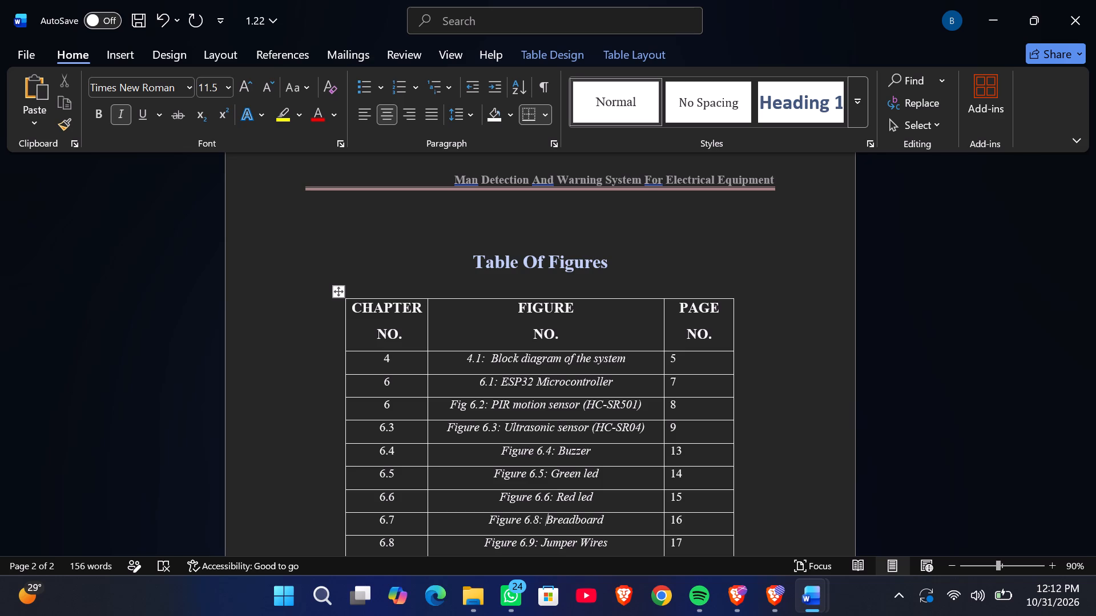
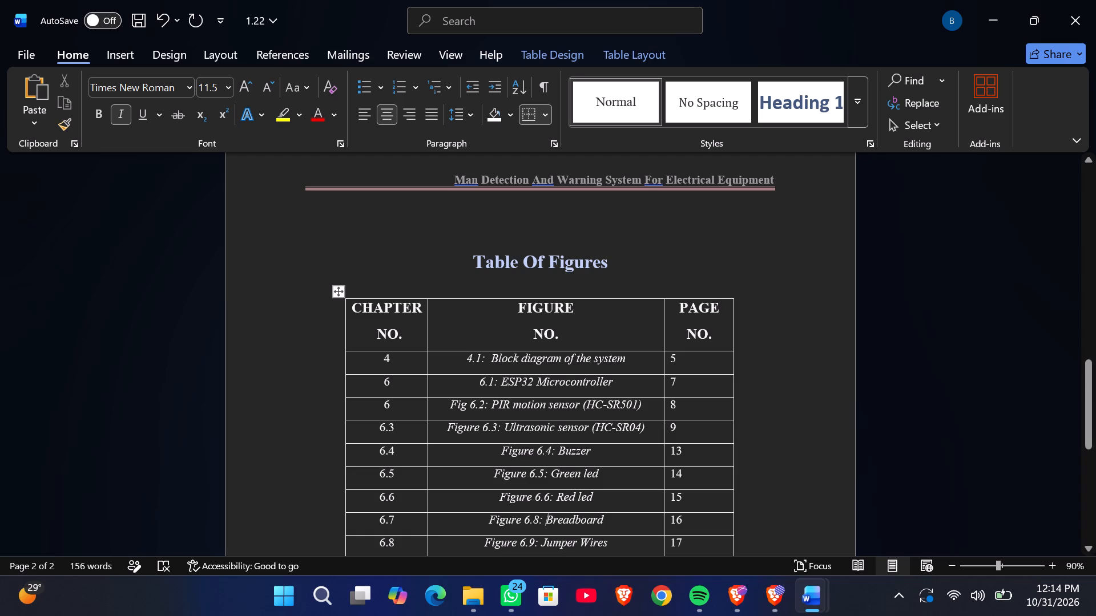
Continue the figure renumbering in the Table Of Figures: Breadboard as Figure 6.7, Jumper Wires as 6.8 and 5V Power supply as 6.9.
scroll(564, 497, "down", 2)
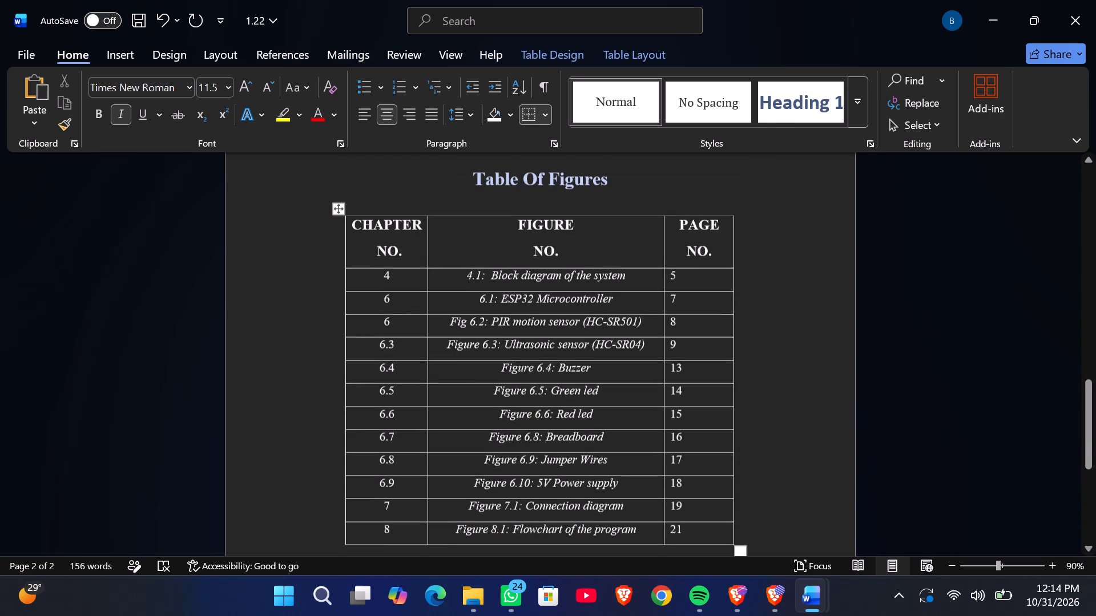
scroll(564, 497, "down", 1)
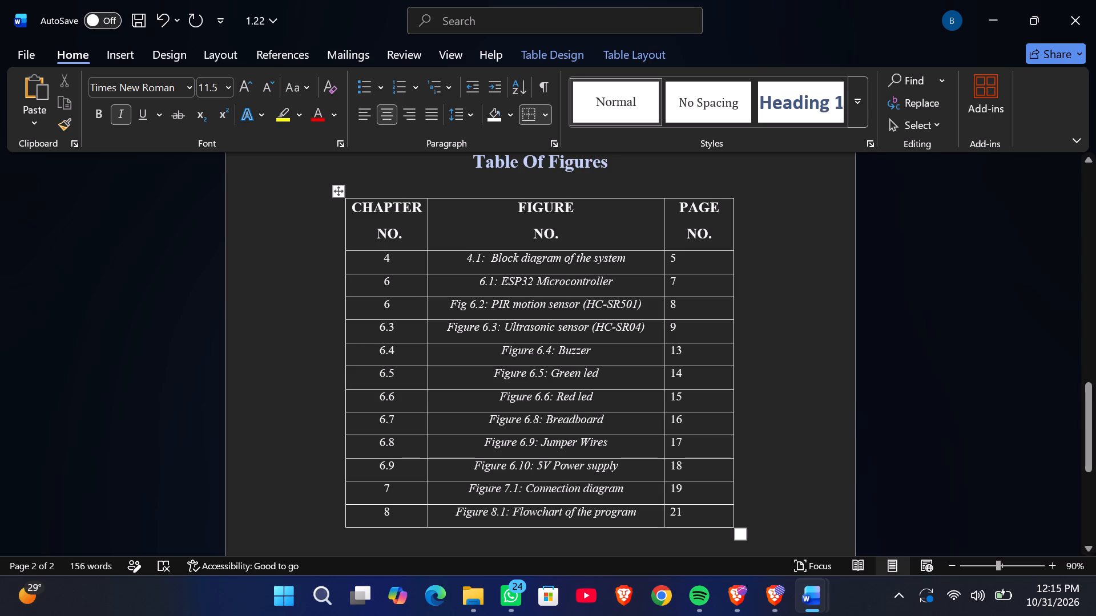
left_click(538, 423)
key("BackSpace")
key("7")
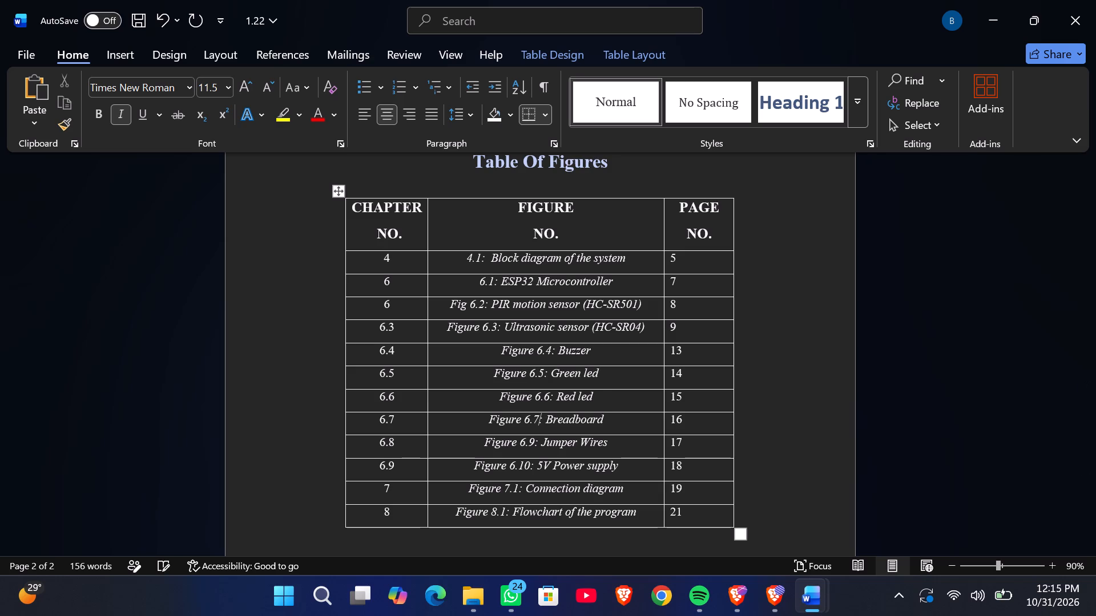
key("Left")
key("Left")
key("Left")
key("Left")
key("Left")
key("Left")
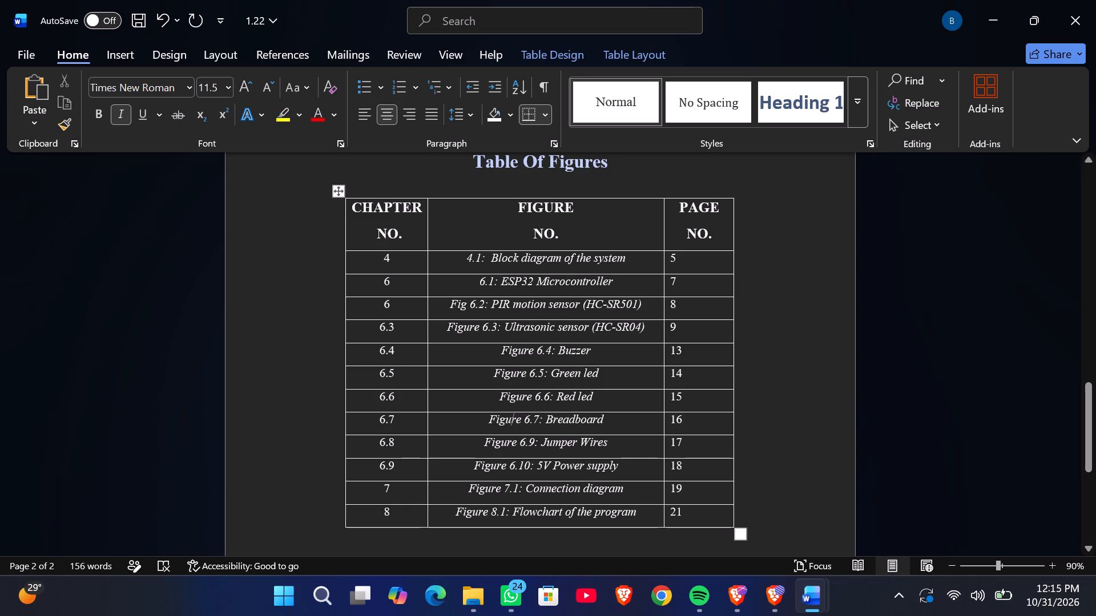
left_click(537, 441)
key("BackSpace")
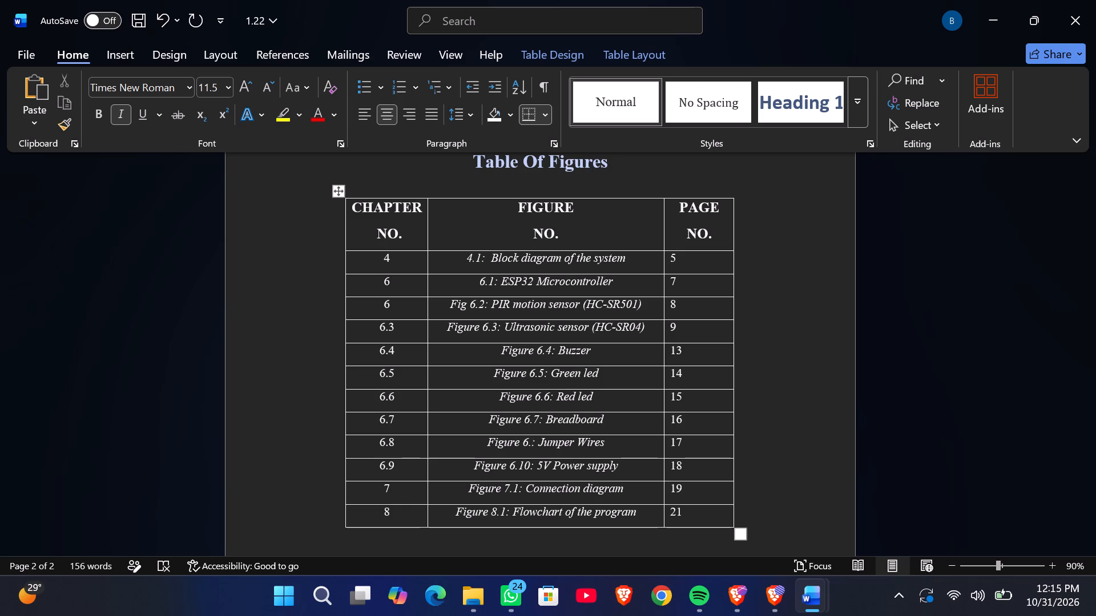
key("8")
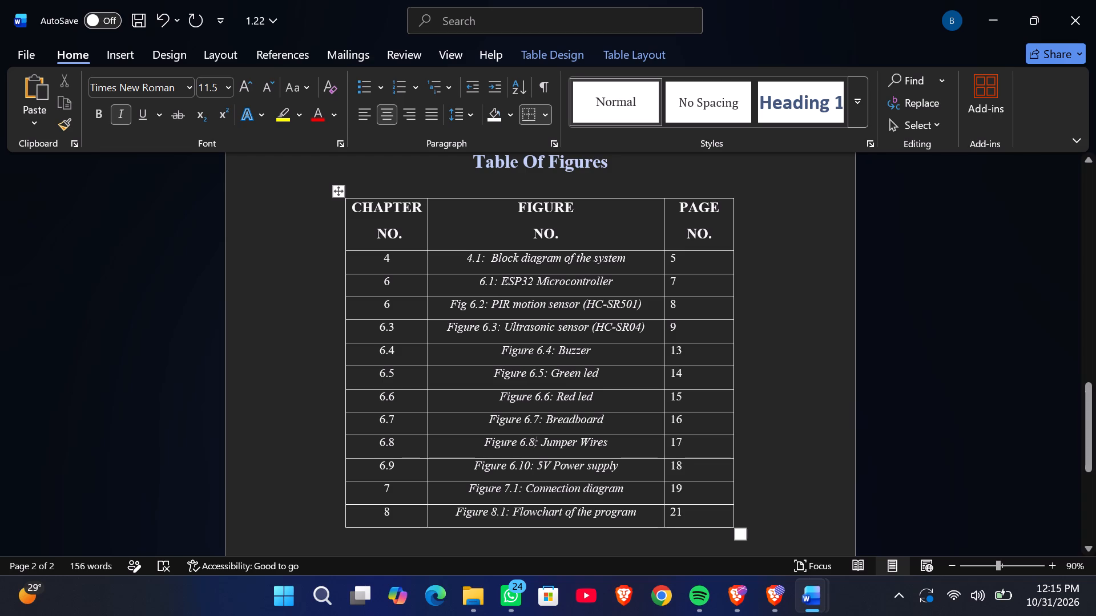
left_click(533, 467)
key("BackSpace")
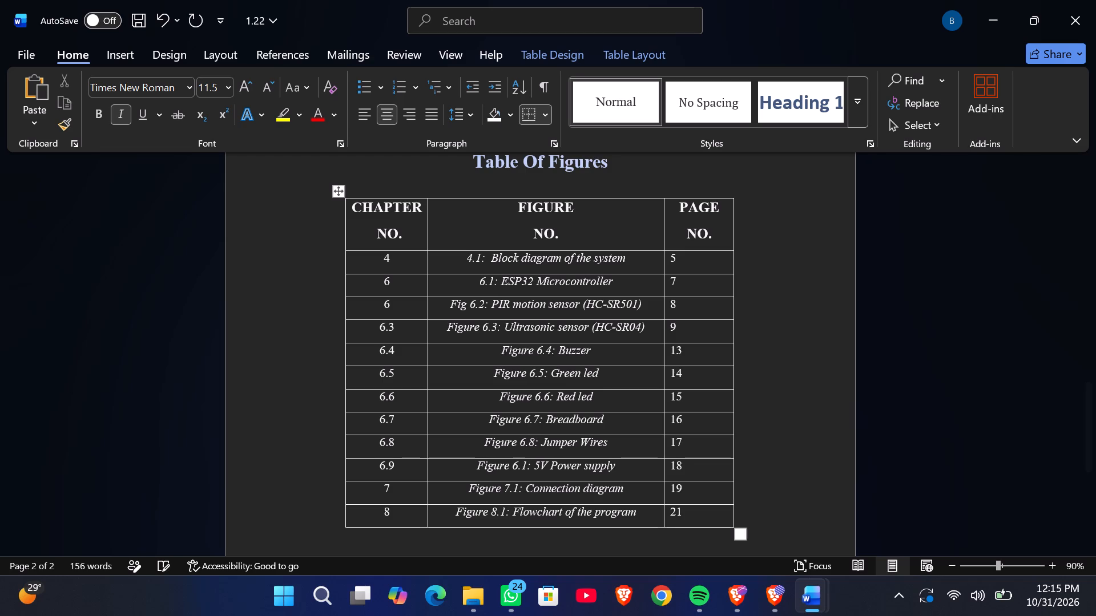
key("BackSpace")
key("9")
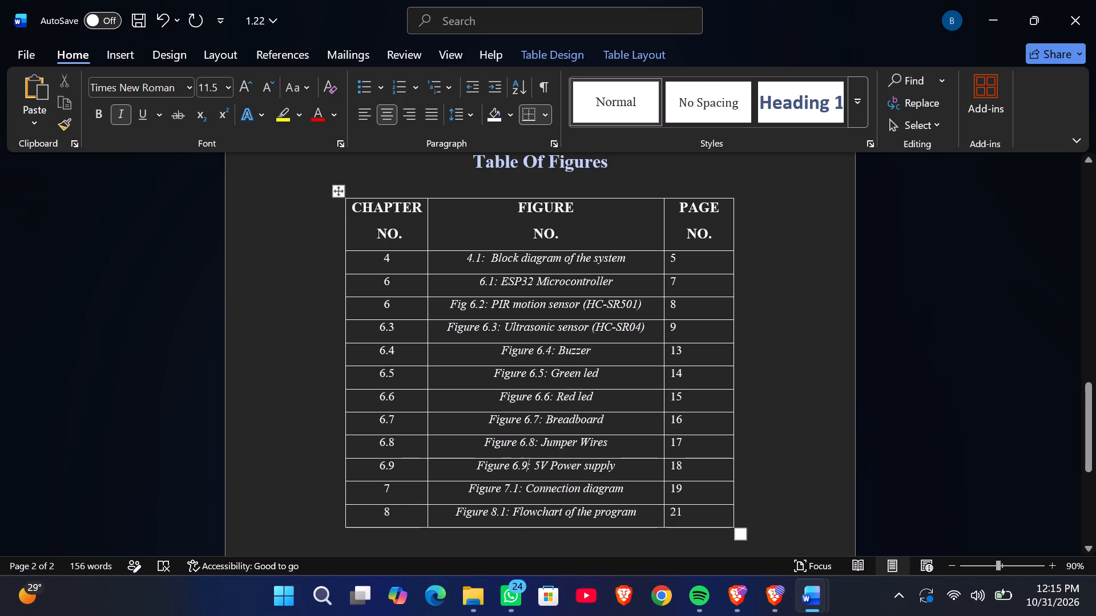
Change the chapter number to 6 for the 5V Power supply, Jumper Wires, Breadboard and Red led rows.
left_click(406, 460)
key("BackSpace")
key("BackSpace")
key("Up")
key("Right")
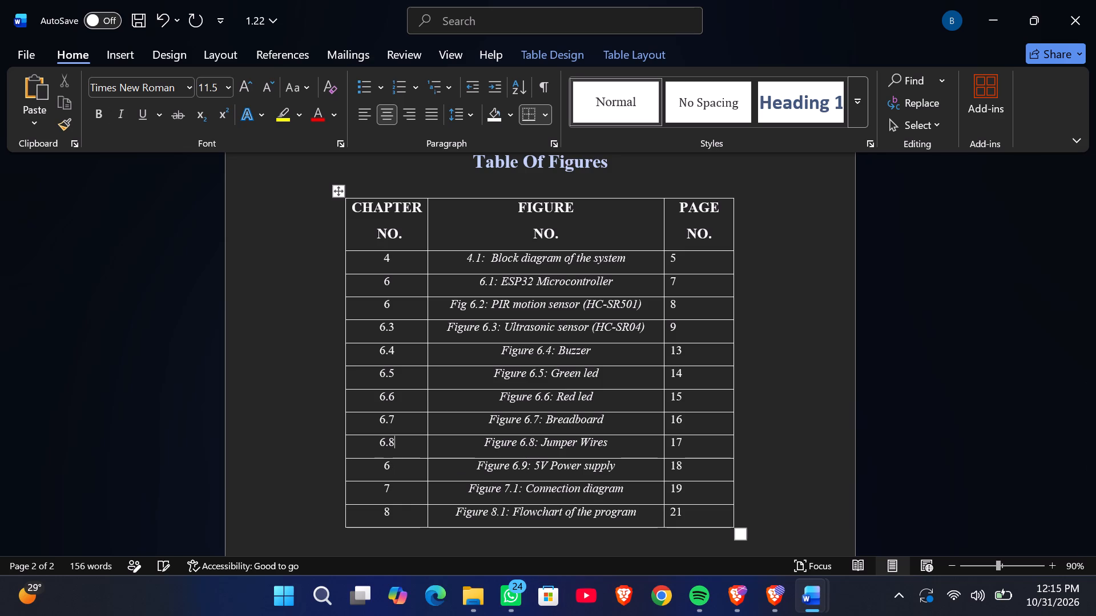
key("BackSpace")
key("BackSpace")
key("Up")
key("Right")
key("BackSpace")
key("BackSpace")
key("Up")
key("Right")
key("BackSpace")
key("BackSpace")
Change the chapter number to 6 for the Green led, Buzzer and Ultrasonic sensor rows.
key("Up")
key("Right")
key("Right")
key("Left")
key("BackSpace")
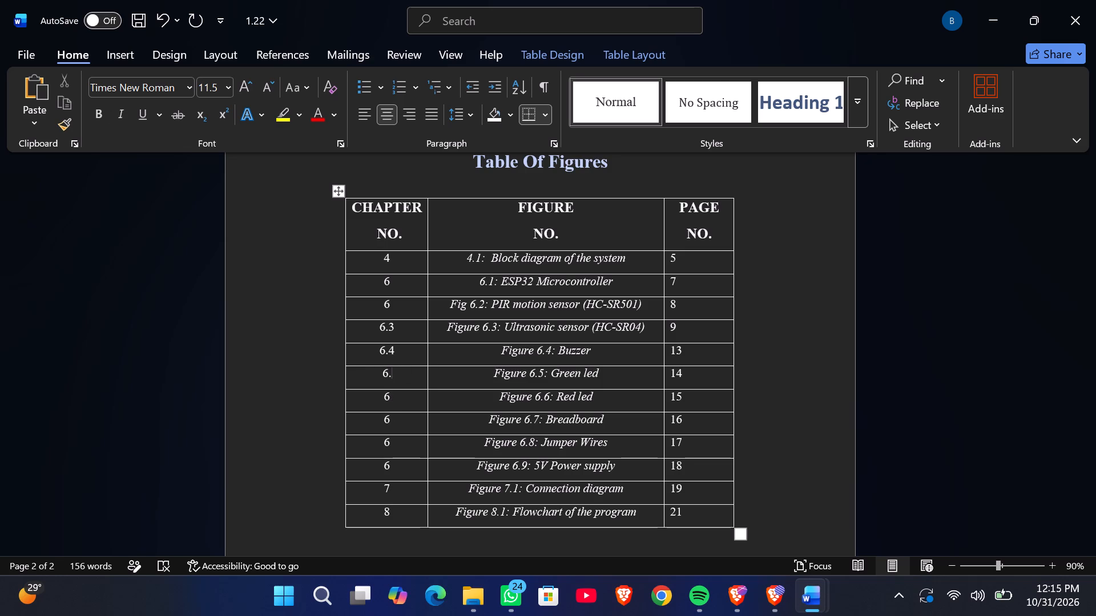
key("BackSpace")
key("Up")
key("Right")
key("BackSpace")
key("BackSpace")
key("Up")
key("Right")
key("BackSpace")
key("BackSpace")
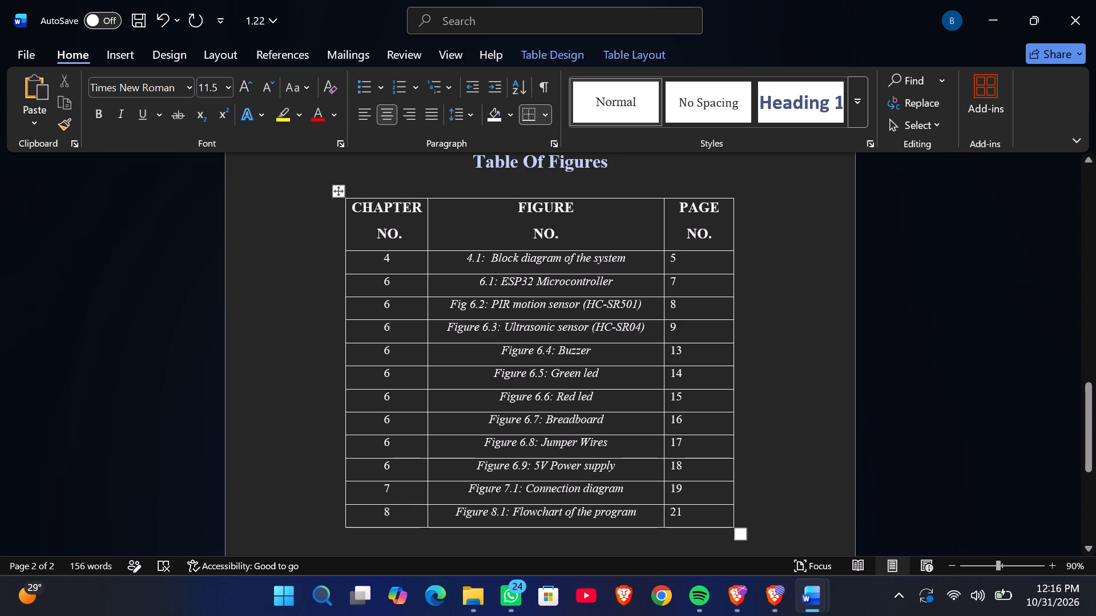
Set the page numbers to 10 for Buzzer and Green led, and 11 for Red led and Breadboard.
left_click(695, 345)
key("BackSpace")
key("0")
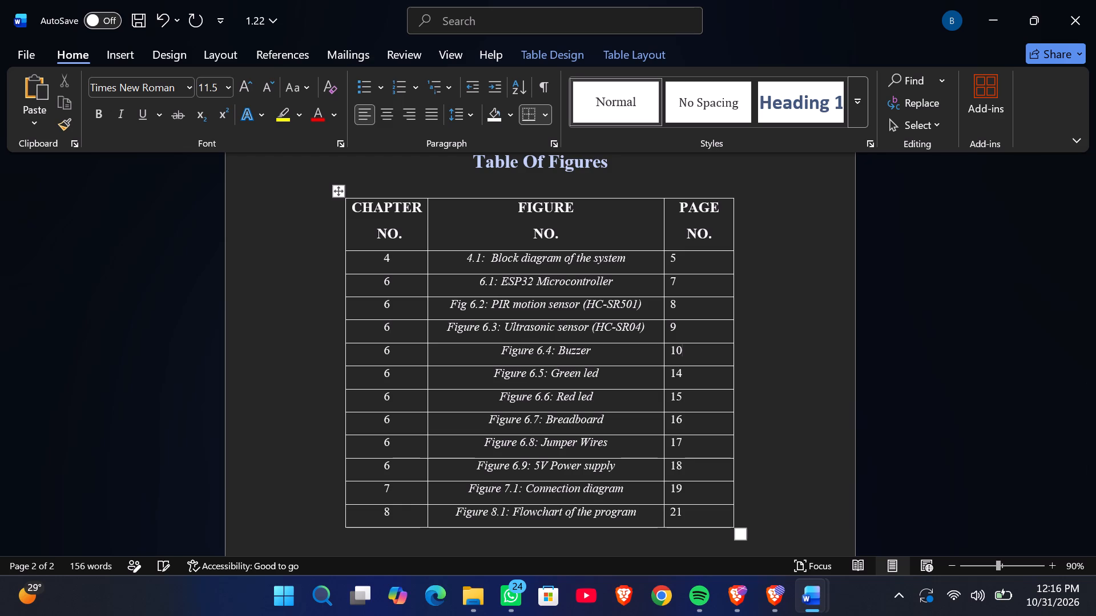
key("Down")
key("BackSpace")
key("0")
key("Down")
key("BackSpace")
type("11")
key("BackSpace")
key("Down")
key("BackSpace")
key("1")
Set the page numbers to 12 for Jumper Wires, 13 for 5V Power supply, 14 for Connection diagram and 16 for Flowchart of the program.
key("Down")
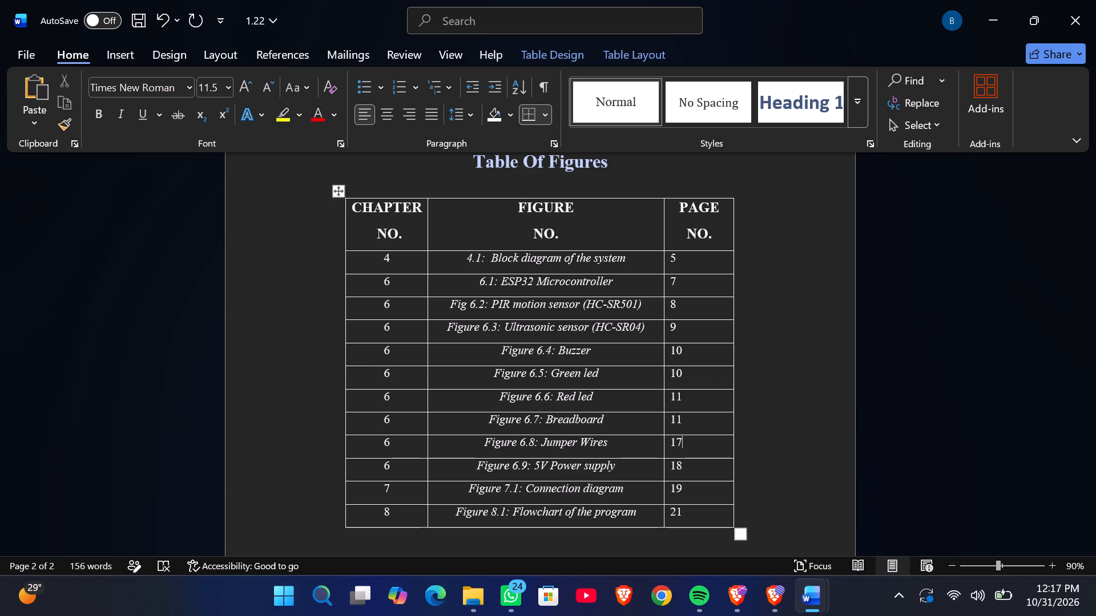
key("BackSpace")
key("2")
key("Down")
key("BackSpace")
key("3")
key("Down")
key("BackSpace")
key("4")
key("Down")
key("BackSpace")
key("BackSpace")
type("16")
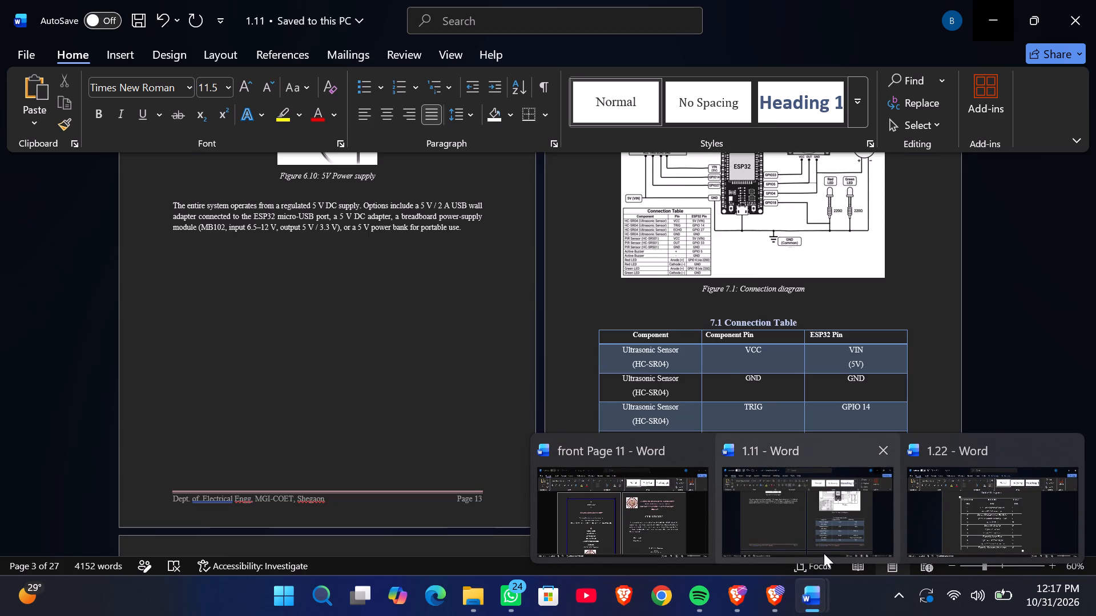
Return to document 1.11 and renumber the PIR motion sensor (HC-SR501) figure caption to 6.2.
left_click(824, 553)
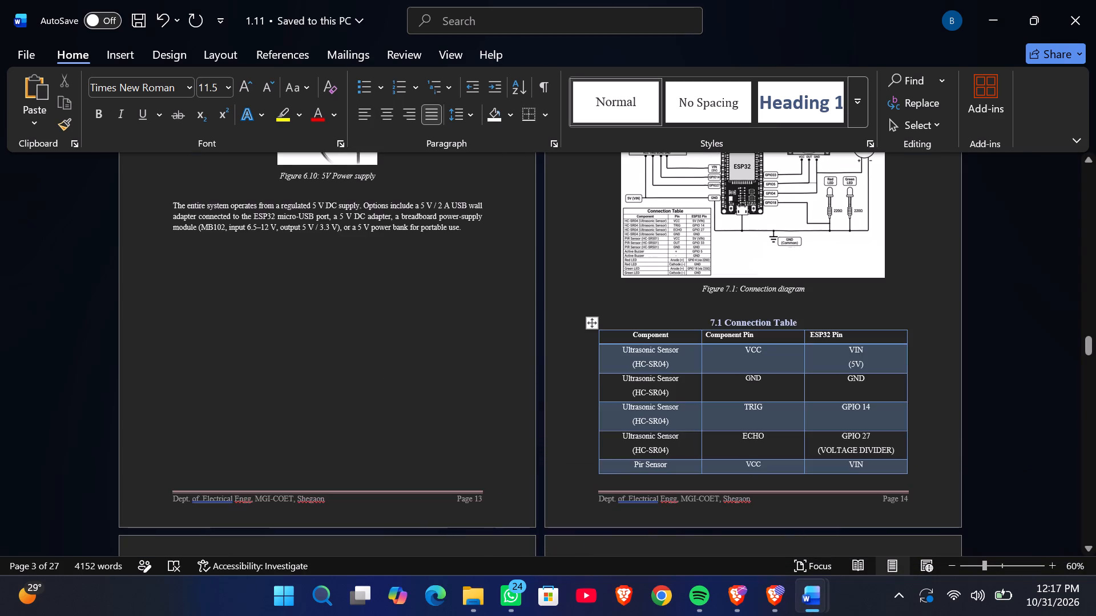
scroll(728, 430, "up", 20)
scroll(728, 430, "up", 1)
scroll(728, 430, "down", 8)
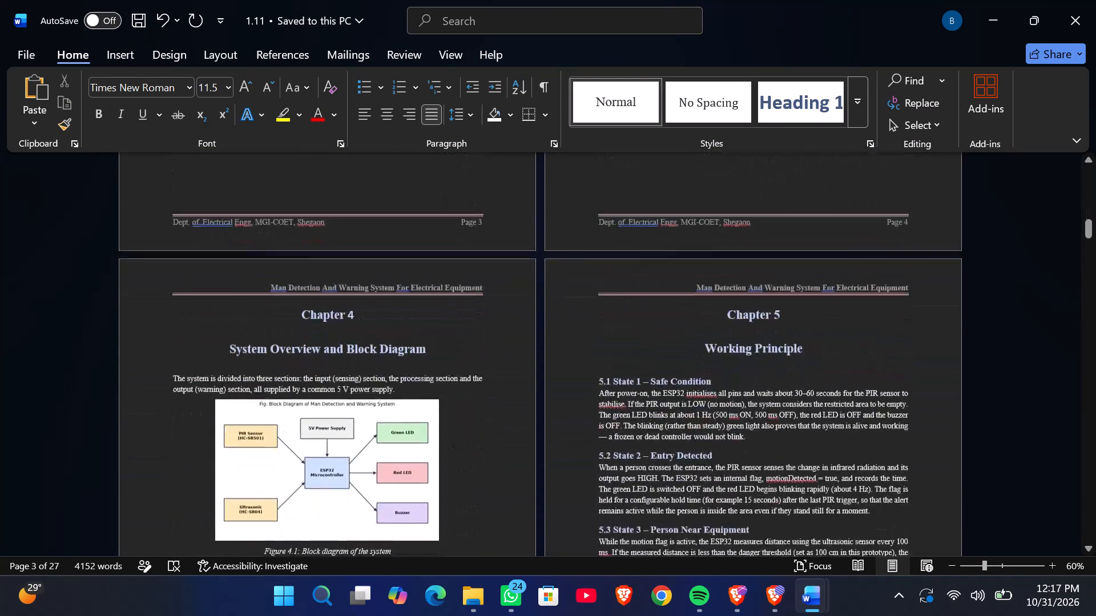
scroll(728, 430, "down", 5)
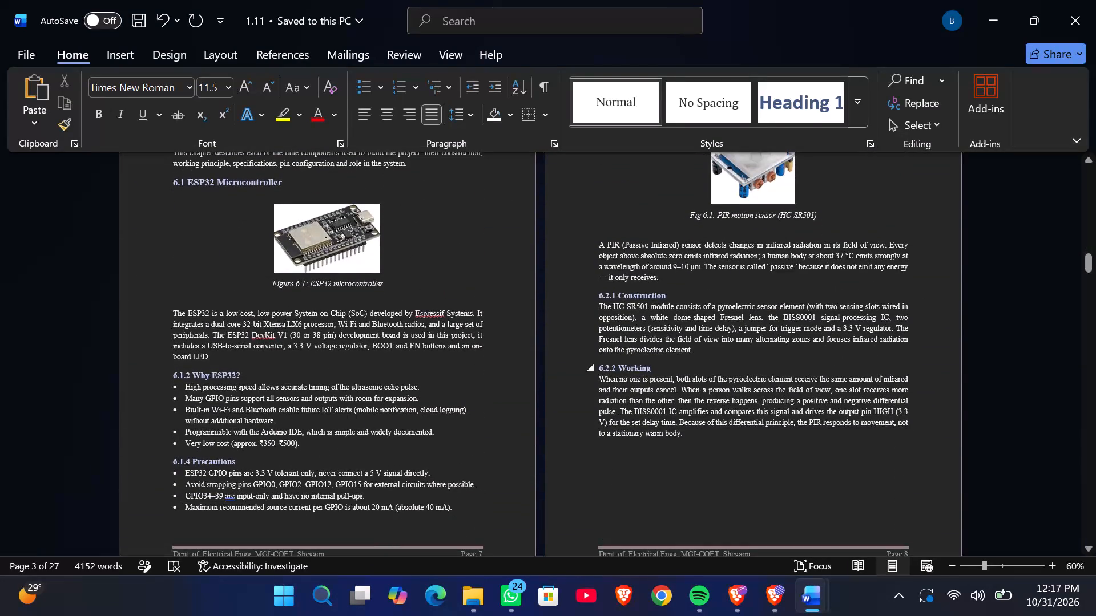
left_click(712, 214)
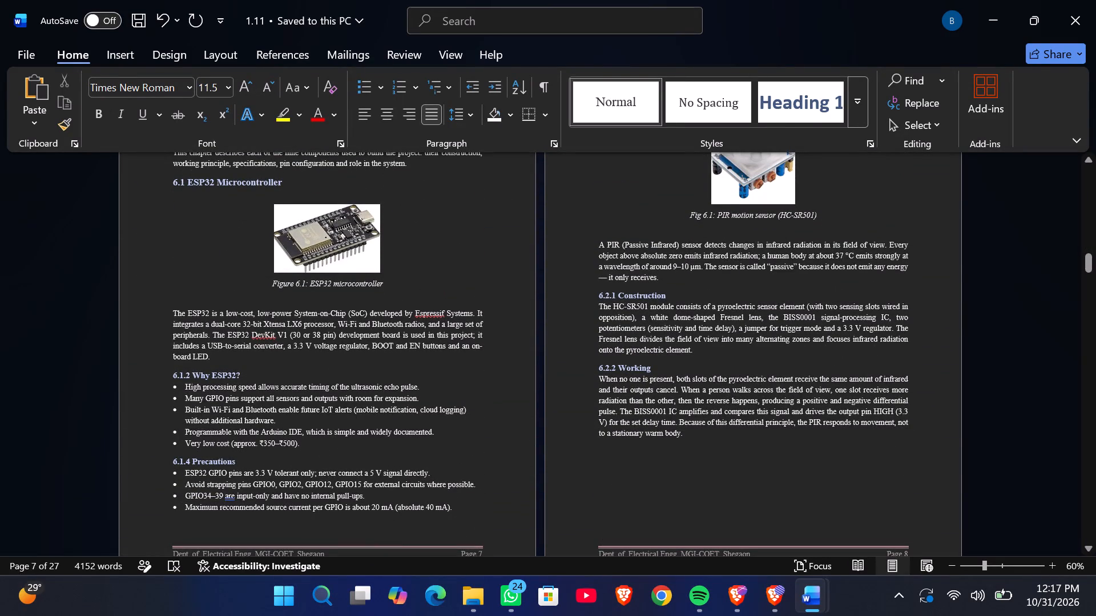
key("Right")
key("BackSpace")
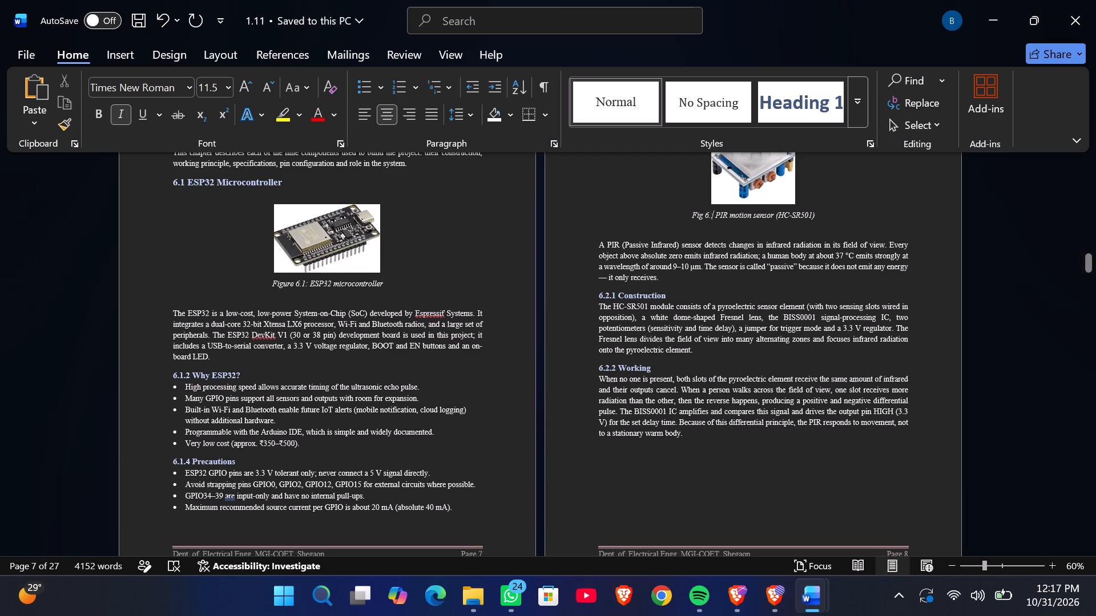
key("2")
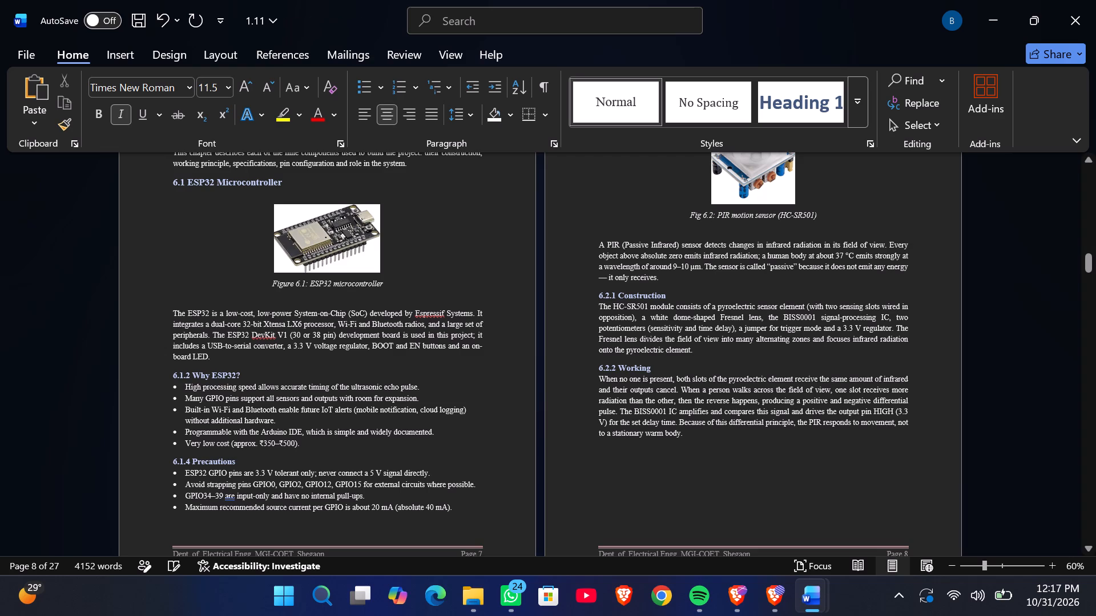
Renumber the Buzzer figure caption to 6.4 and the Green led figure caption to 6.5.
scroll(571, 406, "down", 3)
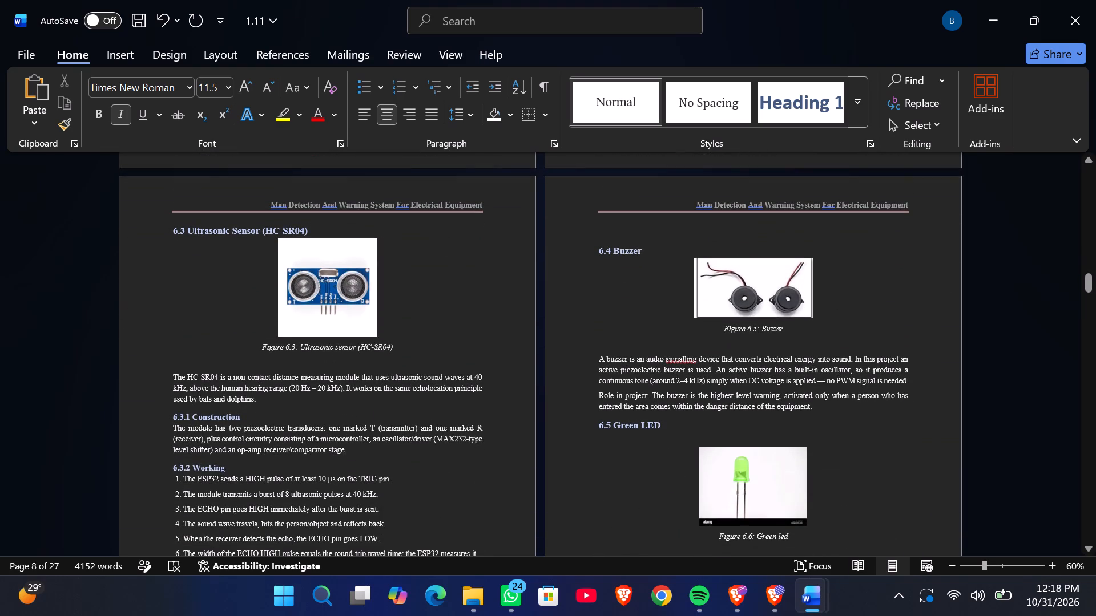
left_click(759, 321)
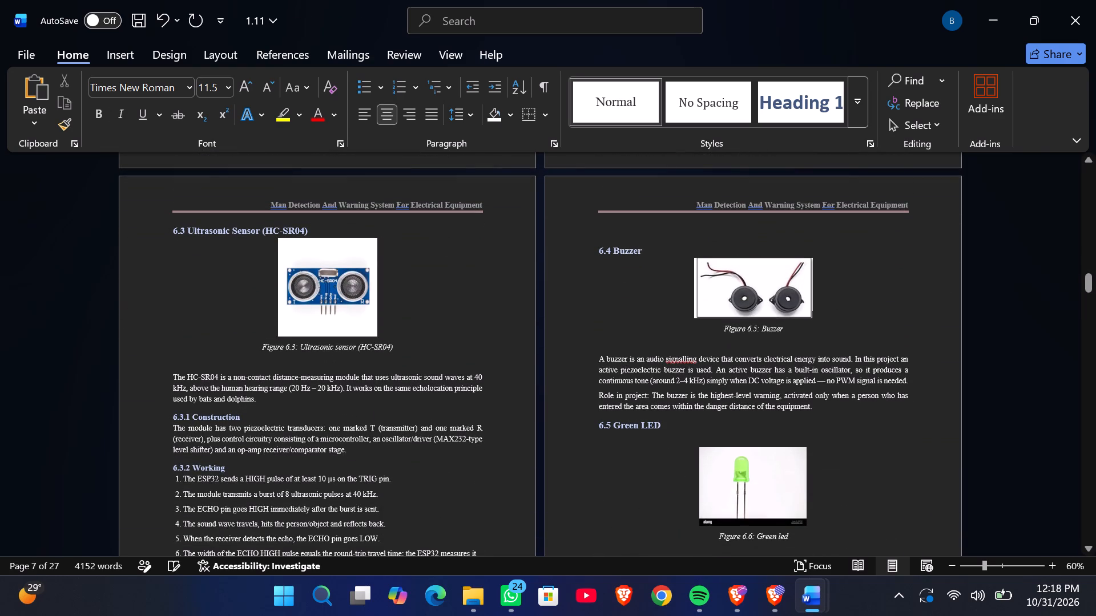
left_click(755, 329)
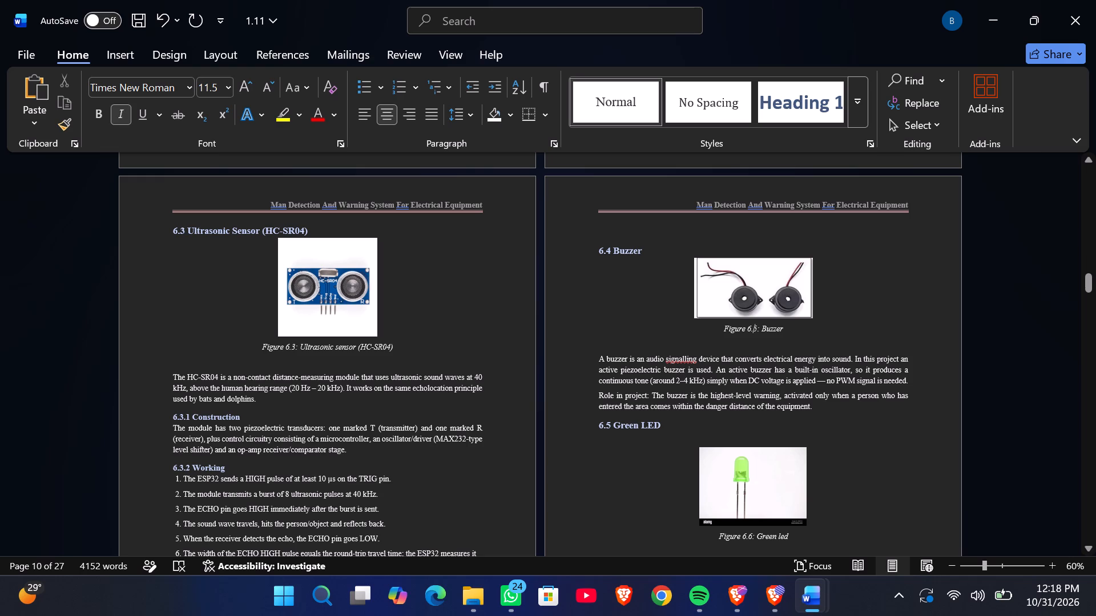
key("Right")
key("BackSpace")
key("4")
scroll(800, 394, "down", 2)
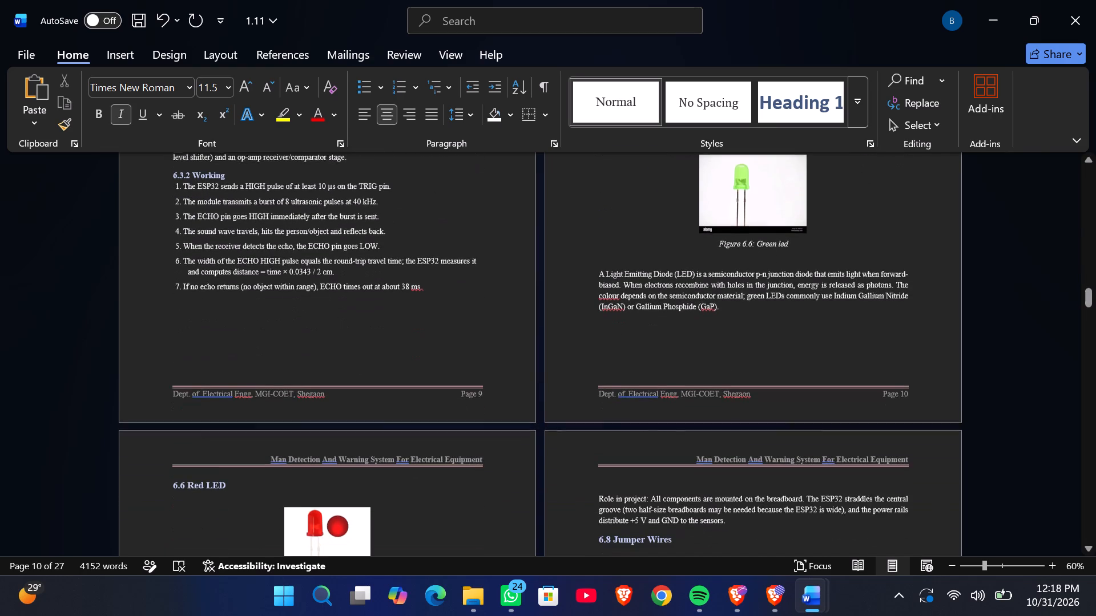
left_click(752, 238)
key("BackSpace")
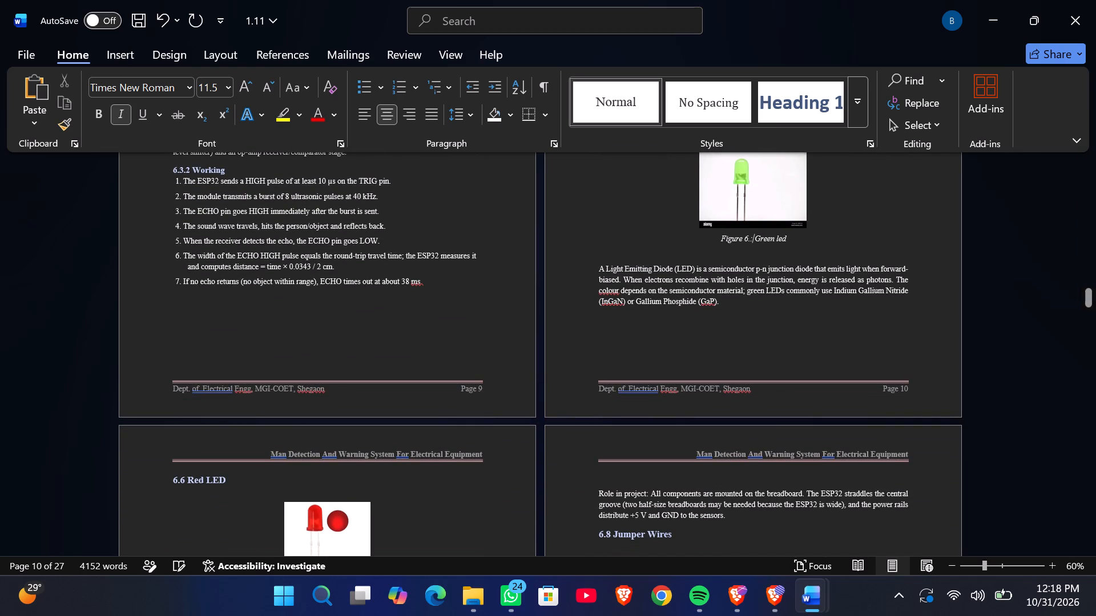
key("5")
Renumber the Red led figure caption to 6.6 and the Breadboard figure caption to 6.7.
scroll(656, 349, "down", 1)
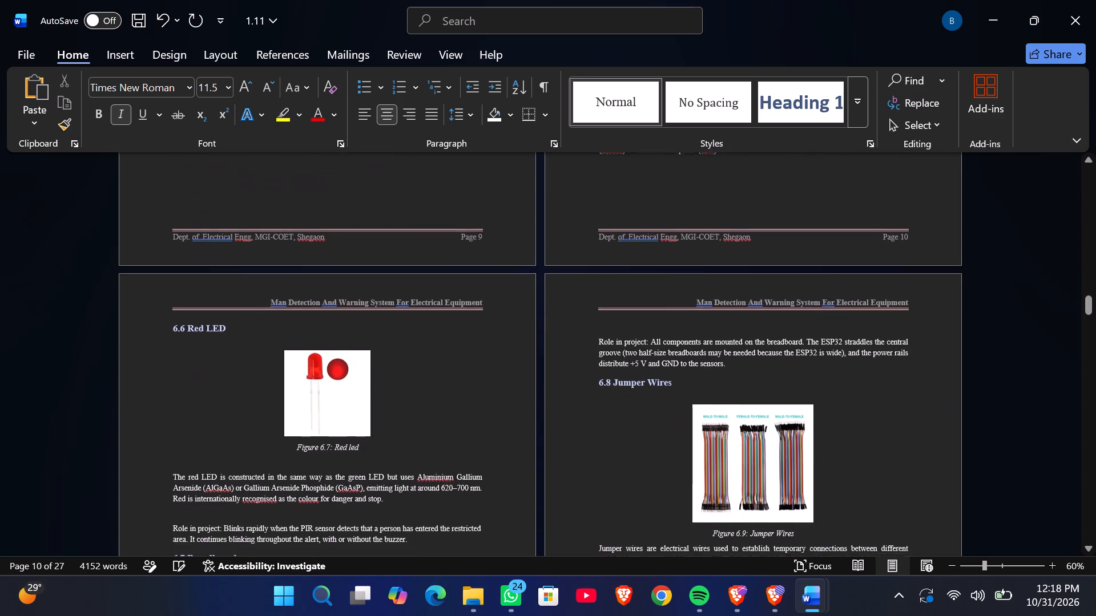
left_click(333, 444)
key("Left")
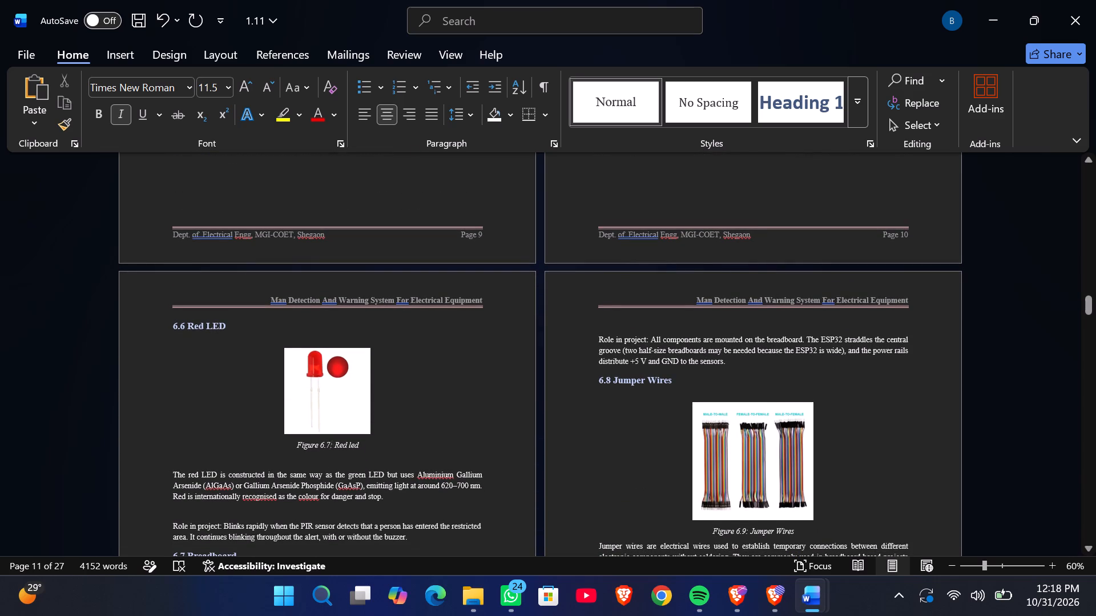
key("BackSpace")
key("6")
scroll(490, 443, "down", 3)
left_click(322, 365)
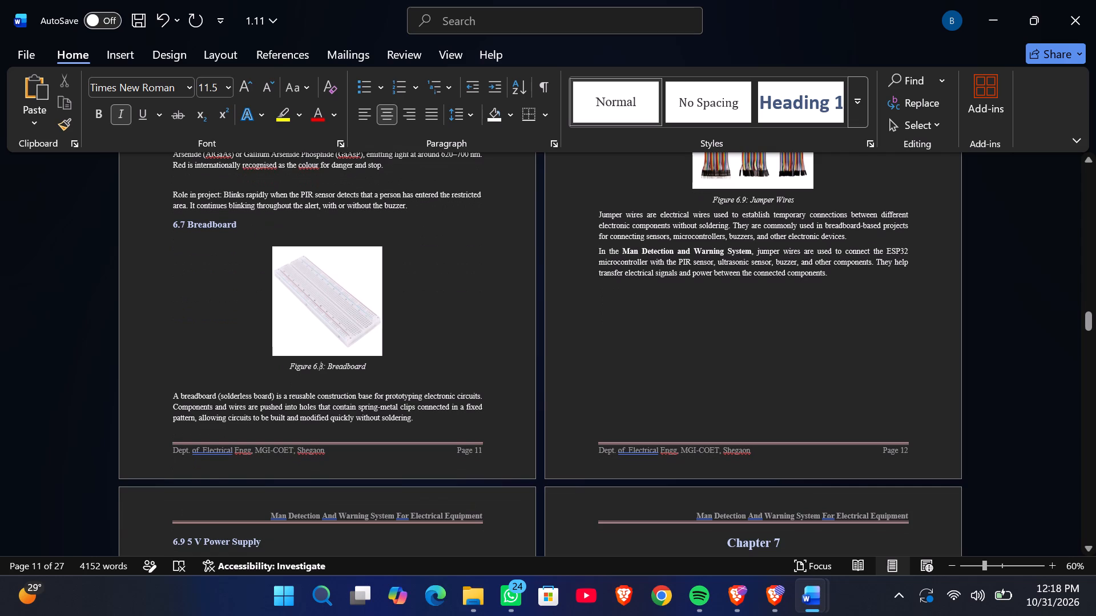
key("Right")
key("BackSpace")
key("7")
Renumber the Jumper Wires figure caption to 6.8 and the 5V Power supply figure caption to 6.9.
left_click(746, 203)
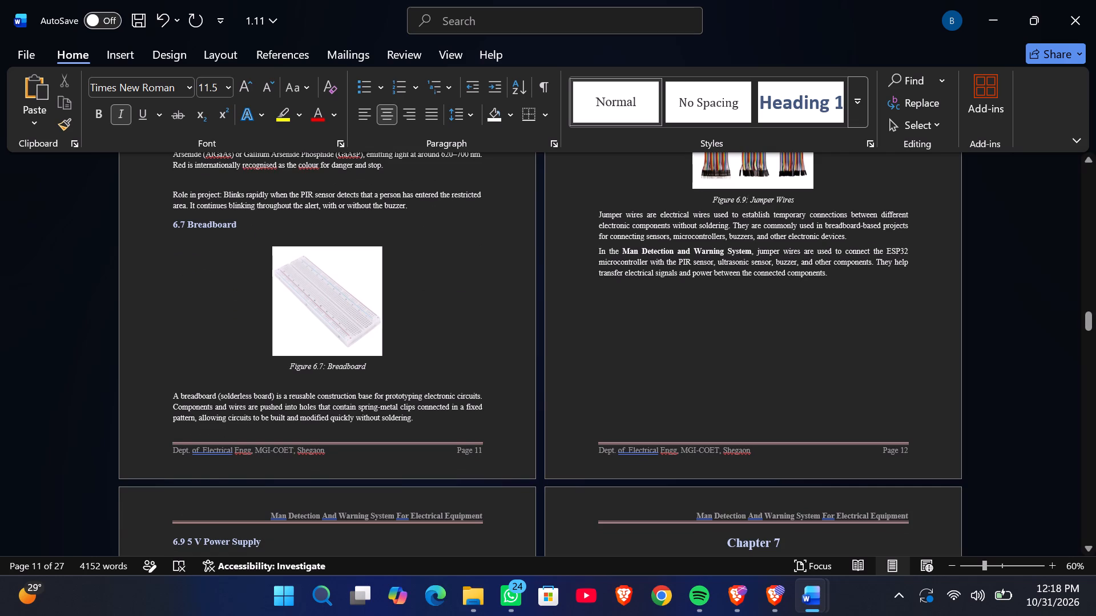
key("BackSpace")
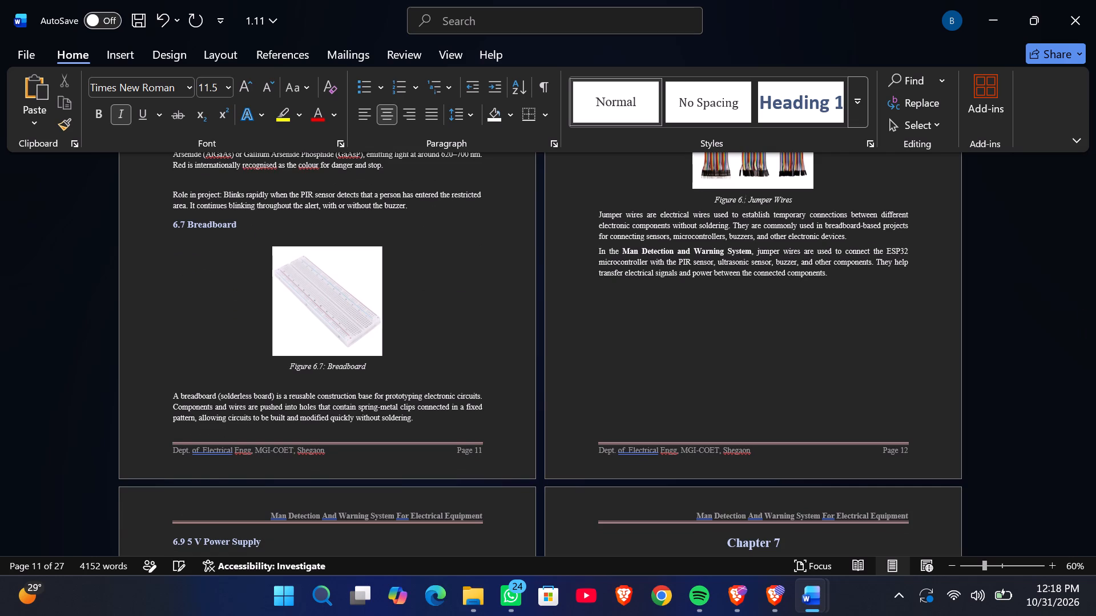
key("8")
scroll(746, 203, "down", 3)
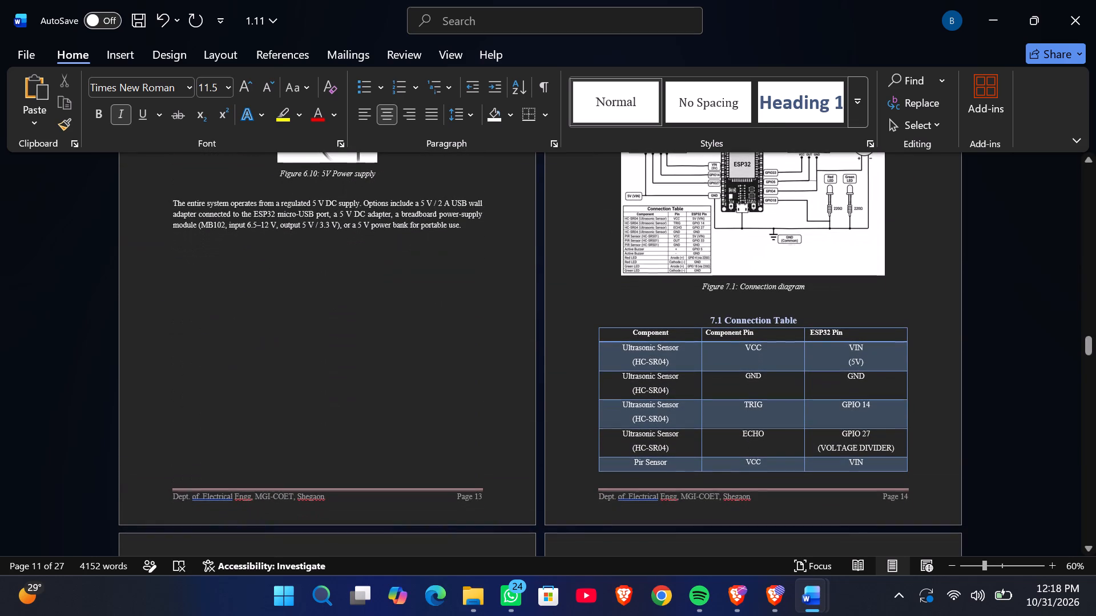
scroll(746, 203, "down", 1)
left_click(320, 177)
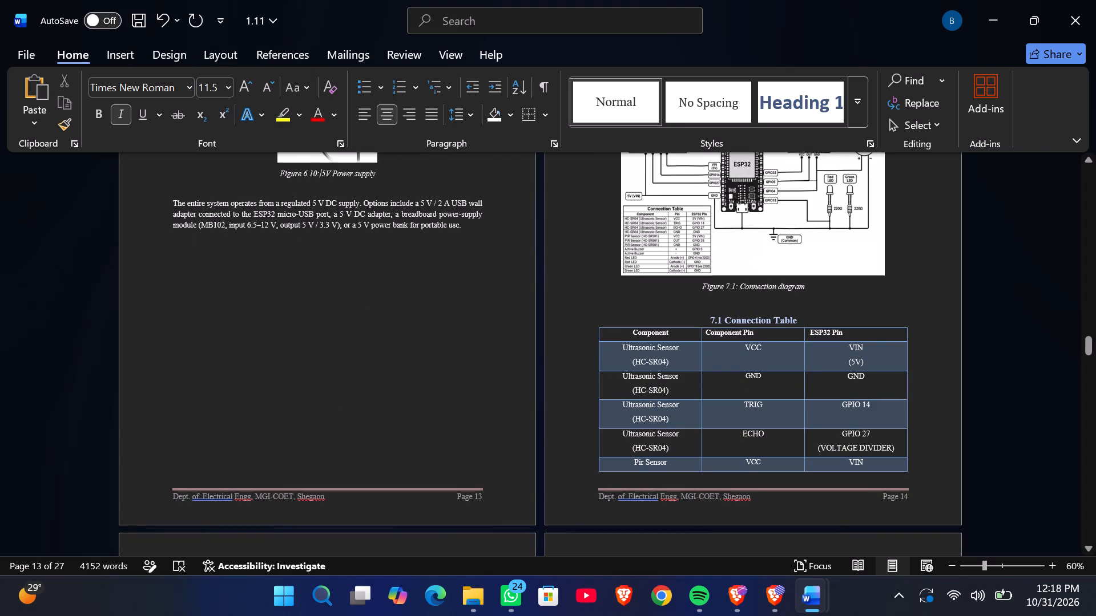
key("Left")
key("BackSpace")
key("BackSpace")
key("9")
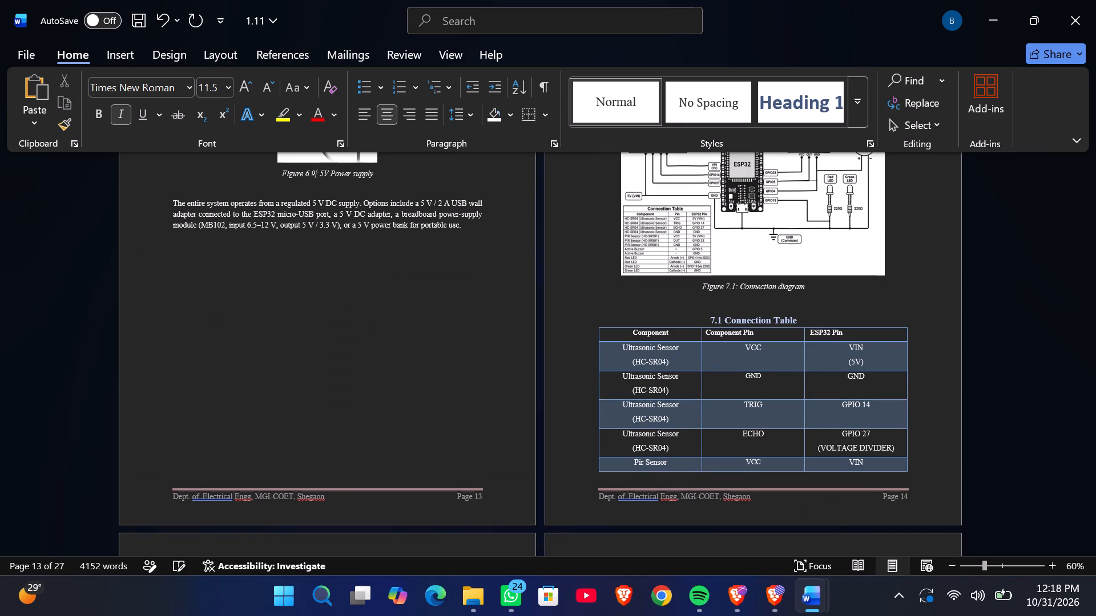
Look through the report from the 5 V Power Supply section and circuit diagram to the references at the end.
scroll(345, 234, "up", 1)
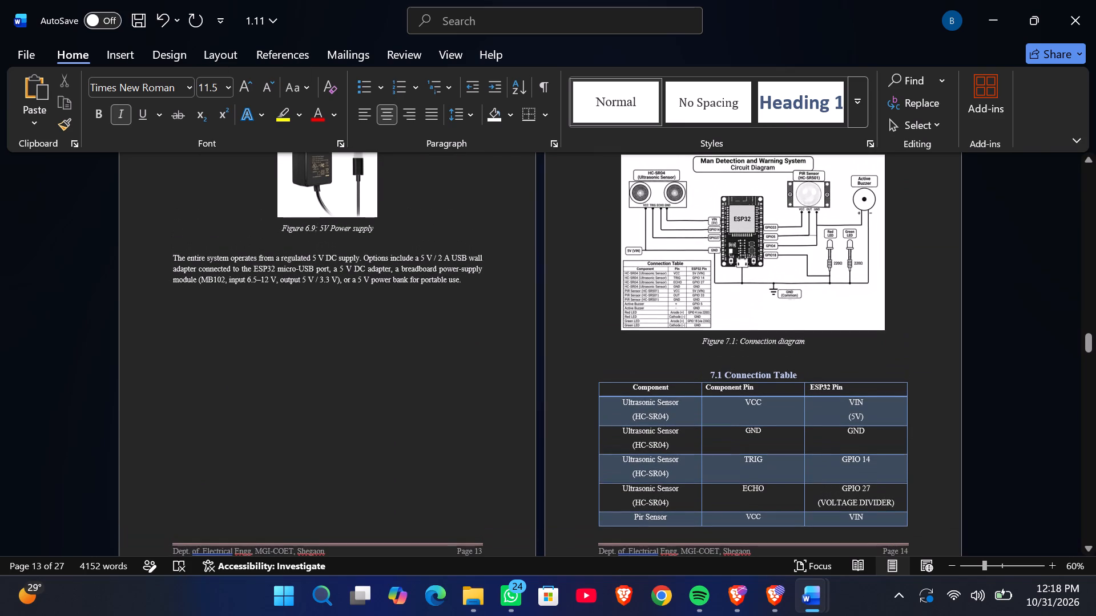
scroll(363, 236, "up", 2)
scroll(363, 236, "down", 1)
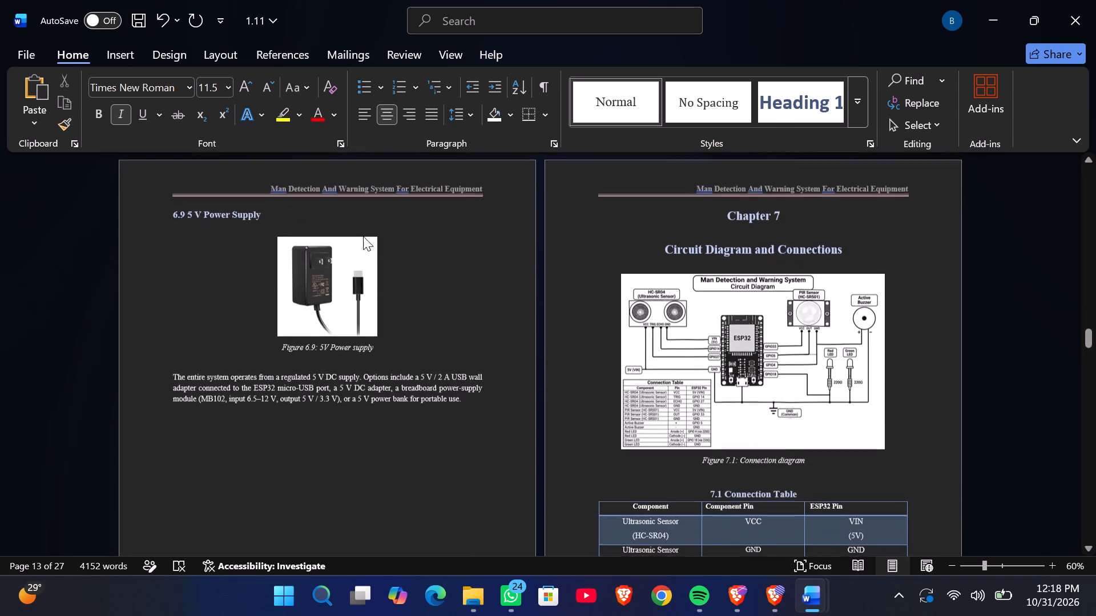
scroll(363, 236, "down", 1)
scroll(666, 273, "down", 2)
scroll(666, 273, "up", 1)
scroll(666, 273, "right", 1)
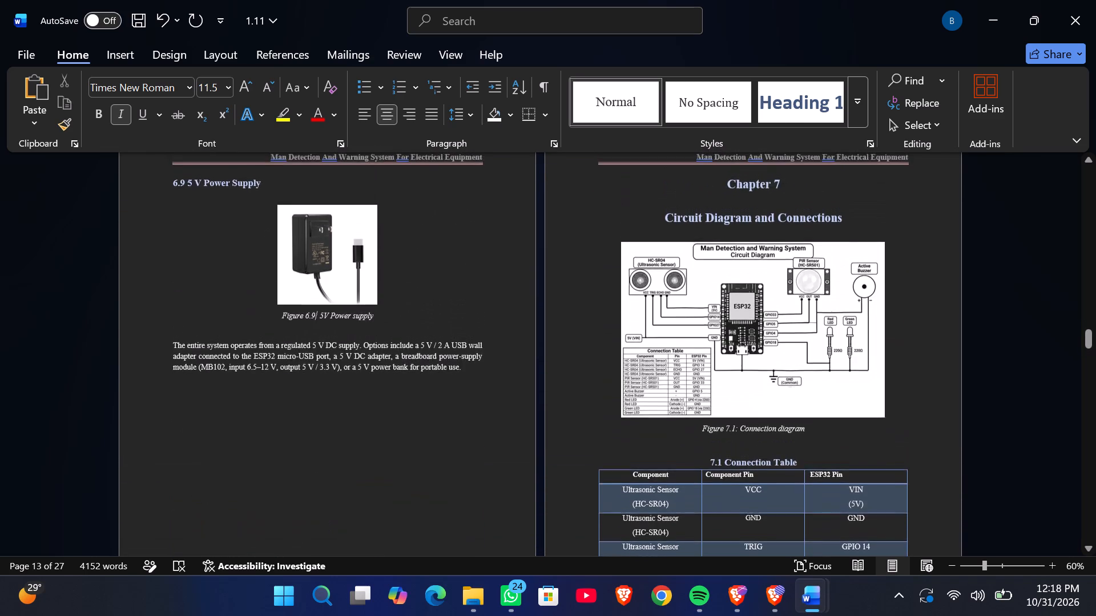
scroll(666, 273, "right", 1)
scroll(666, 273, "down", 12)
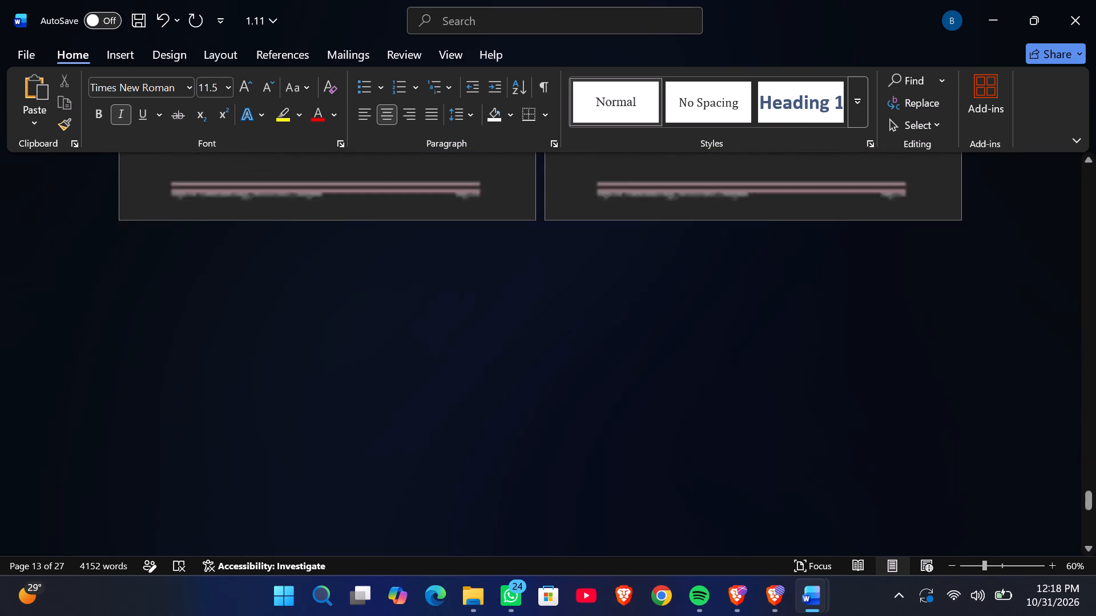
scroll(666, 273, "down", 3)
Save the 1.11 report with its renumbered figure captions.
left_click(143, 18)
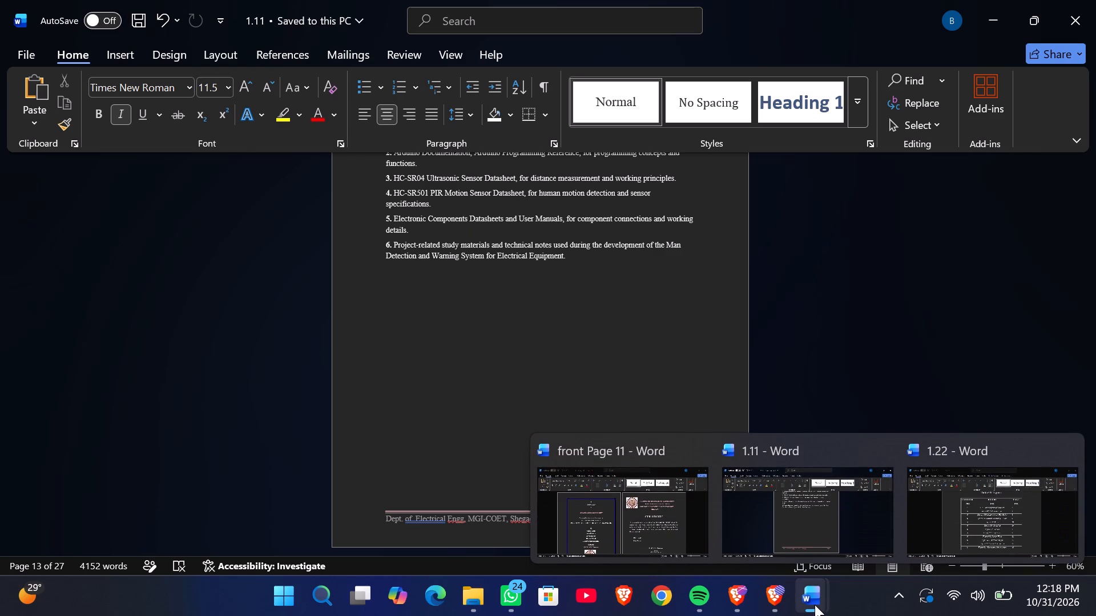
Switch to document 1.22, check the Table Of Figures down to its last row, and save the document.
left_click(988, 495)
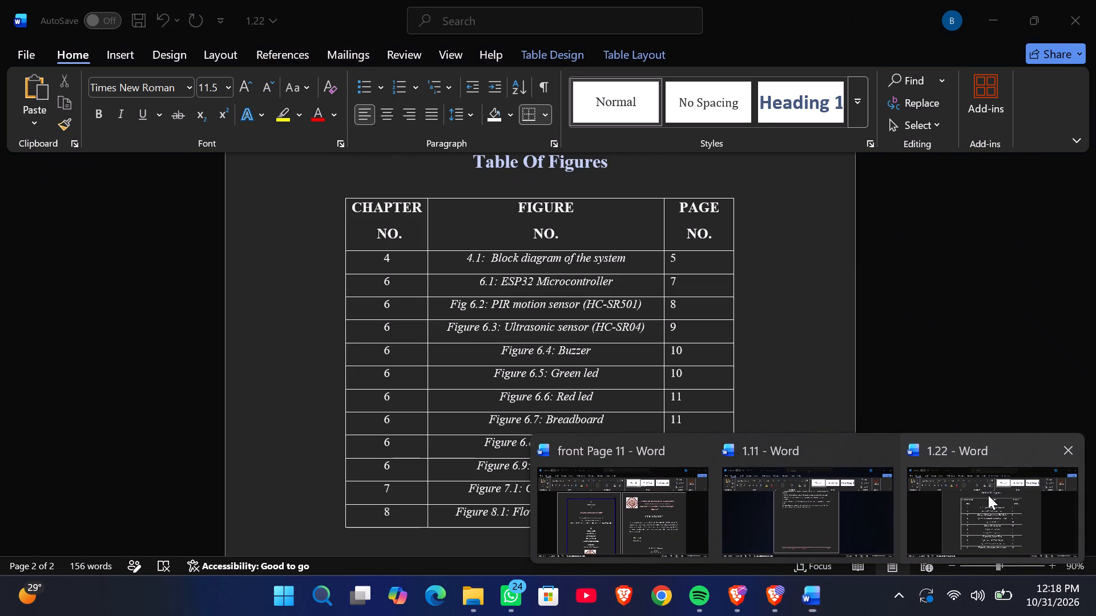
scroll(786, 359, "up", 3)
scroll(786, 359, "down", 5)
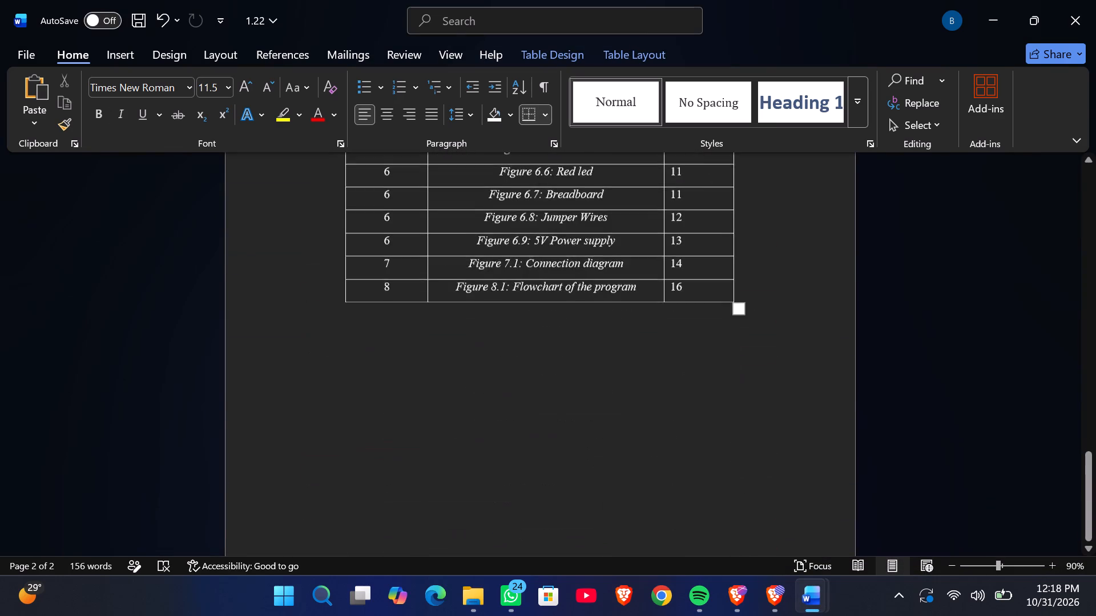
left_click(144, 28)
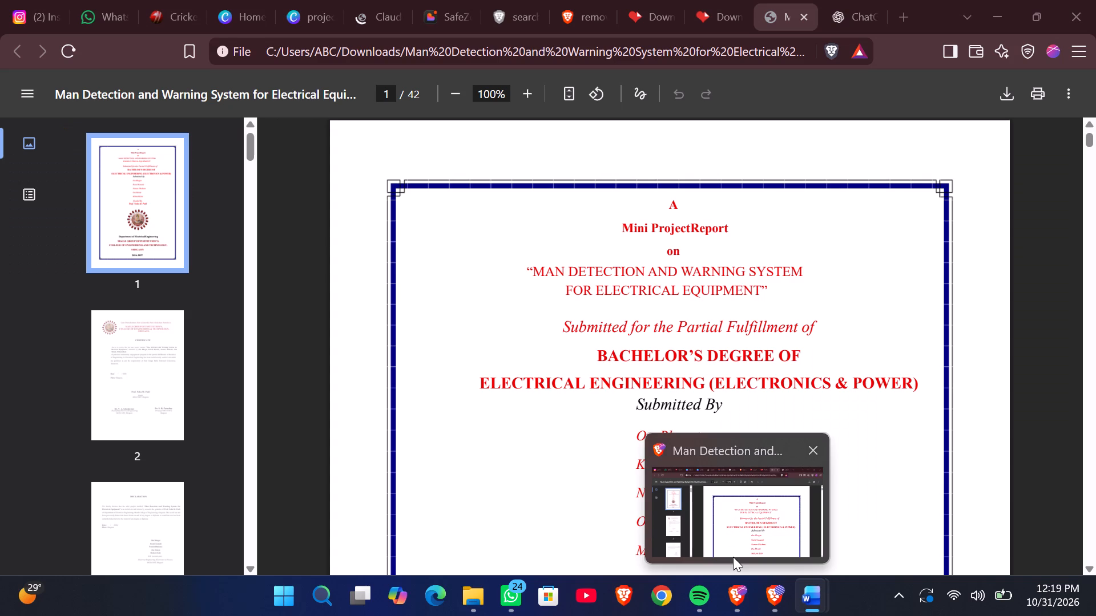
Switch to Brave and examine the Man Detection and Warning System report PDF, including its front pages and Chapter 6.
left_click(733, 557)
scroll(593, 332, "down", 2)
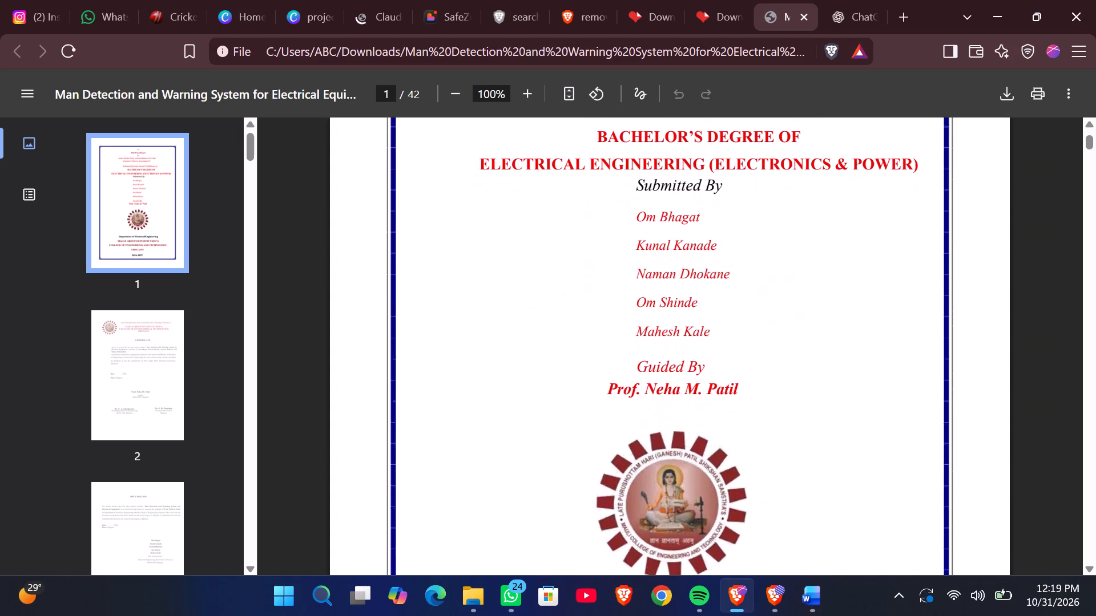
scroll(593, 332, "down", 16)
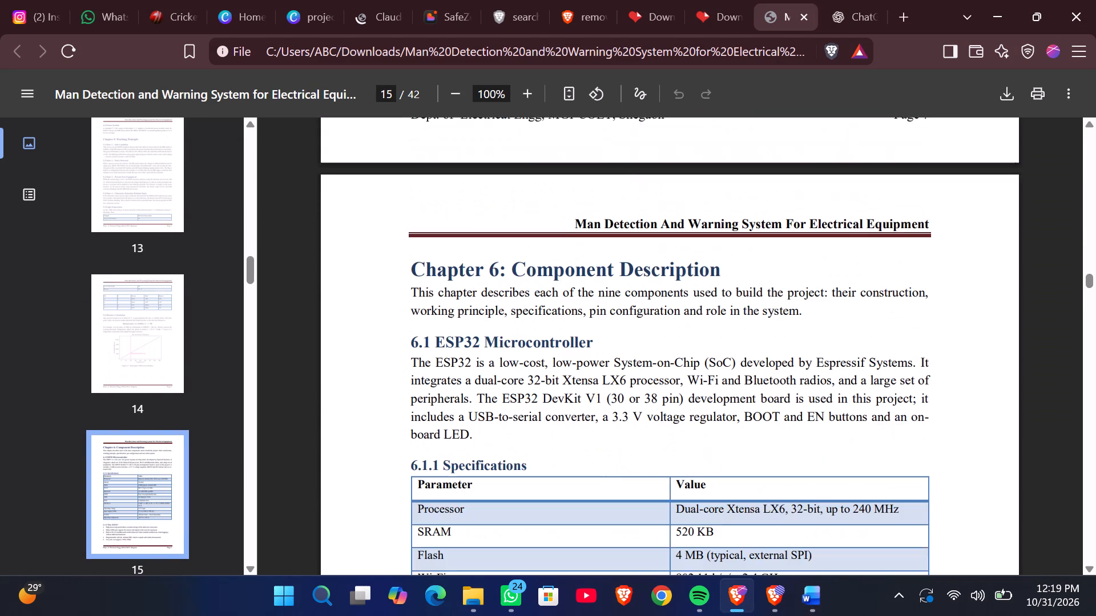
scroll(593, 332, "down", 4)
scroll(593, 332, "up", 20)
scroll(593, 332, "up", 9)
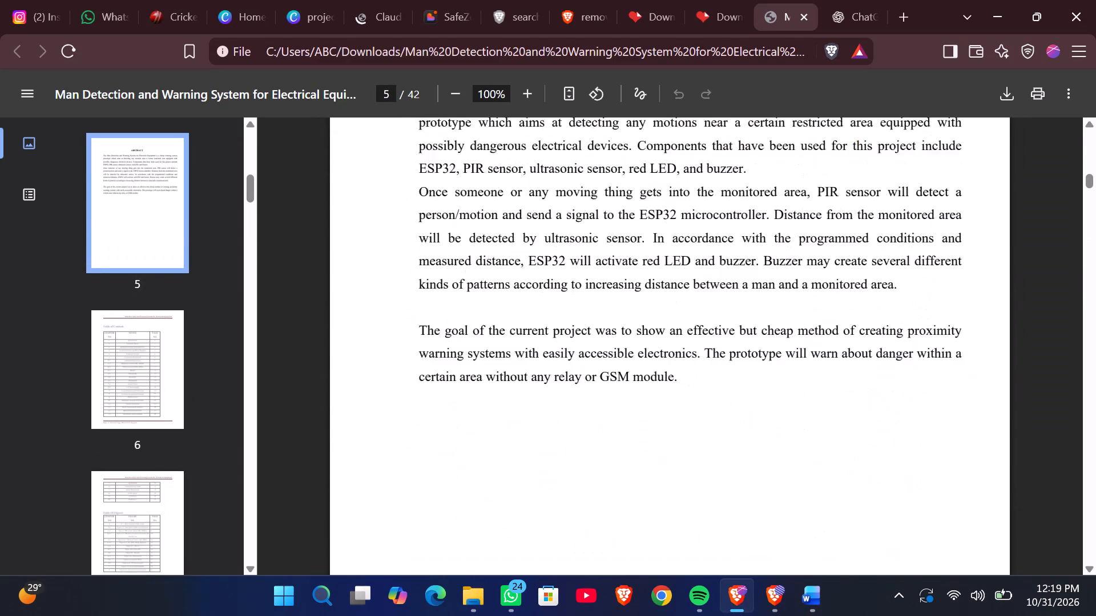
scroll(593, 332, "down", 4)
scroll(593, 332, "up", 3)
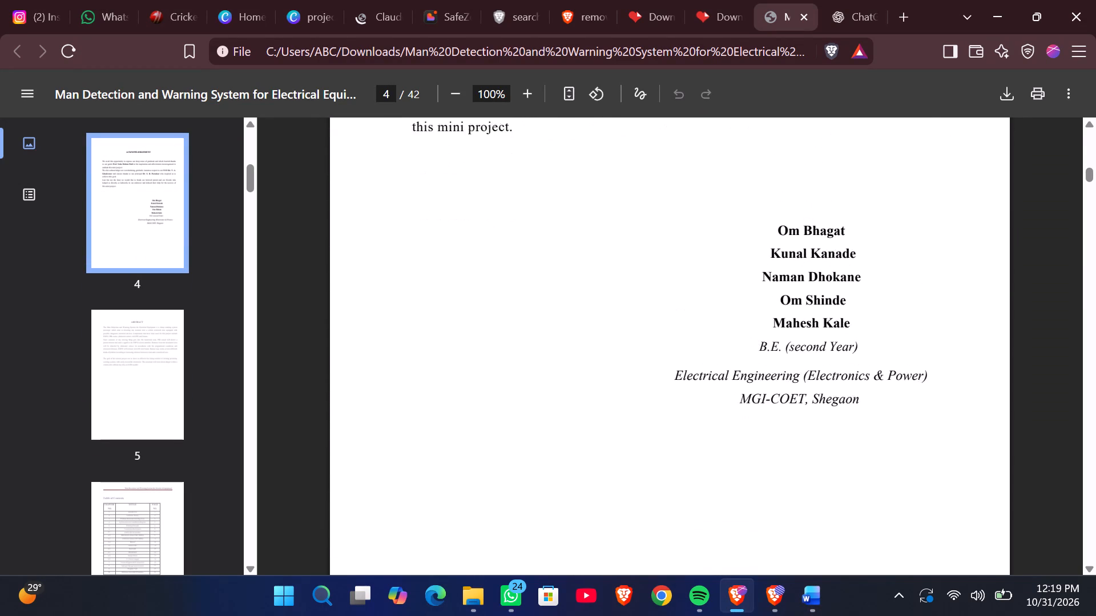
scroll(593, 332, "up", 7)
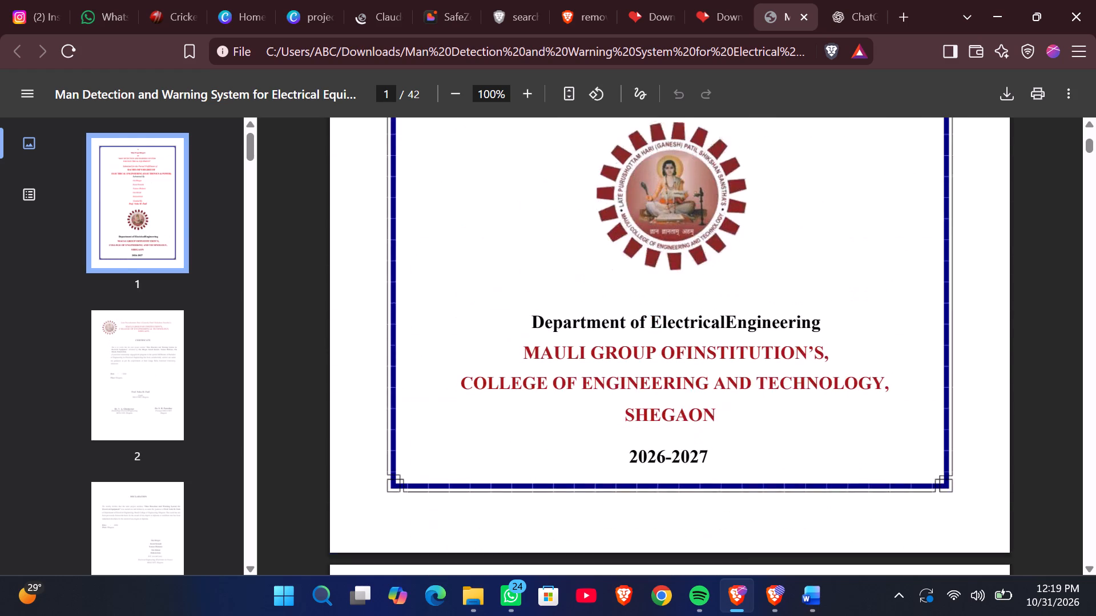
scroll(593, 332, "up", 1)
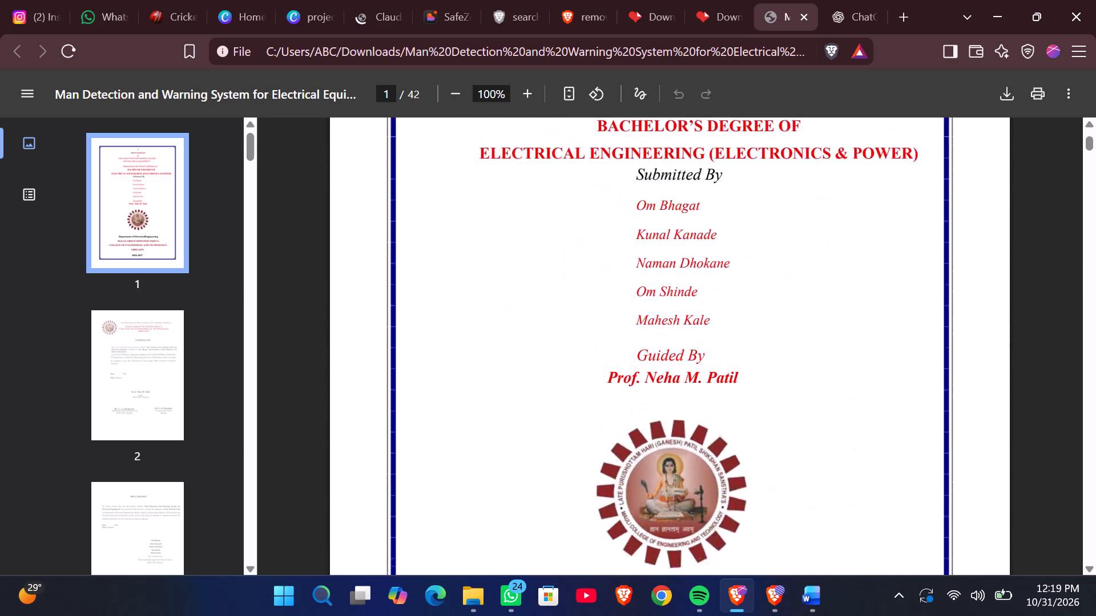
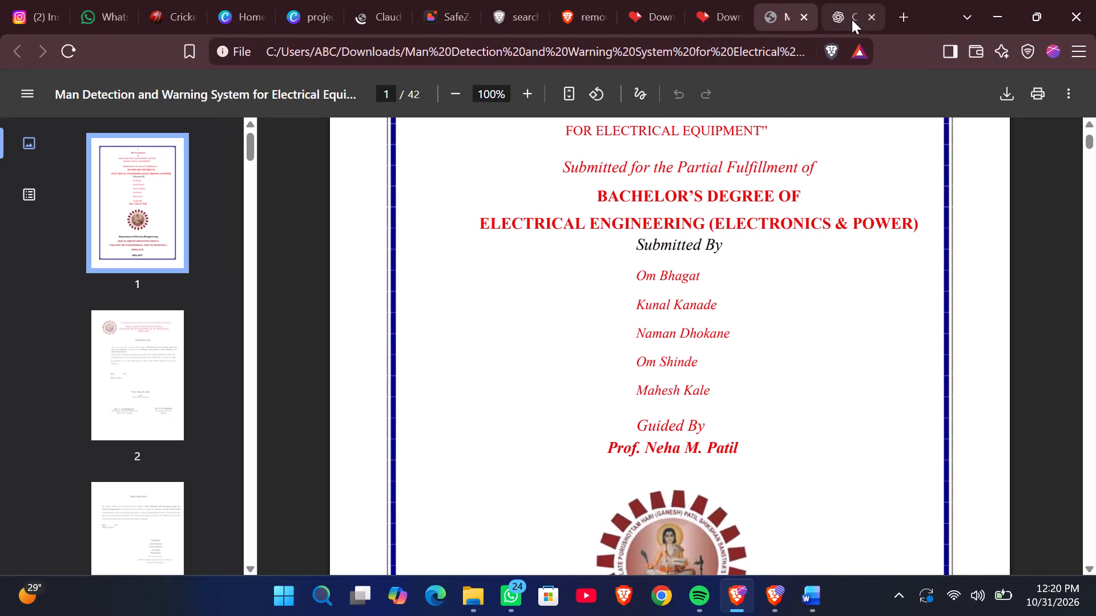
Search the web for "pdf to word" in a new browser tab and open the iLovePDF PDF to Word converter.
left_click(898, 22)
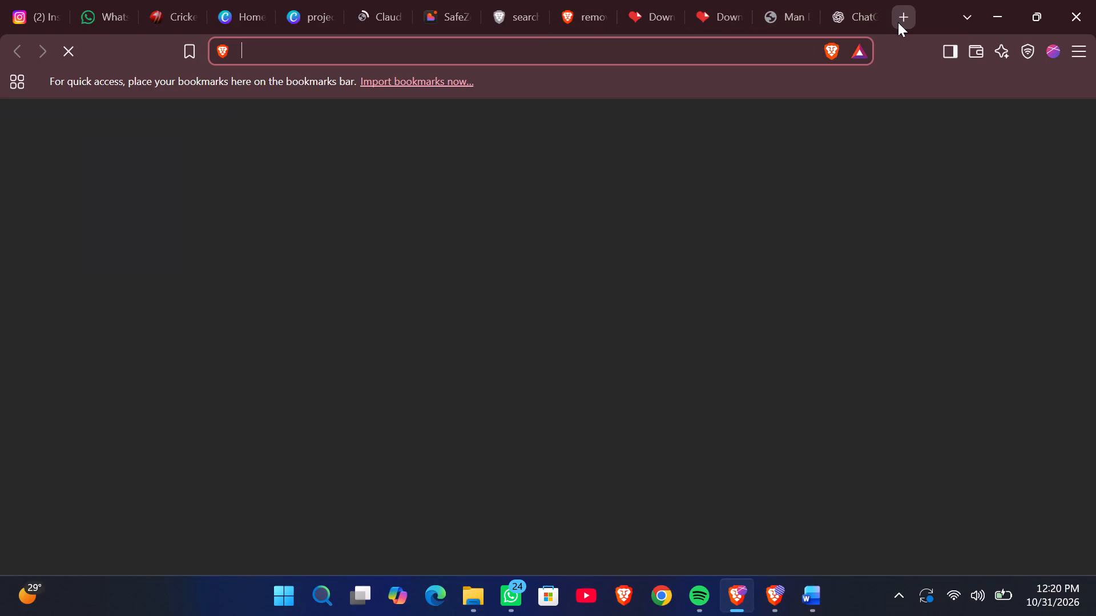
type("pdf to word")
key("Return")
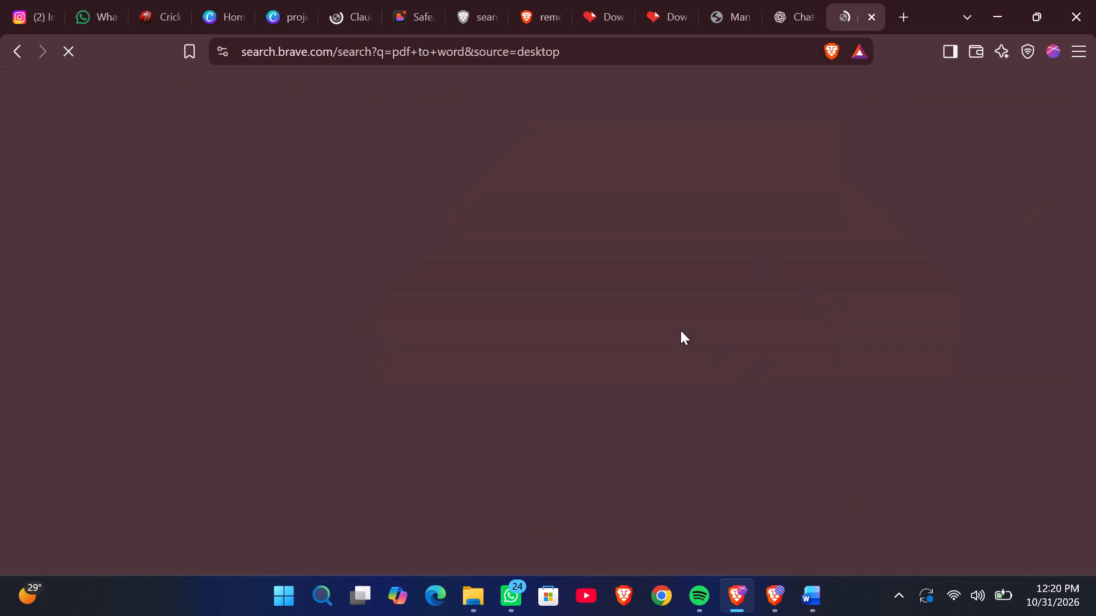
left_click(246, 253)
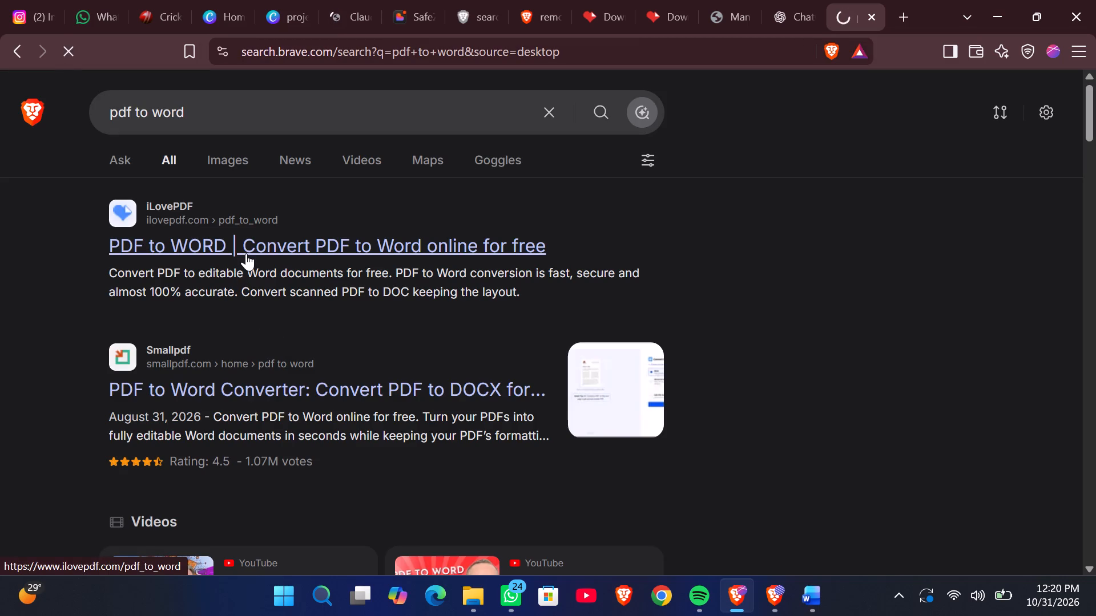
Upload project report 46-50 (1).pdf from Downloads and convert it to Word without OCR.
left_click(542, 312)
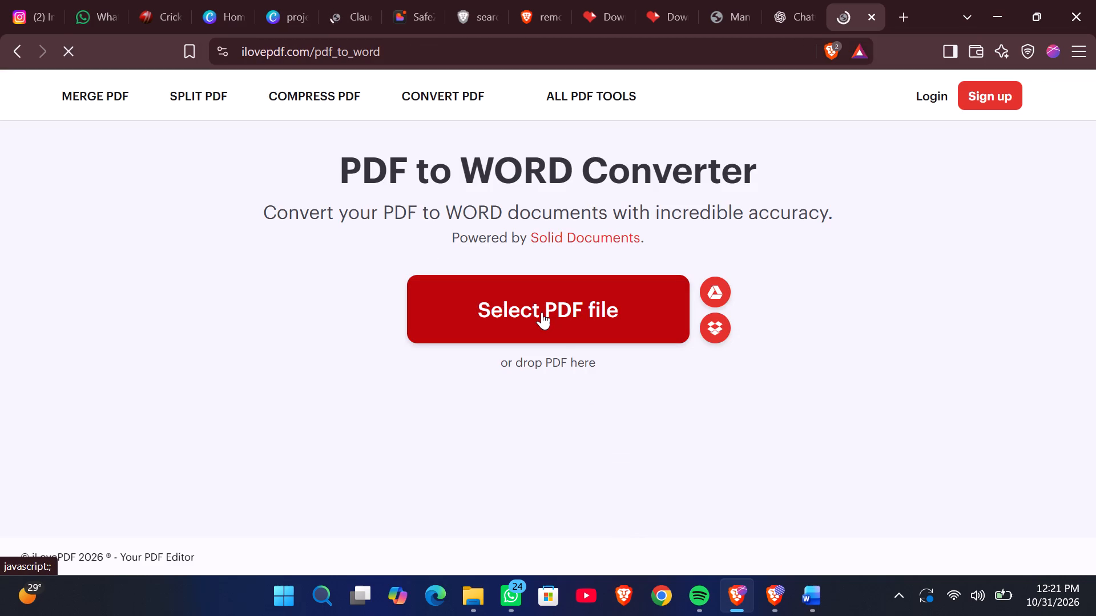
left_click(542, 312)
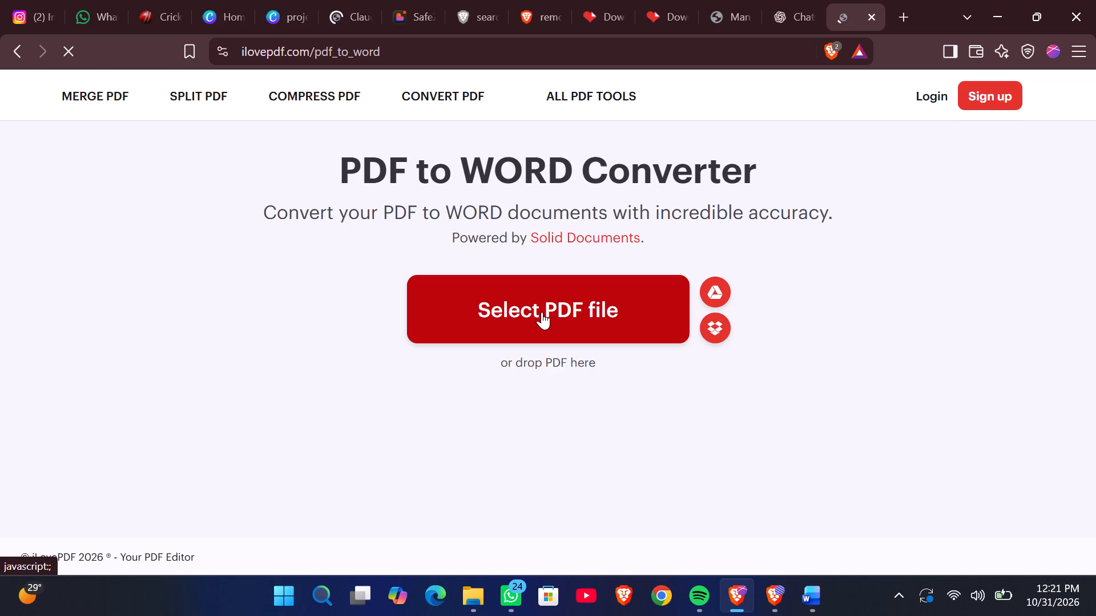
left_click(542, 312)
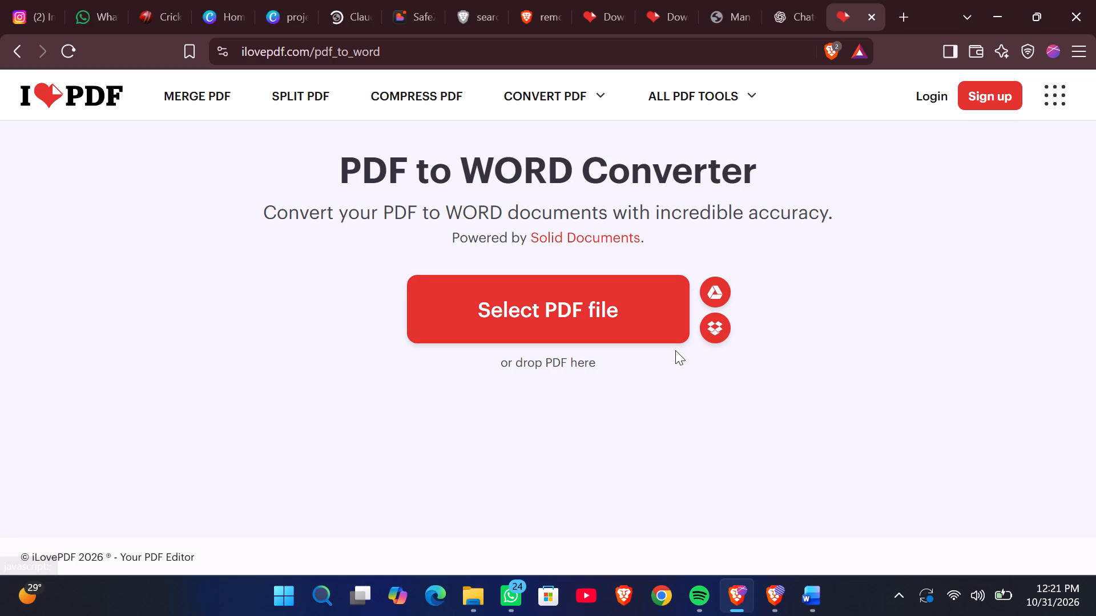
left_click(625, 319)
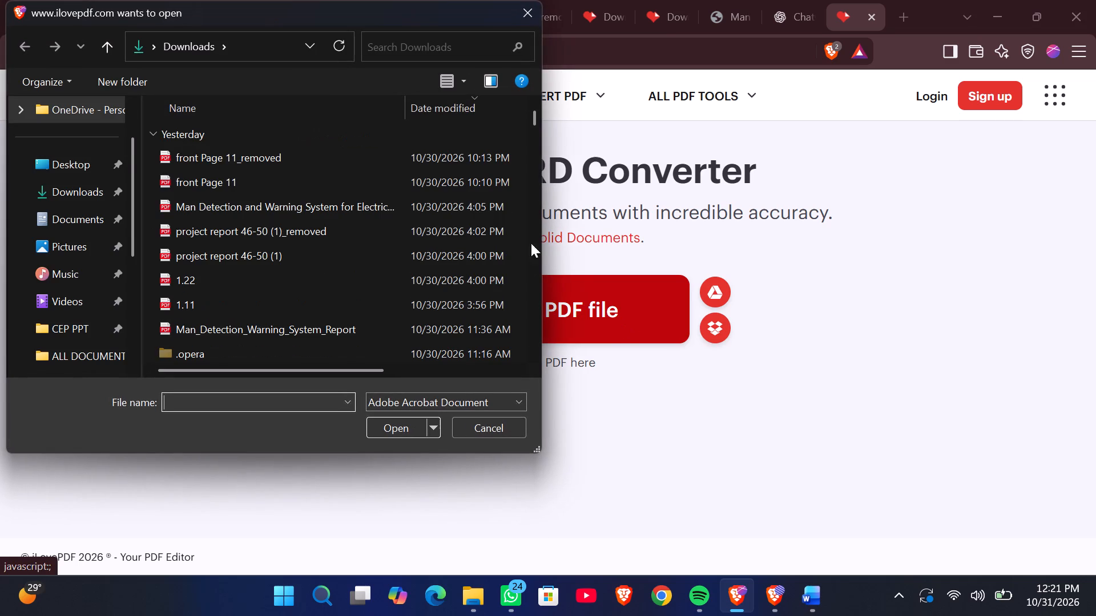
scroll(329, 168, "down", 1)
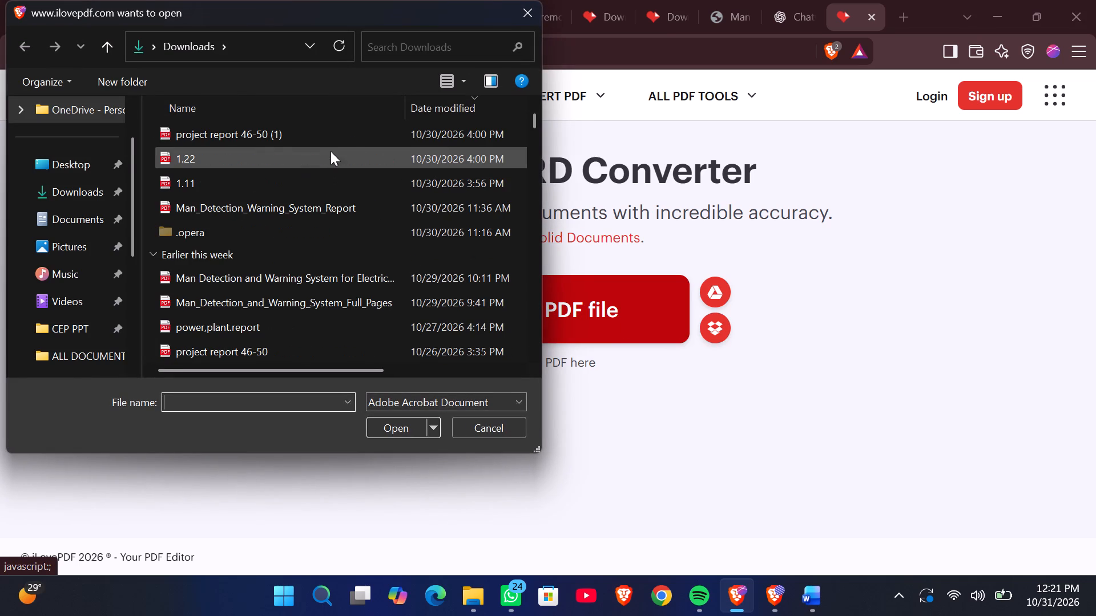
left_click(331, 131)
left_click(380, 424)
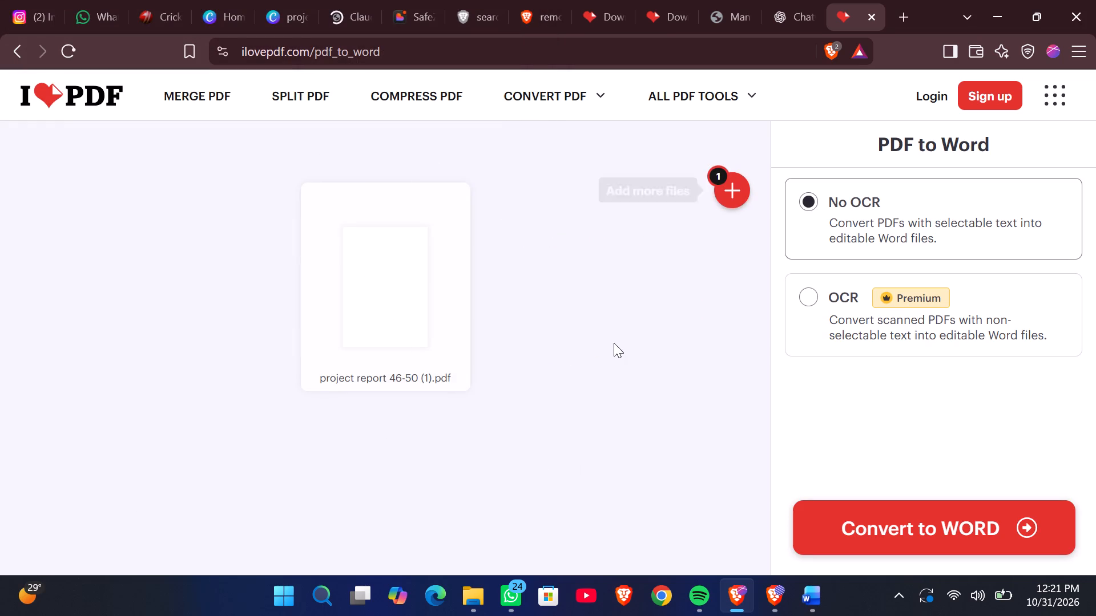
left_click(856, 514)
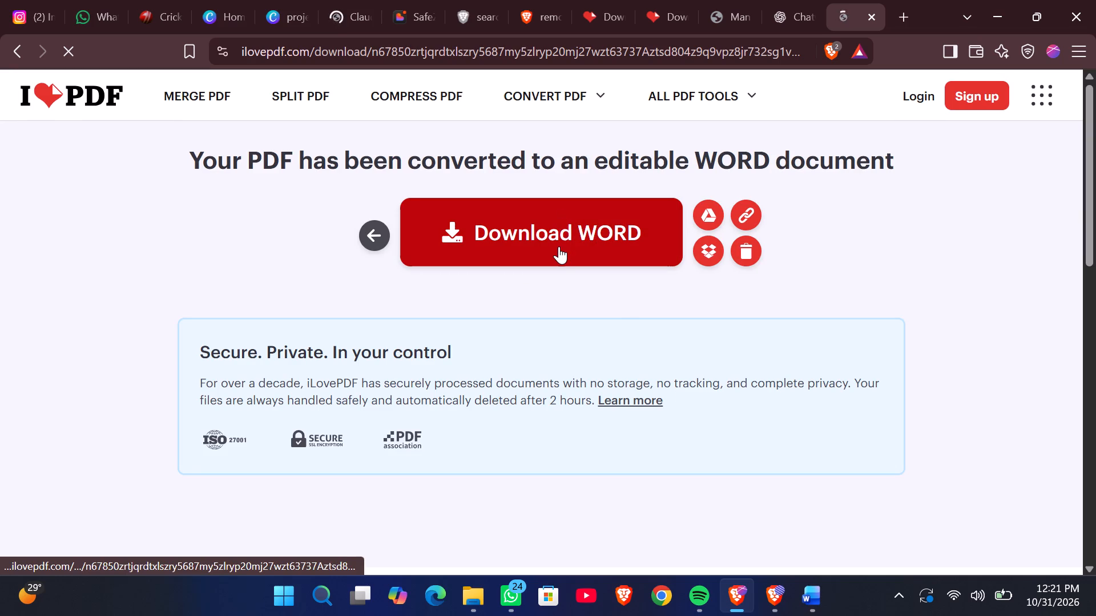
Save the converted project report 46-50 (1) Word document in Downloads, open it and enable editing.
left_click(559, 246)
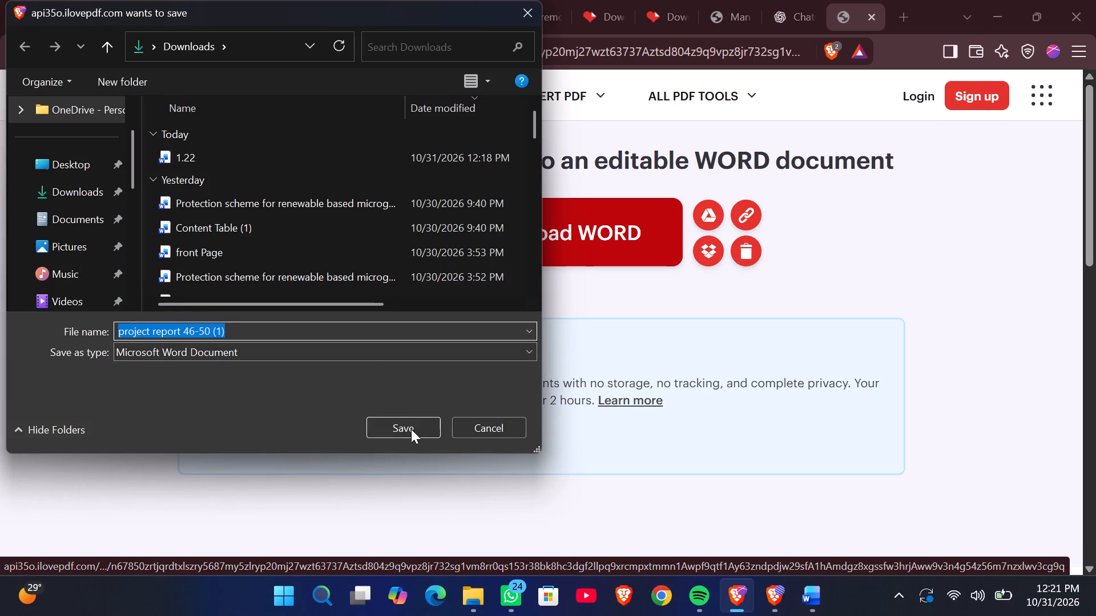
left_click(417, 435)
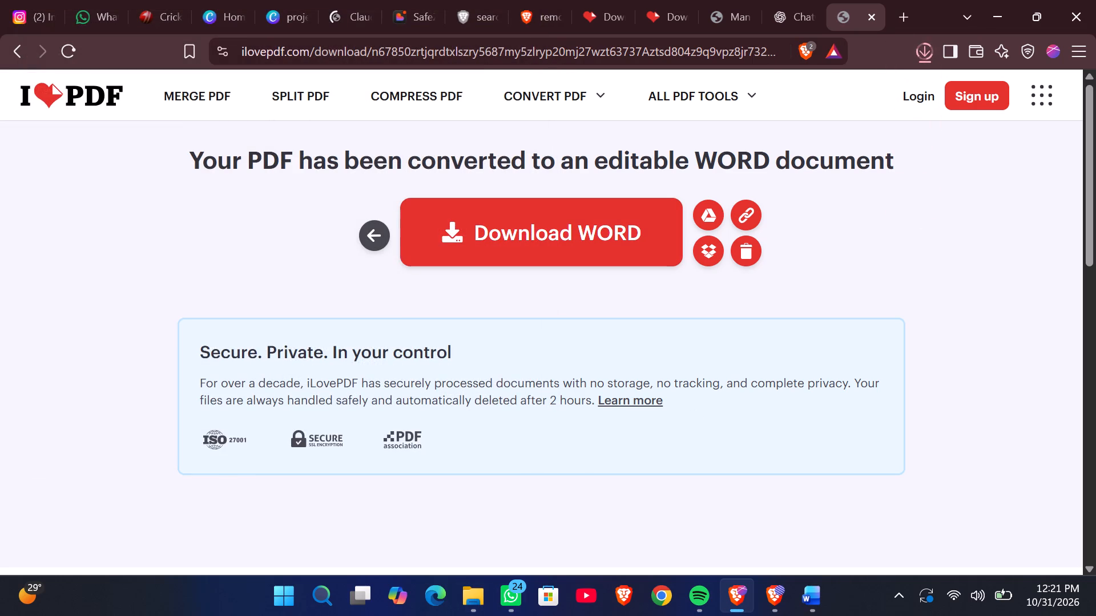
left_click(922, 53)
left_click(922, 53)
left_click(868, 124)
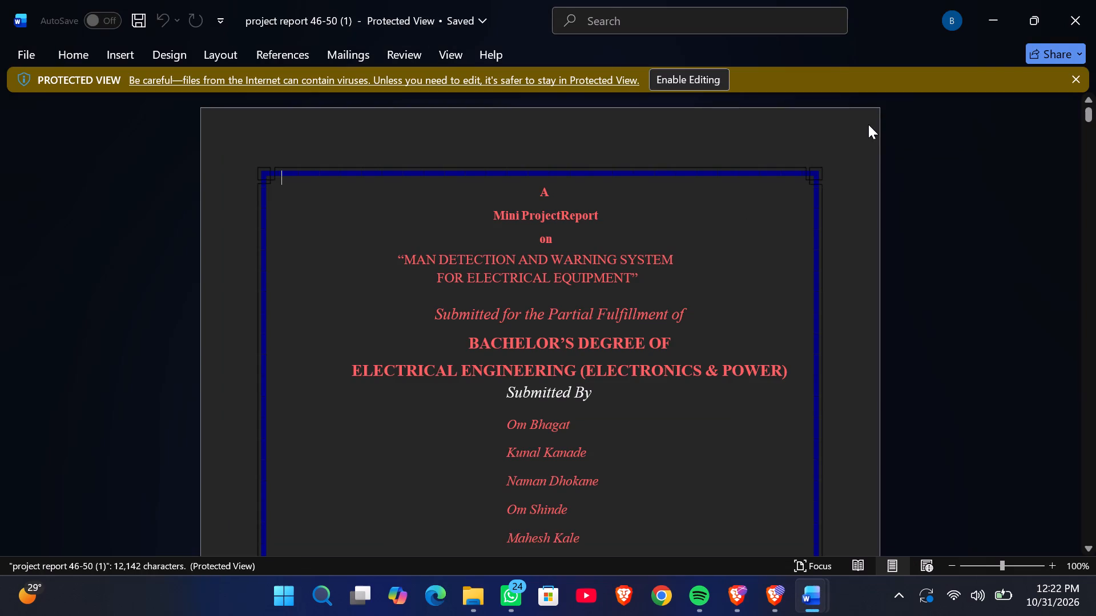
left_click(717, 79)
Examine the converted report's title page, border and college logo, along with its other front pages.
scroll(716, 291, "down", 1)
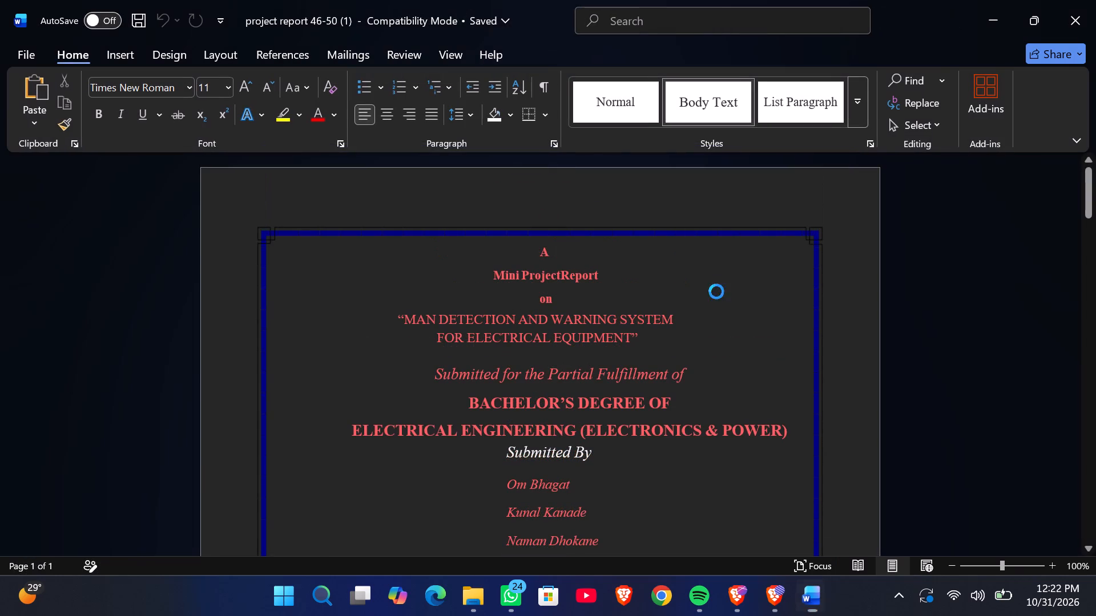
scroll(716, 291, "down", 3)
scroll(704, 343, "down", 1)
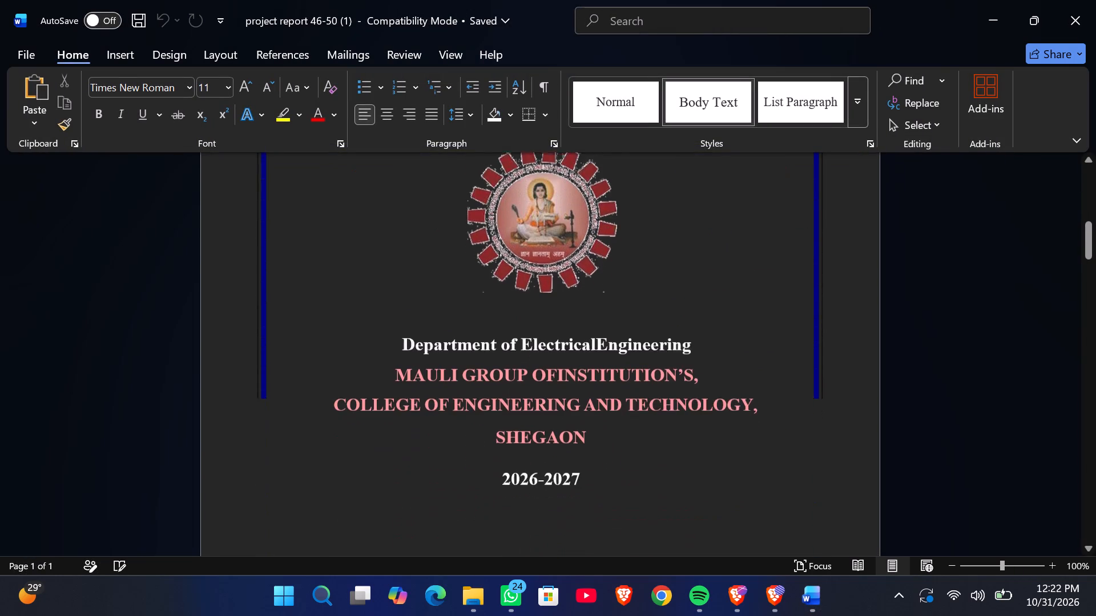
left_click(698, 255)
scroll(698, 255, "down", 5, "ctrl")
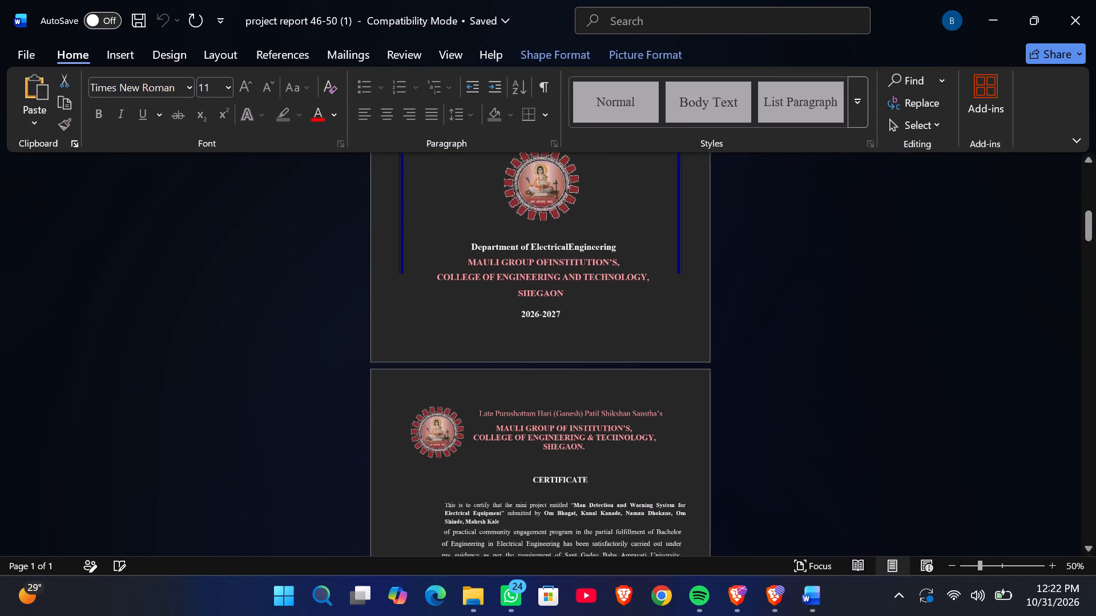
left_click(808, 367)
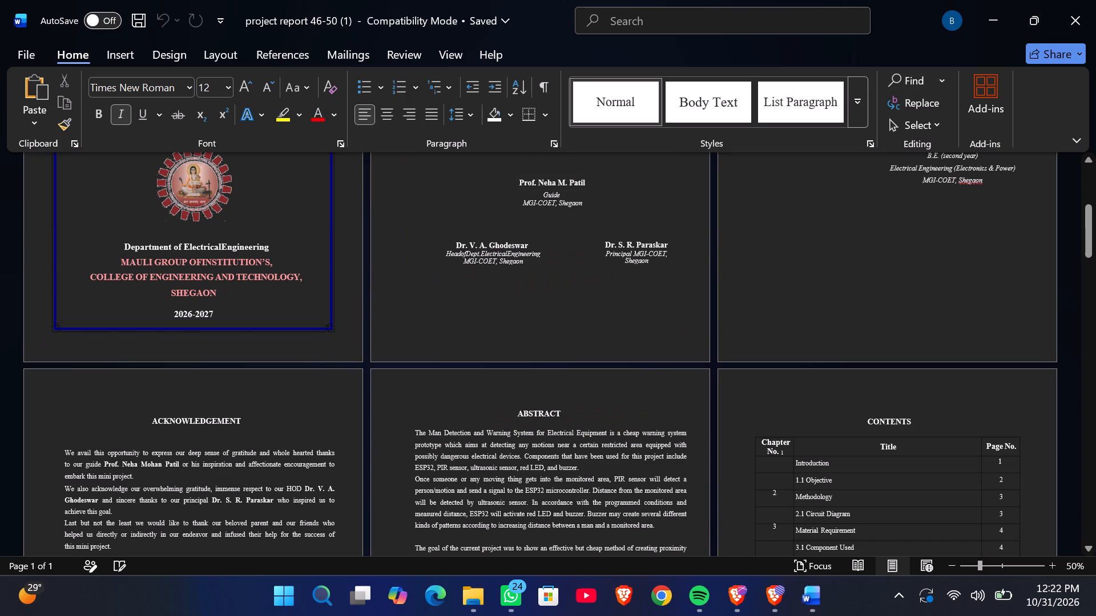
scroll(172, 193, "up", 6, "ctrl")
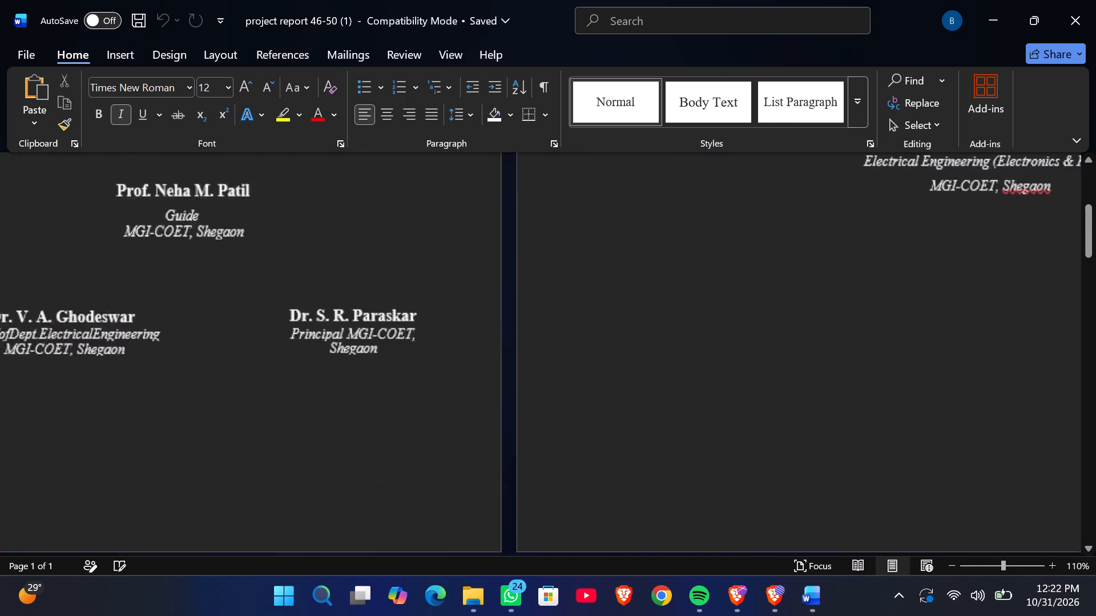
scroll(383, 221, "up", 9)
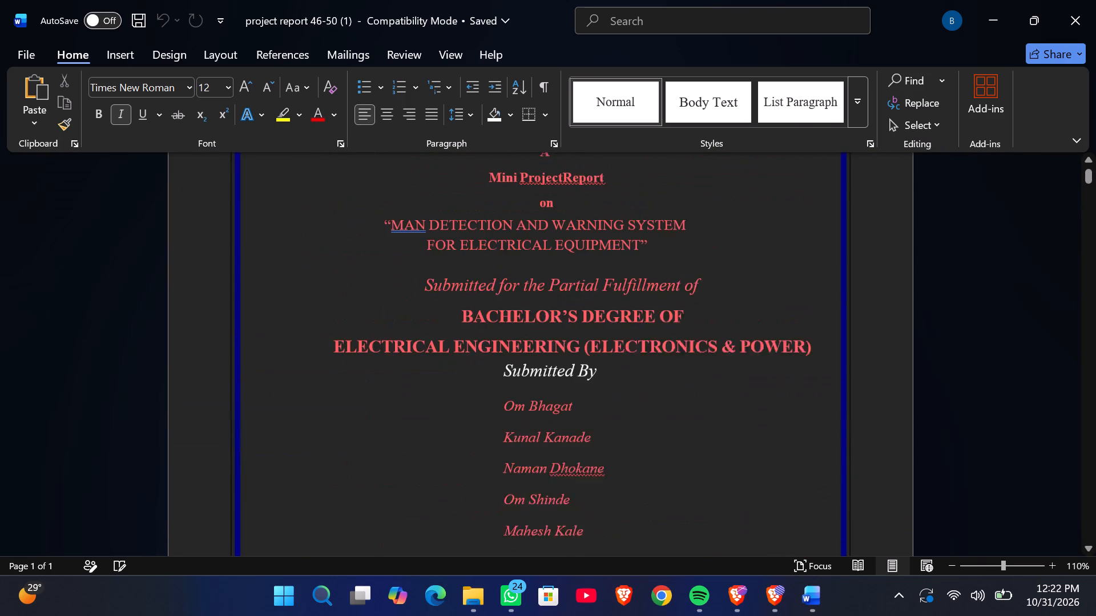
scroll(383, 221, "down", 3)
scroll(383, 221, "up", 1)
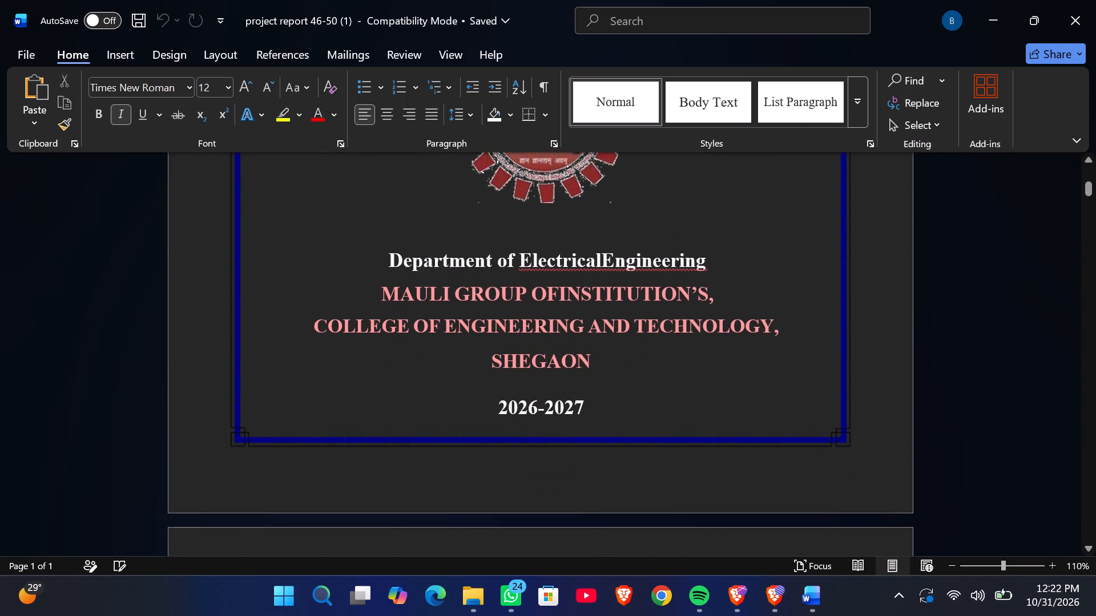
scroll(590, 241, "up", 2)
scroll(567, 230, "up", 4, "ctrl")
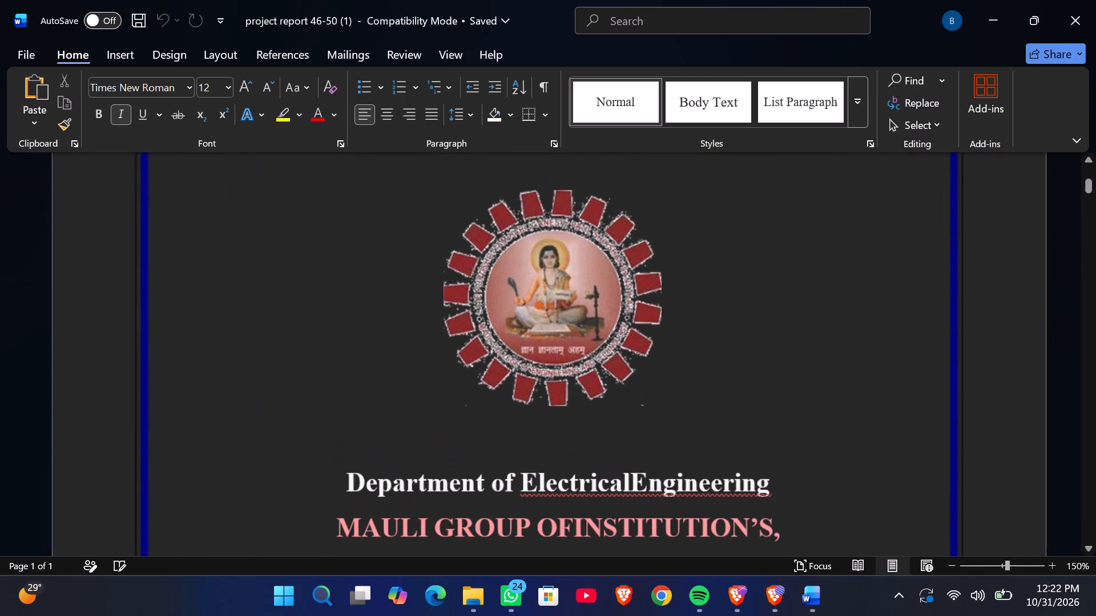
scroll(567, 230, "up", 7, "ctrl")
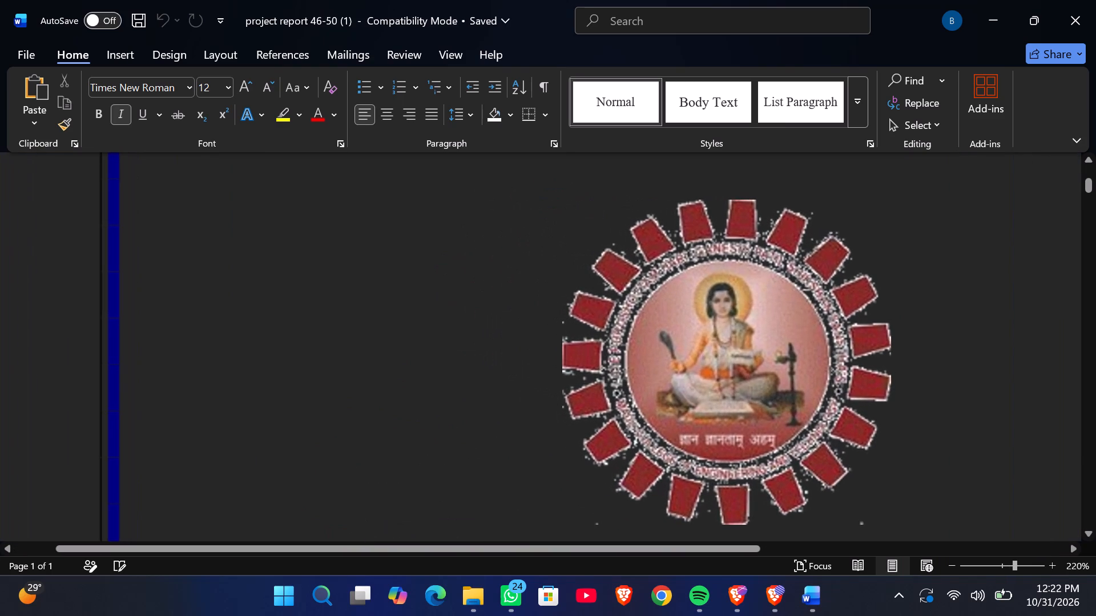
scroll(782, 248, "down", 8, "ctrl")
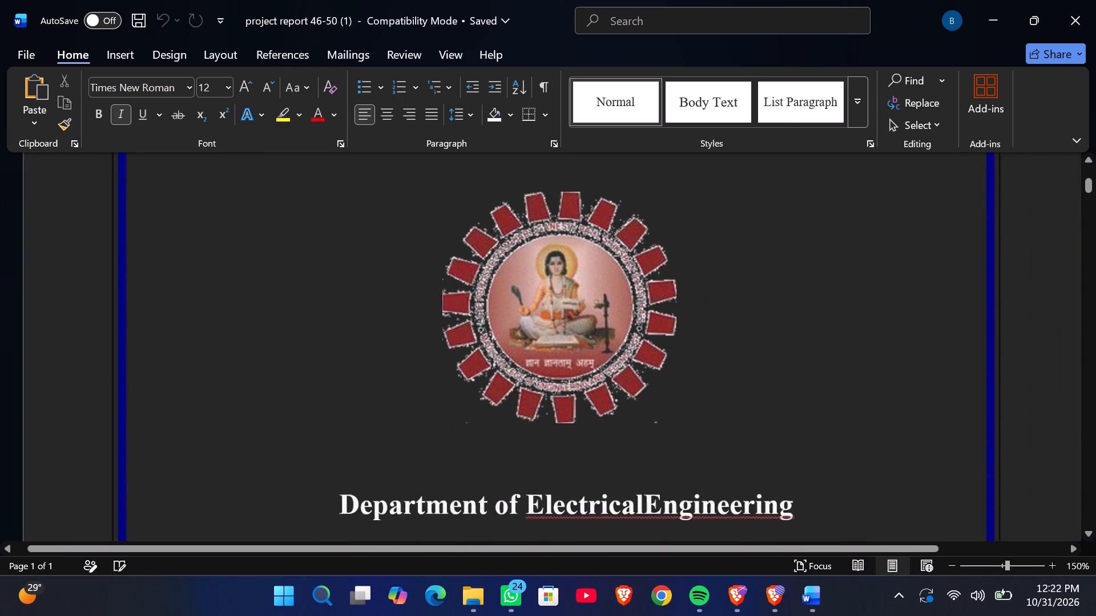
scroll(782, 248, "right", 1)
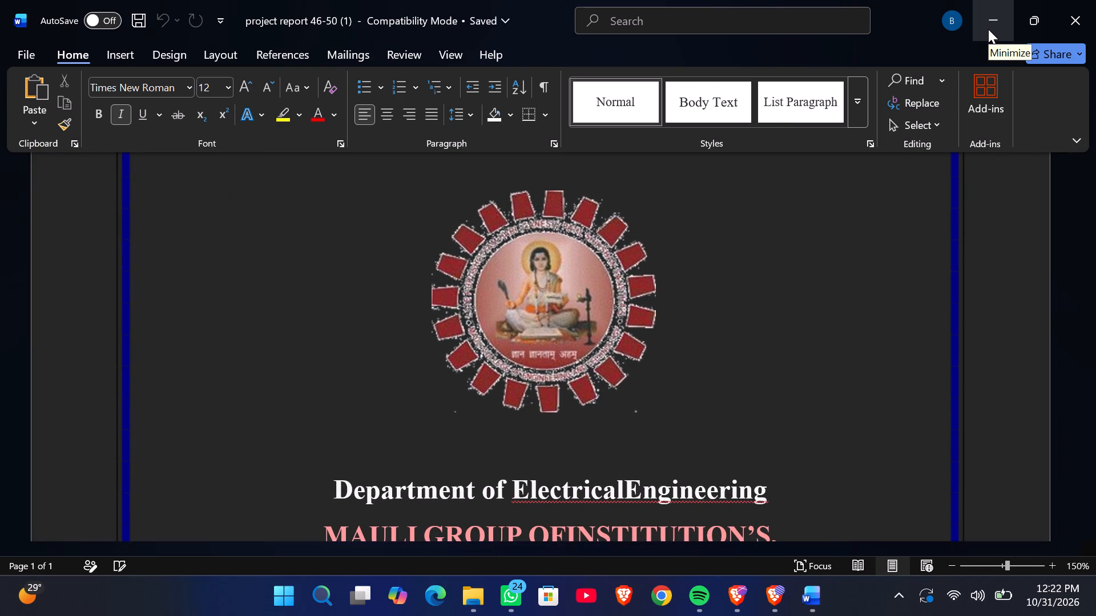
Switch to File Explorer, search Home for "project" and open the front Page Word document.
left_click(988, 29)
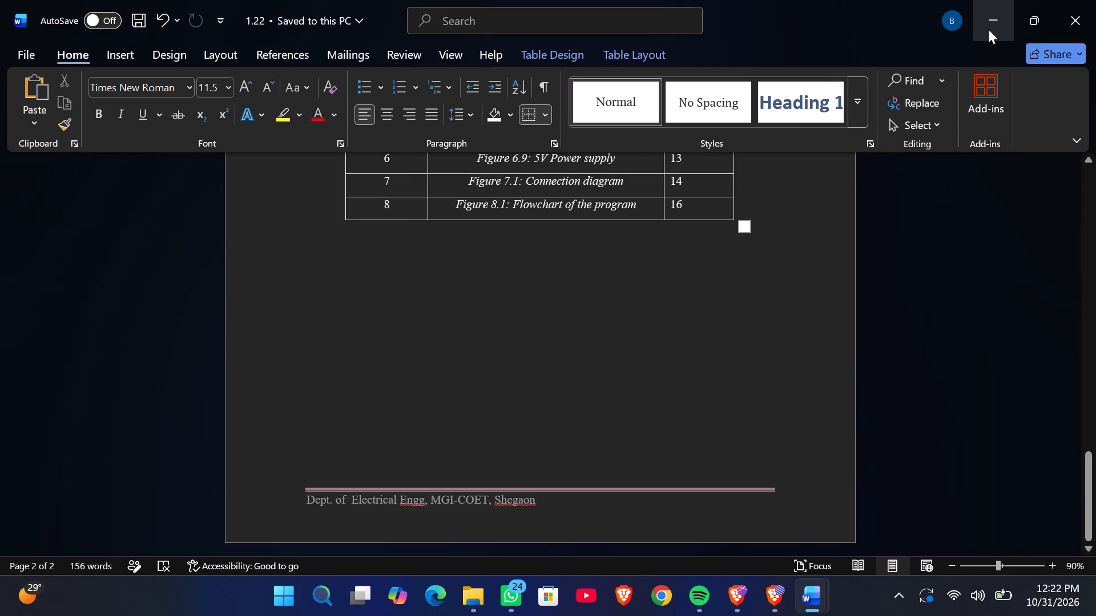
left_click(468, 602)
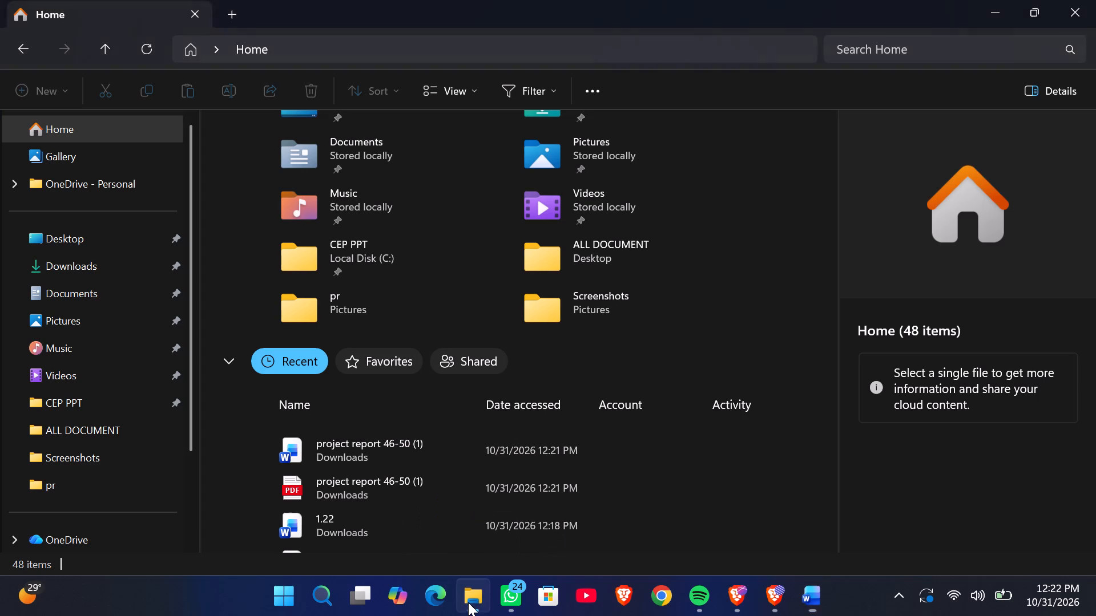
left_click(864, 43)
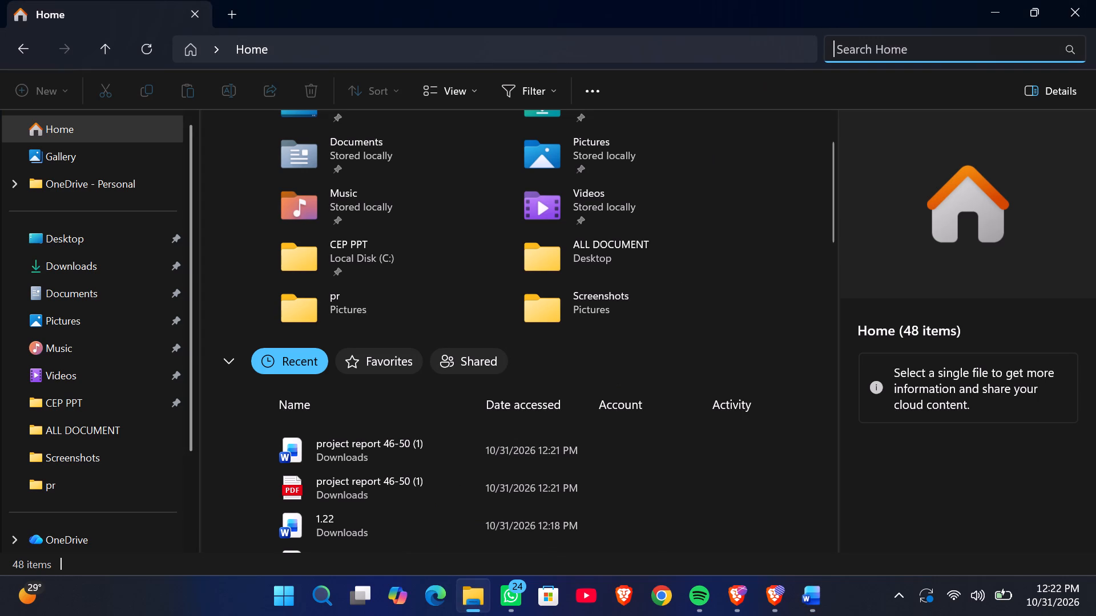
type("project")
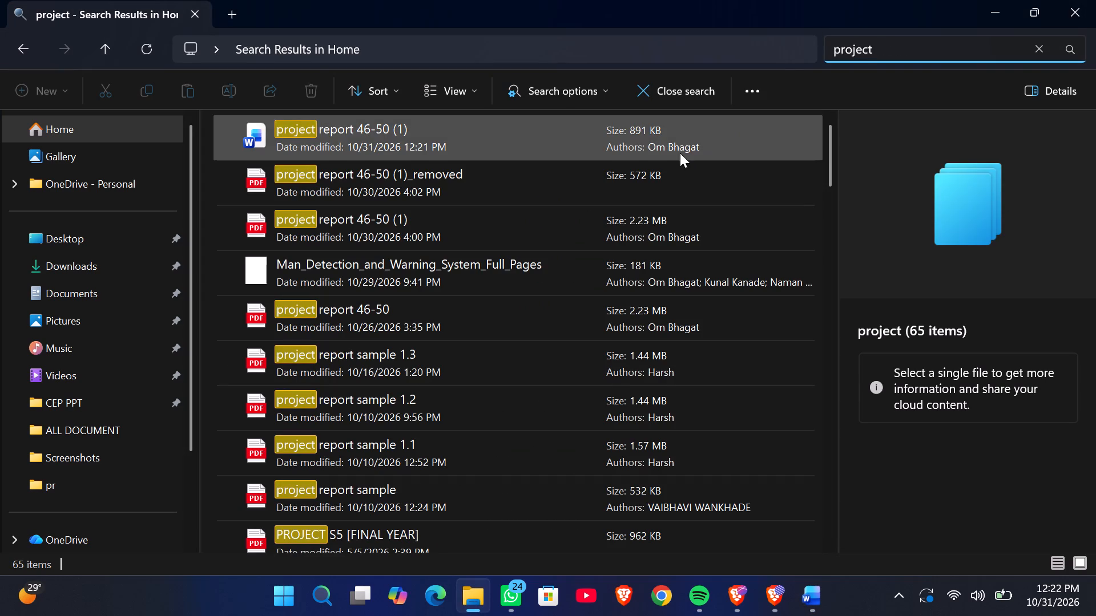
scroll(711, 215, "down", 3, "ctrl")
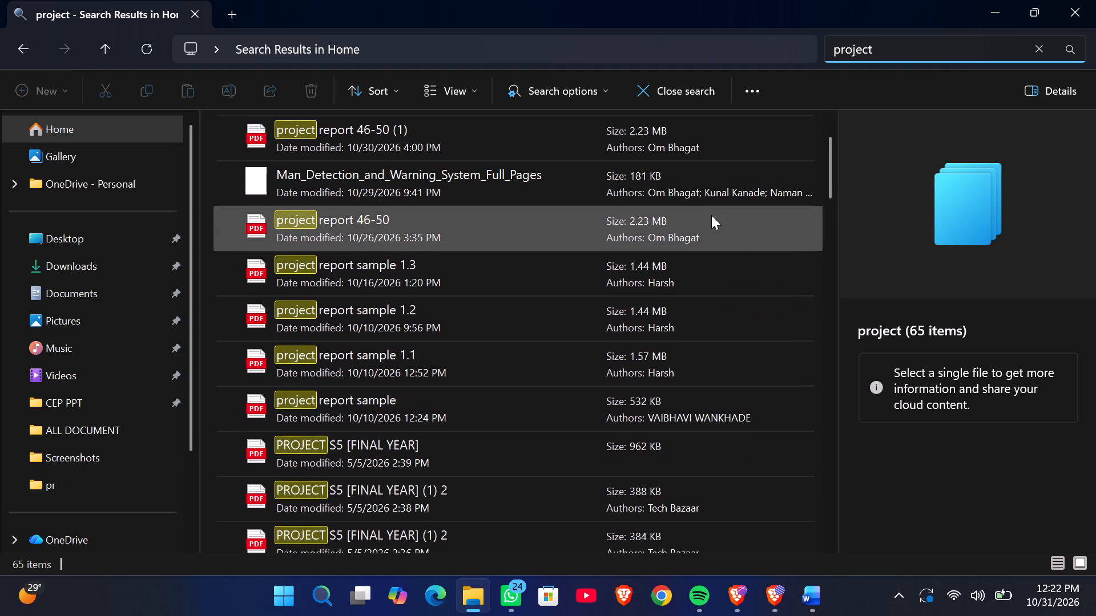
scroll(711, 215, "down", 3)
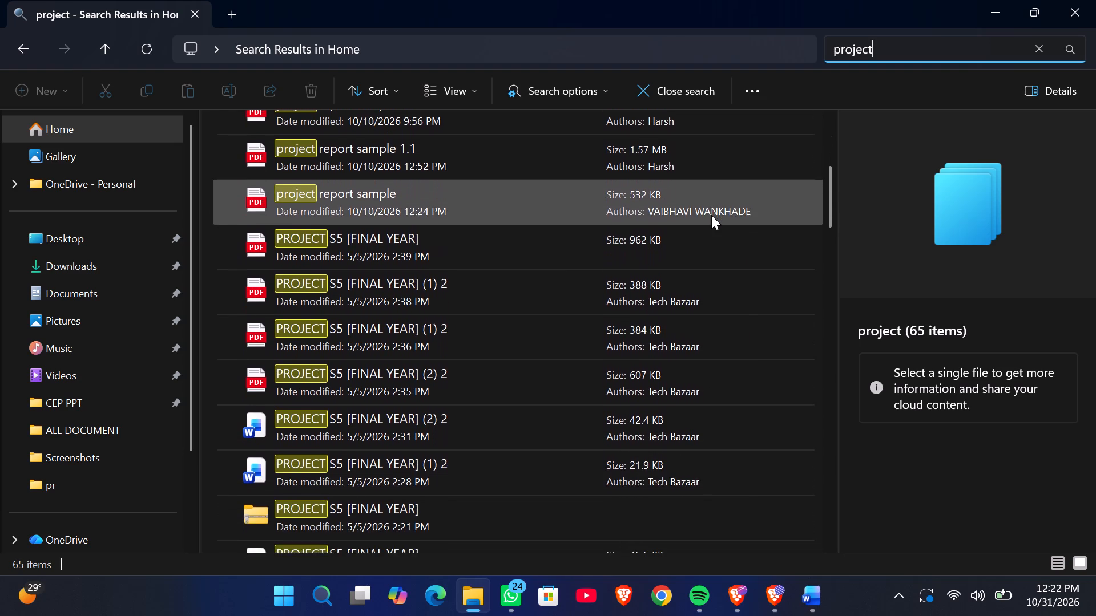
scroll(711, 215, "down", 4)
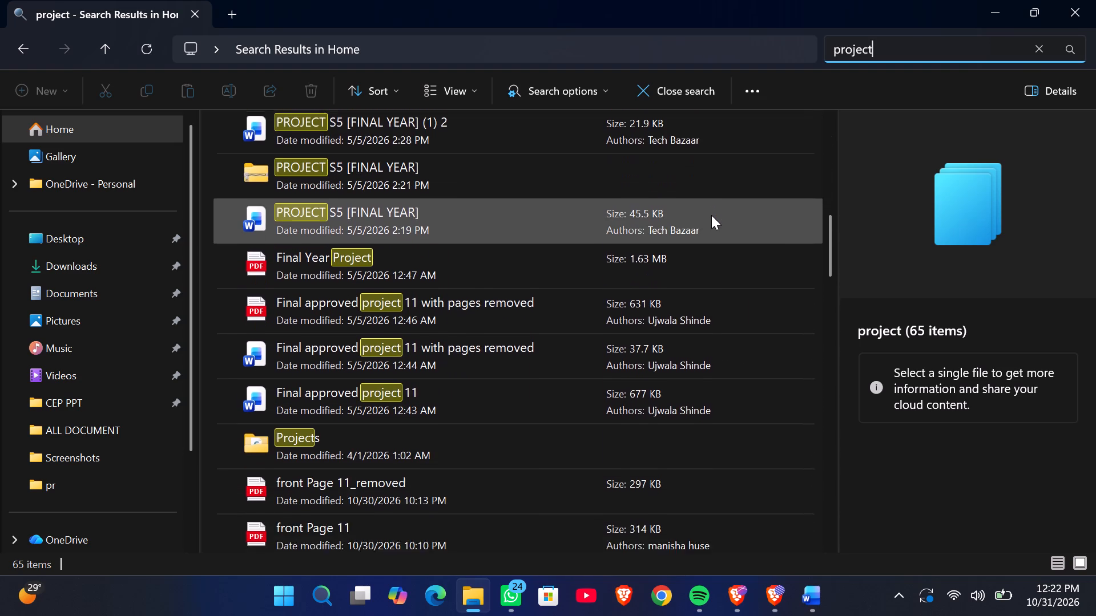
scroll(711, 215, "down", 4)
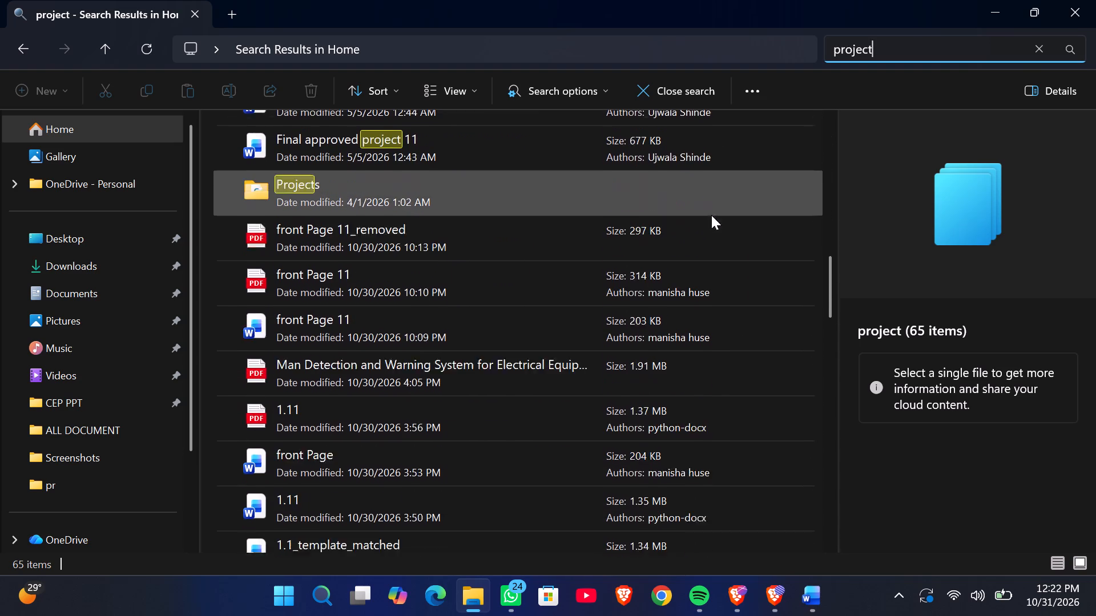
scroll(711, 215, "down", 4)
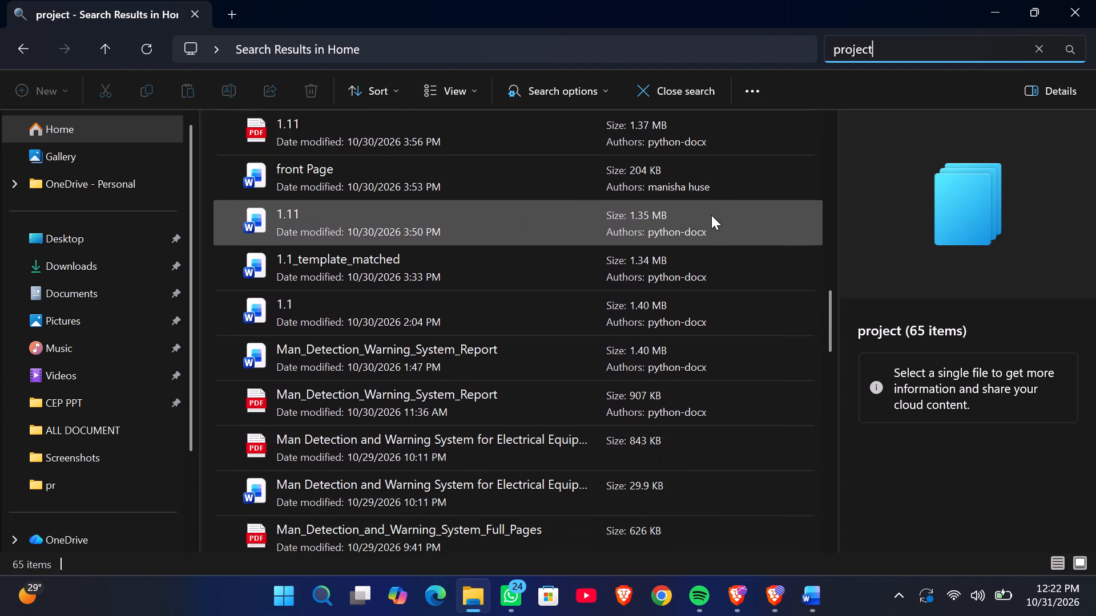
scroll(711, 215, "down", 1)
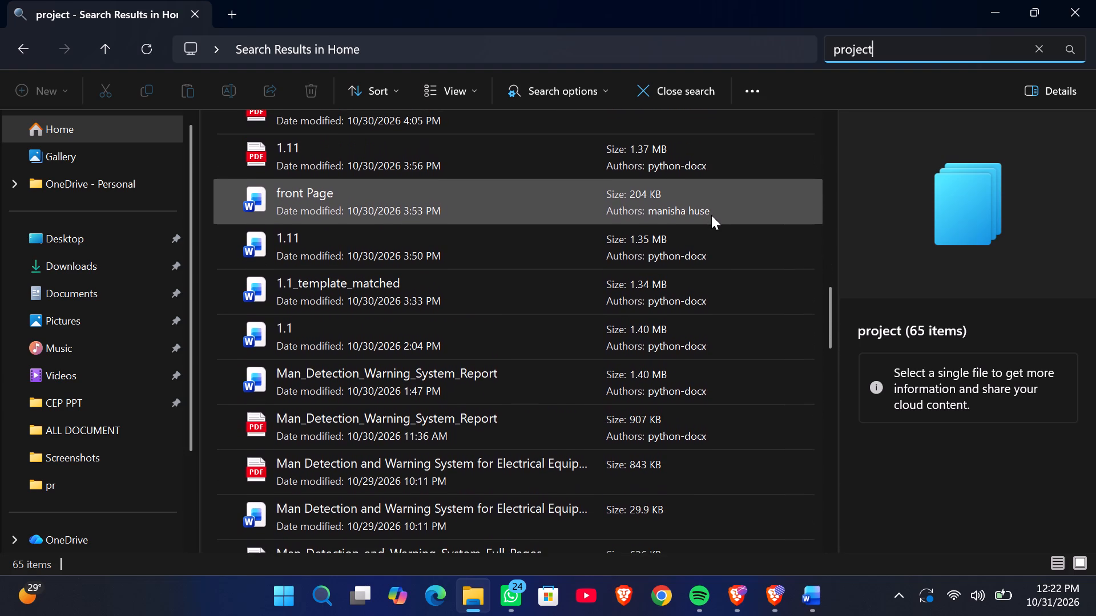
scroll(711, 215, "down", 1)
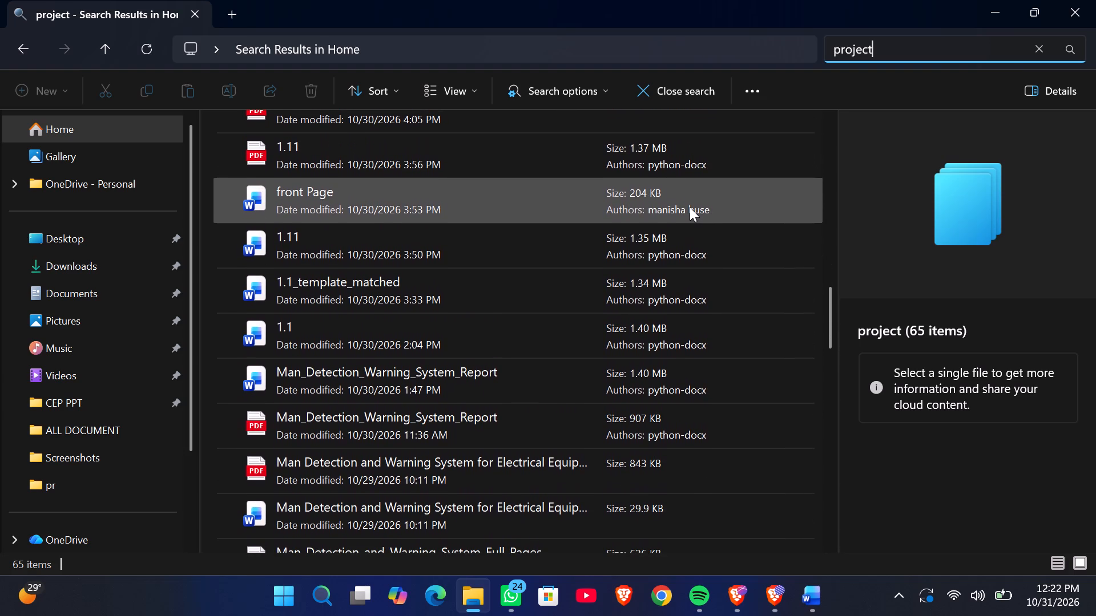
double_click(690, 207)
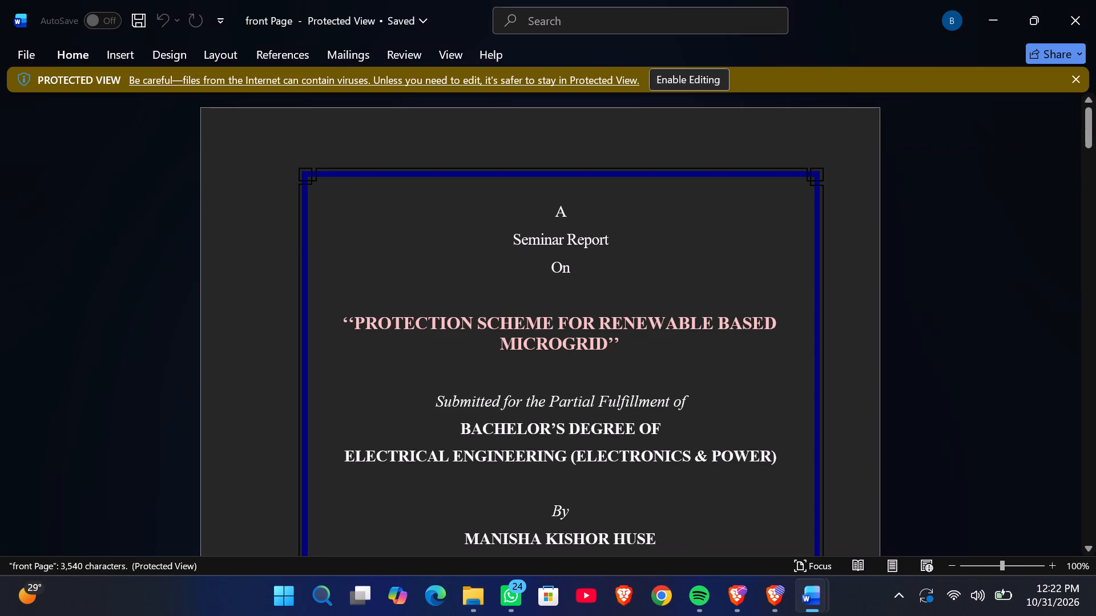
Look over the front Page document's title page and enable editing.
scroll(690, 207, "down", 3)
scroll(690, 207, "up", 1)
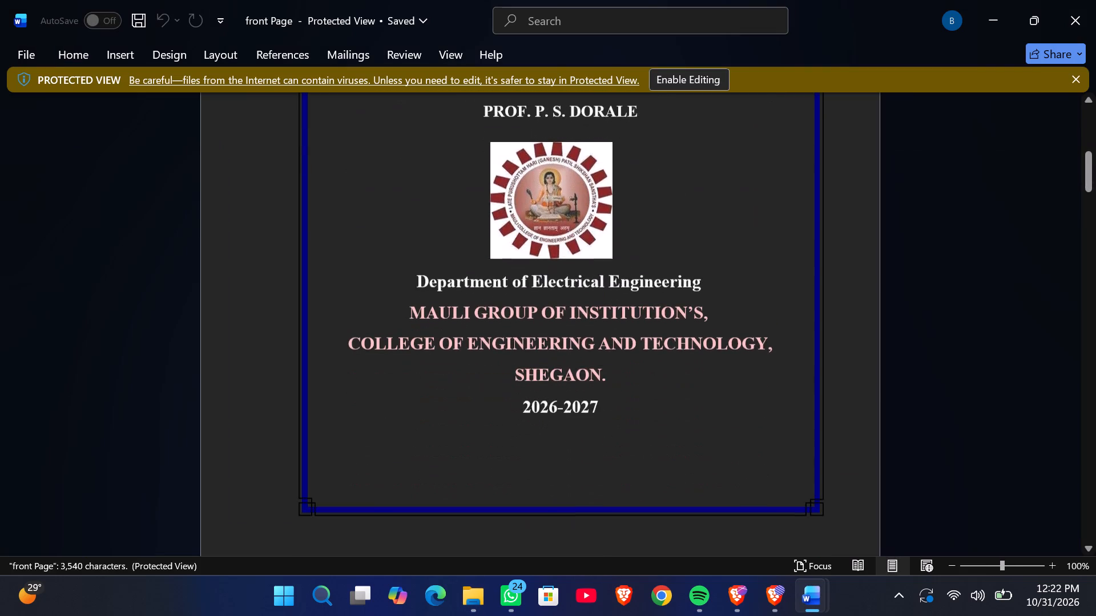
scroll(690, 207, "up", 2)
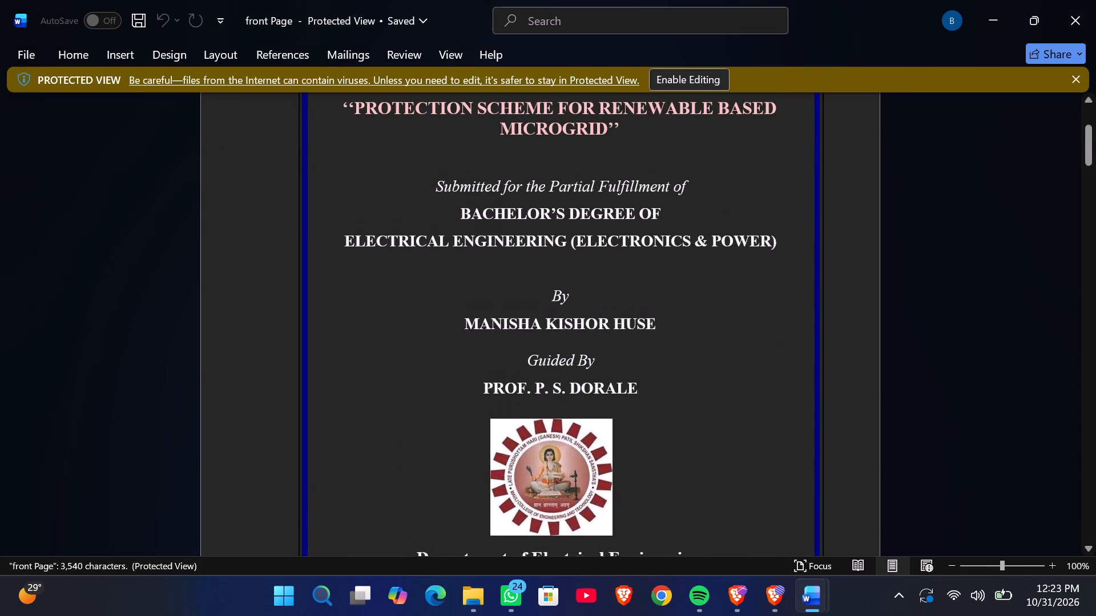
scroll(690, 207, "up", 1)
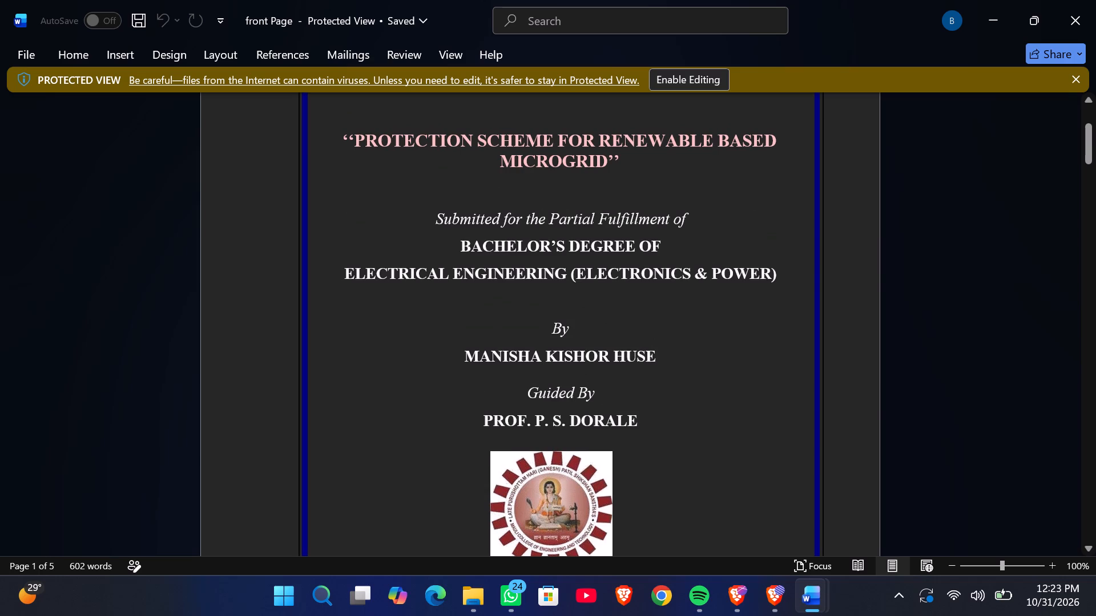
scroll(678, 311, "down", 1)
scroll(678, 311, "up", 2)
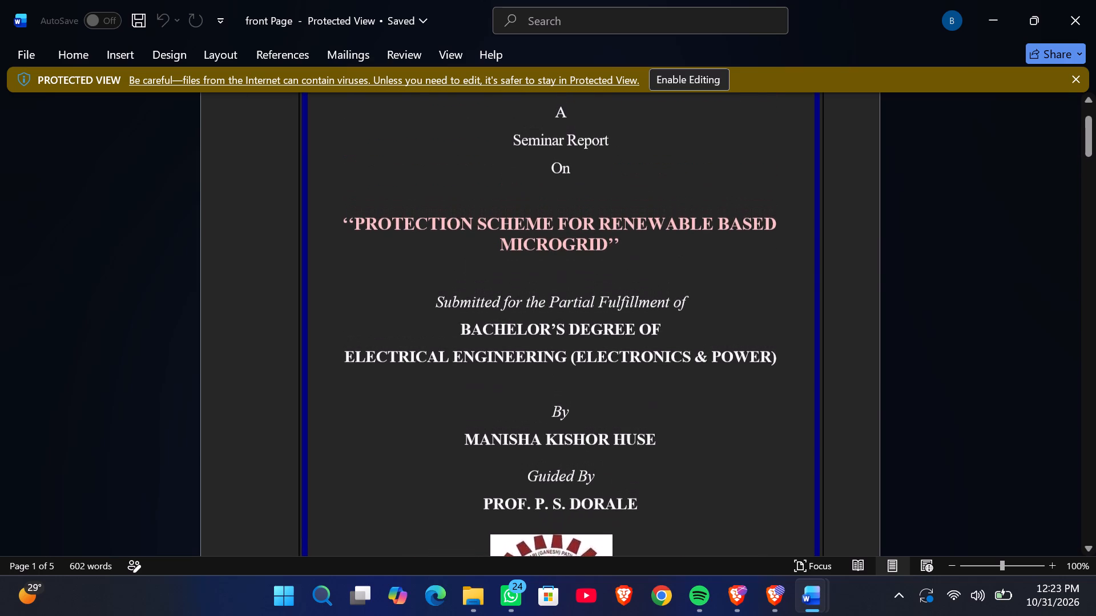
left_click(706, 80)
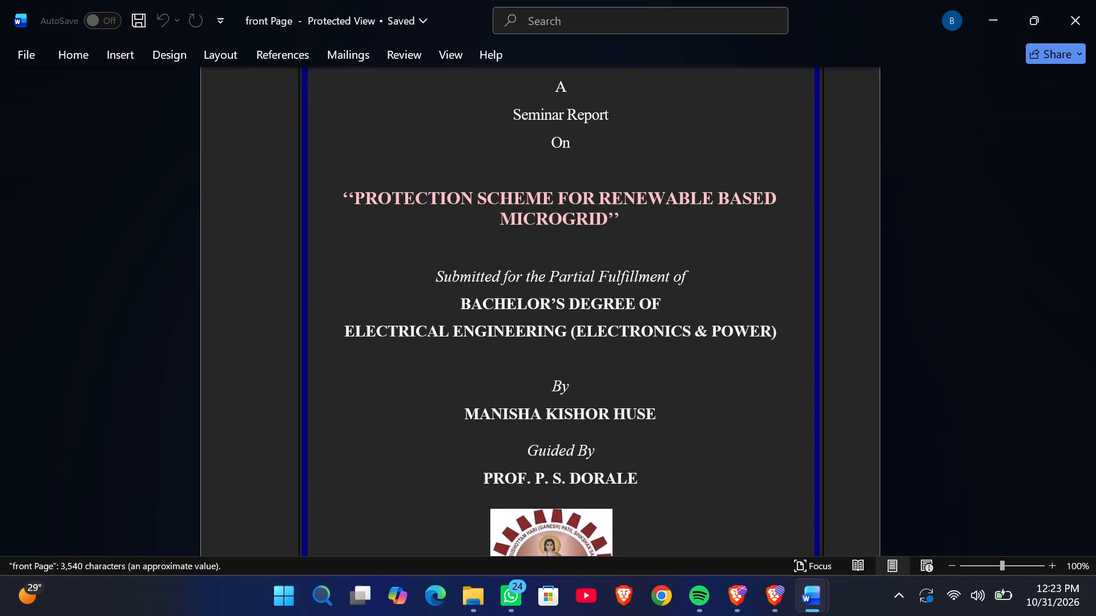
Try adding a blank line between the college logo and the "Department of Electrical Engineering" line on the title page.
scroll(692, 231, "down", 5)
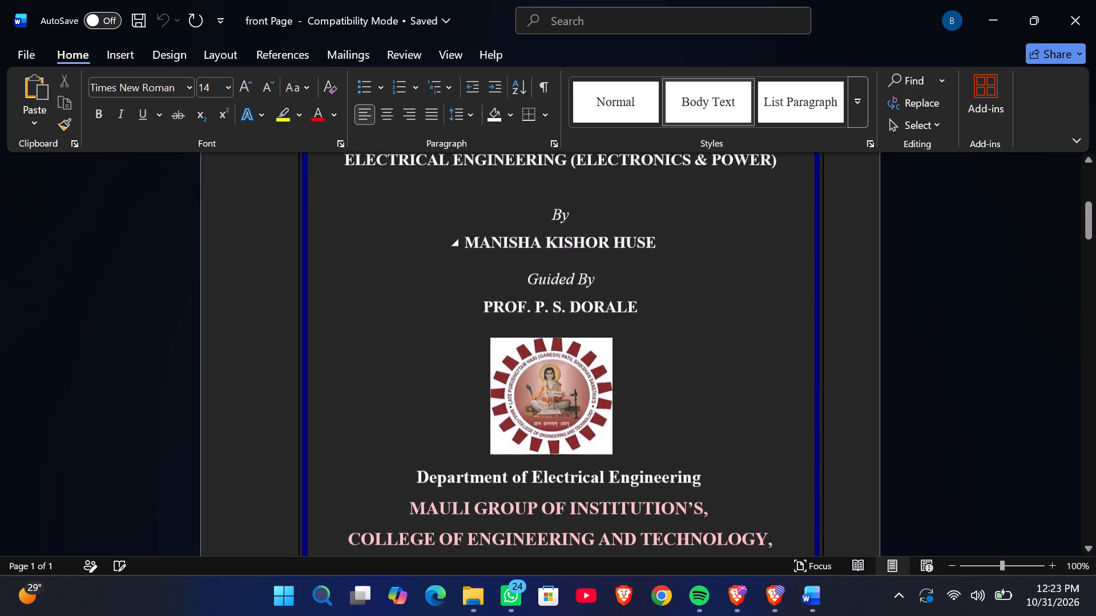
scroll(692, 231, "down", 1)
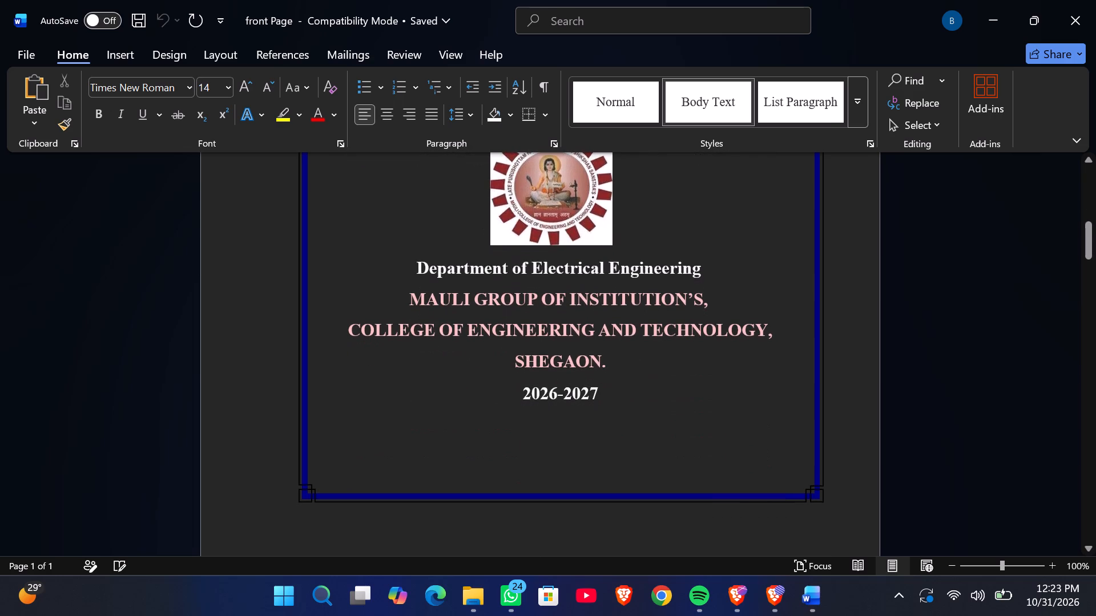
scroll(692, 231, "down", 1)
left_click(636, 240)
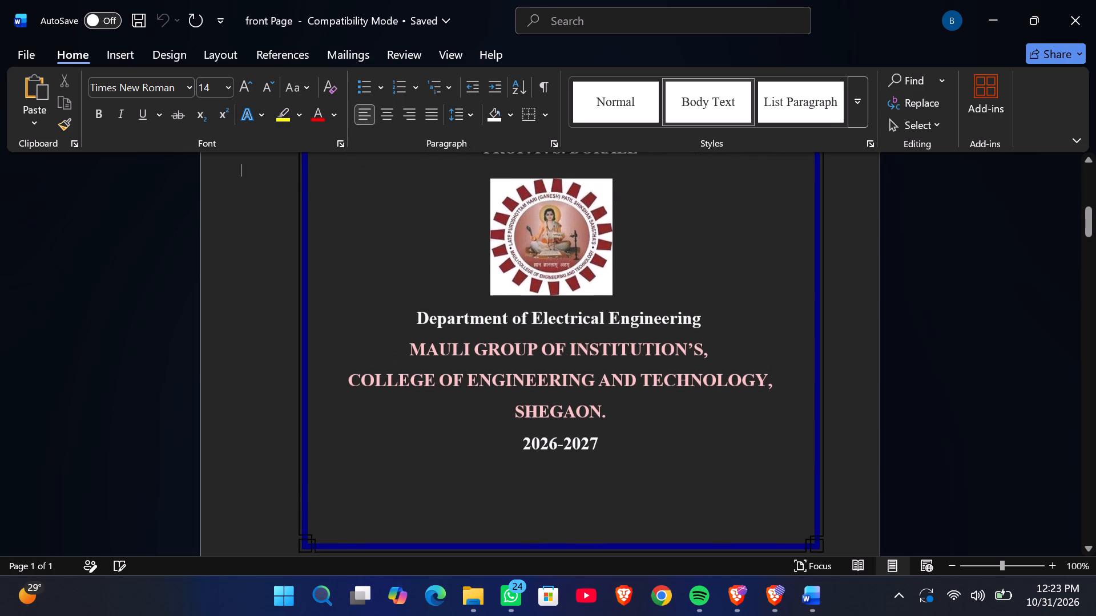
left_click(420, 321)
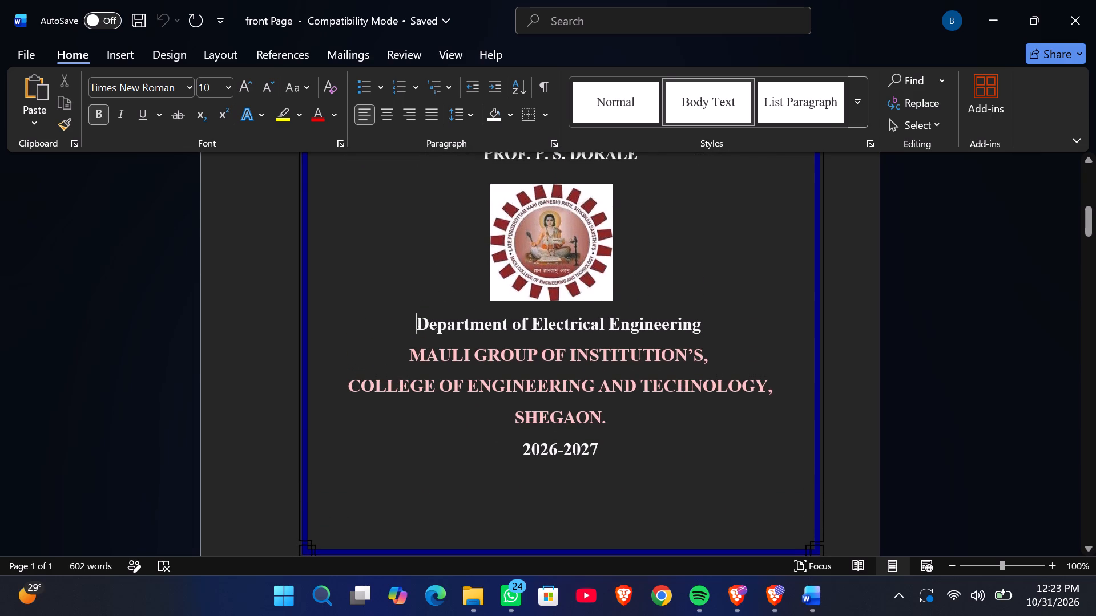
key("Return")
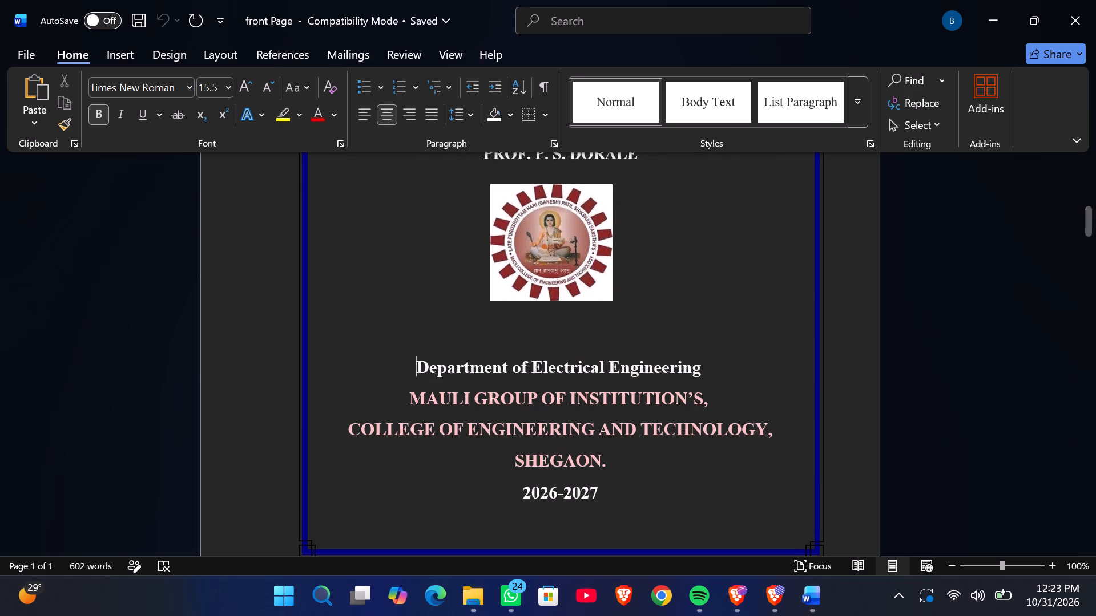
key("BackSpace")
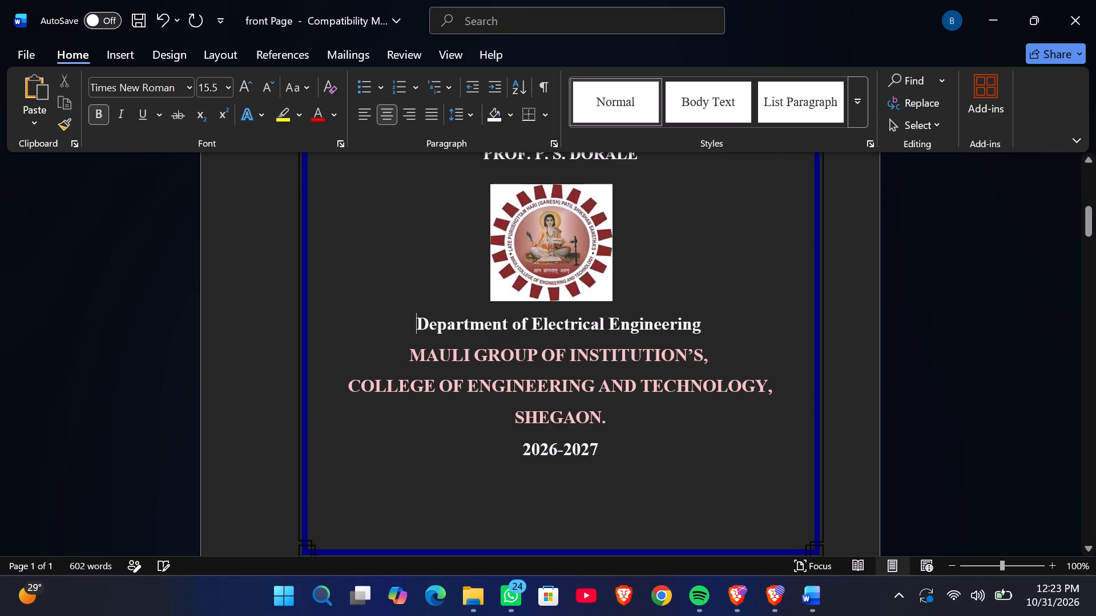
Replace "Seminar" on the title page with "Mini Project" and place "Report On" on its own line below.
scroll(660, 277, "up", 2)
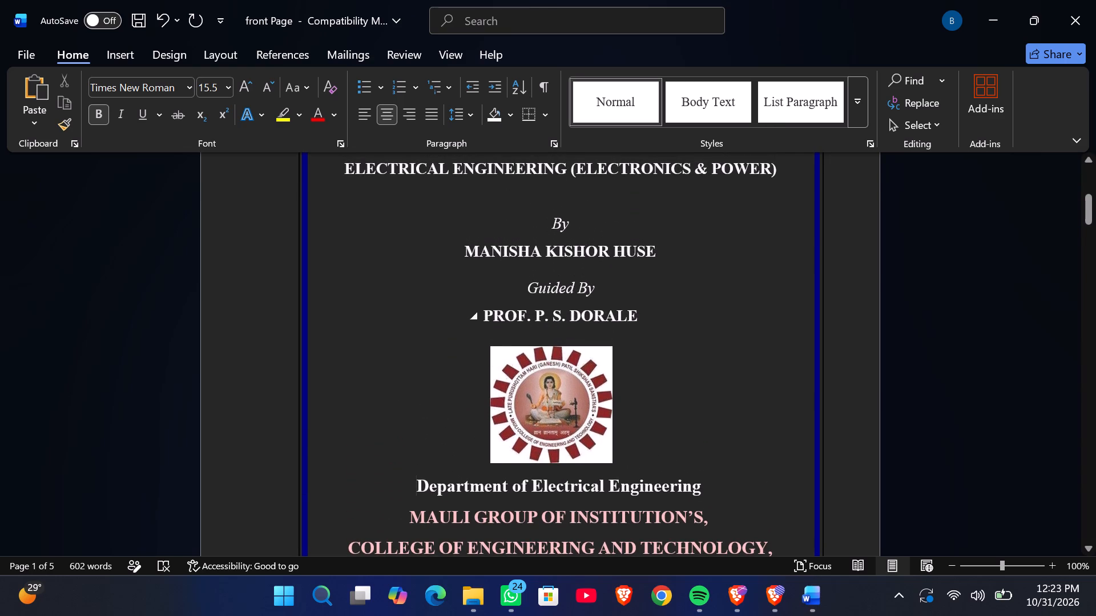
scroll(667, 343, "up", 1)
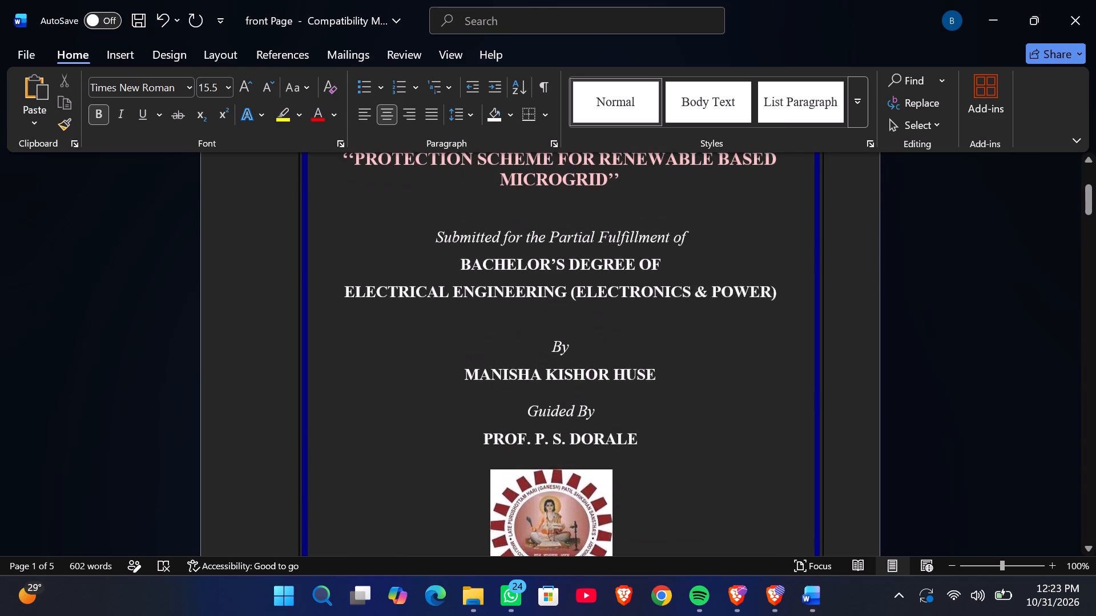
scroll(667, 343, "up", 1)
scroll(667, 343, "right", 2)
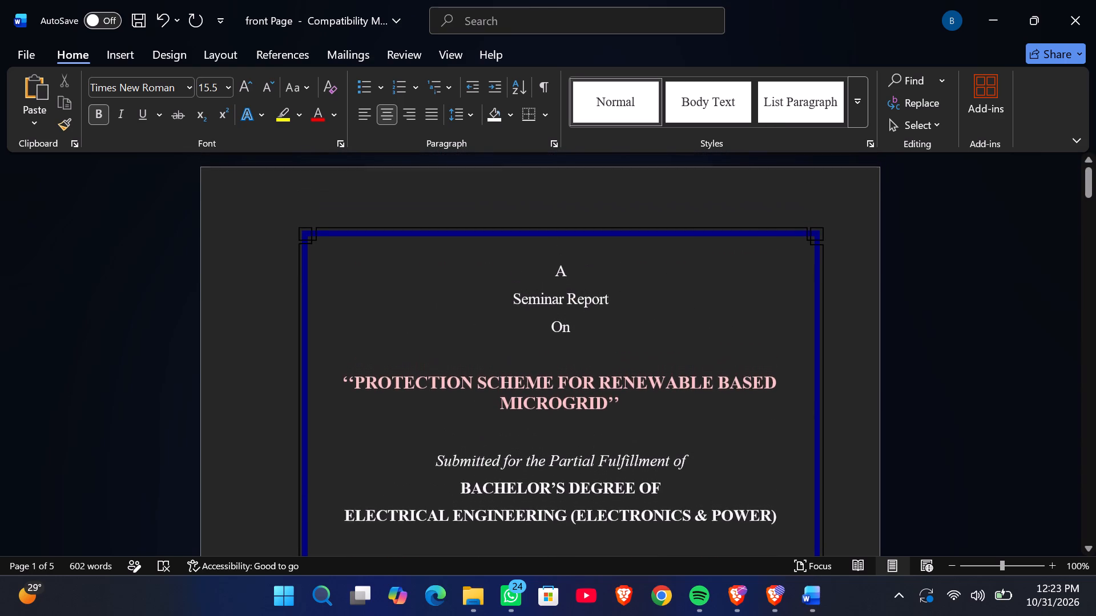
scroll(667, 343, "right", 1)
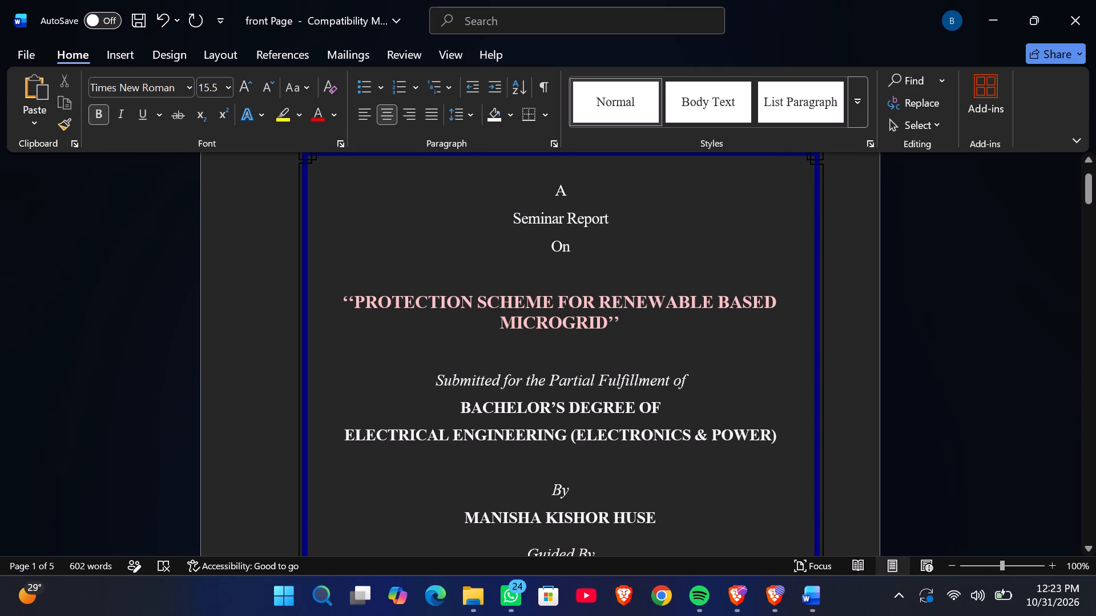
left_click(567, 216)
key("BackSpace")
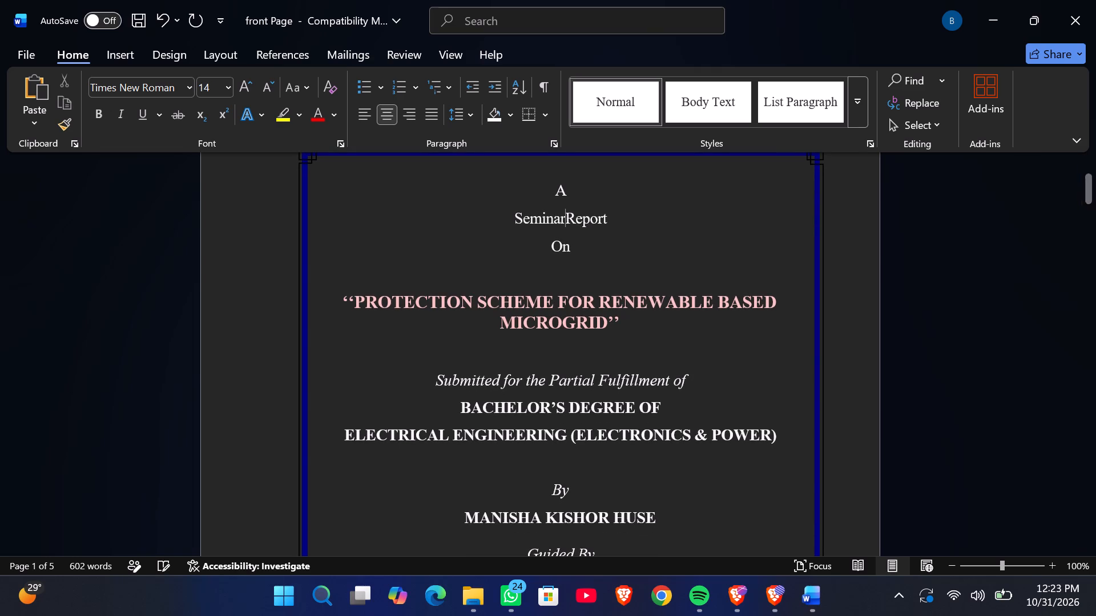
key("BackSpace")
key("BackSpace")
key("BackSpace")
key("BackSpace")
key("BackSpace")
key("BackSpace")
key("BackSpace")
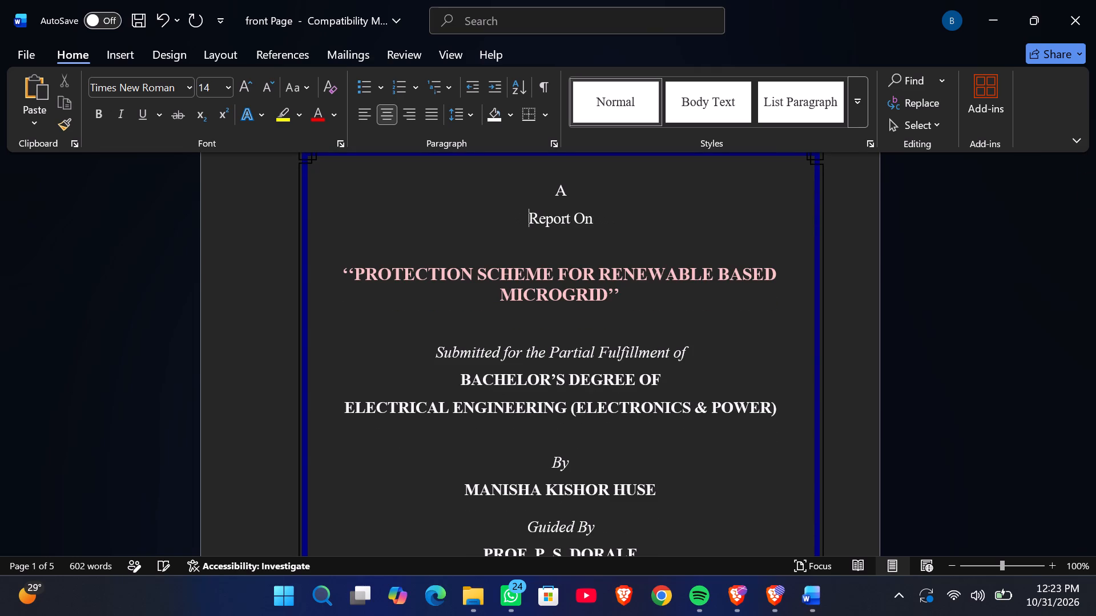
key("shift+m")
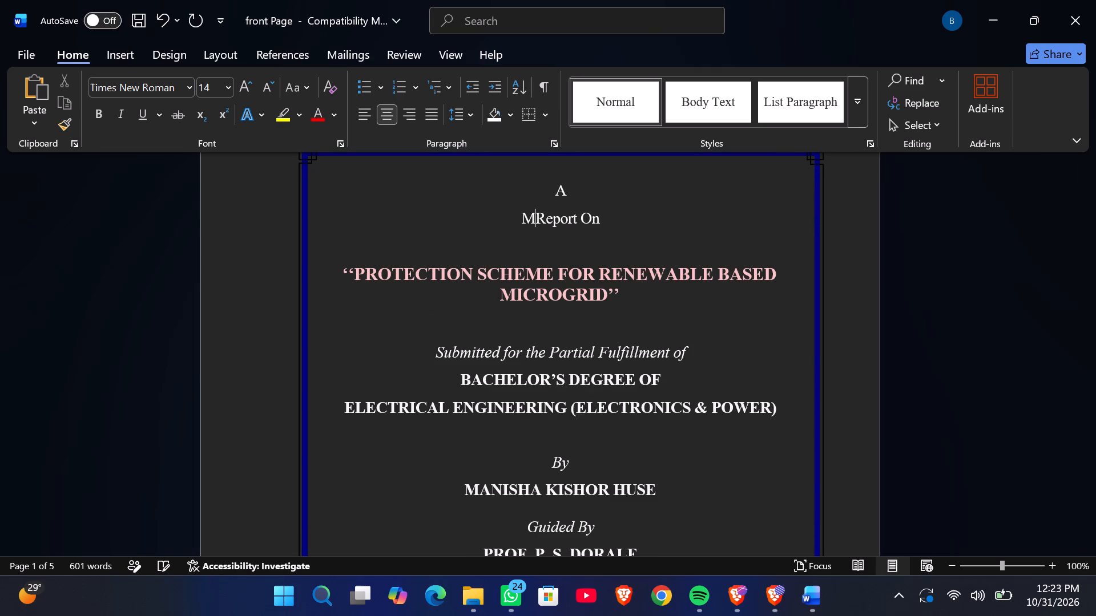
type("ini")
key("space")
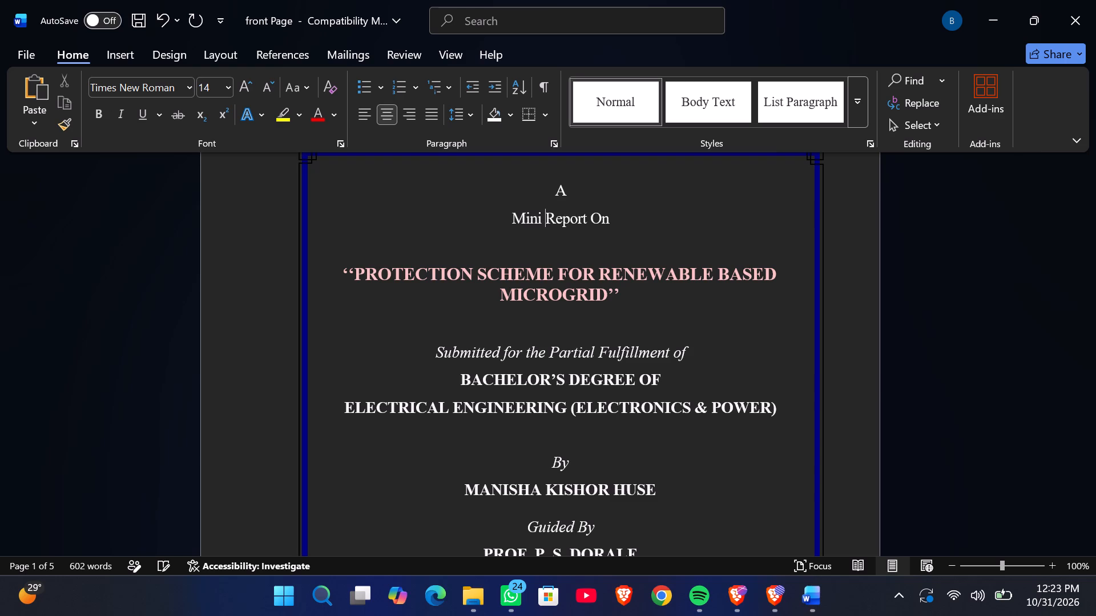
type("pr")
key("BackSpace")
key("BackSpace")
key("shift+p")
type("roject")
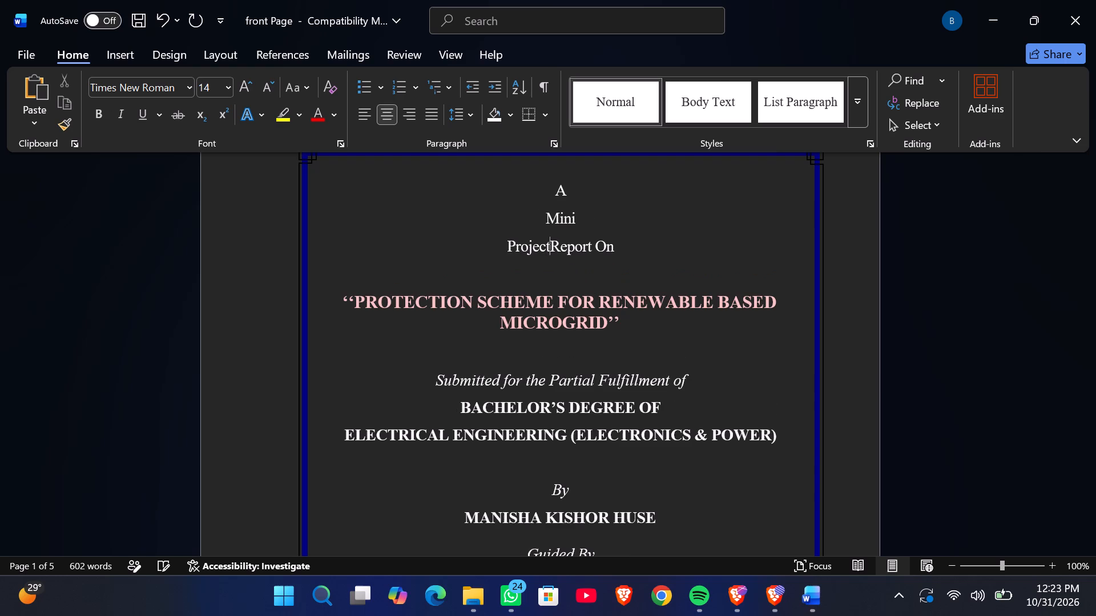
key("Return")
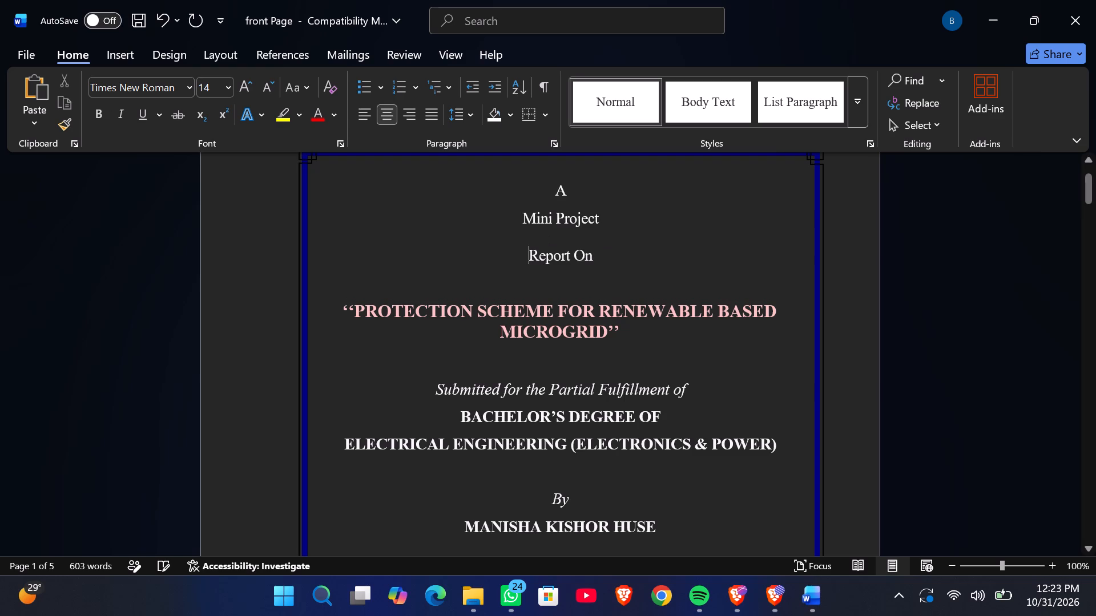
scroll(611, 254, "down", 1)
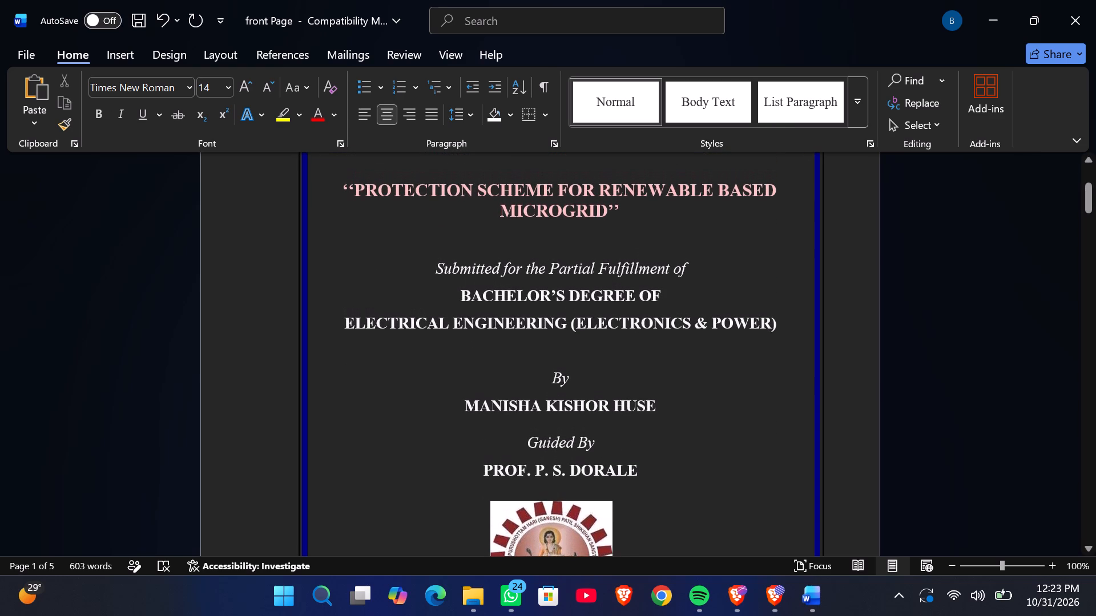
Switch from front Page to the project report 46-50 (1) document and show its title and certificate pages side by side.
scroll(611, 254, "down", 5)
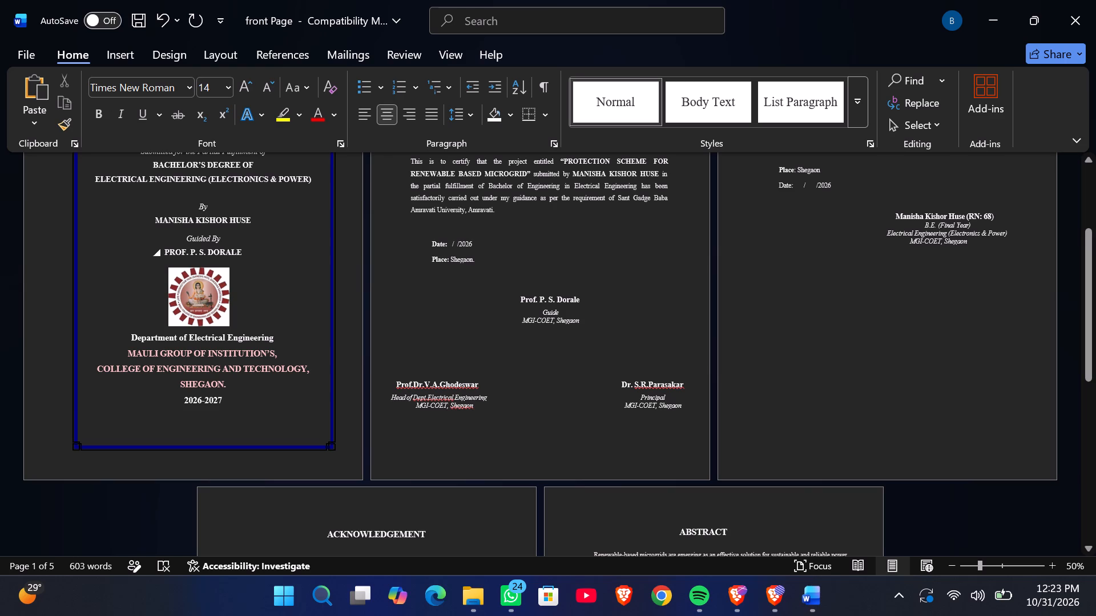
left_click(231, 310)
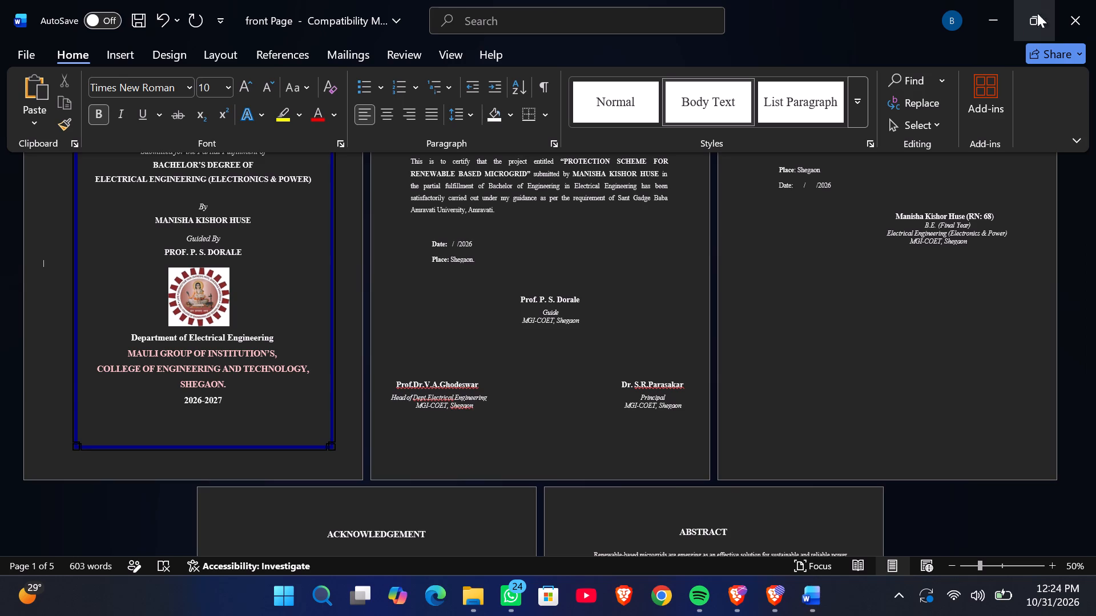
left_click(1003, 22)
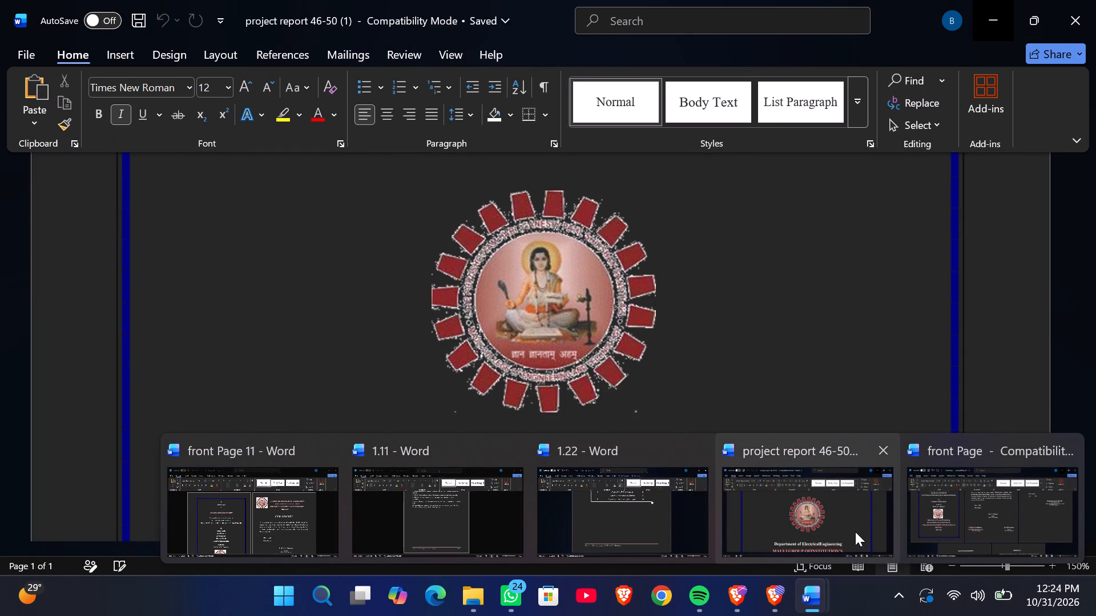
left_click(855, 532)
scroll(721, 402, "down", 5, "ctrl")
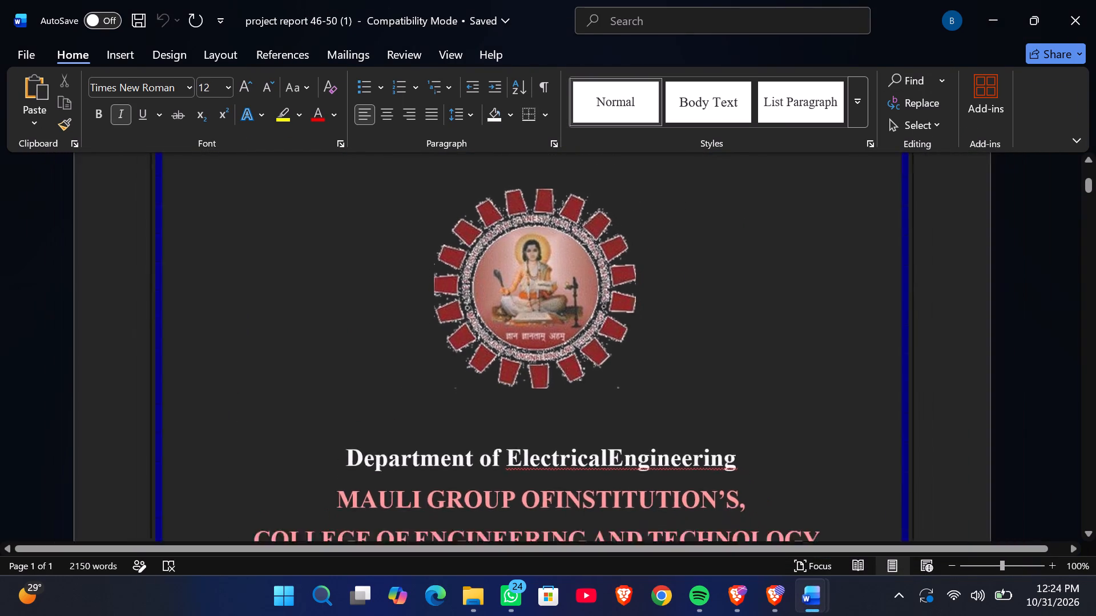
scroll(721, 402, "down", 3, "ctrl")
scroll(583, 323, "up", 3)
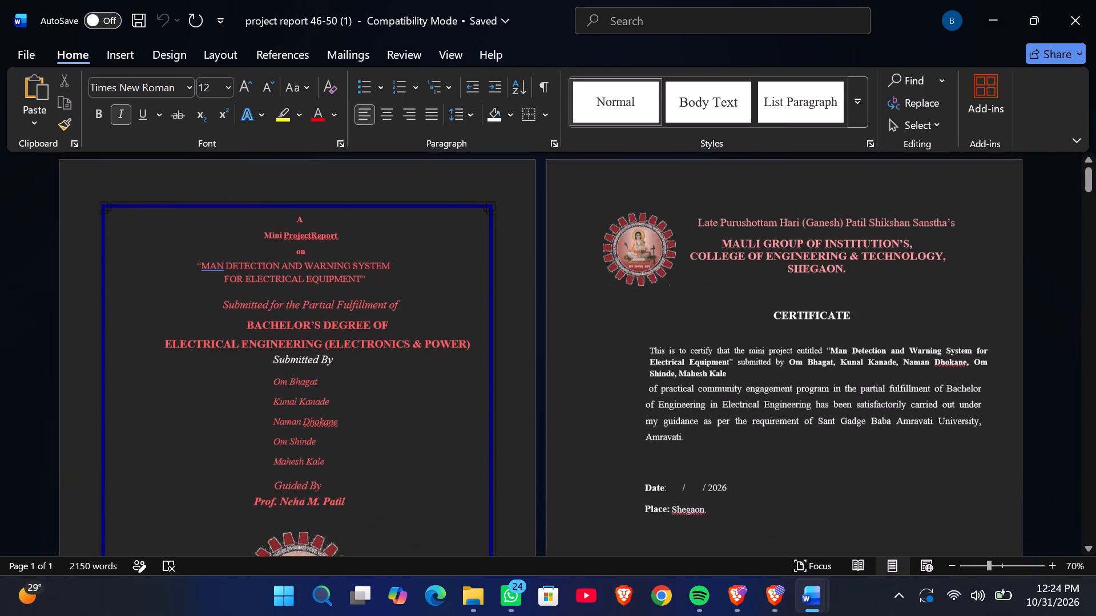
scroll(583, 323, "up", 1)
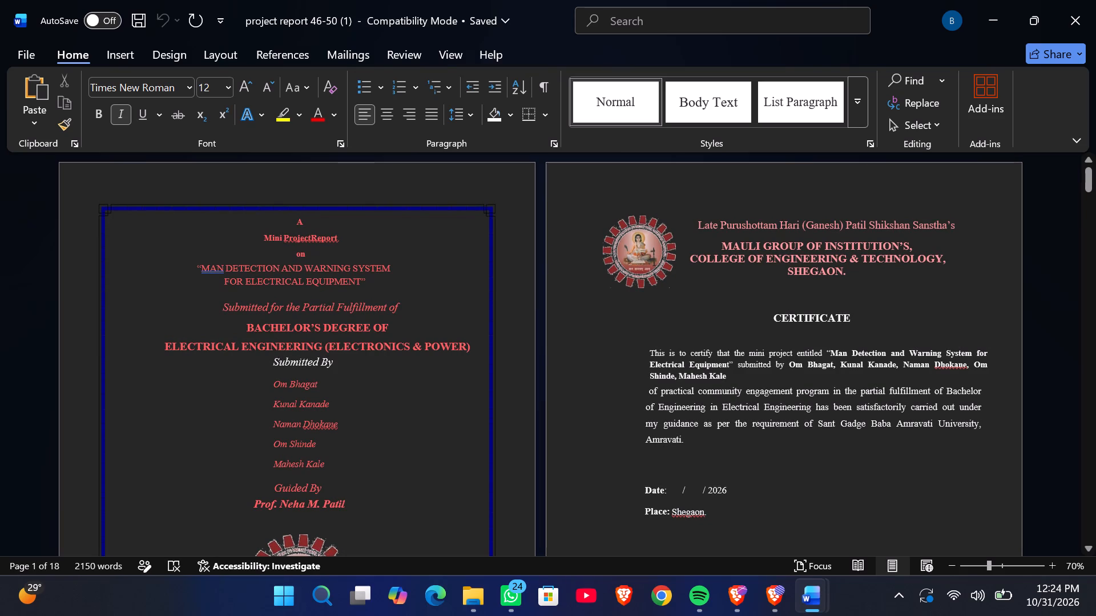
Left-align the certificate's body text, from "This is to certify" through "Amravati.".
left_click(654, 364)
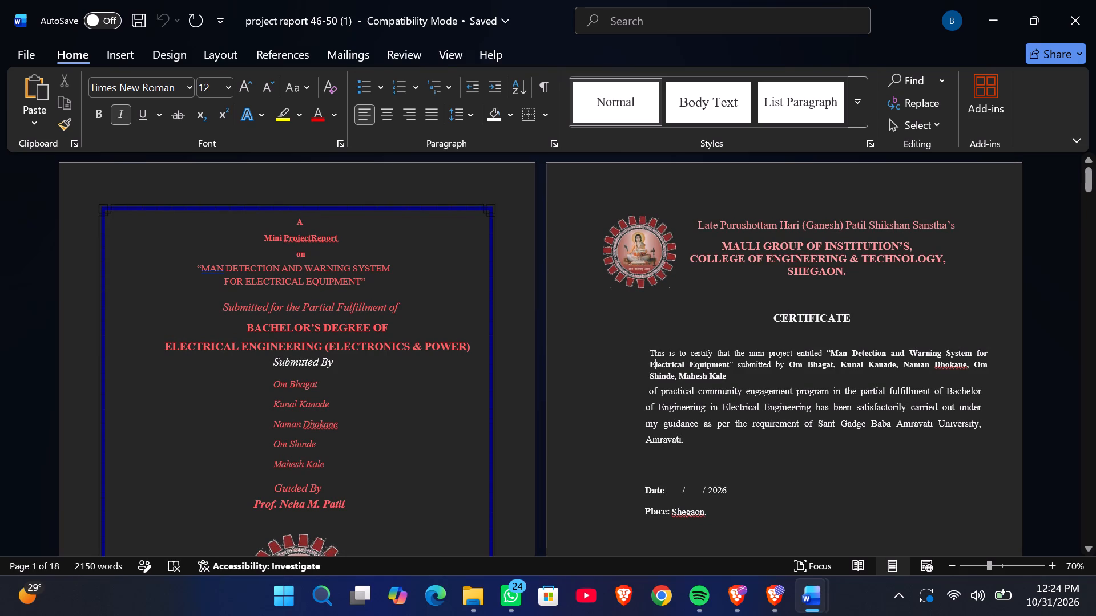
left_click(646, 355)
left_click_drag(646, 355, 784, 460)
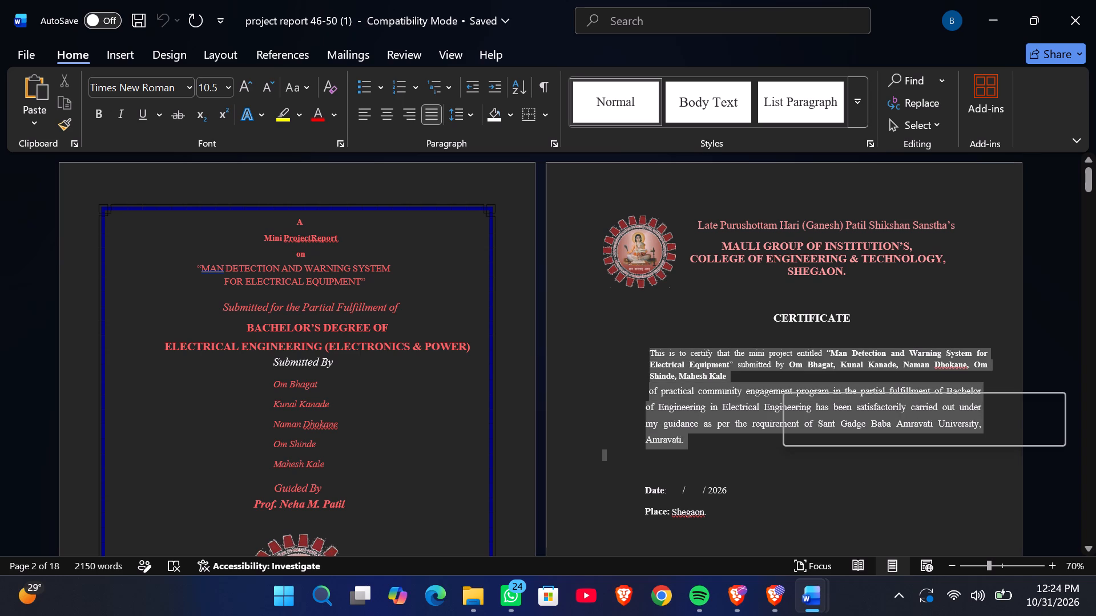
left_click(366, 117)
left_click(366, 117)
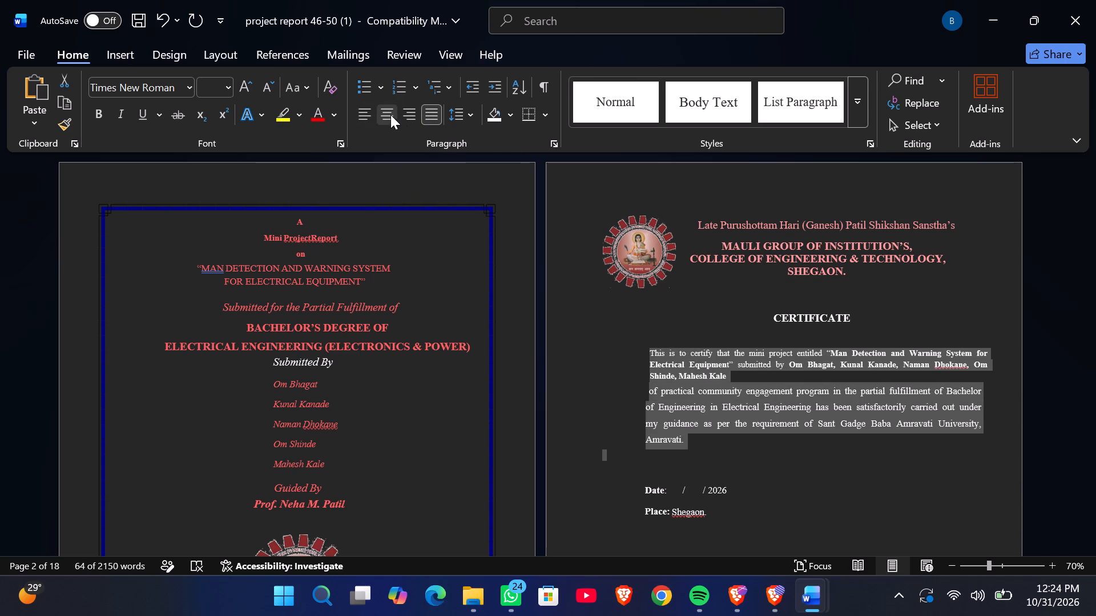
left_click(390, 115)
left_click(373, 116)
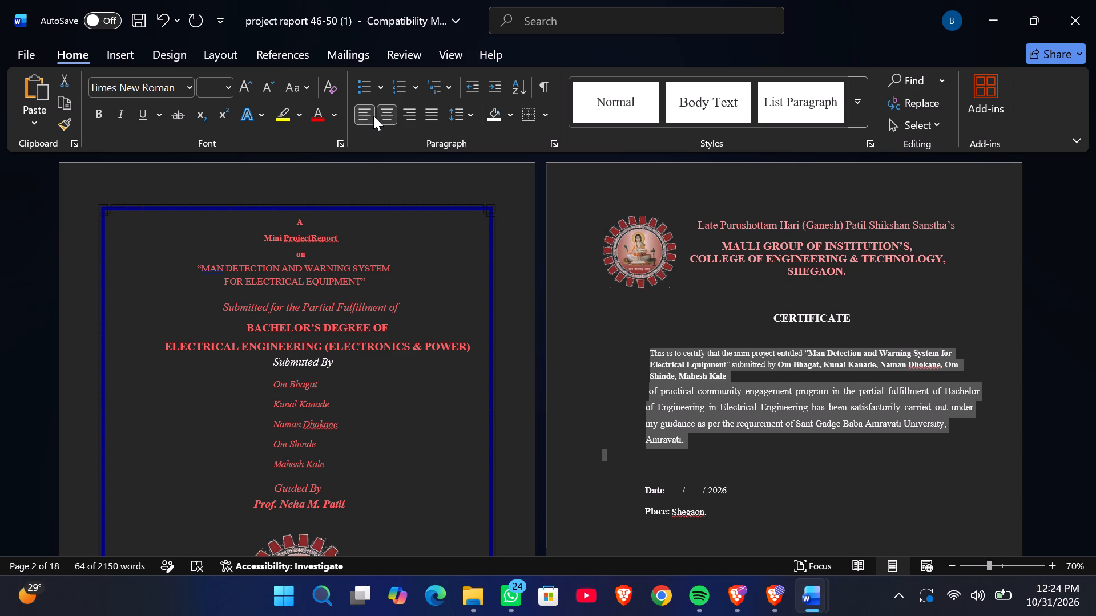
Remove the leading space before "of practical community engagement" and put a paragraph break before the last line of student names above it.
left_click(646, 406)
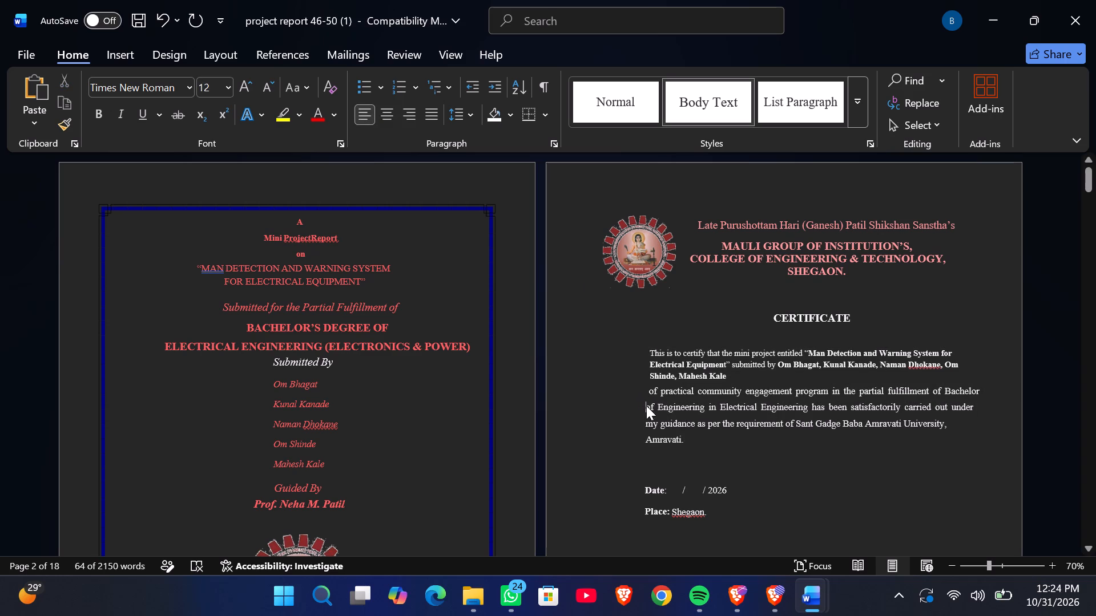
left_click(646, 396)
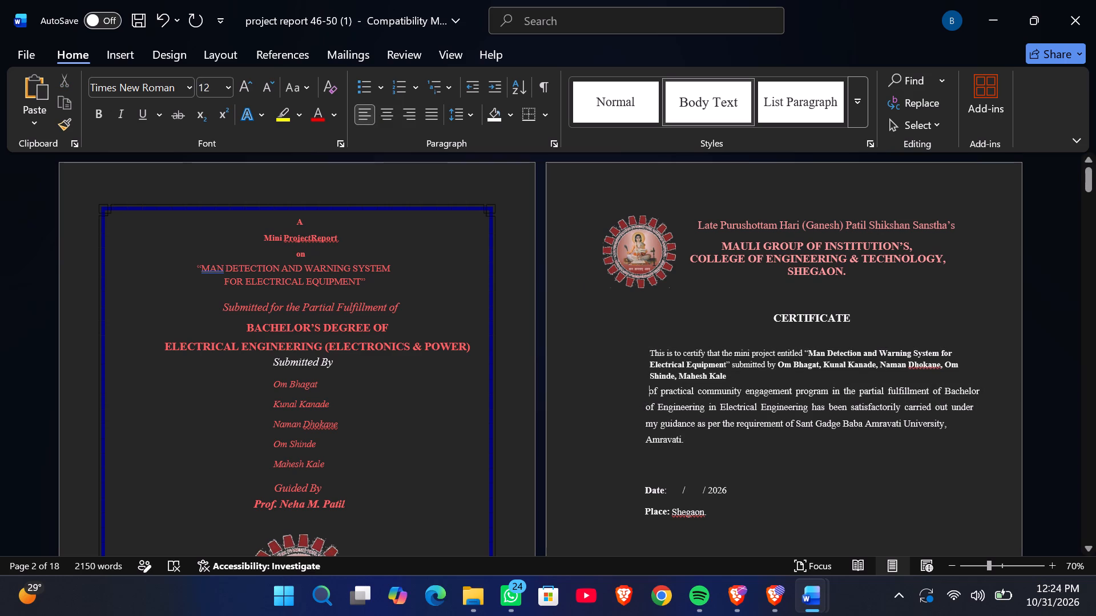
key("BackSpace")
key("Up")
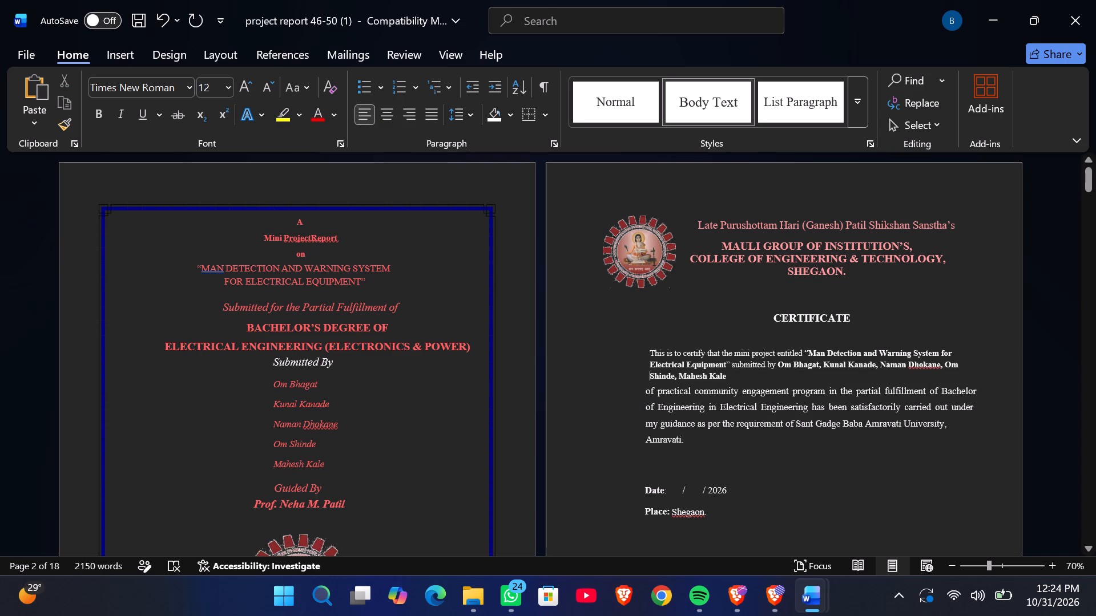
key("BackSpace")
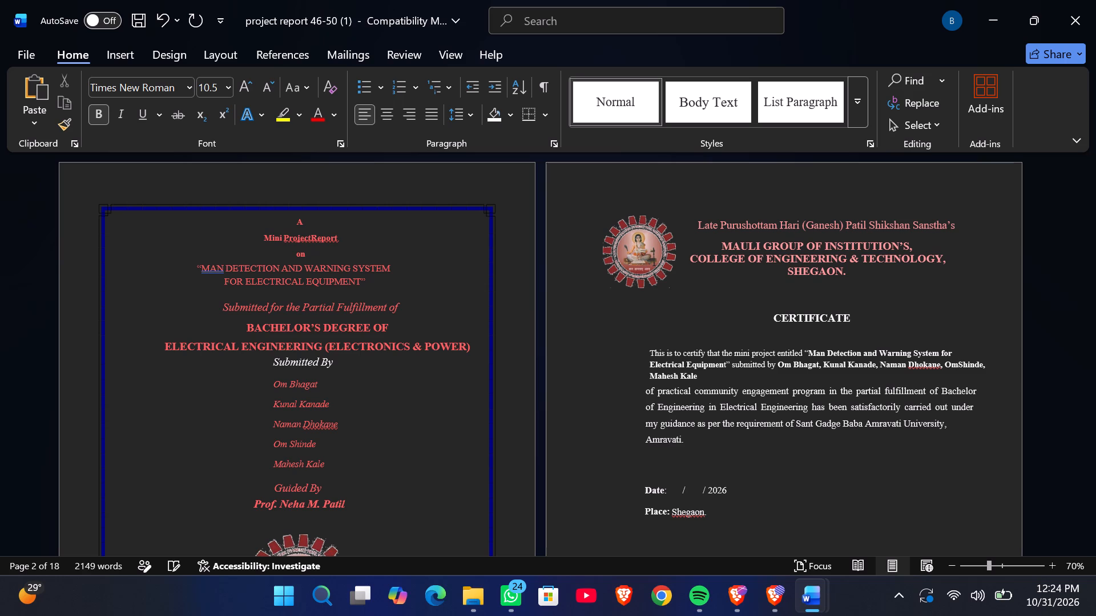
key("Return")
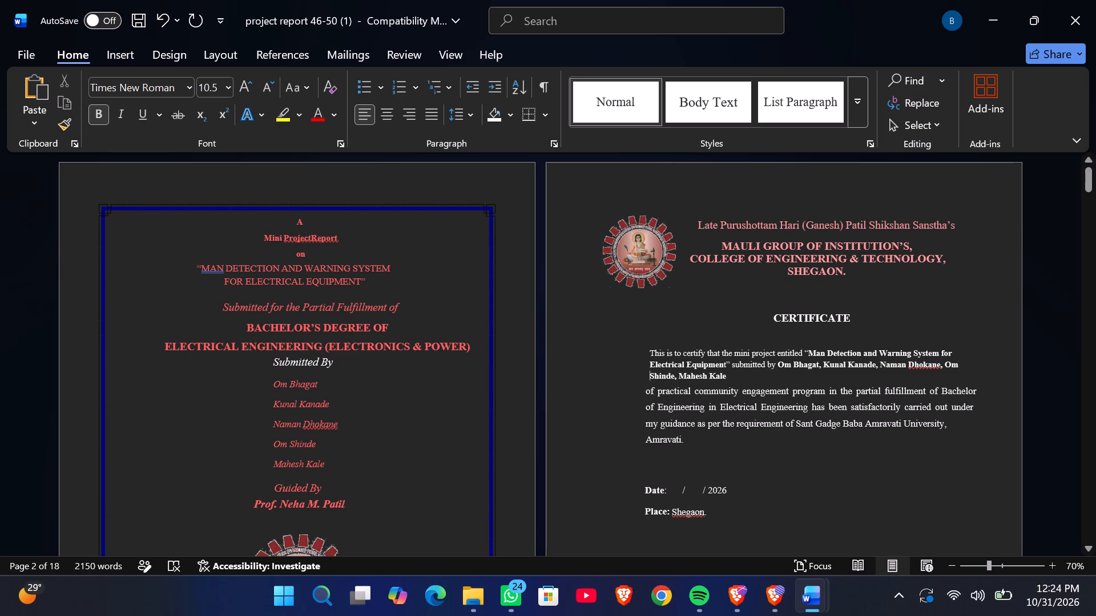
Set the certificate's opening lines, from "This is to certify" through the student names, to font size 11.
left_click_drag(732, 378, 662, 346)
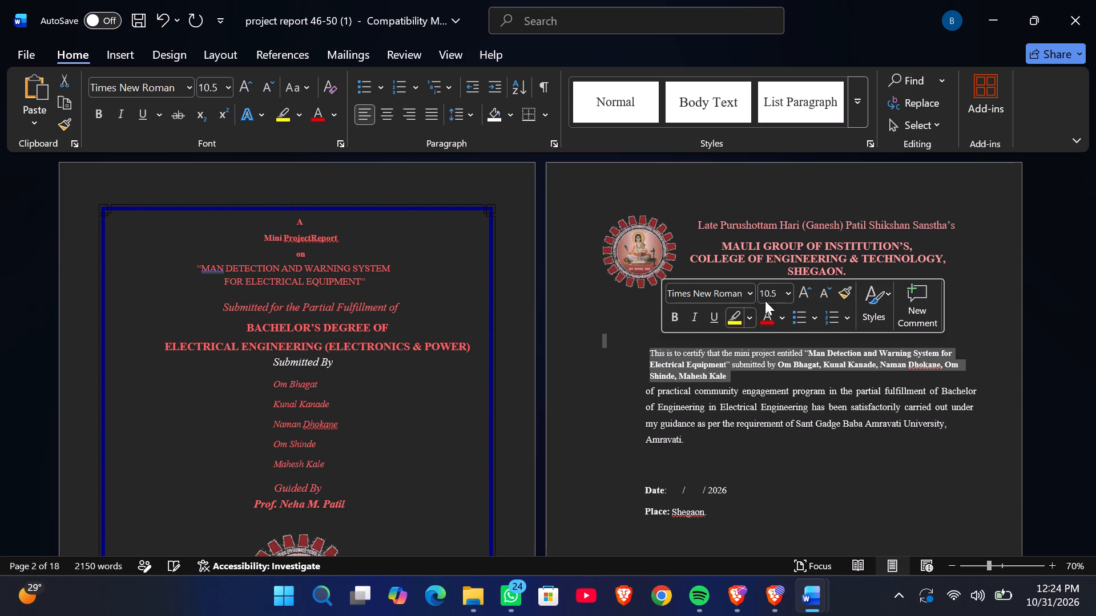
left_click(789, 293)
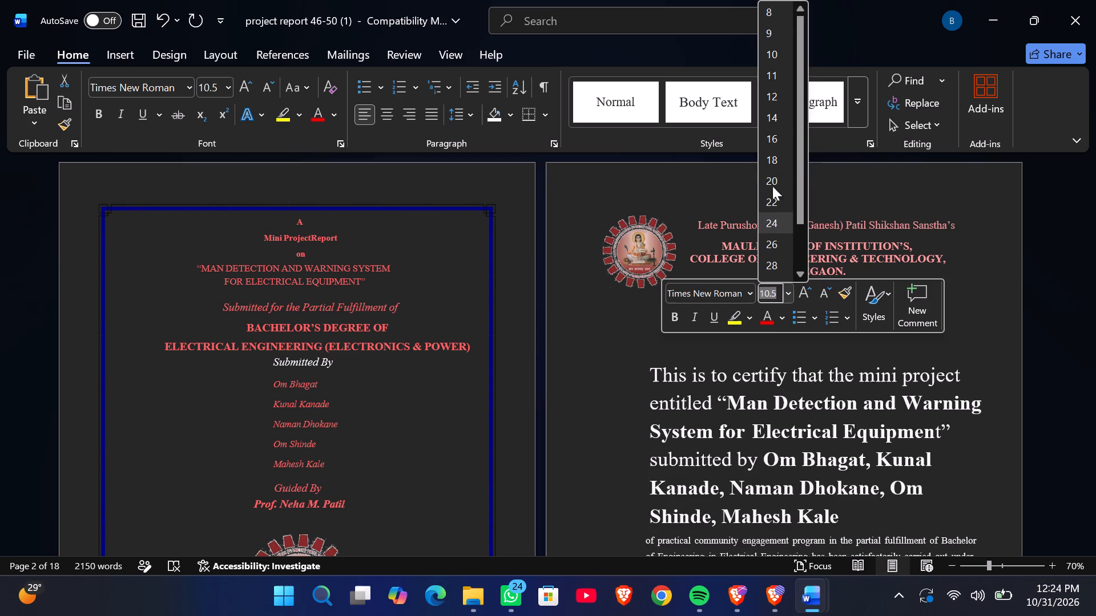
left_click(777, 78)
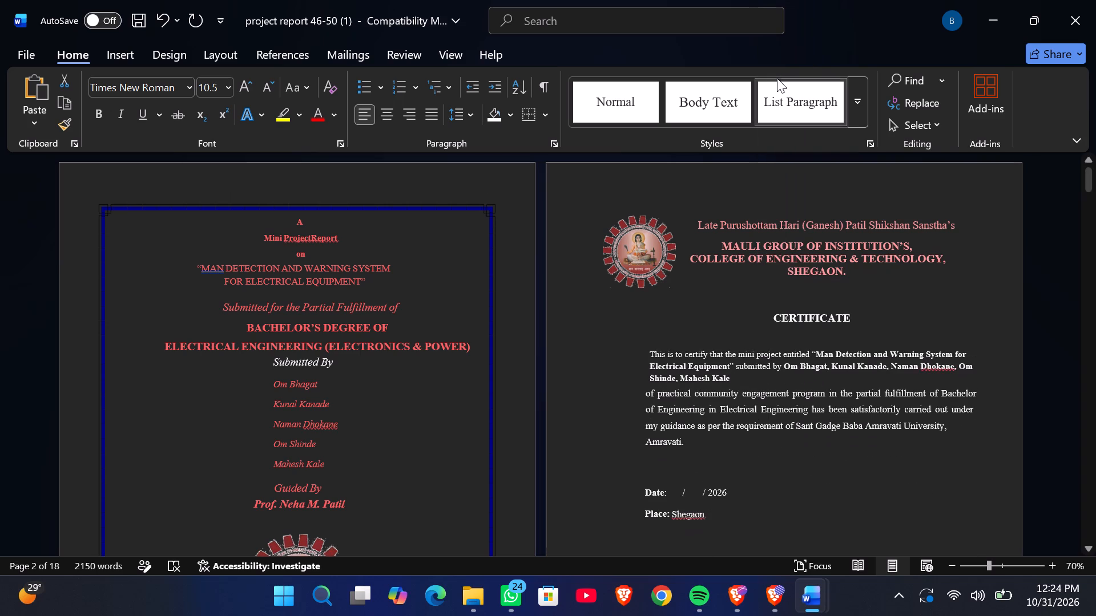
Remove the indent from the last line of student names and put a paragraph break before "Electrical Equipment".
left_click(650, 379)
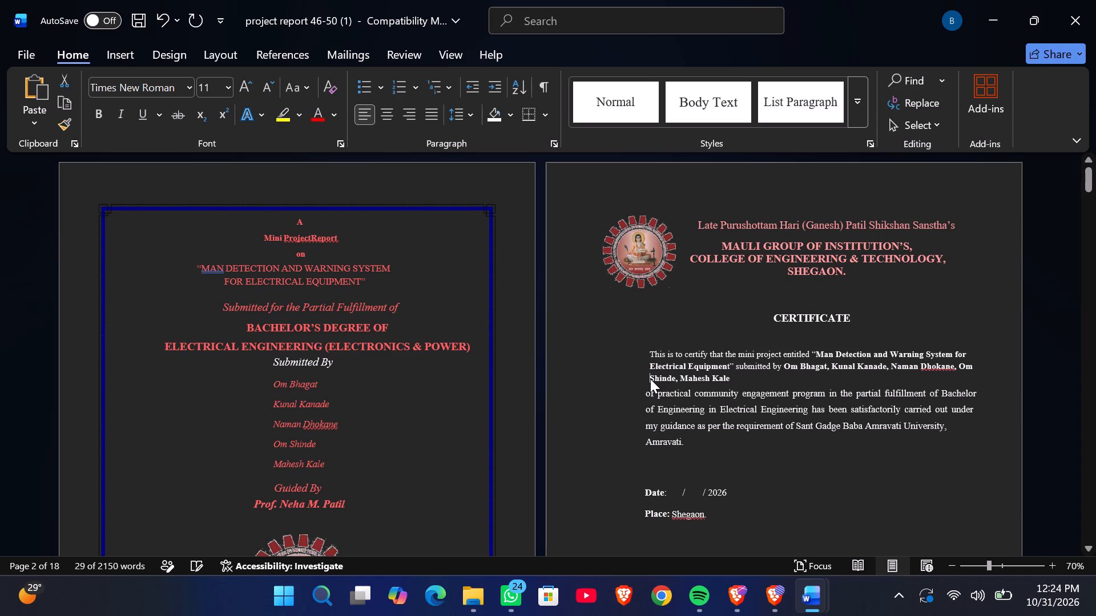
key("BackSpace")
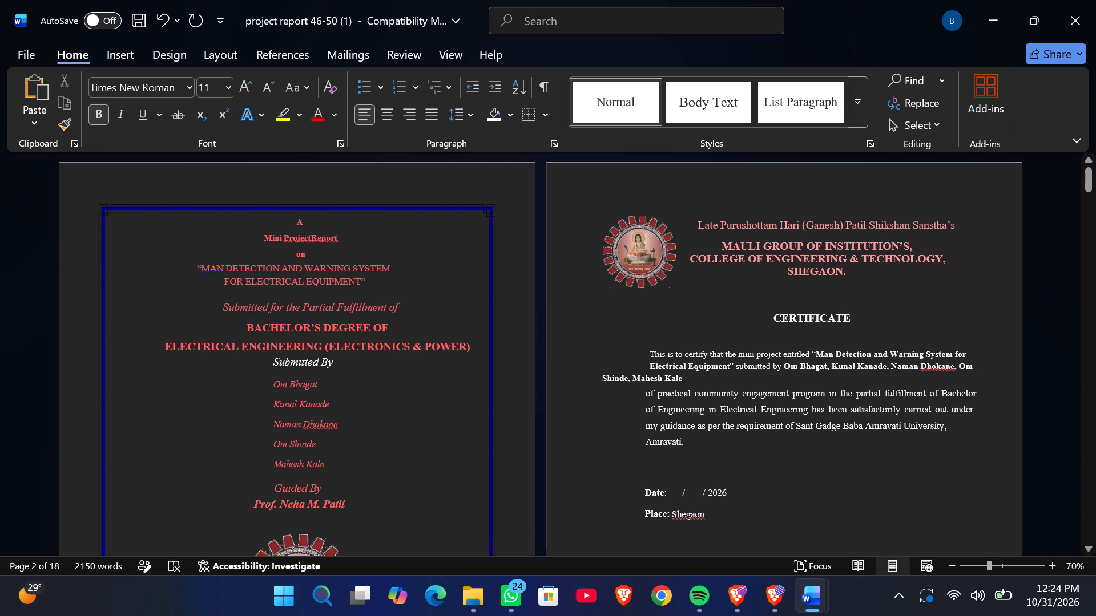
left_click(646, 361)
key("BackSpace")
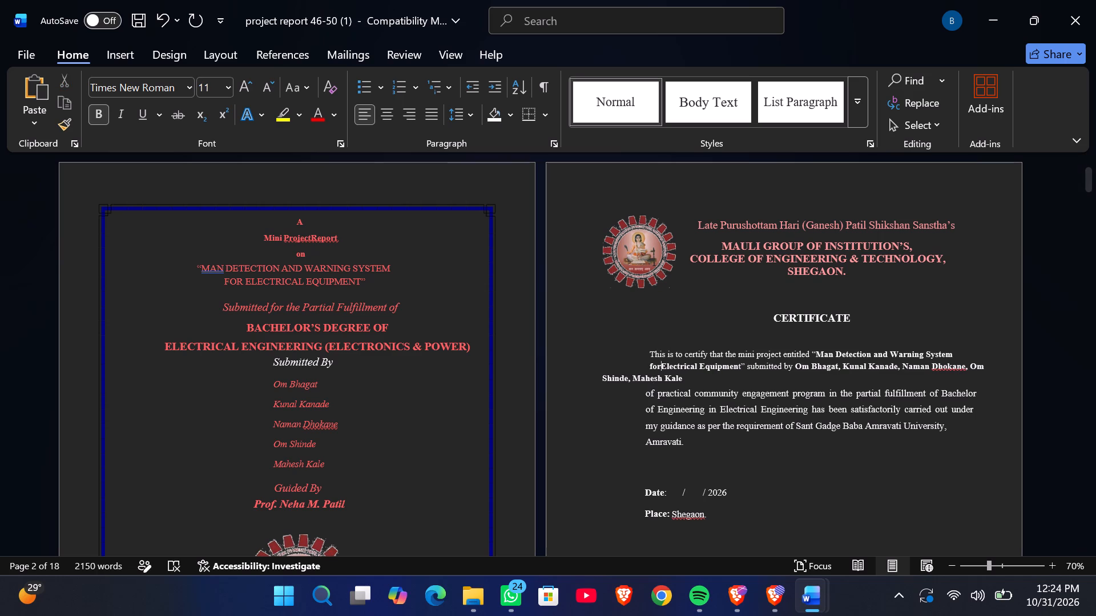
key("Return")
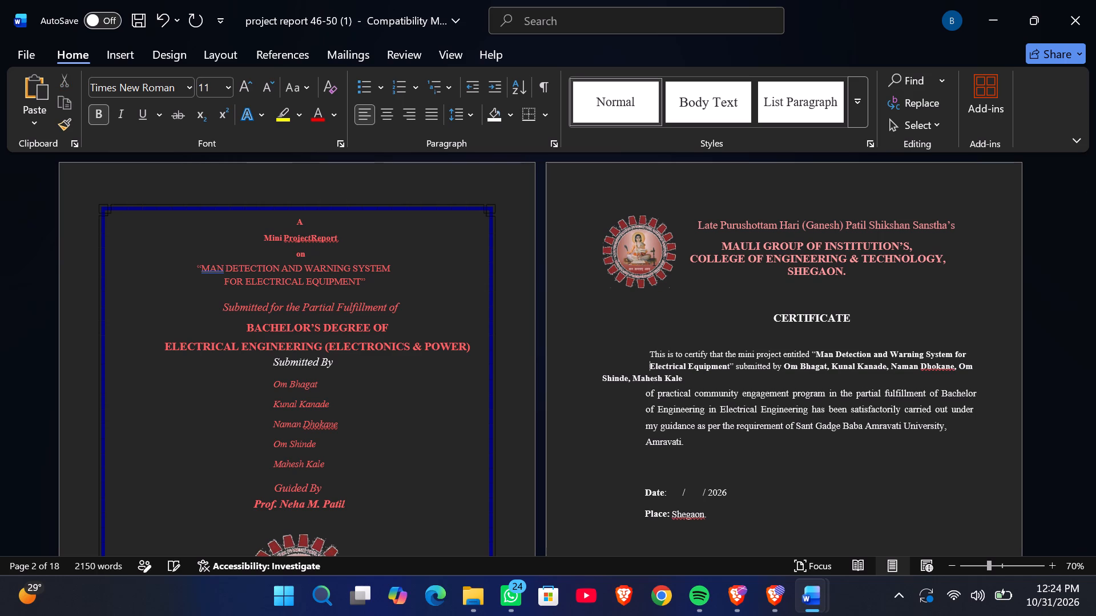
Remove the blank line between the CERTIFICATE heading and "This is to certify".
left_click(648, 355)
key("BackSpace")
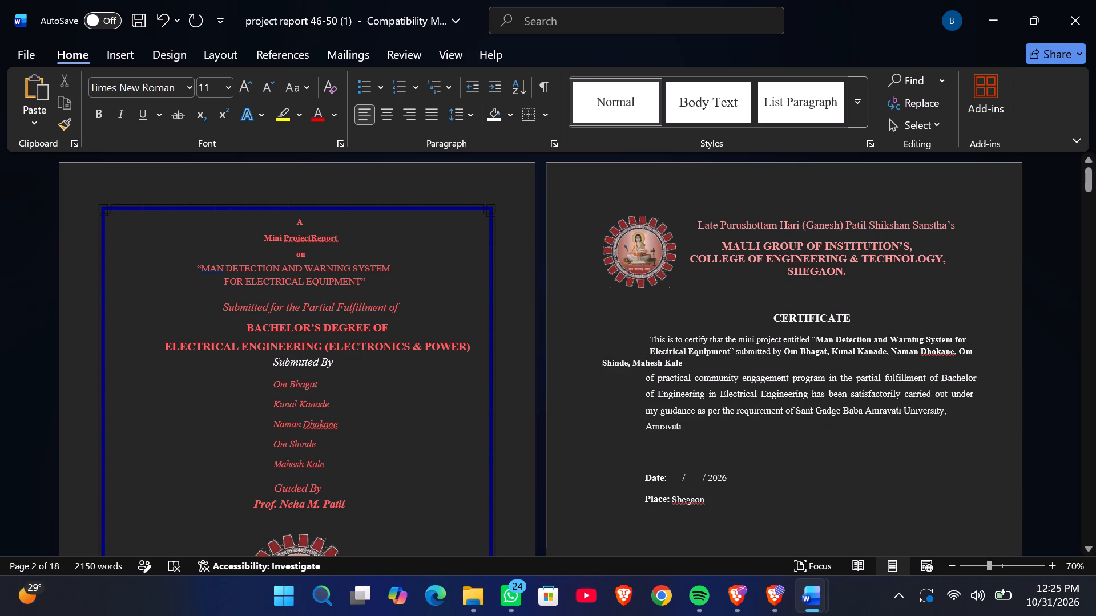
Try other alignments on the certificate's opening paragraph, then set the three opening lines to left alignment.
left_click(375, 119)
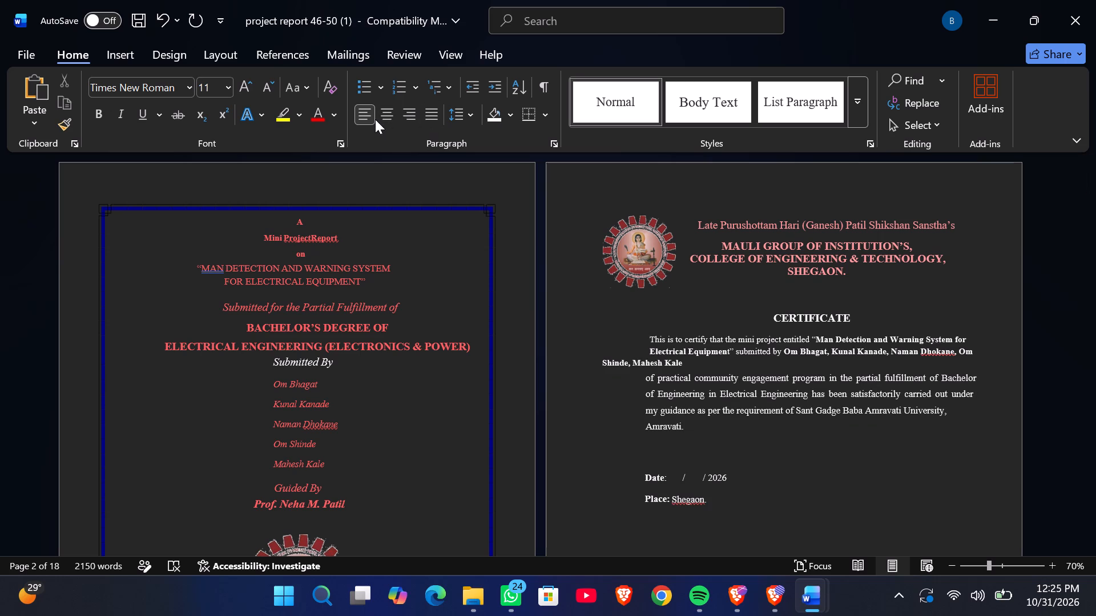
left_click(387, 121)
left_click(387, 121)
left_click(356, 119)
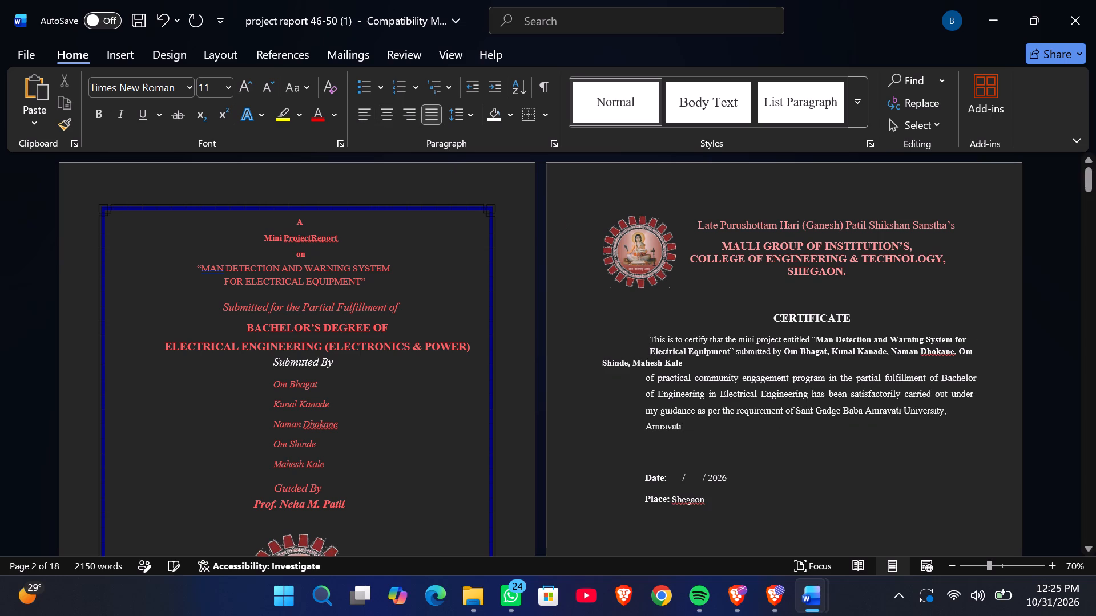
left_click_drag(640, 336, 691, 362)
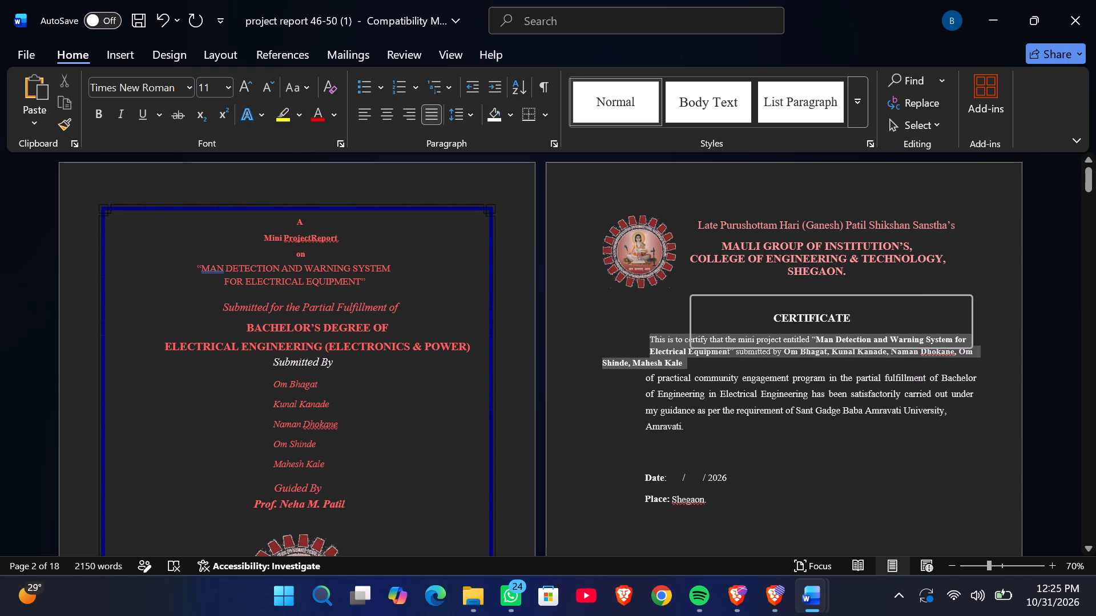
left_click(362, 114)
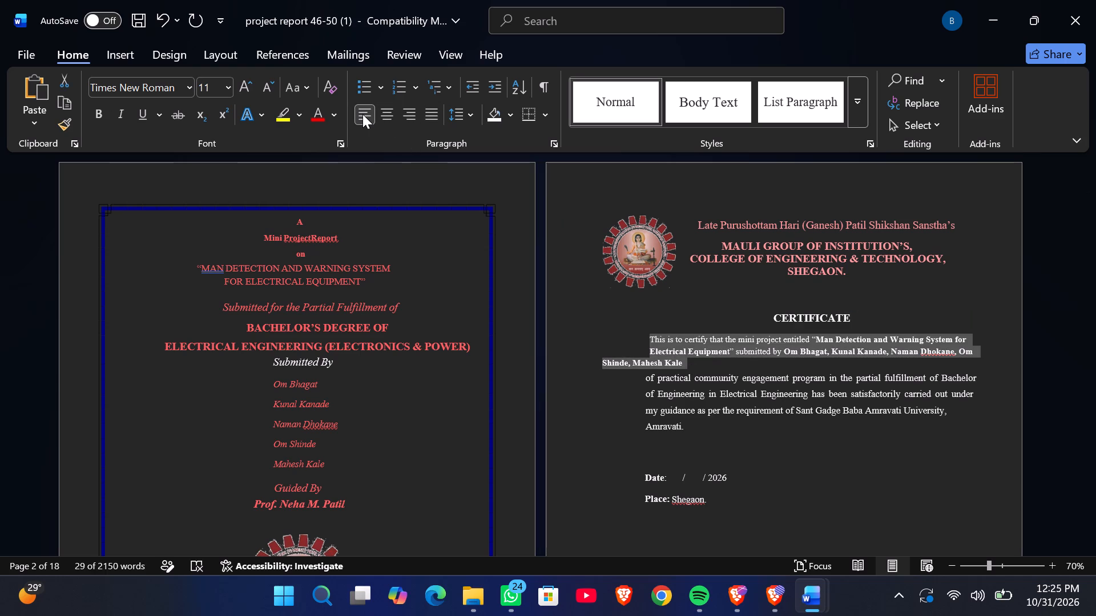
Indent the last line of student names with spaces so it lines up with the certificate lines above.
left_click(592, 364)
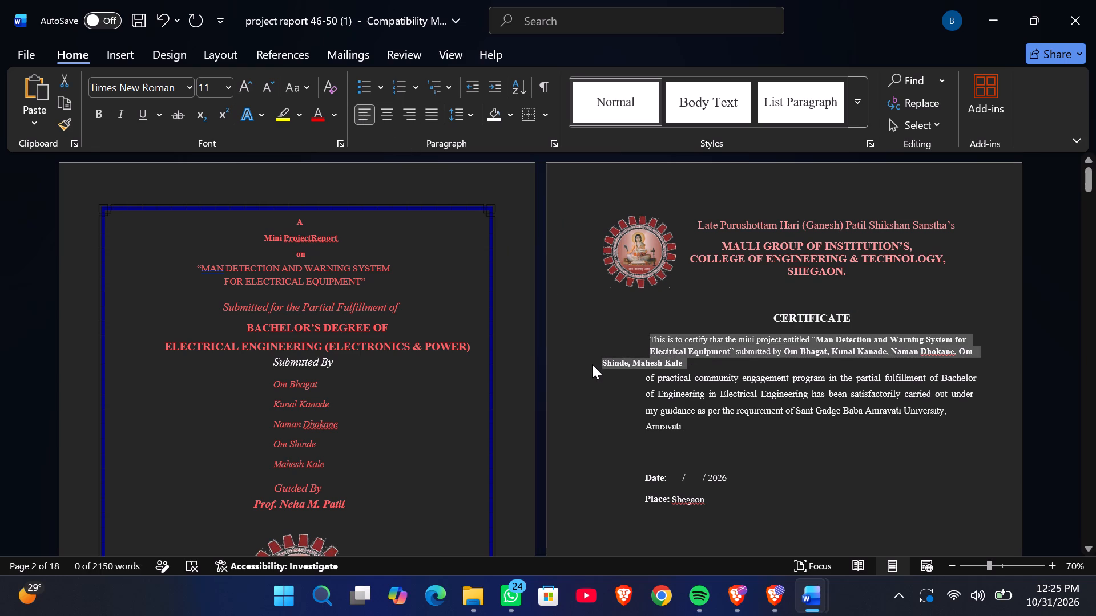
key("space")
key("space")
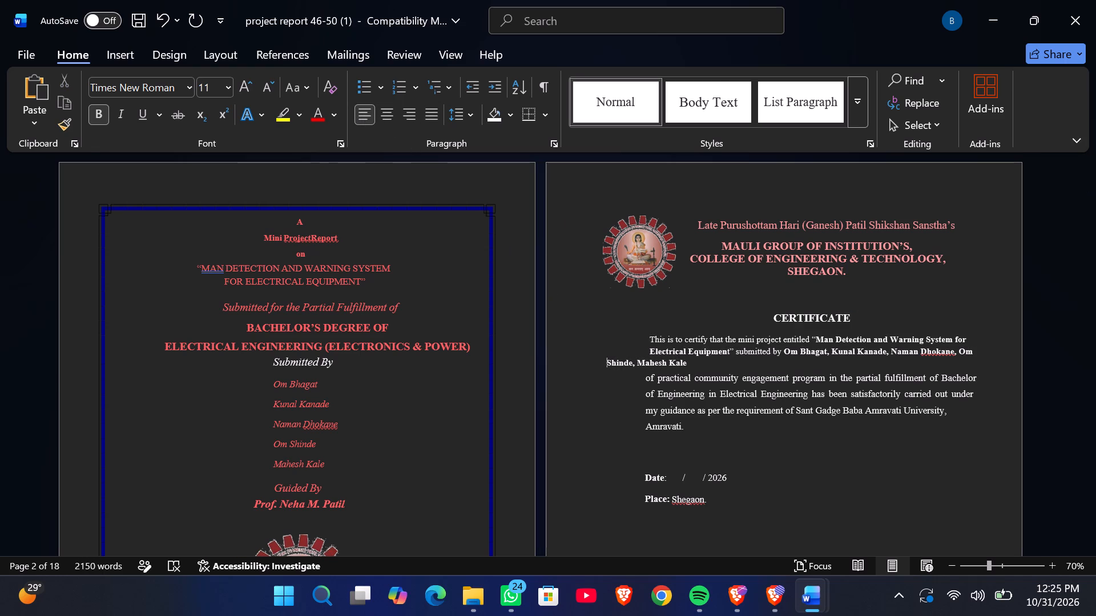
key("space")
key("space")
key("space")
key("space")
key("space")
key("space")
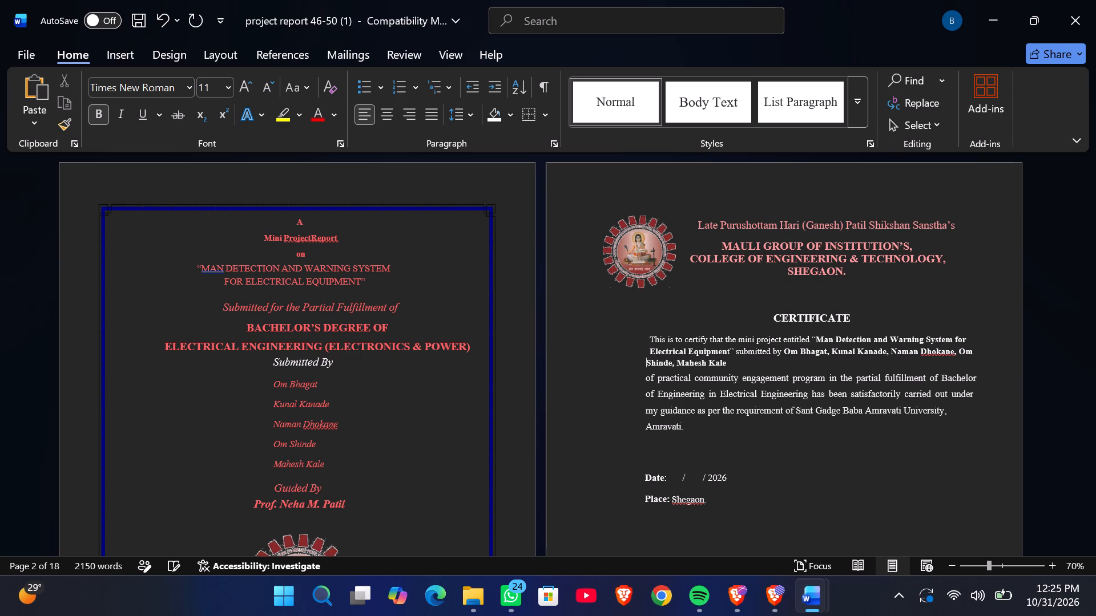
key("space")
key("space")
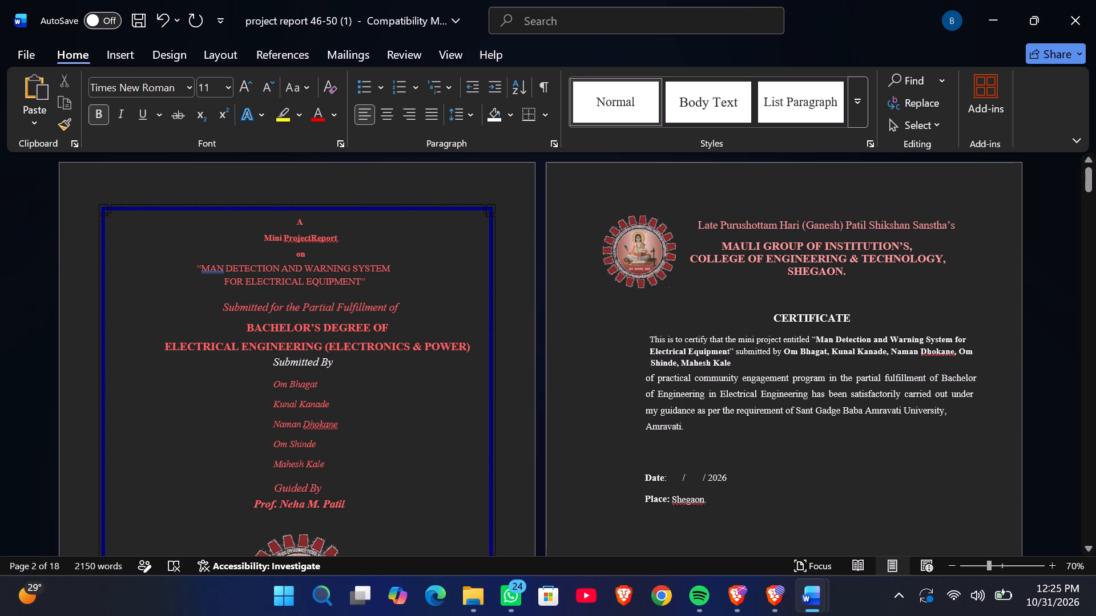
Set the font size of the certificate's three opening lines, from "This is to certify" through the student names, to 11.5.
left_click_drag(644, 337, 739, 366)
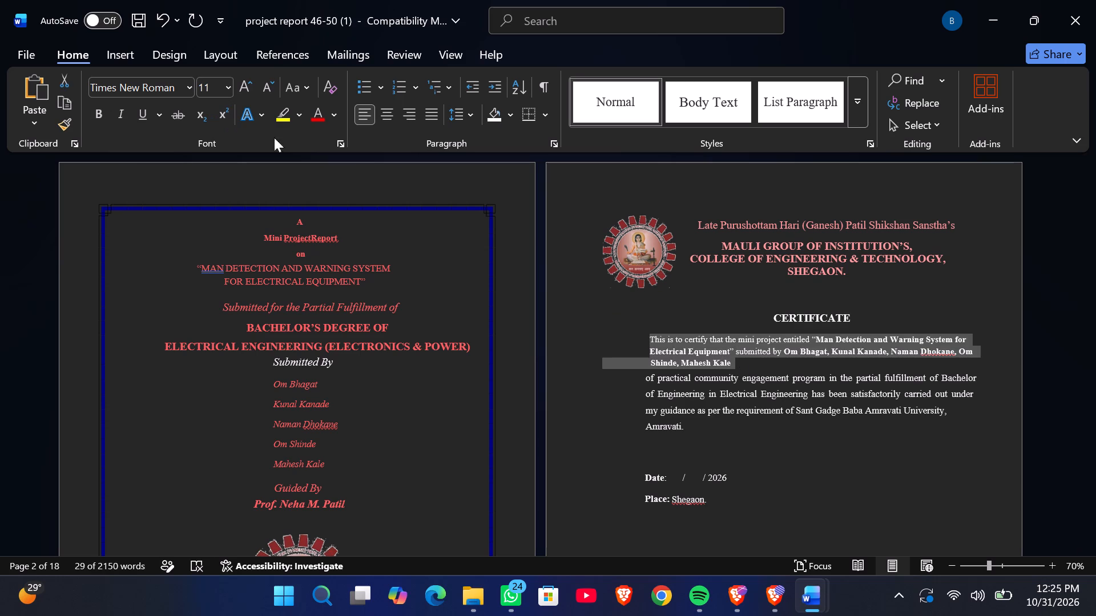
left_click(748, 355)
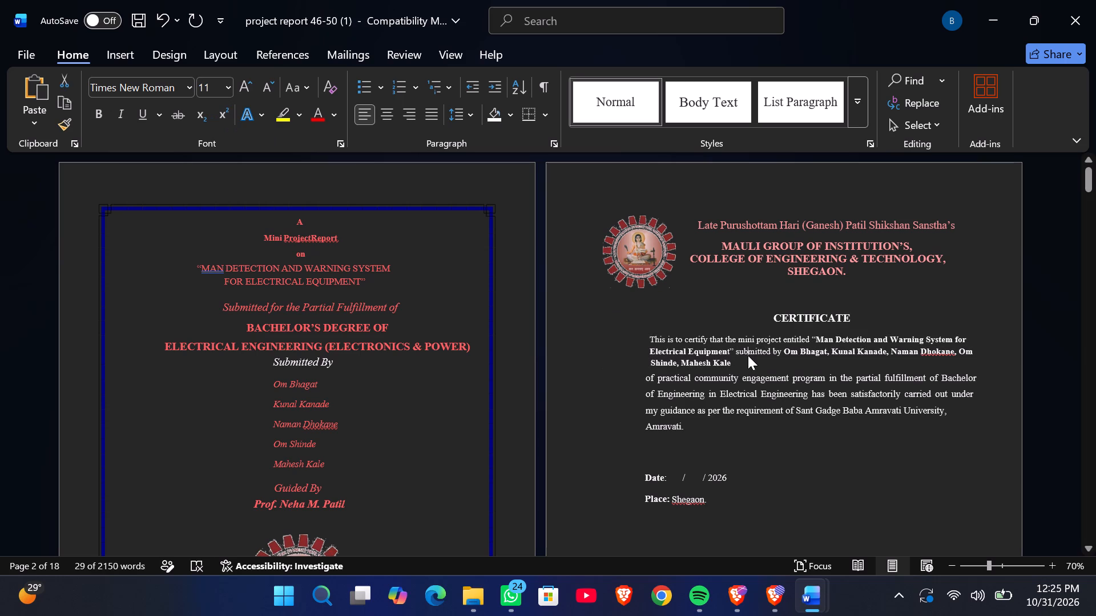
left_click(742, 357)
left_click(742, 357)
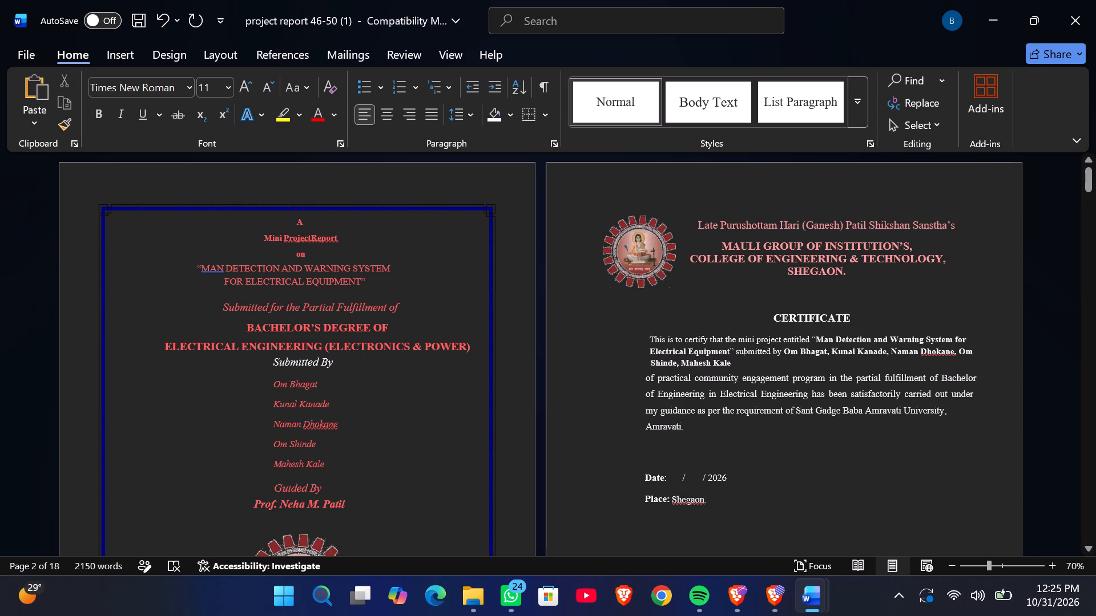
left_click(739, 361)
left_click_drag(739, 361, 657, 329)
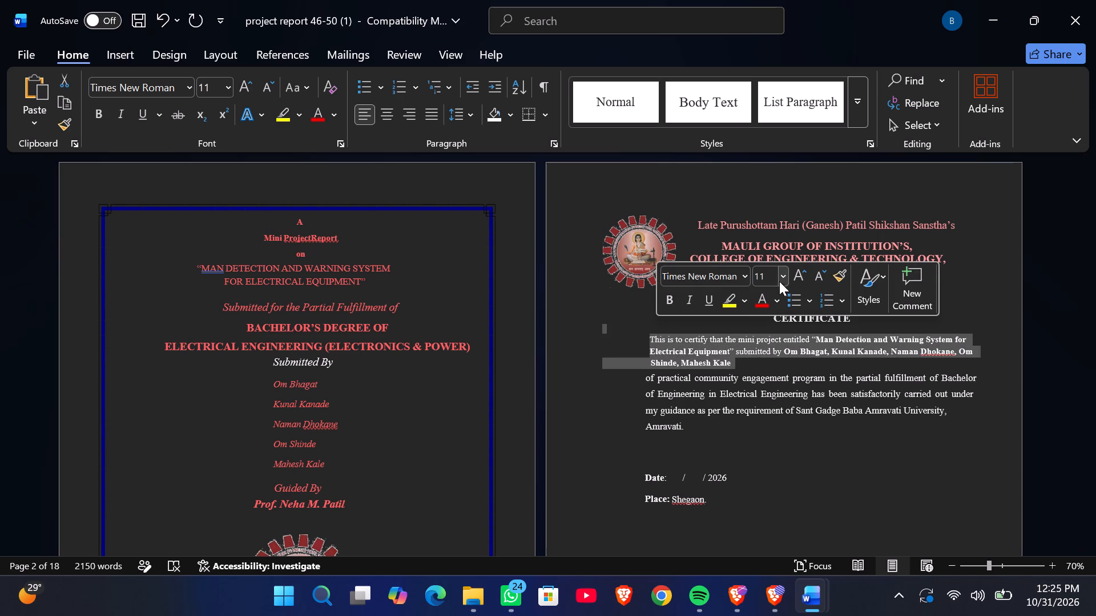
left_click(771, 279)
left_click(771, 279)
type(".5")
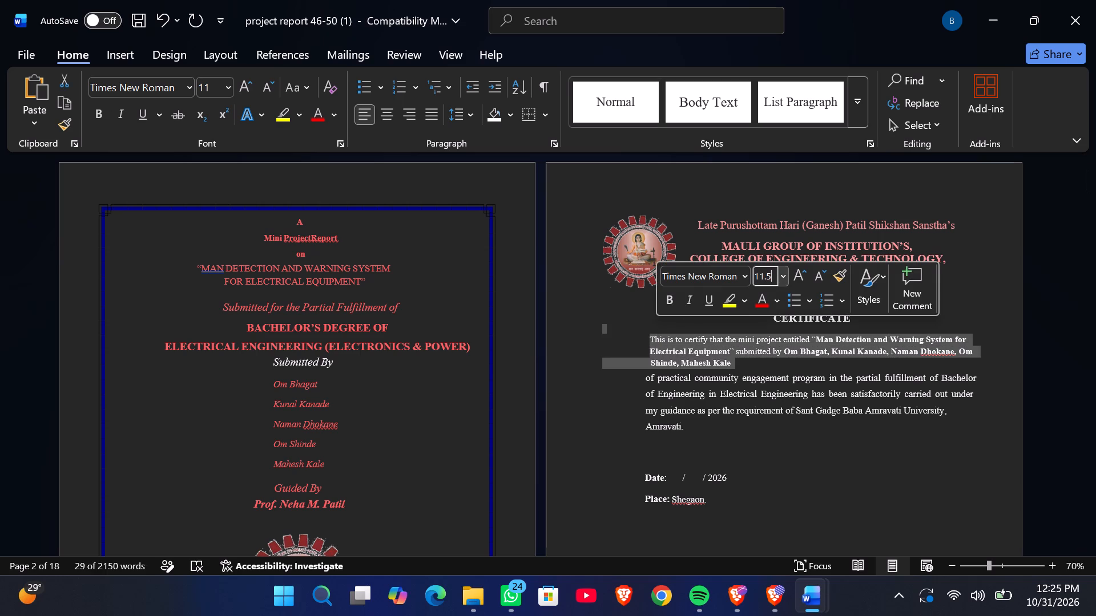
left_click(783, 359)
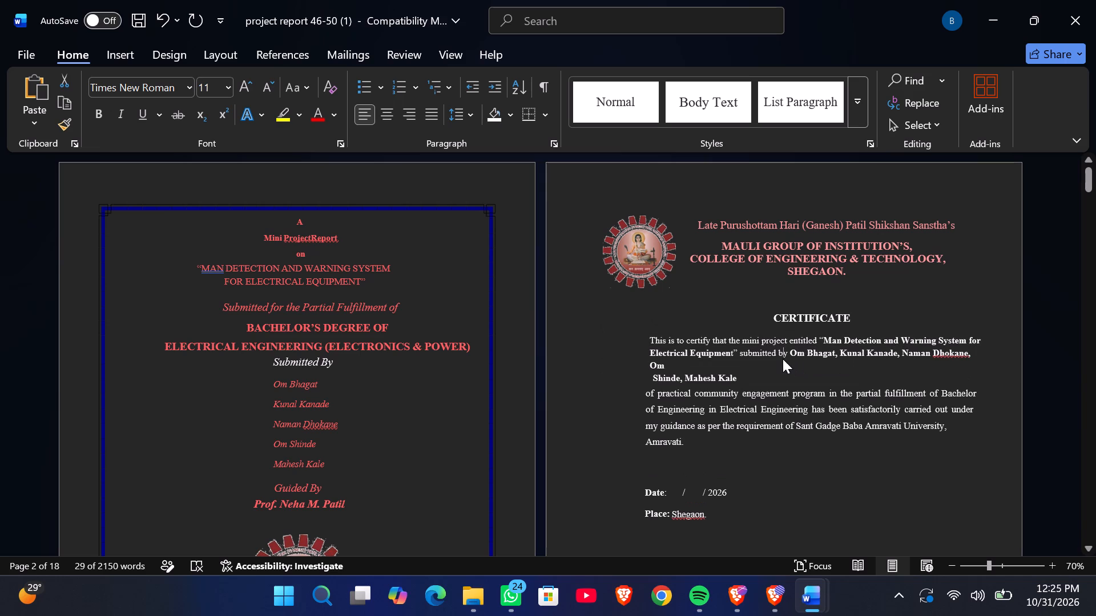
Delete the padding spaces and paragraph break before "Shinde" to join the last line of student names to the line above.
left_click(671, 370)
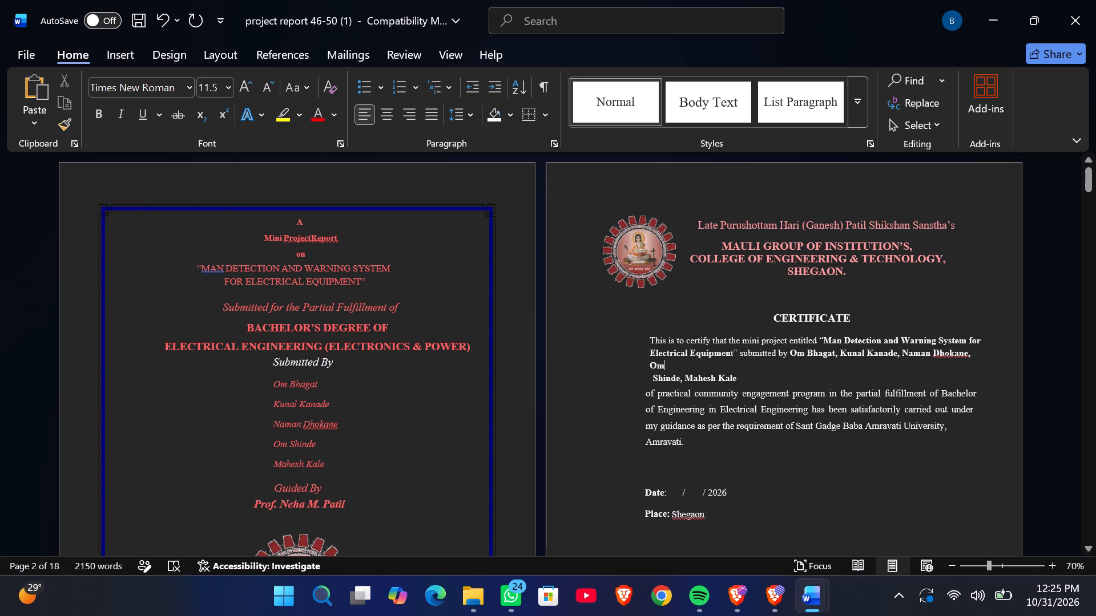
left_click(650, 375)
key("BackSpace")
key("BackSpace")
key("BackSpace")
key("BackSpace")
key("BackSpace")
key("BackSpace")
key("BackSpace")
key("BackSpace")
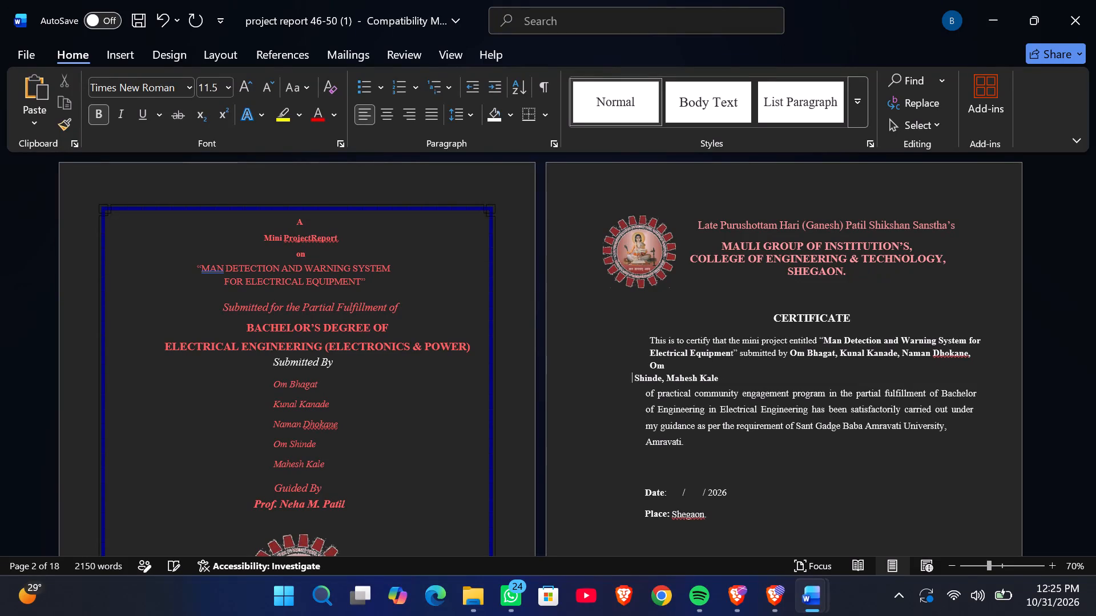
key("BackSpace")
key("BackSpace")
key("BackSpace")
key("BackSpace")
key("BackSpace")
key("BackSpace")
key("BackSpace")
key("BackSpace")
key("BackSpace")
key("BackSpace")
key("BackSpace")
key("BackSpace")
key("BackSpace")
key("BackSpace")
key("BackSpace")
key("BackSpace")
key("BackSpace")
key("BackSpace")
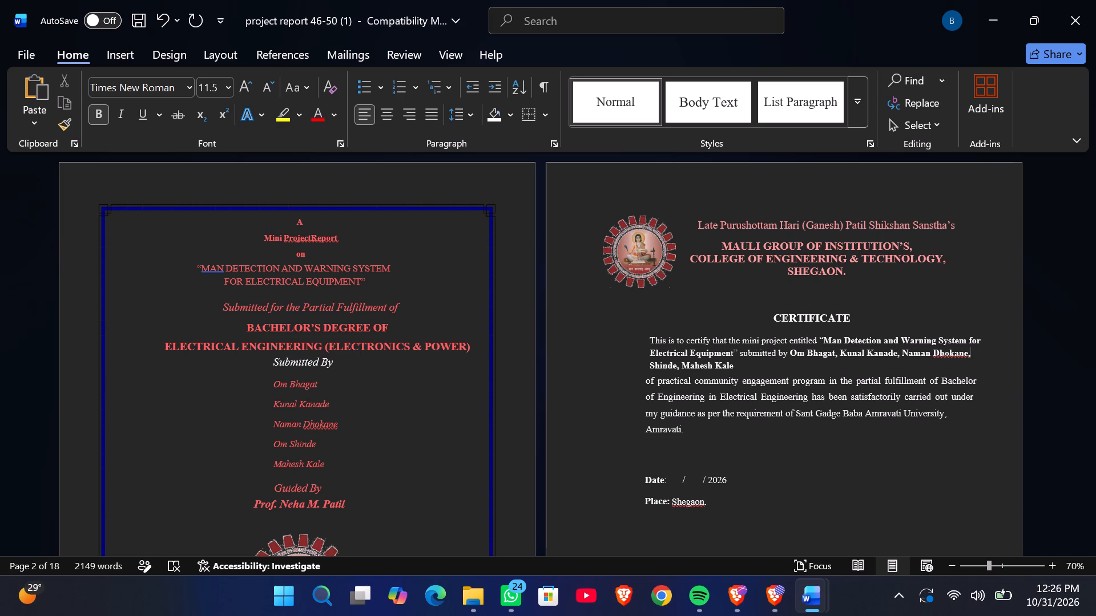
key("o")
key("BackSpace")
key("Return")
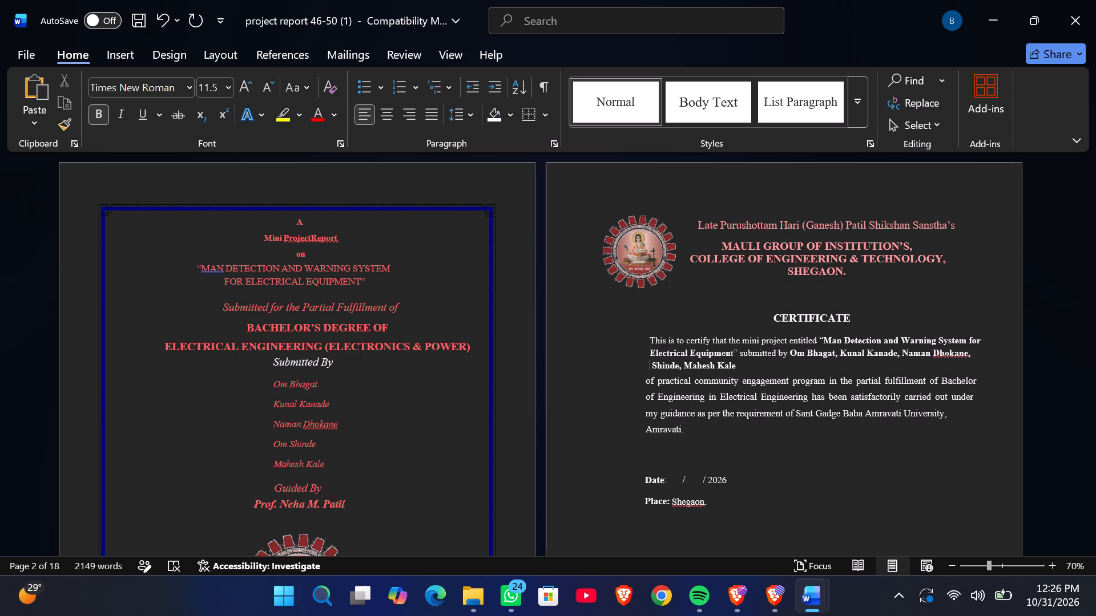
key("ctrl+z")
key("ctrl+z")
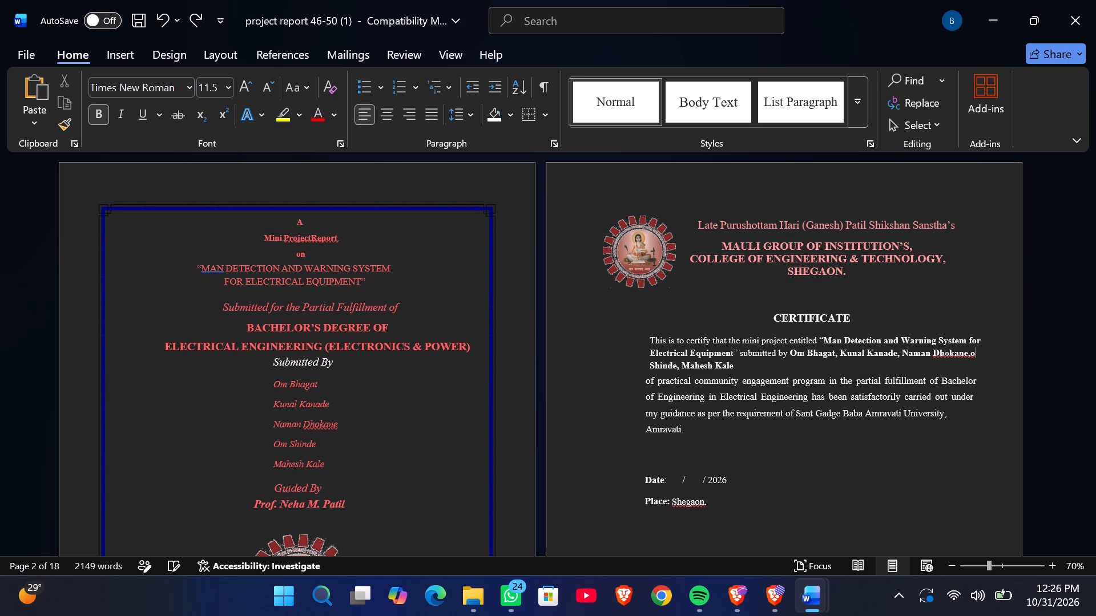
key("ctrl+z")
key("ctrl+z")
key("ctrl+z")
key("m")
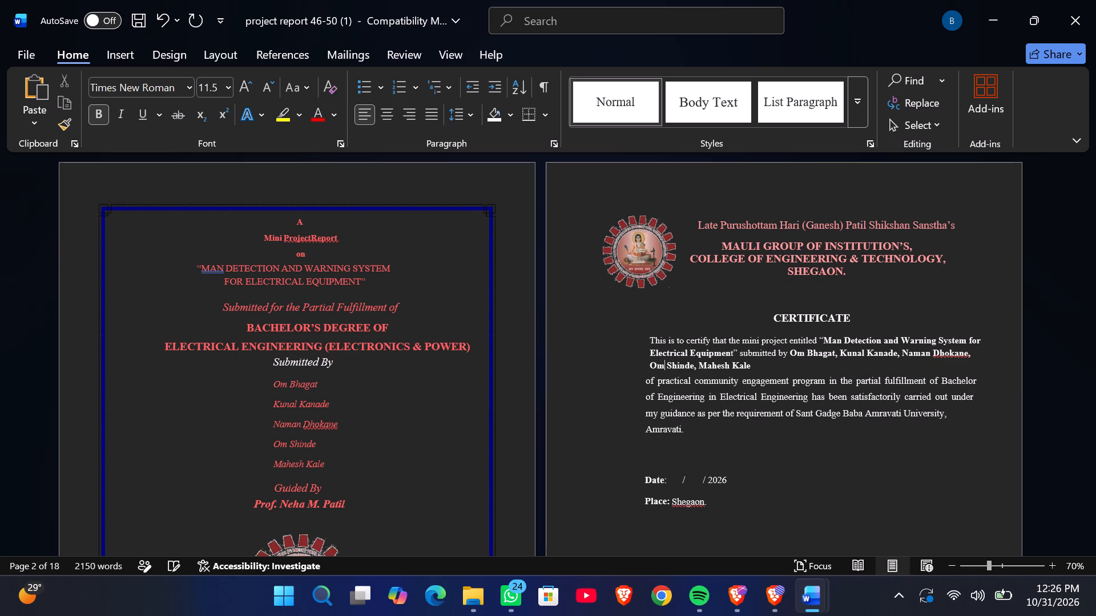
left_click(636, 352)
left_click(647, 363)
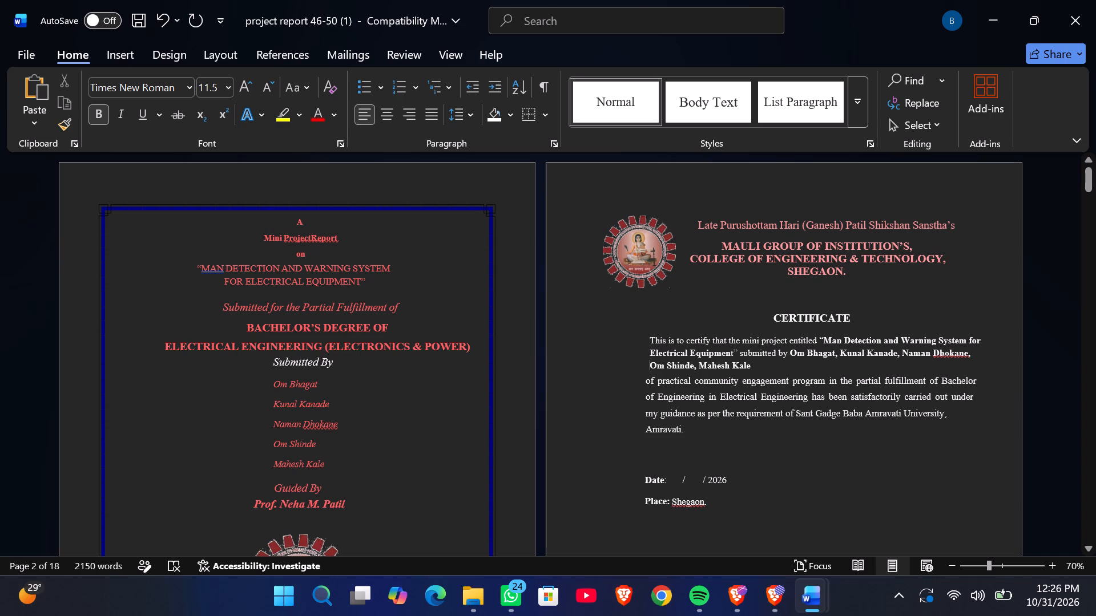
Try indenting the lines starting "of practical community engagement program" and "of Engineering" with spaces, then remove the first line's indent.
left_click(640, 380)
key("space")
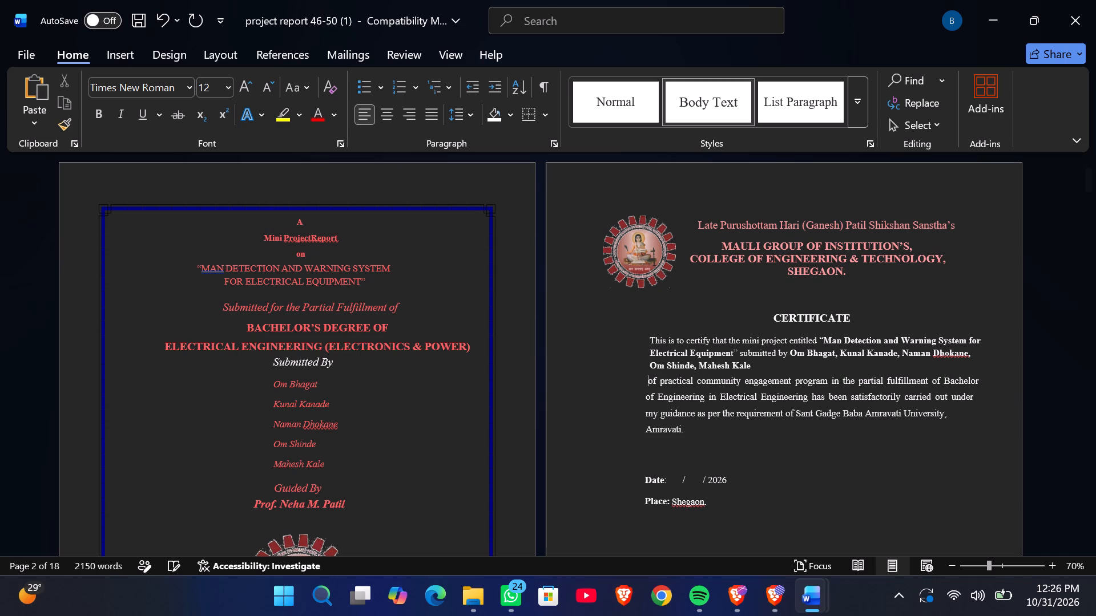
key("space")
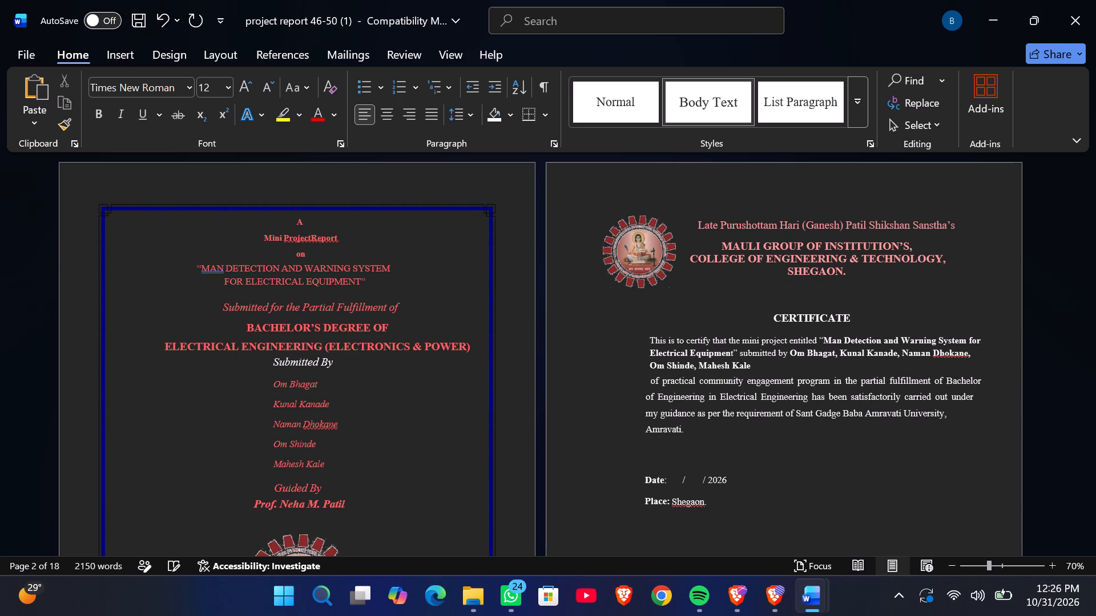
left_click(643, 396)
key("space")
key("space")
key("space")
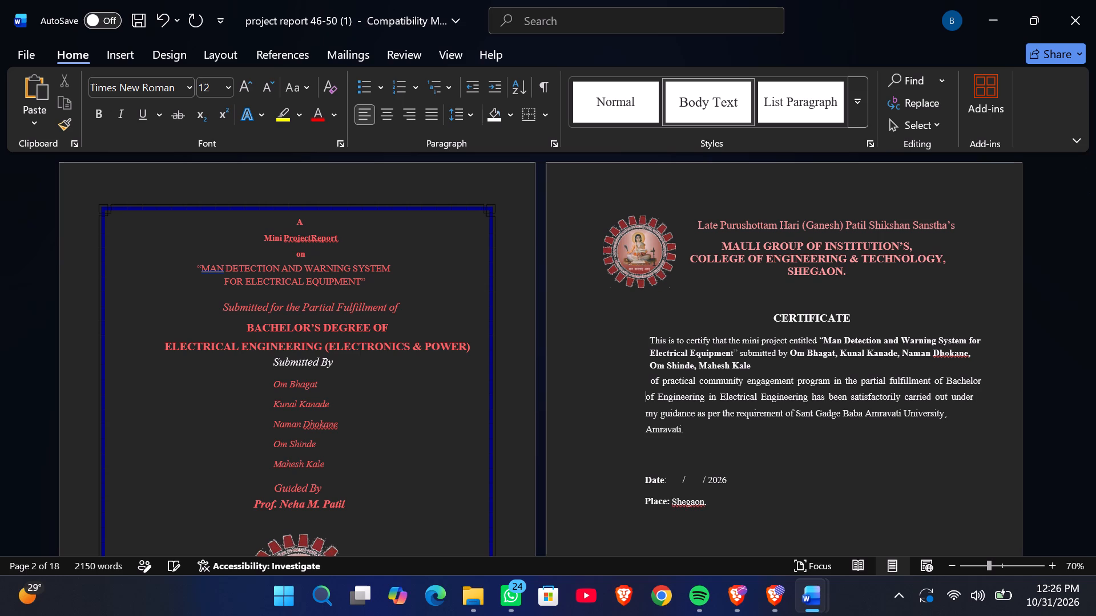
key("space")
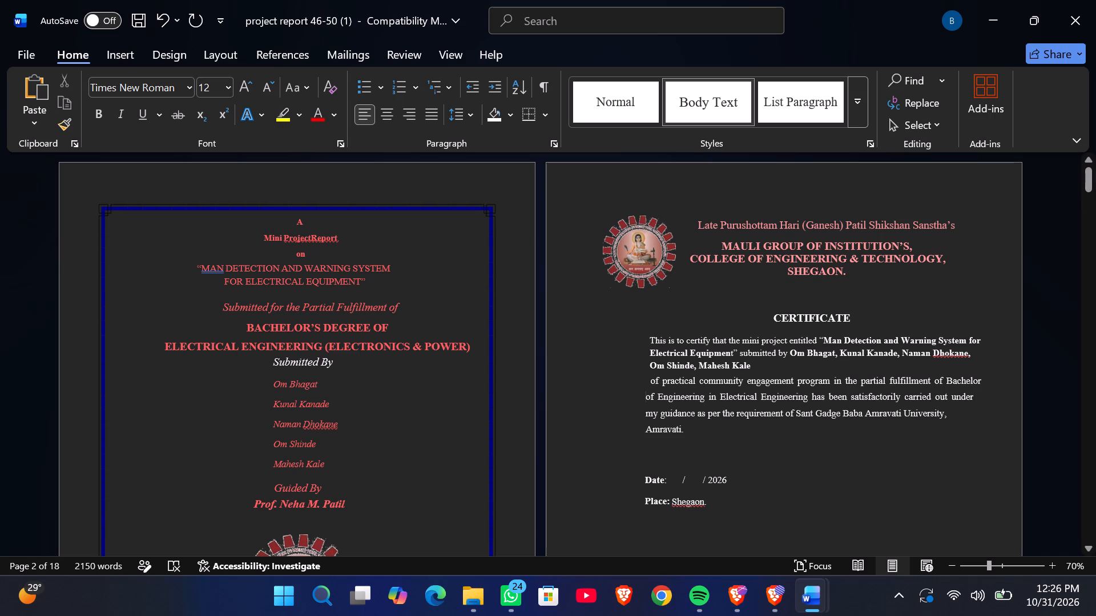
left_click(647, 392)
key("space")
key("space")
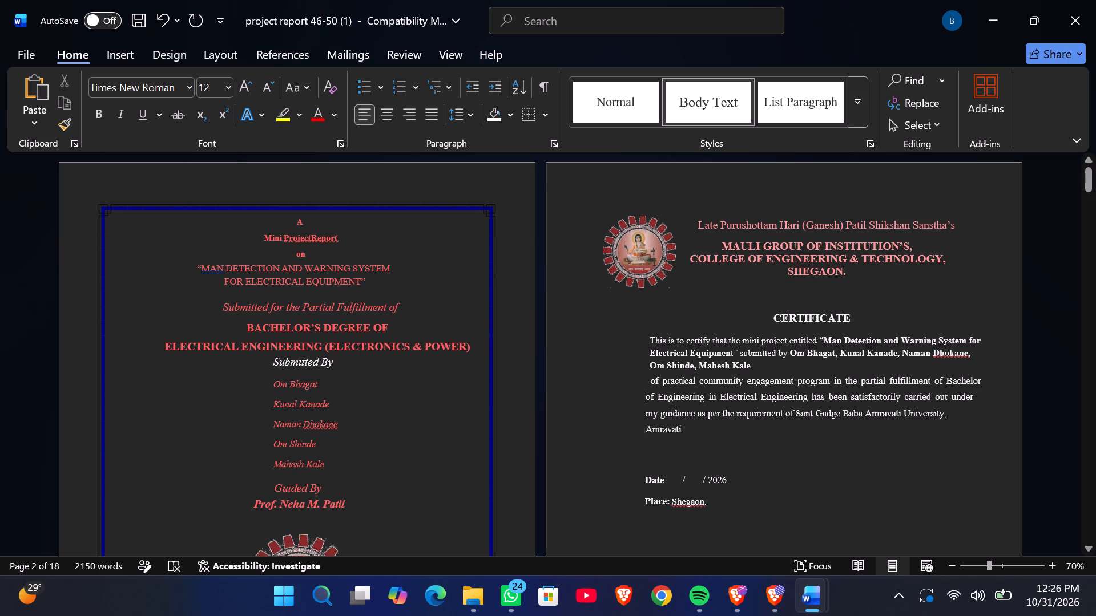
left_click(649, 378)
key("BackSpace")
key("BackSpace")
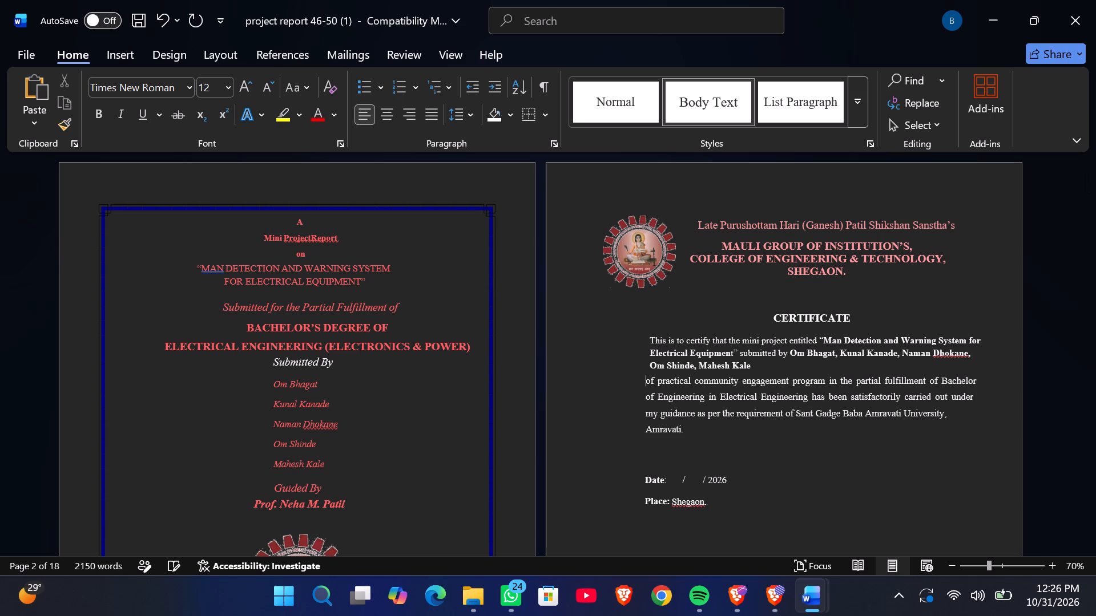
Review the certificate's date, place and signature blocks alongside the cover page.
left_click(838, 470)
scroll(838, 470, "down", 4)
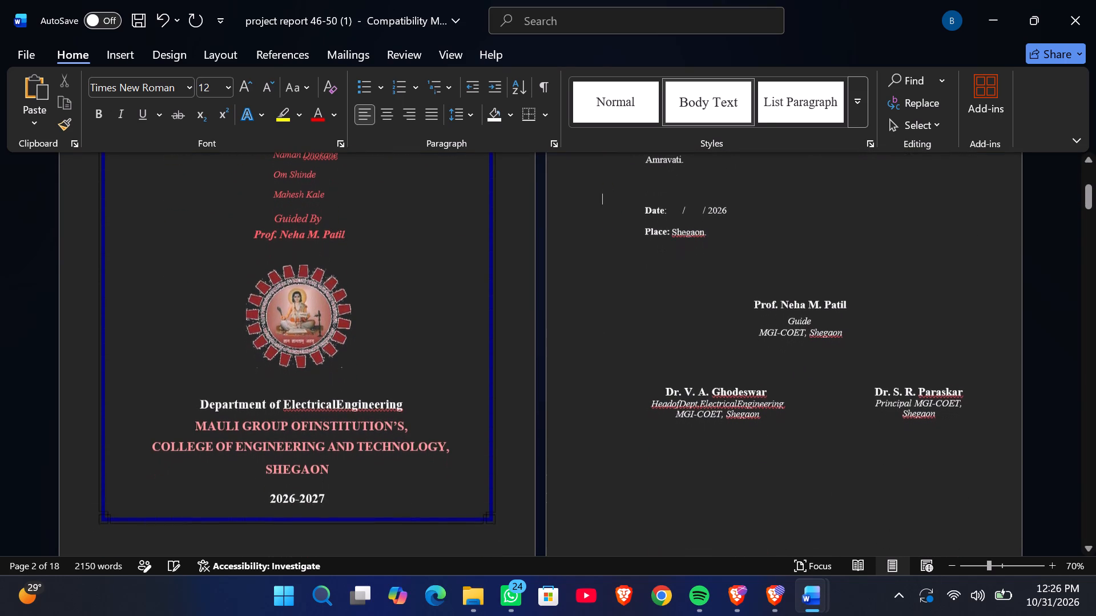
left_click(732, 391)
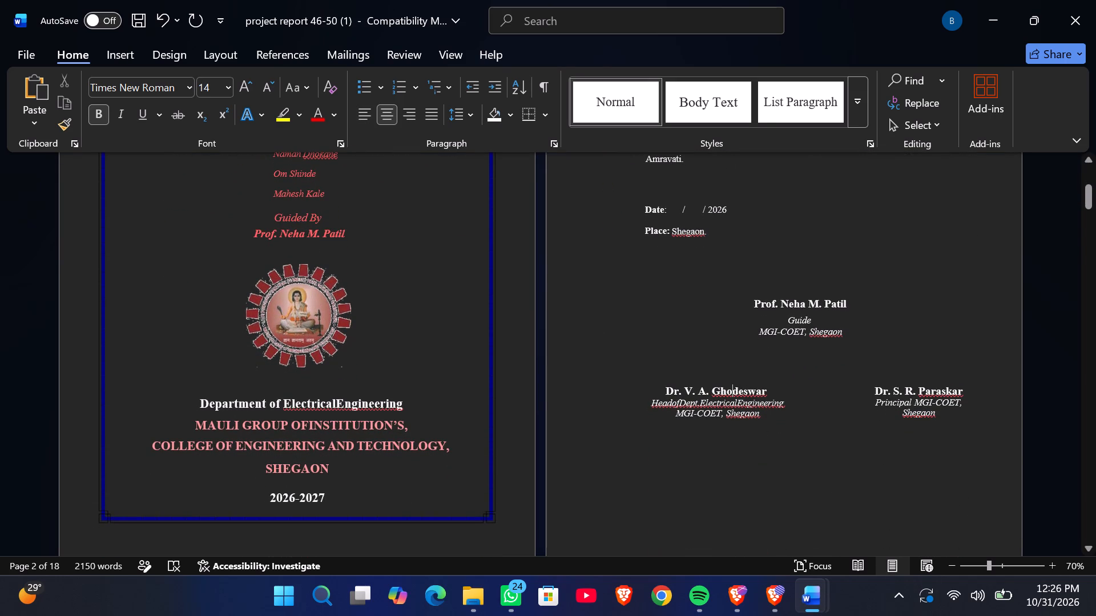
scroll(864, 464, "down", 1)
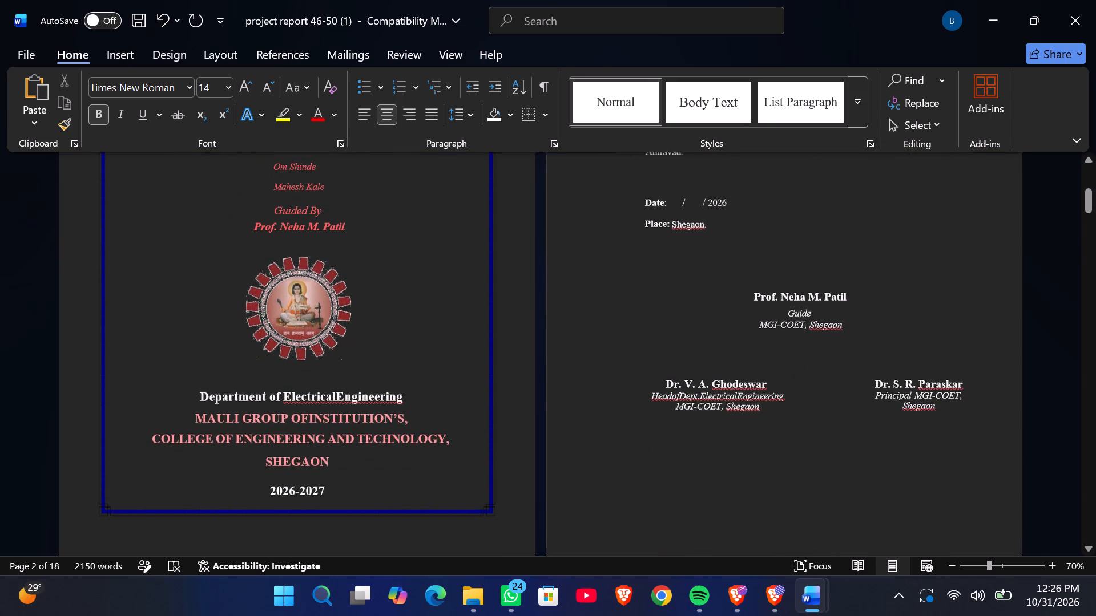
scroll(864, 464, "down", 1)
scroll(864, 464, "up", 2)
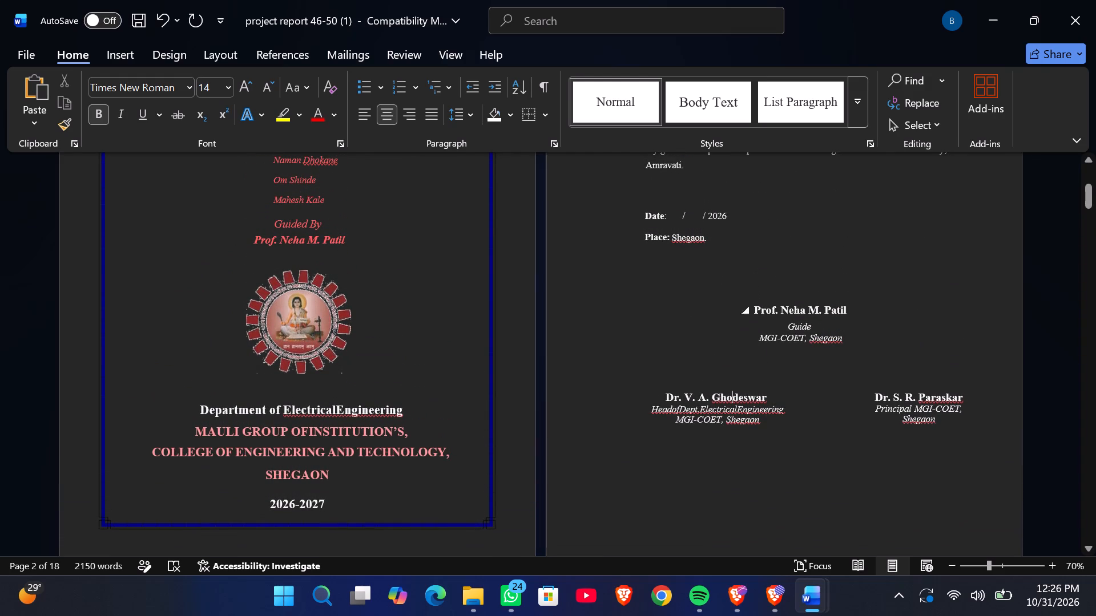
scroll(864, 355, "down", 2)
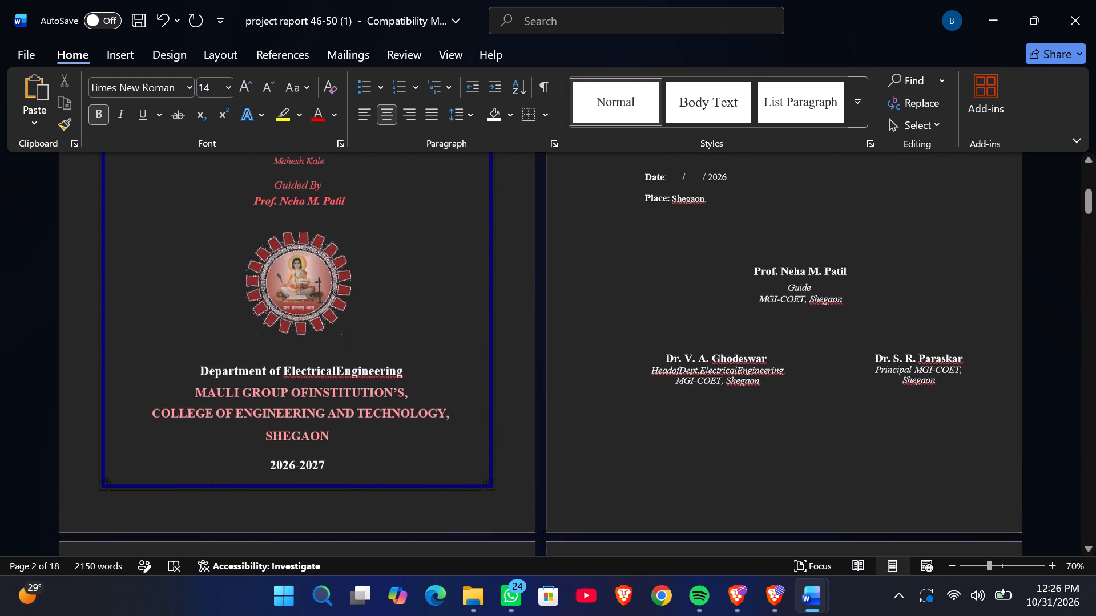
scroll(864, 355, "up", 2)
scroll(328, 231, "up", 1)
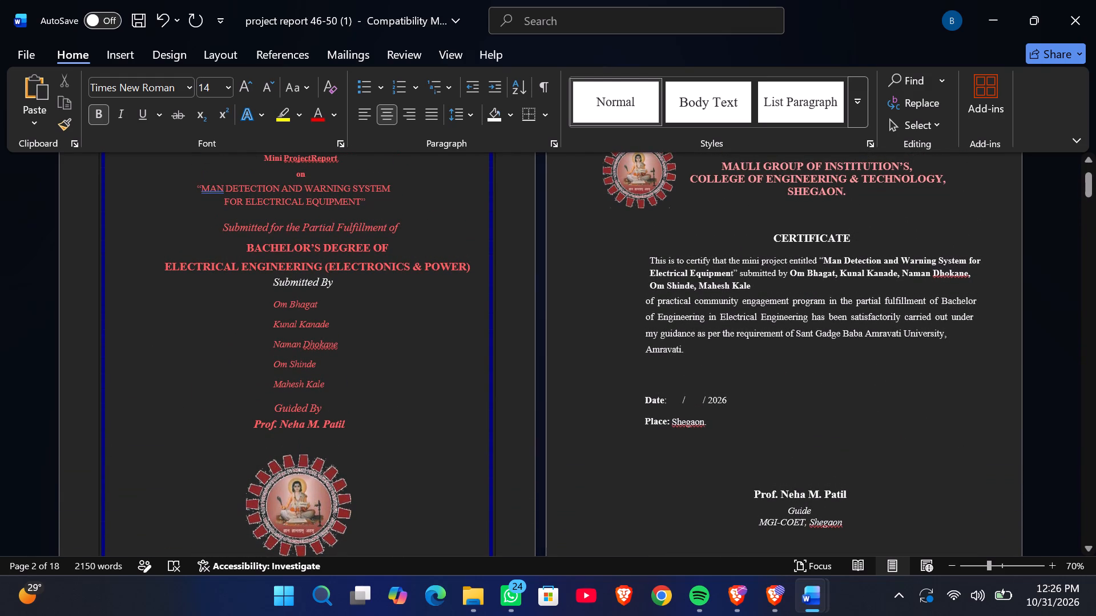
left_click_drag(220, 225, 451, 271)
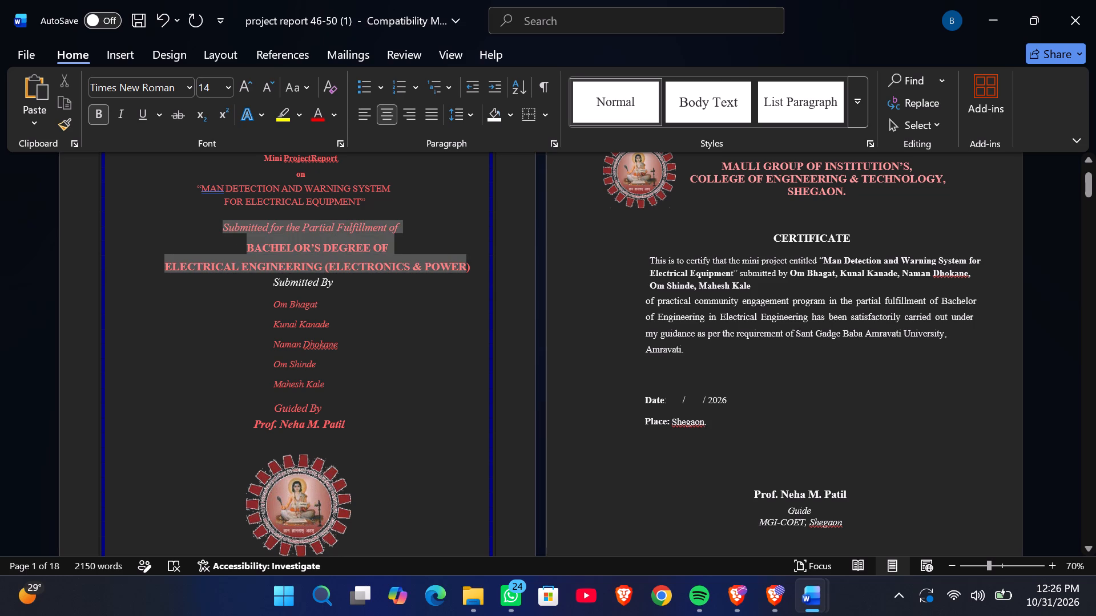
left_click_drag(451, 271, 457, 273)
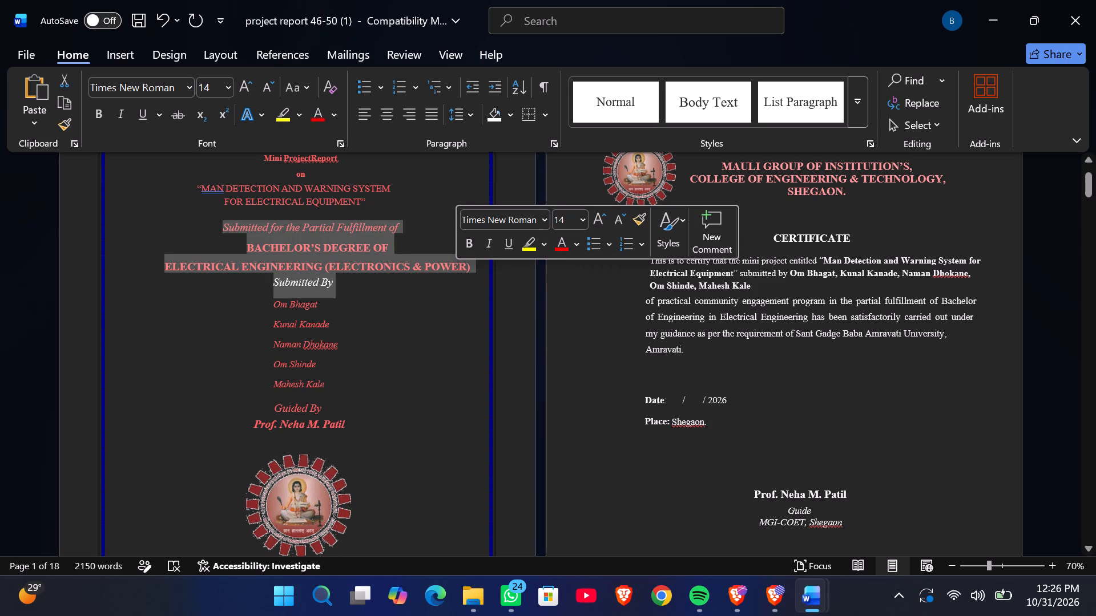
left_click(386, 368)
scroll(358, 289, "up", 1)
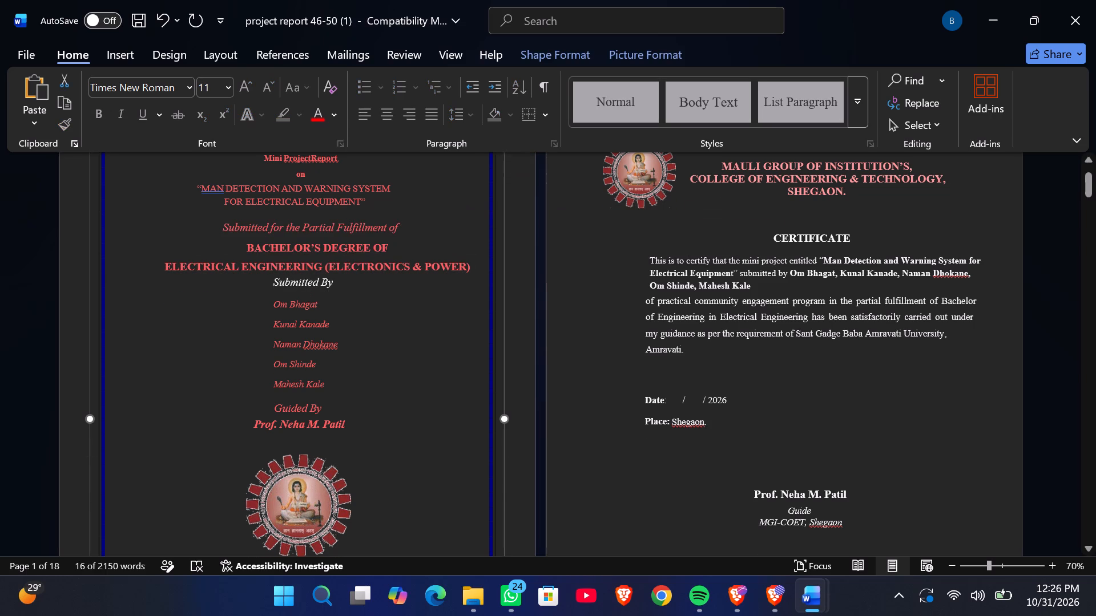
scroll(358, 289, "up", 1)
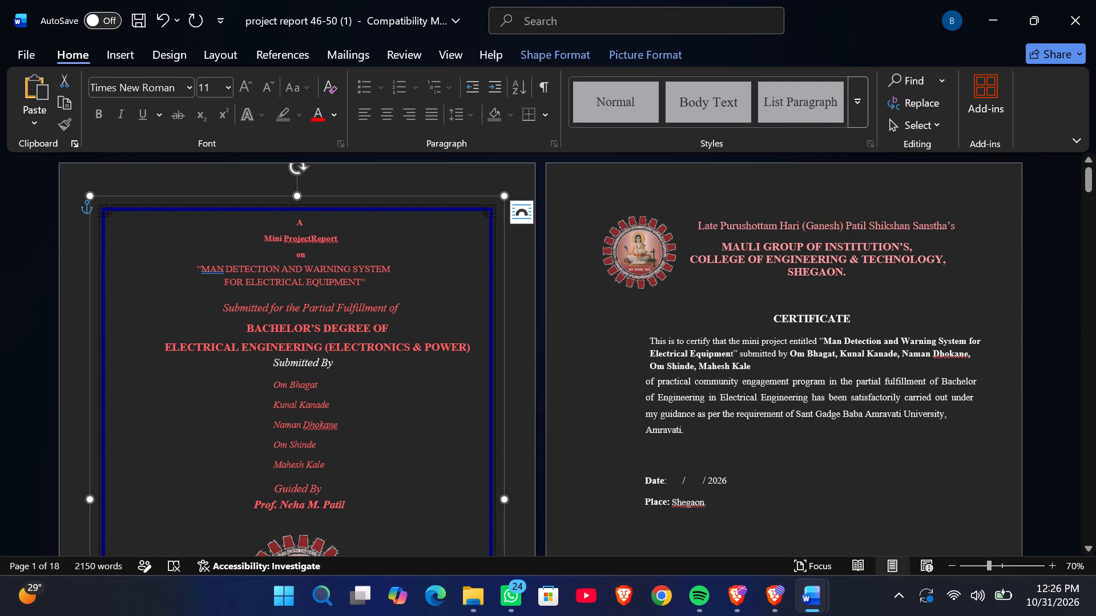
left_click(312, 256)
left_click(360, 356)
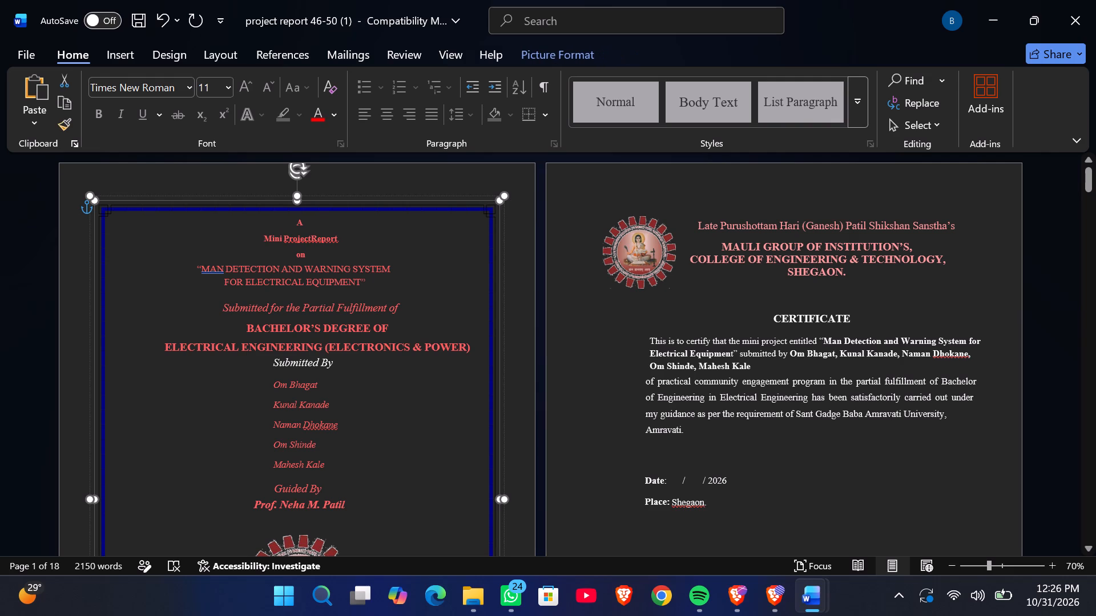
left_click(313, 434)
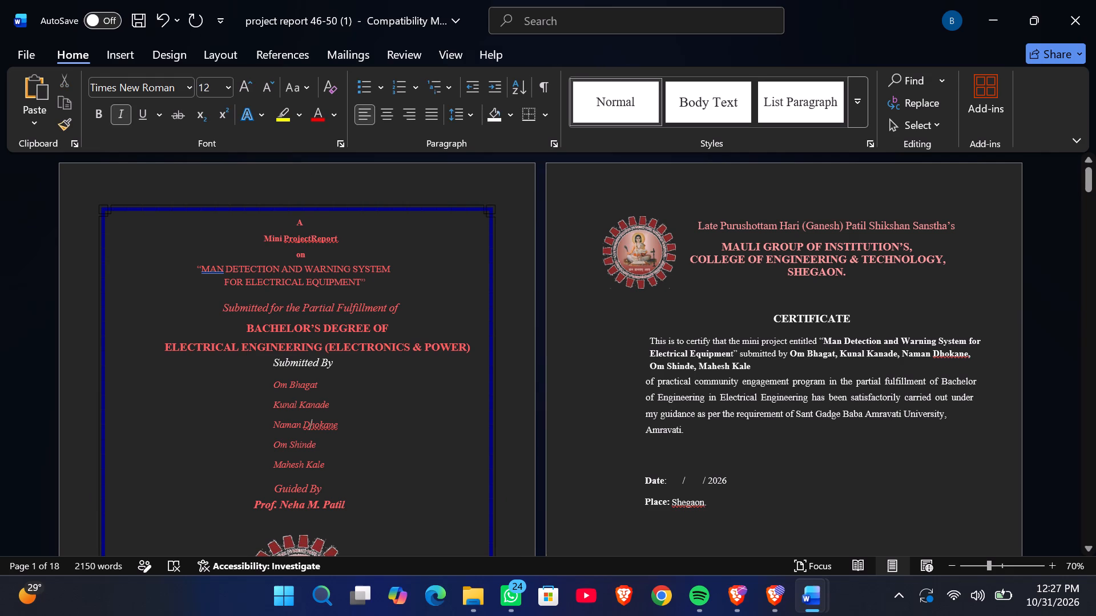
Change the font colour of the cover page's opening lines "A", "Mini ProjectReport" and "on" to black.
left_click_drag(309, 259, 283, 228)
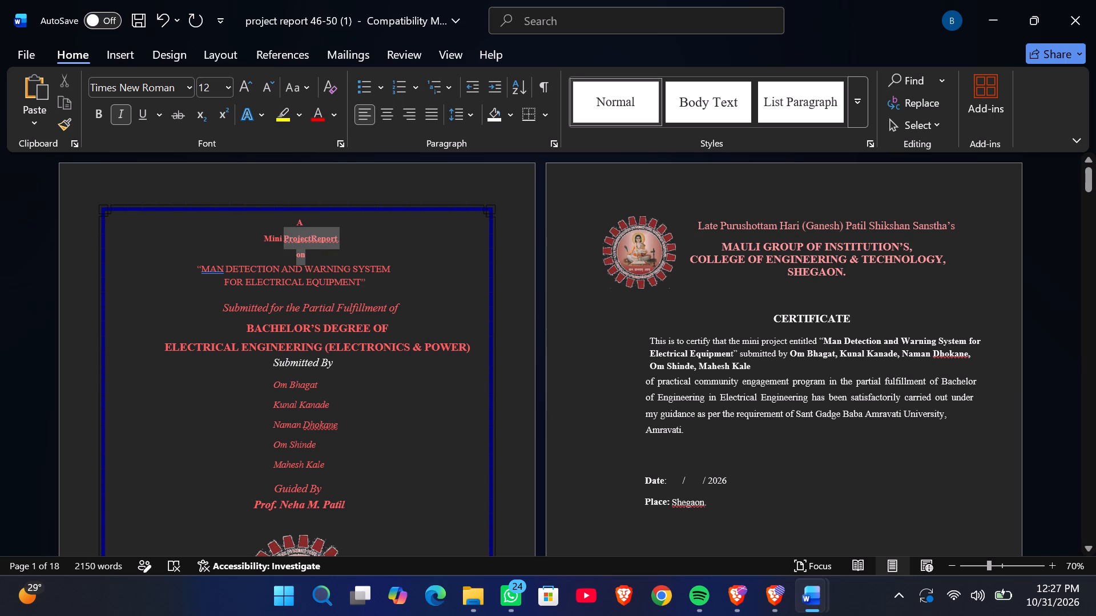
left_click_drag(283, 228, 272, 221)
left_click(391, 192)
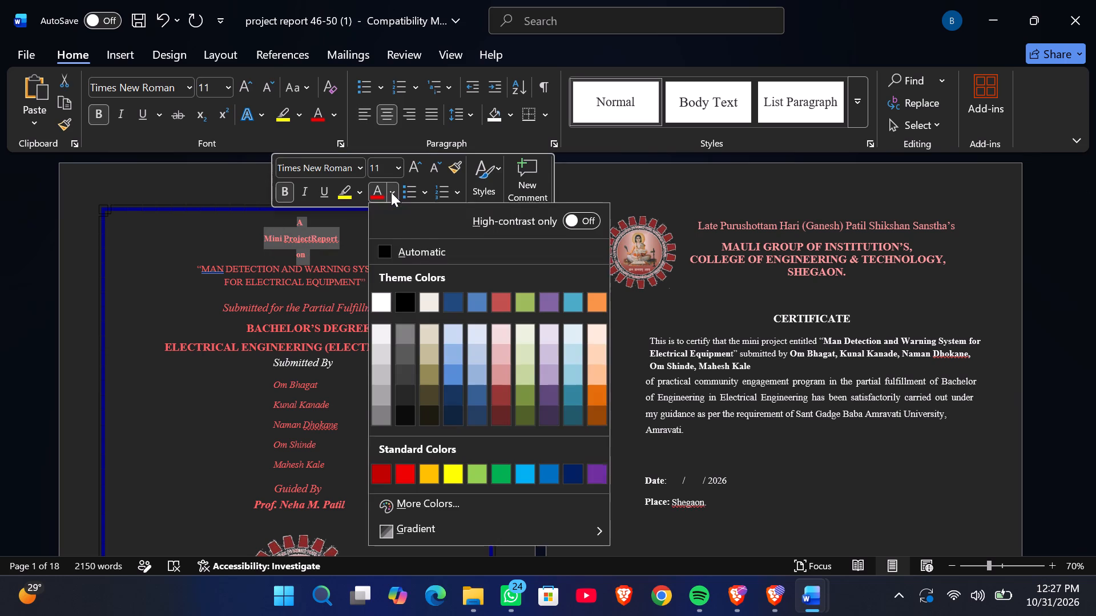
left_click(406, 304)
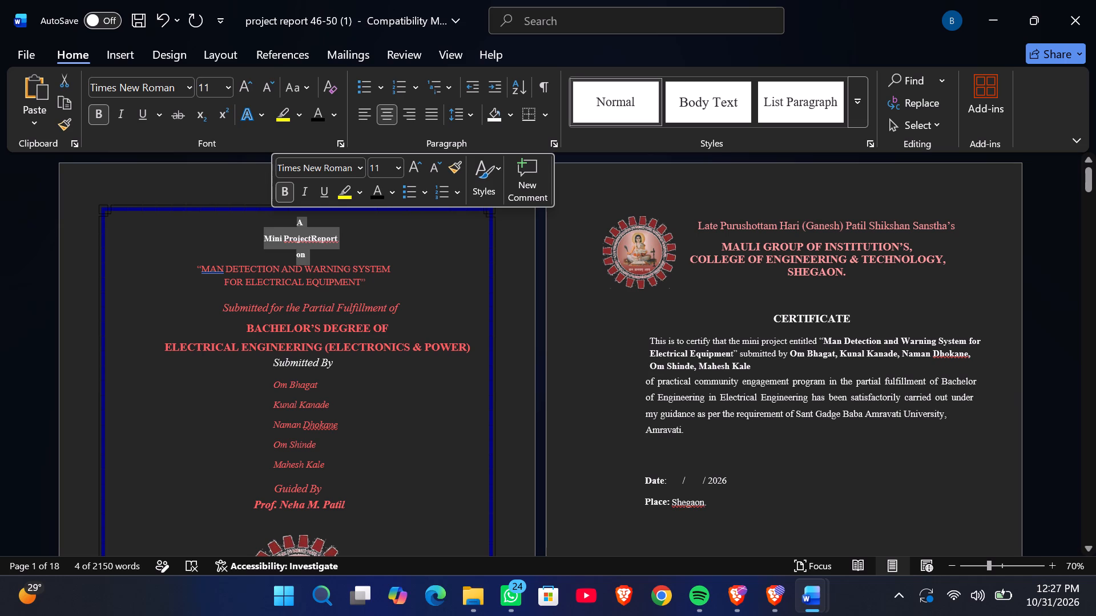
Change the cover lines from "Submitted for the Partial Fulfillment of" through "ELECTRICAL ENGINEERING (ELECTRONICS & POWER)" to black text.
left_click_drag(473, 348, 305, 324)
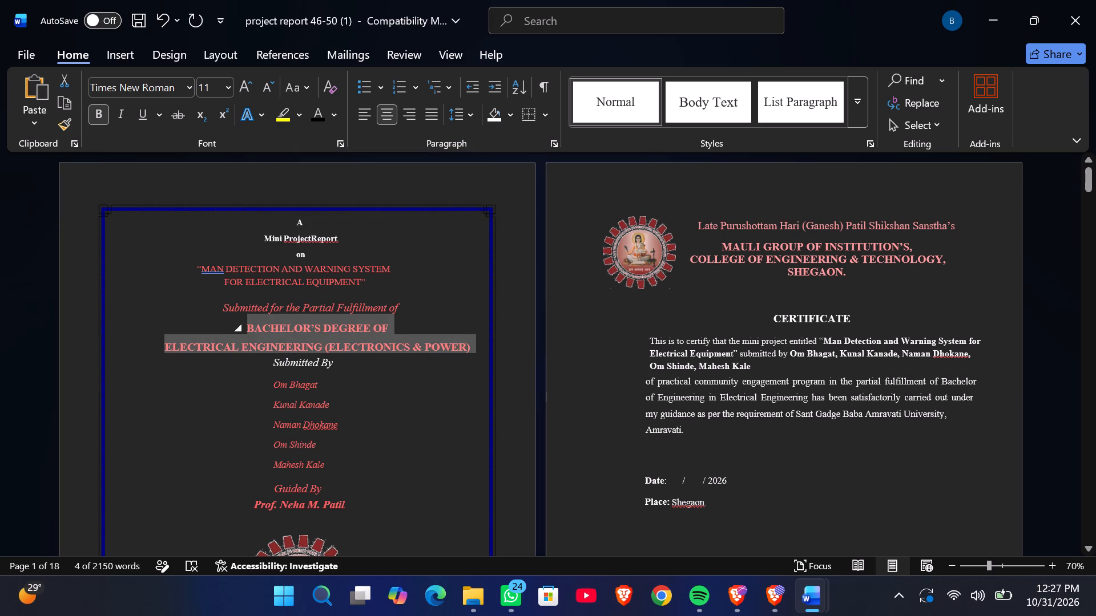
left_click_drag(305, 324, 248, 306)
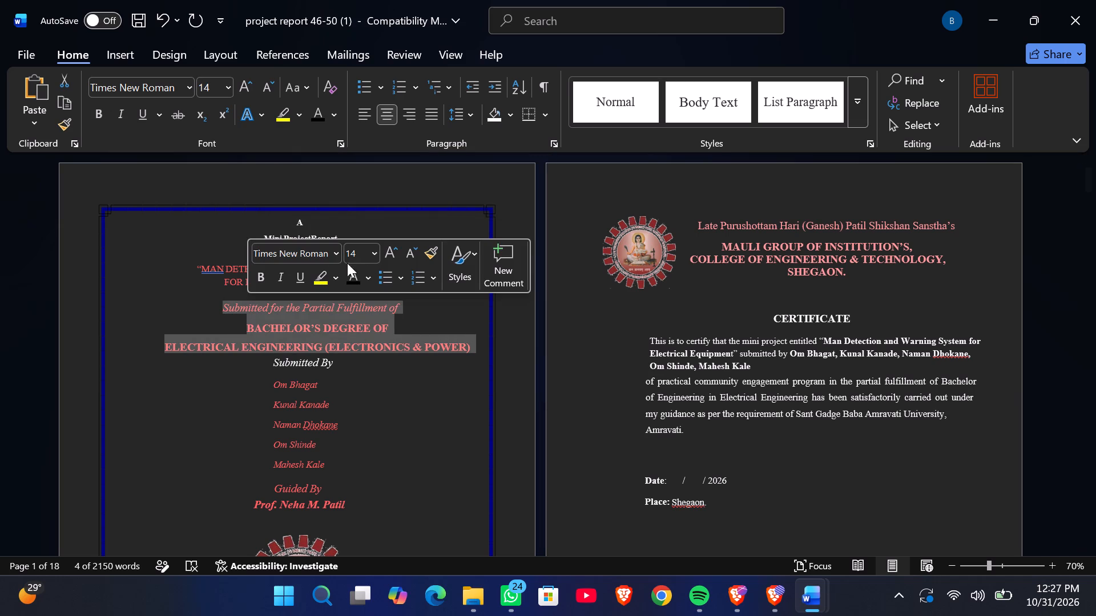
left_click(355, 278)
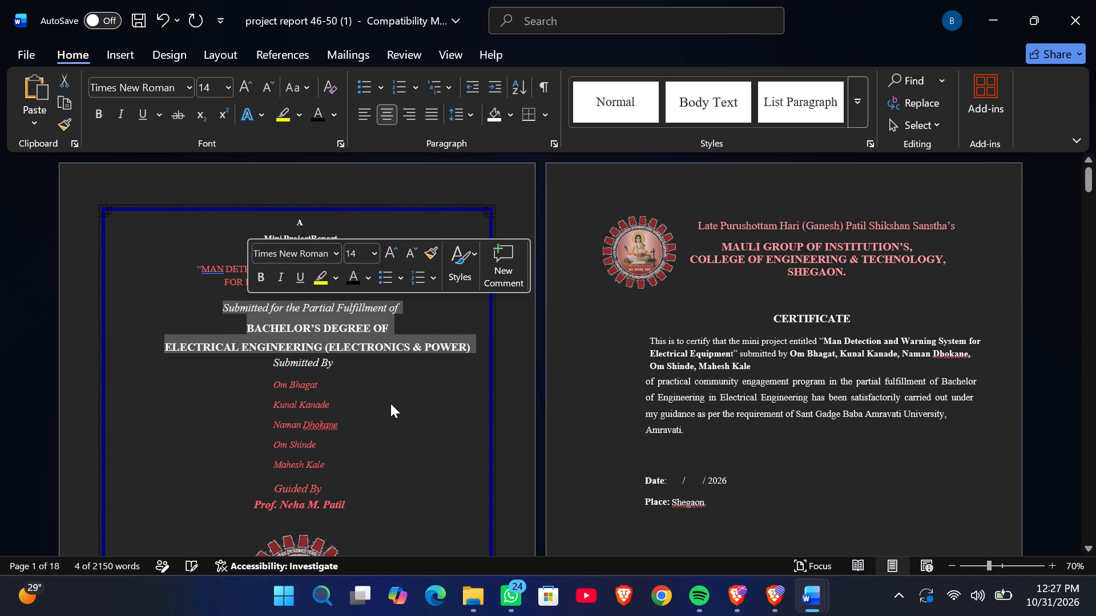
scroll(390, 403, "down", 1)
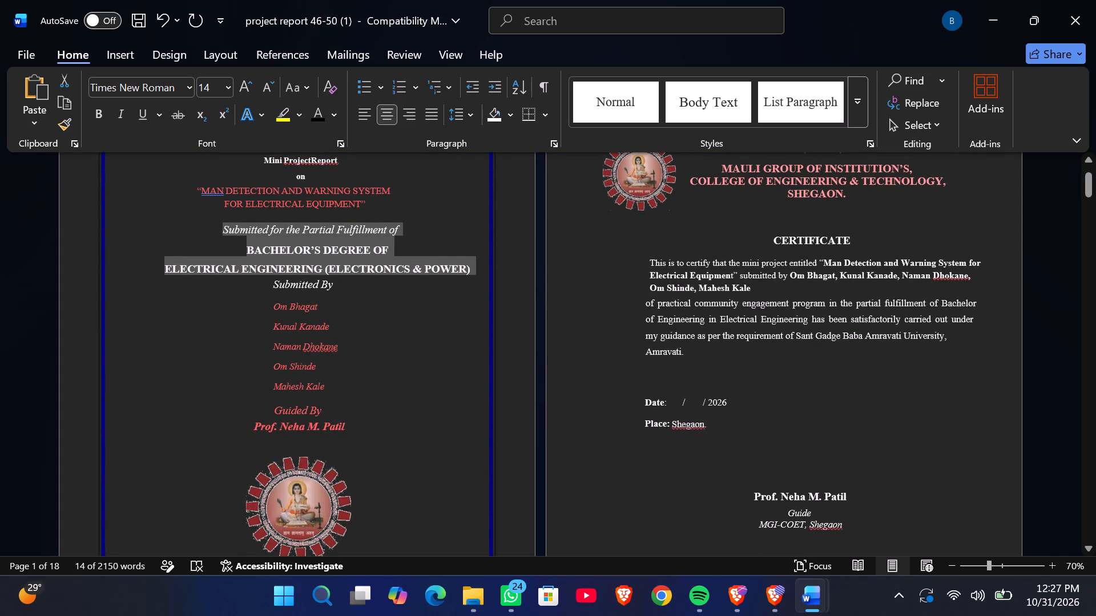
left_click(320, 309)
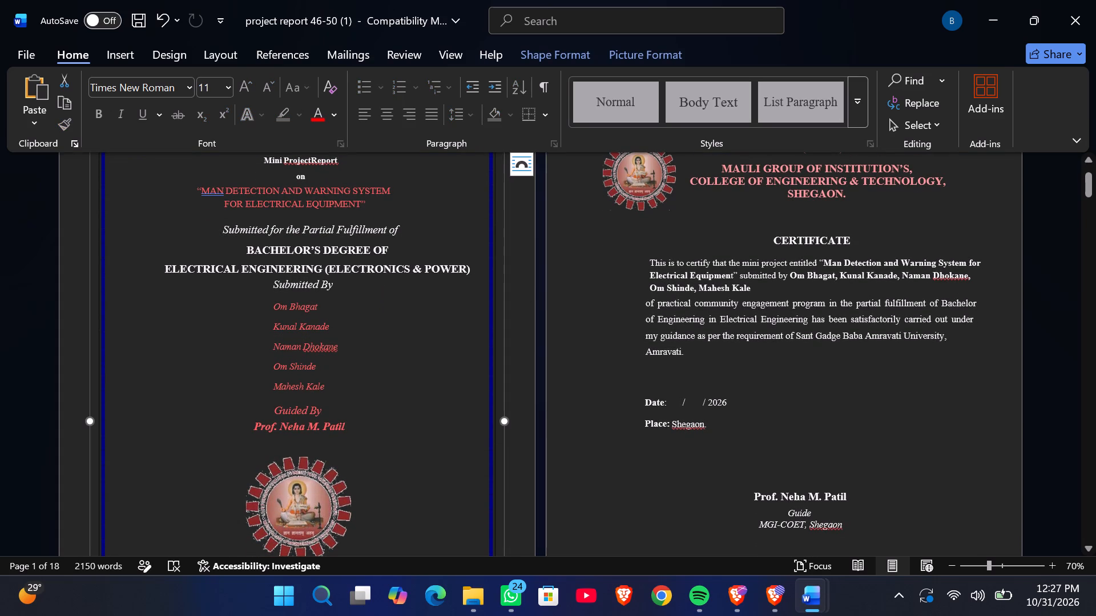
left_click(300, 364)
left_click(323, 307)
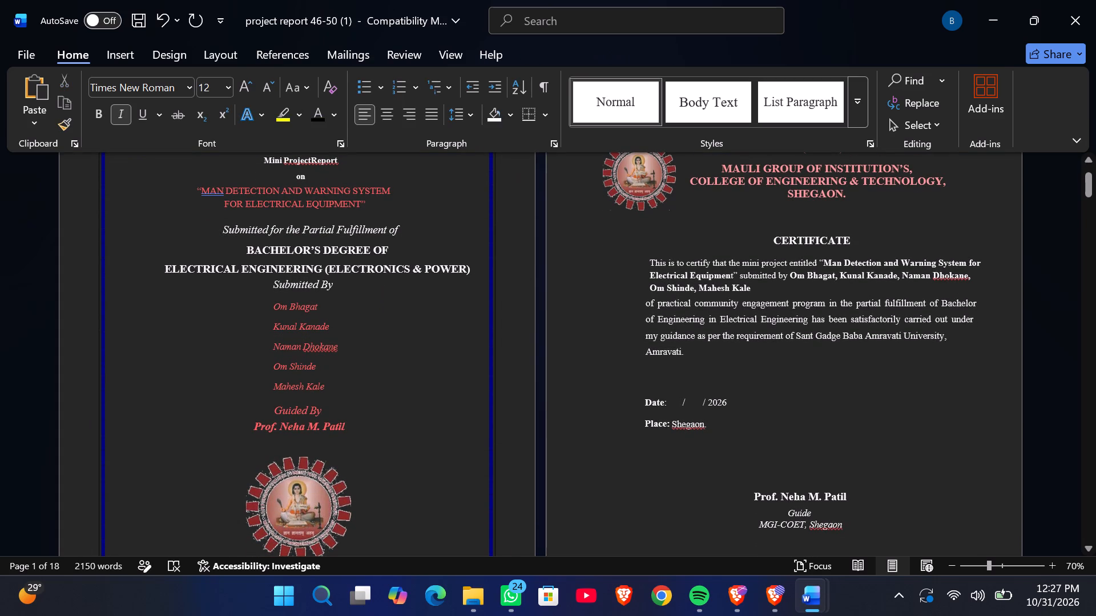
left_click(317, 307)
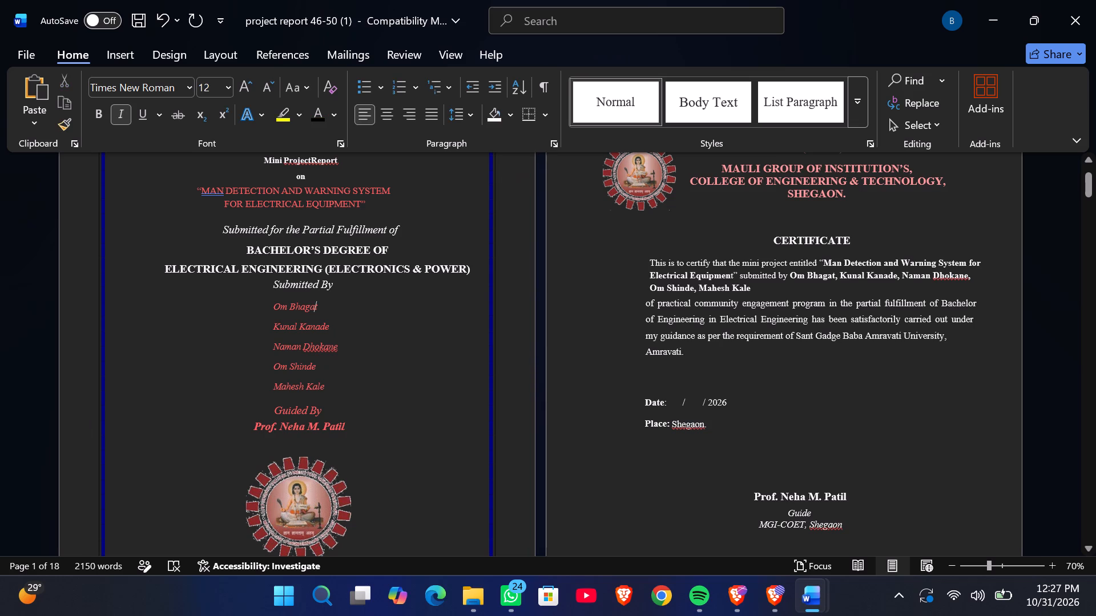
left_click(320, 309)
Change the font colour of "Guided By" on the cover page to black.
scroll(363, 456, "down", 1)
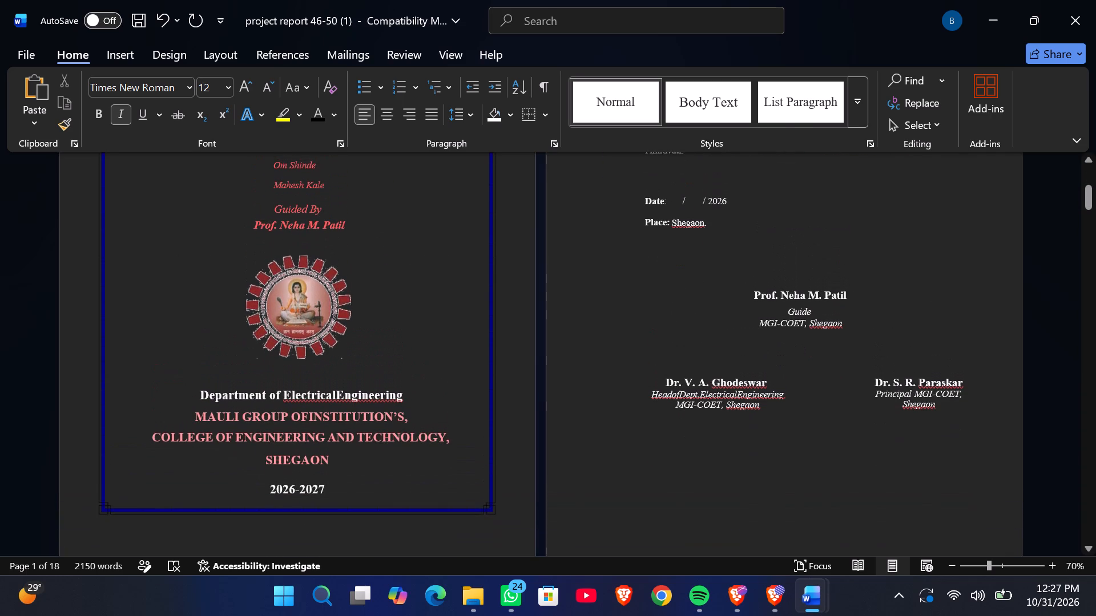
scroll(363, 456, "down", 1)
scroll(363, 456, "up", 1)
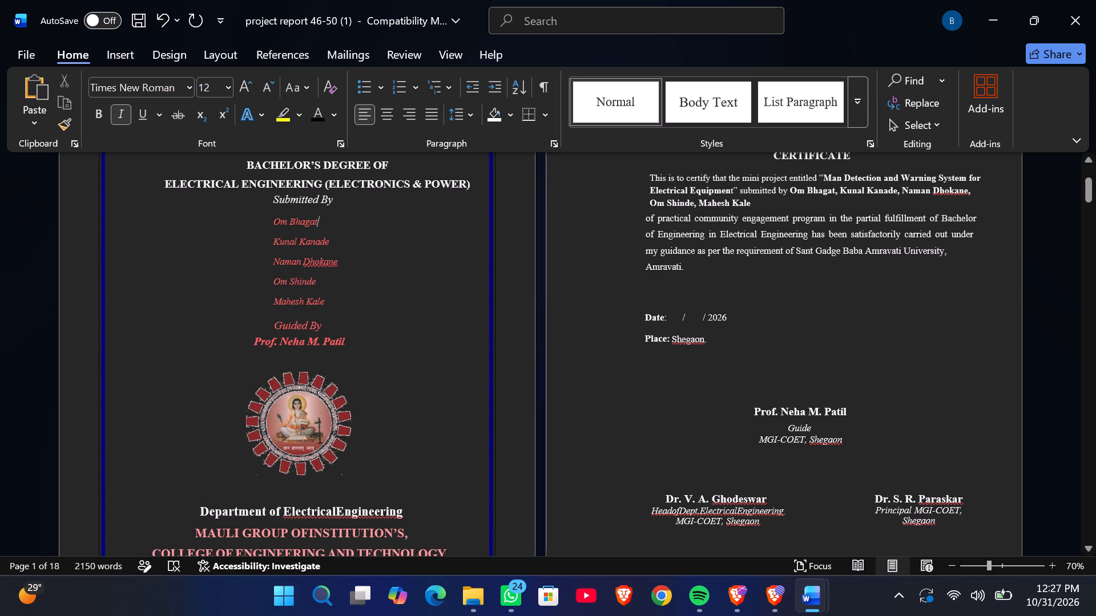
left_click_drag(321, 333, 298, 326)
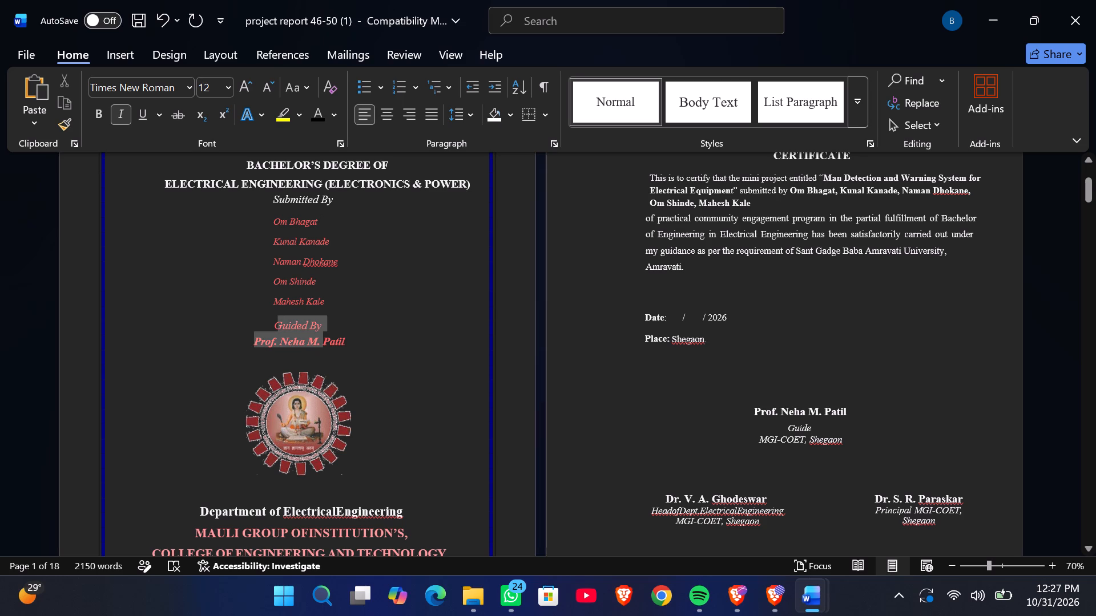
left_click_drag(298, 326, 323, 321)
left_click(323, 321)
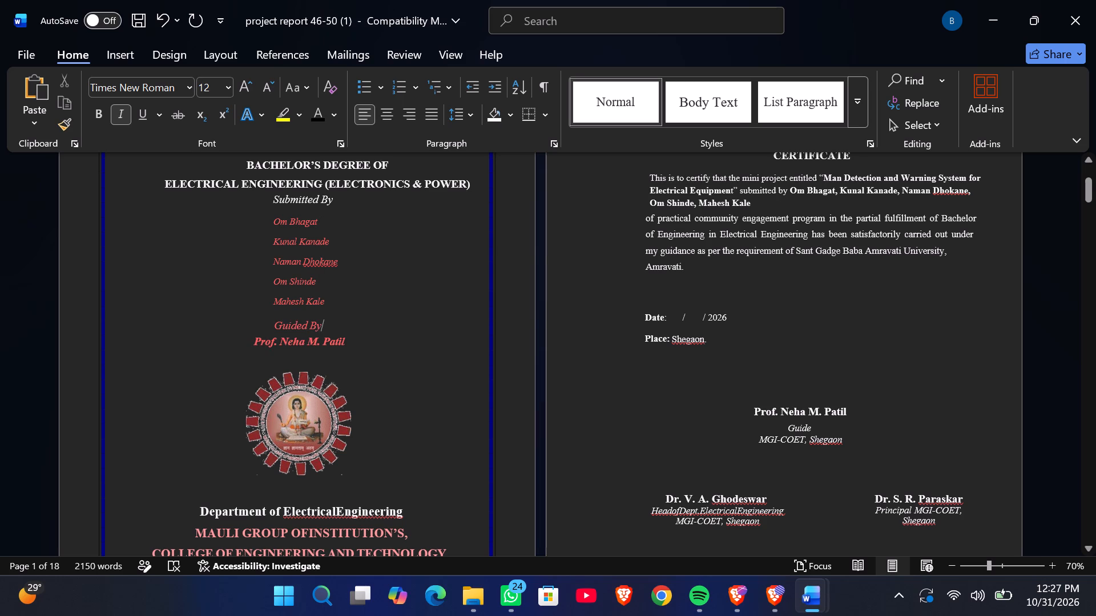
left_click_drag(323, 321, 271, 322)
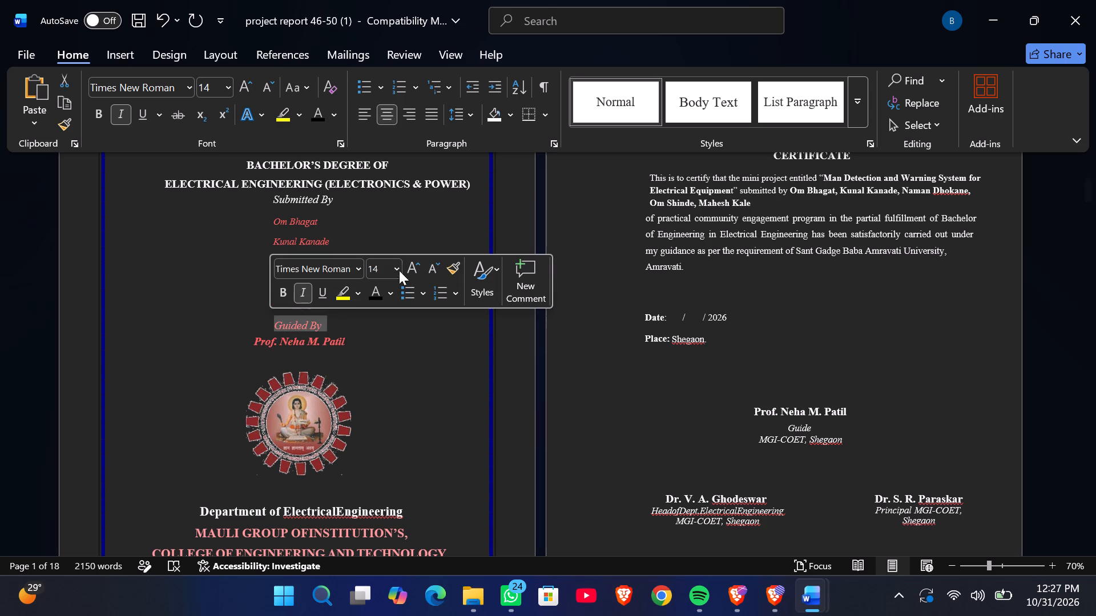
left_click(378, 290)
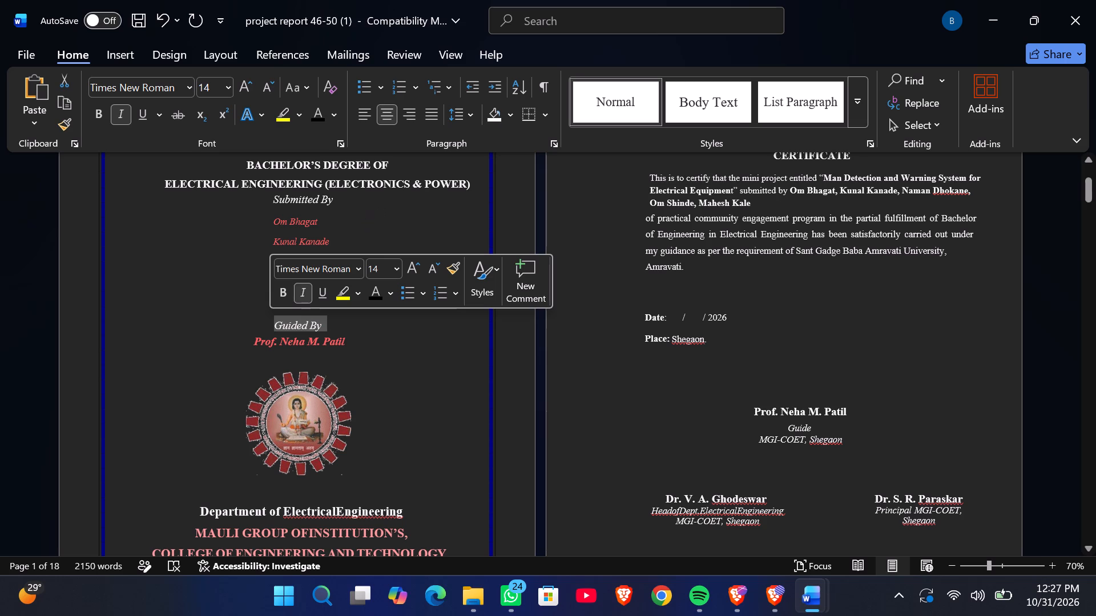
Insert a blank line between "ELECTRICAL ENGINEERING (ELECTRONICS & POWER)" and "Submitted By" on the cover page.
left_click(473, 184)
key("Return")
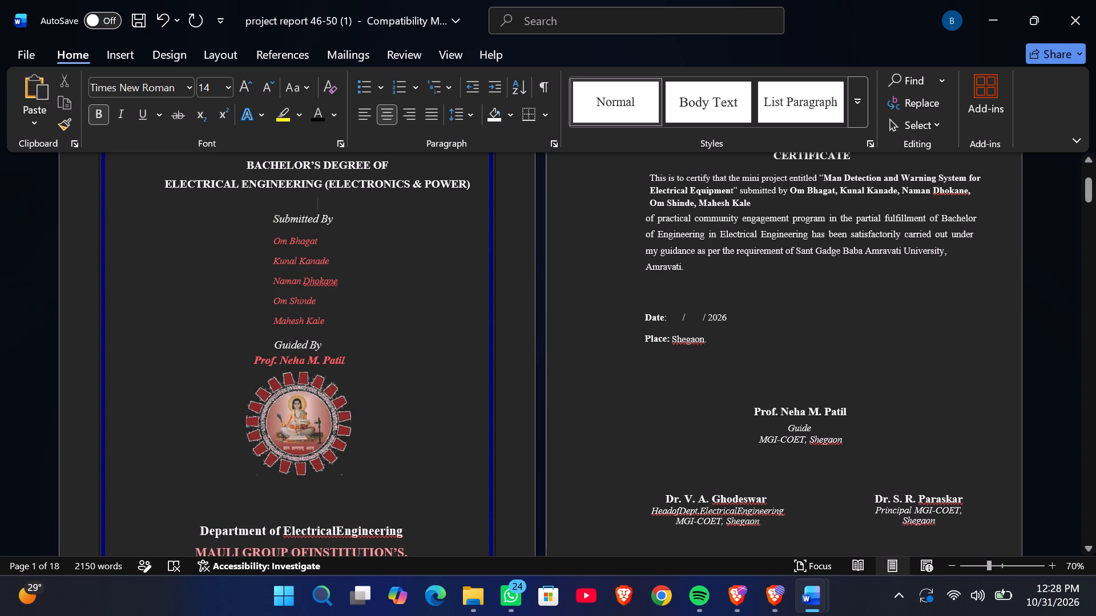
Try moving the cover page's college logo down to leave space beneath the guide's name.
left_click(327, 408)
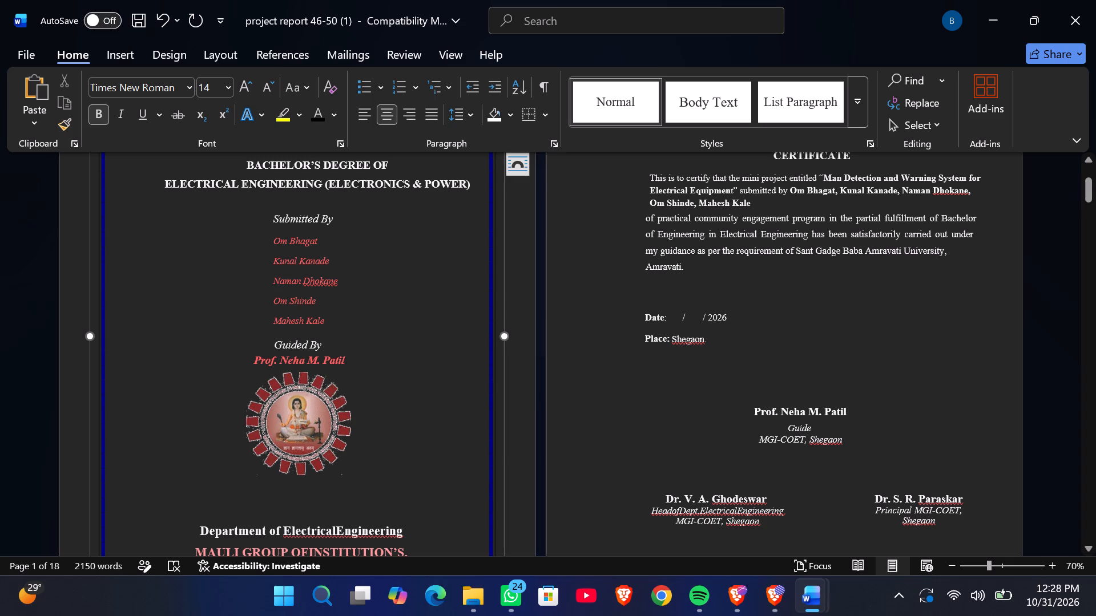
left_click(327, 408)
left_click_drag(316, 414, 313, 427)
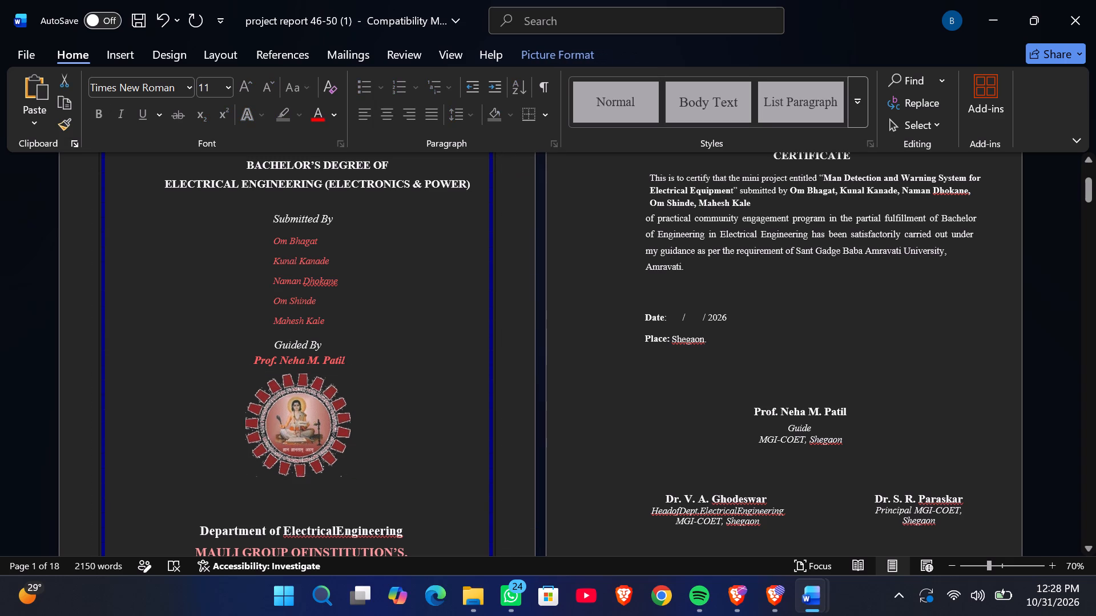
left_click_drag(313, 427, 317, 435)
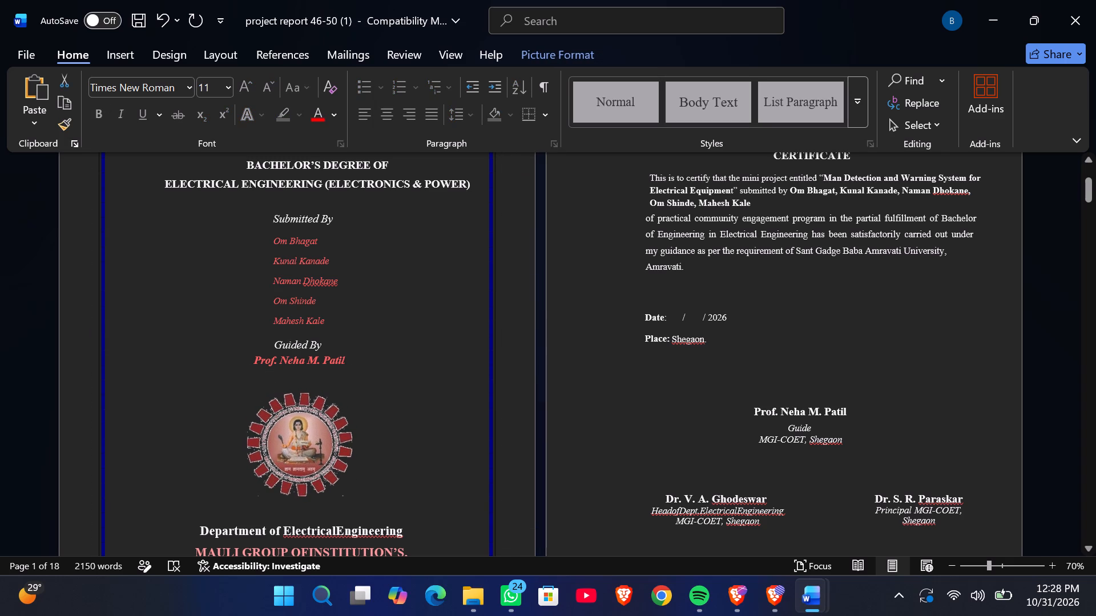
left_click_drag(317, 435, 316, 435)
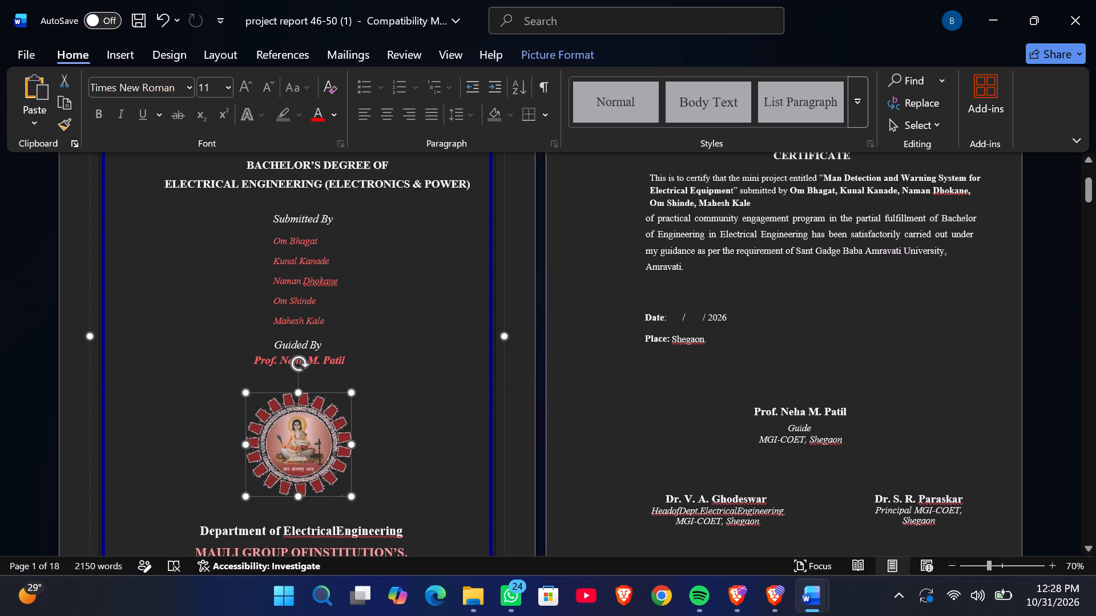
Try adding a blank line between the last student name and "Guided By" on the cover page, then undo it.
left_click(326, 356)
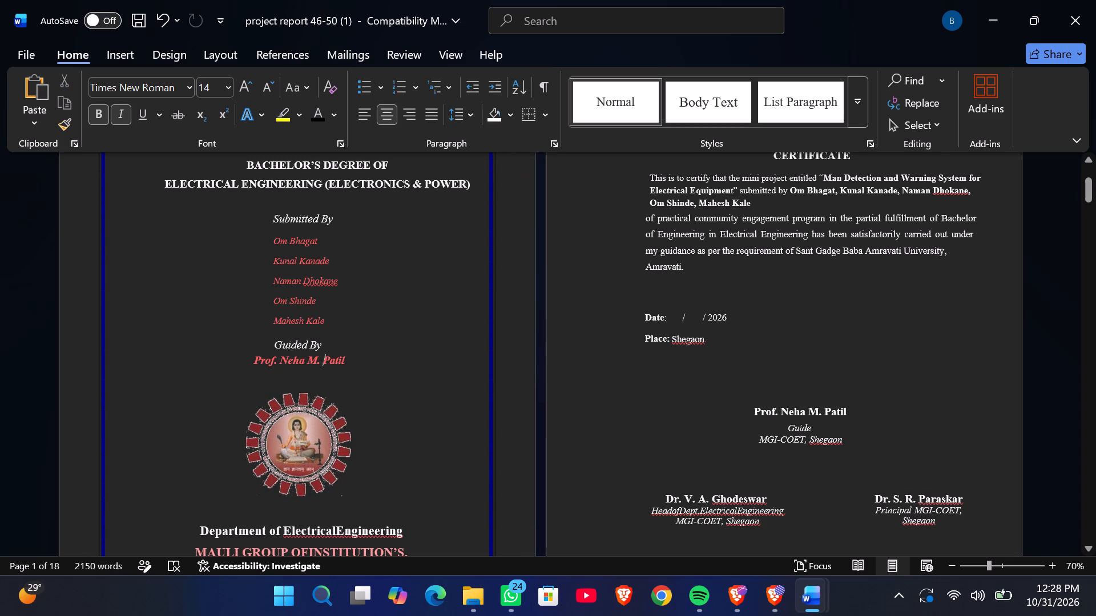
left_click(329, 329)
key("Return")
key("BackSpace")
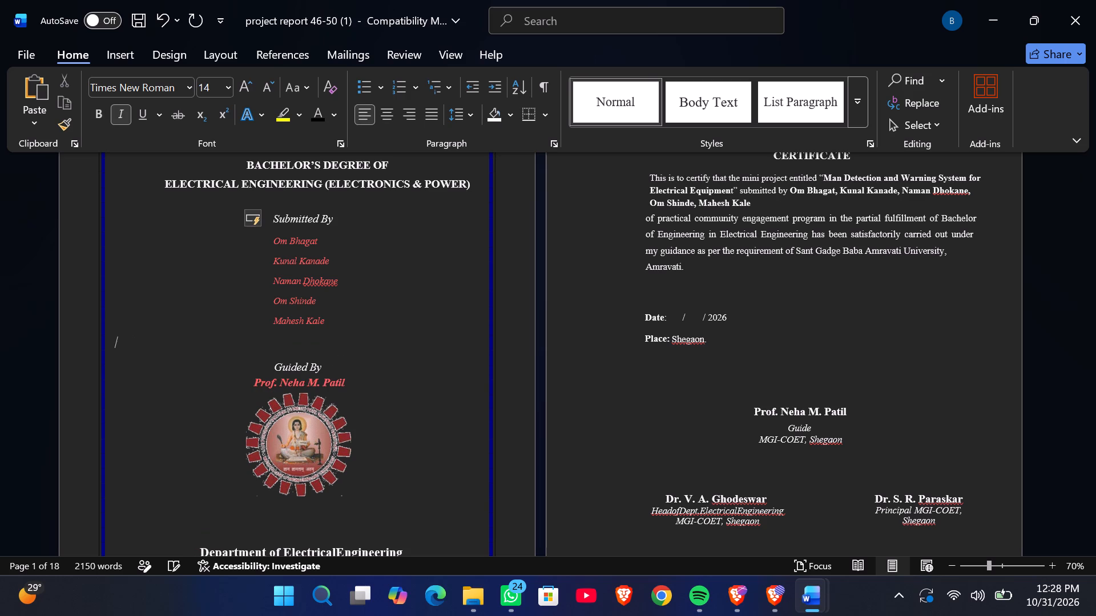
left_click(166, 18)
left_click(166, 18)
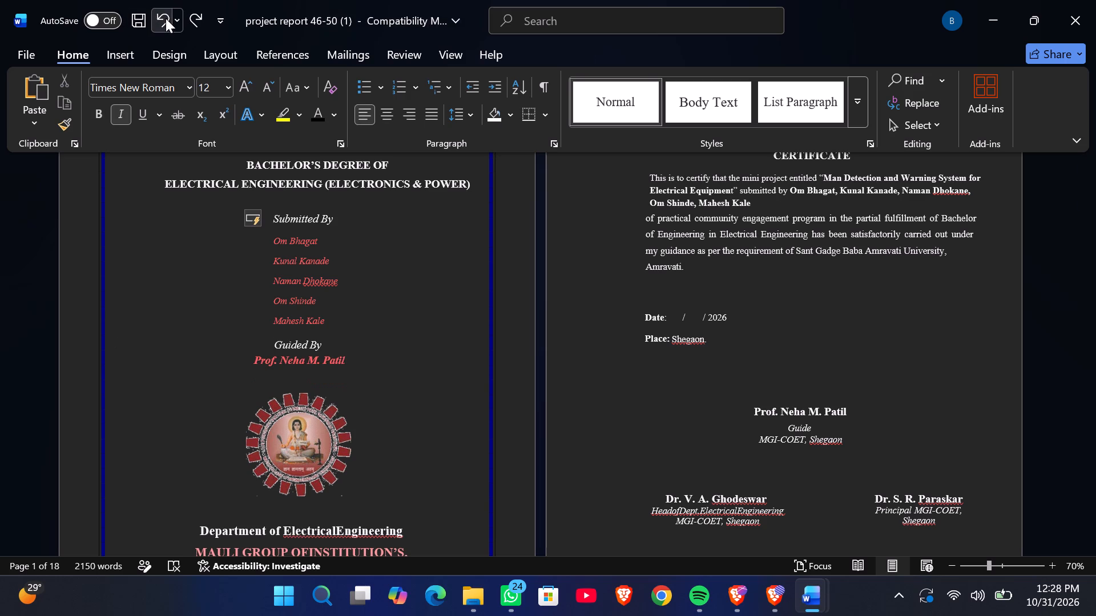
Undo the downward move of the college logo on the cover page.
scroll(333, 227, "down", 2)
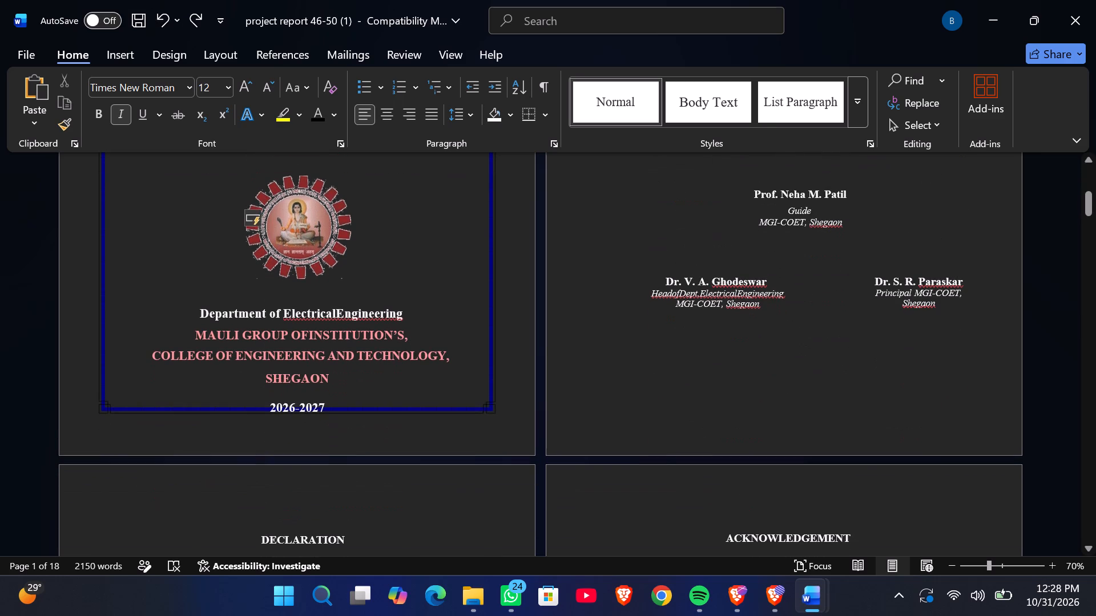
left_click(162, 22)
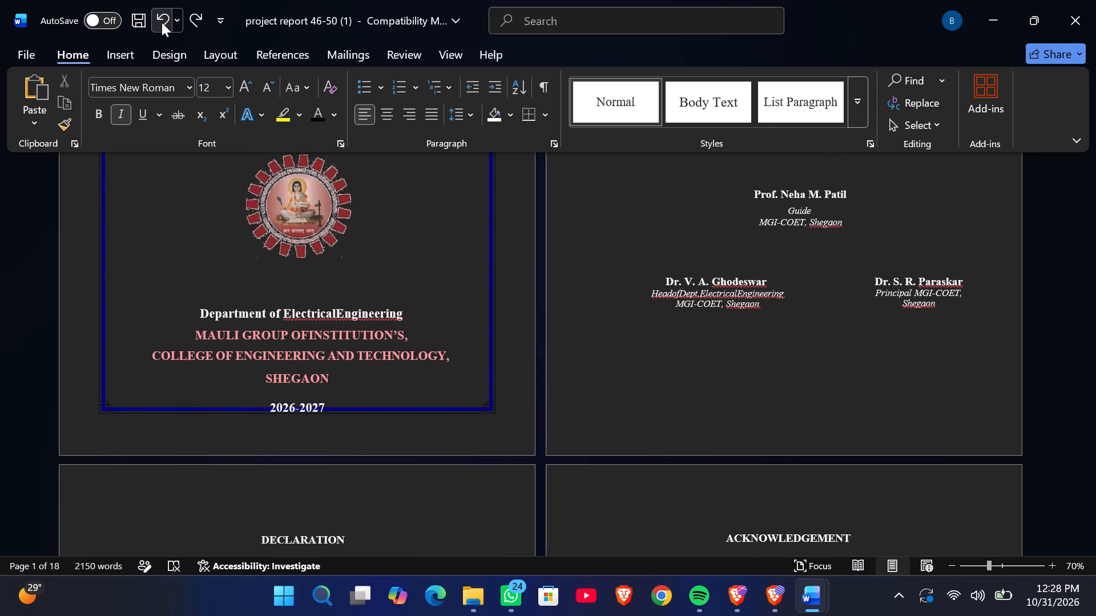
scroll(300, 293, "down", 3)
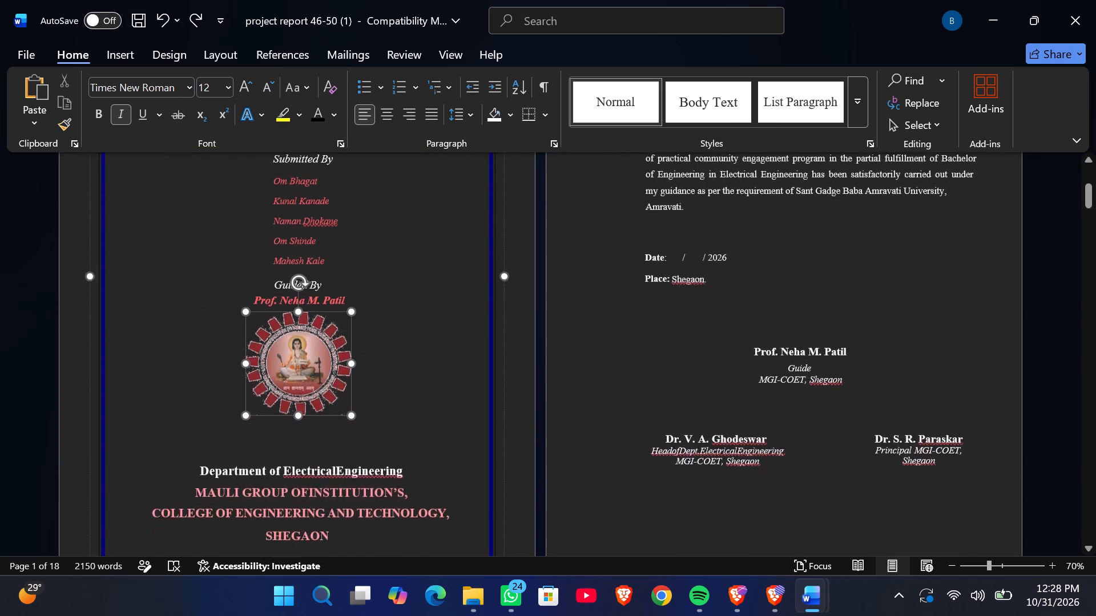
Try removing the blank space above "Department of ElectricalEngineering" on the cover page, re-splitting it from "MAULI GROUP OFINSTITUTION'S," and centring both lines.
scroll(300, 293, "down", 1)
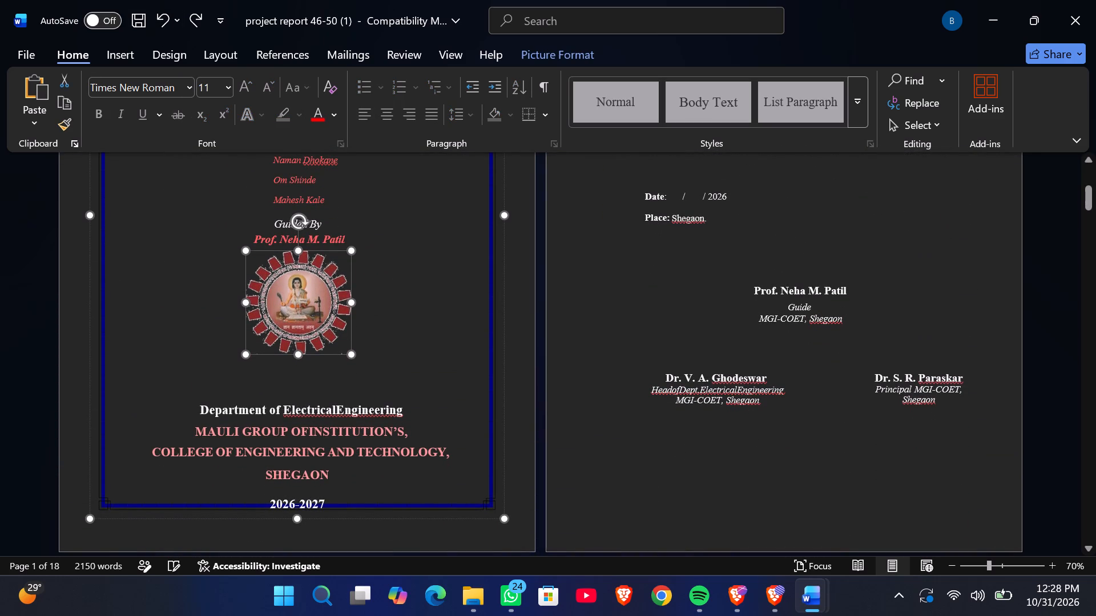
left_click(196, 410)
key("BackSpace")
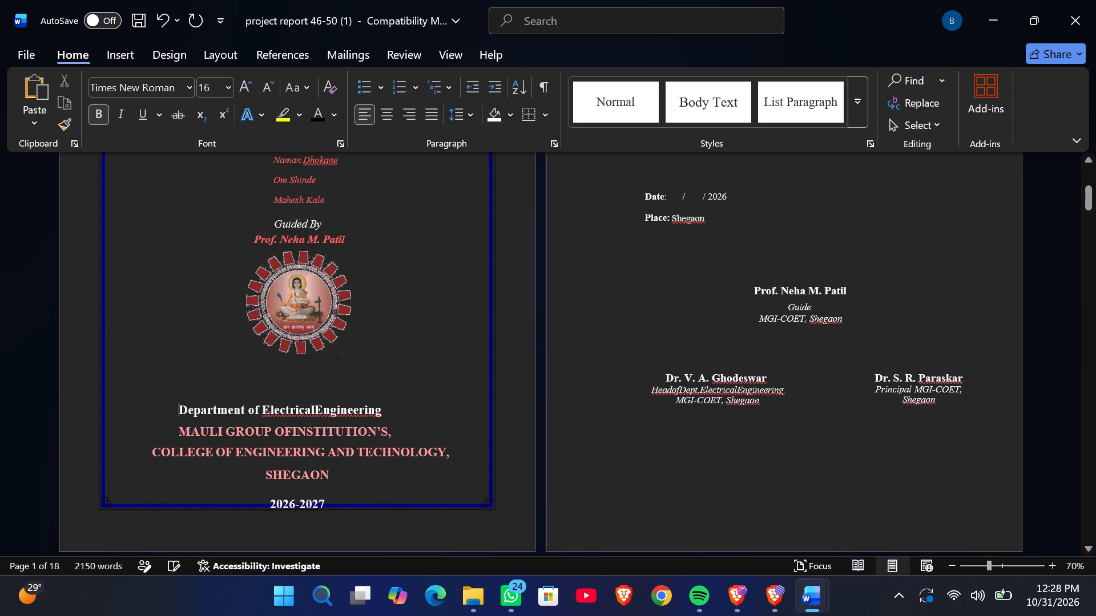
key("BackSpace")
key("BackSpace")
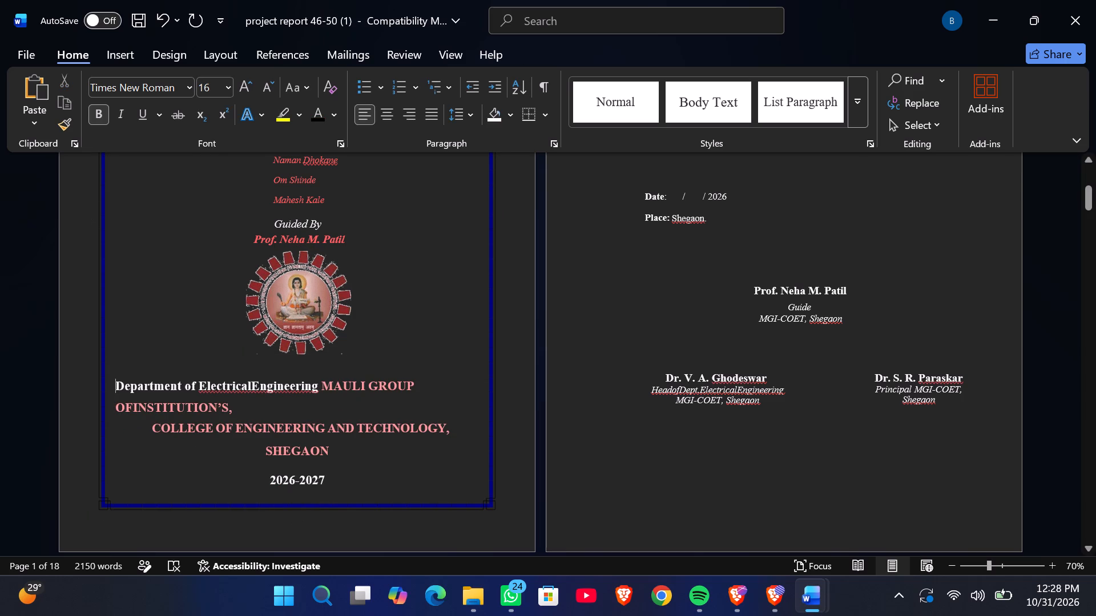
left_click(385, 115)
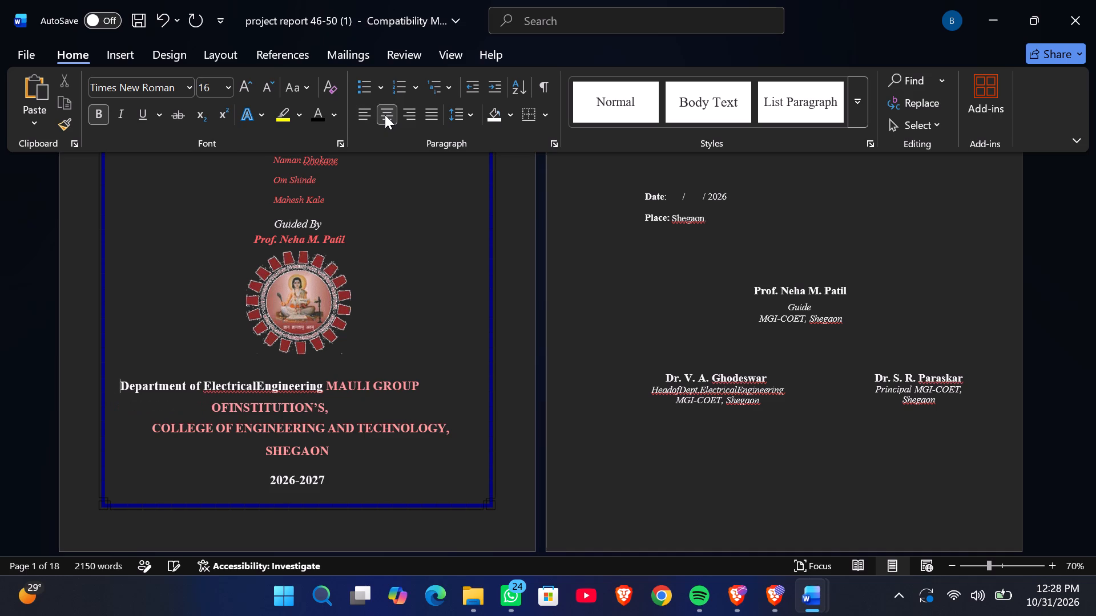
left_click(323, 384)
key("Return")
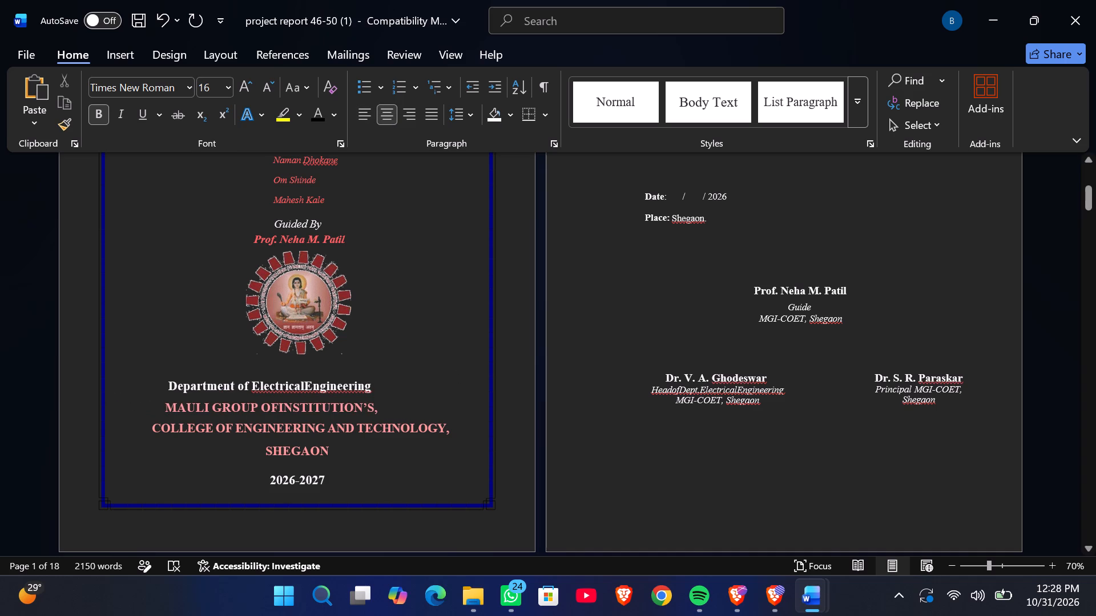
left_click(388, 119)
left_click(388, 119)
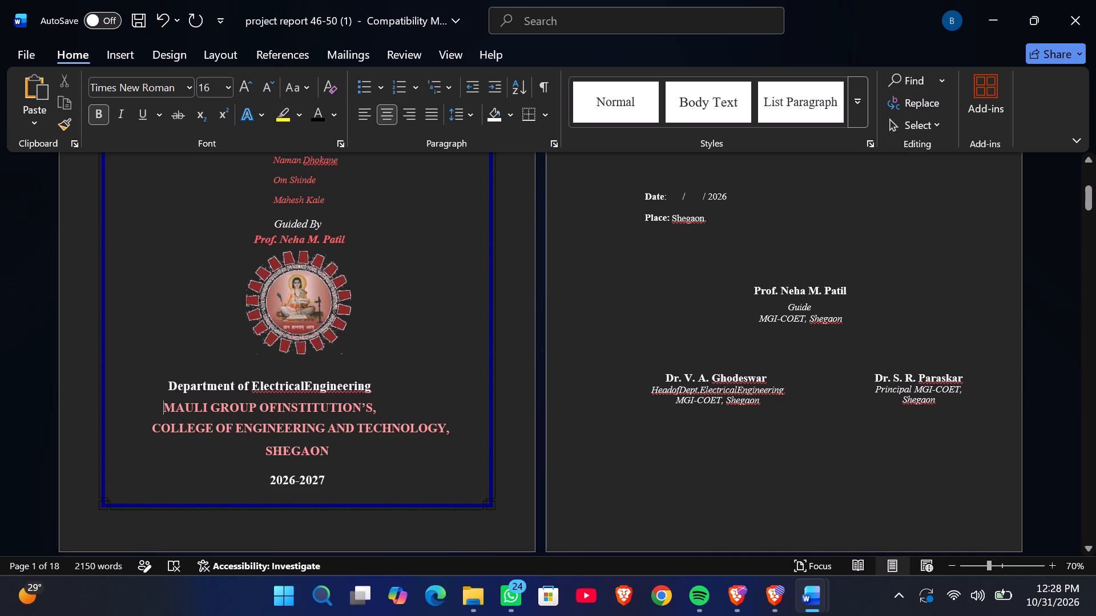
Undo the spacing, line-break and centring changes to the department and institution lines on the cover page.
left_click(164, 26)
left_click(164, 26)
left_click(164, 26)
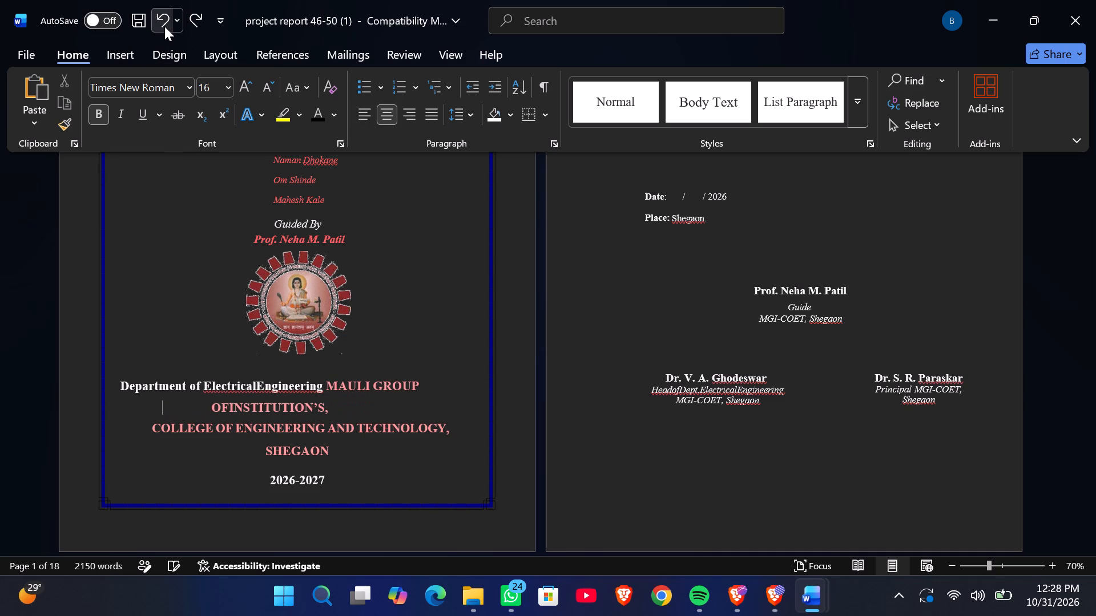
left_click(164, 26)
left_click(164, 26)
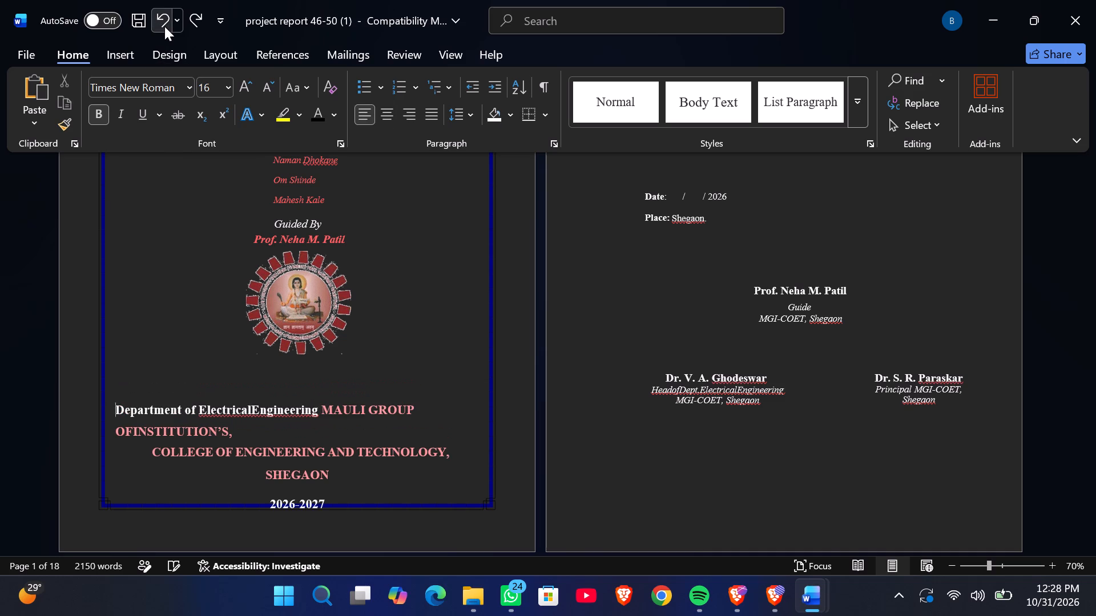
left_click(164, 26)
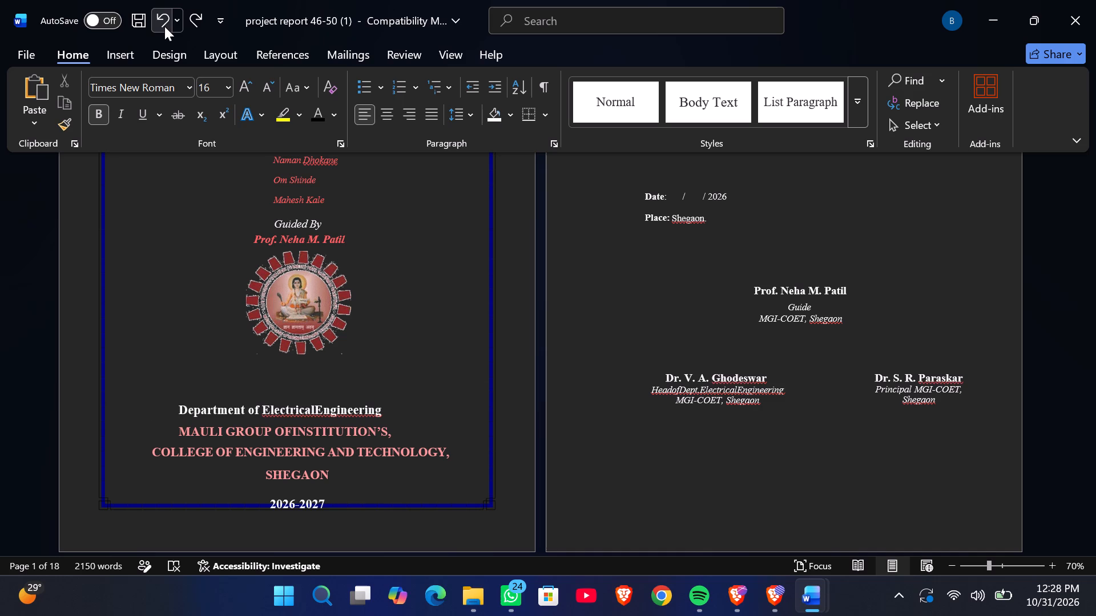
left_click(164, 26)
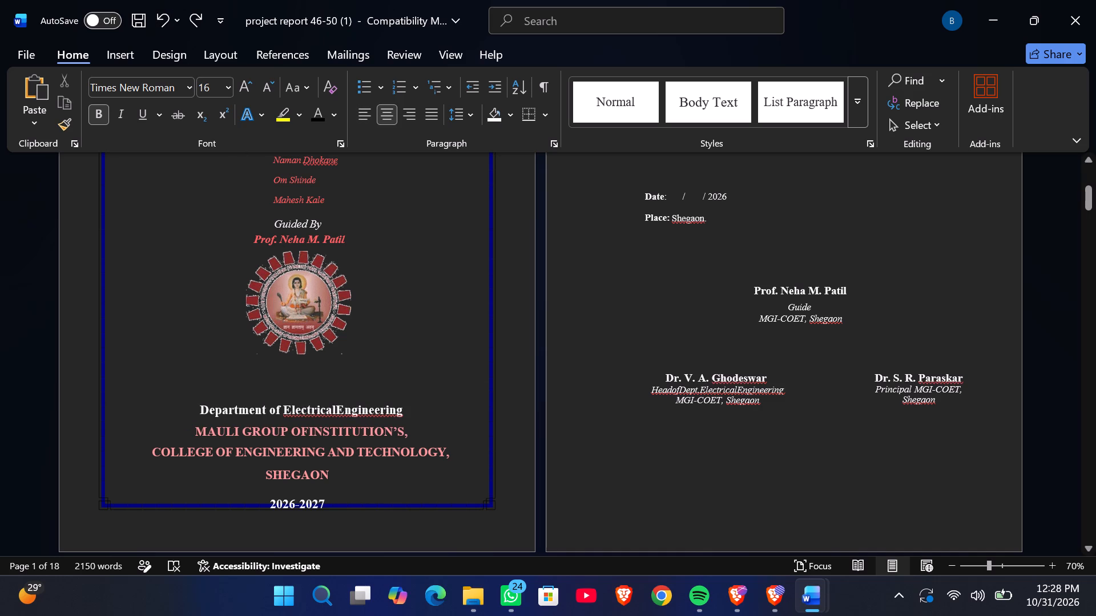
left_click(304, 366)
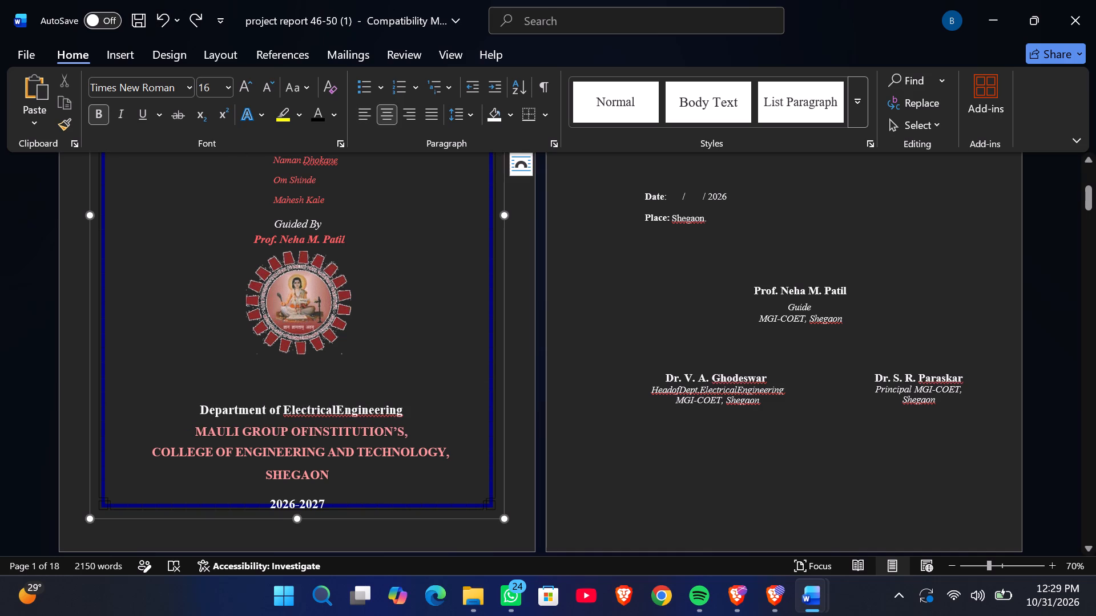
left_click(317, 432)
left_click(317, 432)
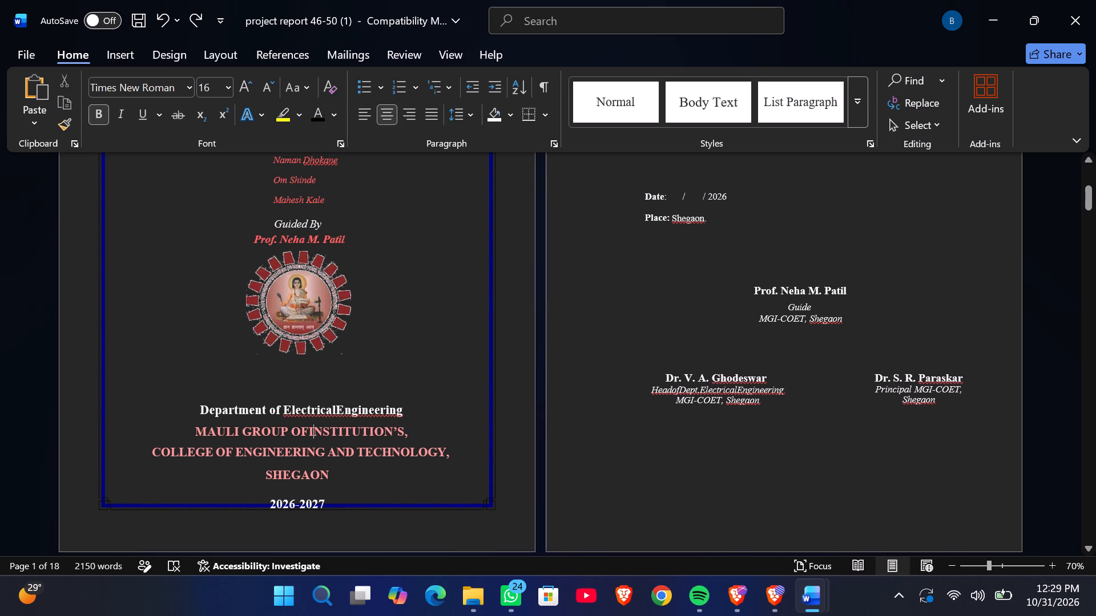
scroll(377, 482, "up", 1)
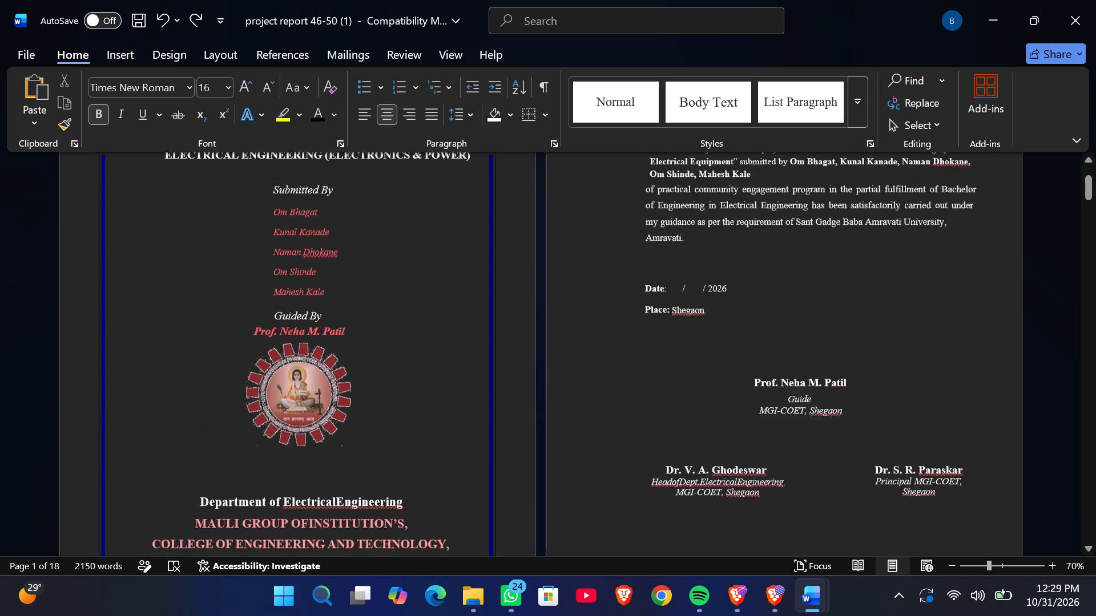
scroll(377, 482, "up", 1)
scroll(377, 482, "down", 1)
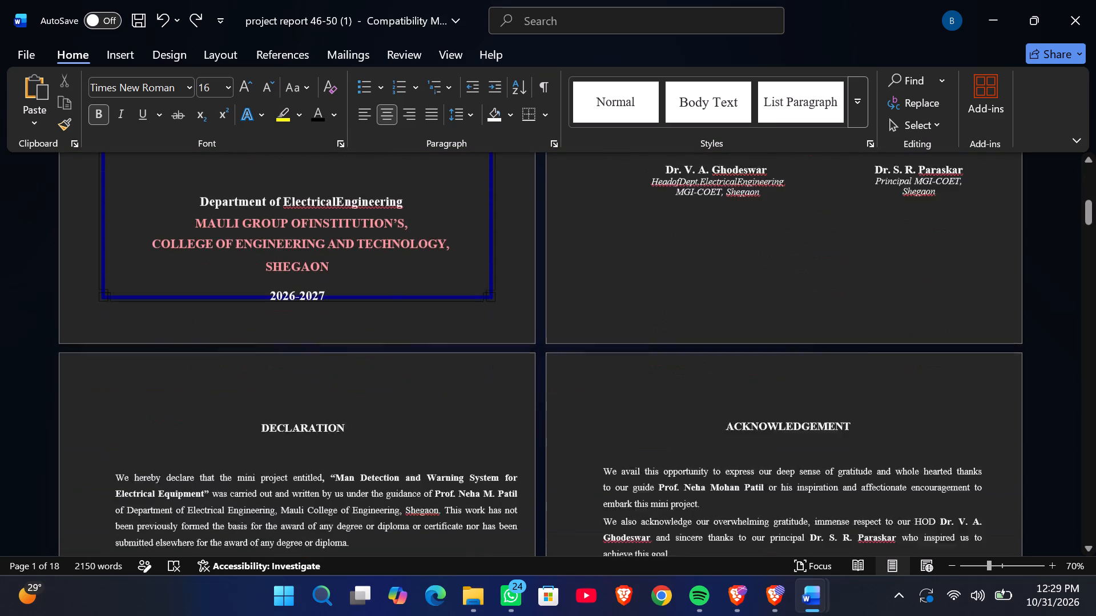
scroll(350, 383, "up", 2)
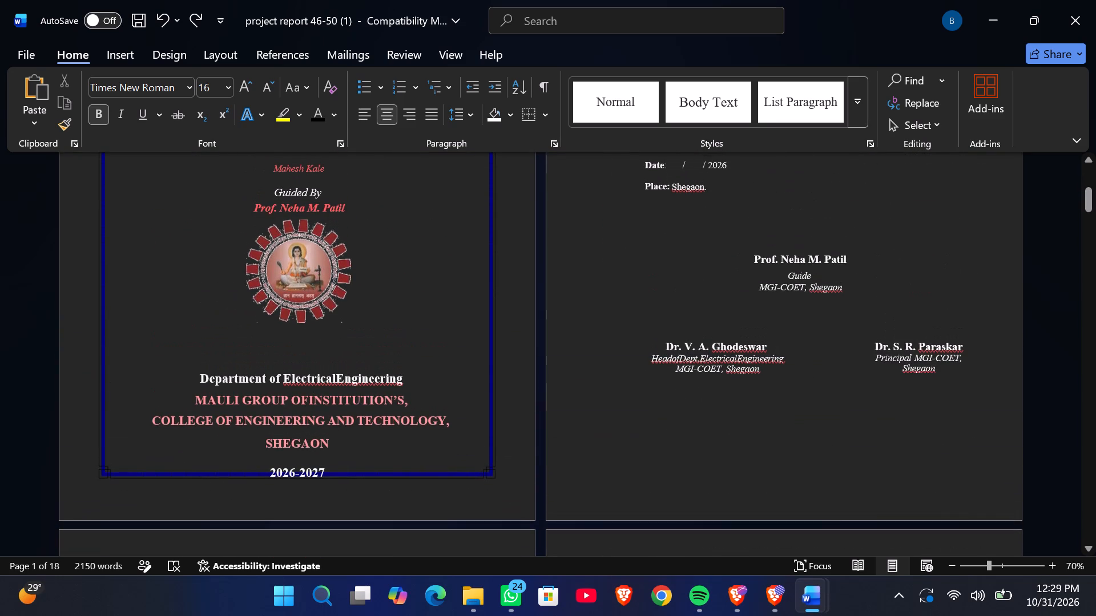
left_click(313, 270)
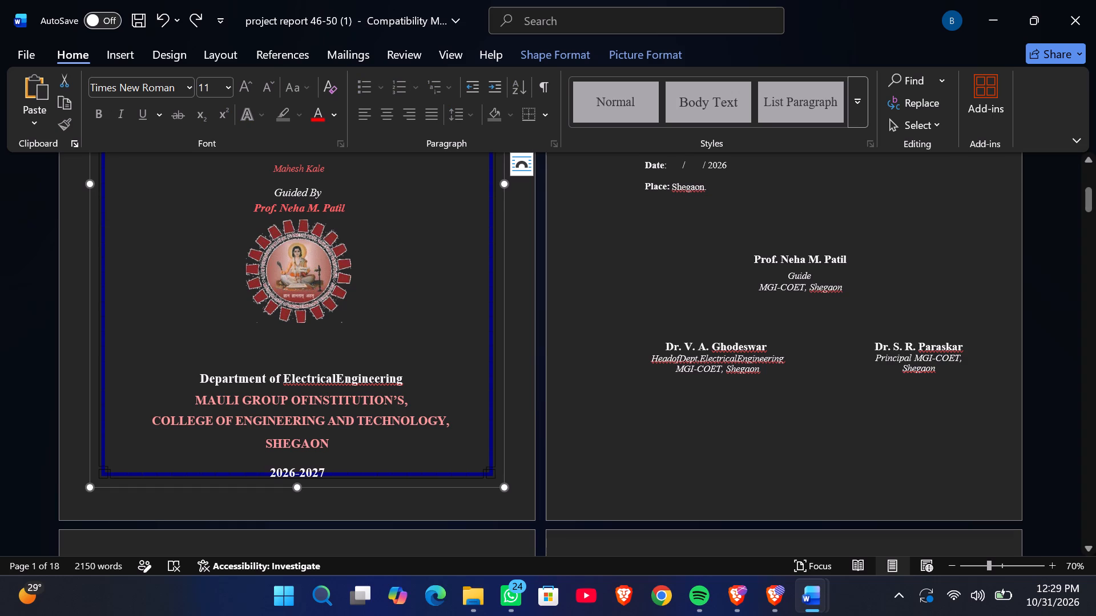
Insert the missing space in "ElectricalEngineering" in the cover page's department line so it reads "Electrical Engineering".
left_click(333, 380)
key("Right")
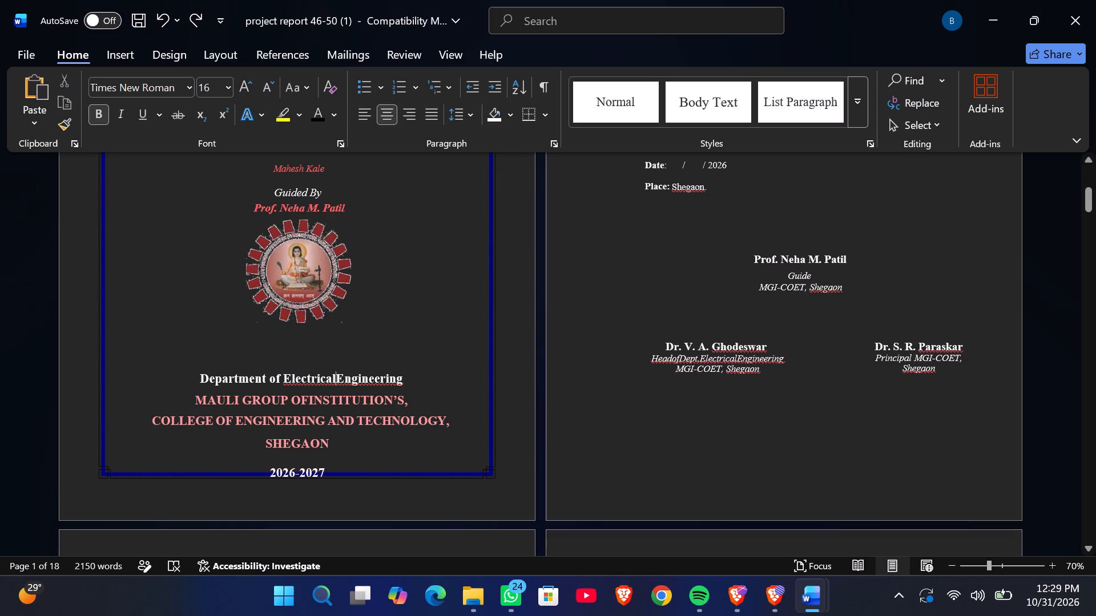
key("space")
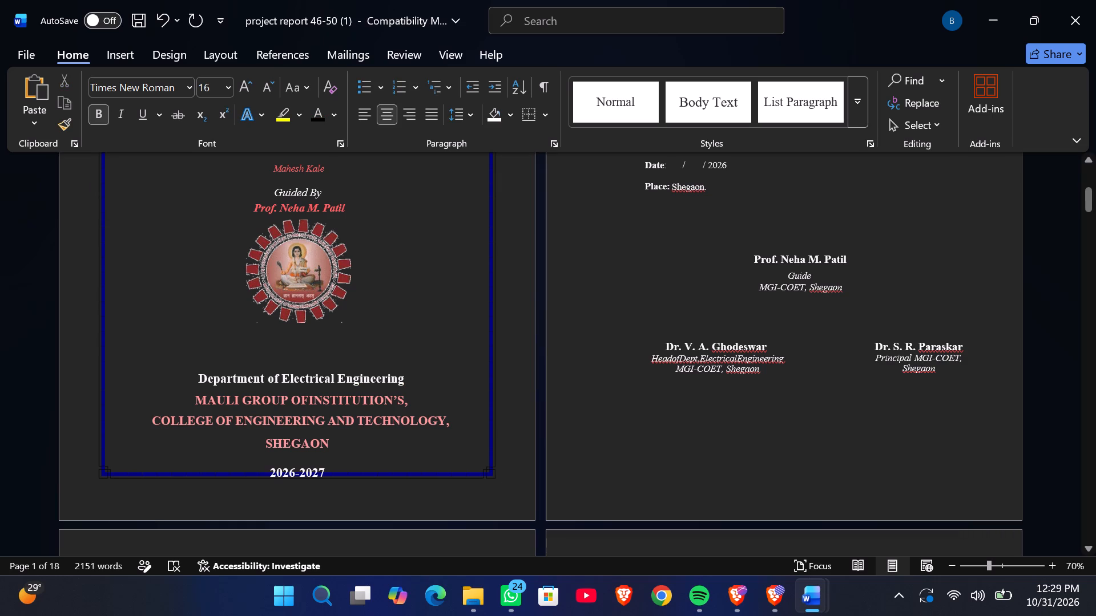
Delete two blank lines between the college logo and "Department of Electrical Engineering" on the cover page.
left_click(339, 471)
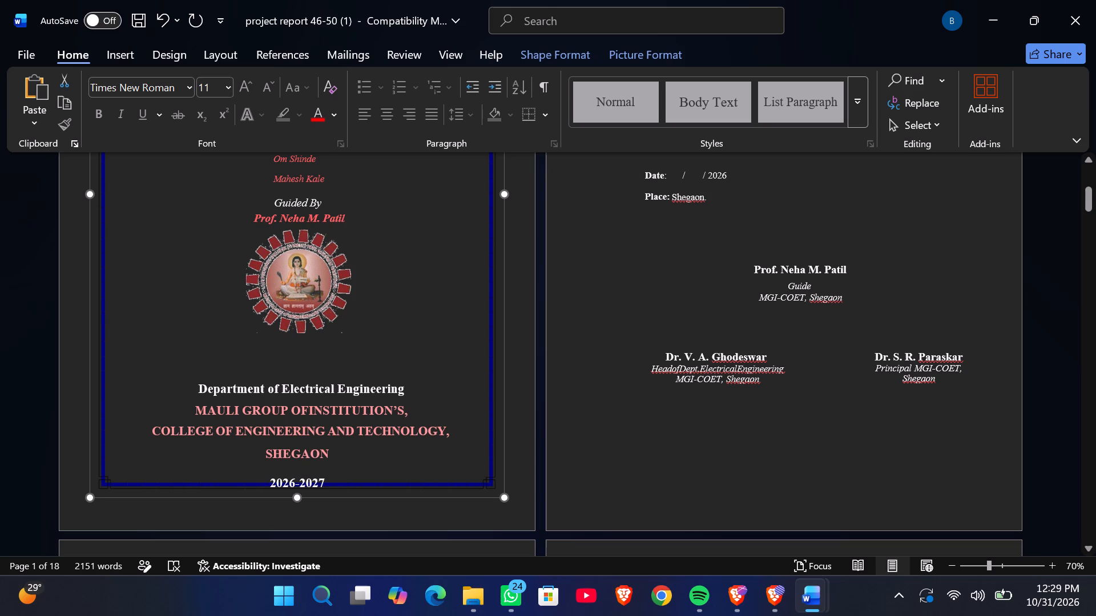
left_click(254, 394)
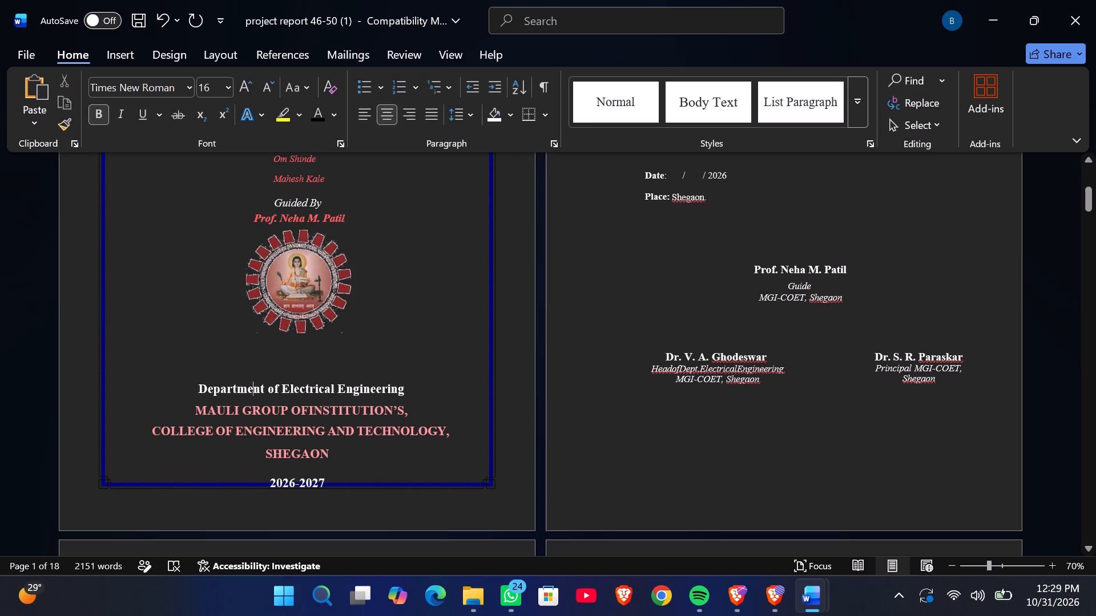
key("Up")
key("Up")
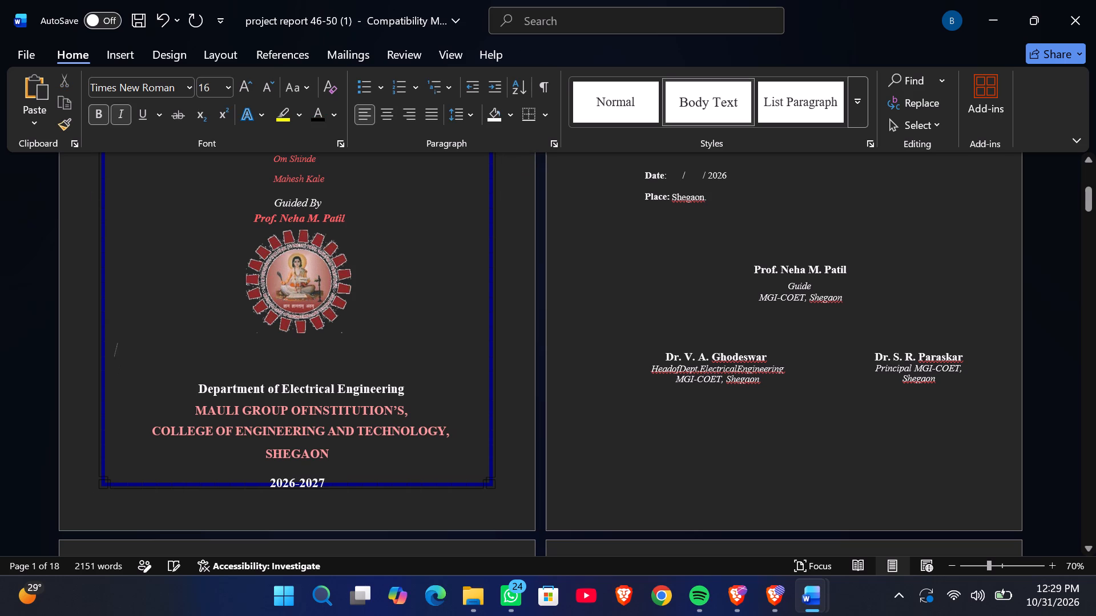
left_click(129, 117)
key("BackSpace")
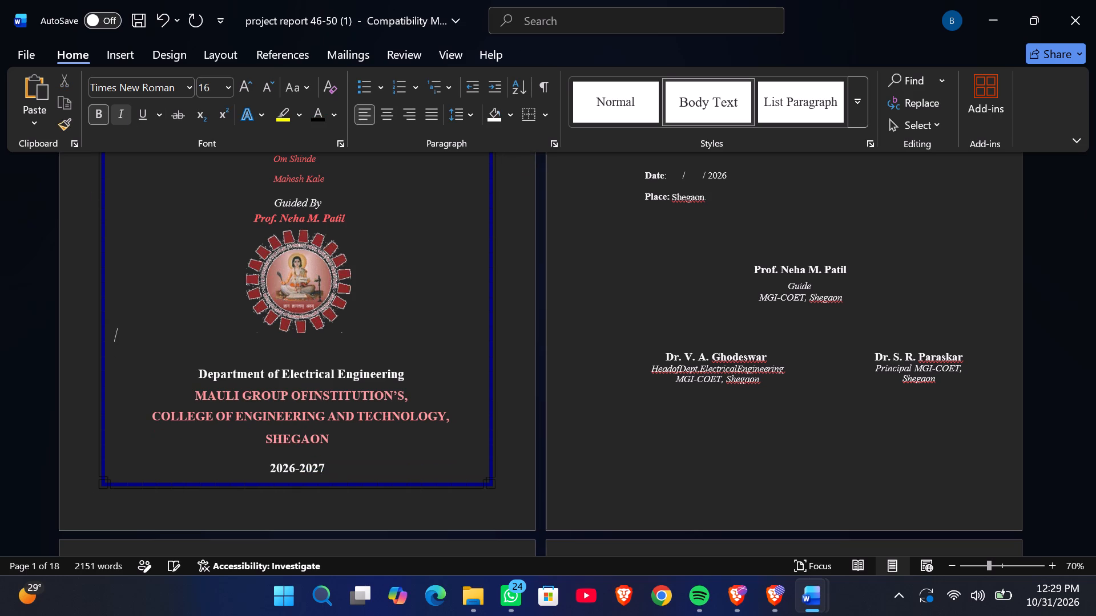
key("BackSpace")
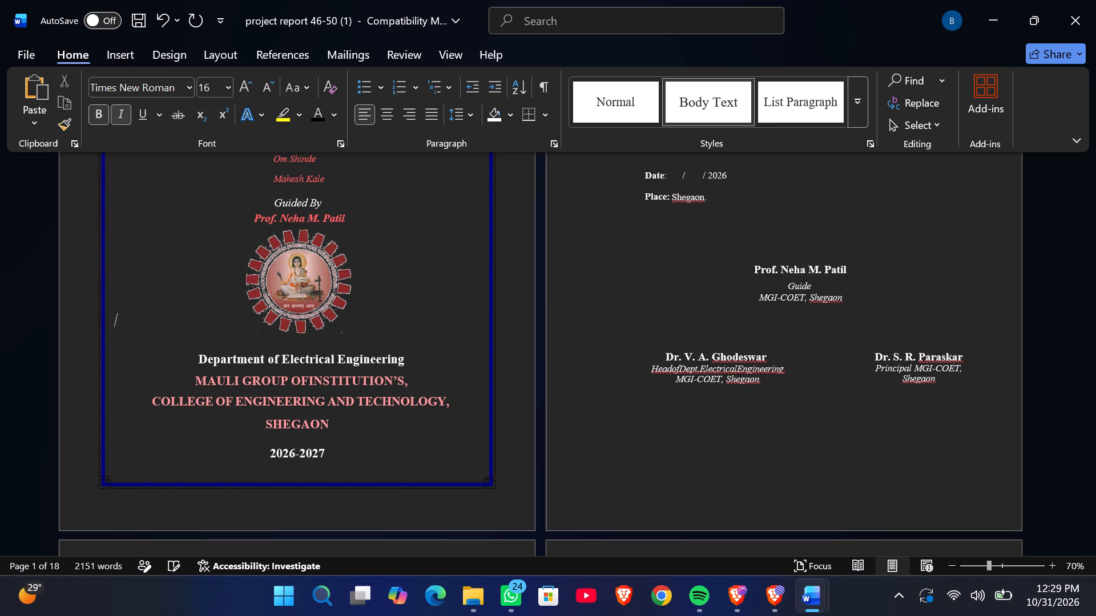
Move the cover page's college logo slightly down, between the guide's name and the department line.
left_click(307, 287)
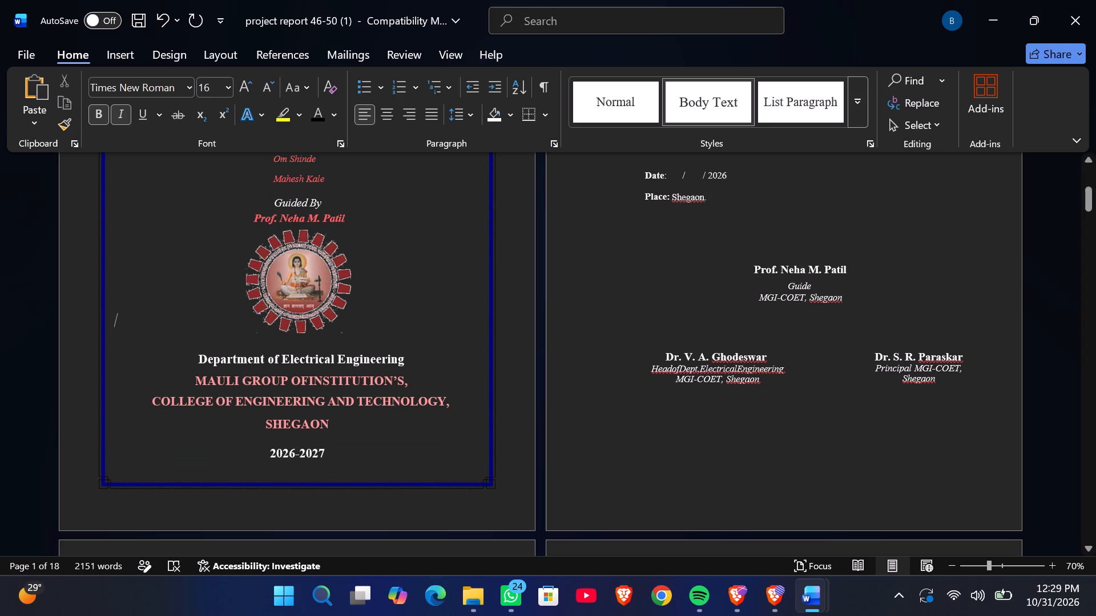
left_click(307, 287)
left_click_drag(307, 287, 311, 293)
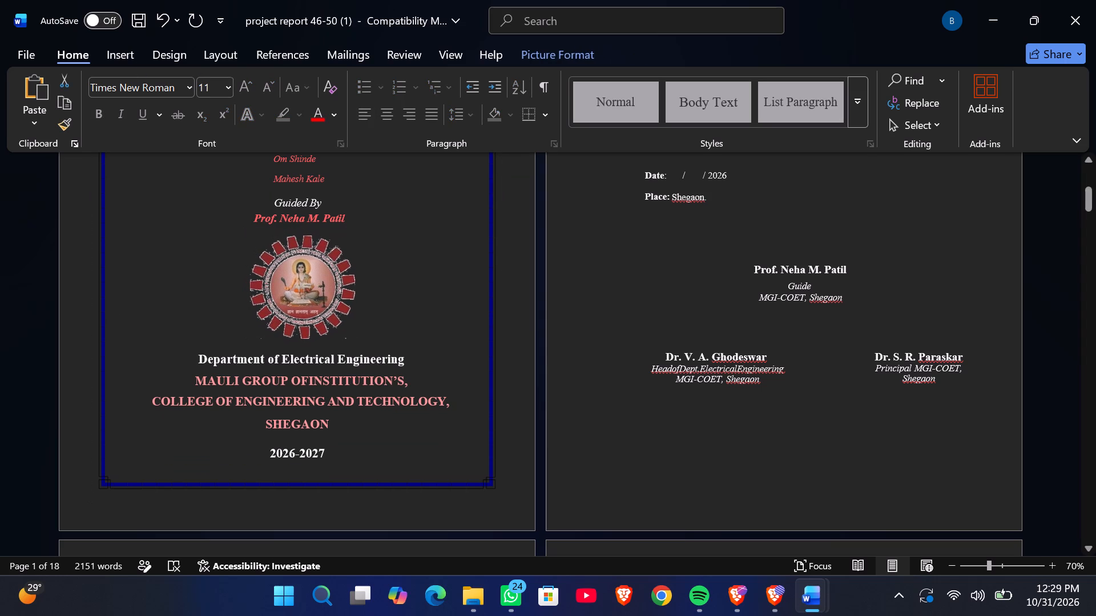
left_click_drag(311, 293, 309, 293)
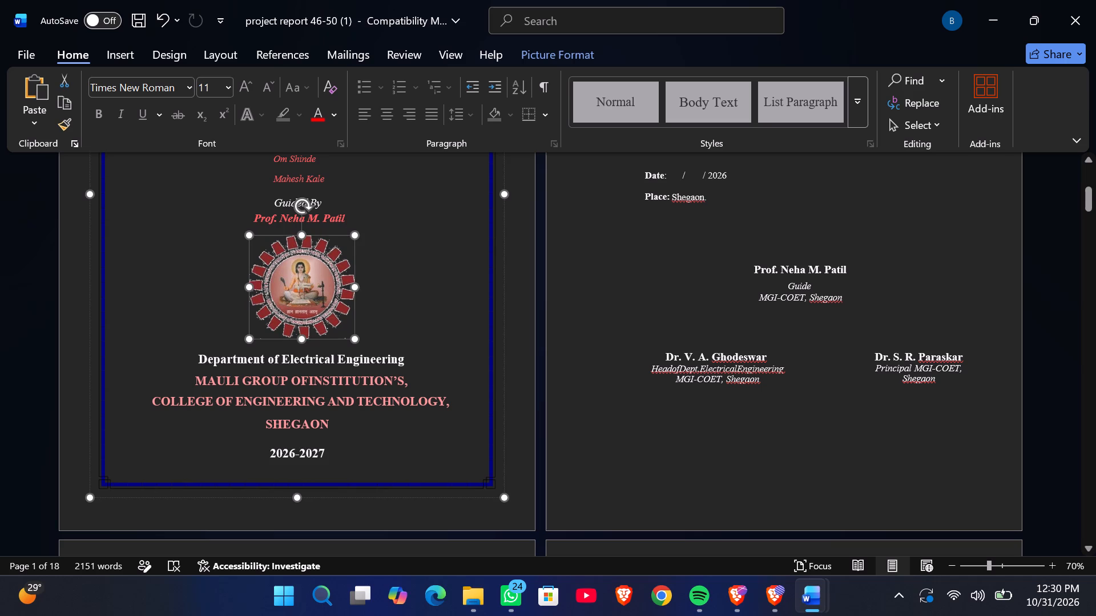
left_click(379, 449)
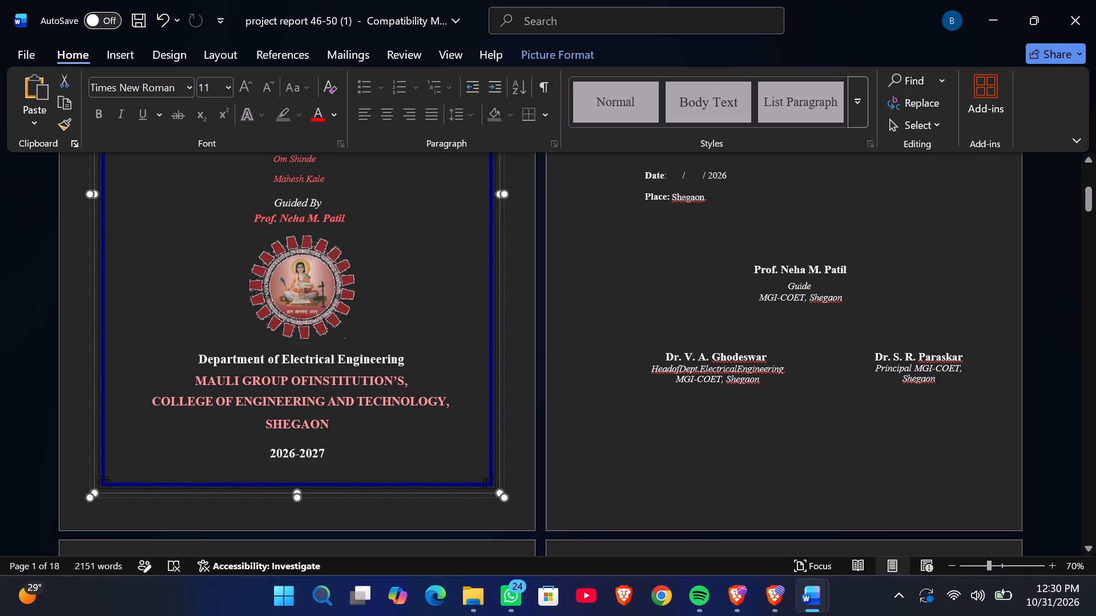
Set the font size of the cover title "MAN DETECTION AND WARNING SYSTEM FOR ELECTRICAL EQUIPMENT" to 14.
scroll(333, 416, "up", 3)
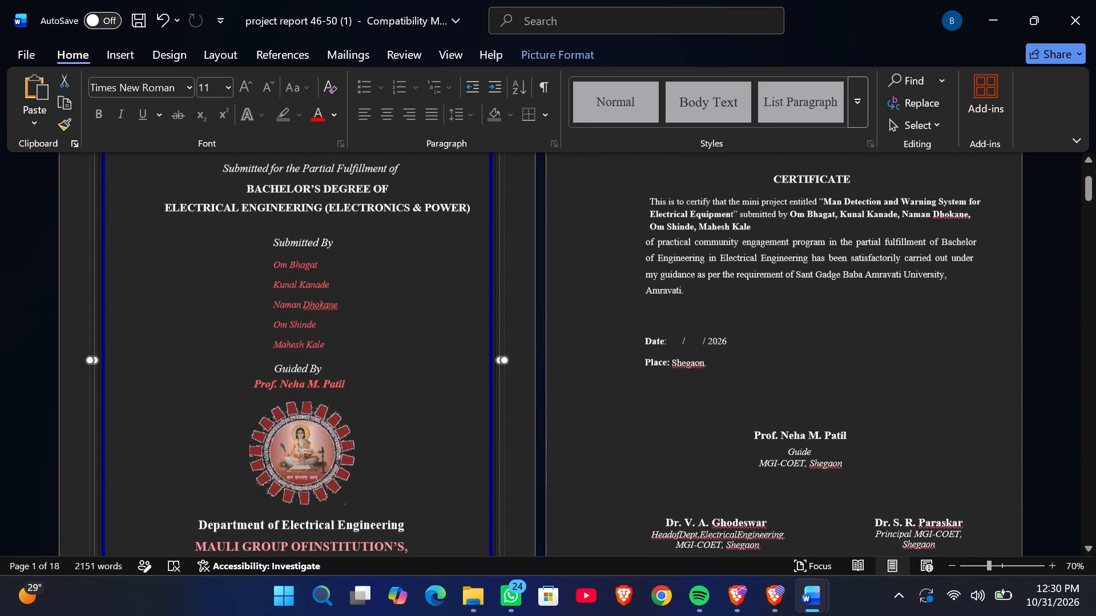
scroll(251, 272, "up", 1)
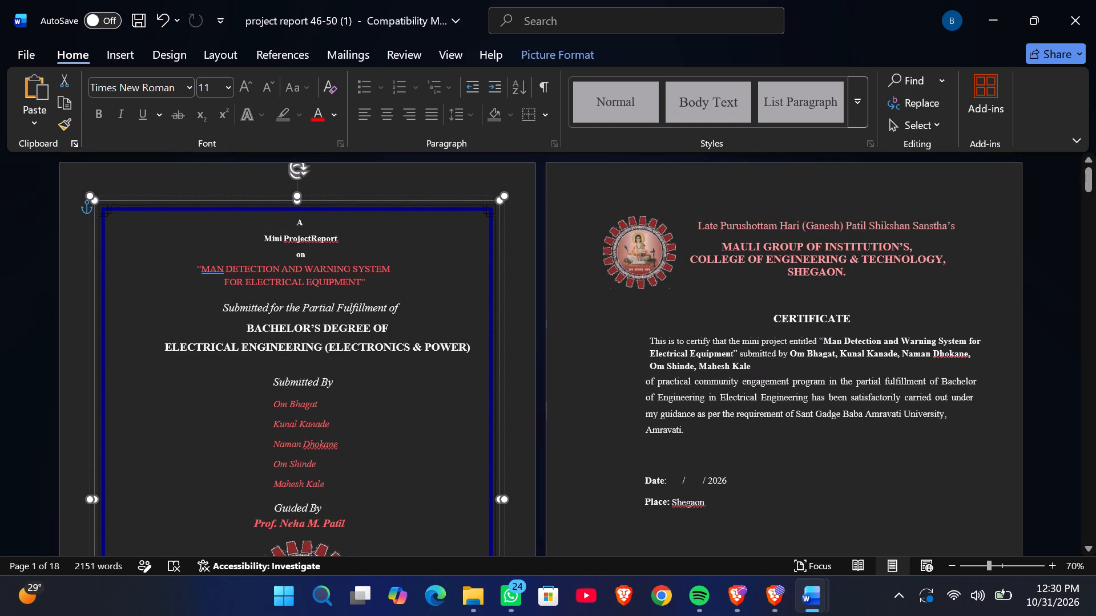
left_click_drag(197, 266, 418, 279)
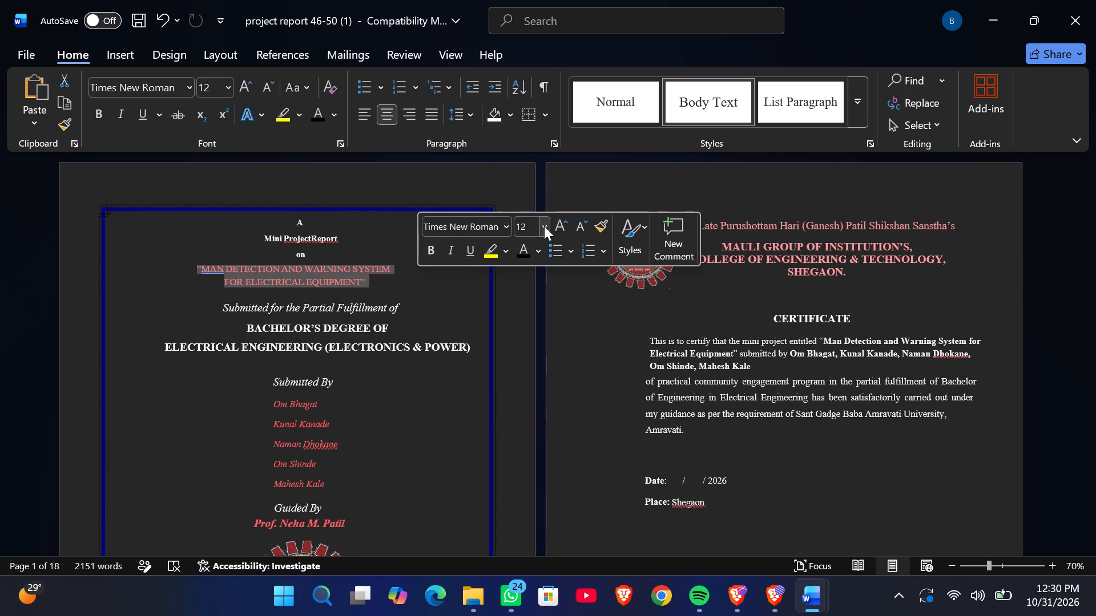
left_click(543, 228)
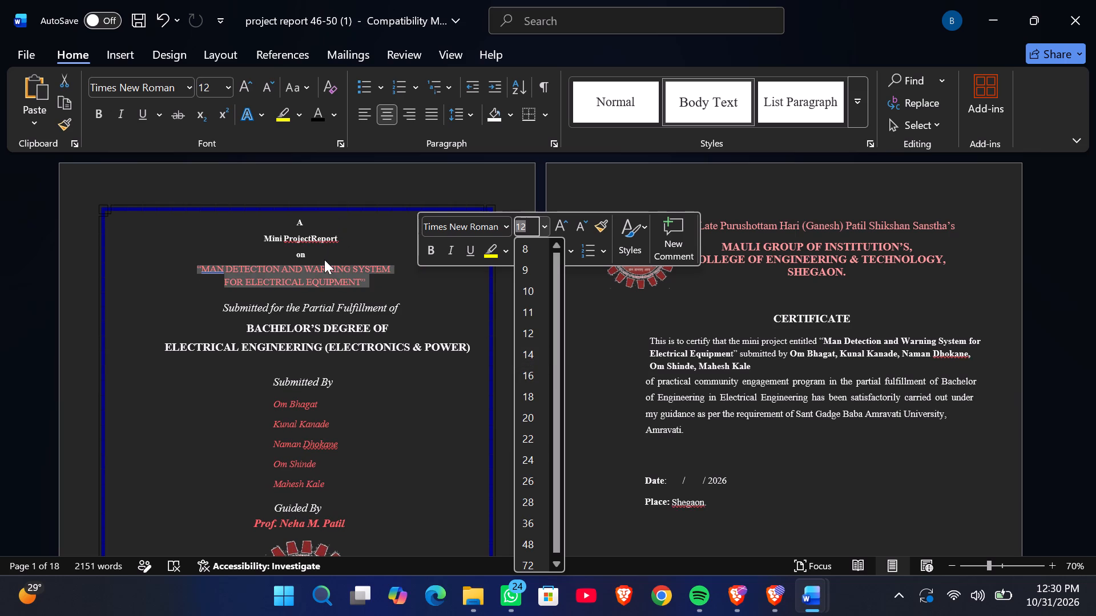
left_click(533, 355)
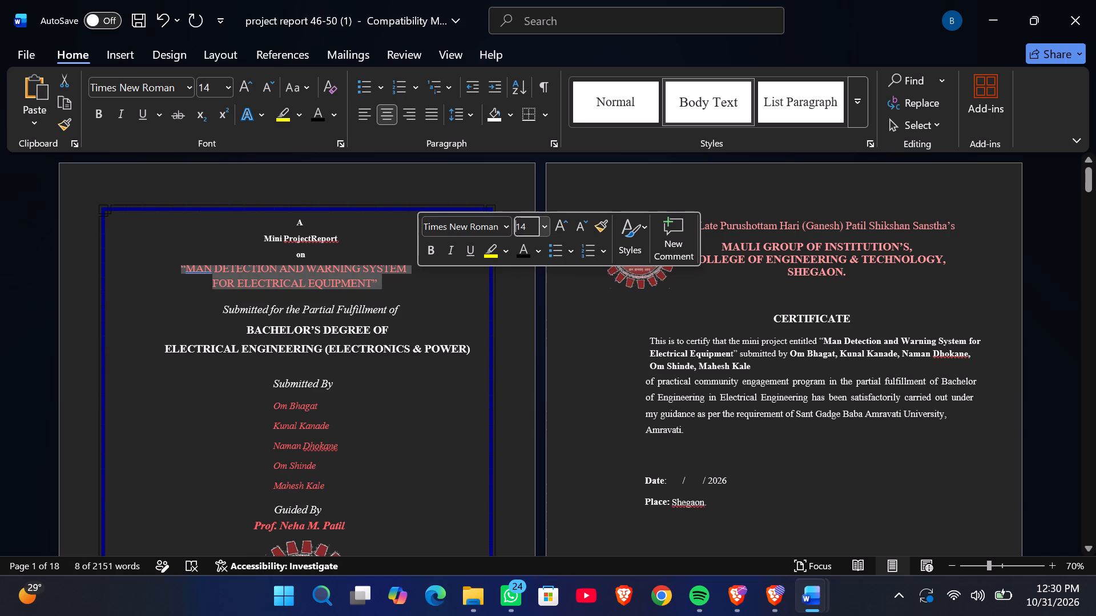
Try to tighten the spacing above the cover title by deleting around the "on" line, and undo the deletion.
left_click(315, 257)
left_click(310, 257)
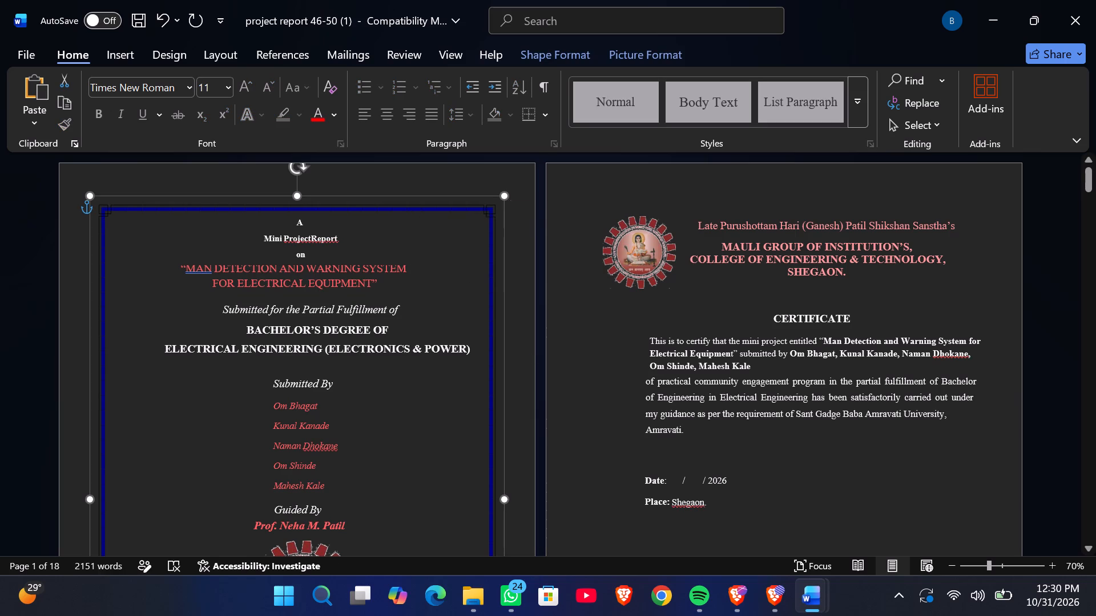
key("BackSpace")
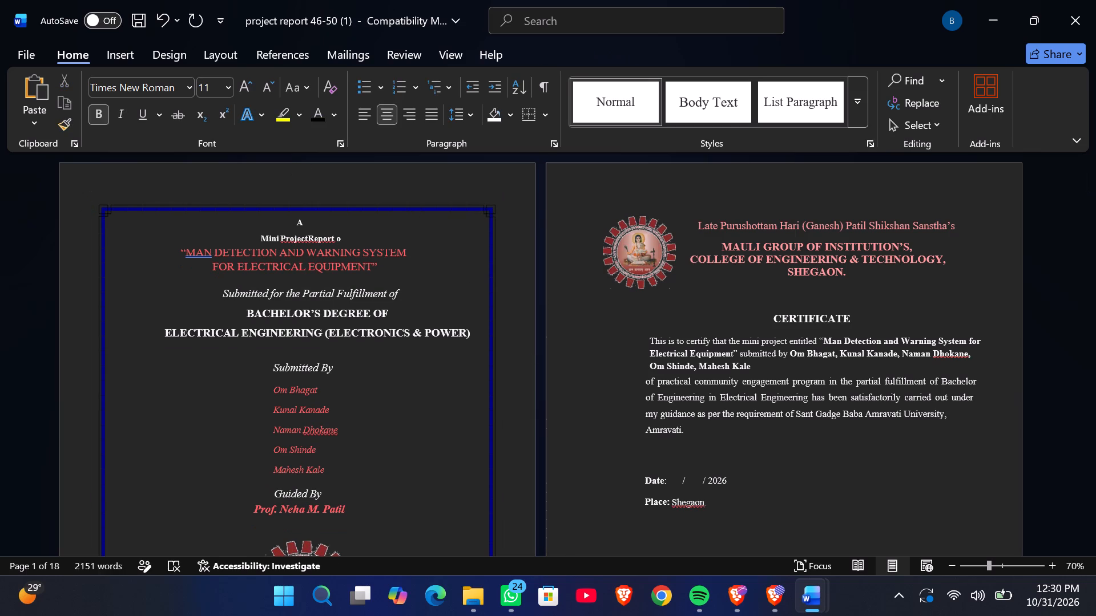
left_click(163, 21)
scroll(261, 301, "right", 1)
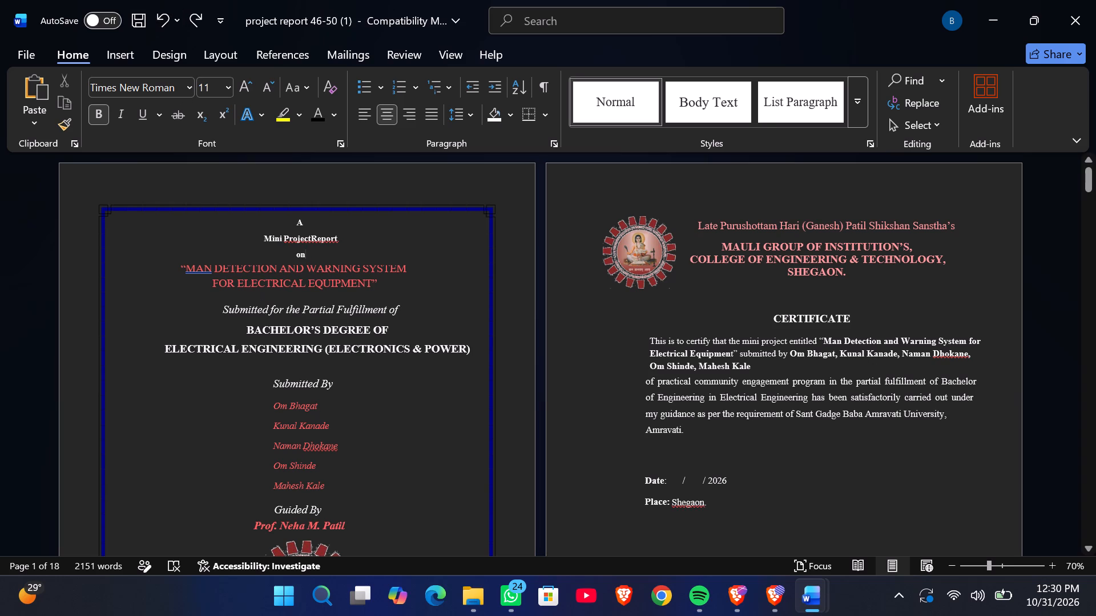
Examine the cover page's title lines up close and check the font size of the Bachelor's Degree and Electrical Engineering lines.
scroll(261, 301, "up", 4, "ctrl")
scroll(481, 371, "up", 1)
scroll(481, 371, "up", 7, "ctrl")
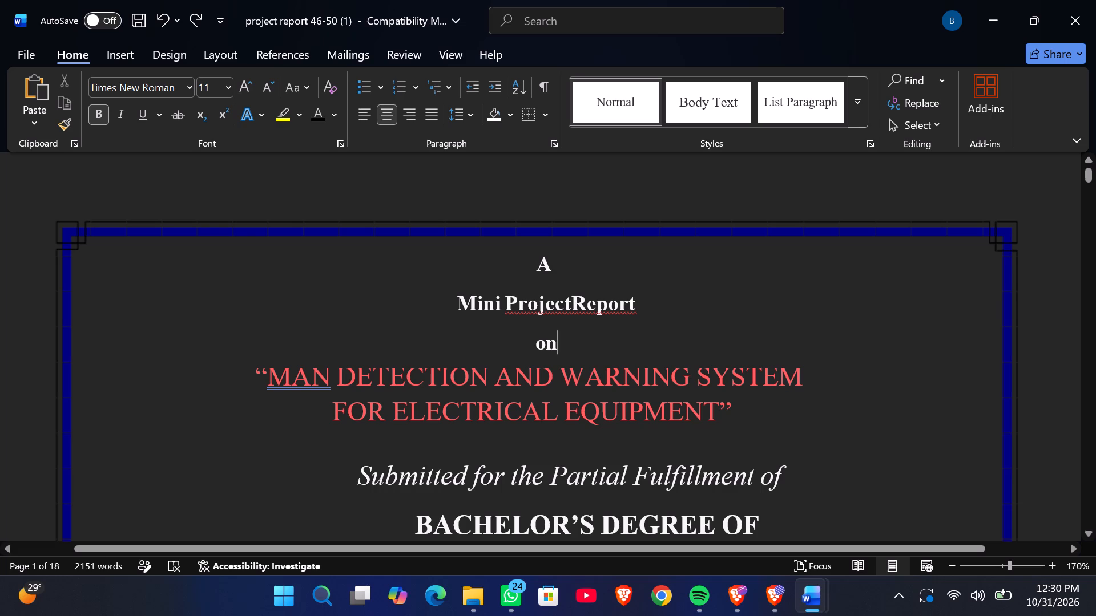
scroll(643, 384, "down", 3)
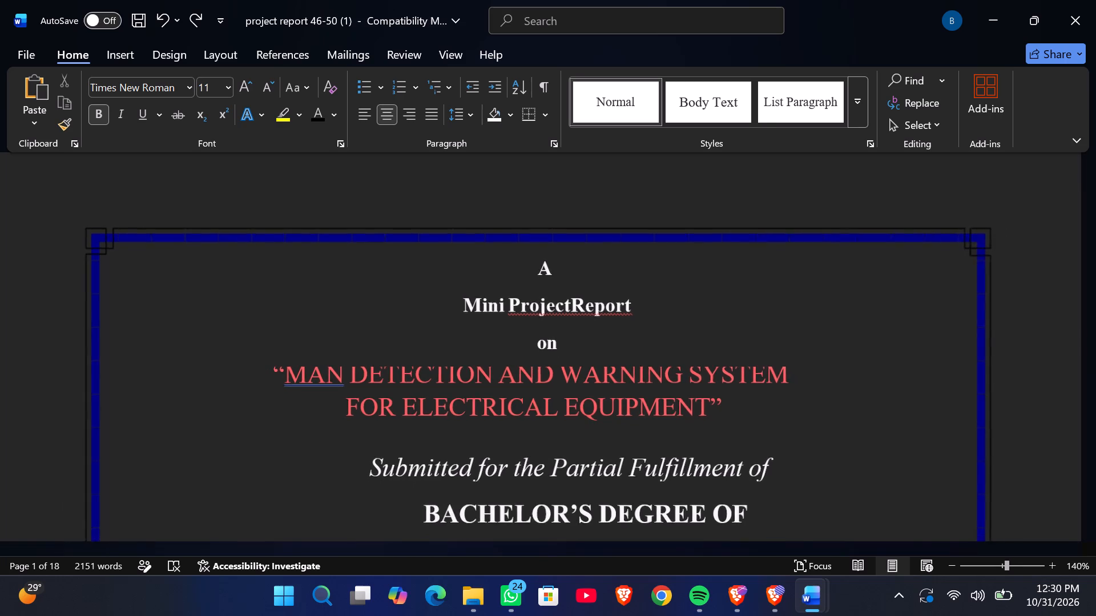
scroll(643, 384, "down", 7, "ctrl")
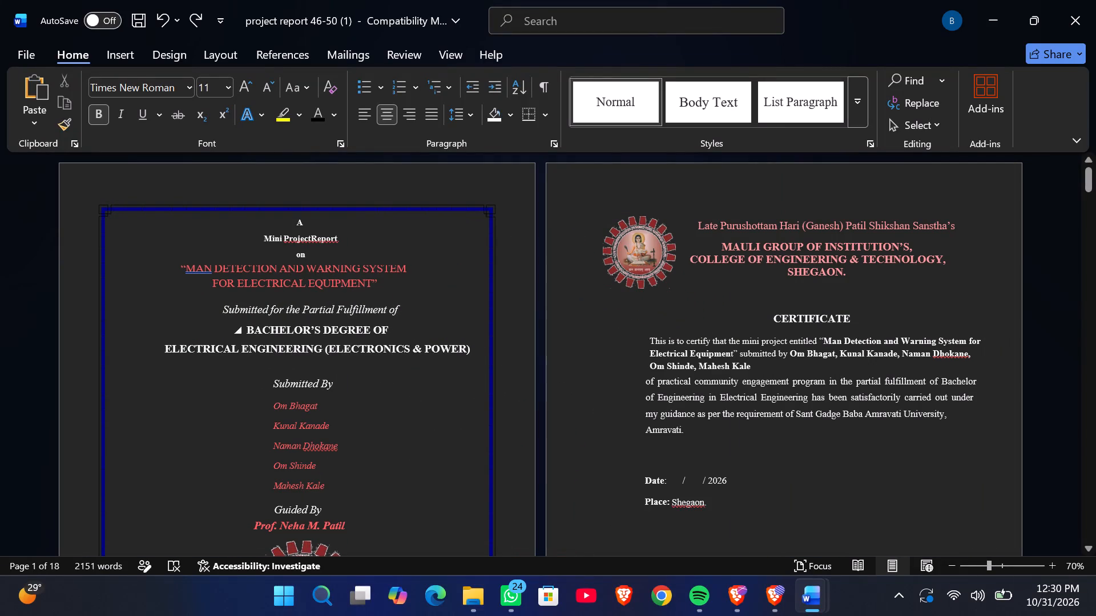
left_click_drag(470, 350, 360, 330)
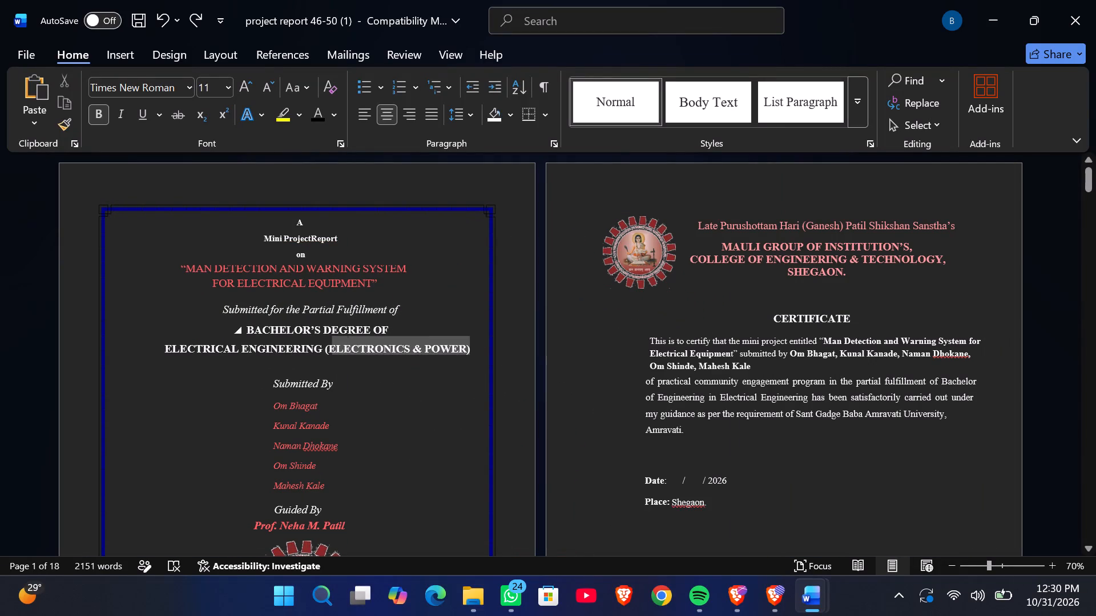
left_click_drag(360, 330, 236, 329)
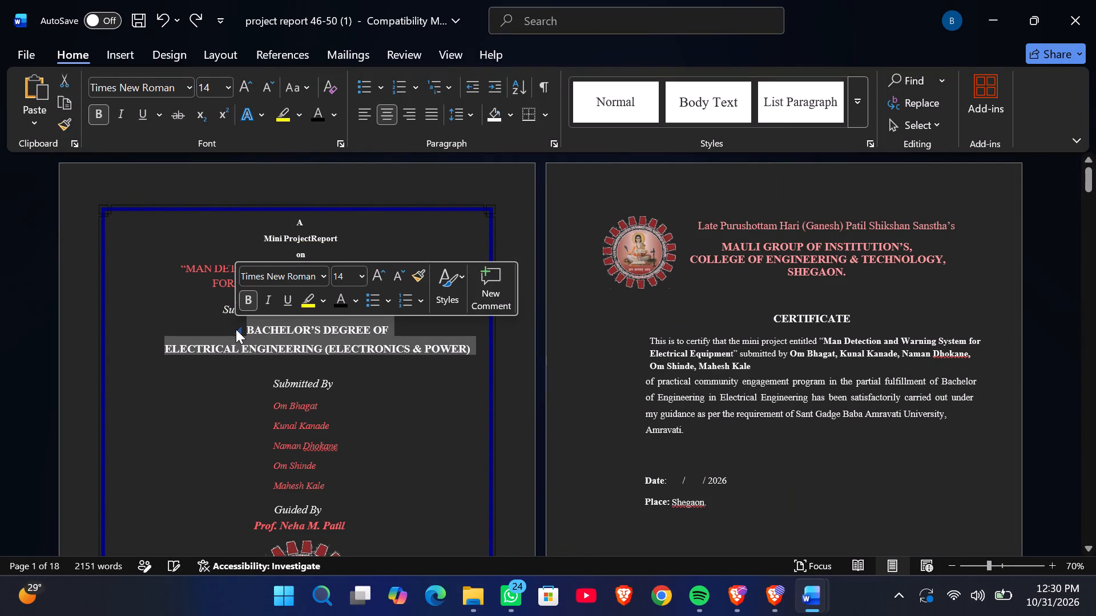
left_click(170, 285)
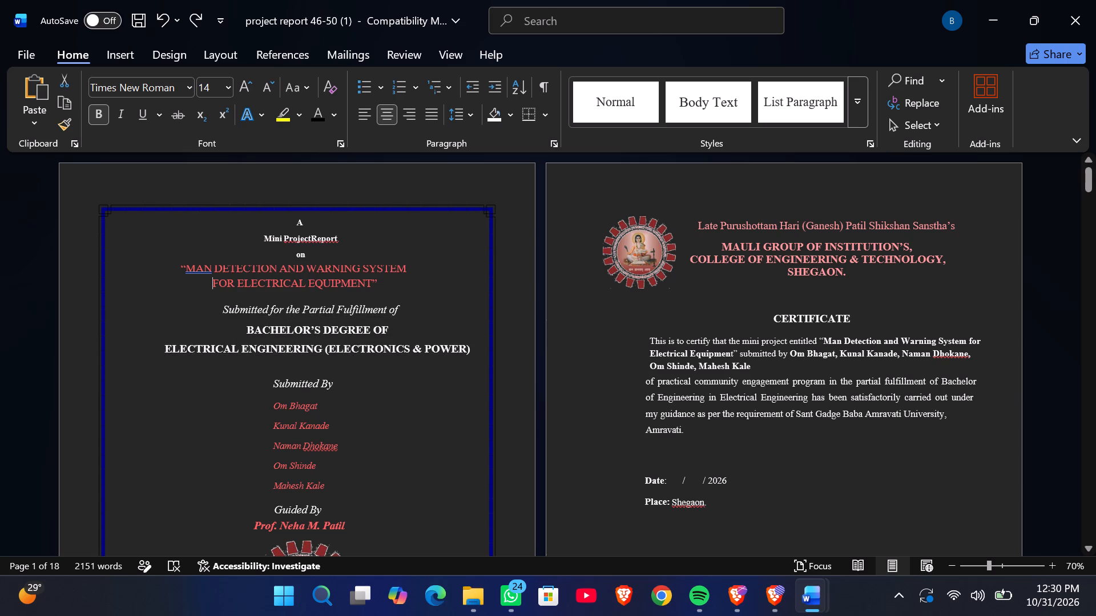
Give the cover page's "on" line and the project title a regular weight and a matching font size.
left_click_drag(178, 265, 420, 300)
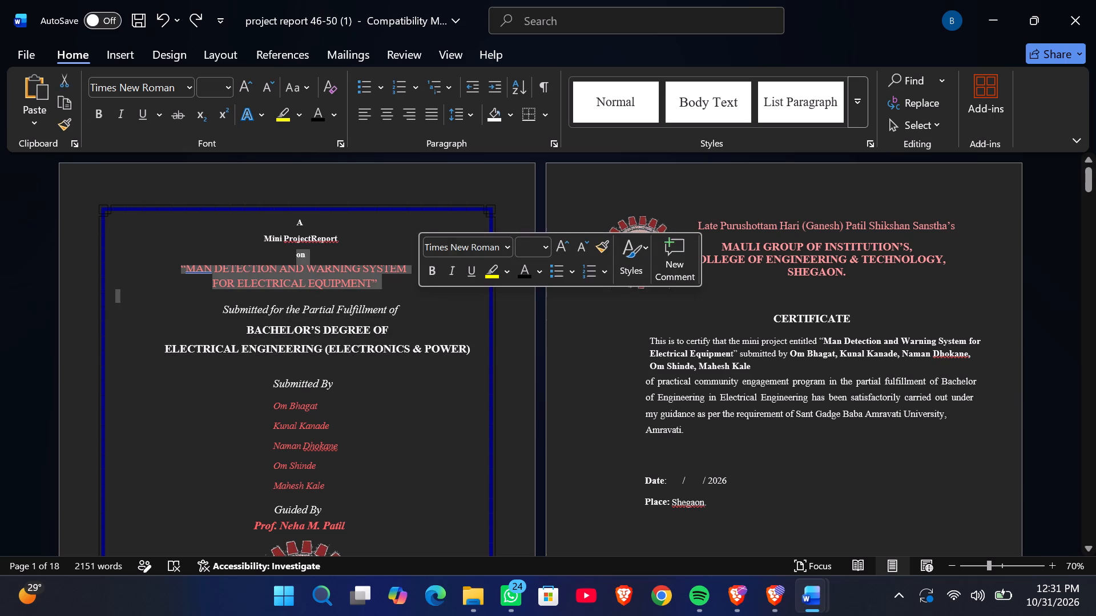
left_click(433, 271)
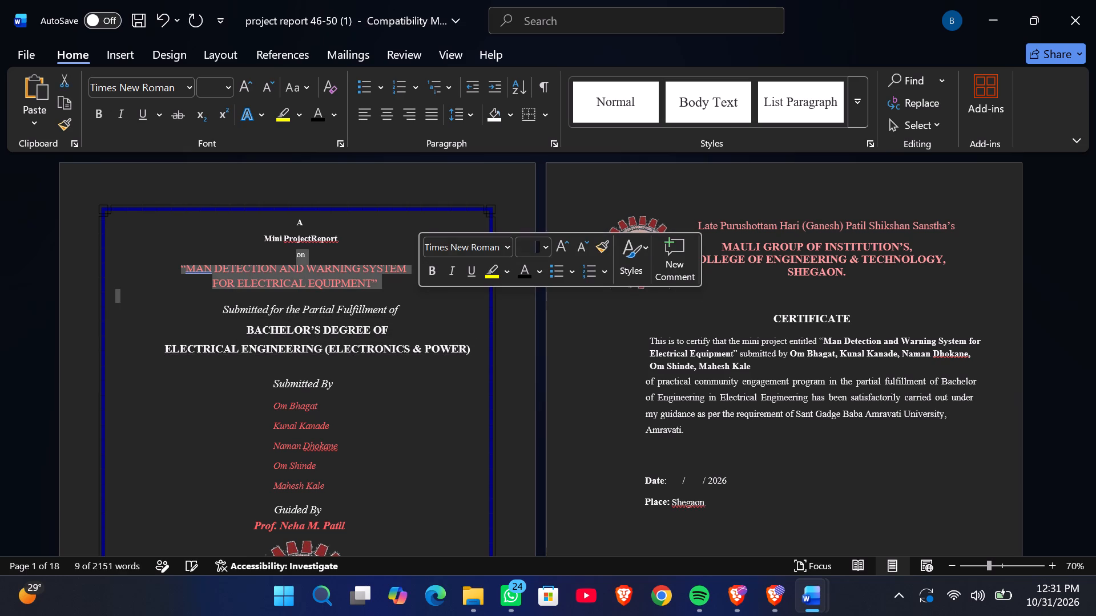
left_click(549, 242)
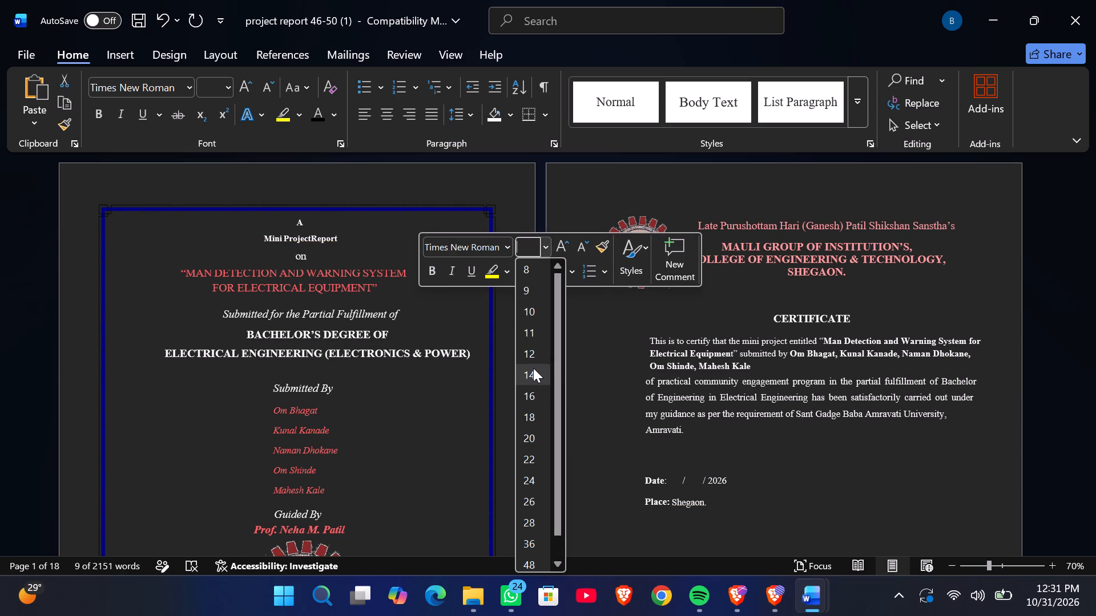
Set the font size of the selected "on" line and project title on the cover page to 14.
left_click(533, 368)
Remove the italics from the five student names under "Submitted By" on the cover page and make them bold.
scroll(451, 447, "down", 2)
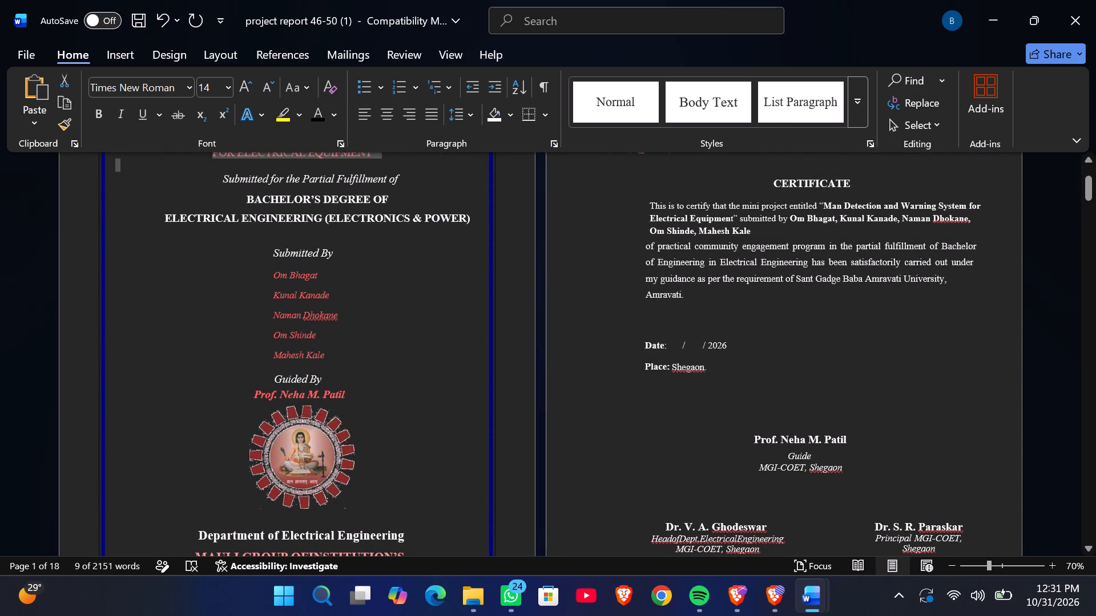
left_click_drag(324, 359, 281, 273)
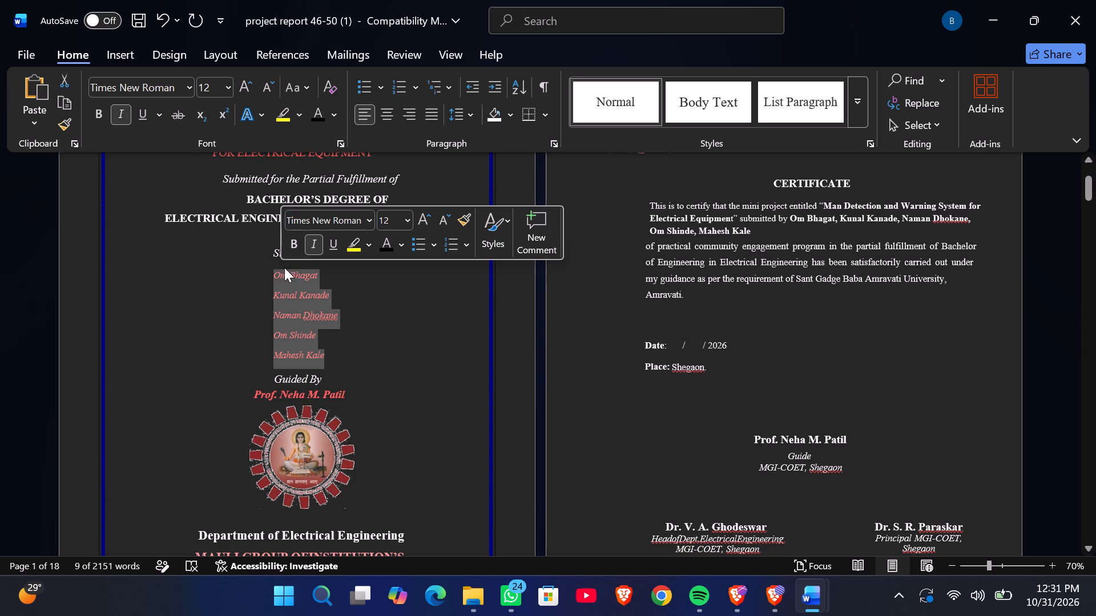
left_click(309, 241)
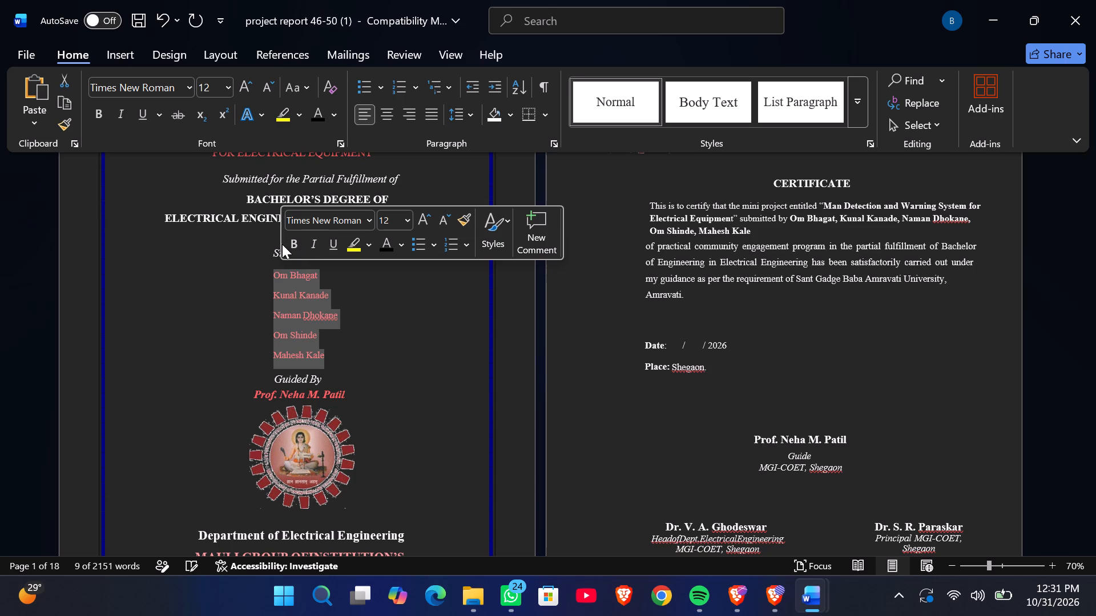
left_click(288, 243)
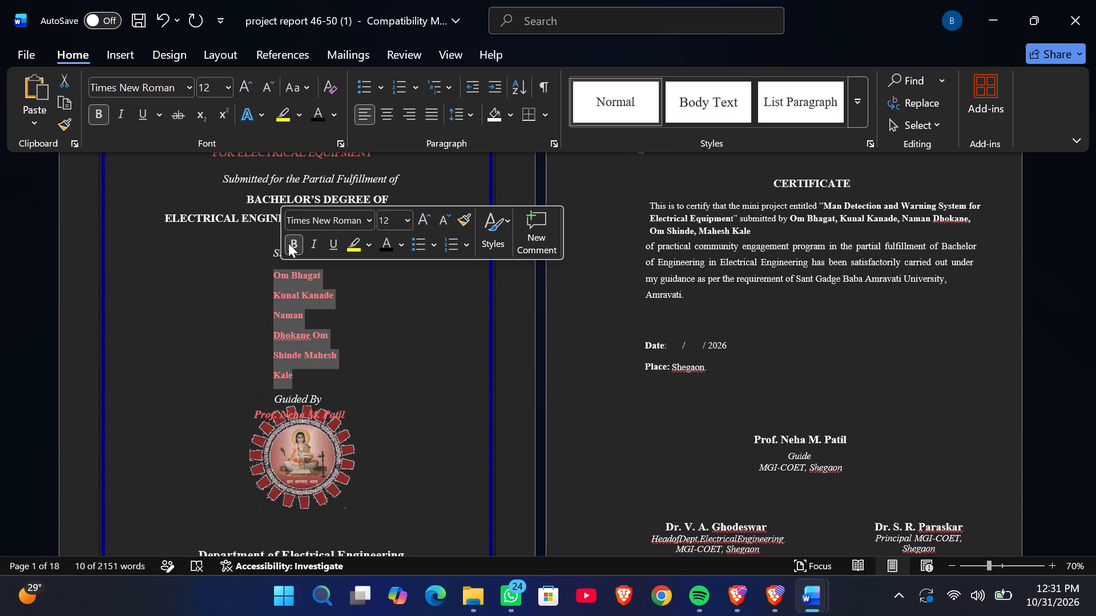
Close up the space inside the third student name under "Submitted By" so each bold name fits on its own line.
left_click(308, 320)
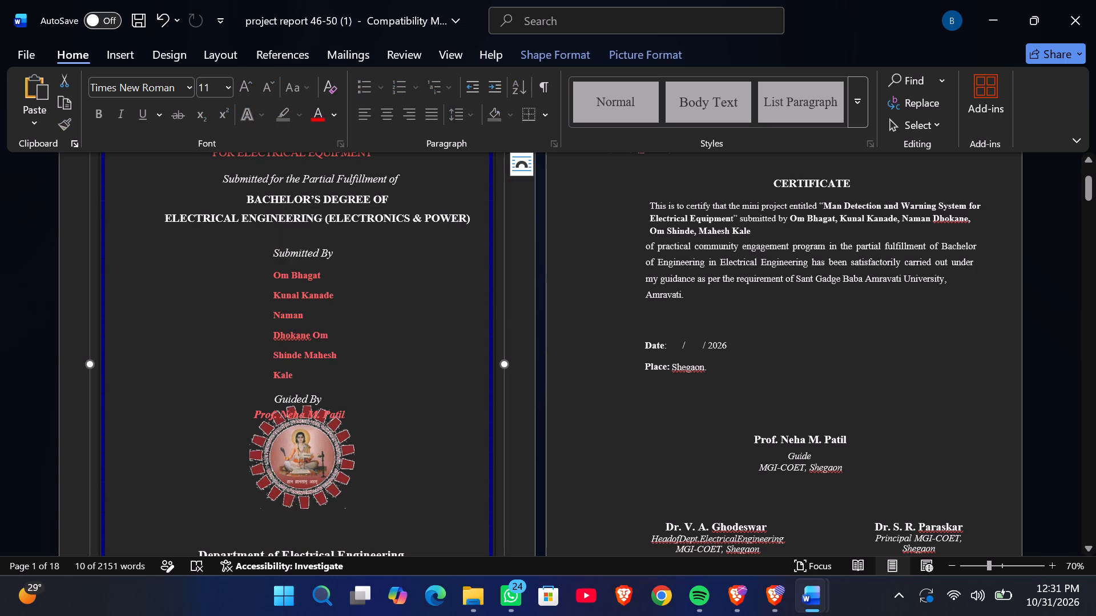
left_click(273, 341)
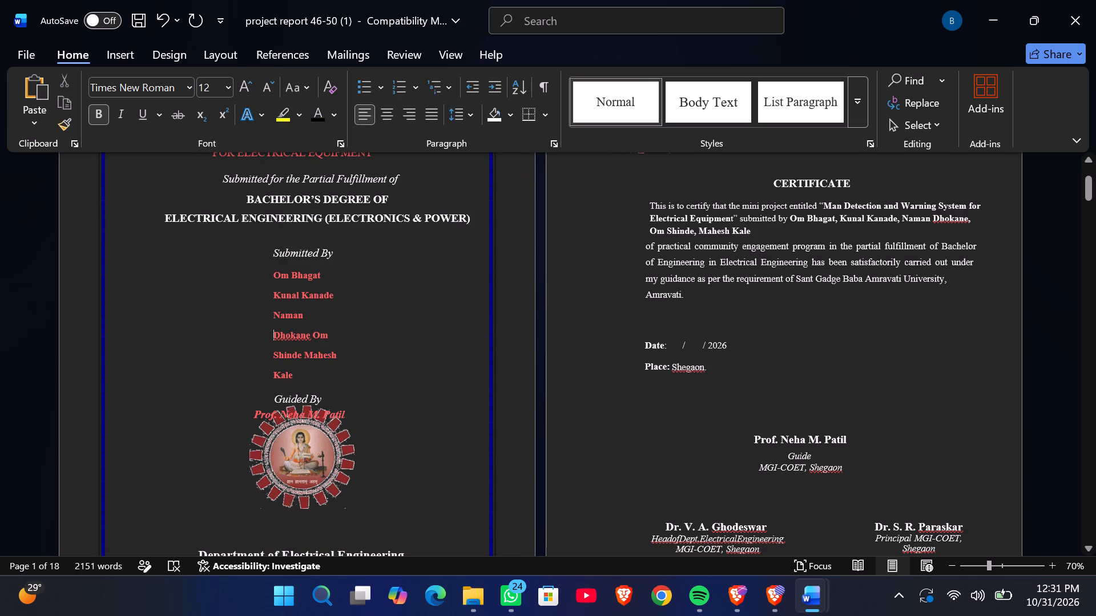
key("BackSpace")
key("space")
key("BackSpace")
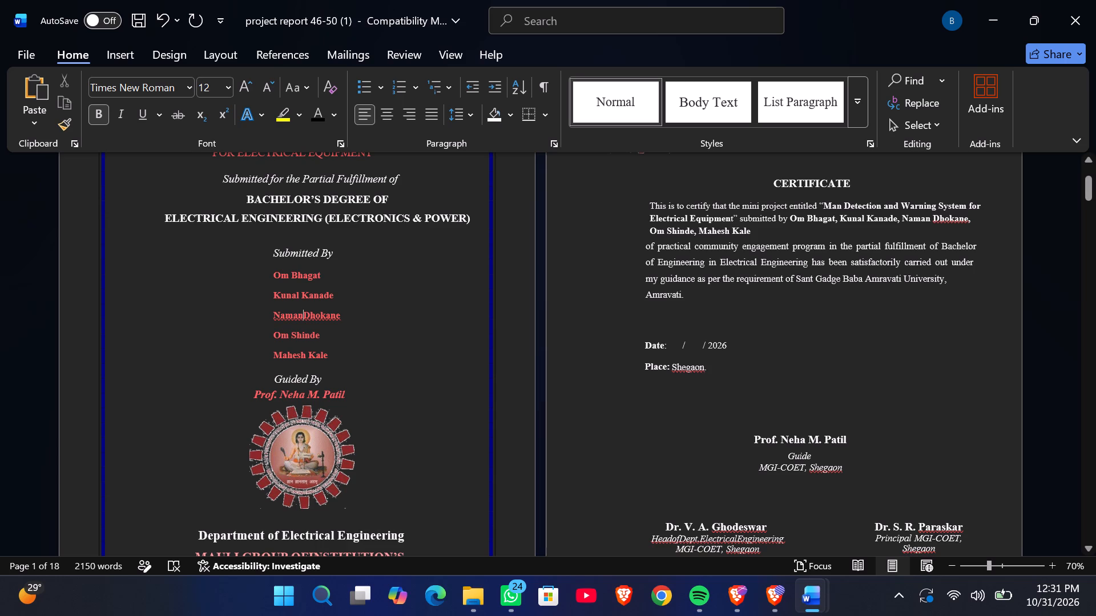
left_click(271, 316)
key("BackSpace")
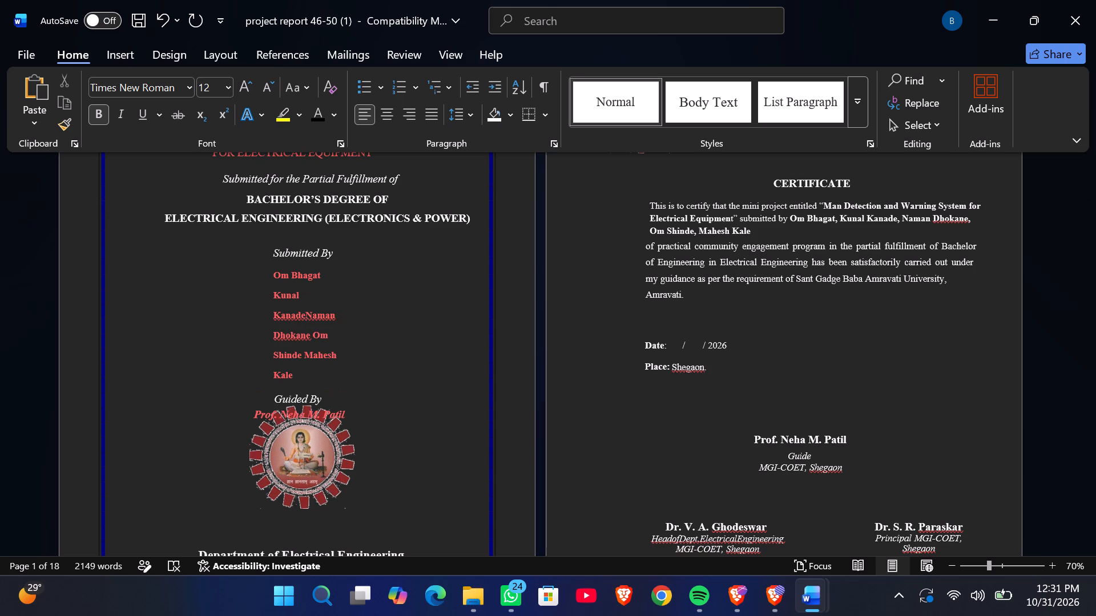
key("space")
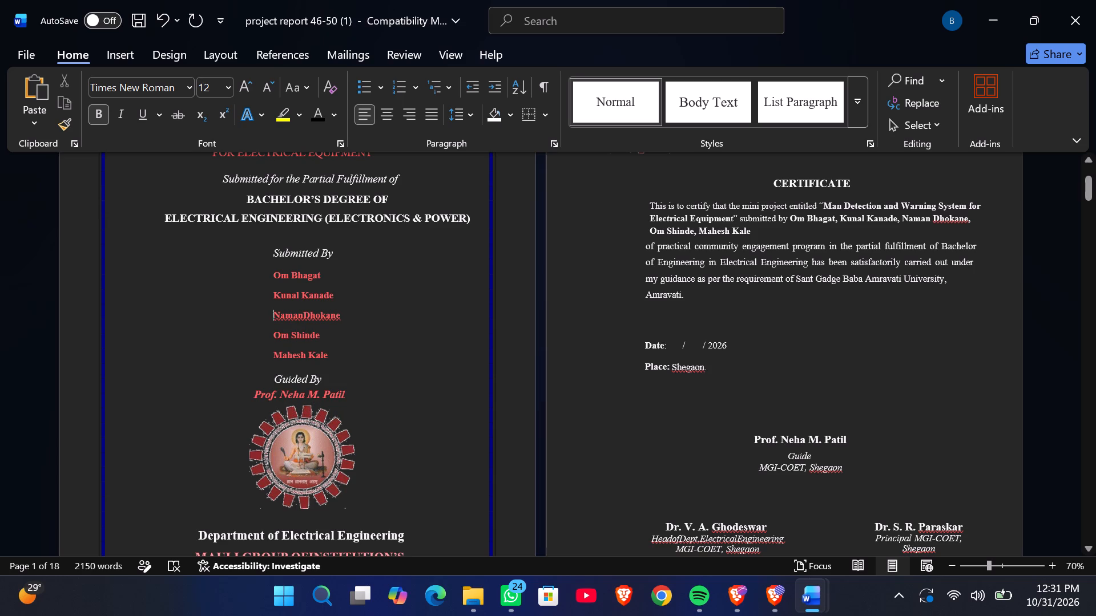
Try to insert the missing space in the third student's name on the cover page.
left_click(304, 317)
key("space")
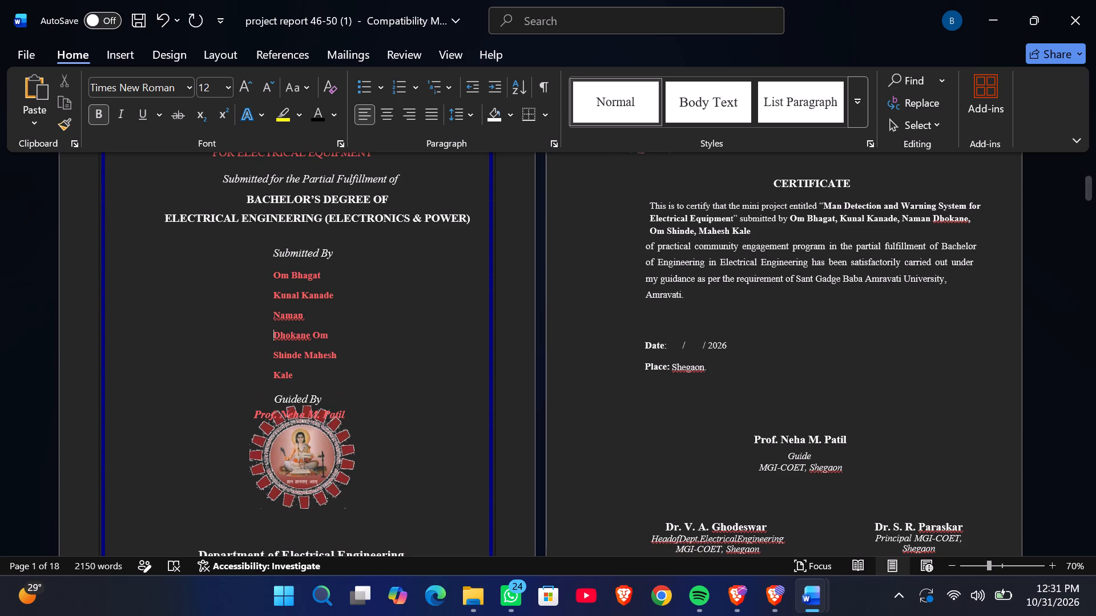
Undo the recent spacing edits and the bold formatting on the five student names on the cover page.
left_click(170, 17)
left_click(170, 17)
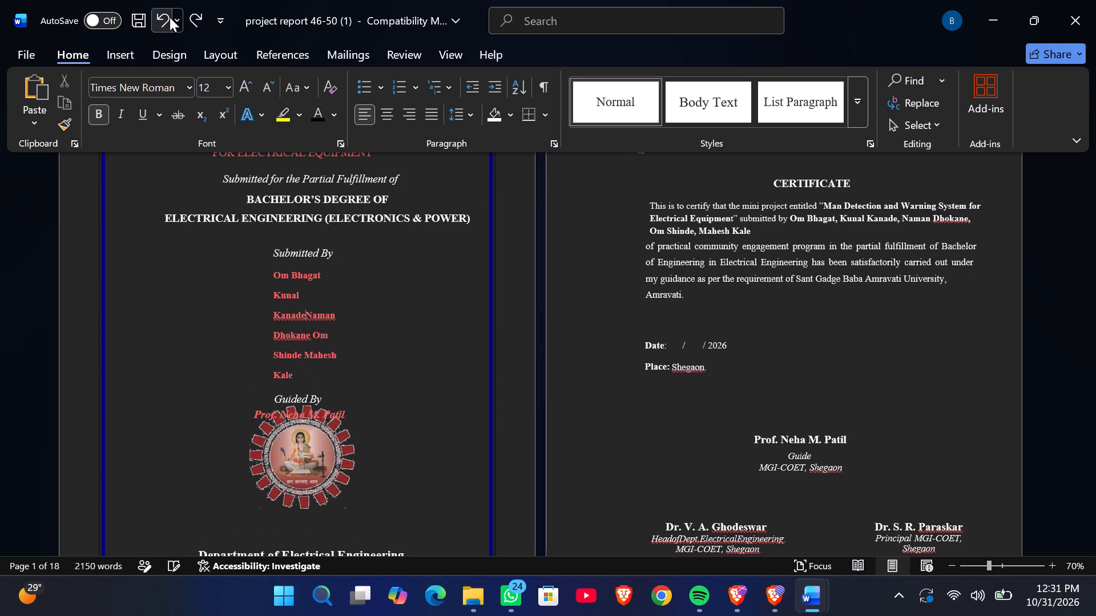
left_click(170, 17)
left_click(170, 17)
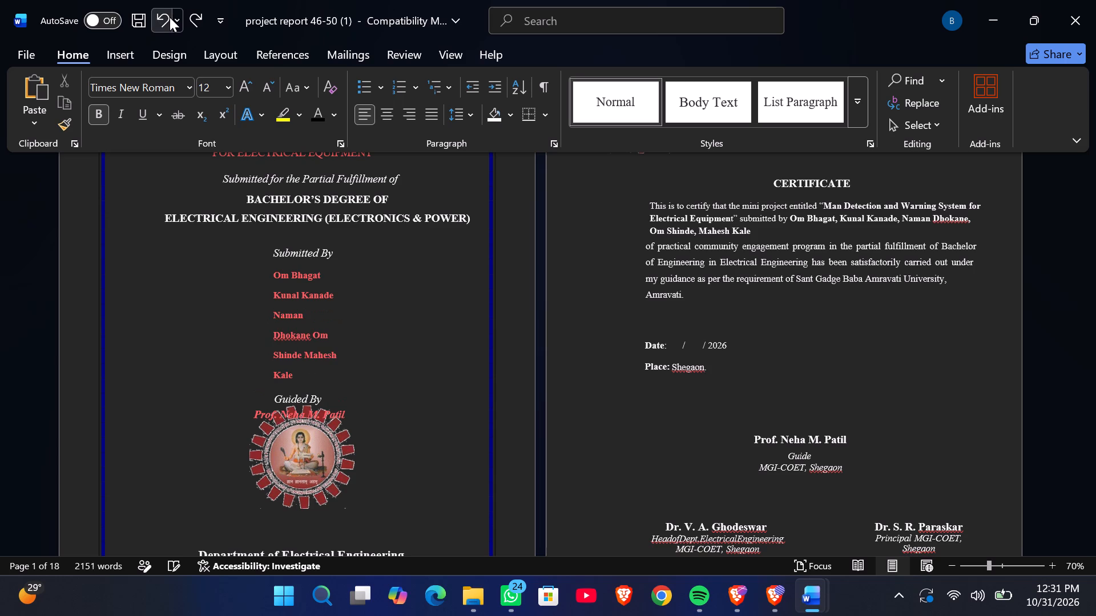
left_click(170, 17)
left_click(170, 17)
left_click(170, 17)
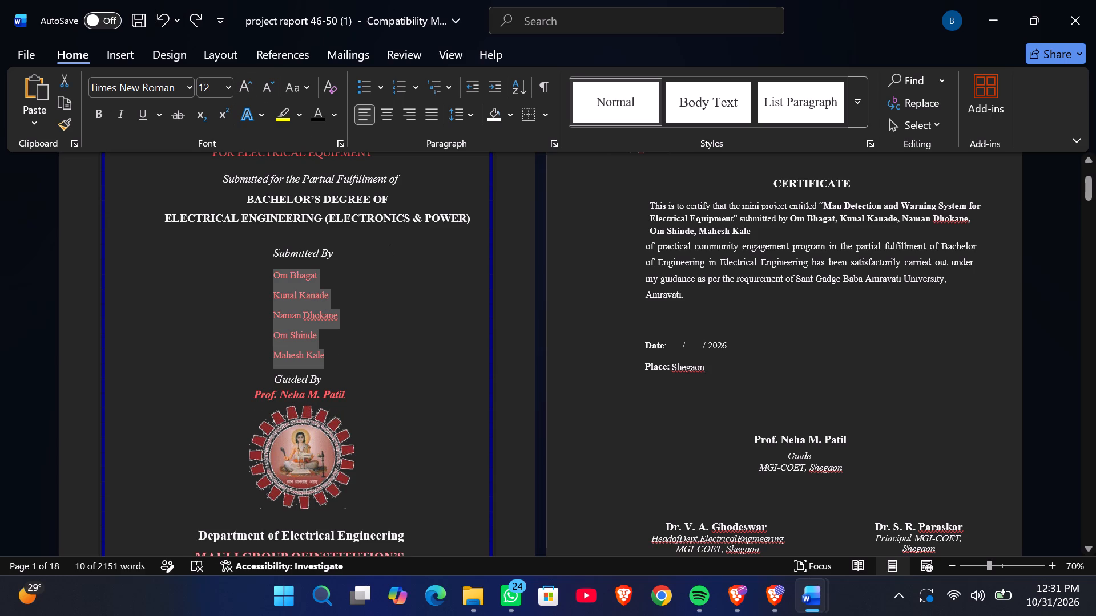
left_click(424, 341)
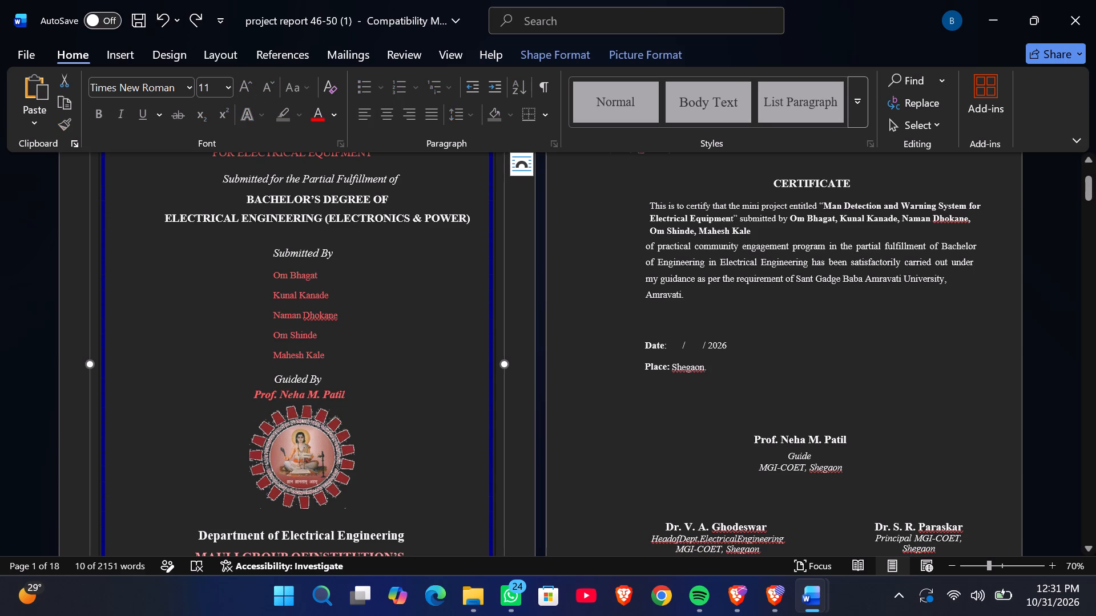
Move the cover page's college logo slightly down, between the guide's name and the department line.
left_click(325, 456)
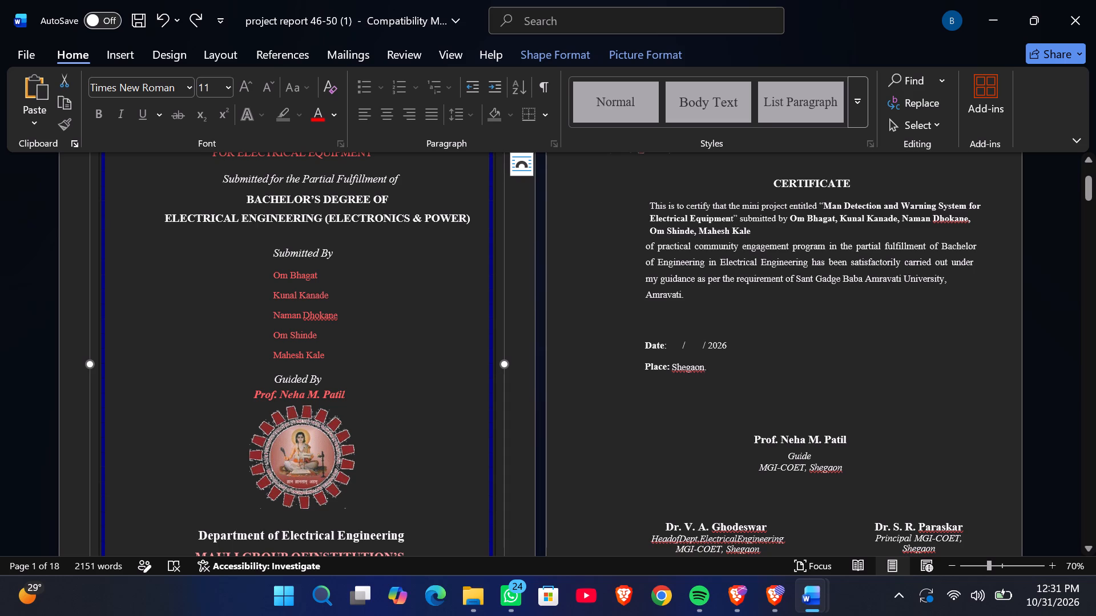
left_click_drag(325, 456, 326, 463)
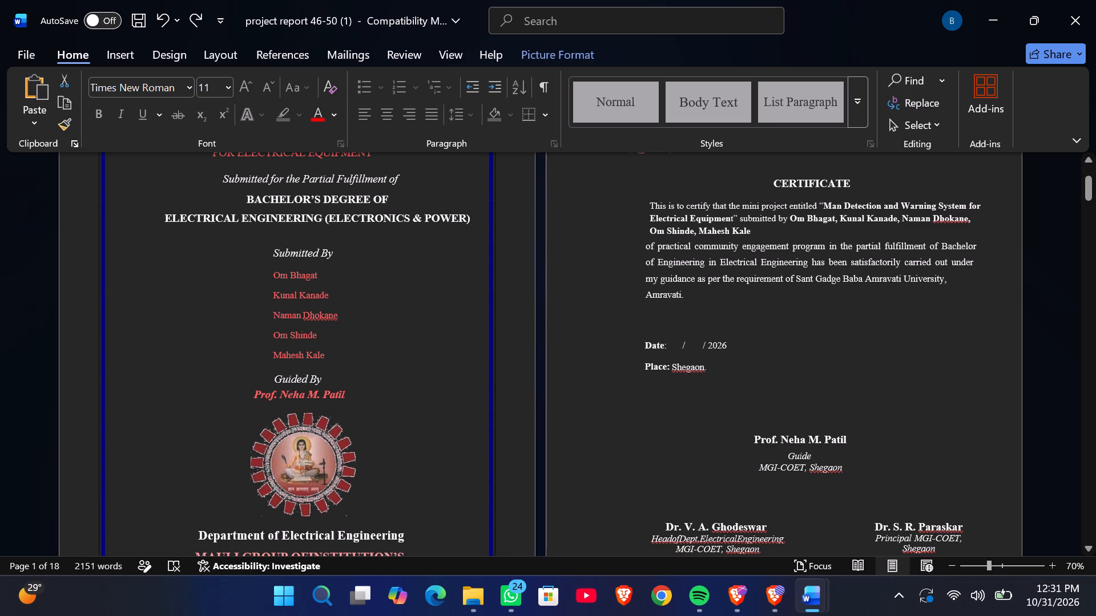
left_click_drag(326, 463, 327, 461)
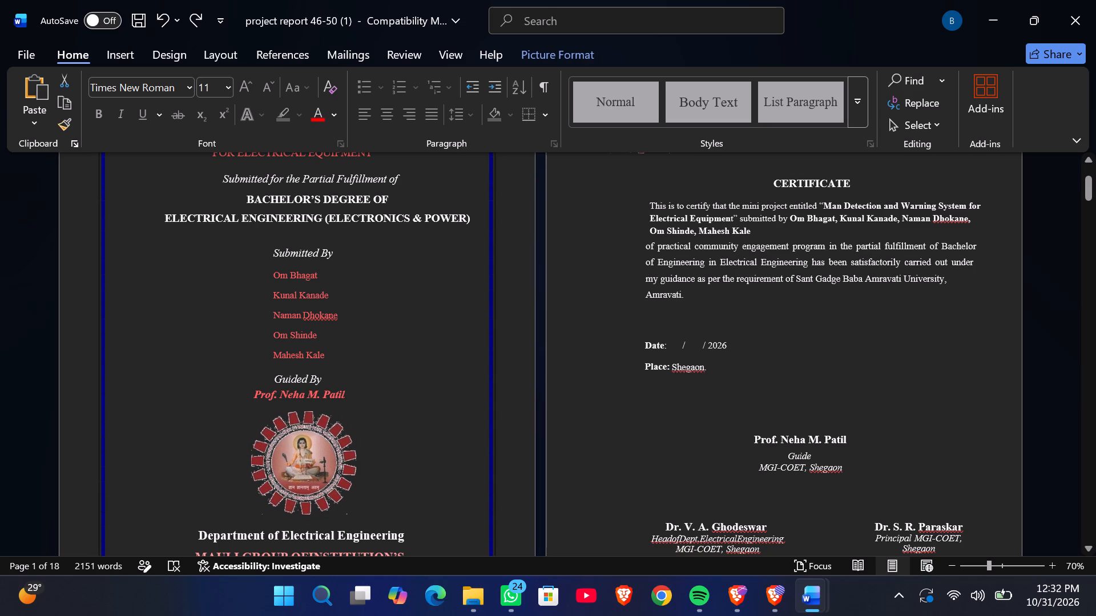
left_click_drag(327, 461, 326, 463)
left_click(404, 379)
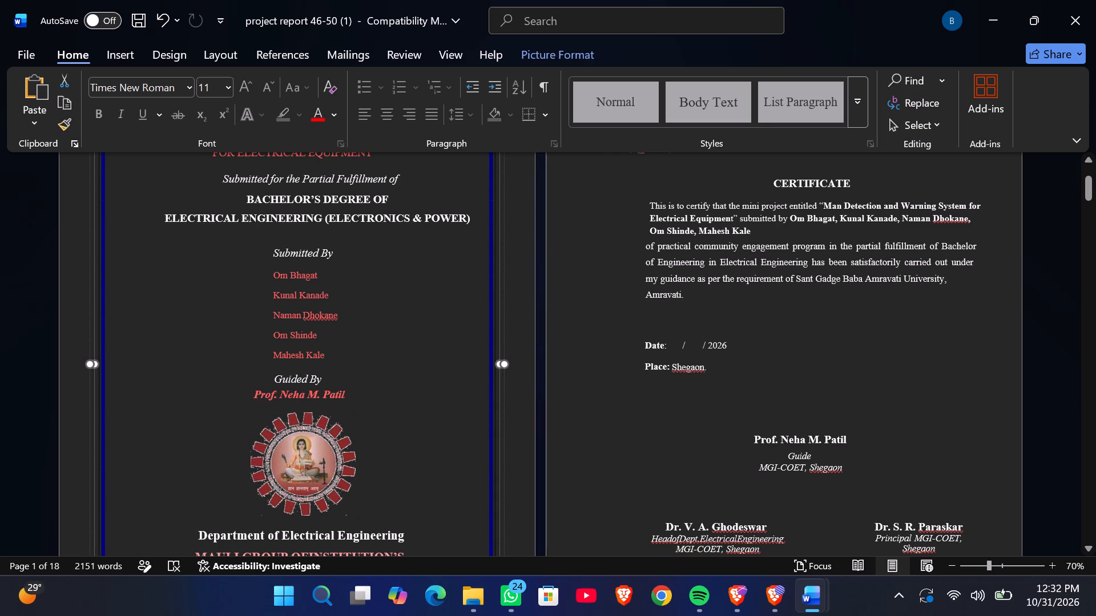
Save the document "project report 46-50 (1)".
scroll(404, 379, "down", 20)
scroll(404, 379, "down", 9)
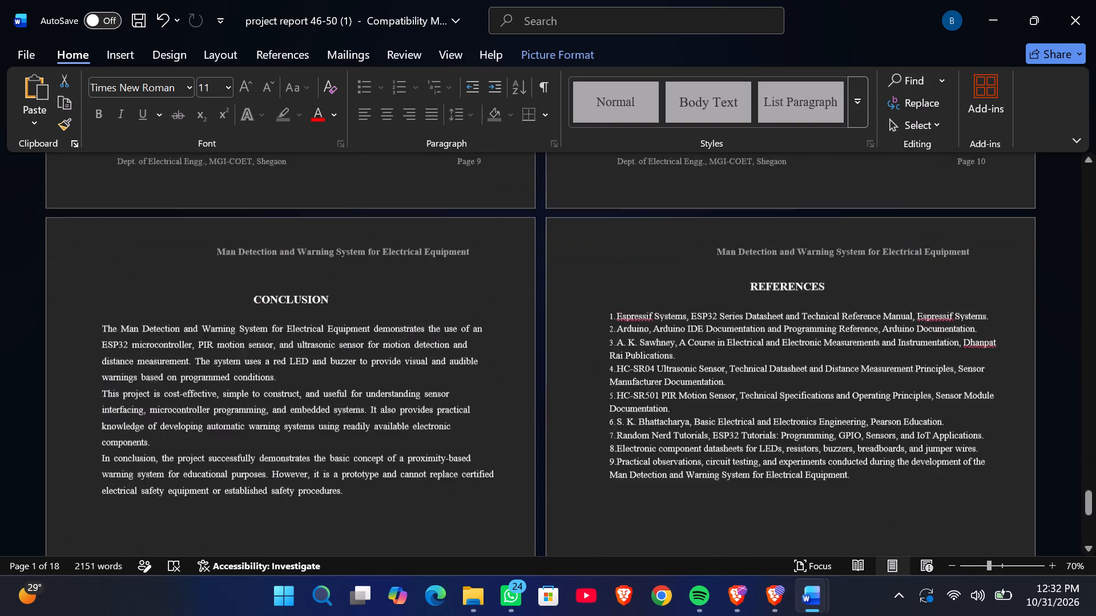
scroll(404, 379, "down", 12)
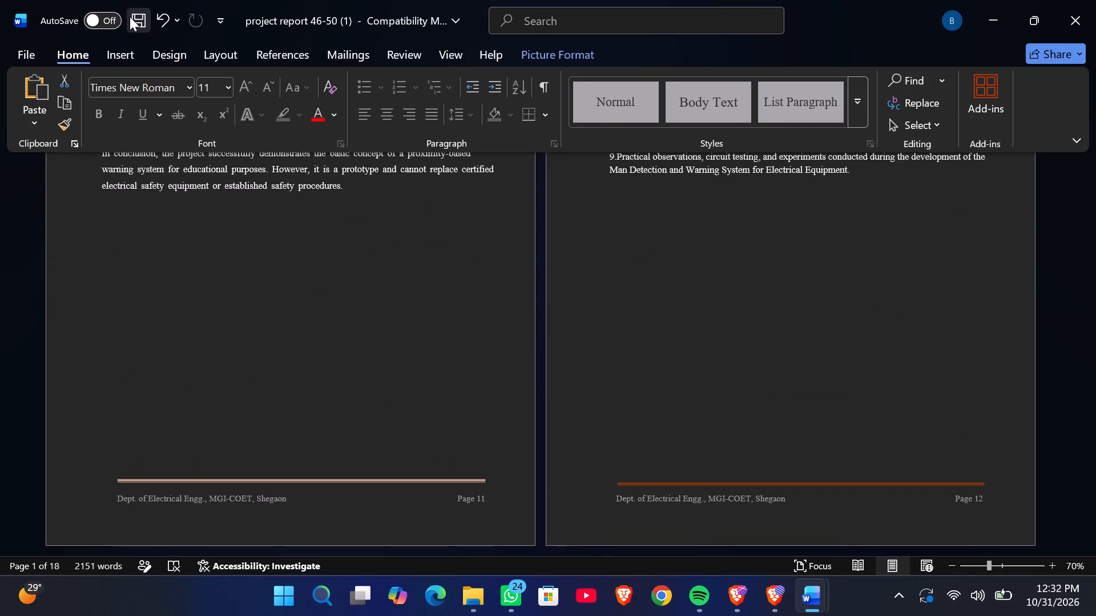
left_click(130, 17)
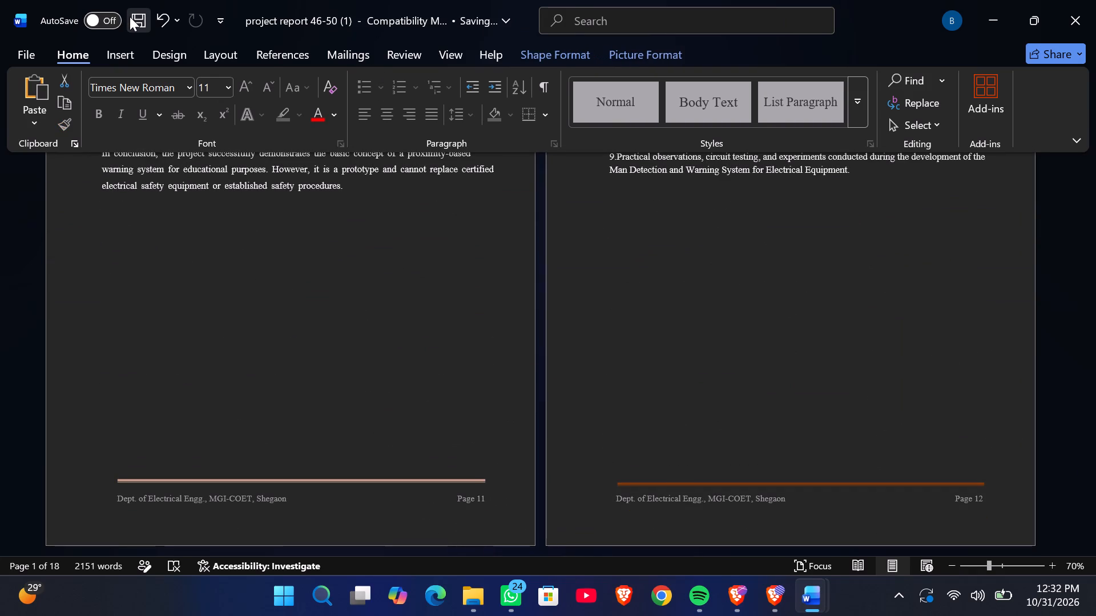
scroll(361, 224, "up", 20)
scroll(361, 224, "up", 20)
scroll(361, 224, "up", 20)
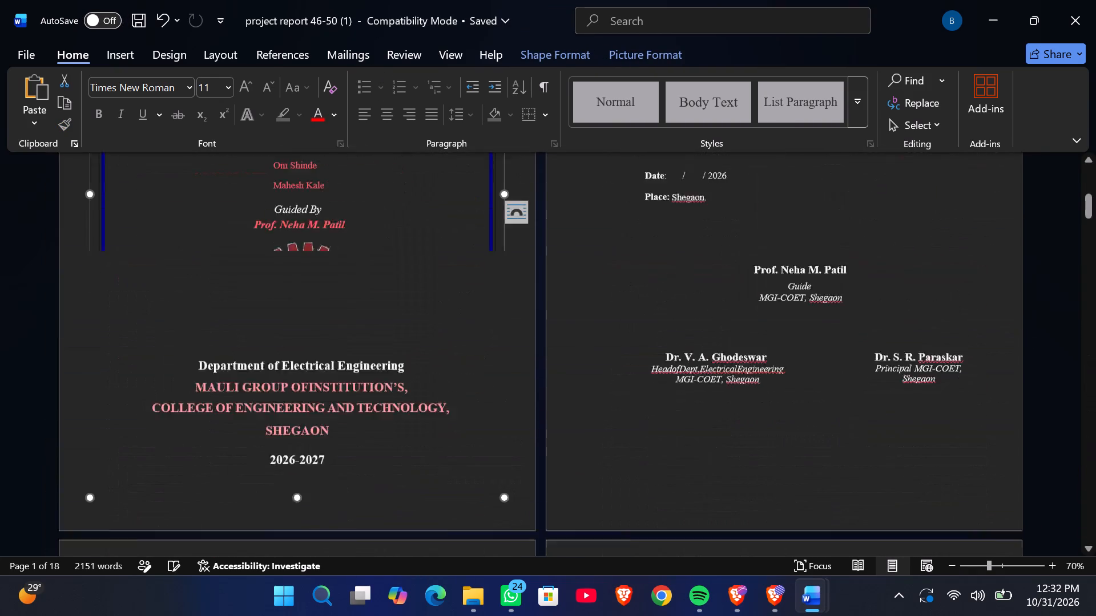
scroll(361, 224, "up", 4)
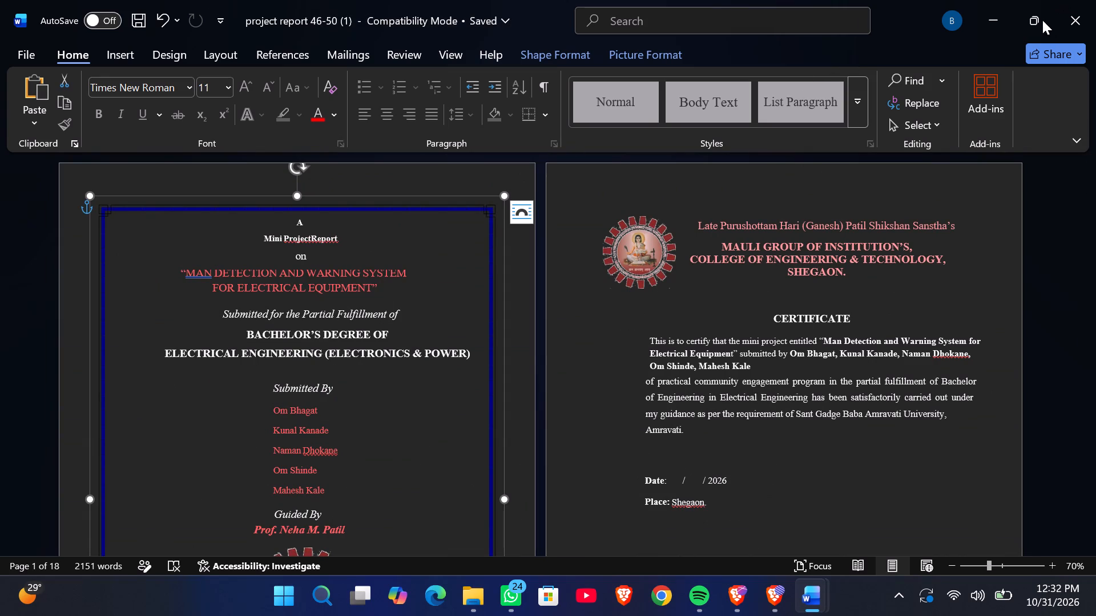
Switch to Brave, search for "word to pdf" and open iLovePDF's Word to PDF converter.
left_click(1000, 27)
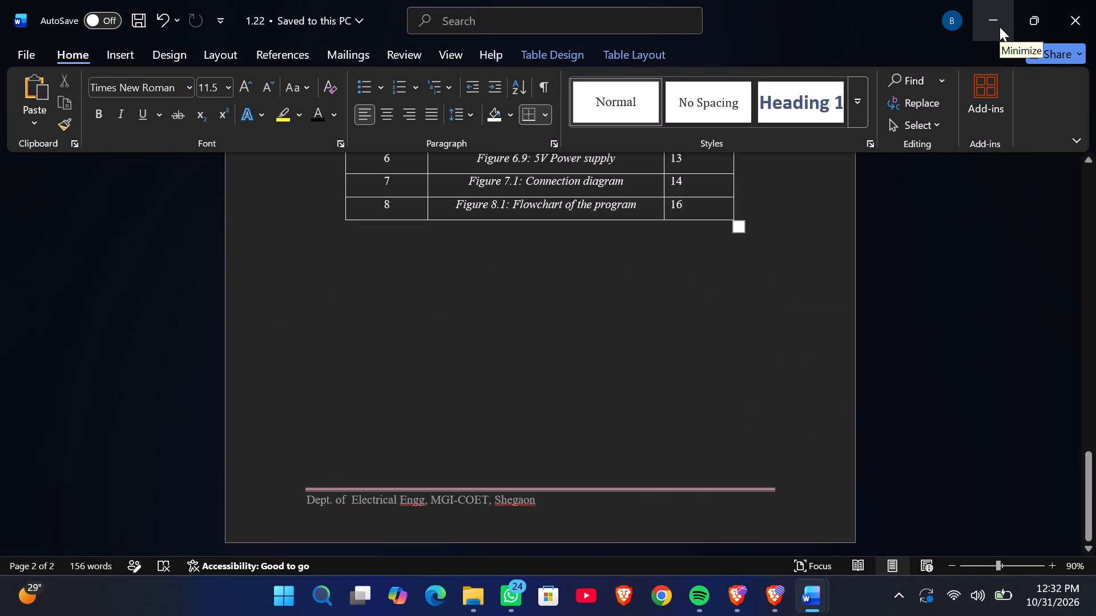
left_click(741, 601)
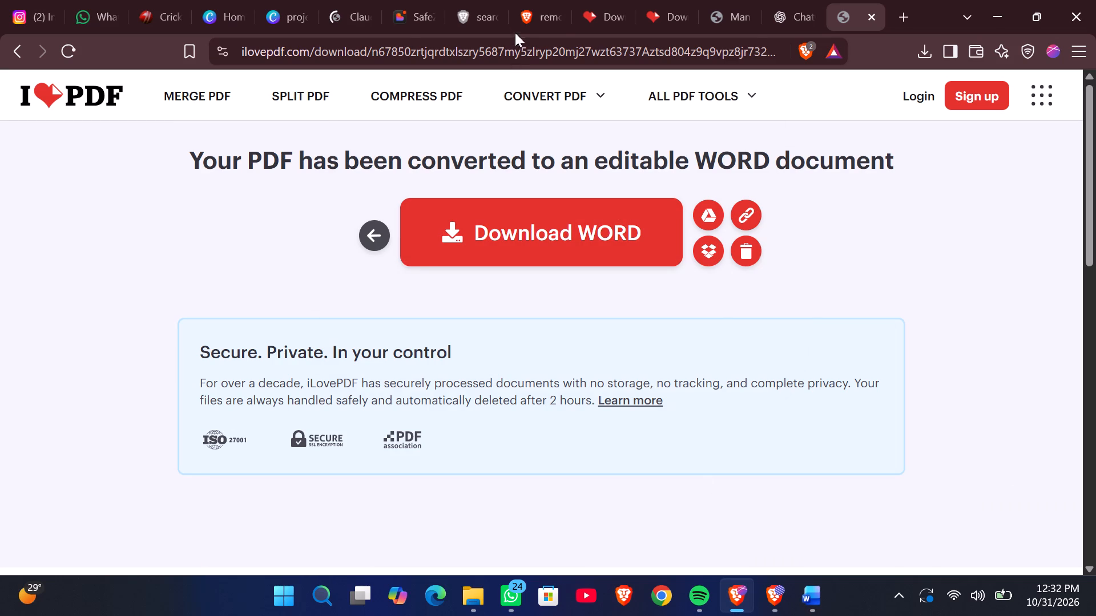
left_click(508, 62)
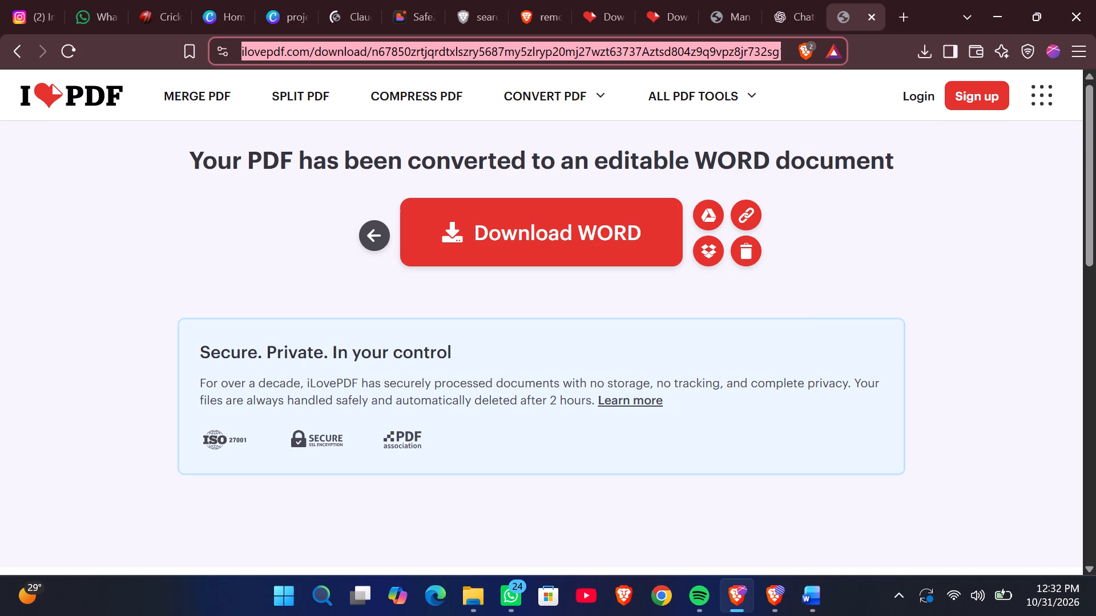
type("wo")
type("rd")
key("space")
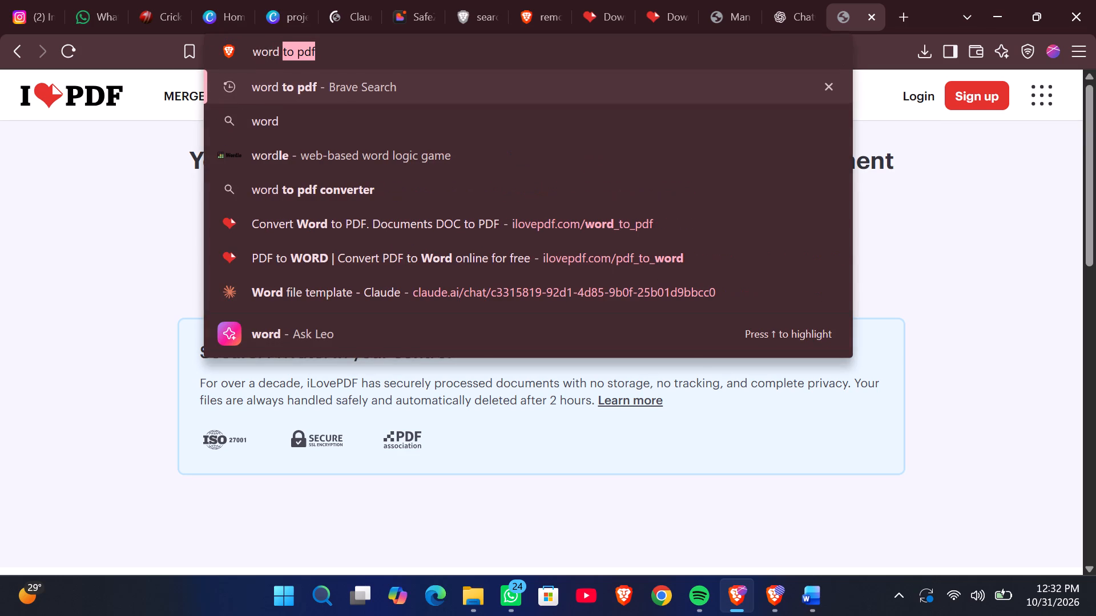
left_click(392, 95)
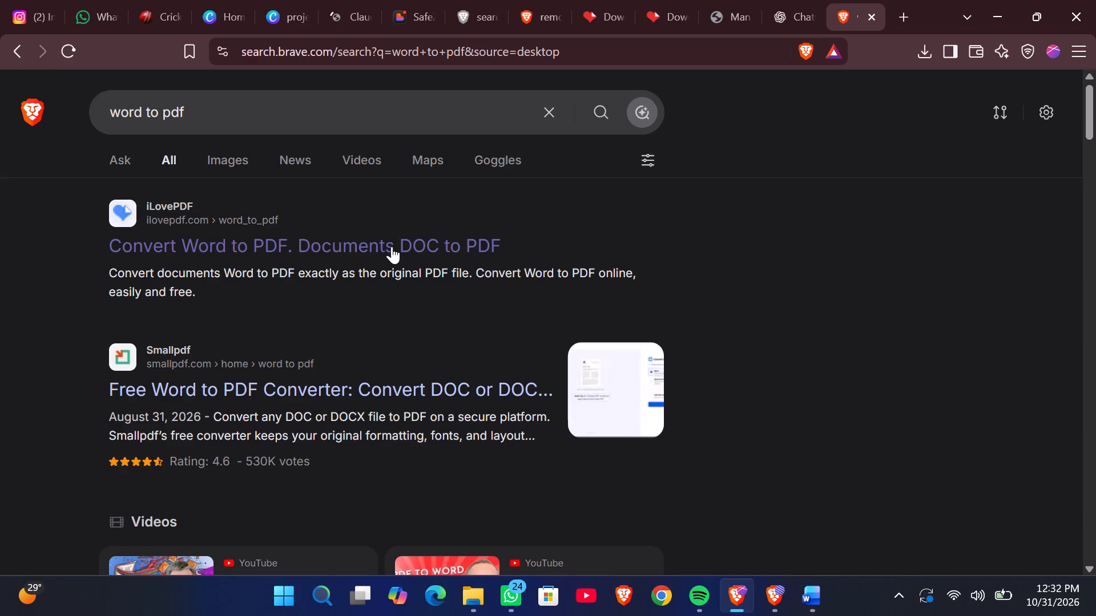
left_click(392, 246)
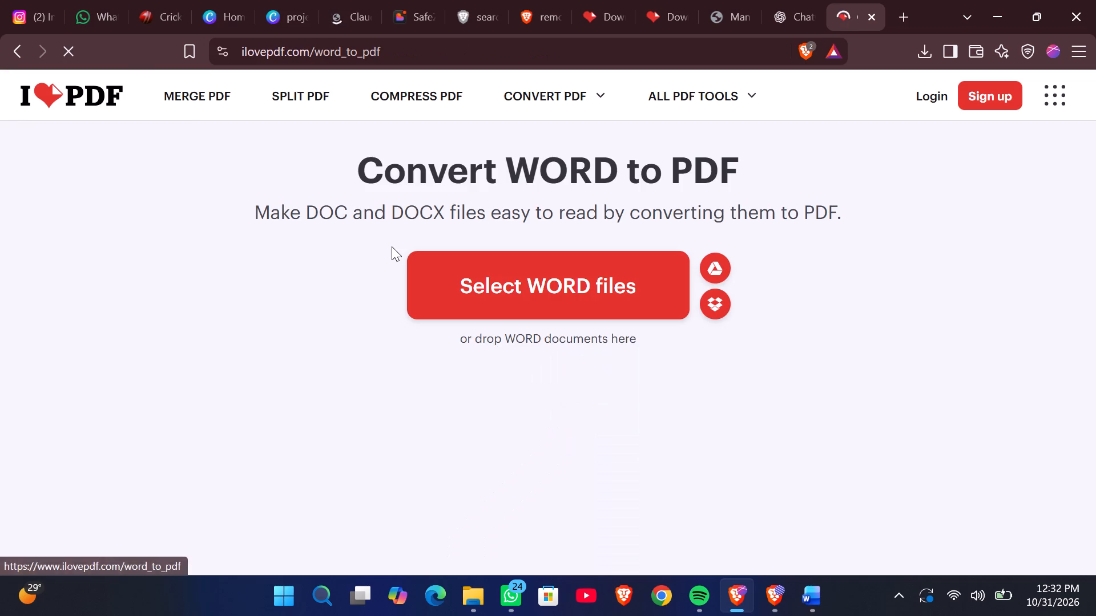
Convert the Word file "project report 46-50 (1)" to PDF and save the result in Downloads.
left_click(450, 278)
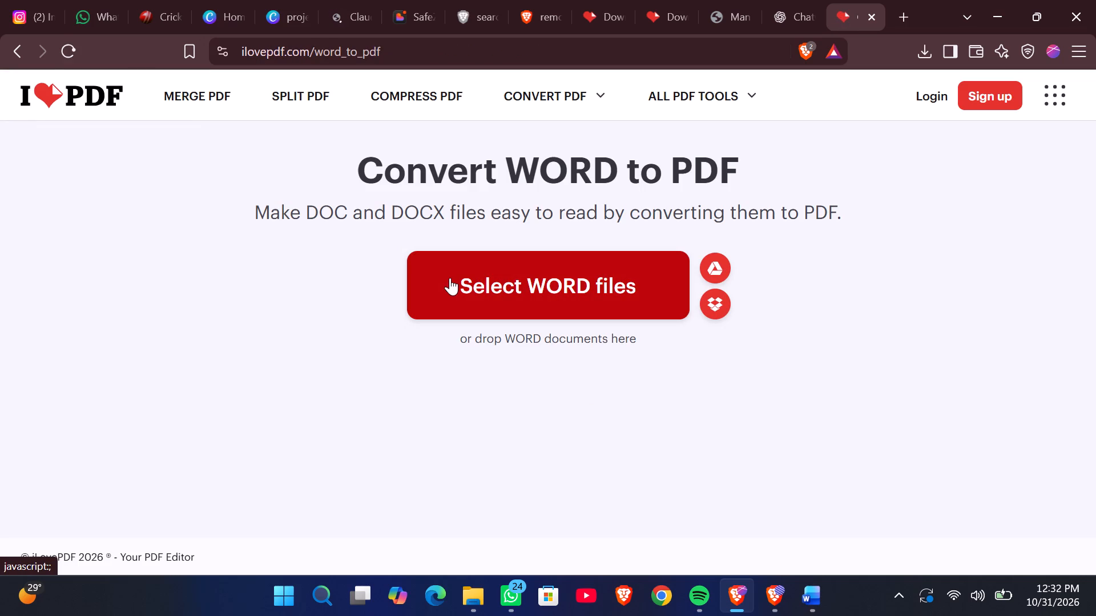
left_click(450, 278)
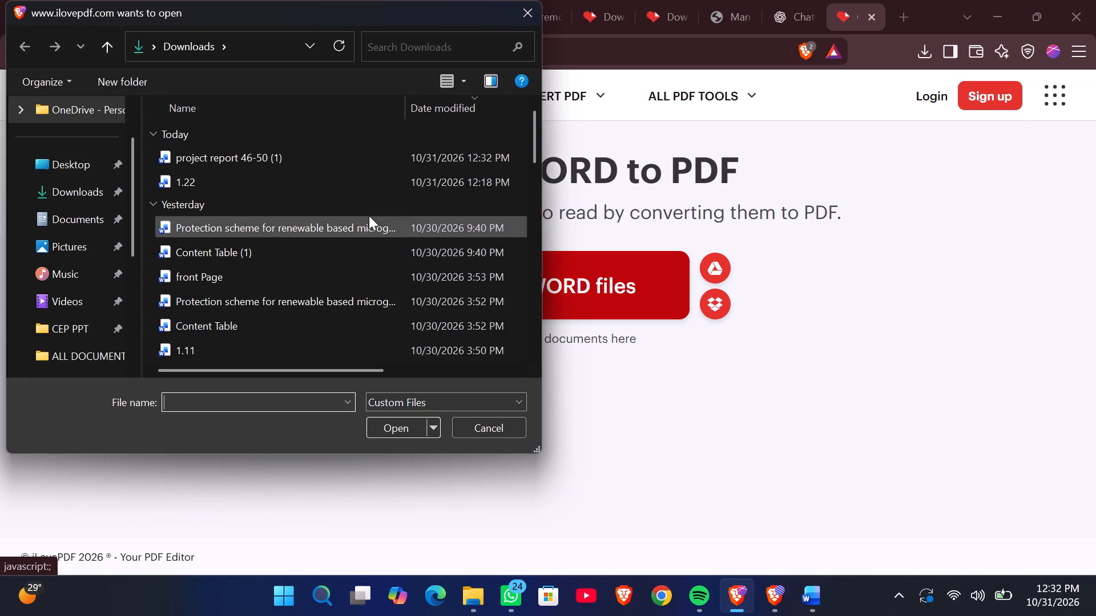
left_click(389, 162)
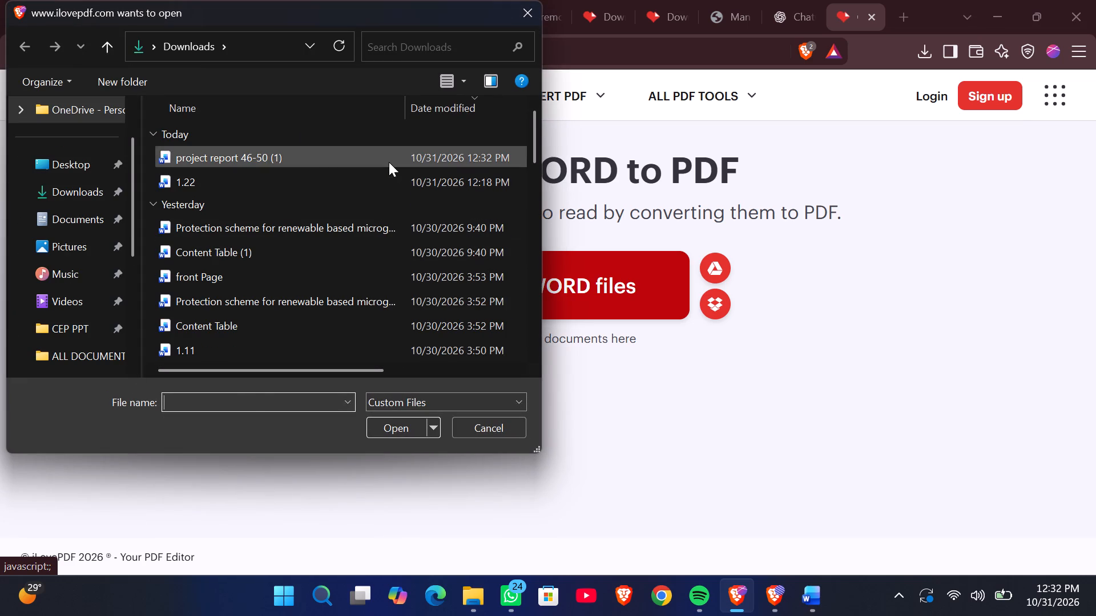
left_click(402, 433)
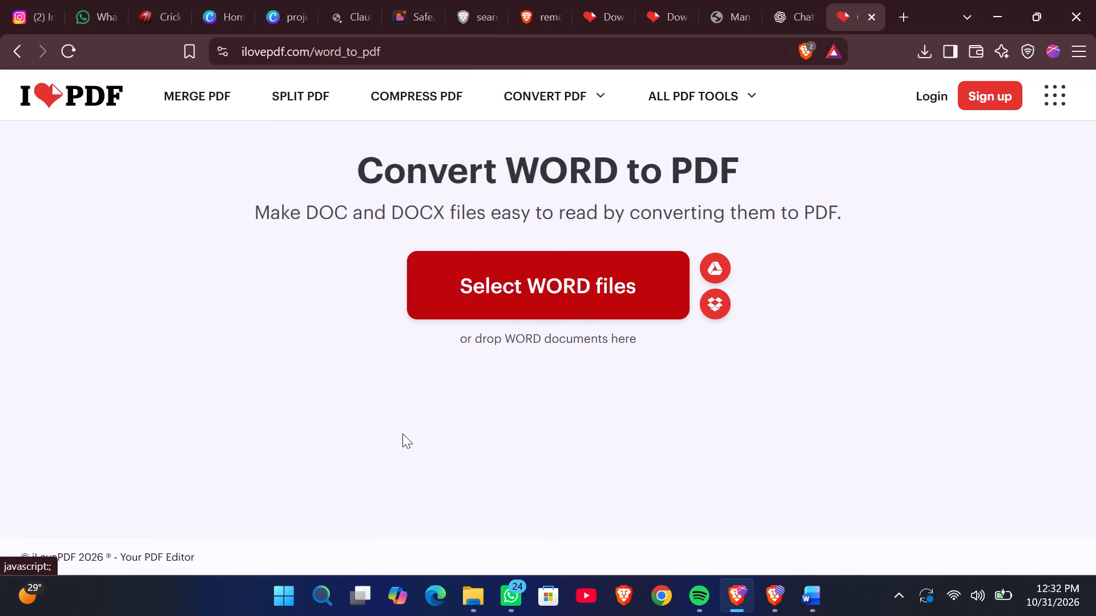
left_click(833, 511)
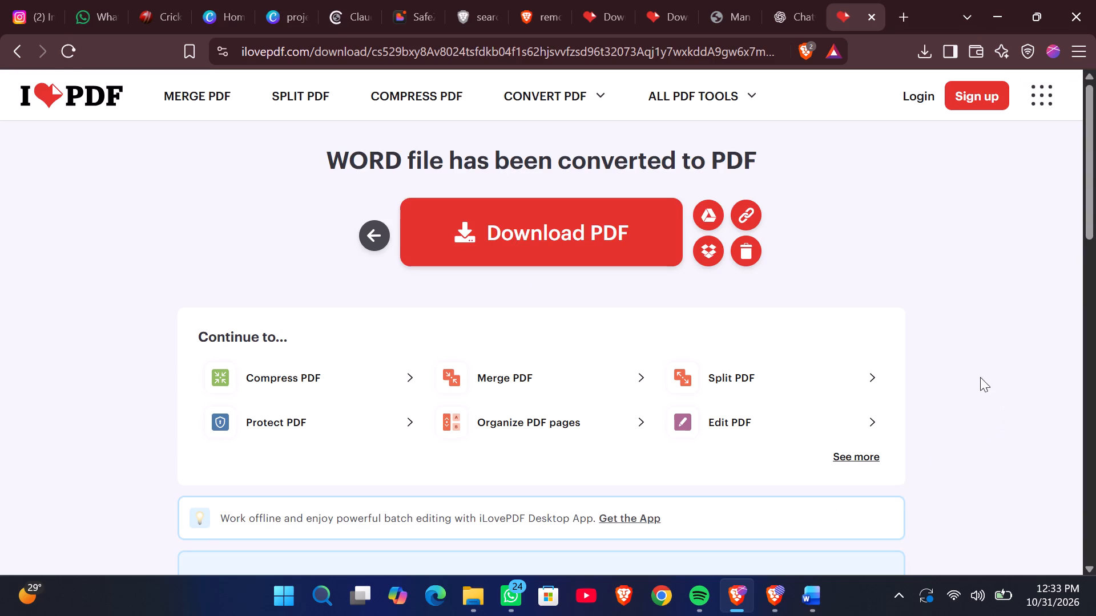
left_click(632, 260)
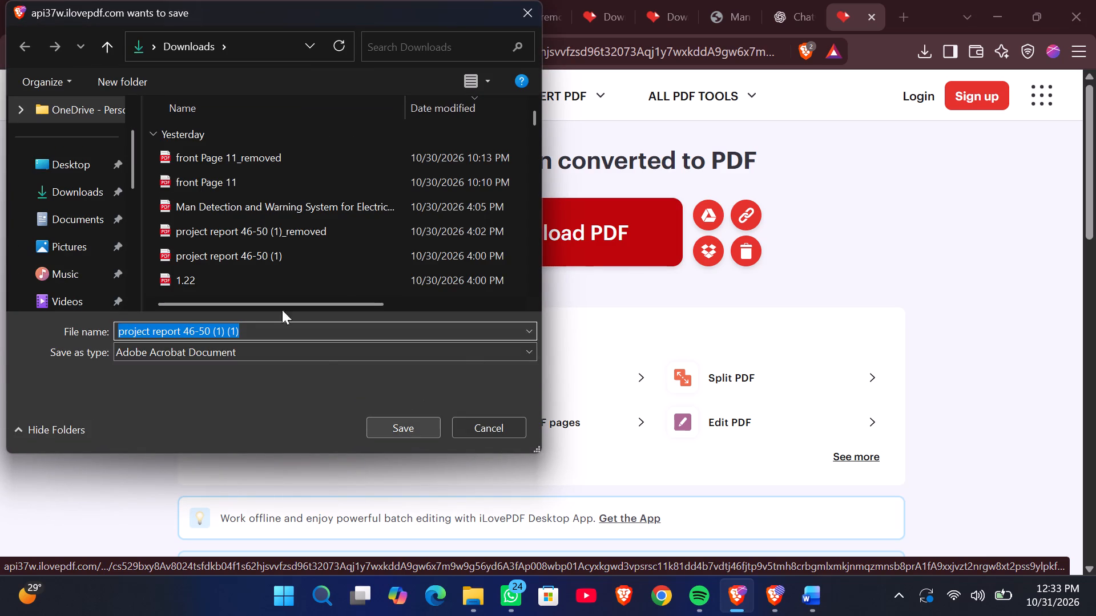
left_click(97, 200)
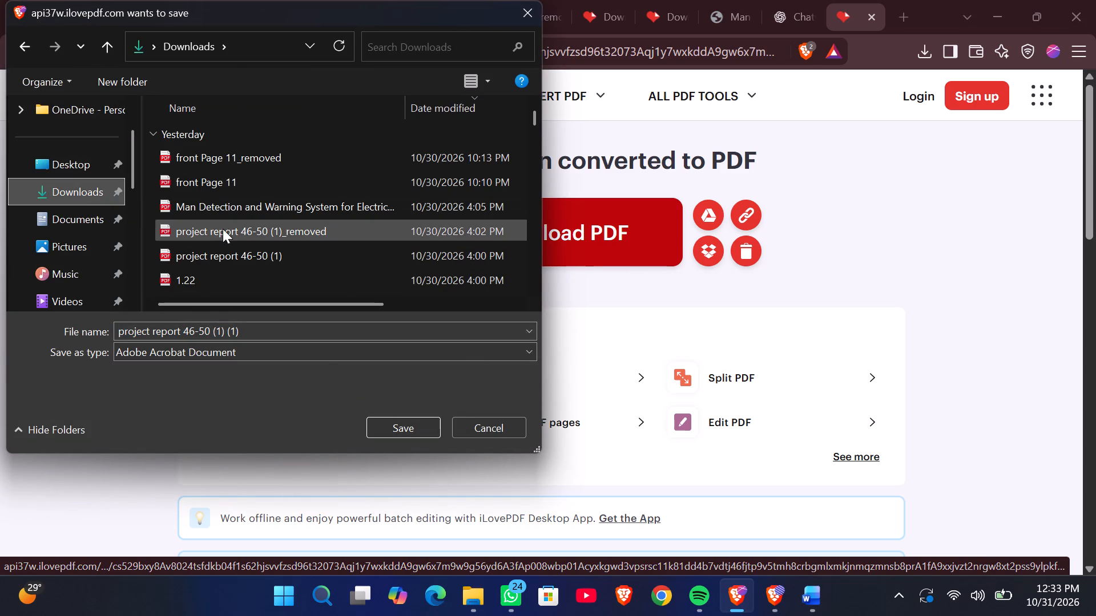
left_click(404, 432)
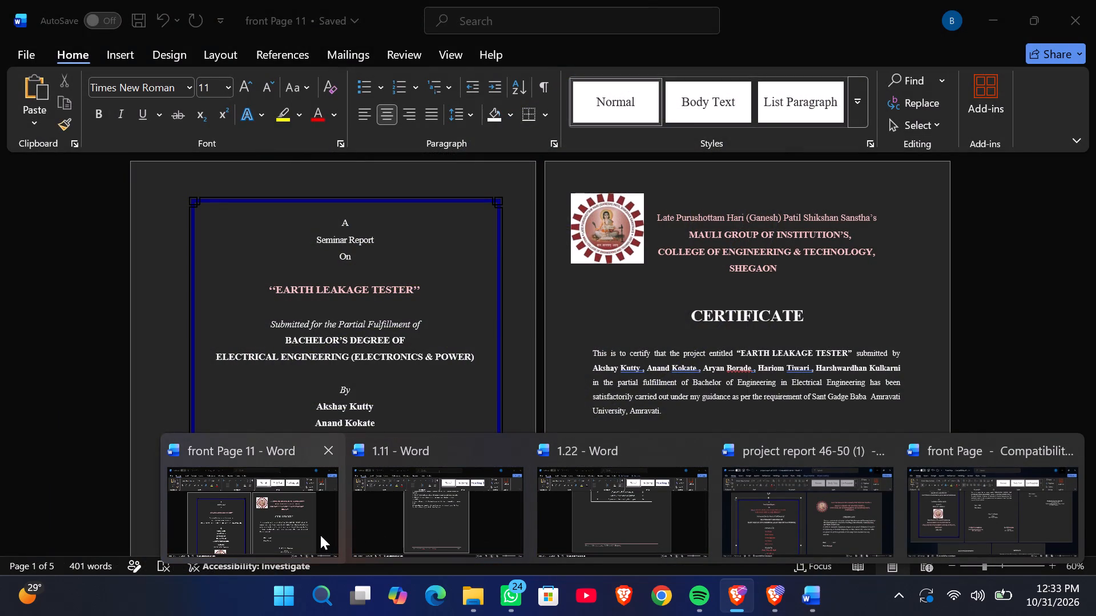
Switch to the Word document "front Page 11" and delete the empty space before "By" on the Earth Leakage Tester cover page.
left_click(320, 535)
scroll(401, 417, "down", 1)
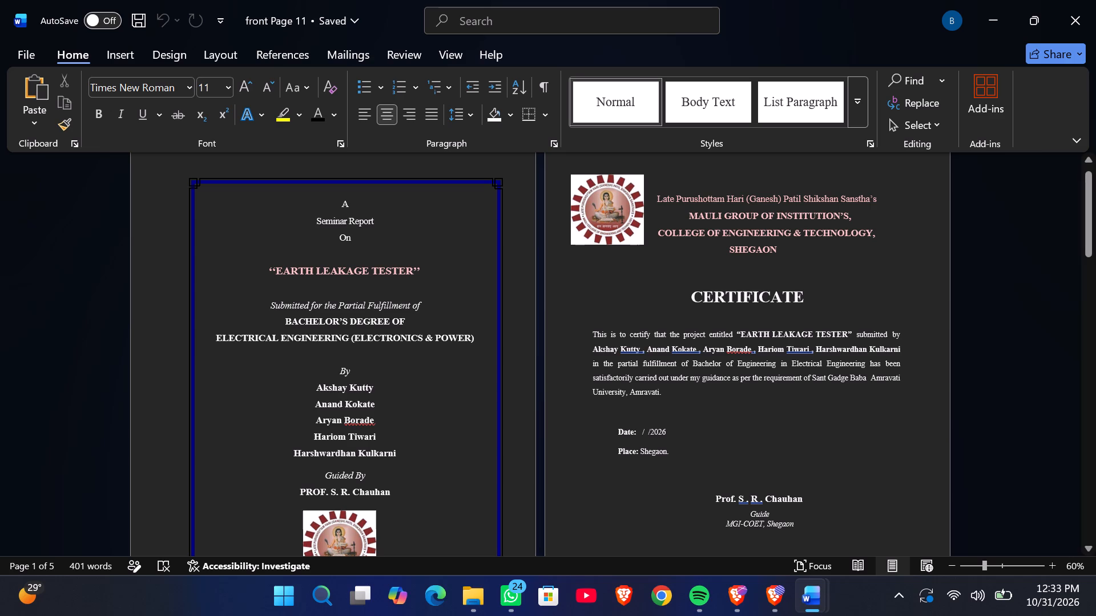
scroll(450, 427, "down", 1)
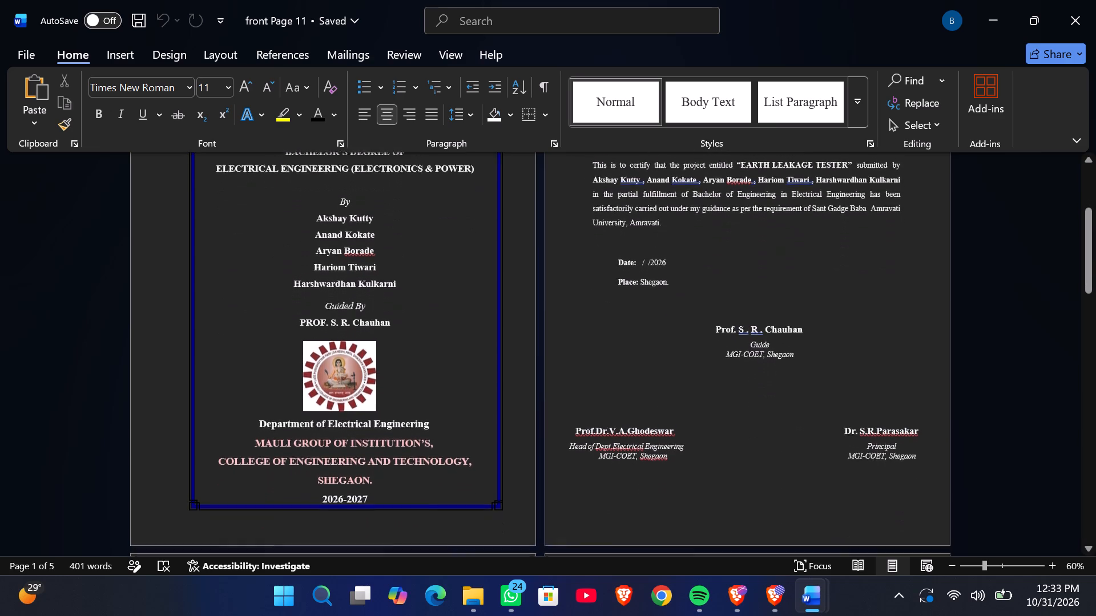
scroll(450, 427, "down", 2)
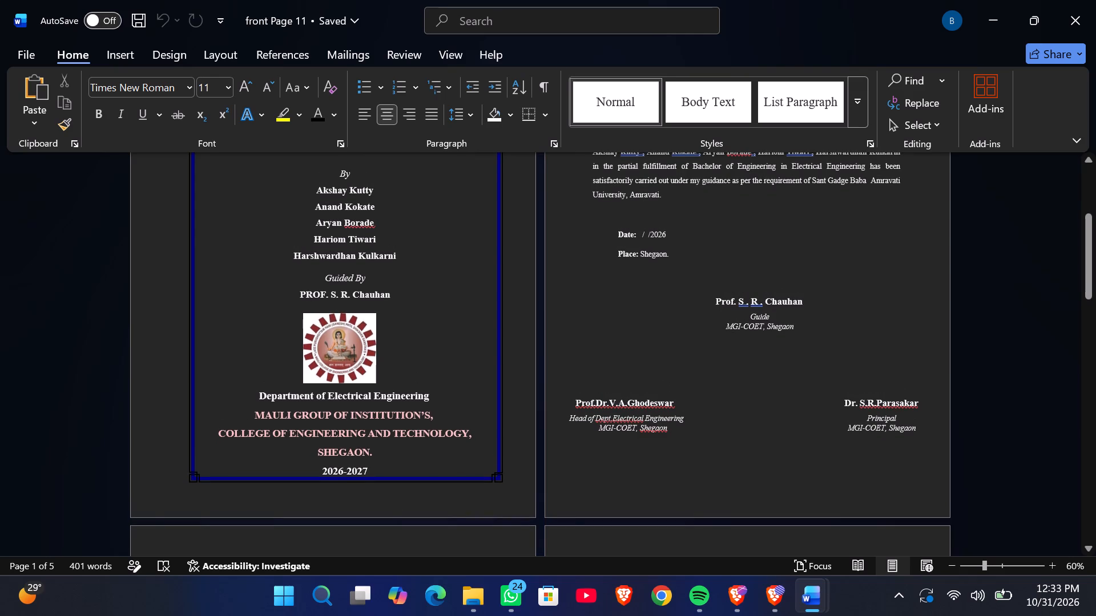
scroll(381, 314, "up", 2)
left_click(334, 249)
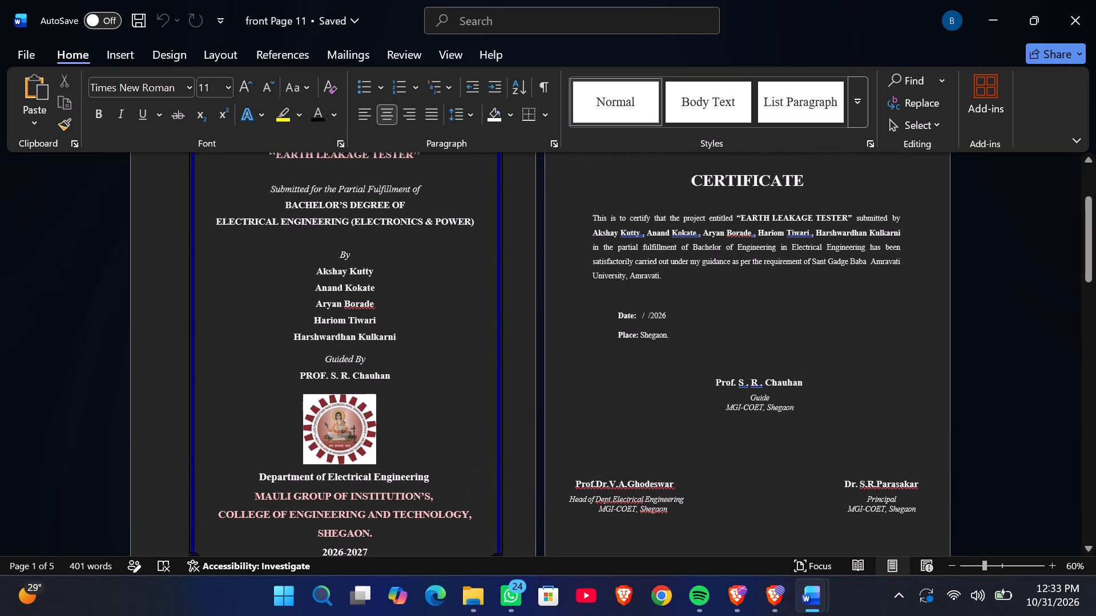
key("BackSpace")
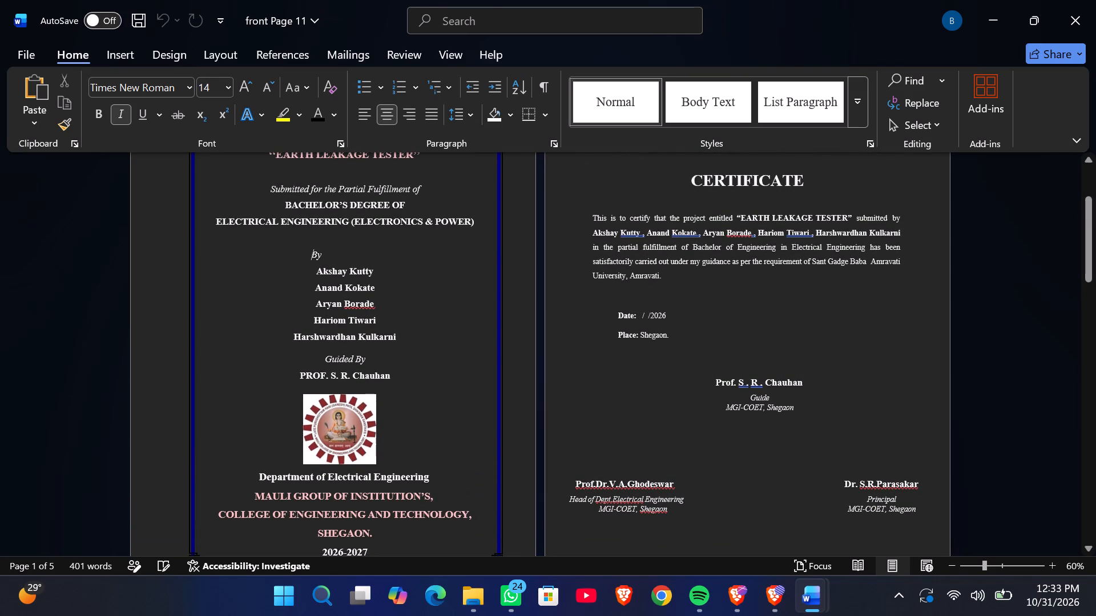
key("BackSpace")
key("BackSpace")
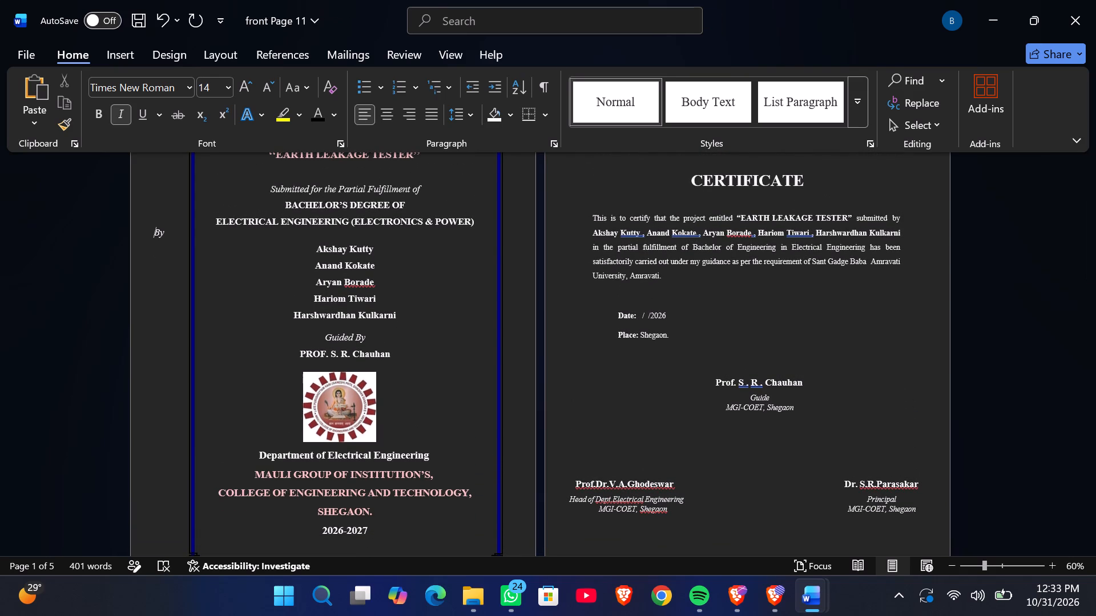
scroll(445, 313, "up", 1)
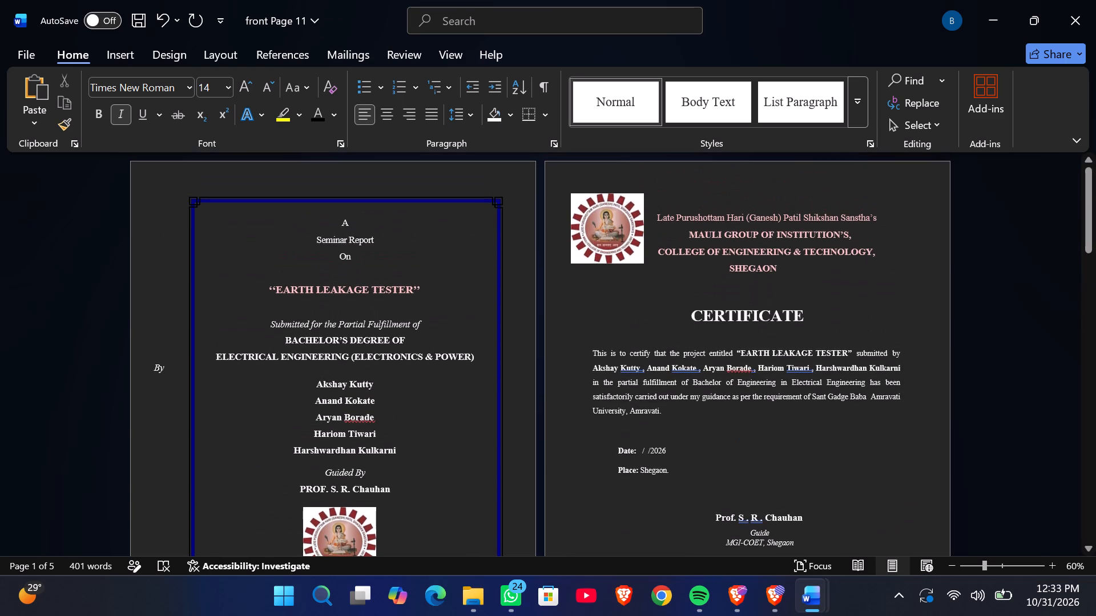
scroll(392, 361, "down", 2)
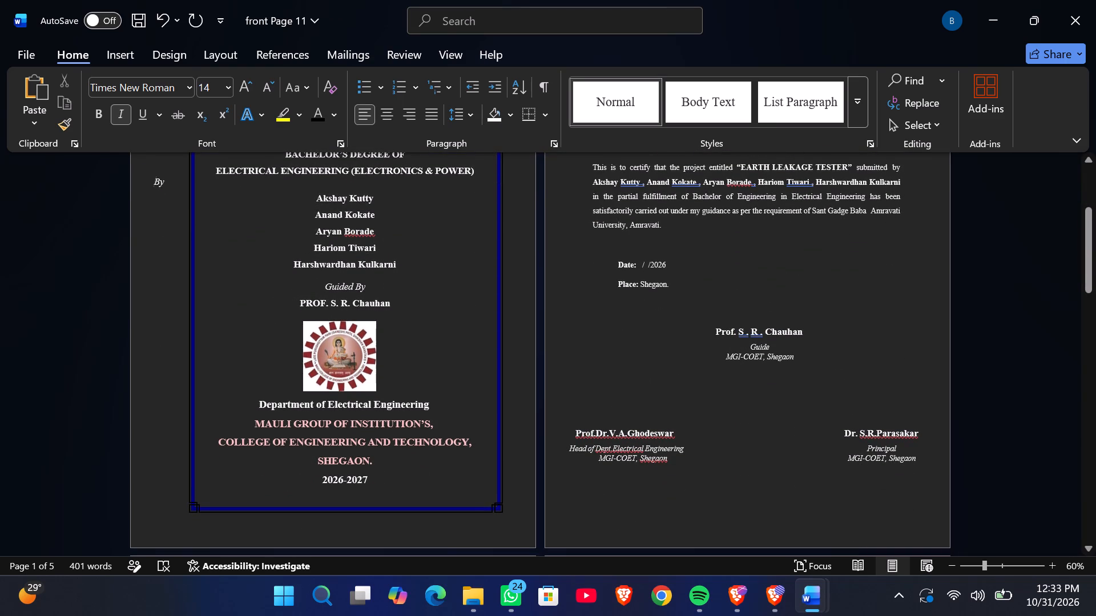
left_click(998, 9)
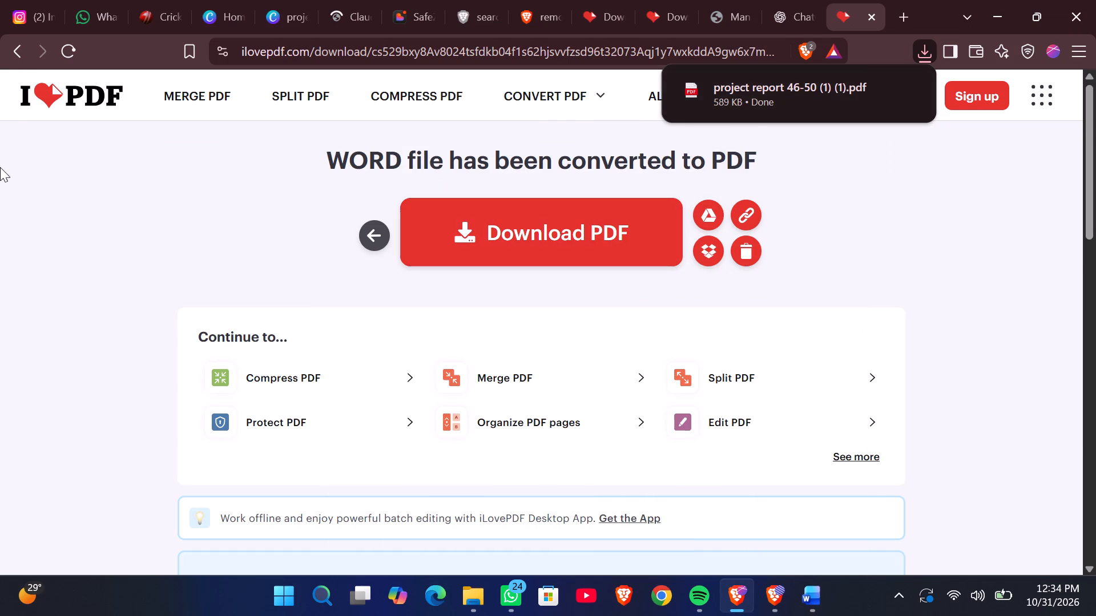
Back in Brave, convert the recent Word file "1.22" to PDF and save the result in Downloads.
left_click(18, 52)
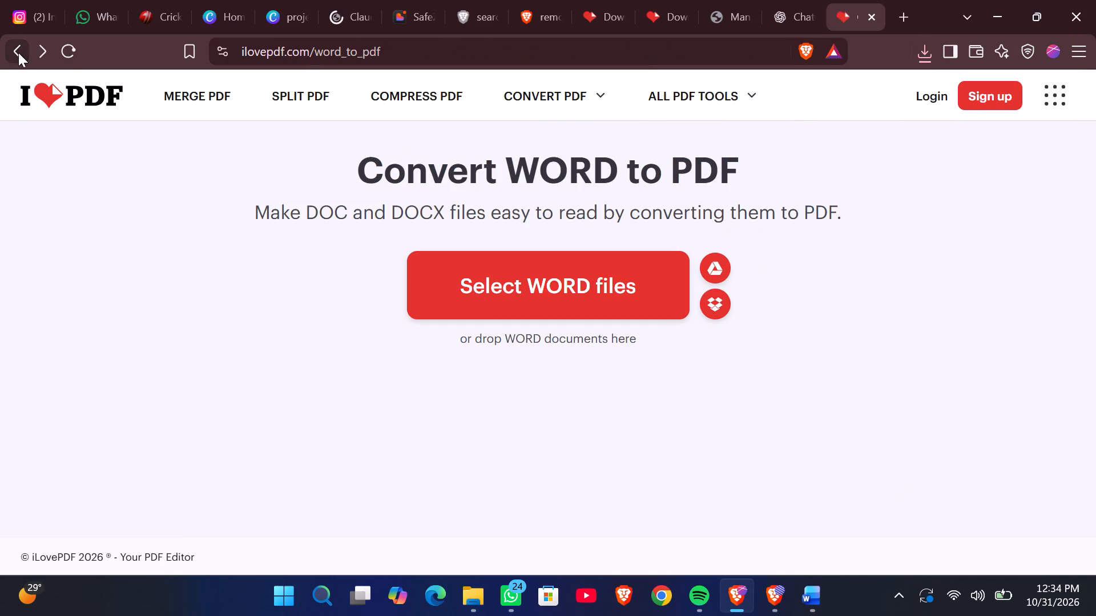
left_click(558, 287)
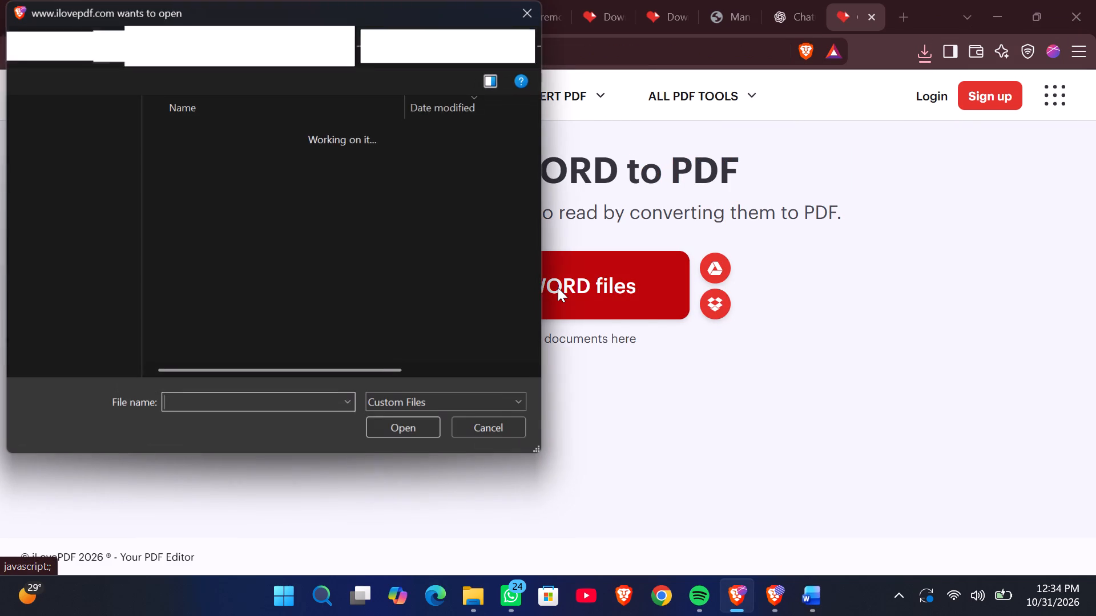
scroll(78, 160, "up", 3)
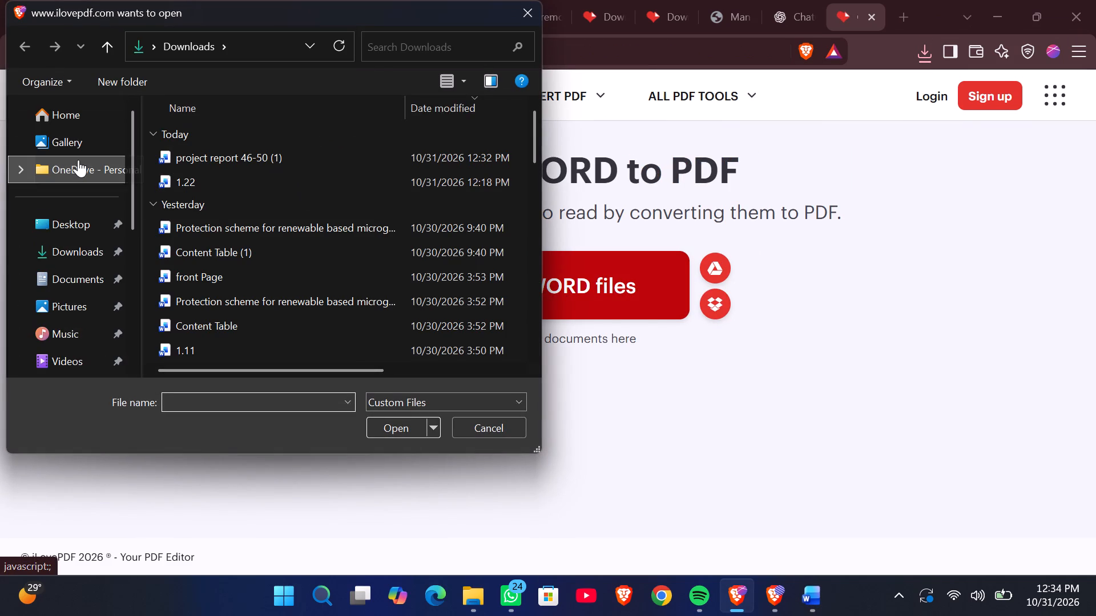
scroll(78, 160, "up", 1)
left_click(90, 123)
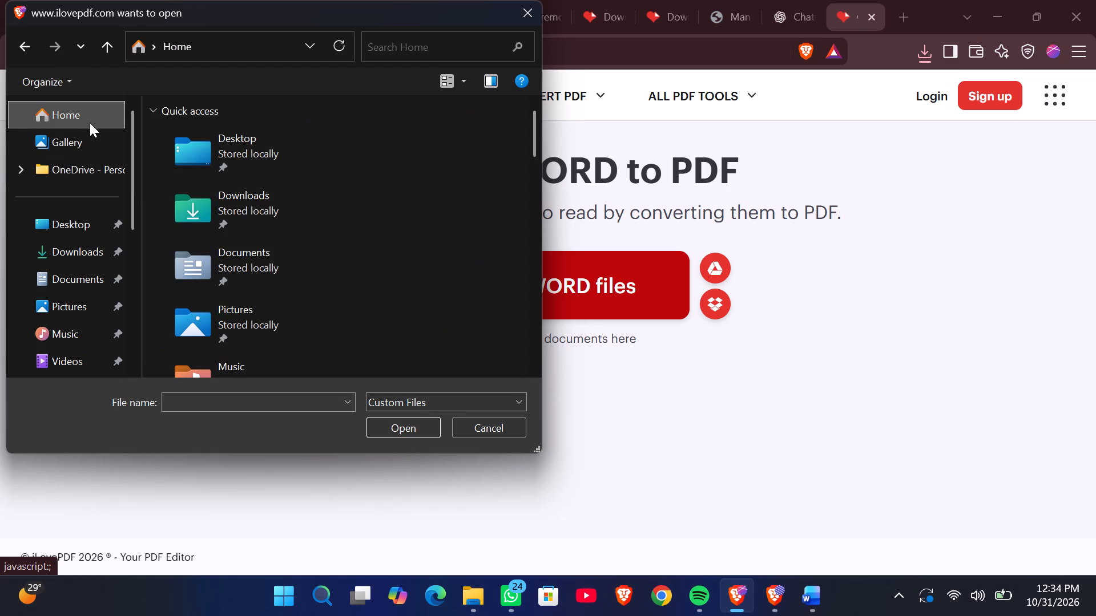
scroll(243, 231, "down", 2)
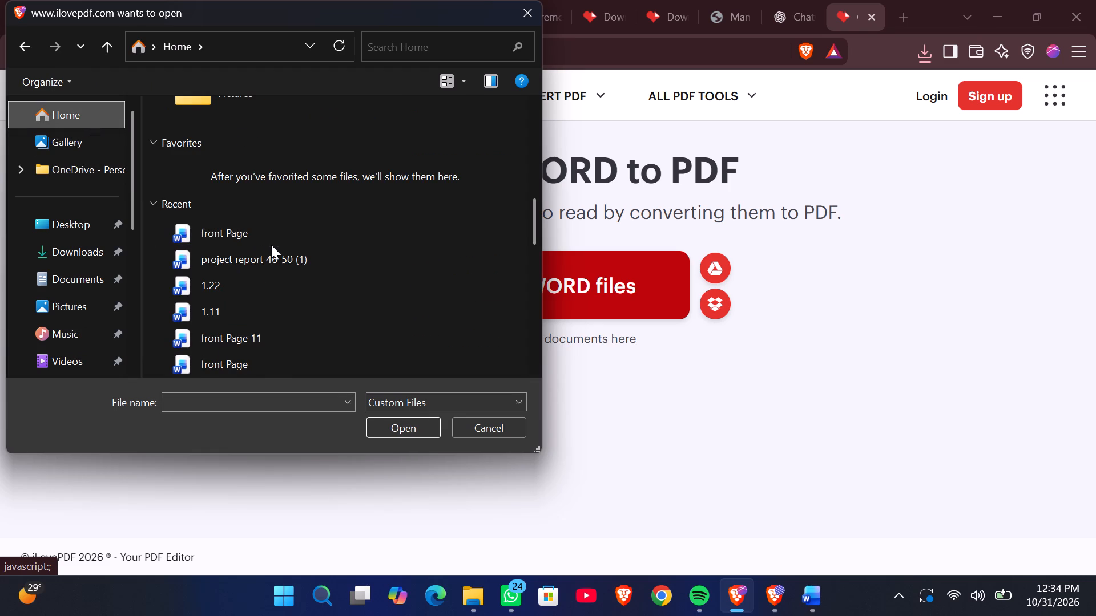
left_click(337, 278)
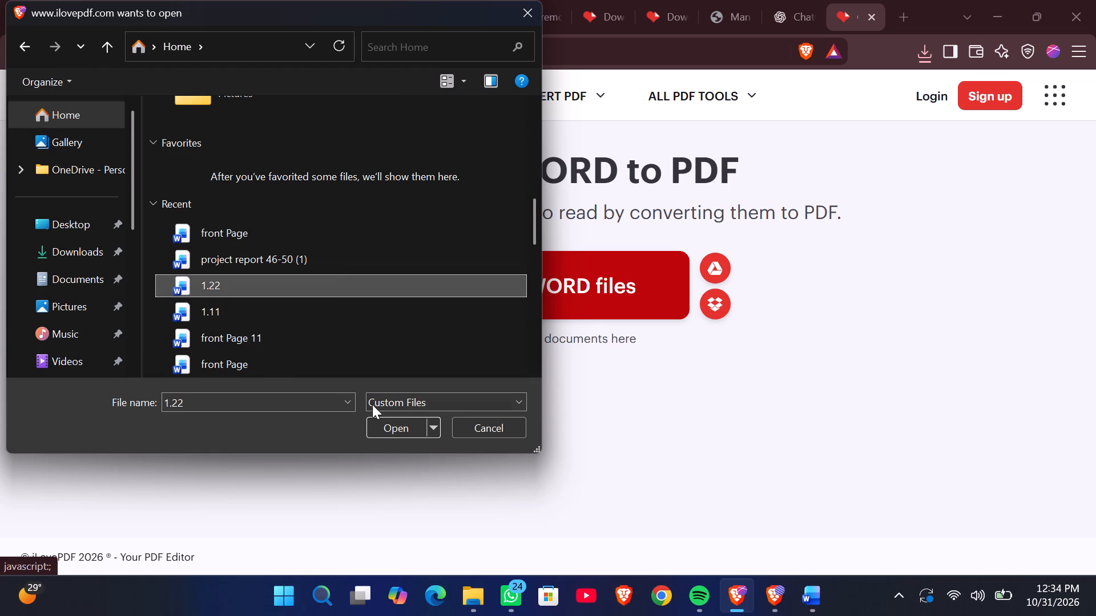
left_click(397, 432)
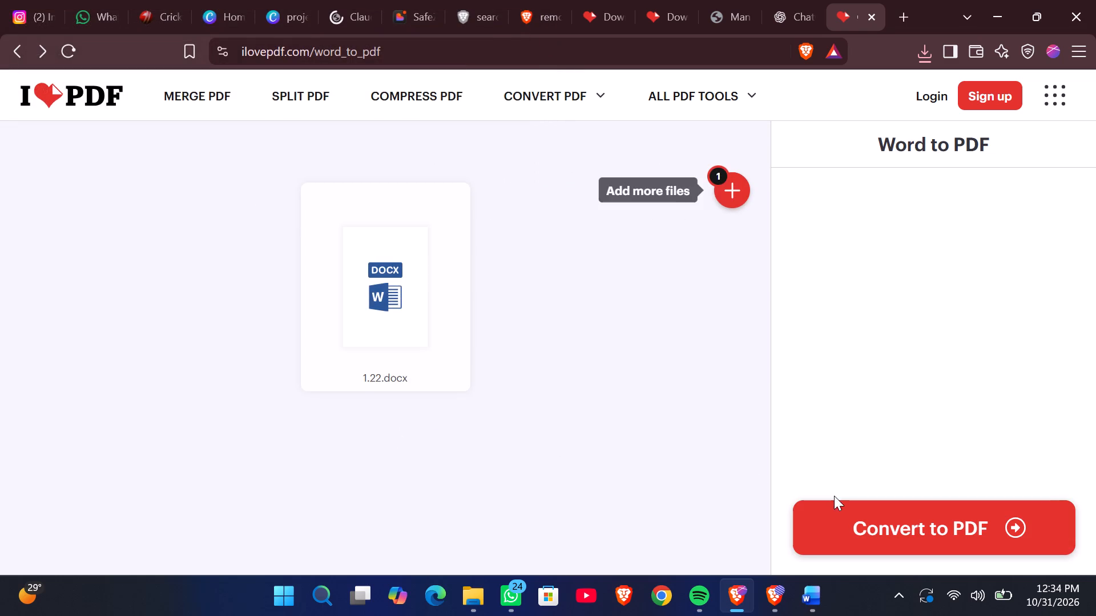
left_click(844, 505)
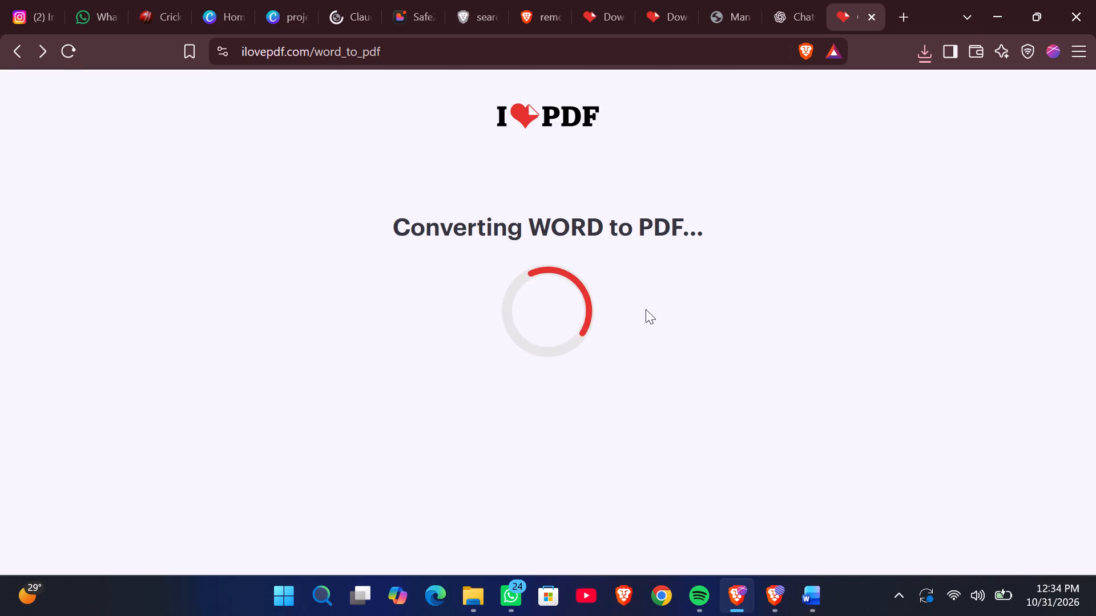
left_click(594, 212)
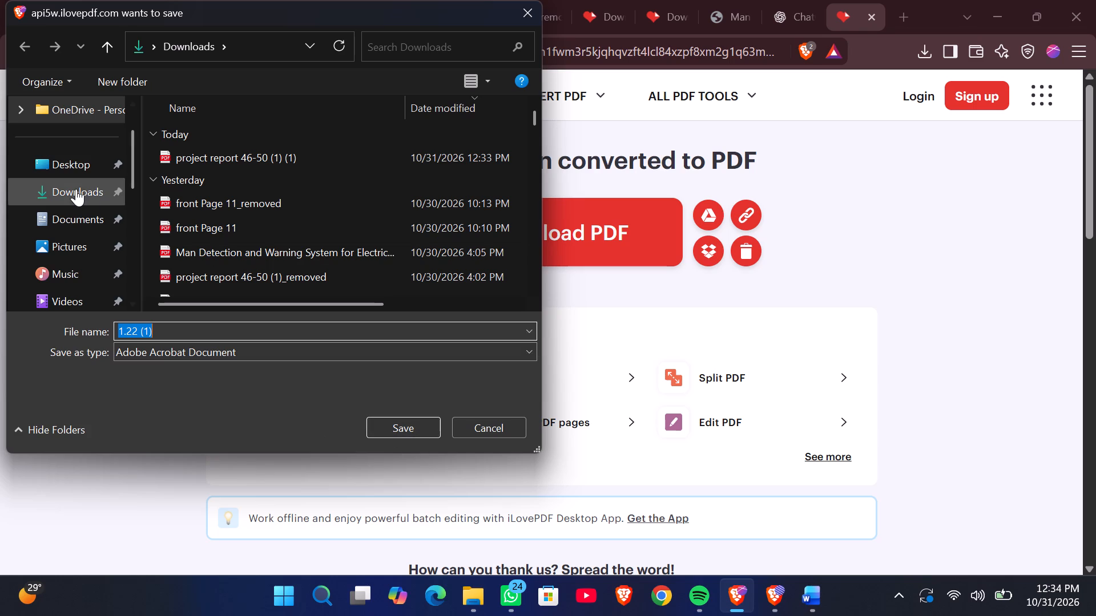
left_click(398, 422)
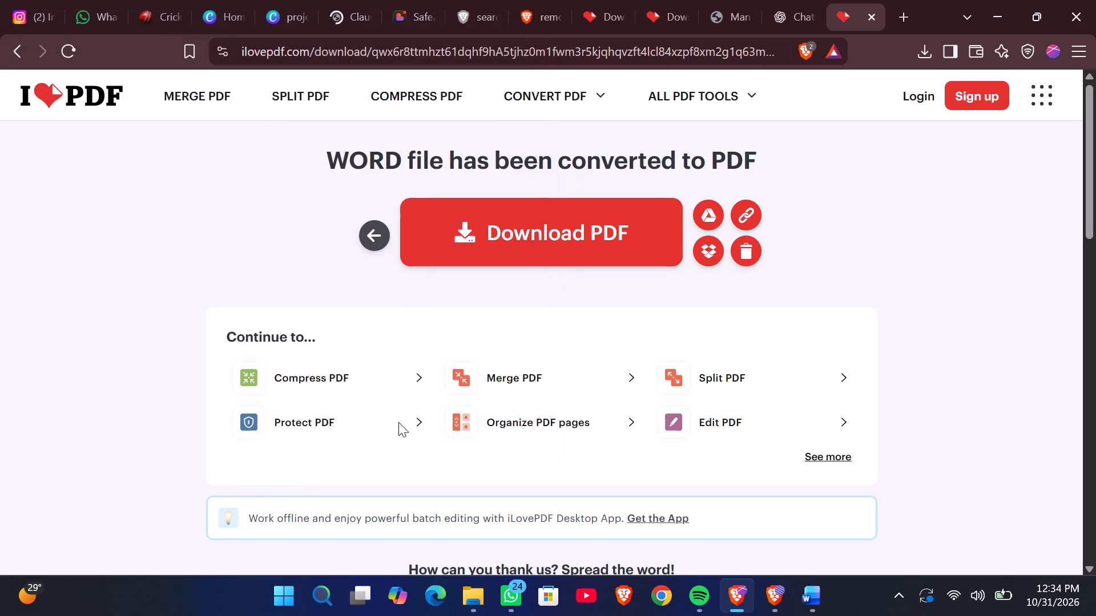
Convert the recent Word file "1.11" to PDF and save the result in Downloads as "1.11 (1)".
left_click(13, 56)
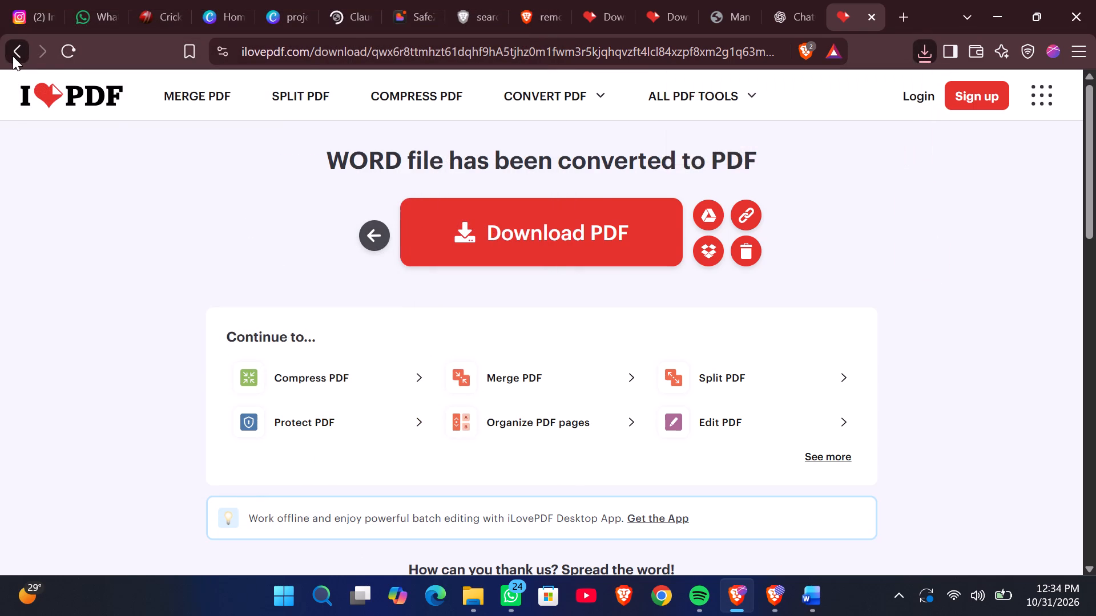
left_click(465, 301)
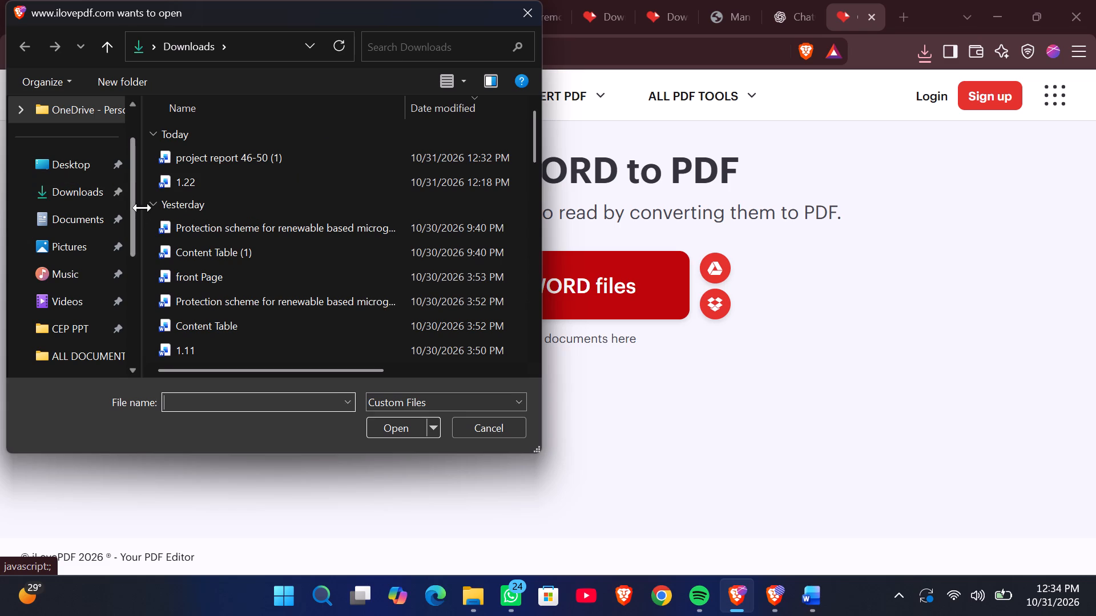
scroll(90, 164, "up", 2)
left_click(81, 116)
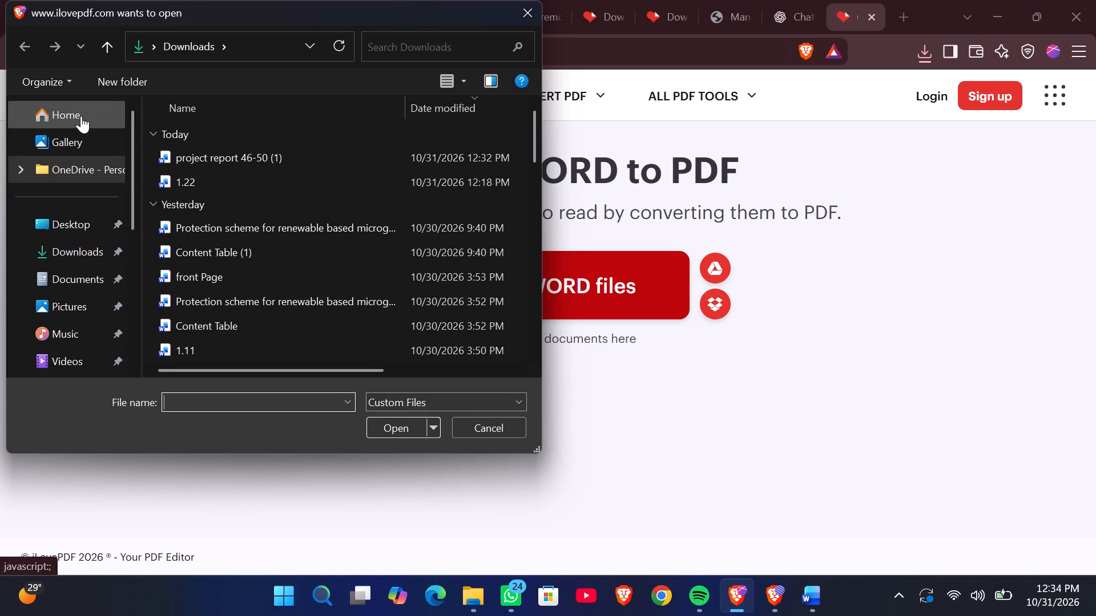
scroll(318, 270, "down", 3)
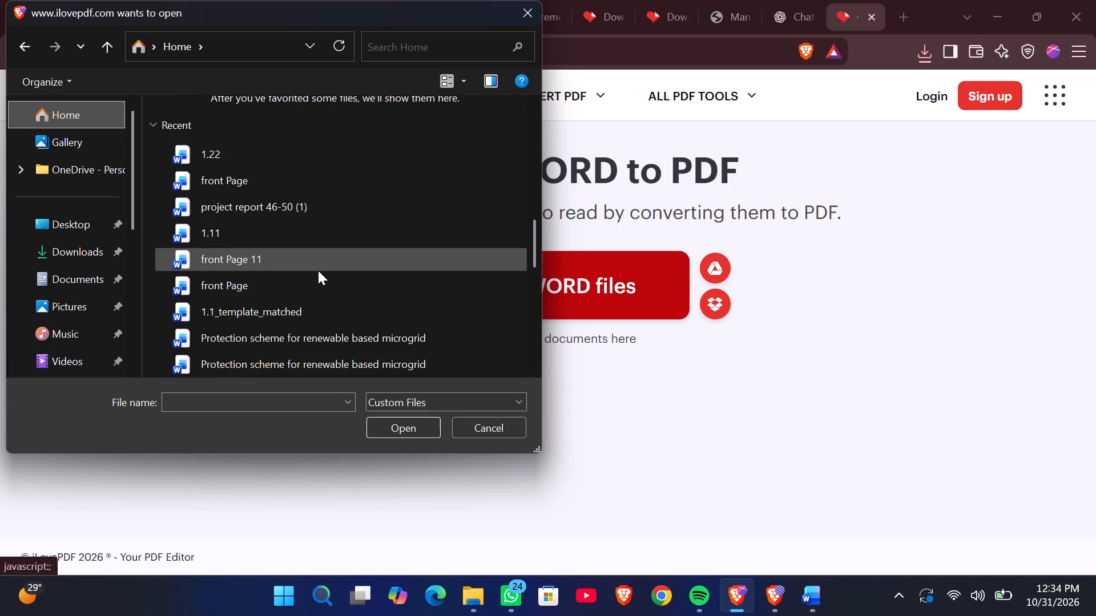
scroll(318, 270, "down", 1)
left_click(310, 243)
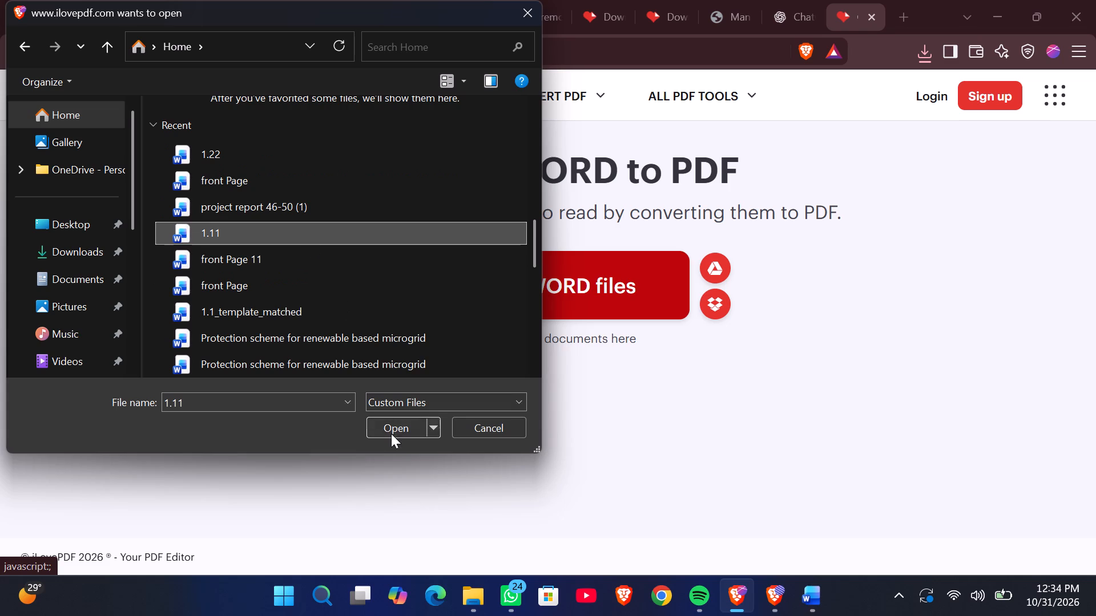
left_click(397, 429)
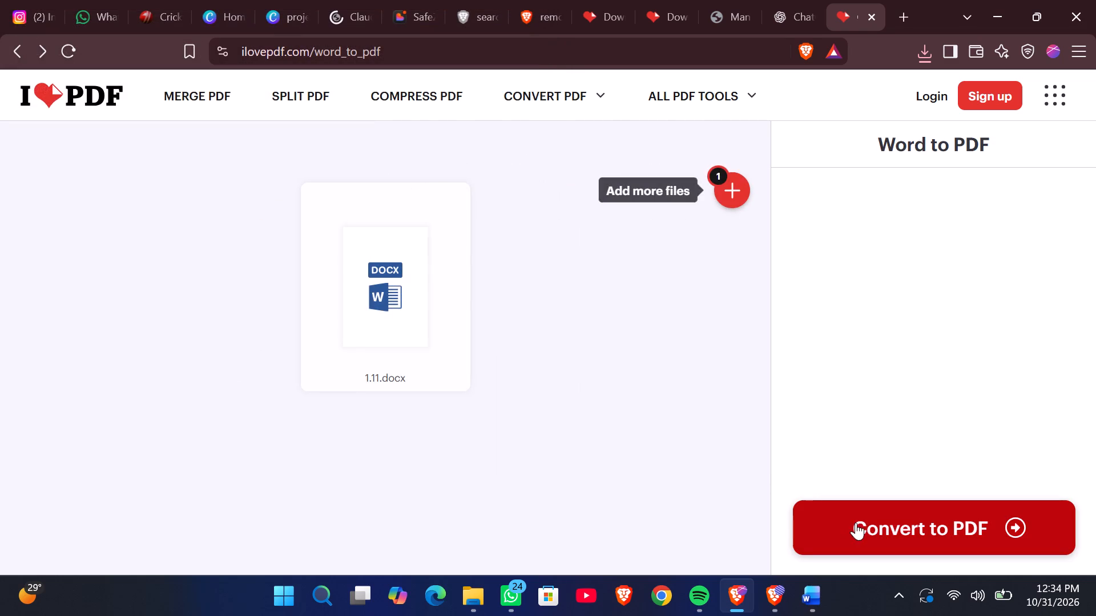
left_click(856, 522)
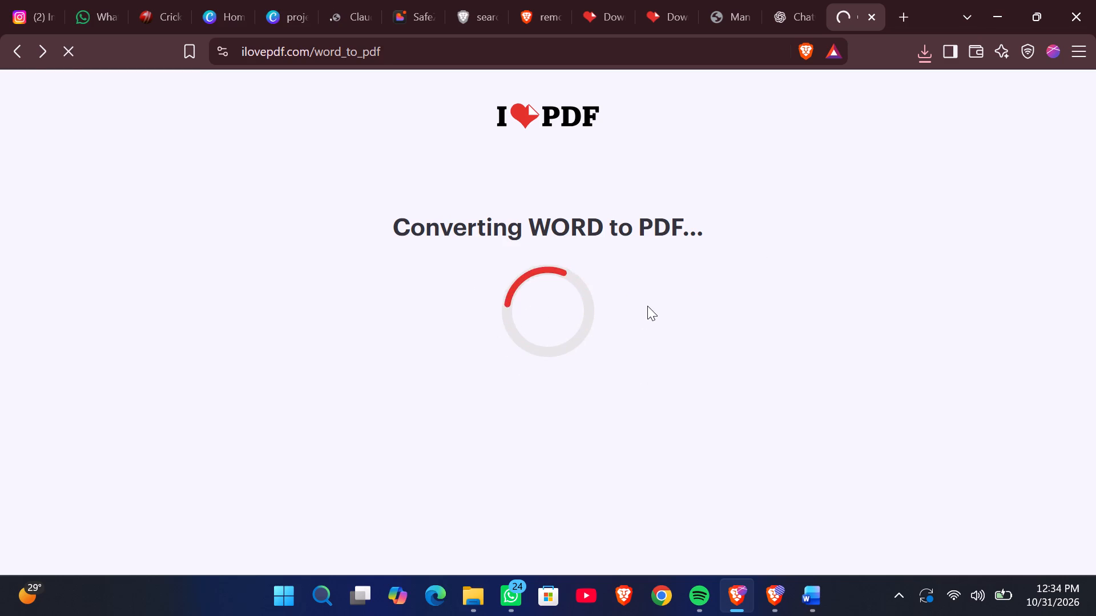
left_click(557, 245)
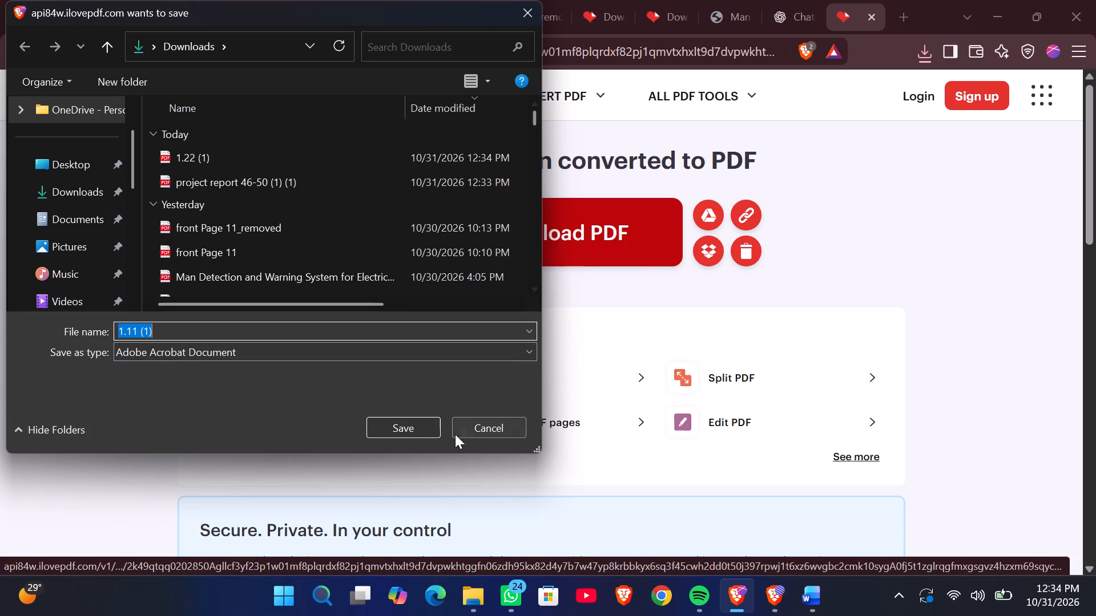
left_click(418, 427)
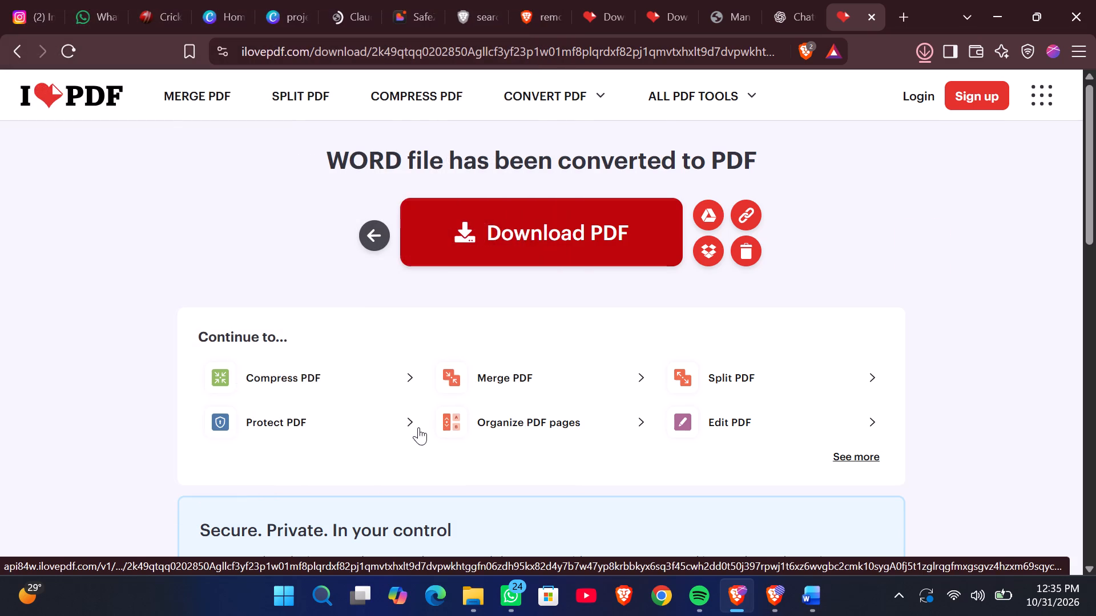
Search for "remove pages from pdf" and open iLovePDF's page removal tool.
left_click(495, 56)
type("re")
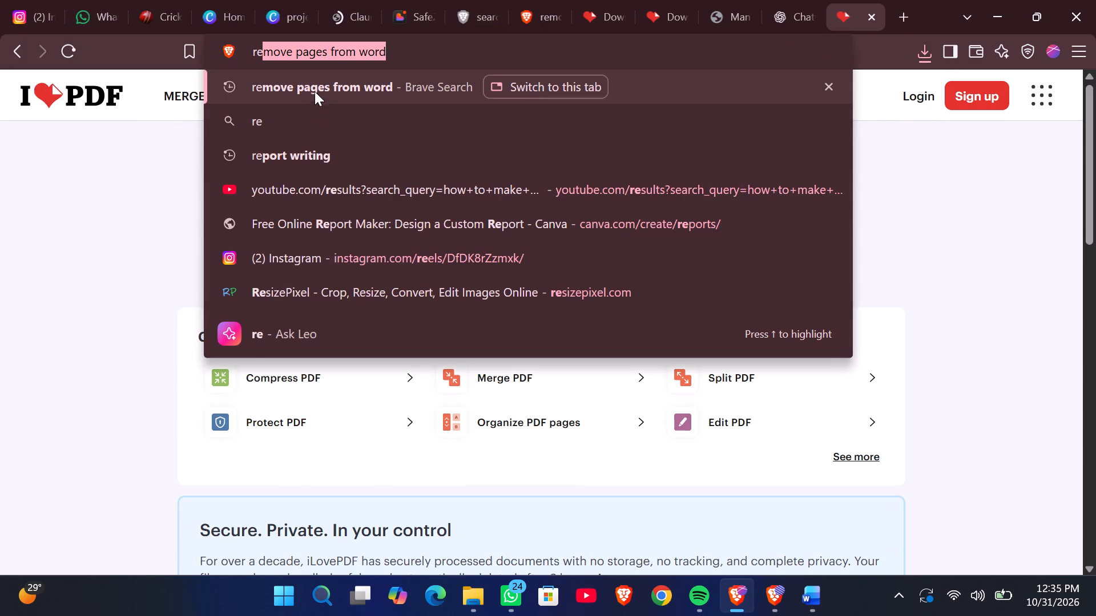
left_click(406, 50)
key("BackSpace")
key("BackSpace")
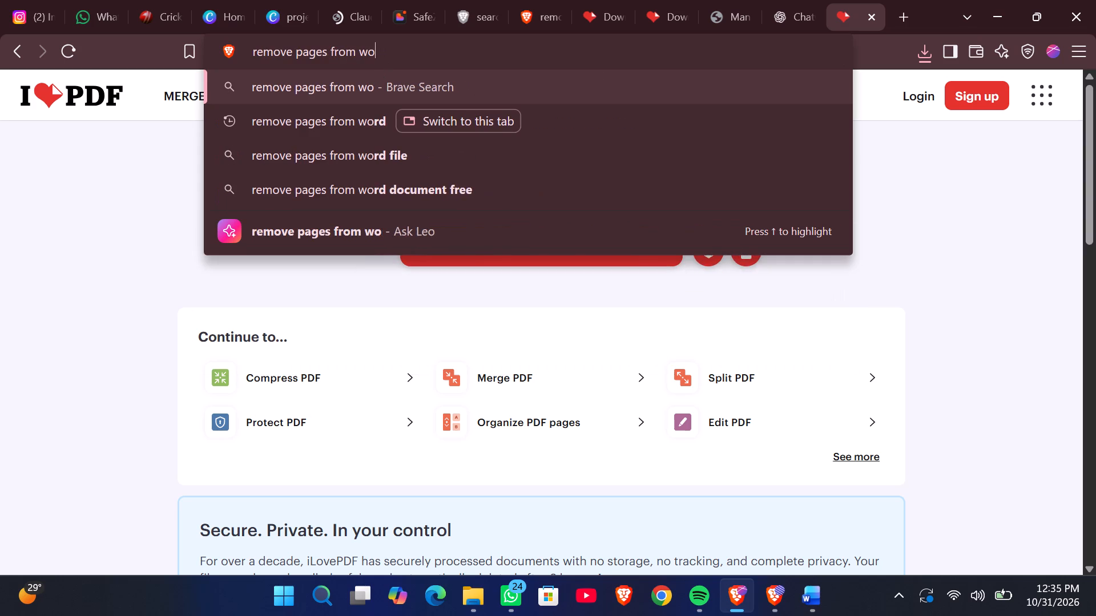
key("BackSpace")
key("BackSpace")
type("pdf")
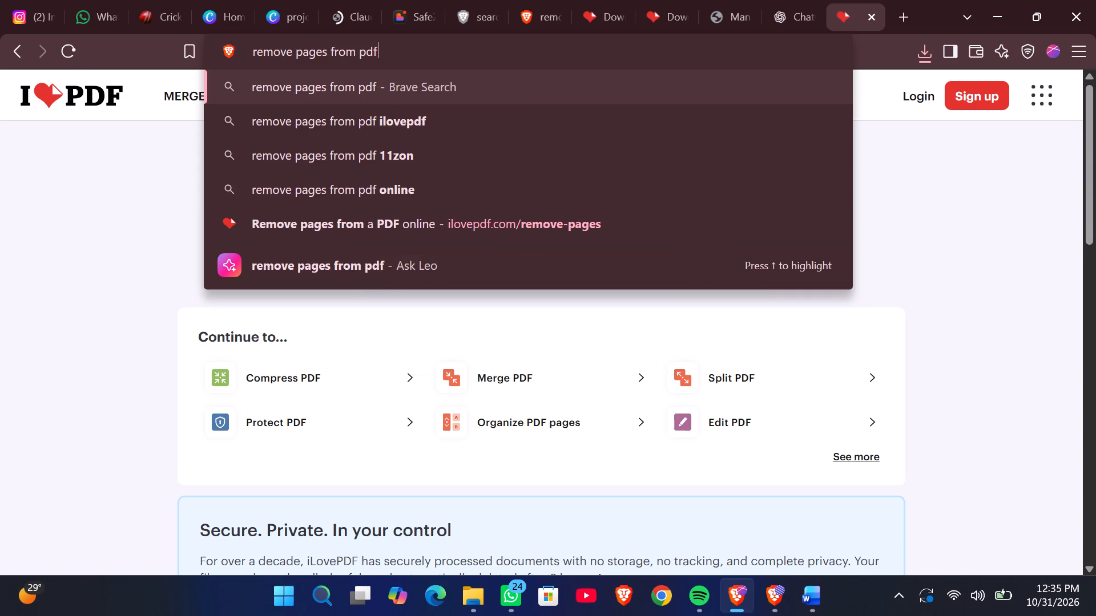
key("Return")
left_click(230, 240)
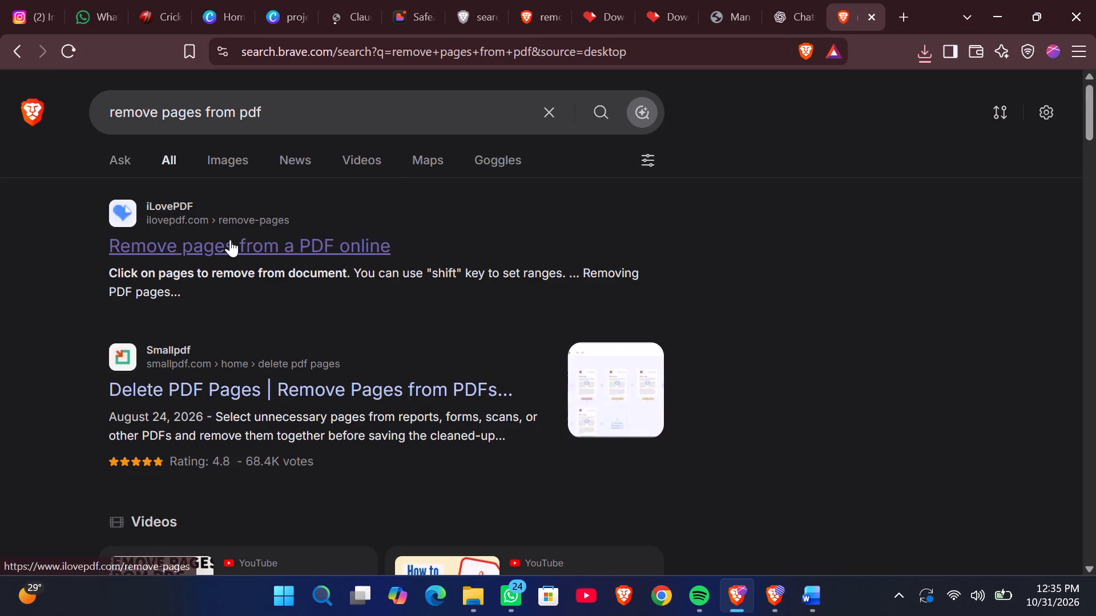
Load the recent PDF "project report 46-50 (1) (1)" into the page removal tool.
left_click(509, 310)
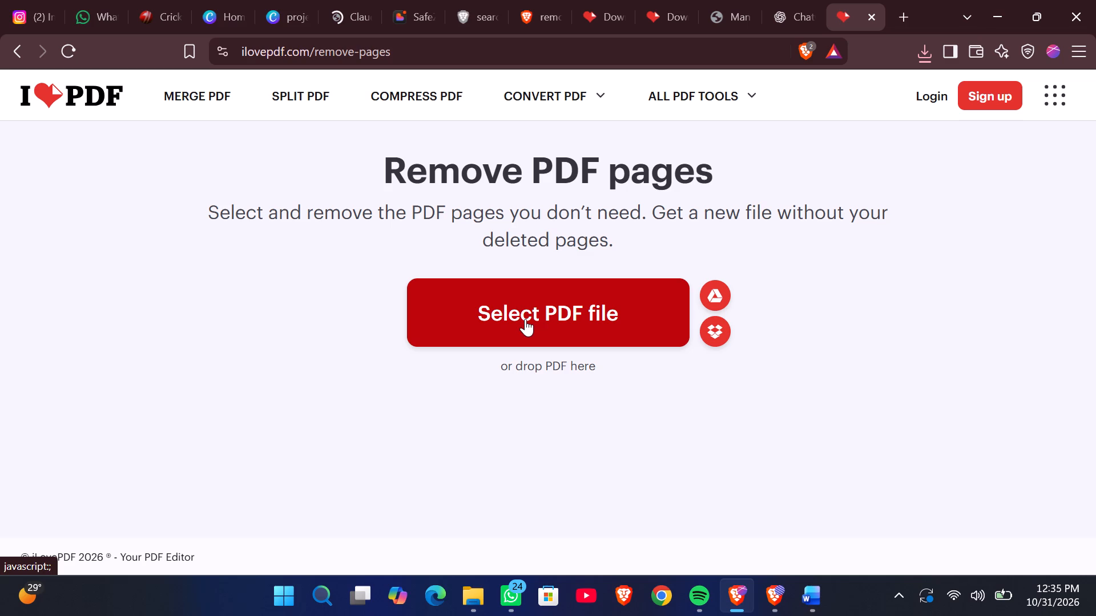
left_click(525, 319)
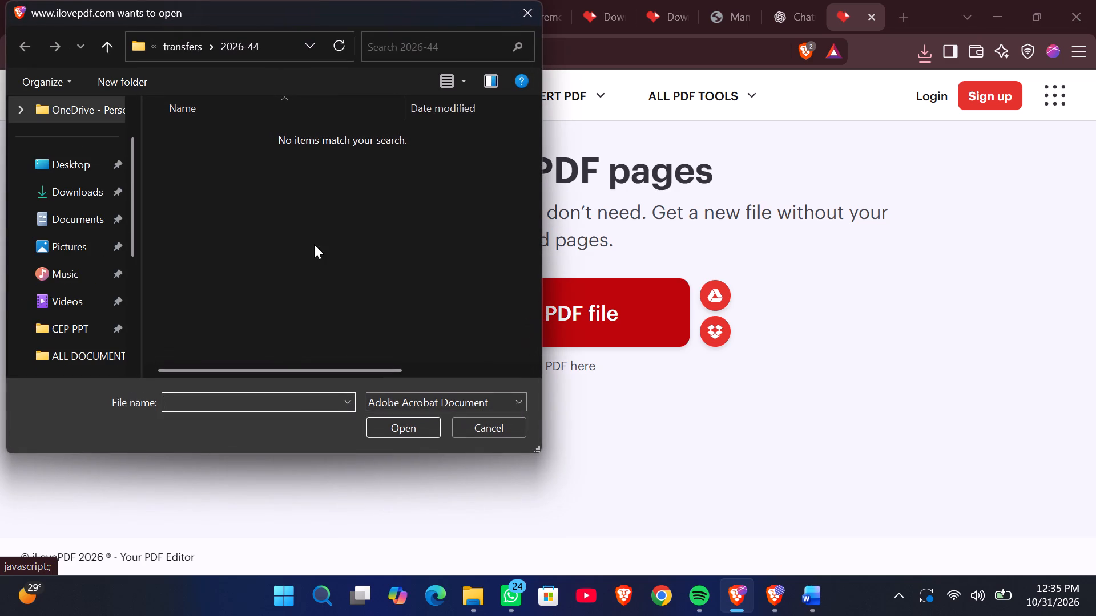
scroll(114, 215, "up", 1)
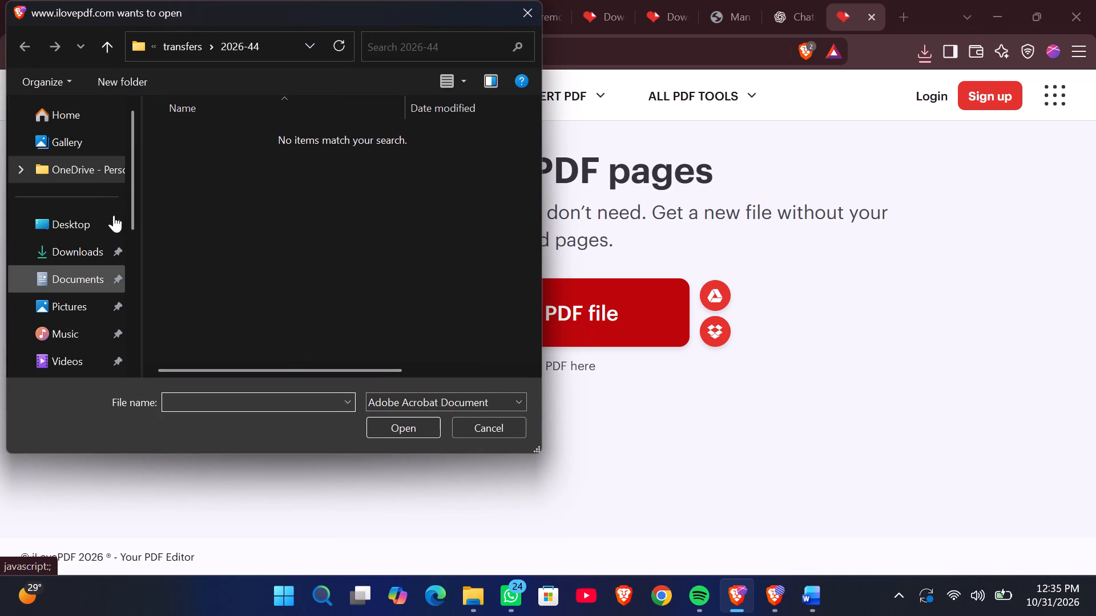
scroll(114, 215, "up", 1)
left_click(96, 113)
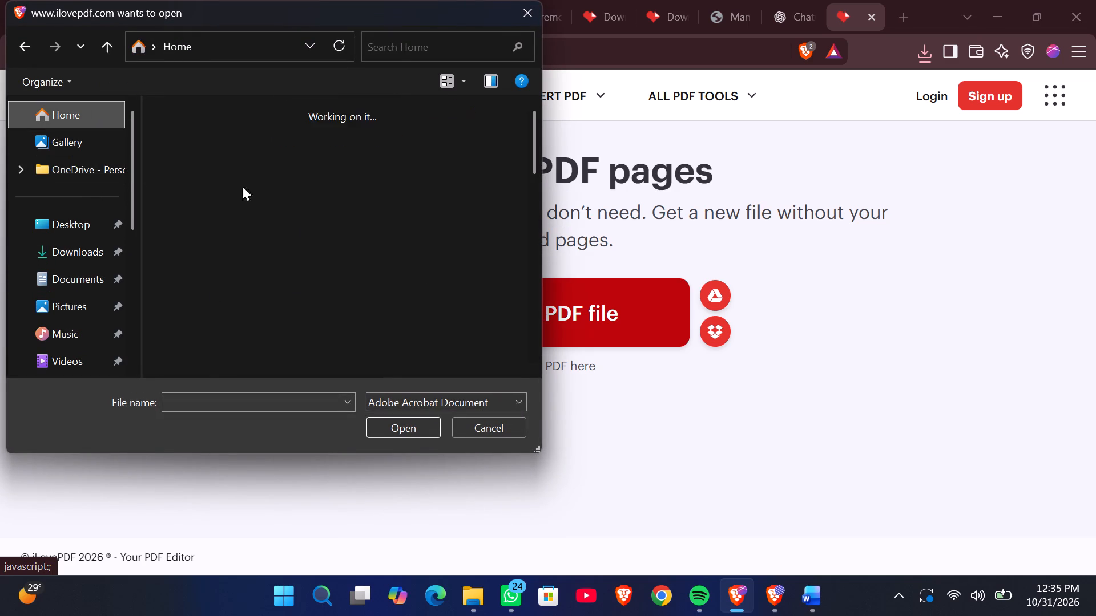
scroll(292, 223, "down", 1)
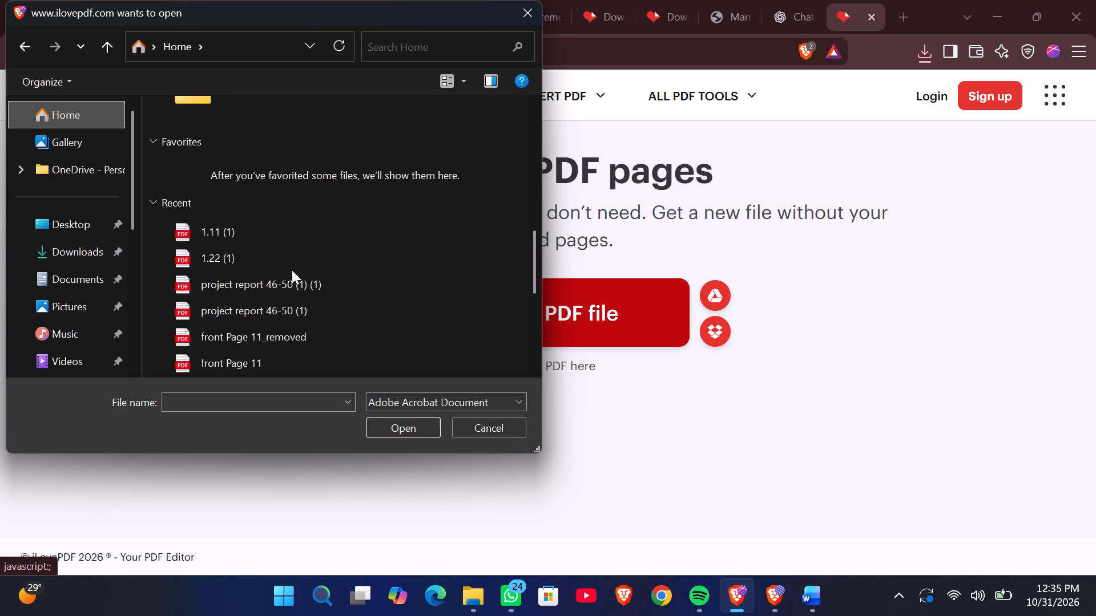
left_click(296, 277)
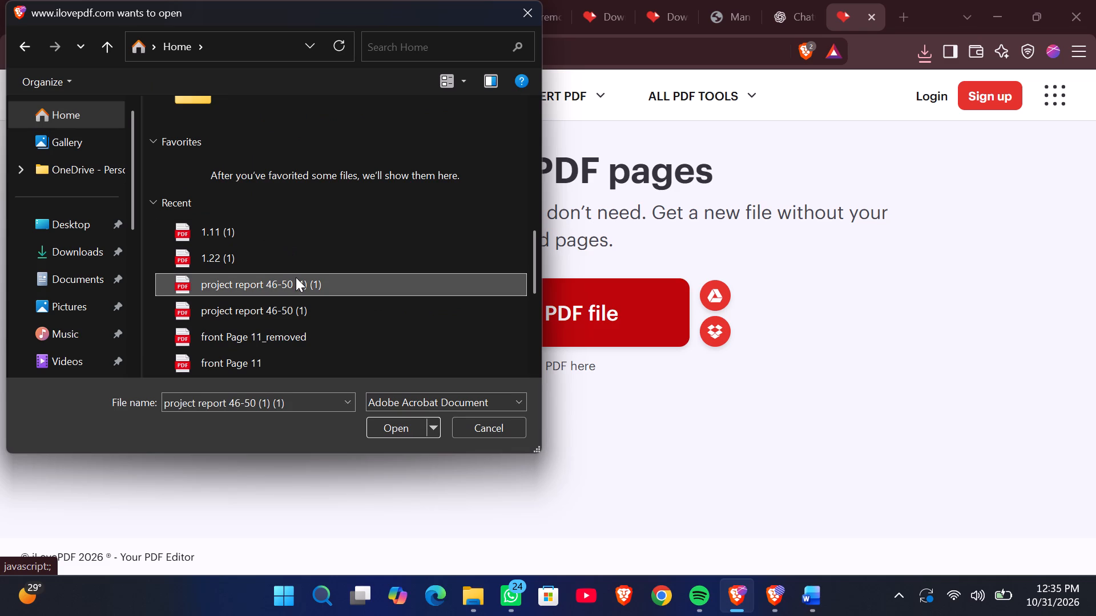
left_click(404, 434)
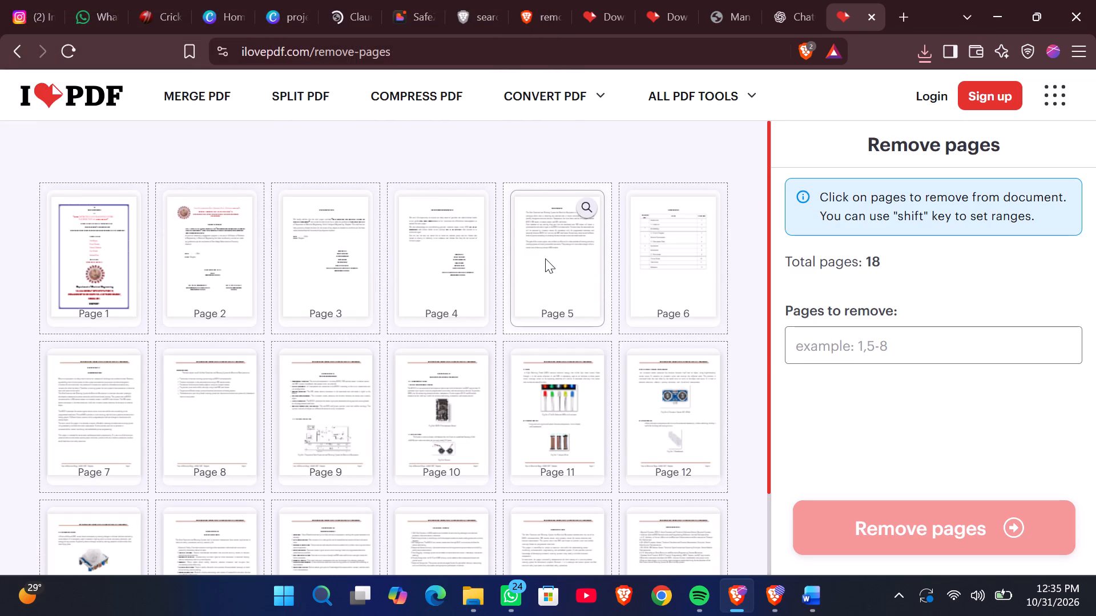
Remove pages 6-13 and 15-18 from the report and save it in Downloads as "project report 46-50 (1) (1)_removed".
left_click(644, 264)
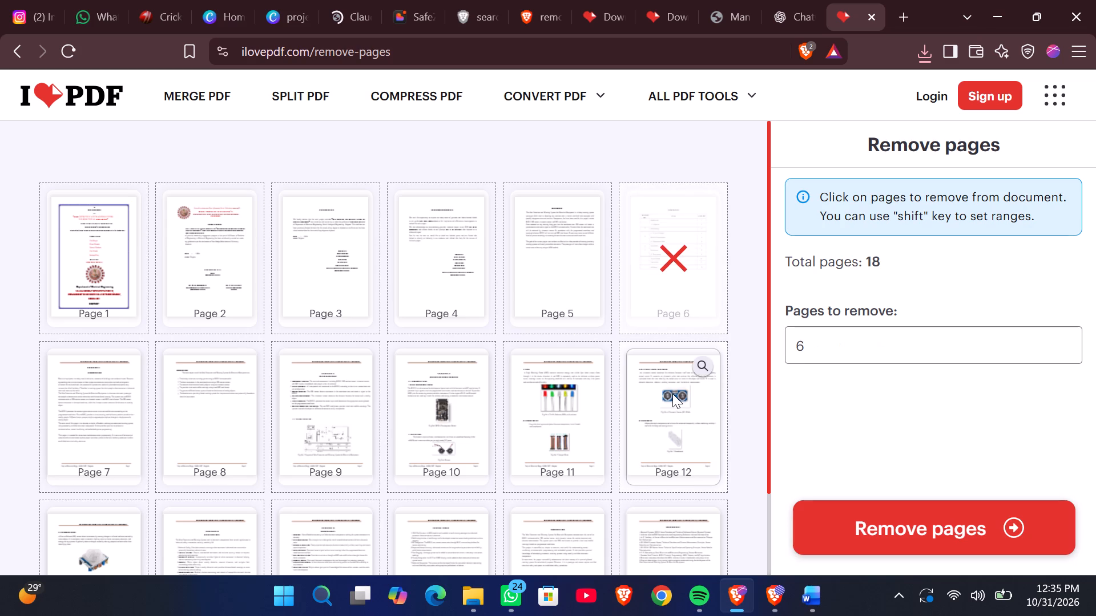
left_click(672, 394)
left_click_drag(672, 394, 561, 402)
left_click(561, 402)
left_click_drag(561, 402, 472, 418)
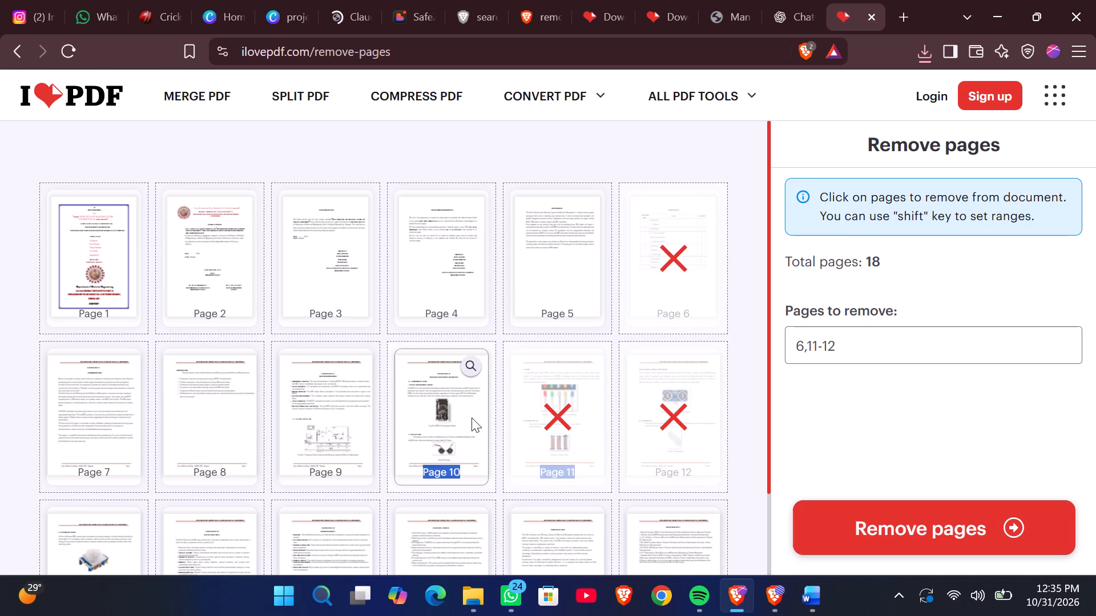
left_click(472, 418)
left_click(322, 419)
left_click(198, 436)
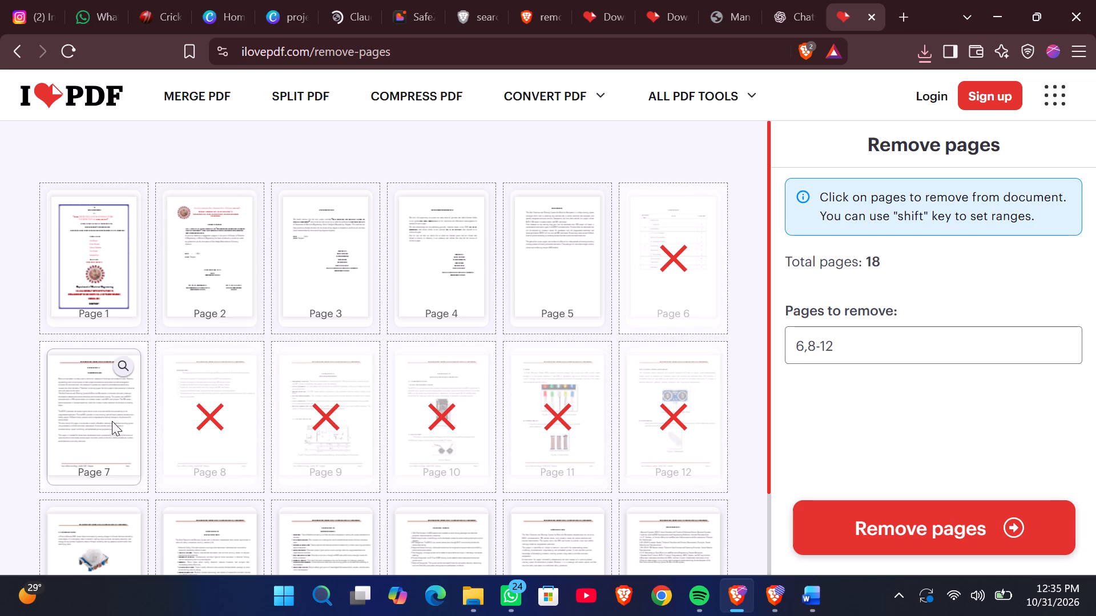
left_click(112, 421)
left_click(112, 541)
left_click_drag(203, 546, 283, 550)
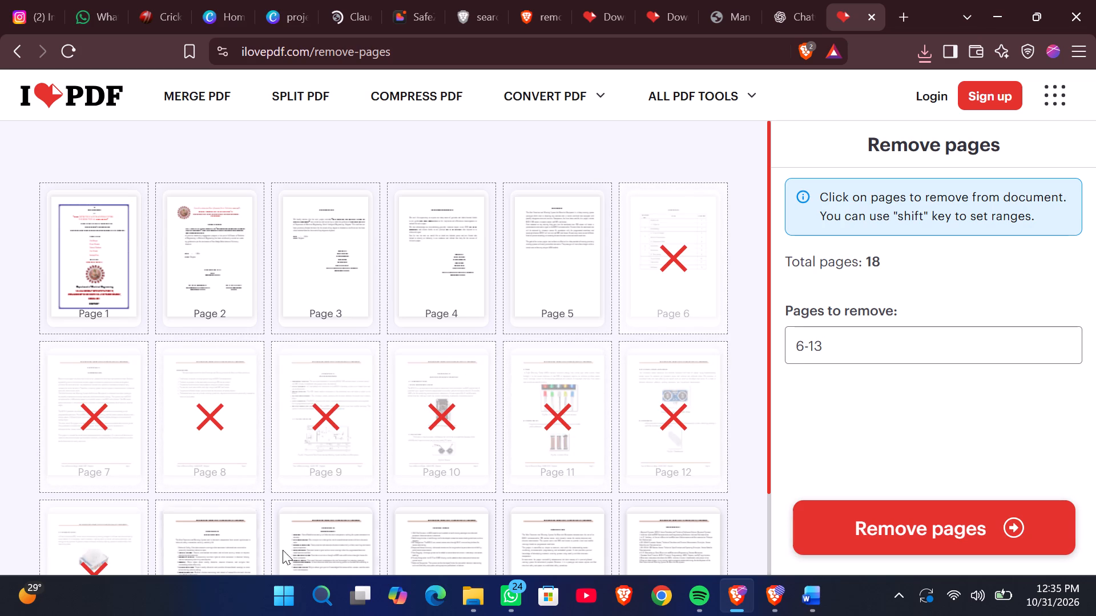
left_click_drag(283, 550, 312, 546)
left_click(312, 546)
left_click(459, 534)
left_click(544, 545)
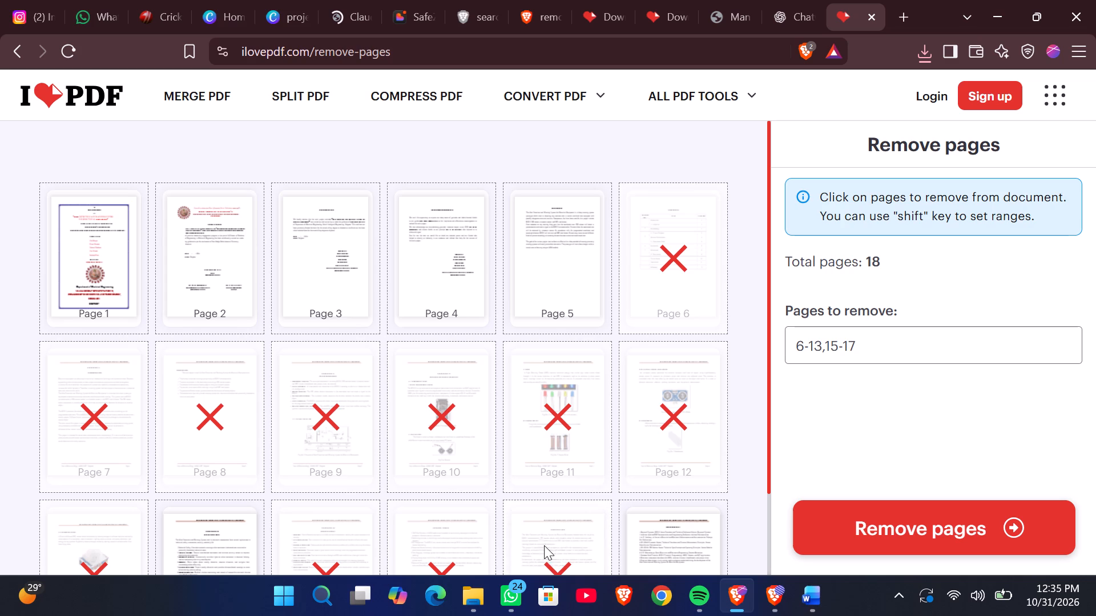
left_click(666, 548)
scroll(666, 548, "down", 3)
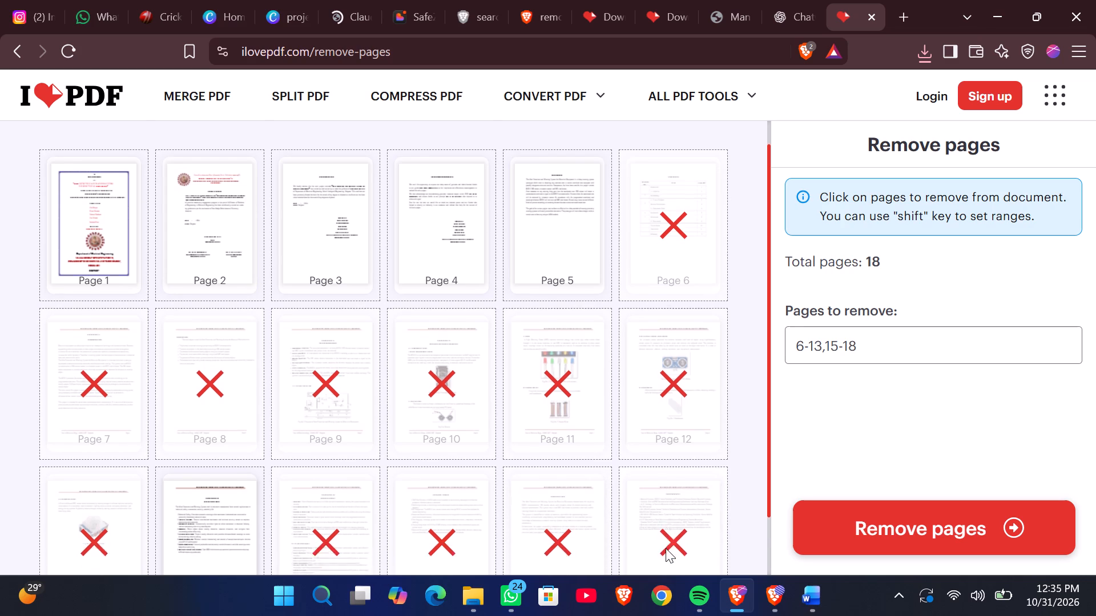
scroll(666, 548, "down", 1)
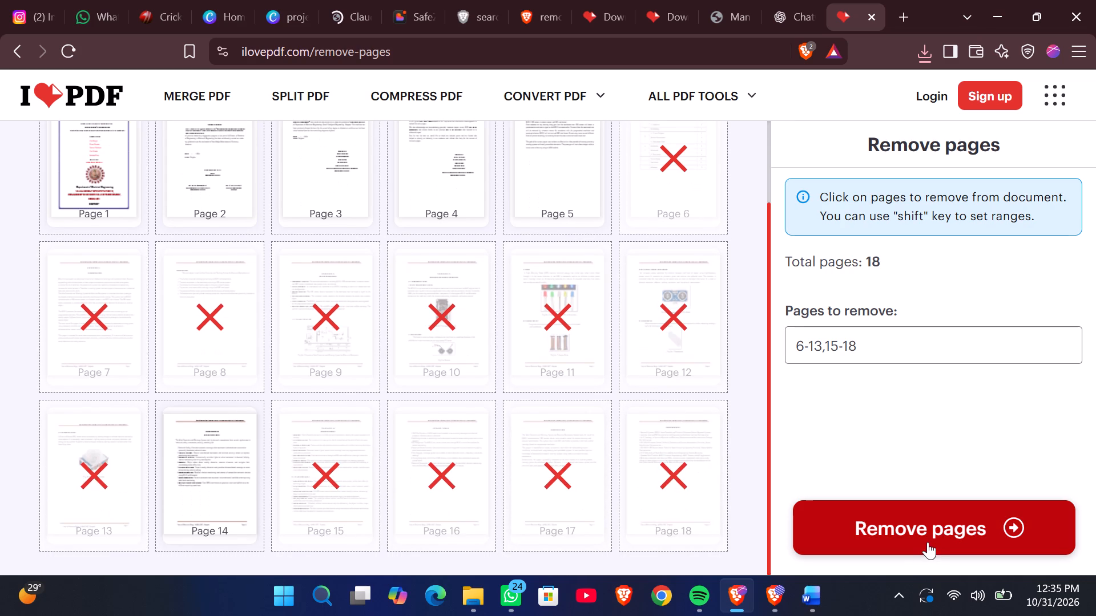
left_click(925, 540)
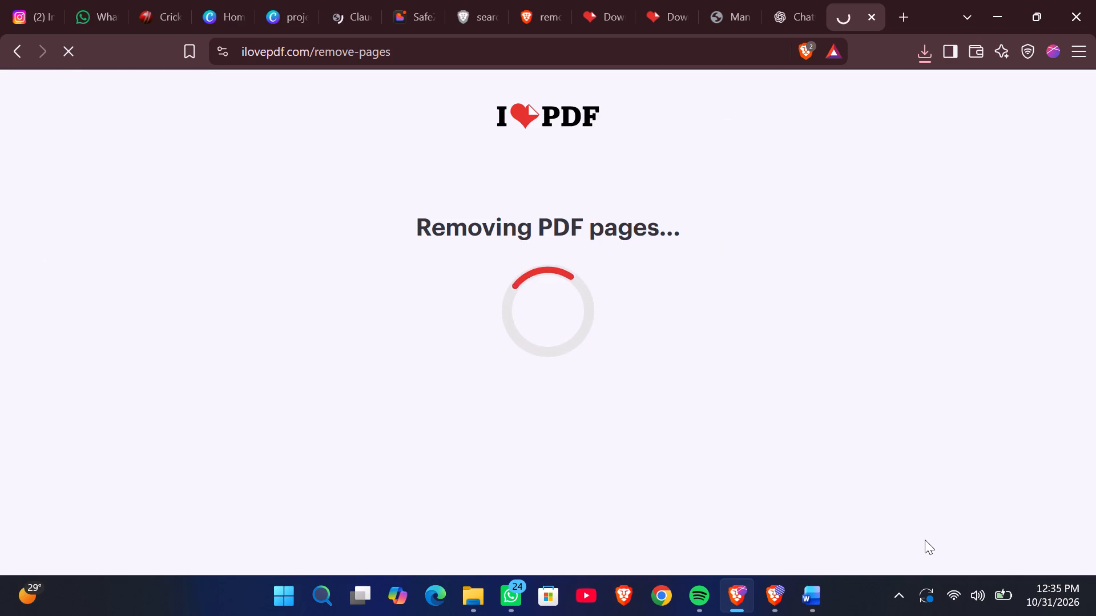
left_click(626, 208)
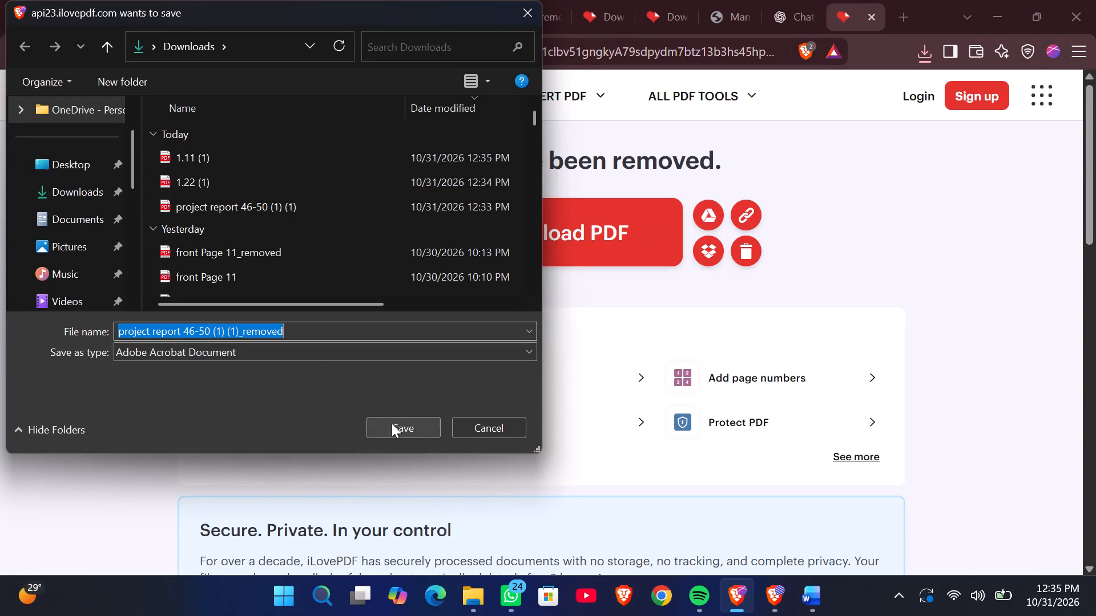
left_click(392, 423)
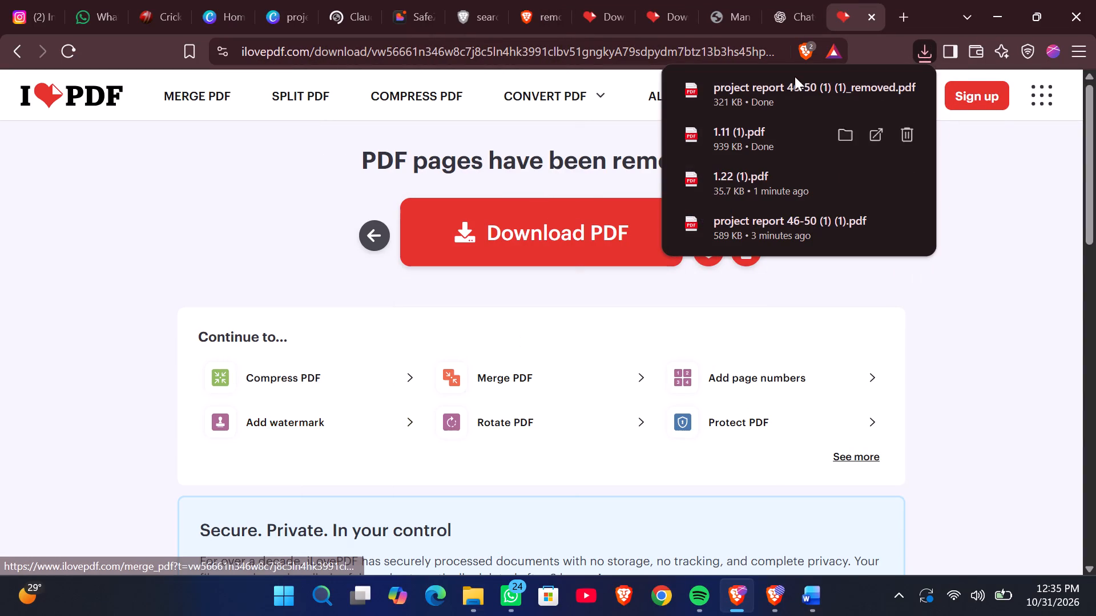
In a new browser tab, search for "merge pdf online" and open iLovePDF's Merge PDF tool.
left_click(896, 10)
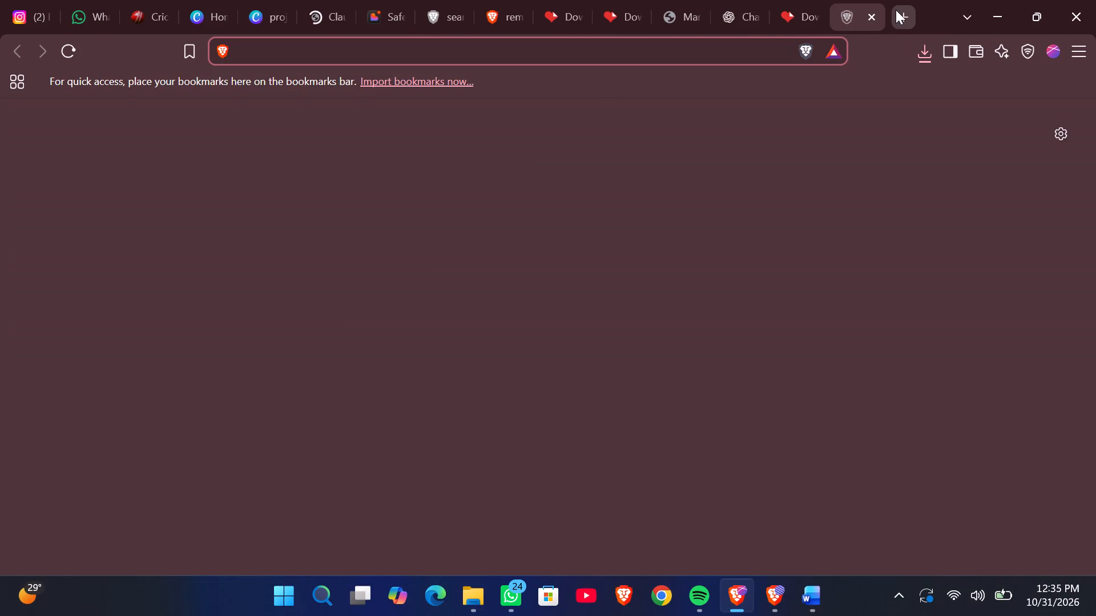
type("merge")
key("space")
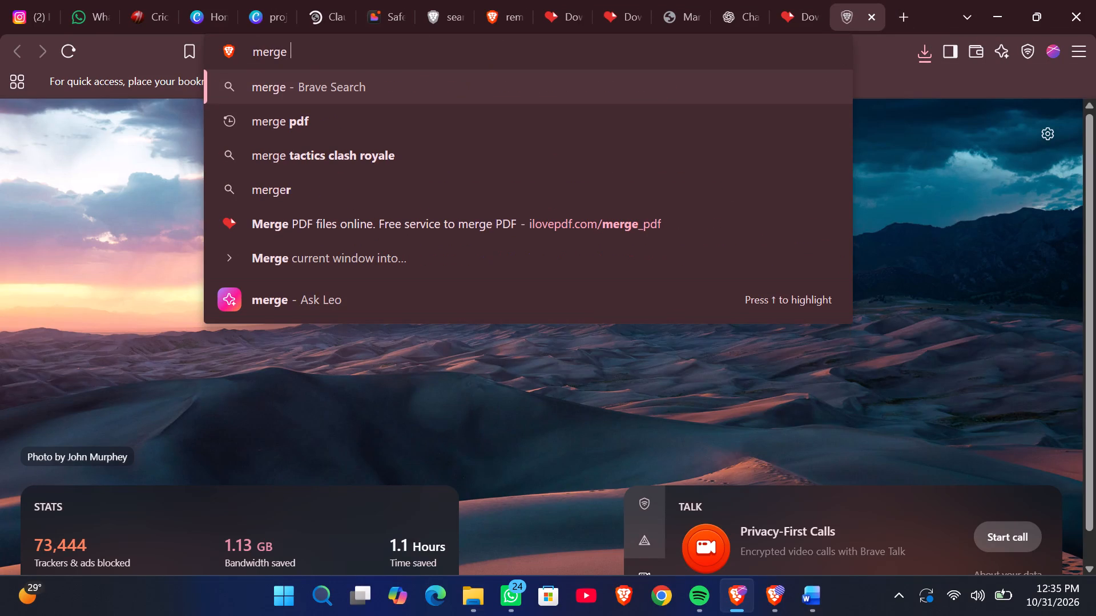
left_click(642, 144)
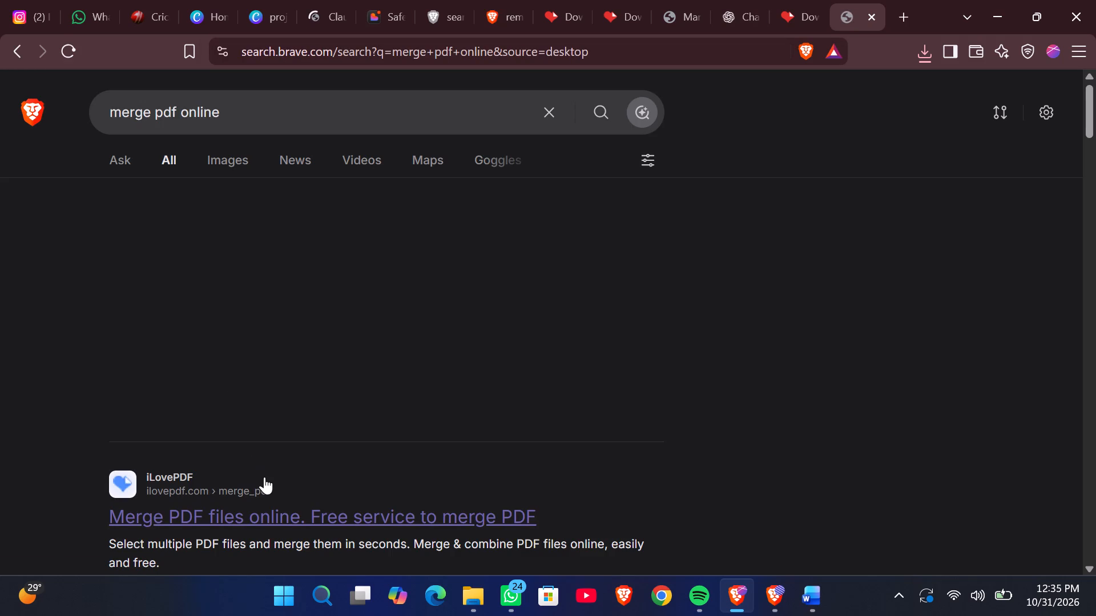
left_click(266, 490)
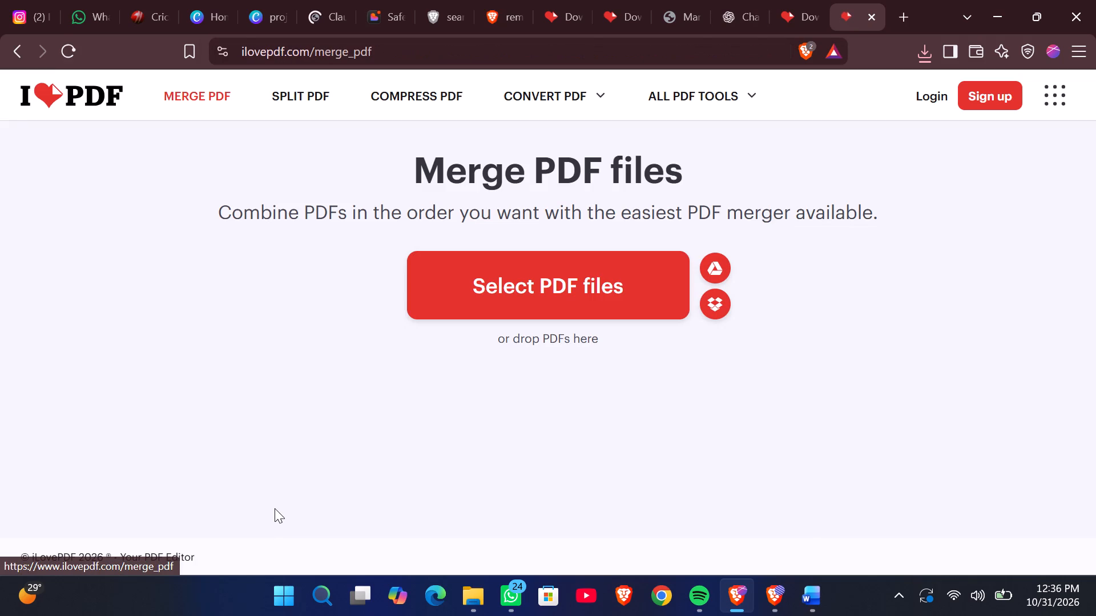
Load "project report 46-50 (1) (1)_removed", "1.11 (1)" and "1.22 (1)" from Downloads into the merge tool.
left_click(540, 271)
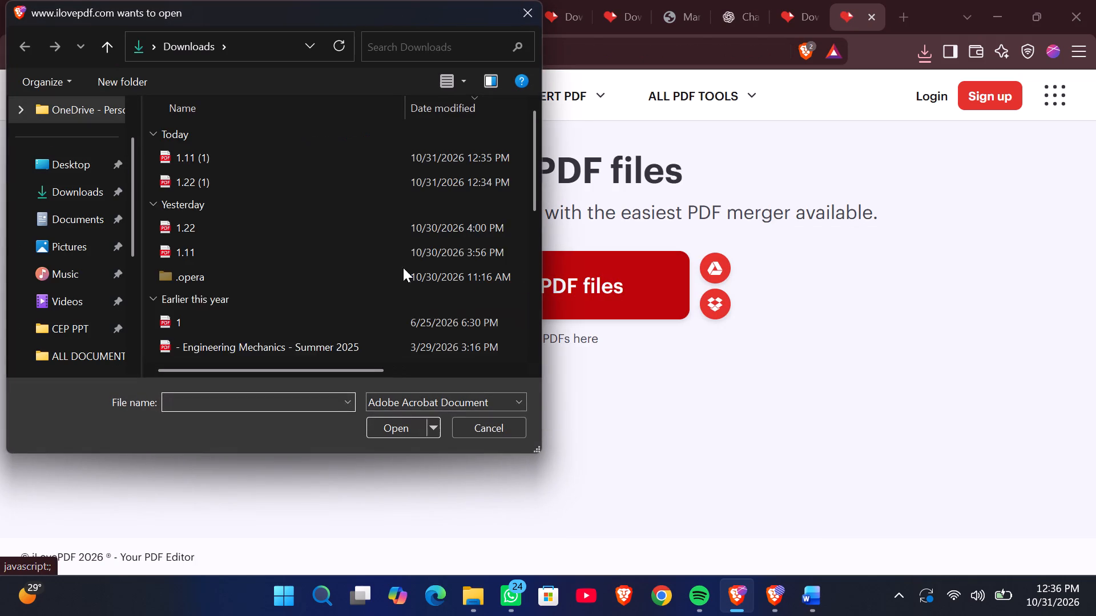
left_click_drag(343, 156, 372, 273)
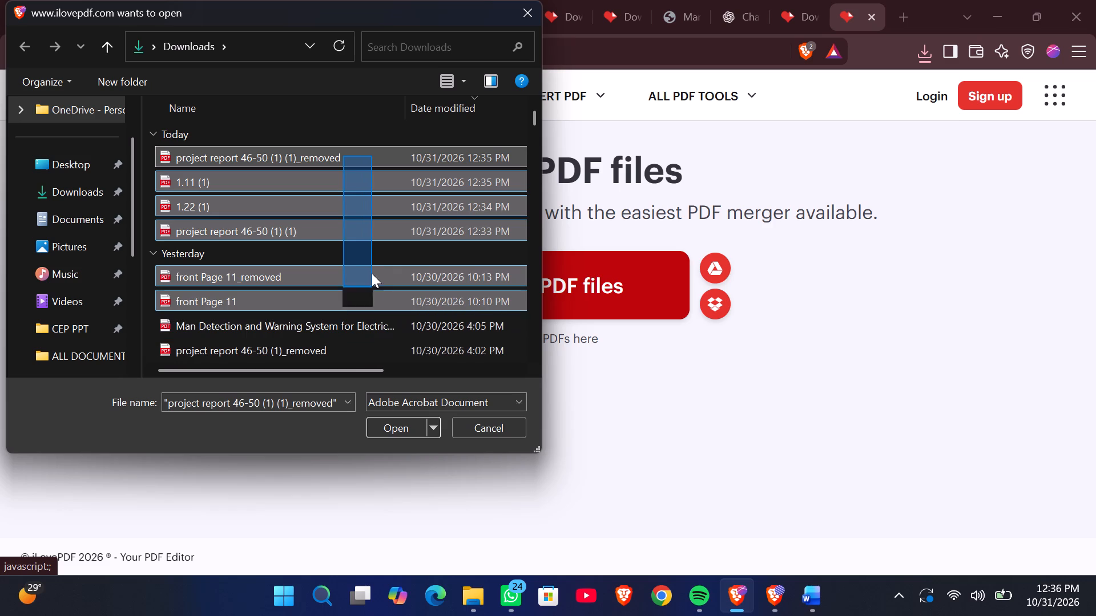
left_click_drag(372, 273, 360, 203)
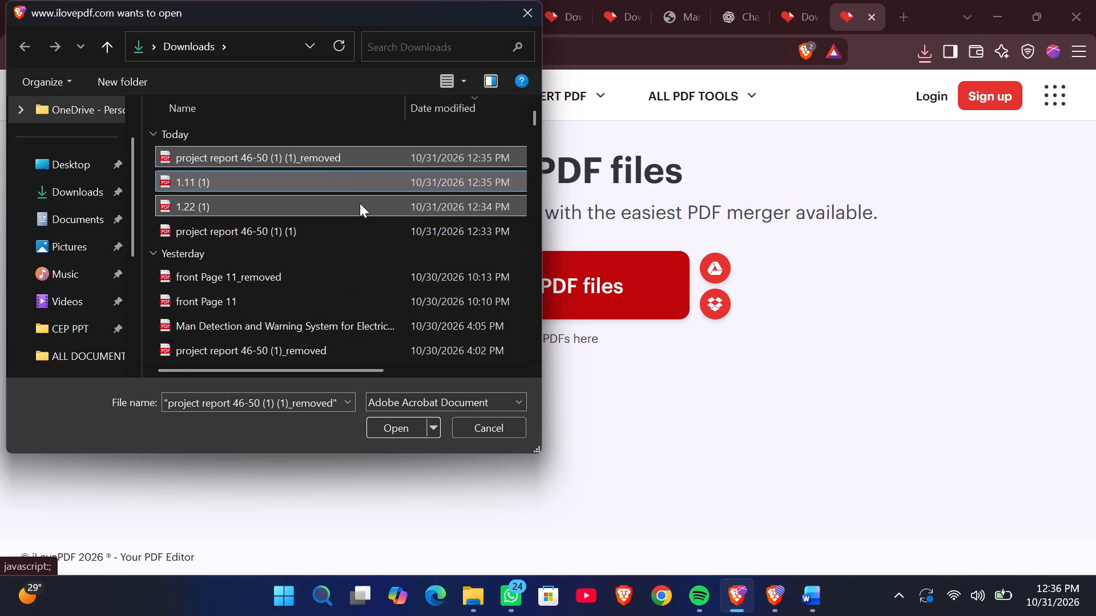
left_click(393, 431)
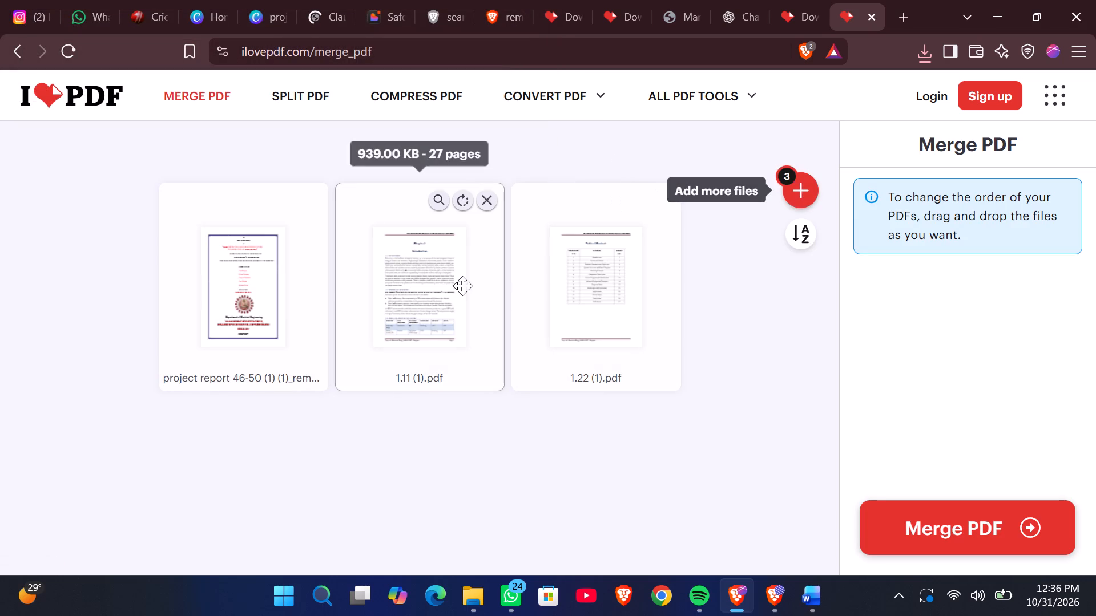
Move 1.22 (1).pdf ahead of 1.11 (1).pdf and merge the three PDFs.
left_click_drag(559, 281, 481, 292)
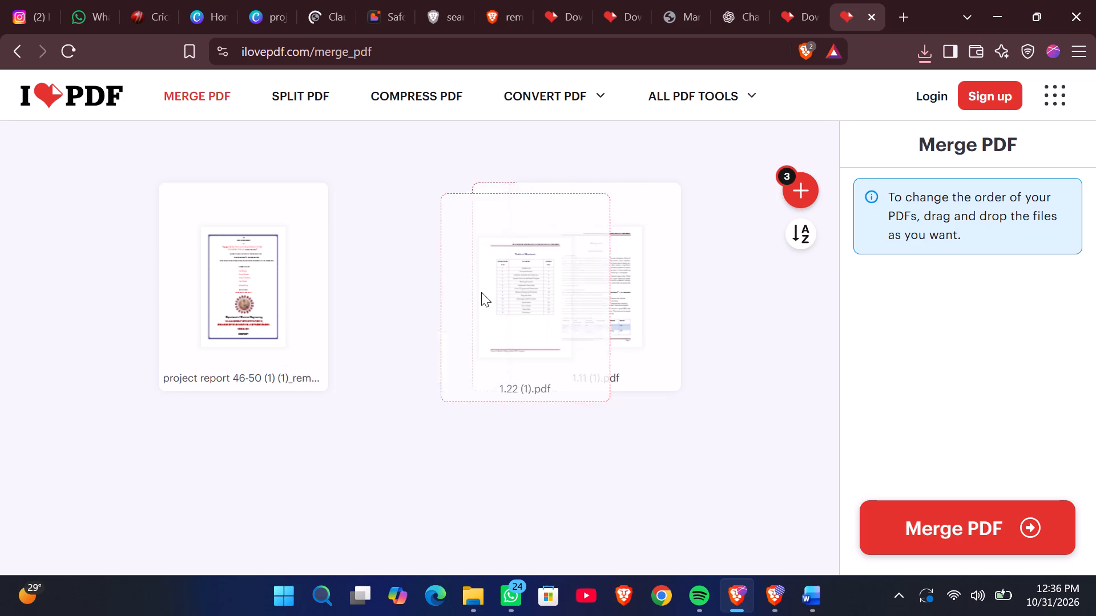
left_click_drag(481, 292, 446, 286)
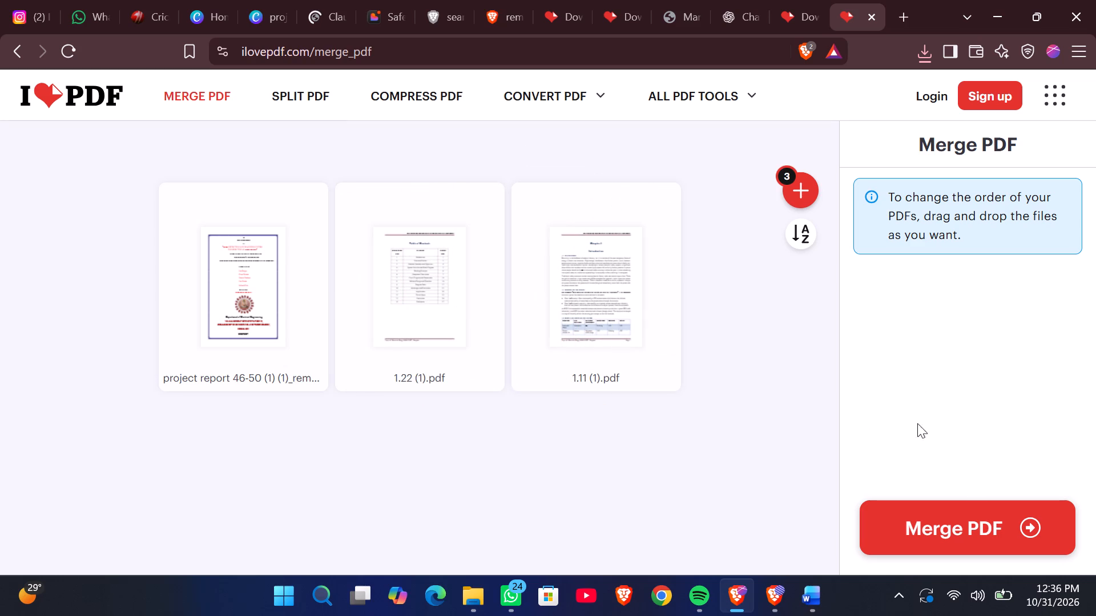
left_click(1006, 534)
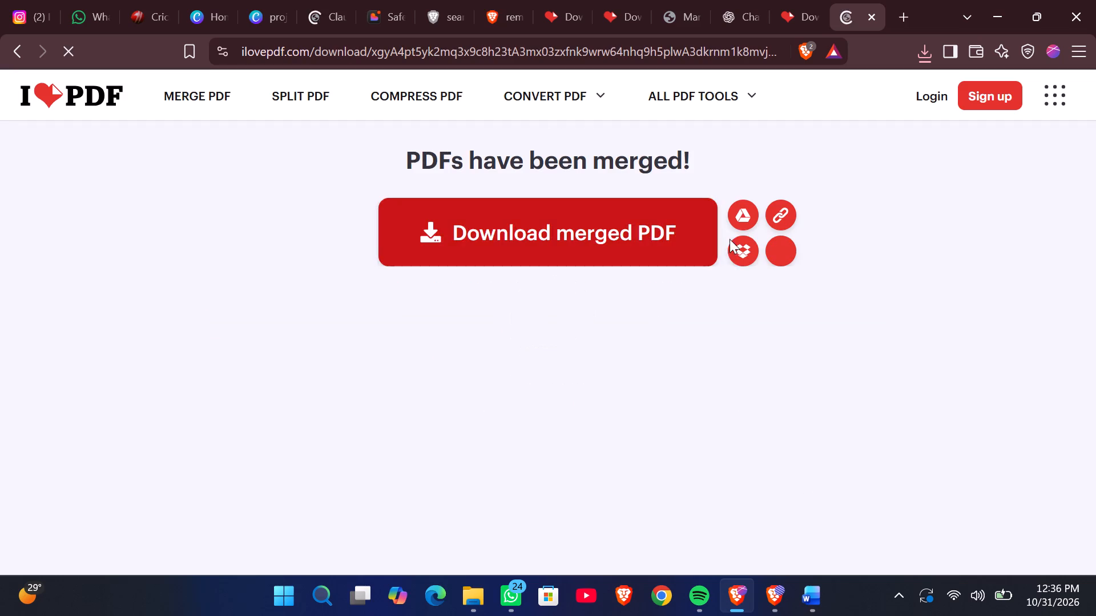
Download the merged PDF to Downloads under the name "Man Detection and Warning System for Electrical Equipment.", including the final dot.
left_click(549, 233)
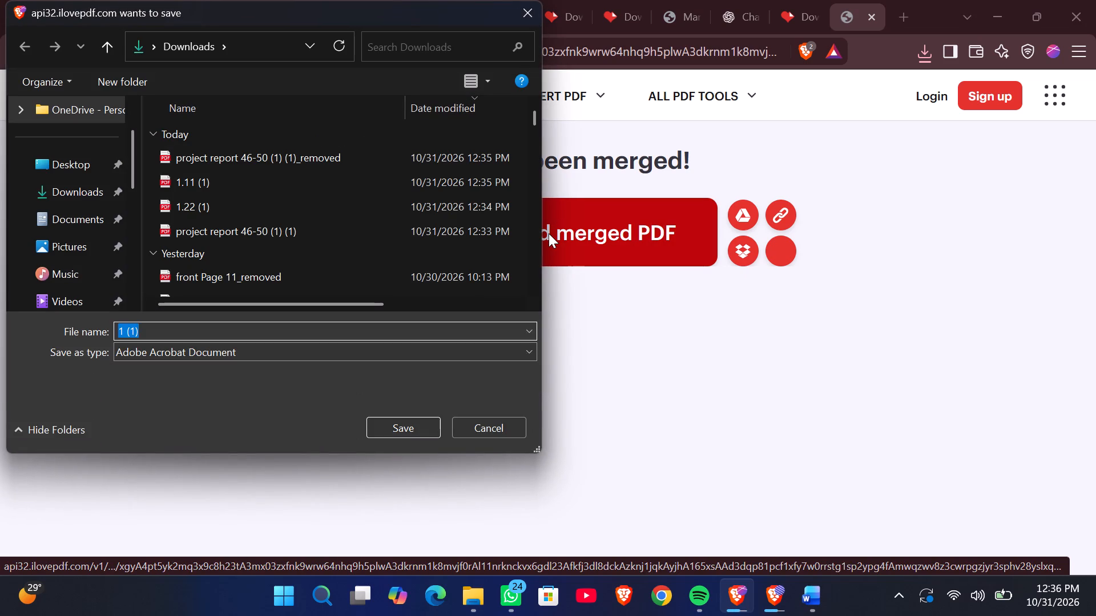
key("BackSpace")
type("MAN")
key("space")
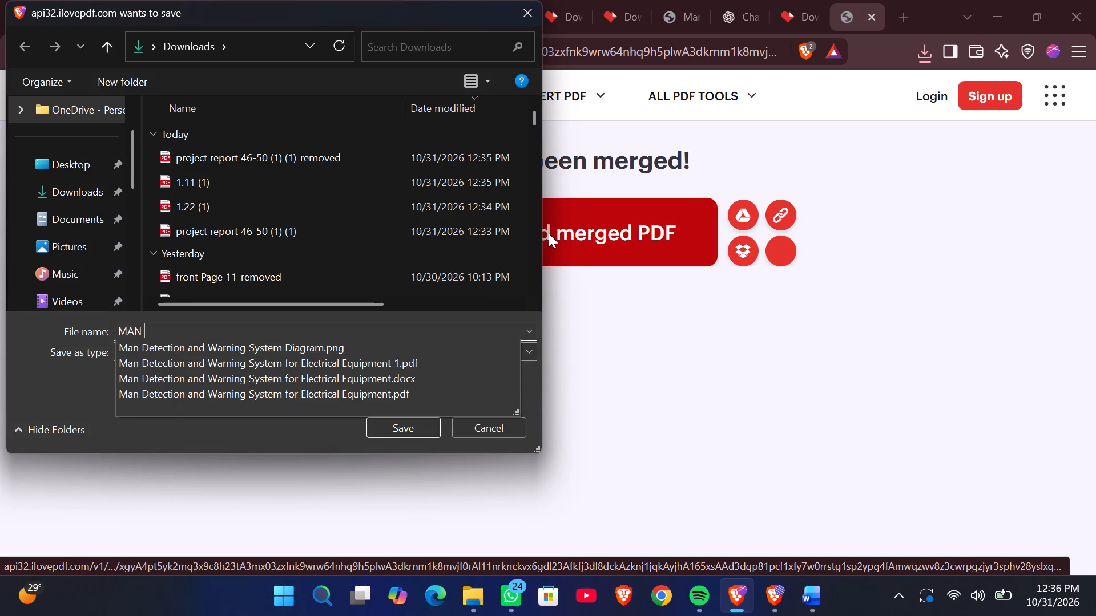
type("DE")
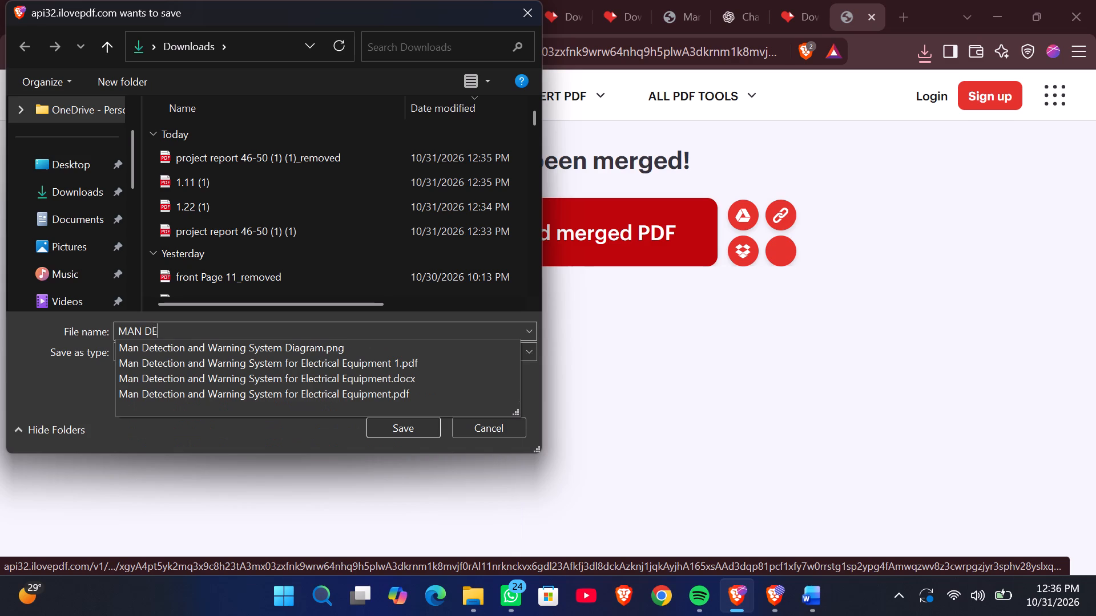
left_click(429, 367)
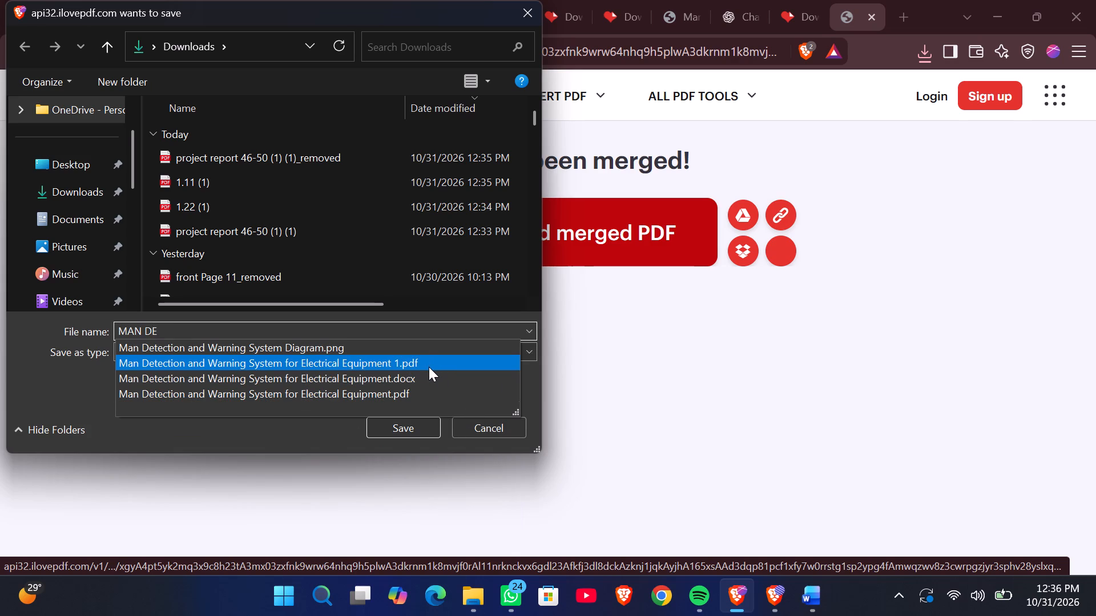
left_click(424, 333)
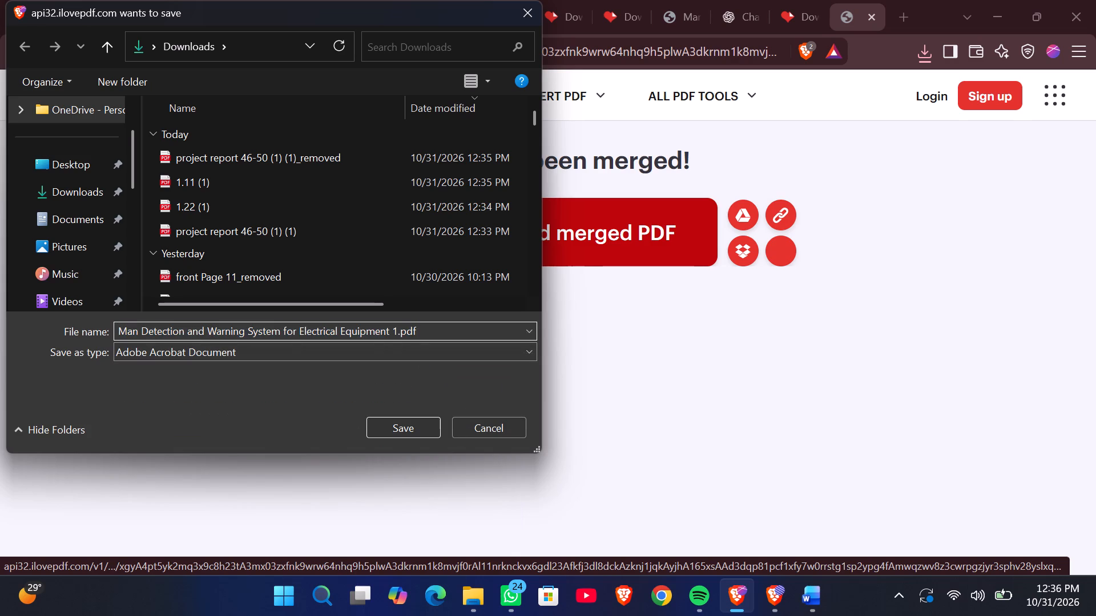
key("BackSpace")
key("BackSpace")
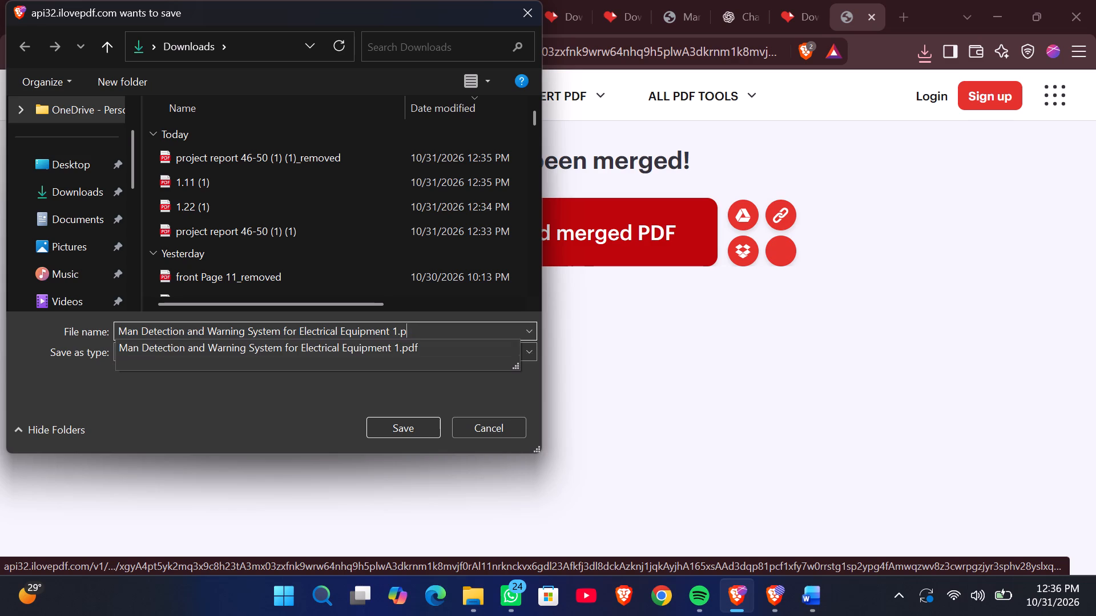
key("BackSpace")
key("BackSpace")
key("BackSpace")
key("BackSpace")
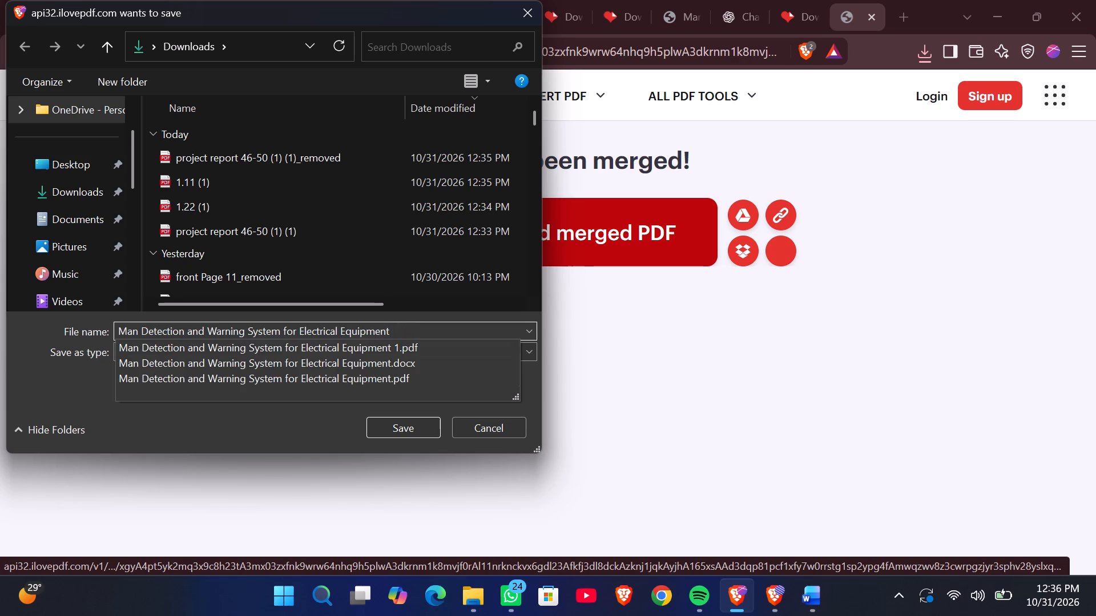
key("period")
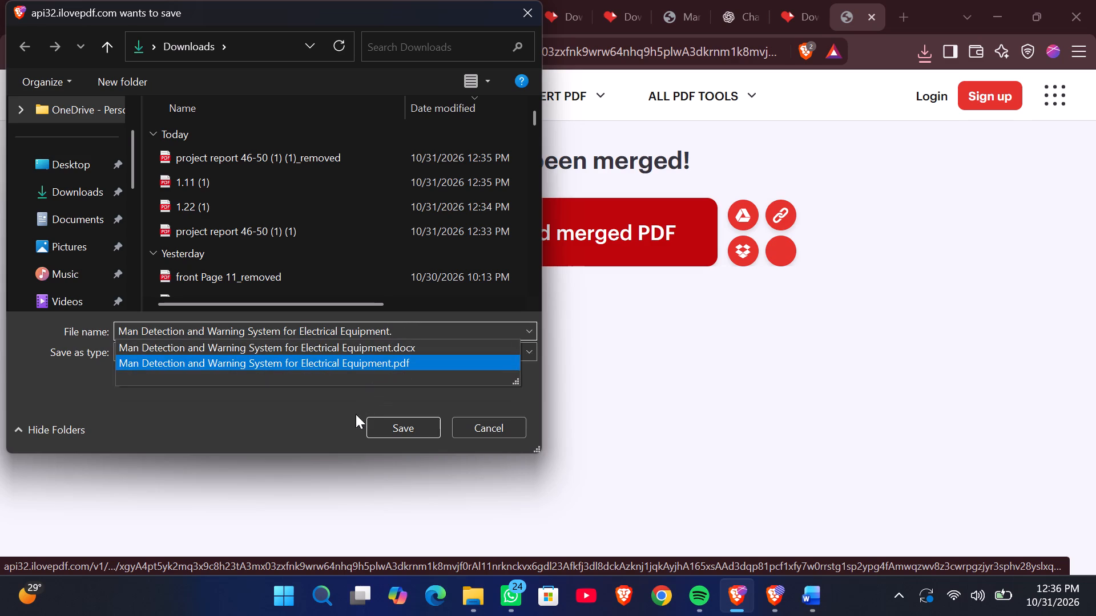
left_click(393, 426)
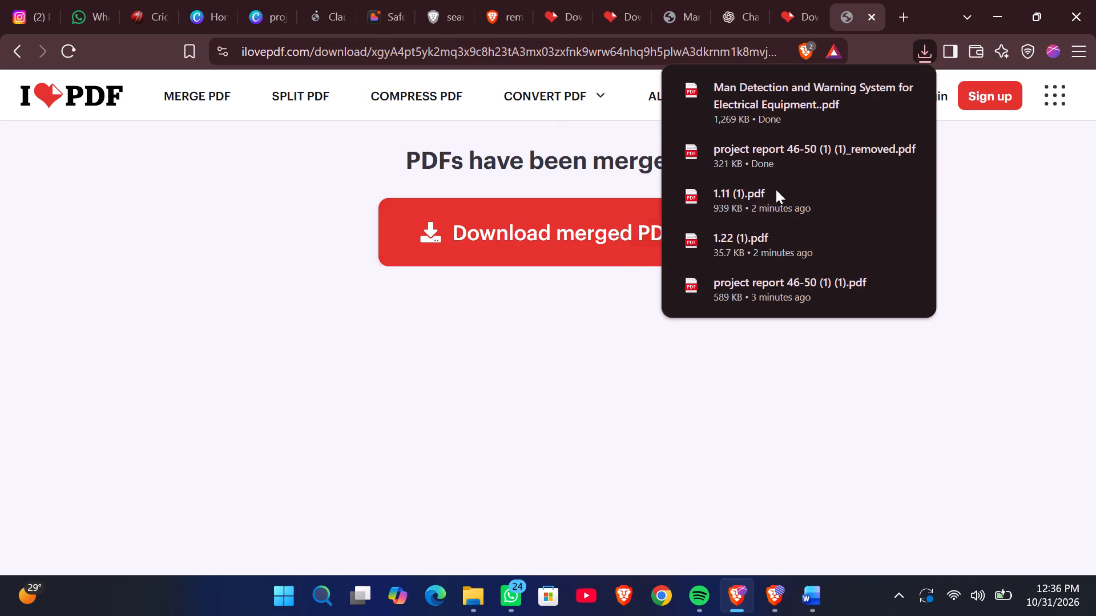
Open the merged PDF and check its page order and content from the cover page through the first chapters for leftover pages.
double_click(736, 92)
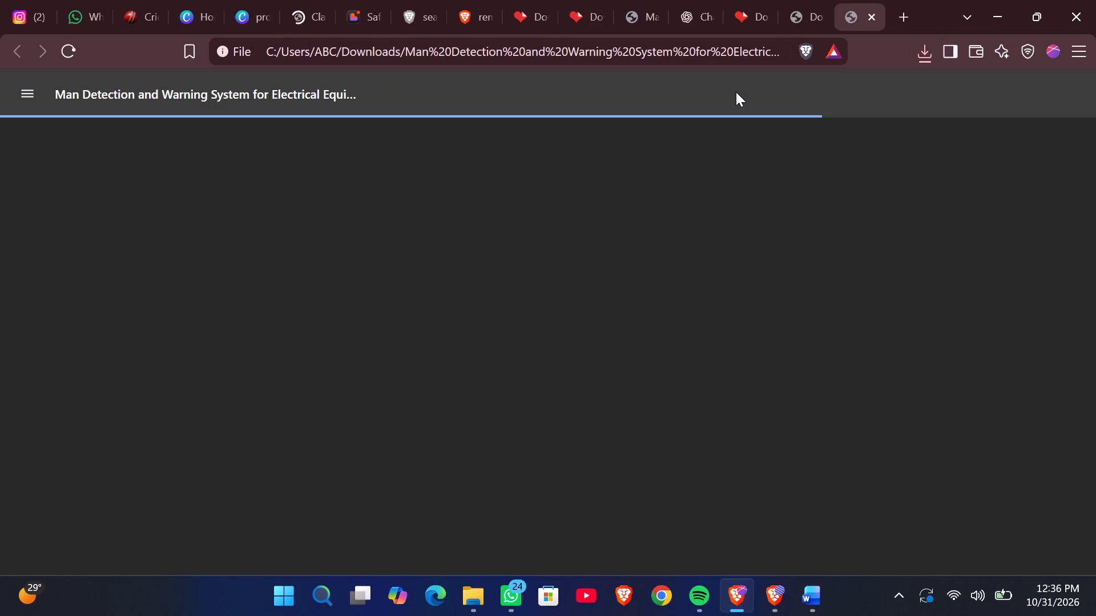
scroll(689, 372, "down", 4)
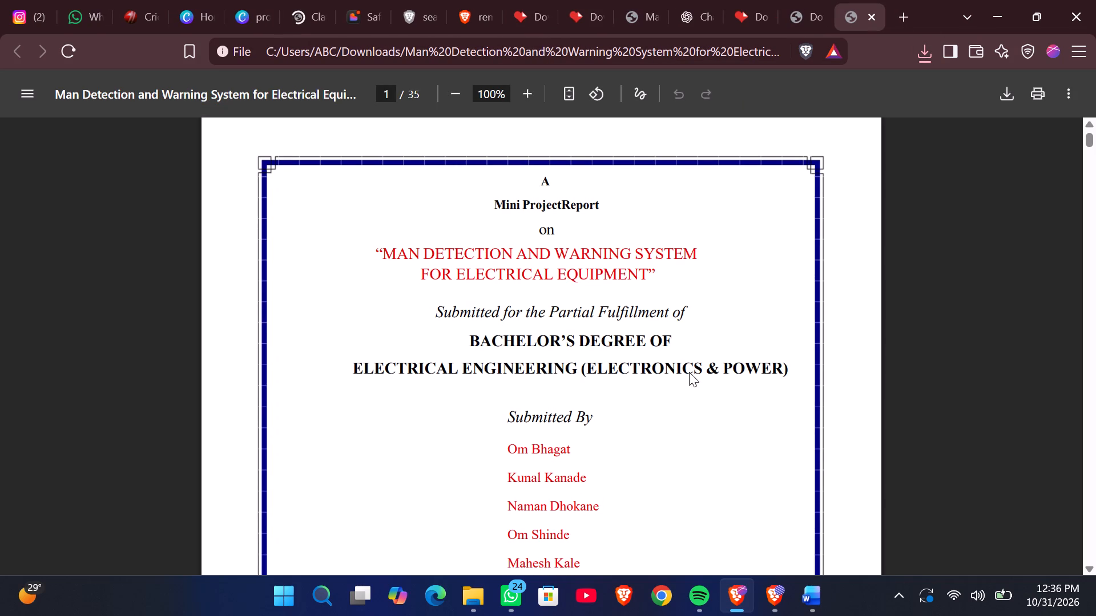
scroll(689, 372, "down", 3)
scroll(689, 372, "up", 1)
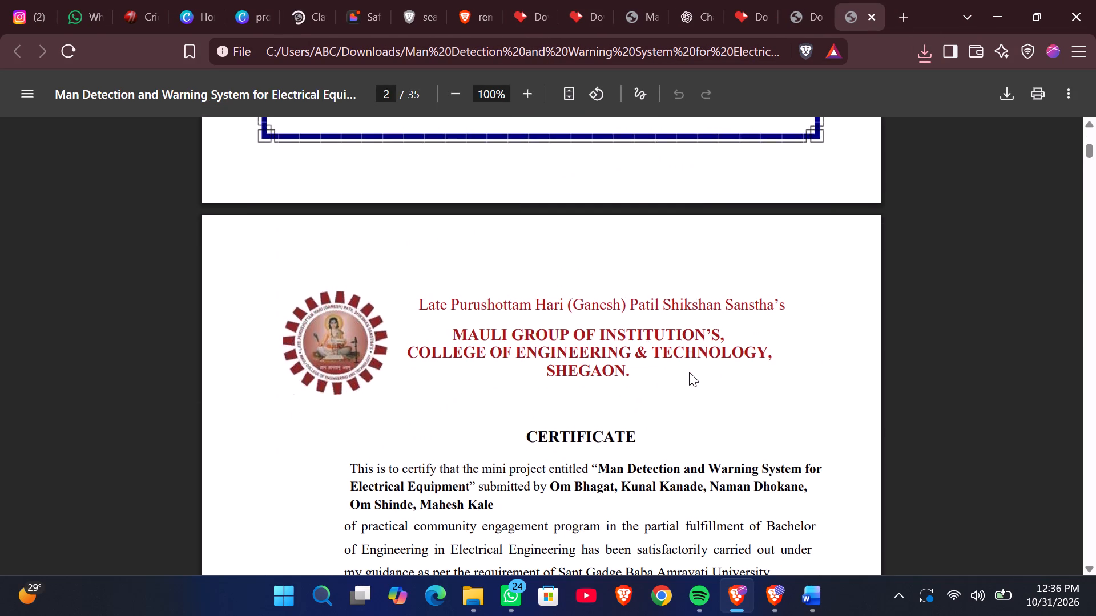
scroll(689, 372, "up", 1)
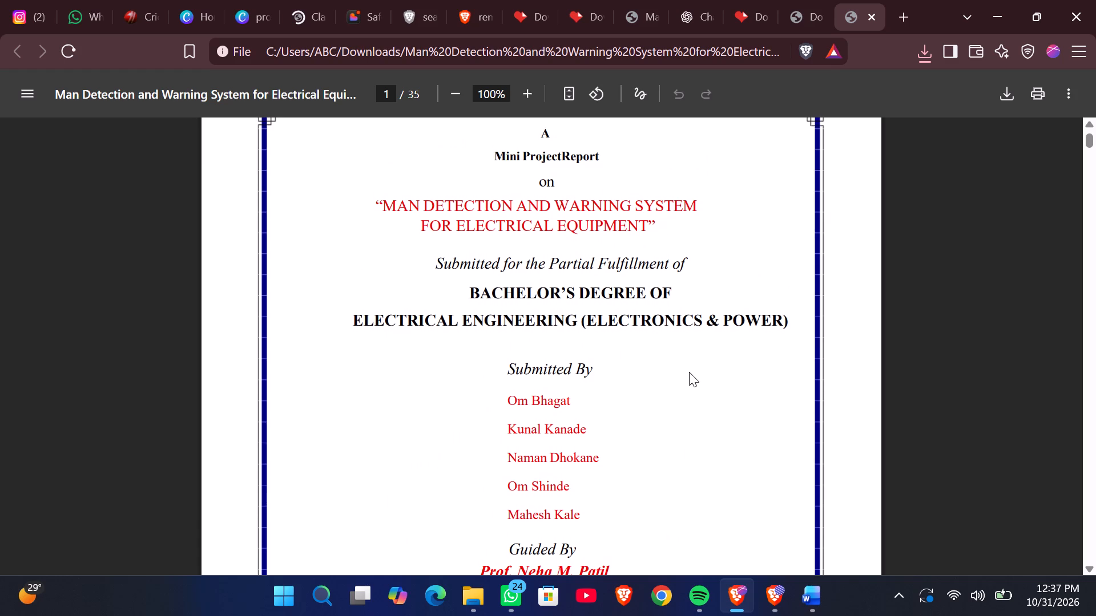
scroll(689, 372, "down", 6)
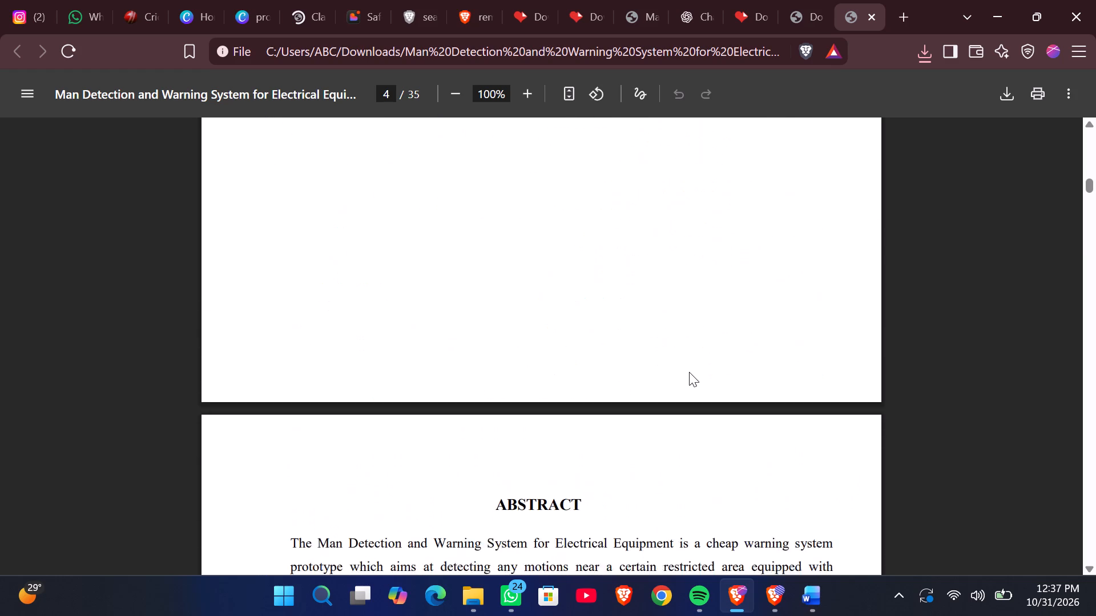
scroll(689, 372, "down", 5)
scroll(689, 372, "up", 1)
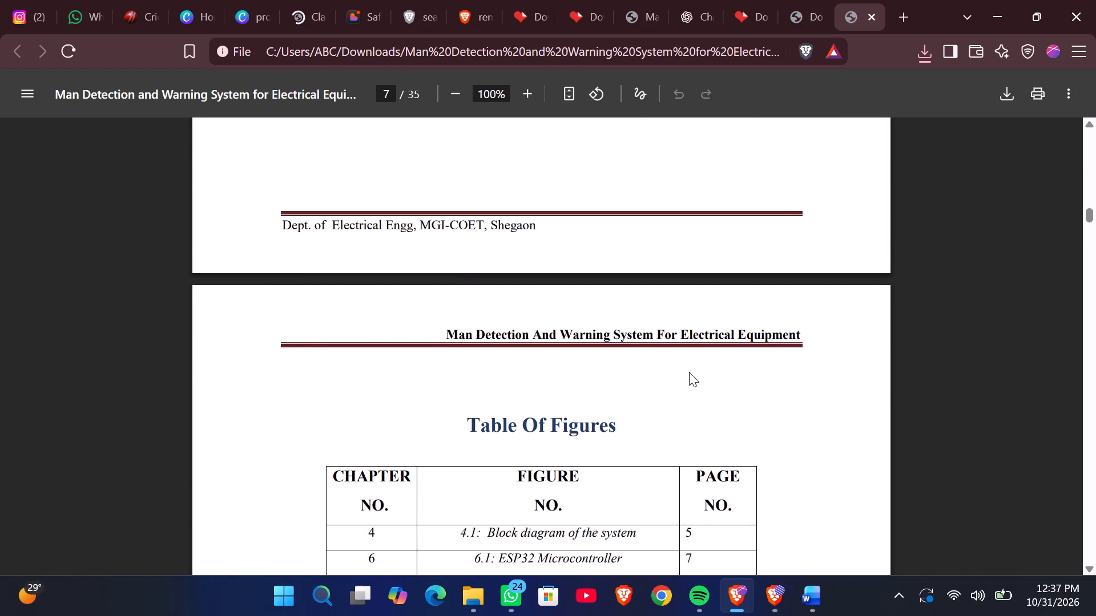
scroll(689, 372, "up", 2)
scroll(689, 372, "down", 4)
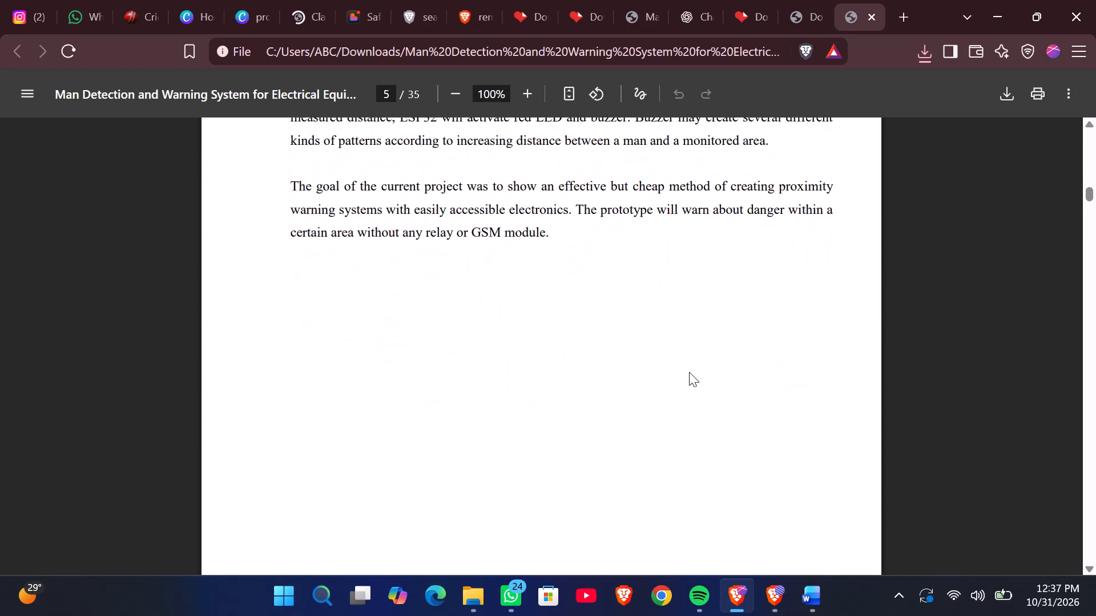
scroll(689, 372, "down", 1)
scroll(689, 372, "up", 1)
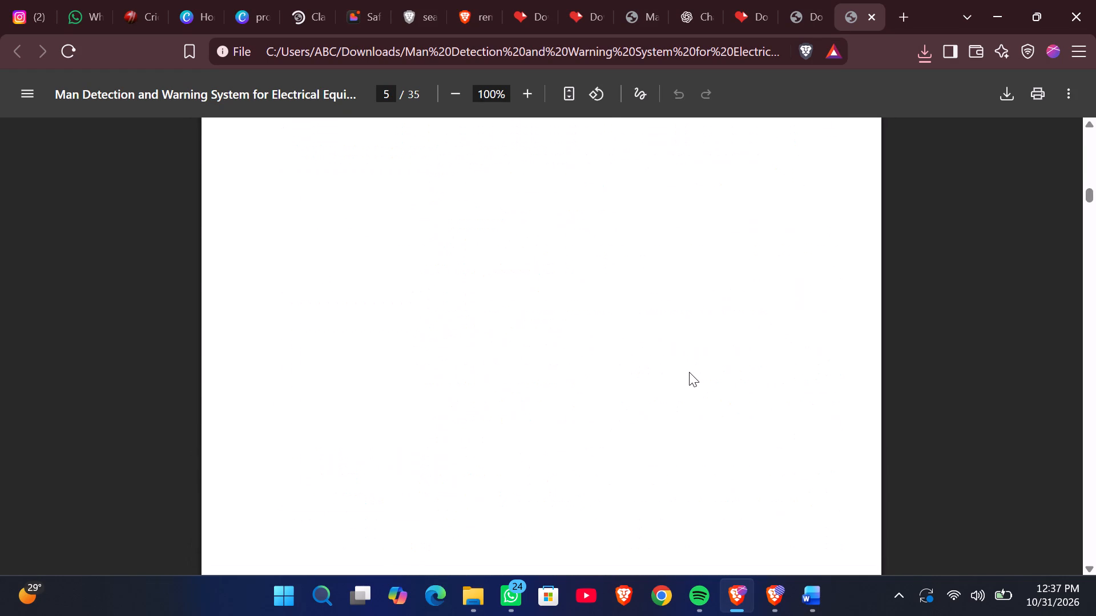
scroll(689, 372, "up", 1)
scroll(689, 372, "down", 1)
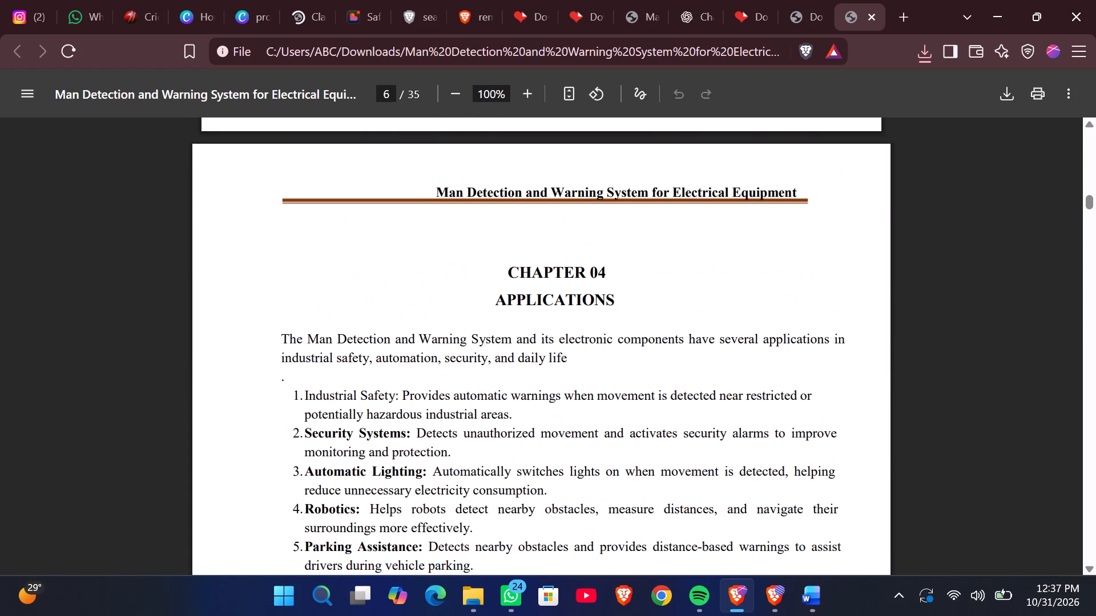
scroll(696, 339, "down", 7)
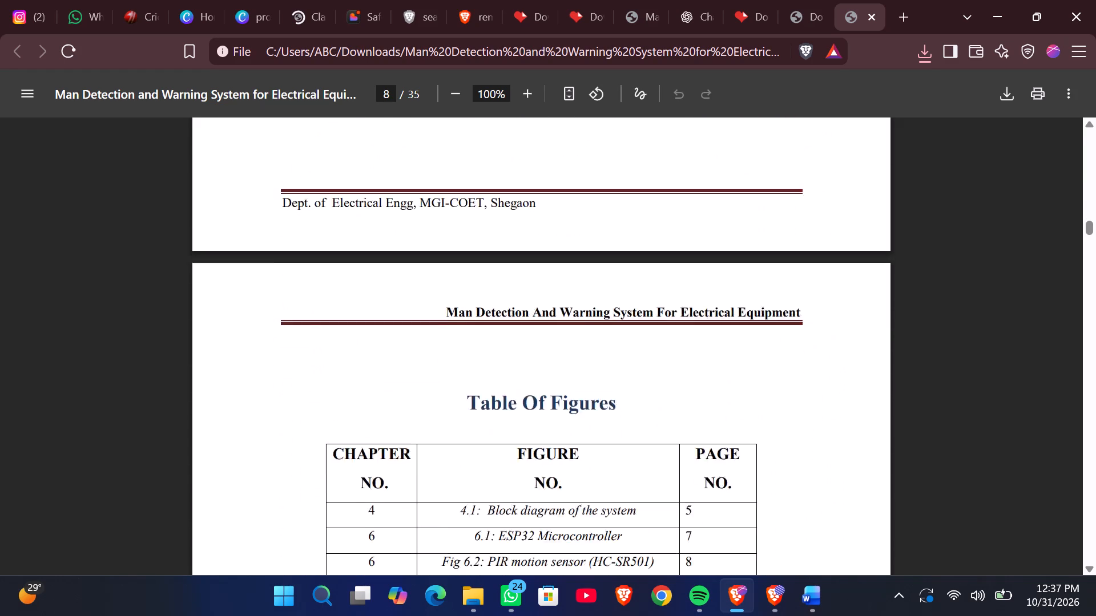
scroll(696, 339, "down", 3)
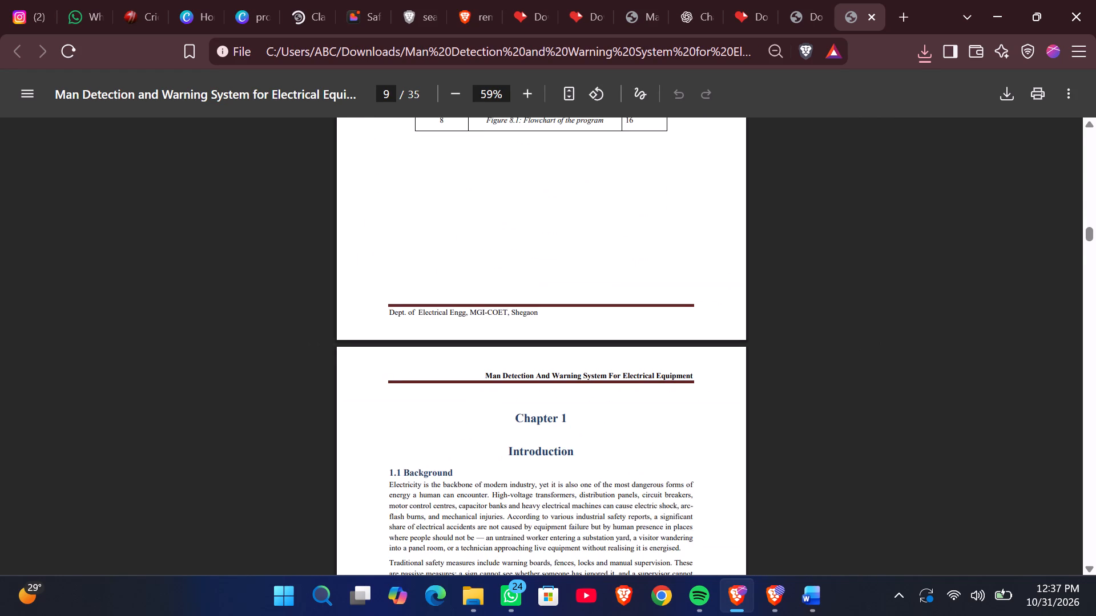
scroll(696, 339, "down", 5)
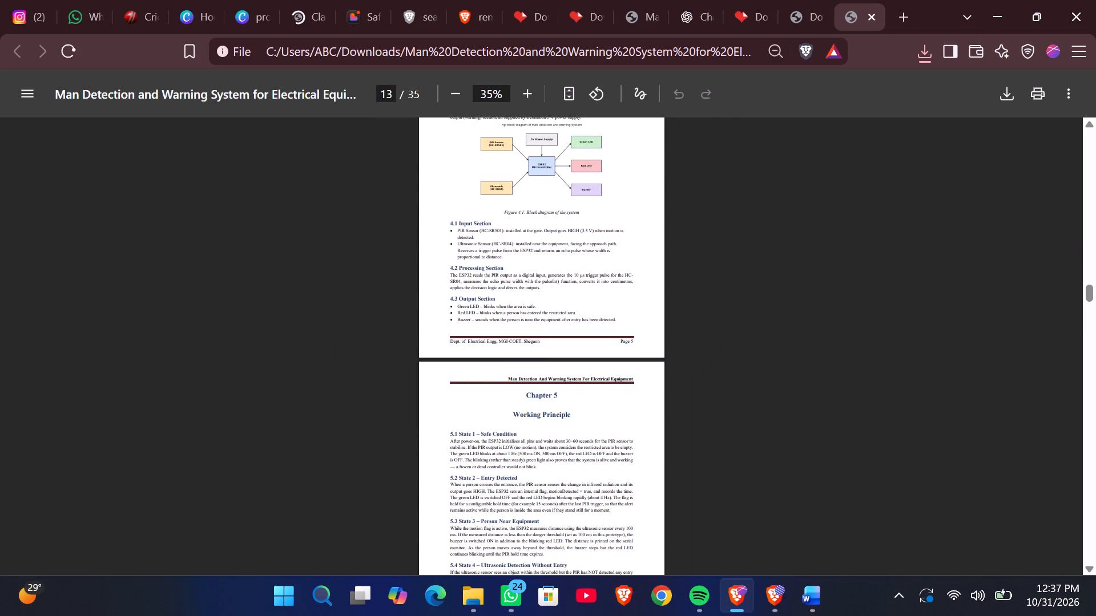
scroll(696, 339, "up", 2)
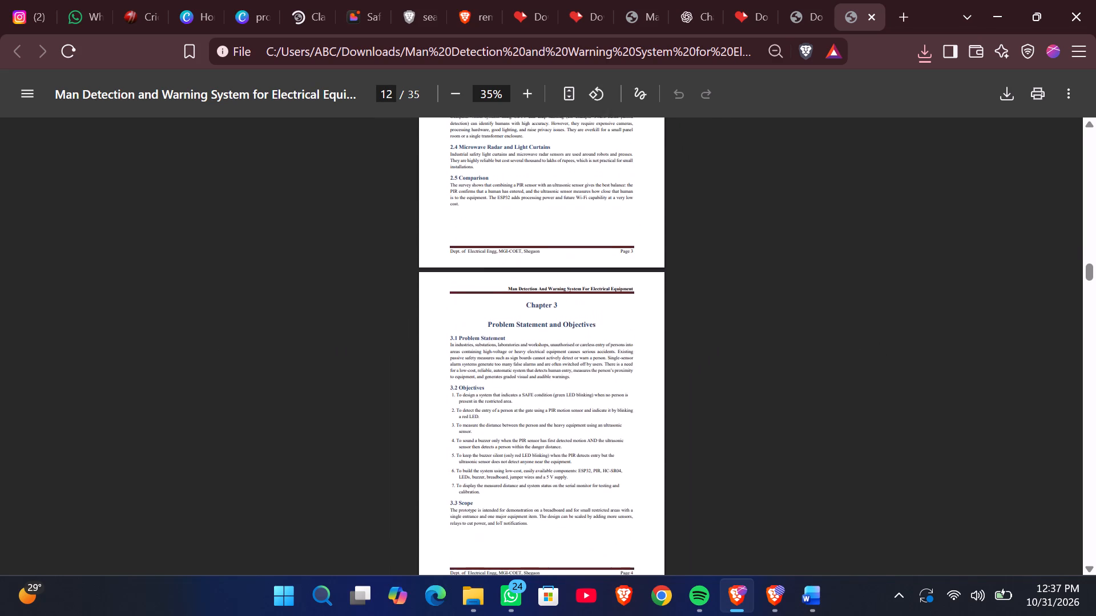
scroll(696, 339, "up", 7)
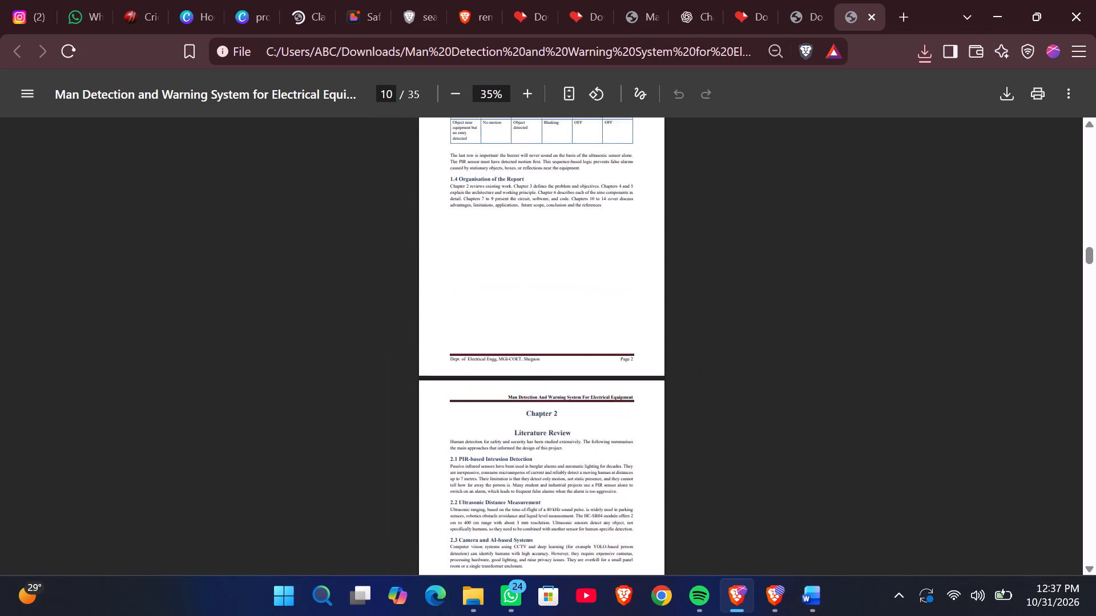
scroll(696, 339, "up", 5)
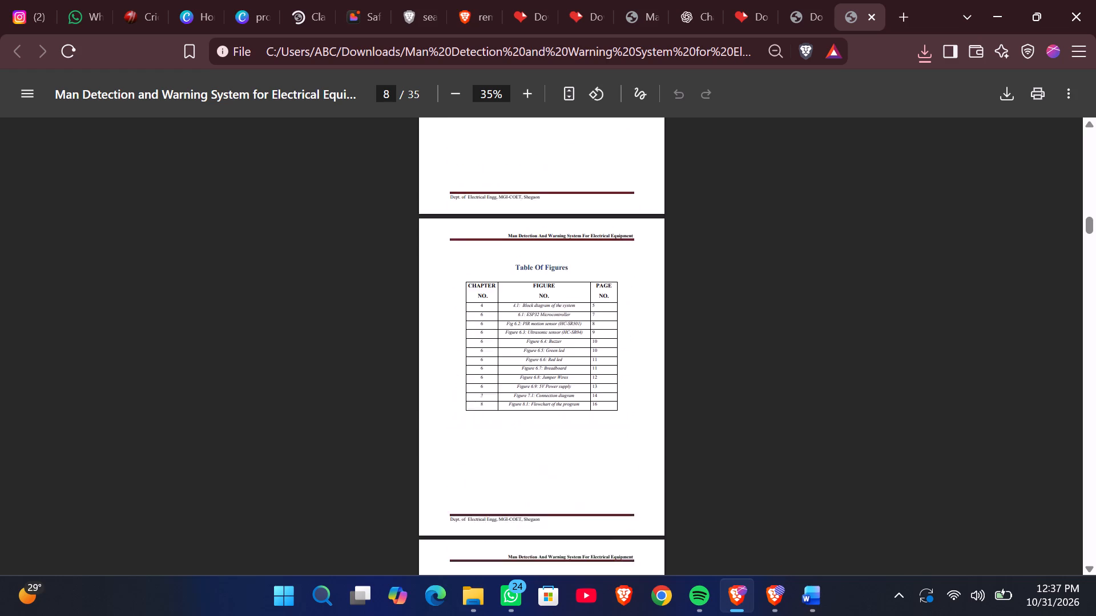
scroll(696, 339, "up", 4)
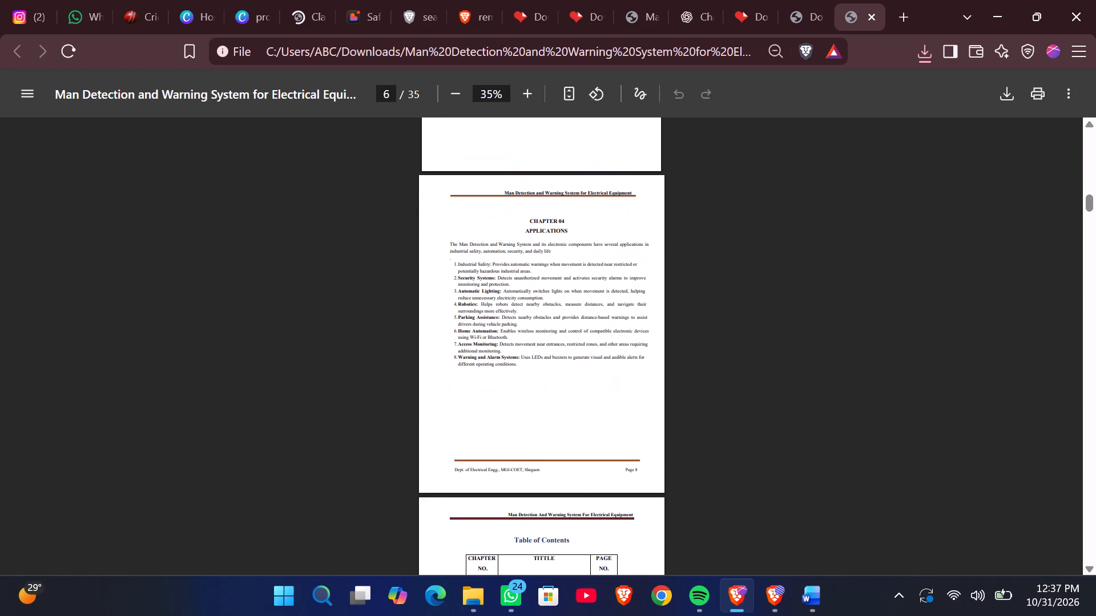
scroll(696, 339, "up", 1)
Load the newest "Man Detection and Warning System for Electrical Equipment." PDF from Downloads into iLovePDF's Remove PDF pages tool.
left_click(752, 17)
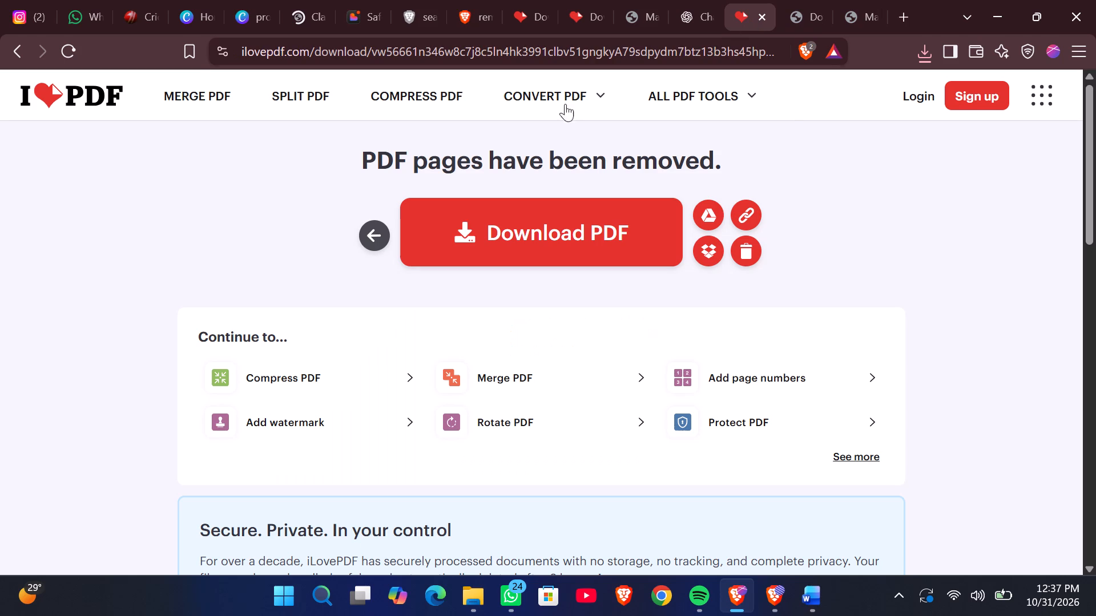
left_click(10, 44)
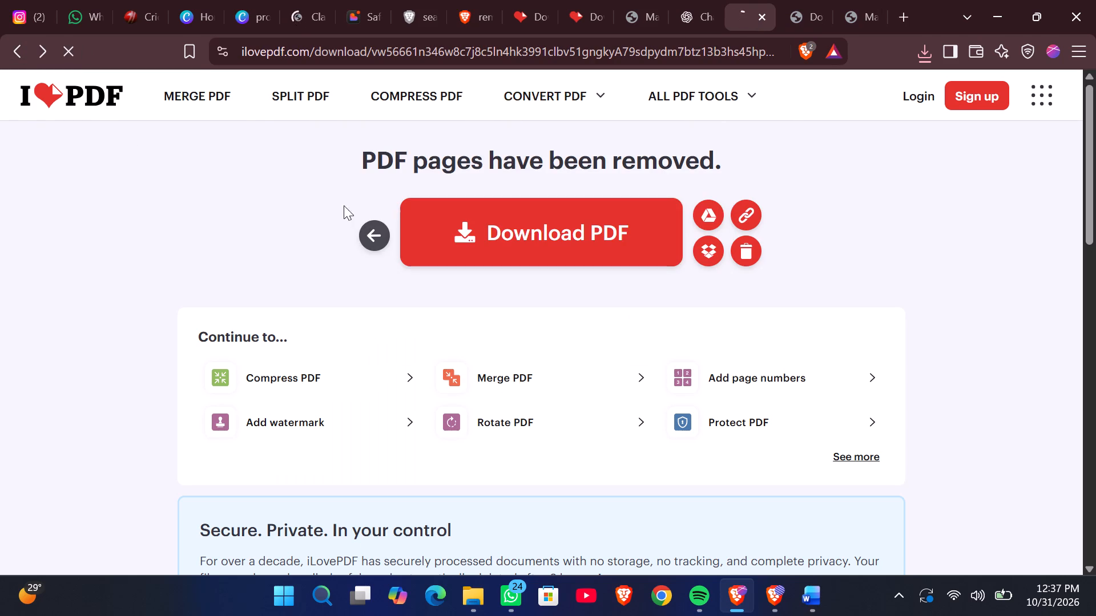
left_click(22, 58)
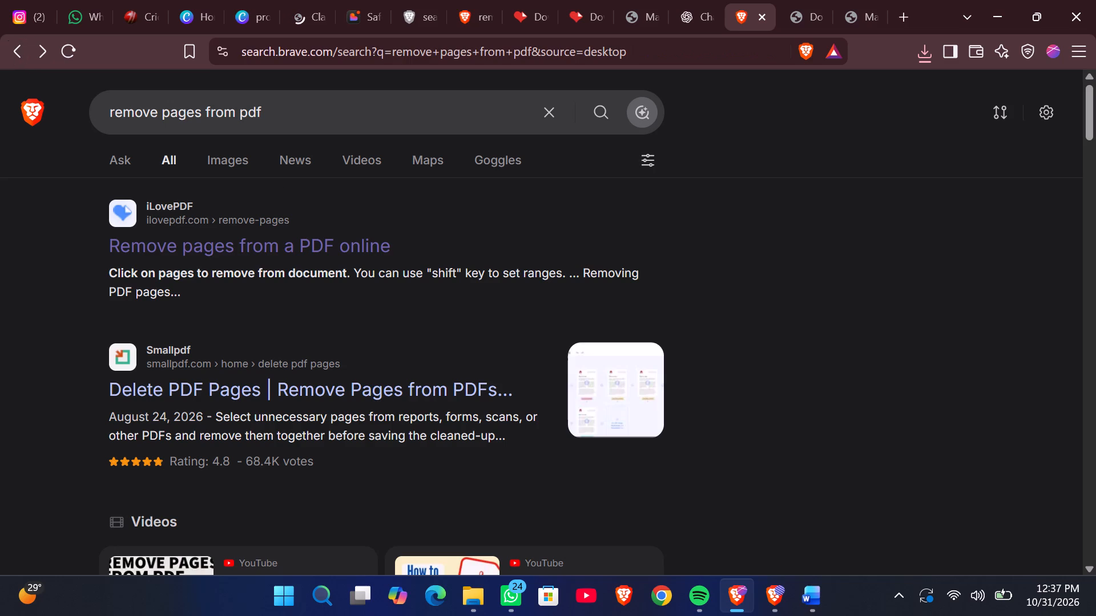
left_click(371, 249)
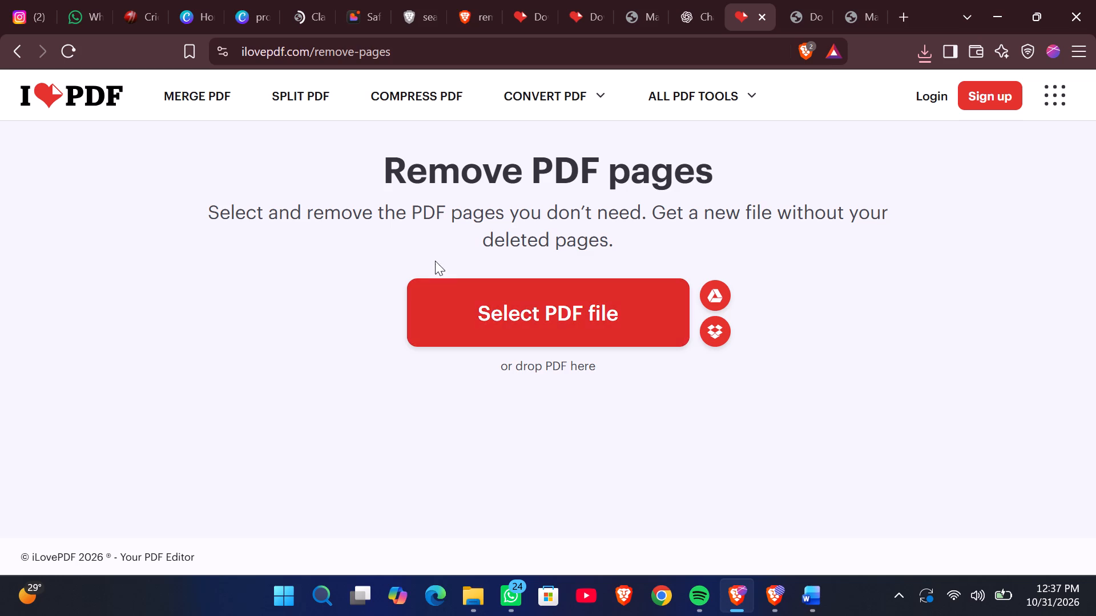
left_click(482, 294)
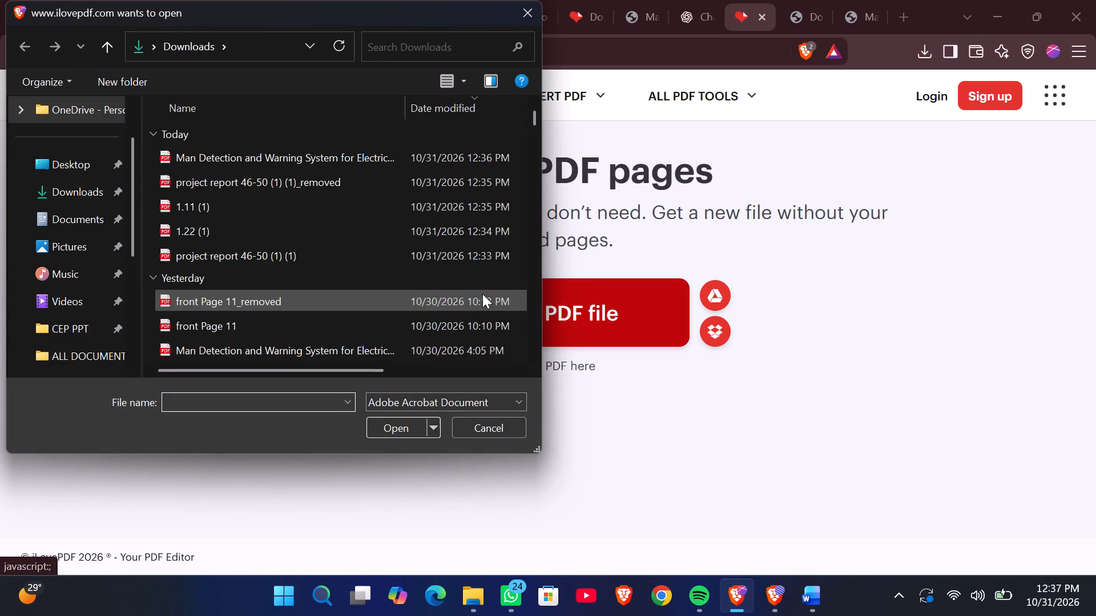
left_click_drag(460, 145, 450, 149)
left_click(450, 149)
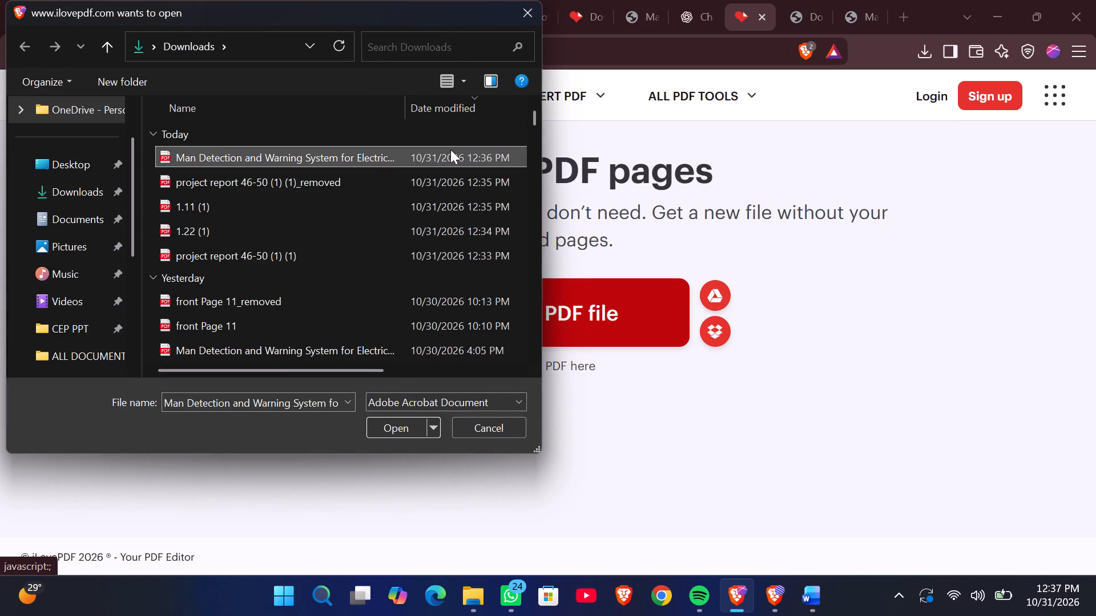
left_click(382, 418)
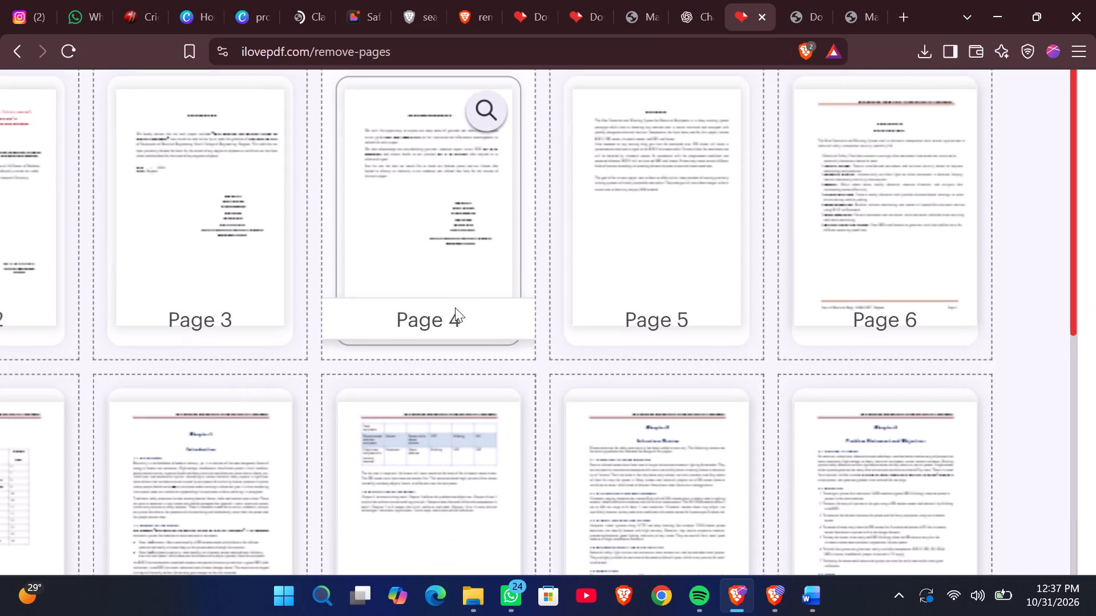
Mark page 6, the stray Chapter 04 Applications page, and remove it from the merged PDF.
left_click(893, 241)
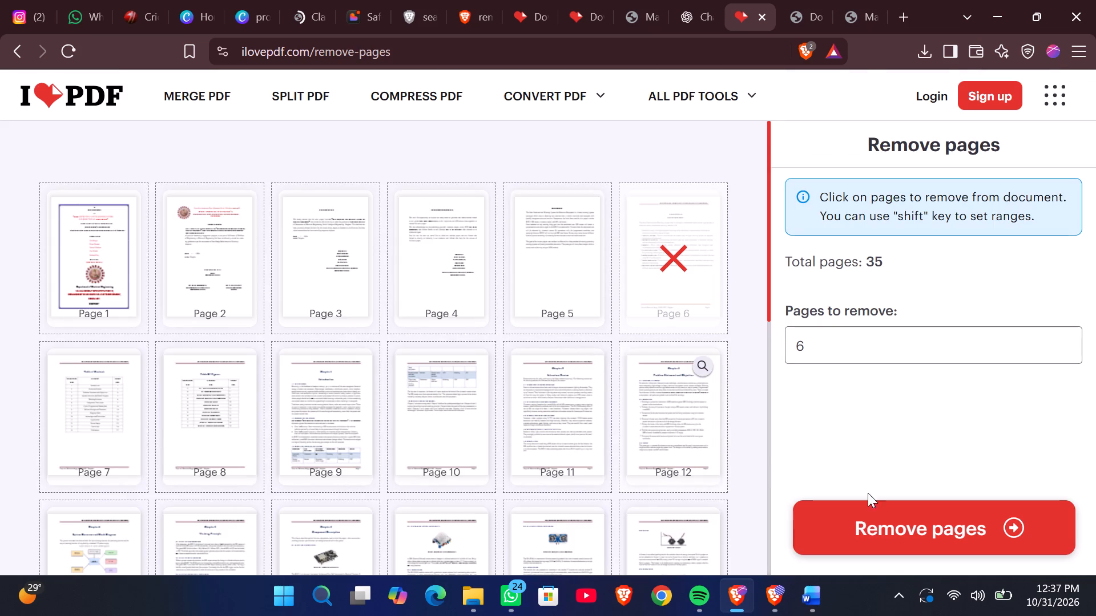
scroll(696, 438, "down", 5)
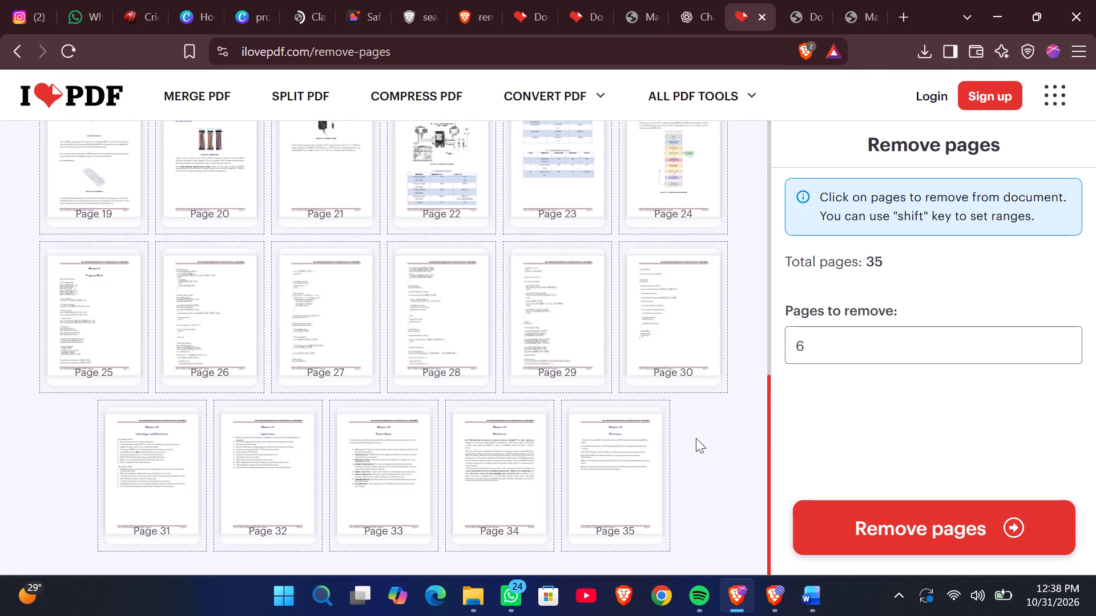
left_click(909, 534)
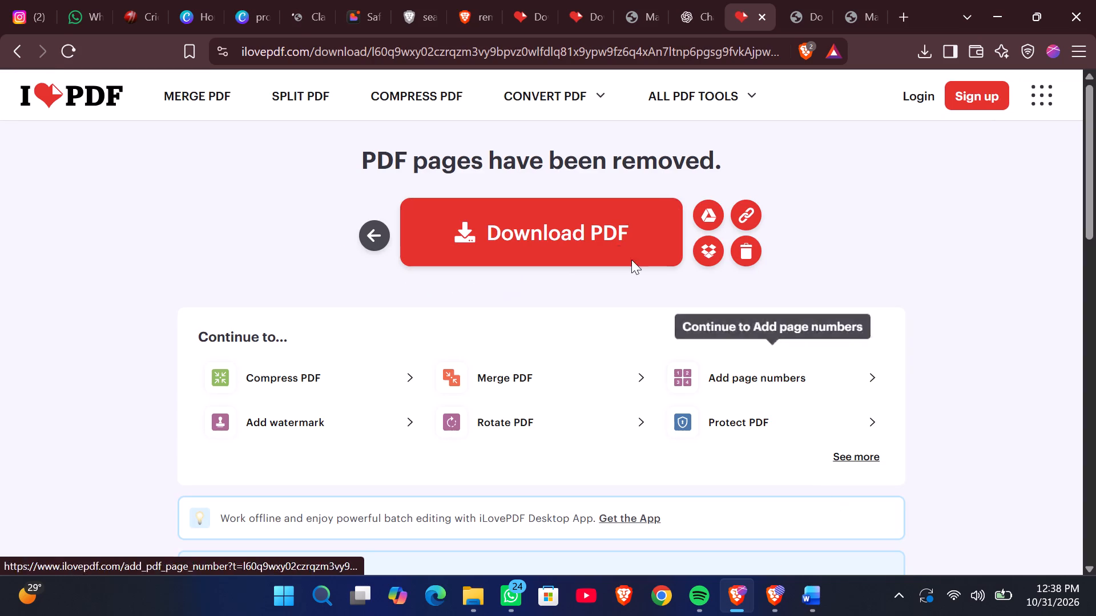
Download the trimmed PDF to Downloads under the name "Man Detection and Warning System for Electrical Equipment._".
left_click(625, 230)
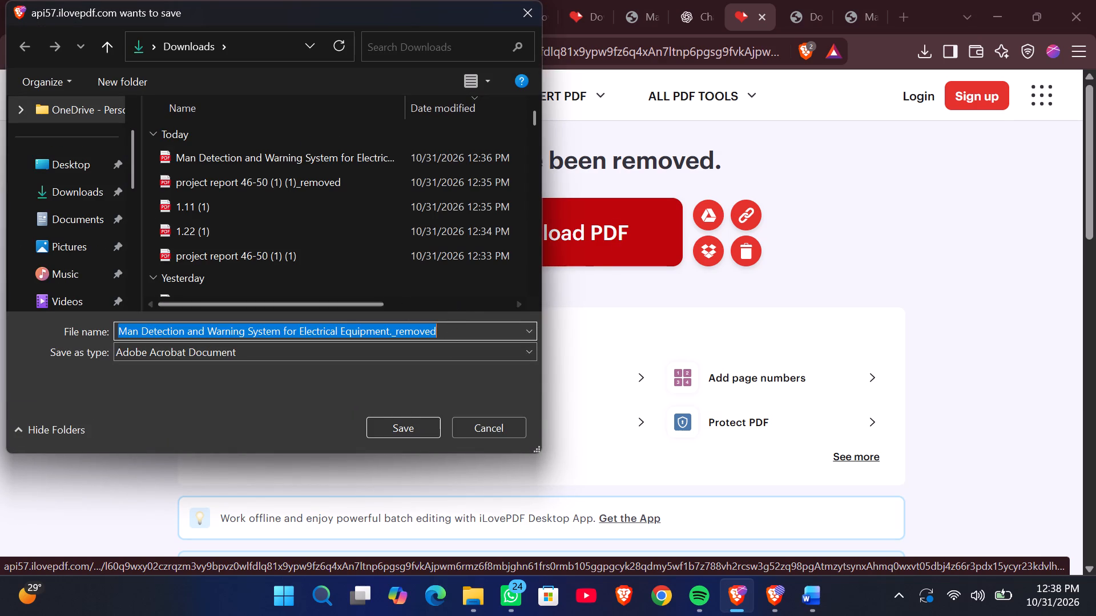
left_click(446, 329)
key("BackSpace")
key("BackSpace")
key("BackSpace")
key("BackSpace")
key("BackSpace")
key("BackSpace")
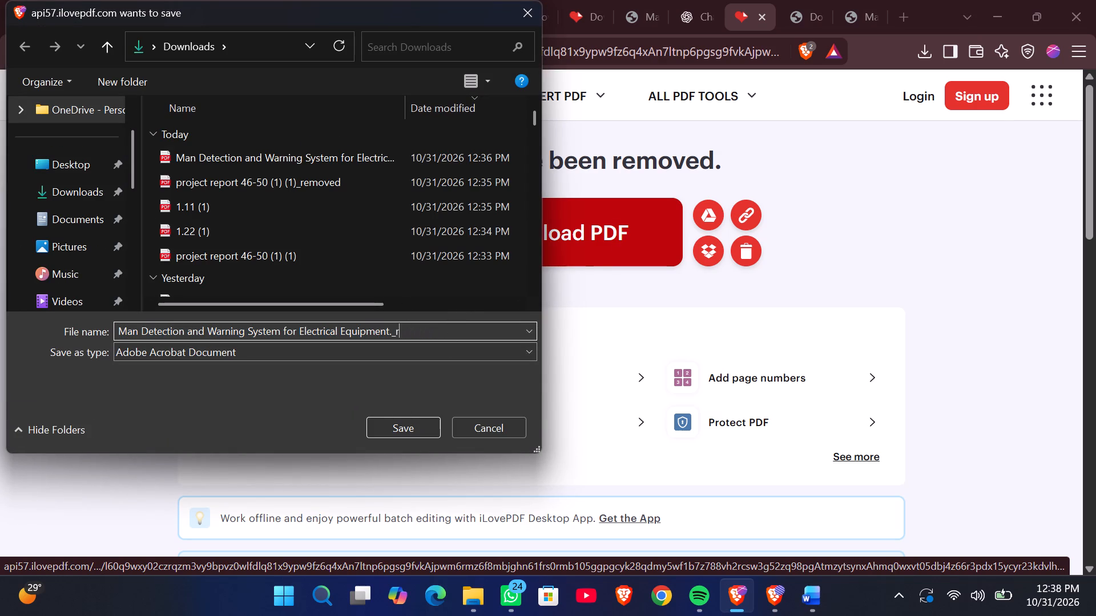
key("BackSpace")
left_click(400, 436)
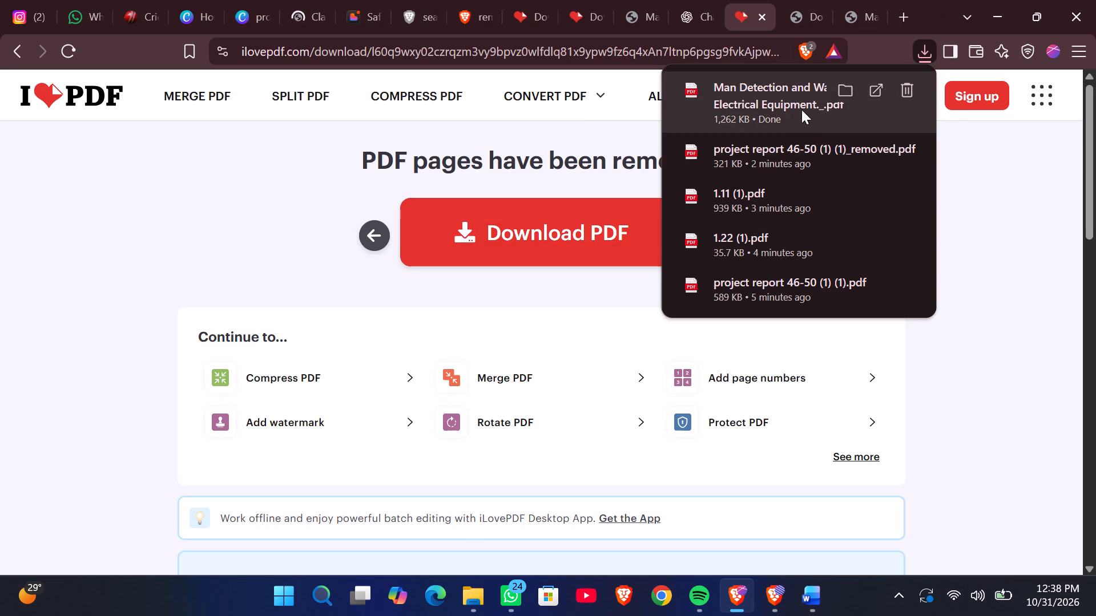
Open the trimmed PDF and check its page order and content from the cover page through the References chapter.
double_click(801, 110)
scroll(596, 226, "down", 2)
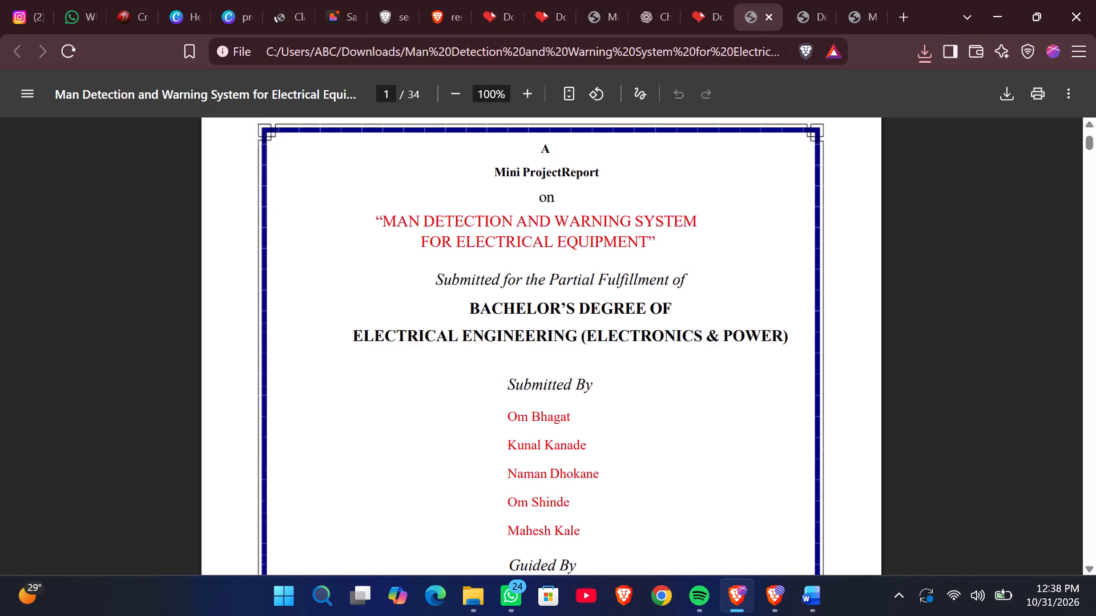
scroll(596, 226, "down", 11)
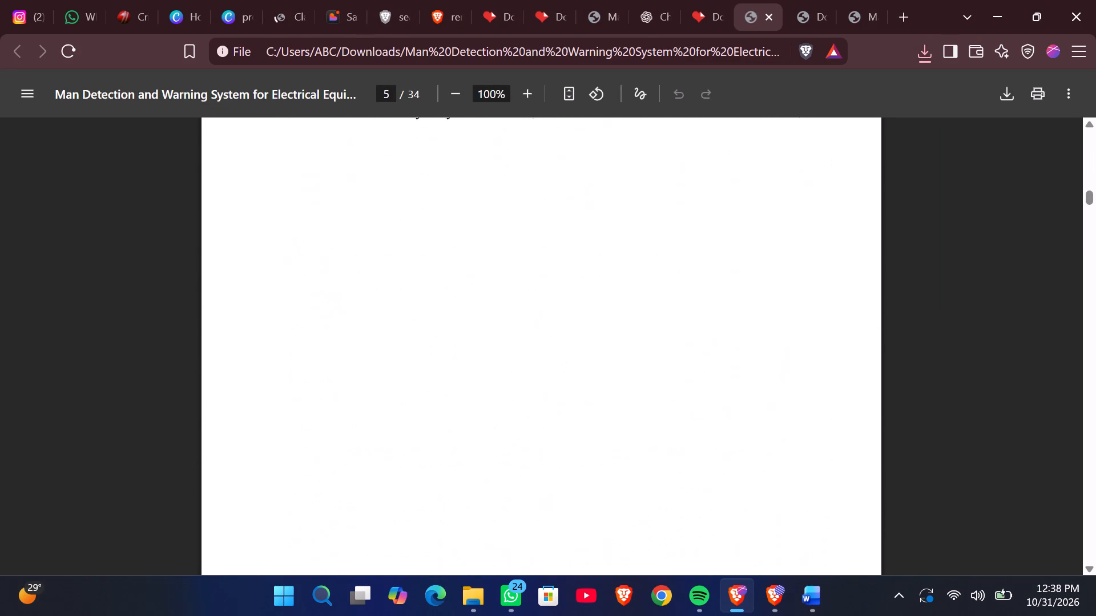
scroll(596, 226, "down", 4)
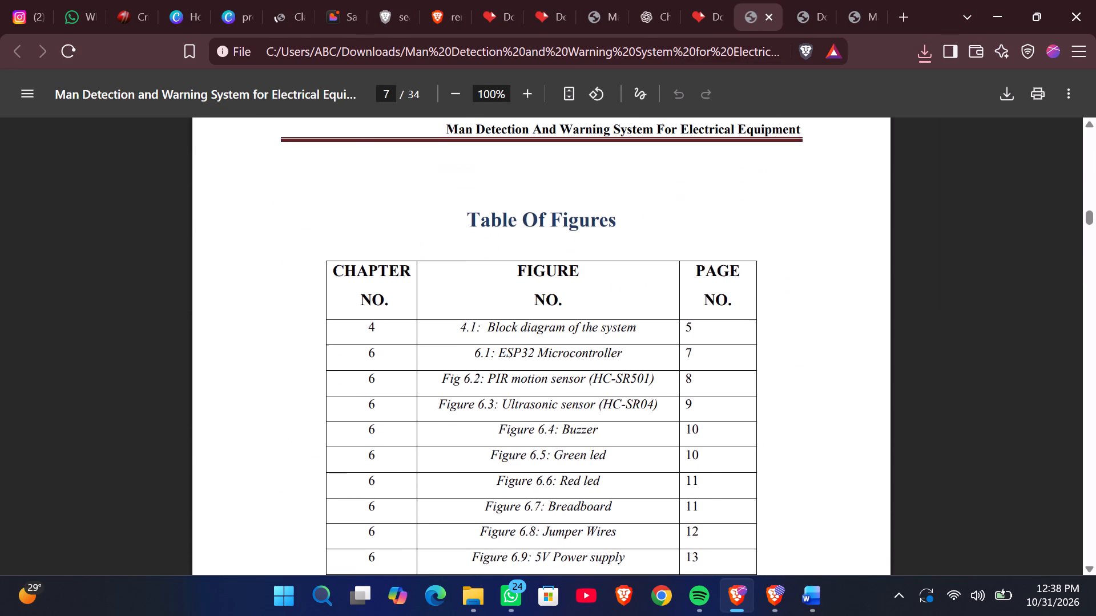
scroll(596, 226, "up", 6)
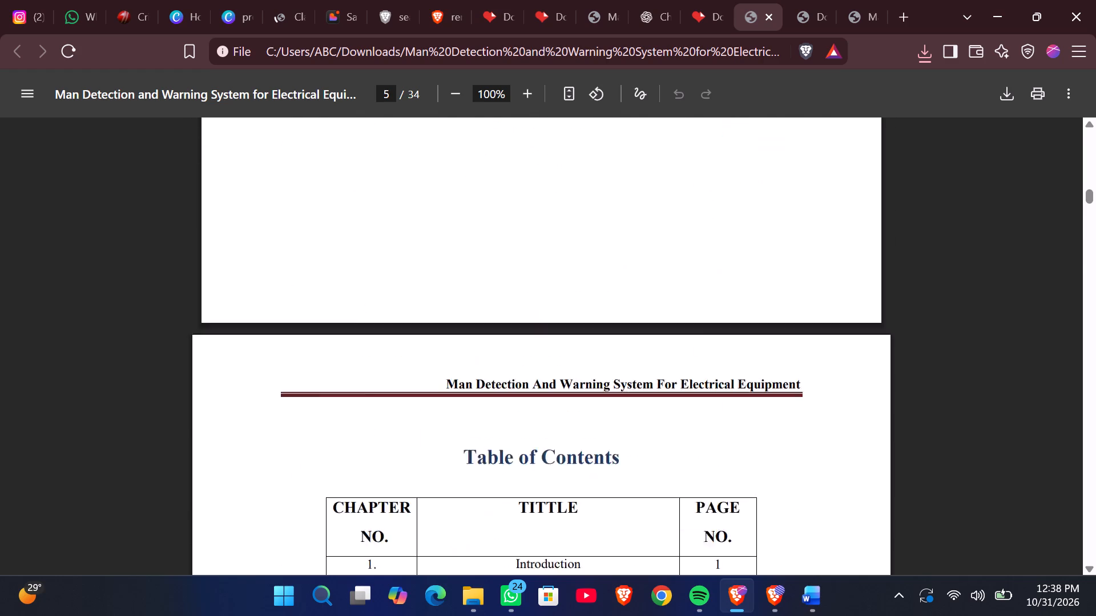
scroll(596, 226, "up", 6)
scroll(596, 226, "down", 5)
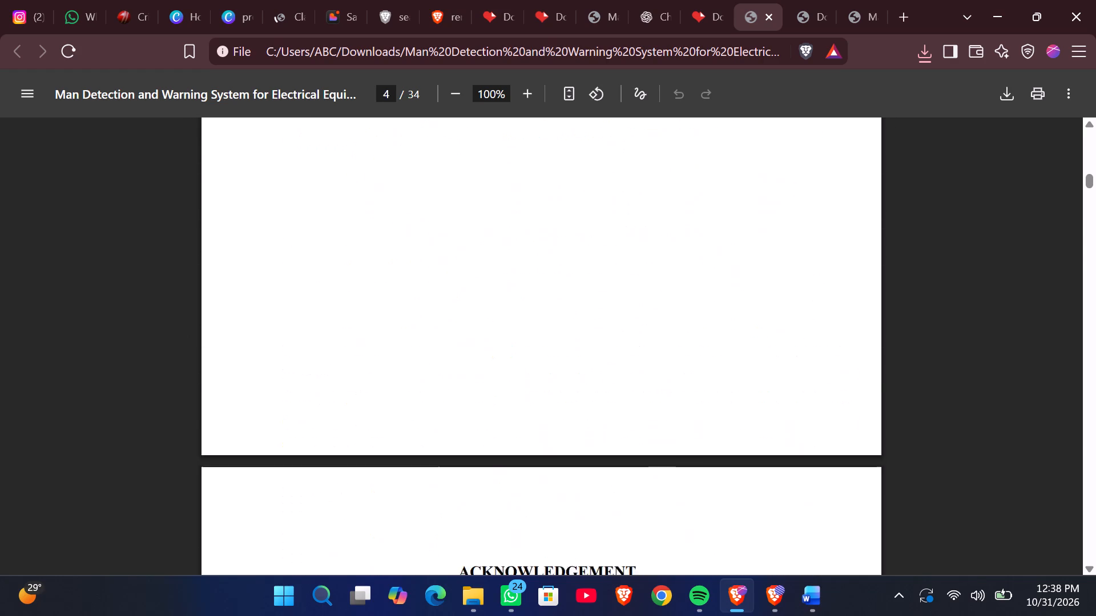
scroll(596, 226, "down", 10)
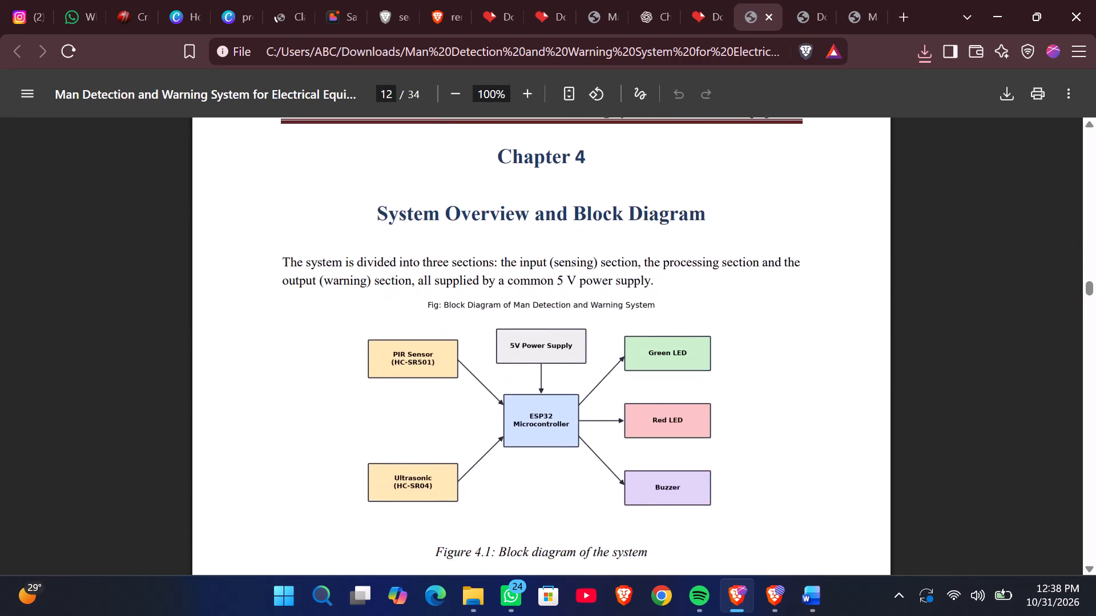
scroll(596, 226, "down", 18)
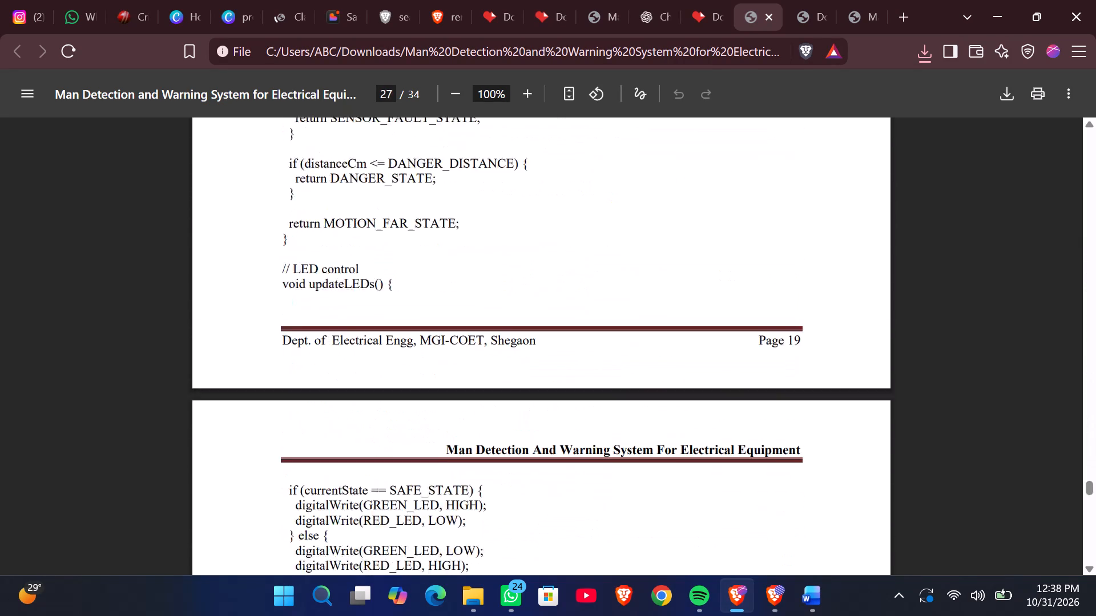
scroll(596, 226, "down", 11)
scroll(596, 226, "up", 6)
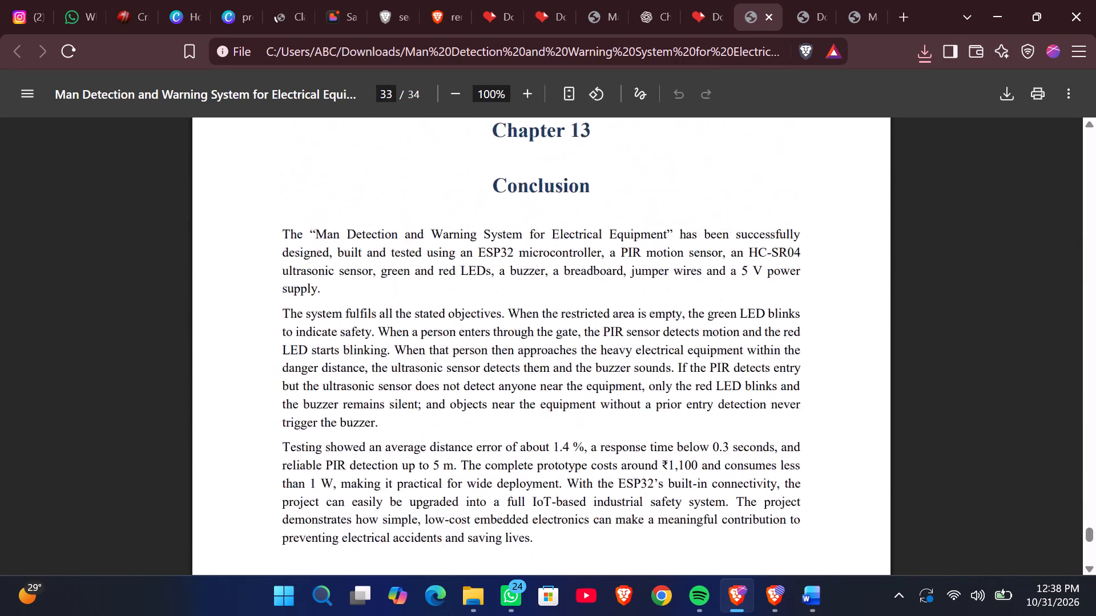
scroll(596, 226, "down", 7)
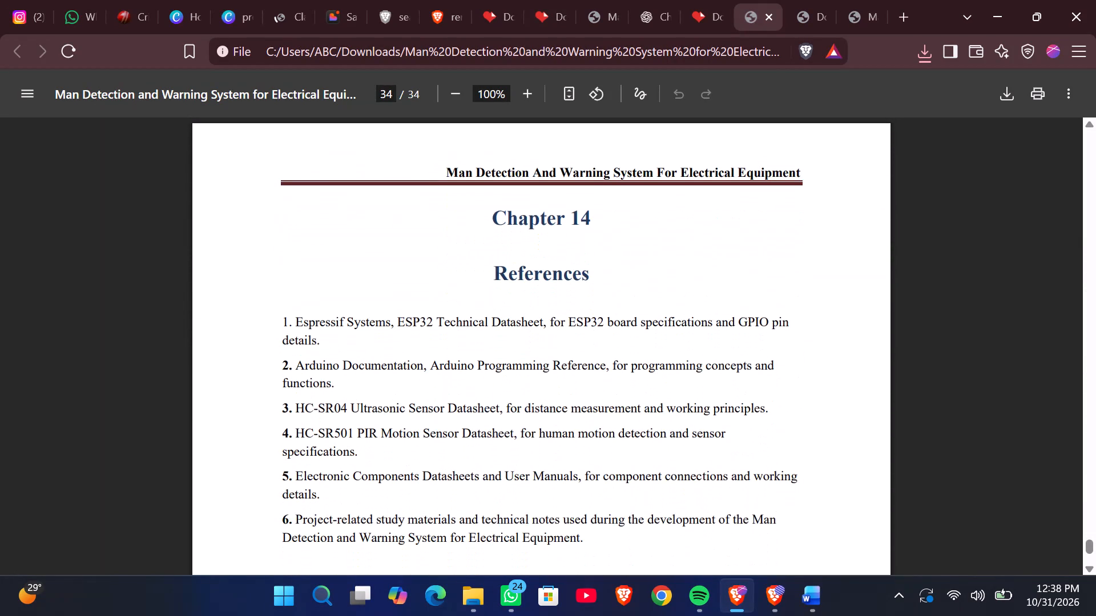
scroll(596, 226, "up", 20)
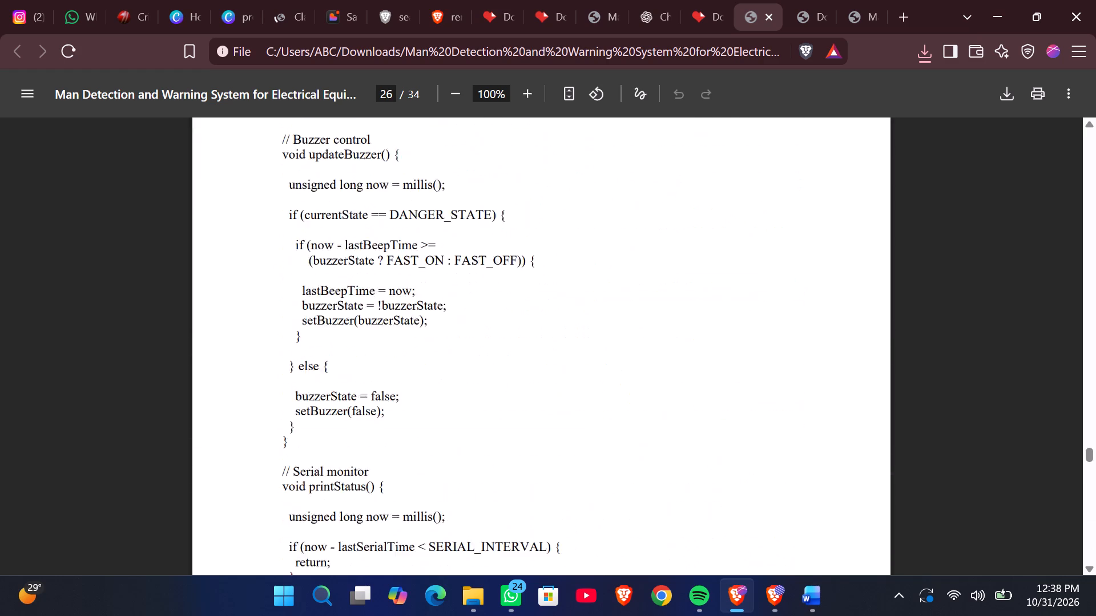
Open the browser's list of recent downloads.
left_click(926, 40)
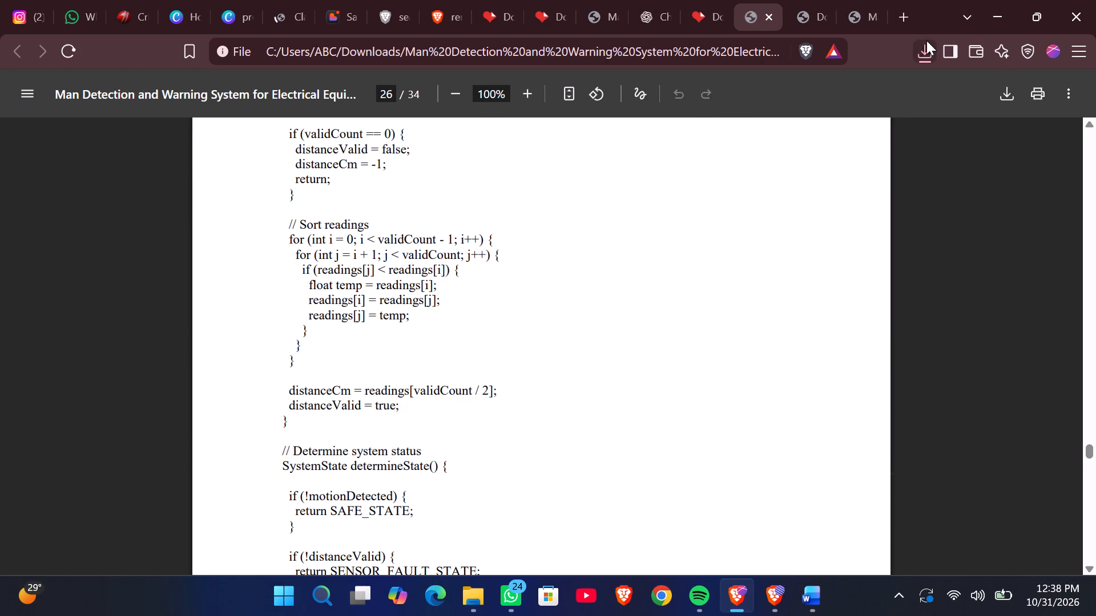
Show the trimmed PDF "Man Detection and Warning System for Electrical Equipment._" in its Downloads folder from the recent download history.
left_click(859, 124)
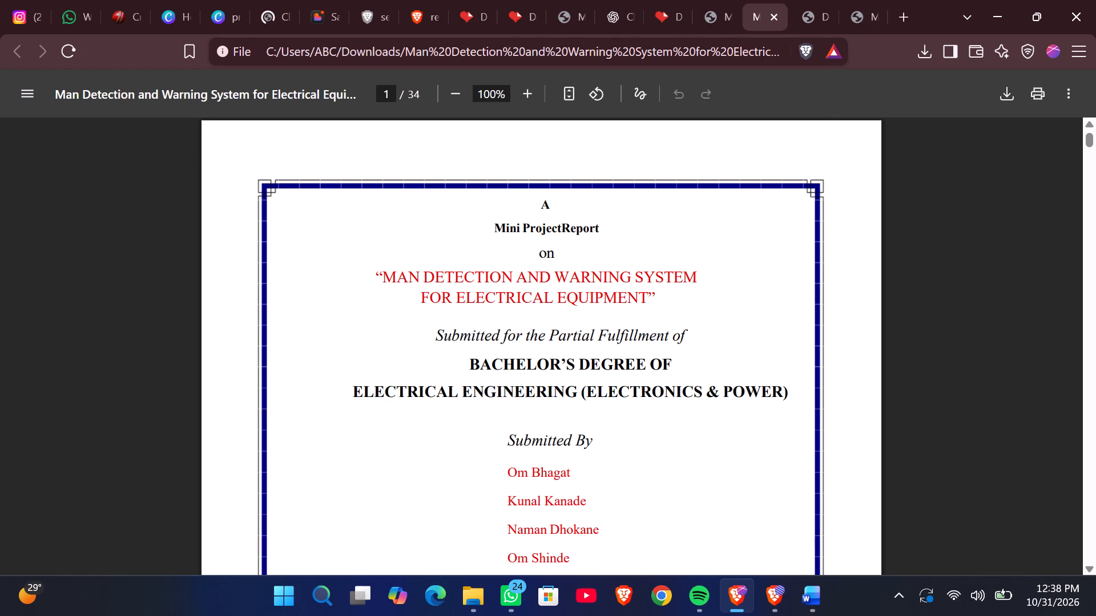
left_click(1000, 102)
left_click(918, 63)
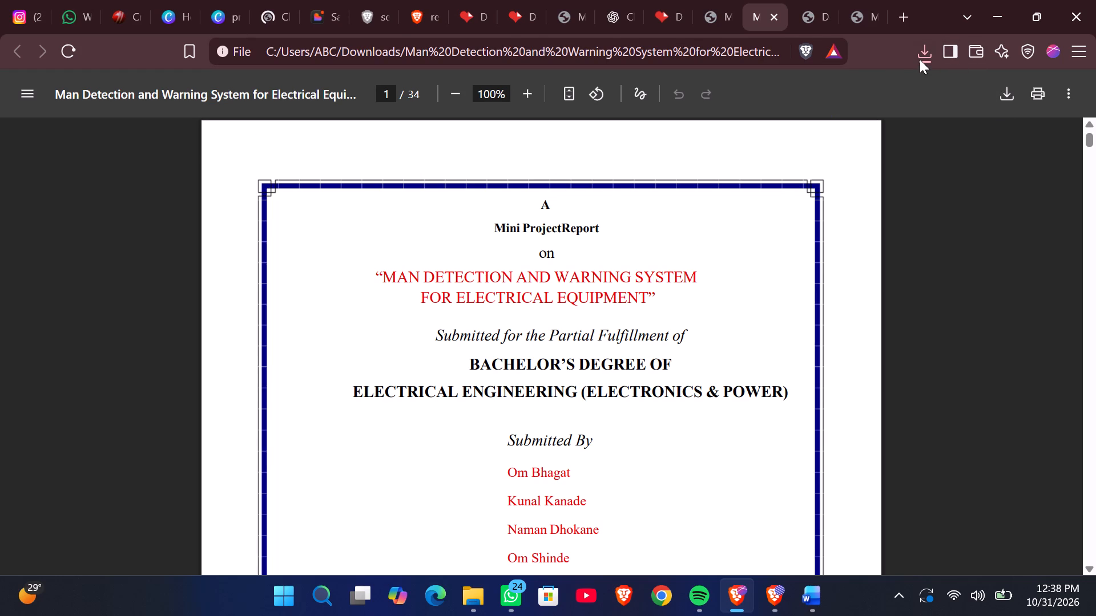
left_click(920, 59)
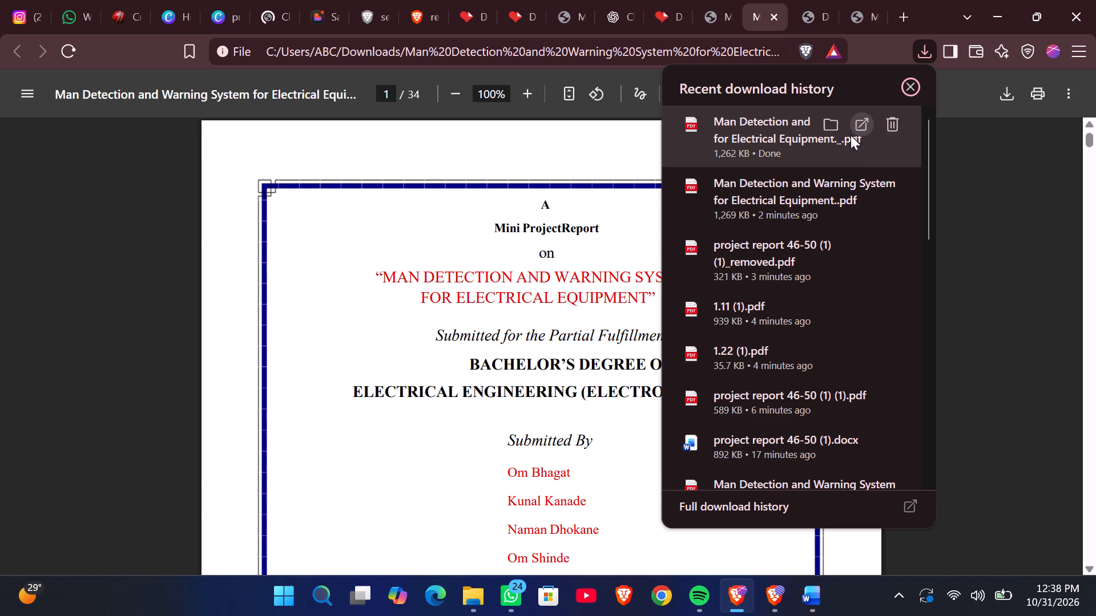
left_click(831, 117)
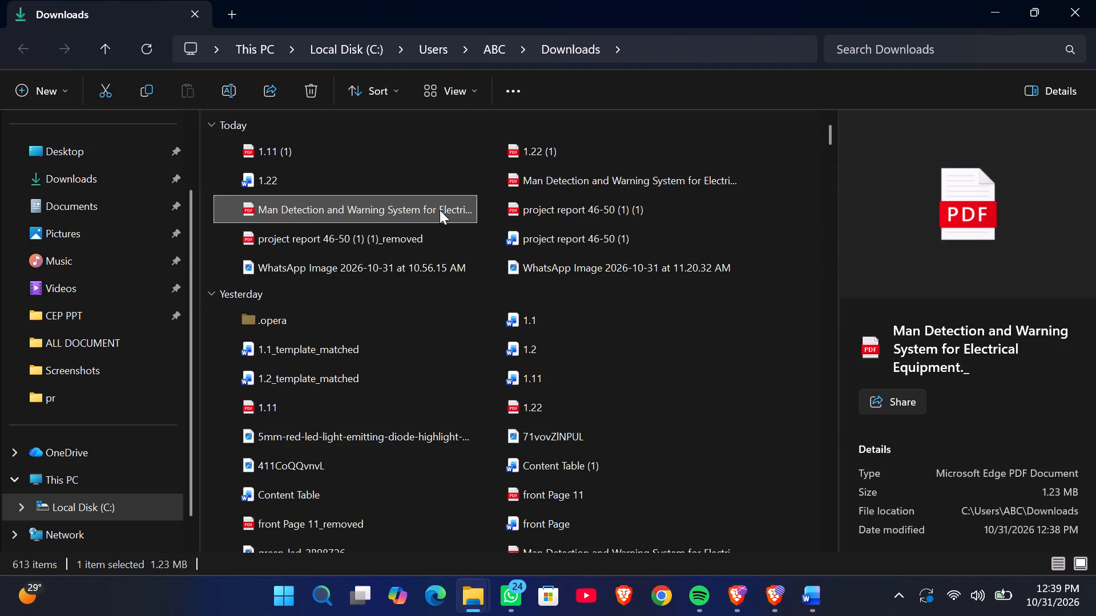
Share the trimmed "Man Detection and Warning System for Electrical Equipment._" PDF through WhatsApp.
right_click(440, 210)
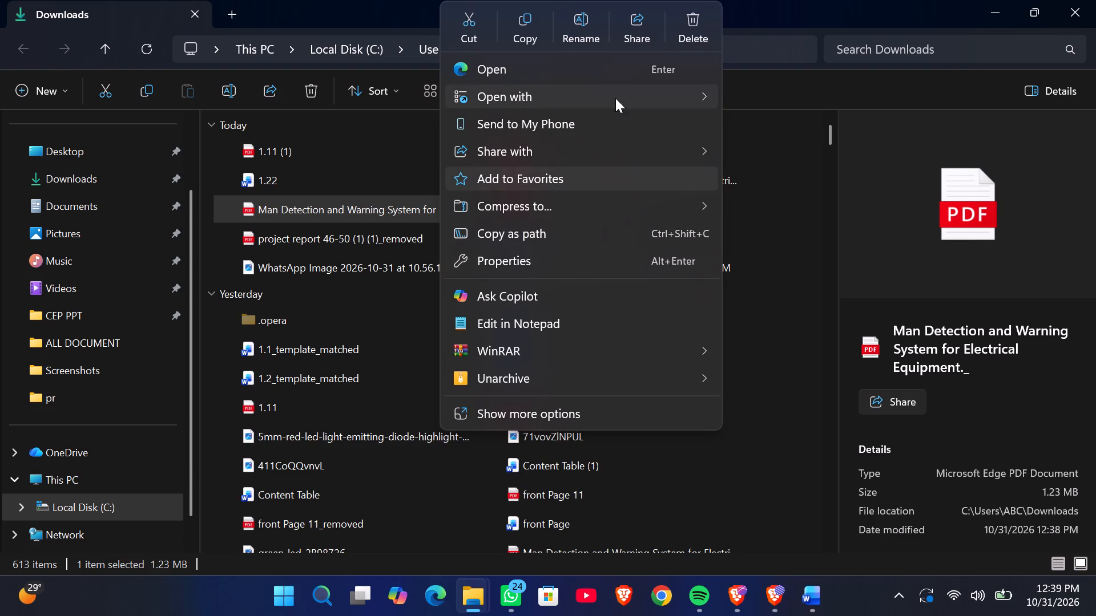
left_click(596, 149)
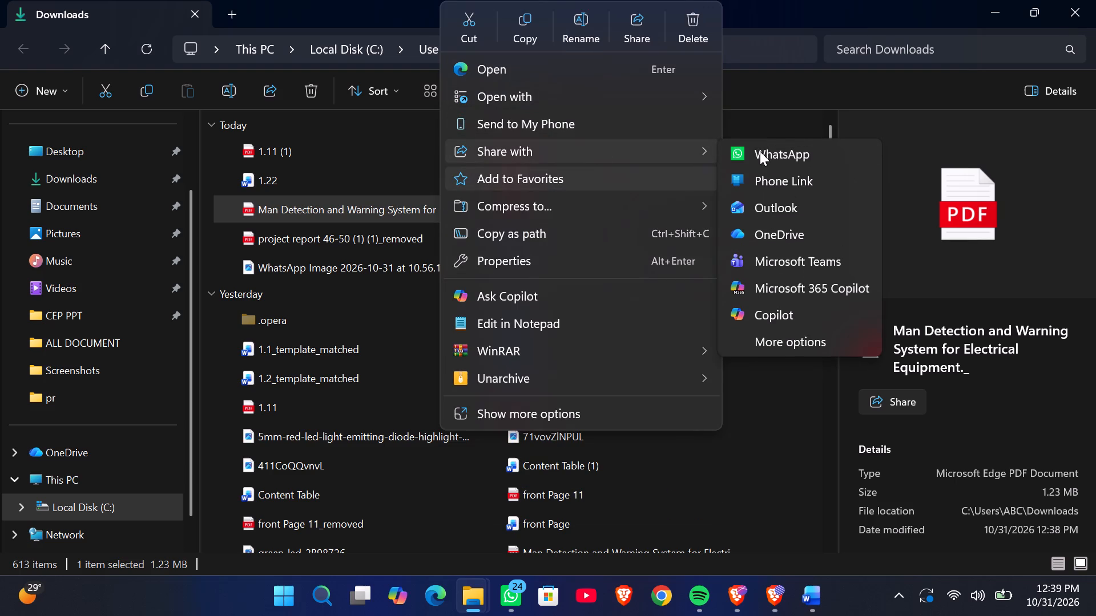
left_click(760, 151)
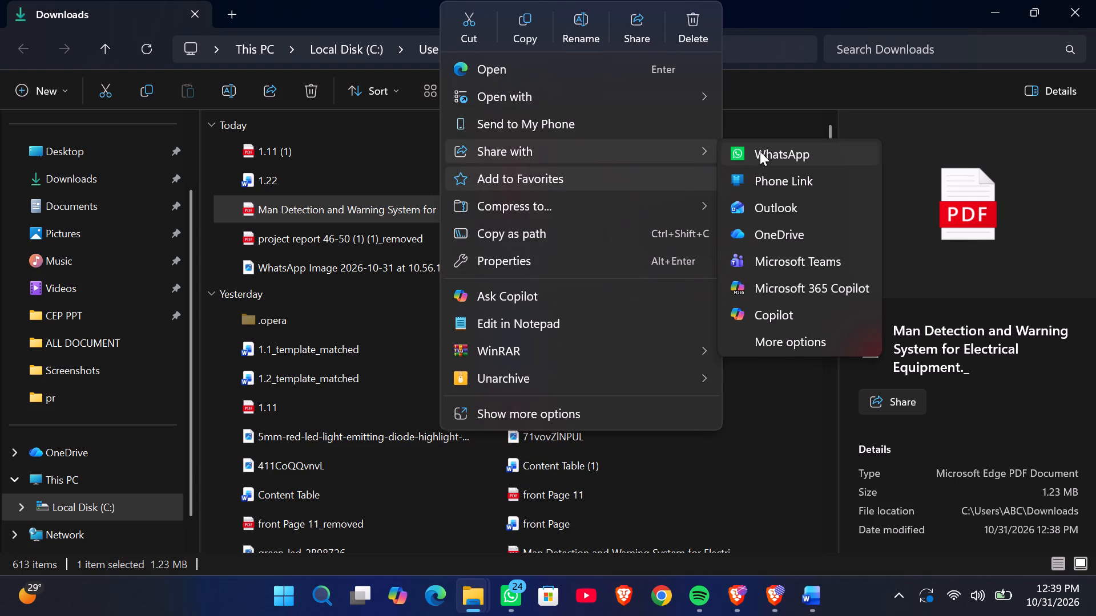
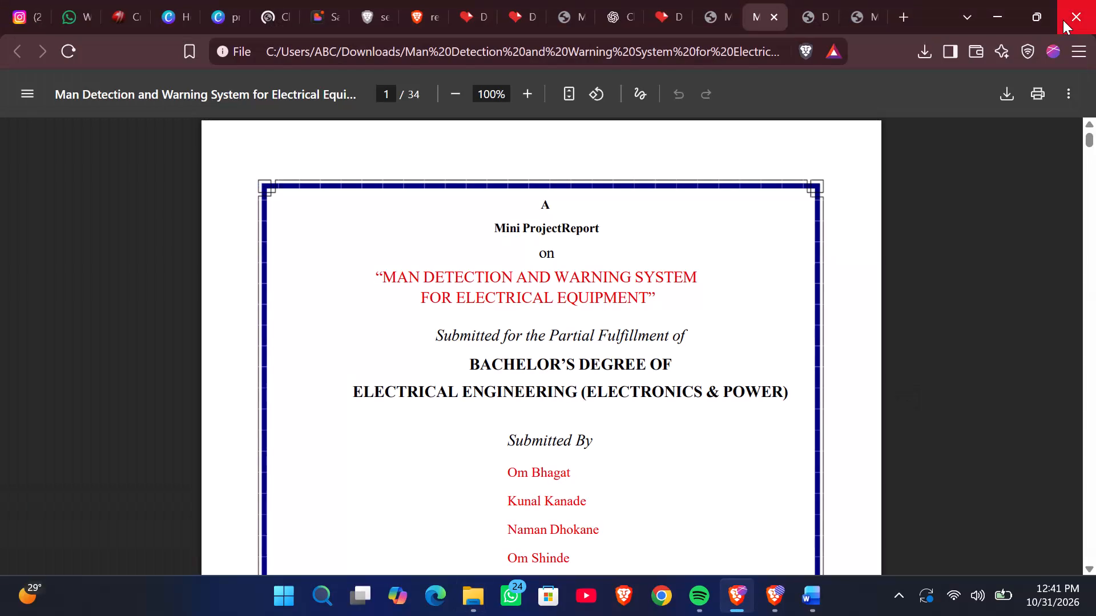
Close the open browser, Word report and File Explorer windows to clear the desktop.
triple_click(1063, 20)
triple_click(1063, 20)
double_click(1063, 20)
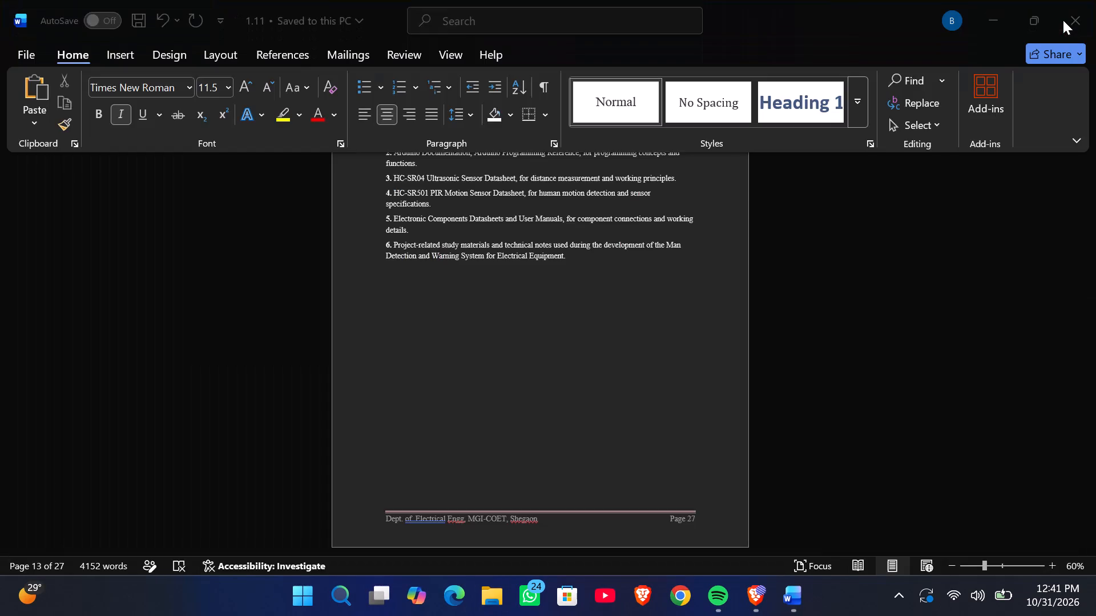
triple_click(1063, 20)
triple_click(1063, 20)
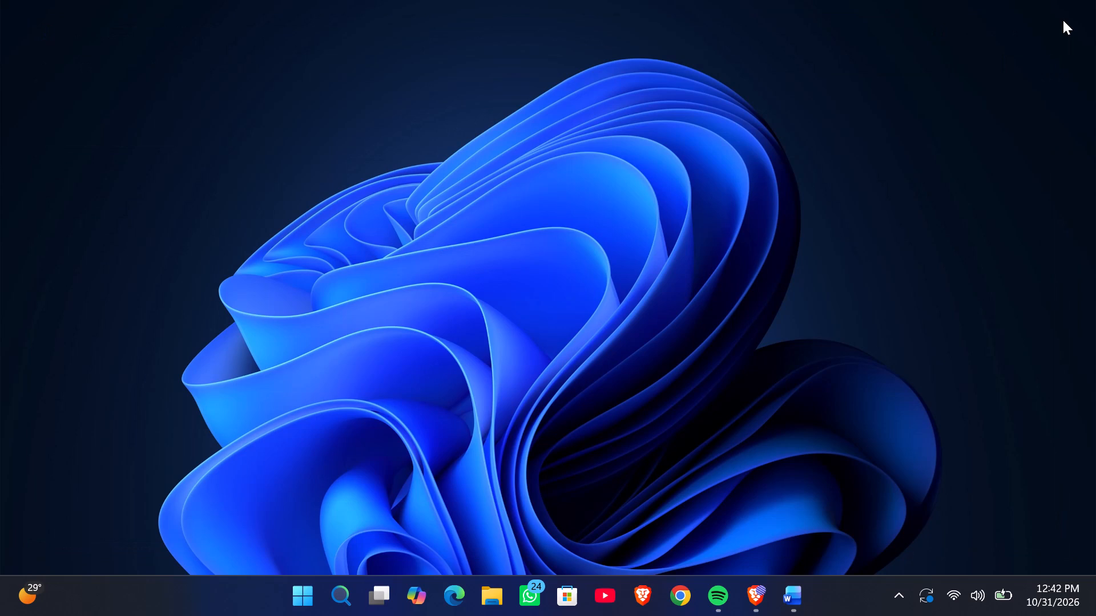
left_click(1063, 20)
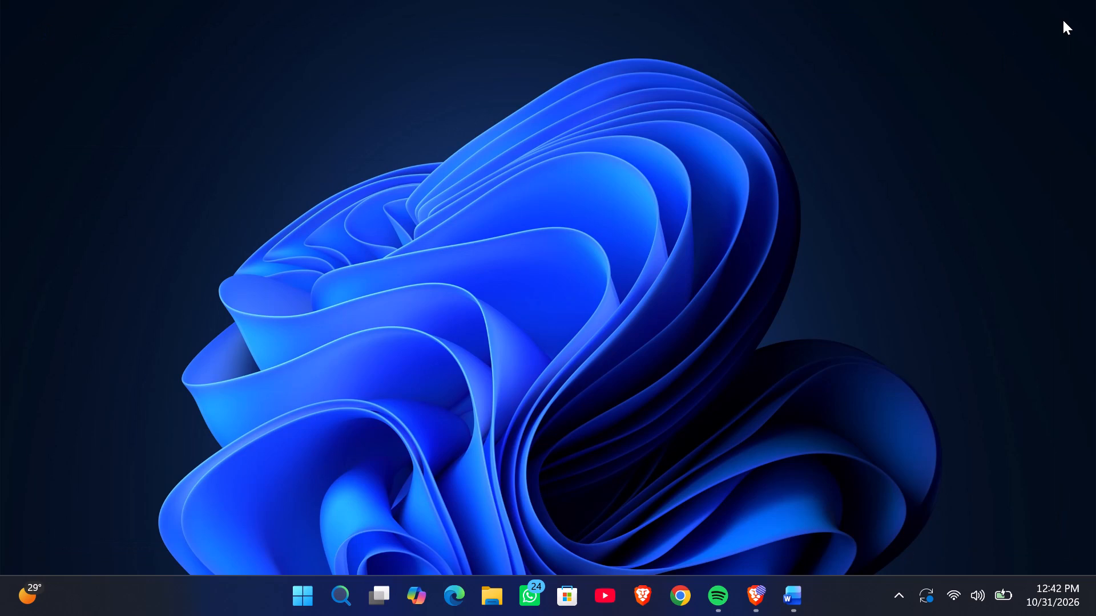